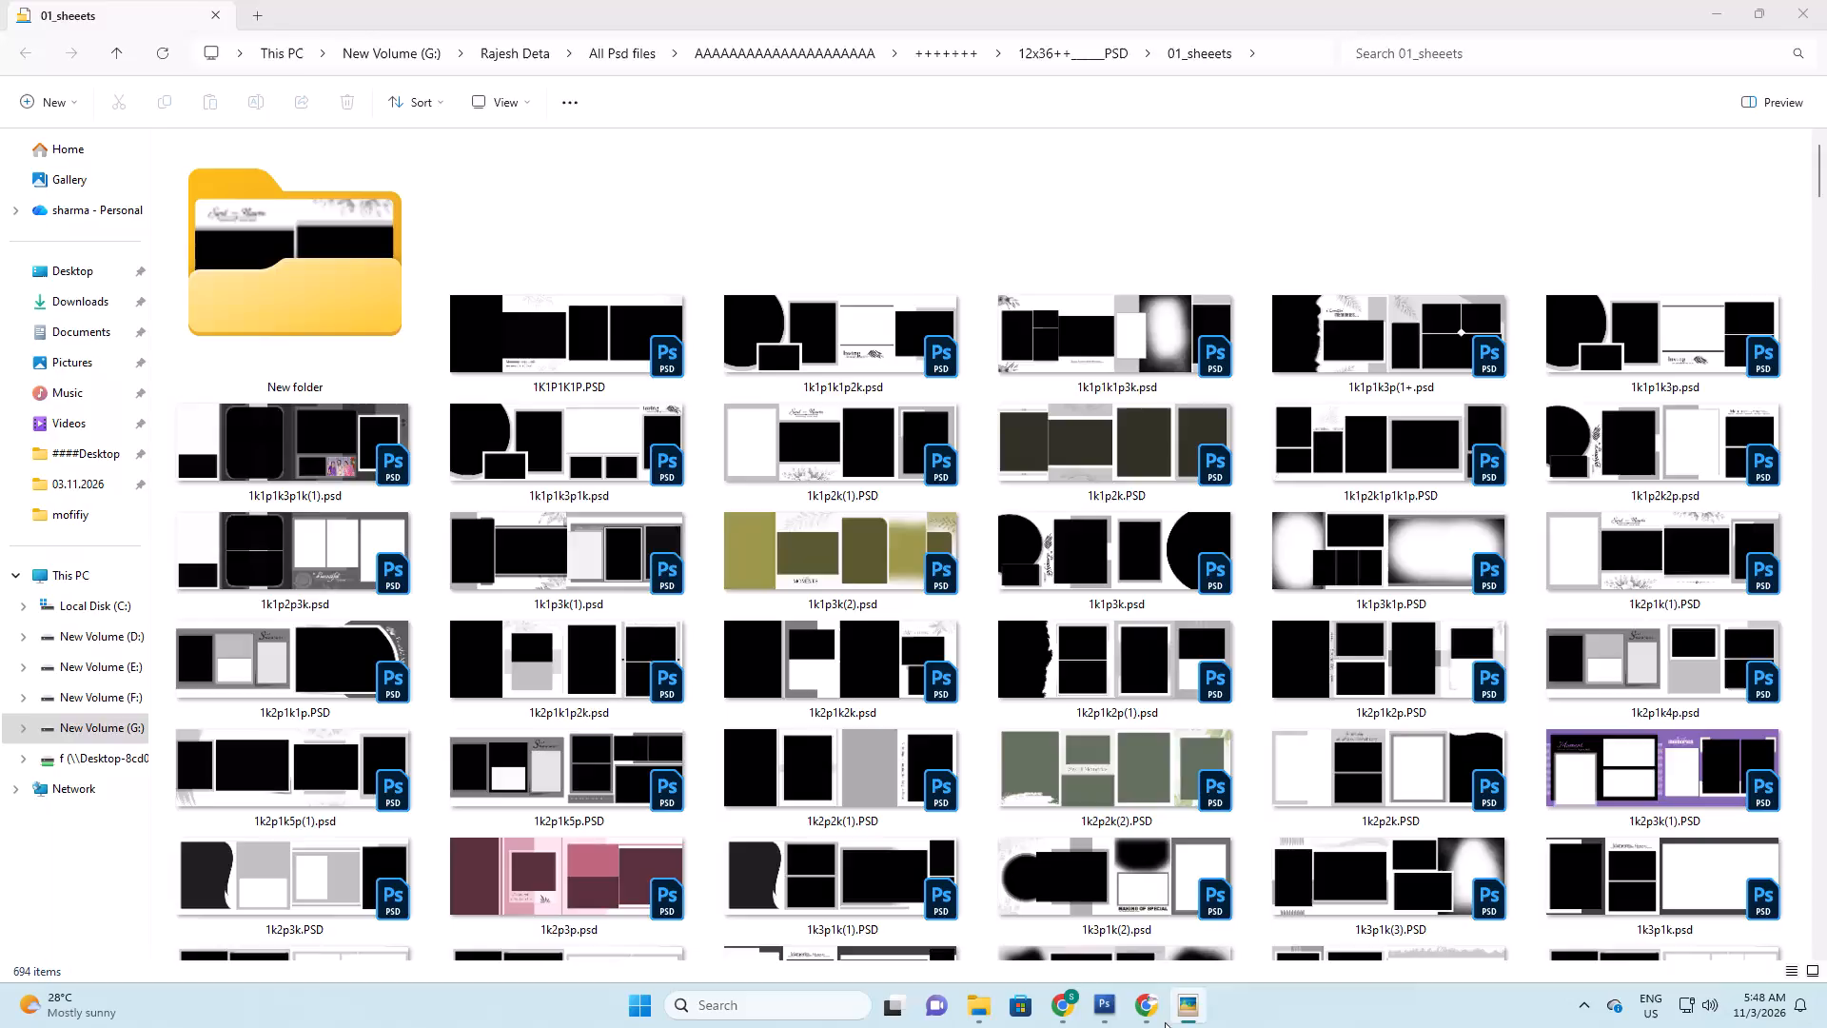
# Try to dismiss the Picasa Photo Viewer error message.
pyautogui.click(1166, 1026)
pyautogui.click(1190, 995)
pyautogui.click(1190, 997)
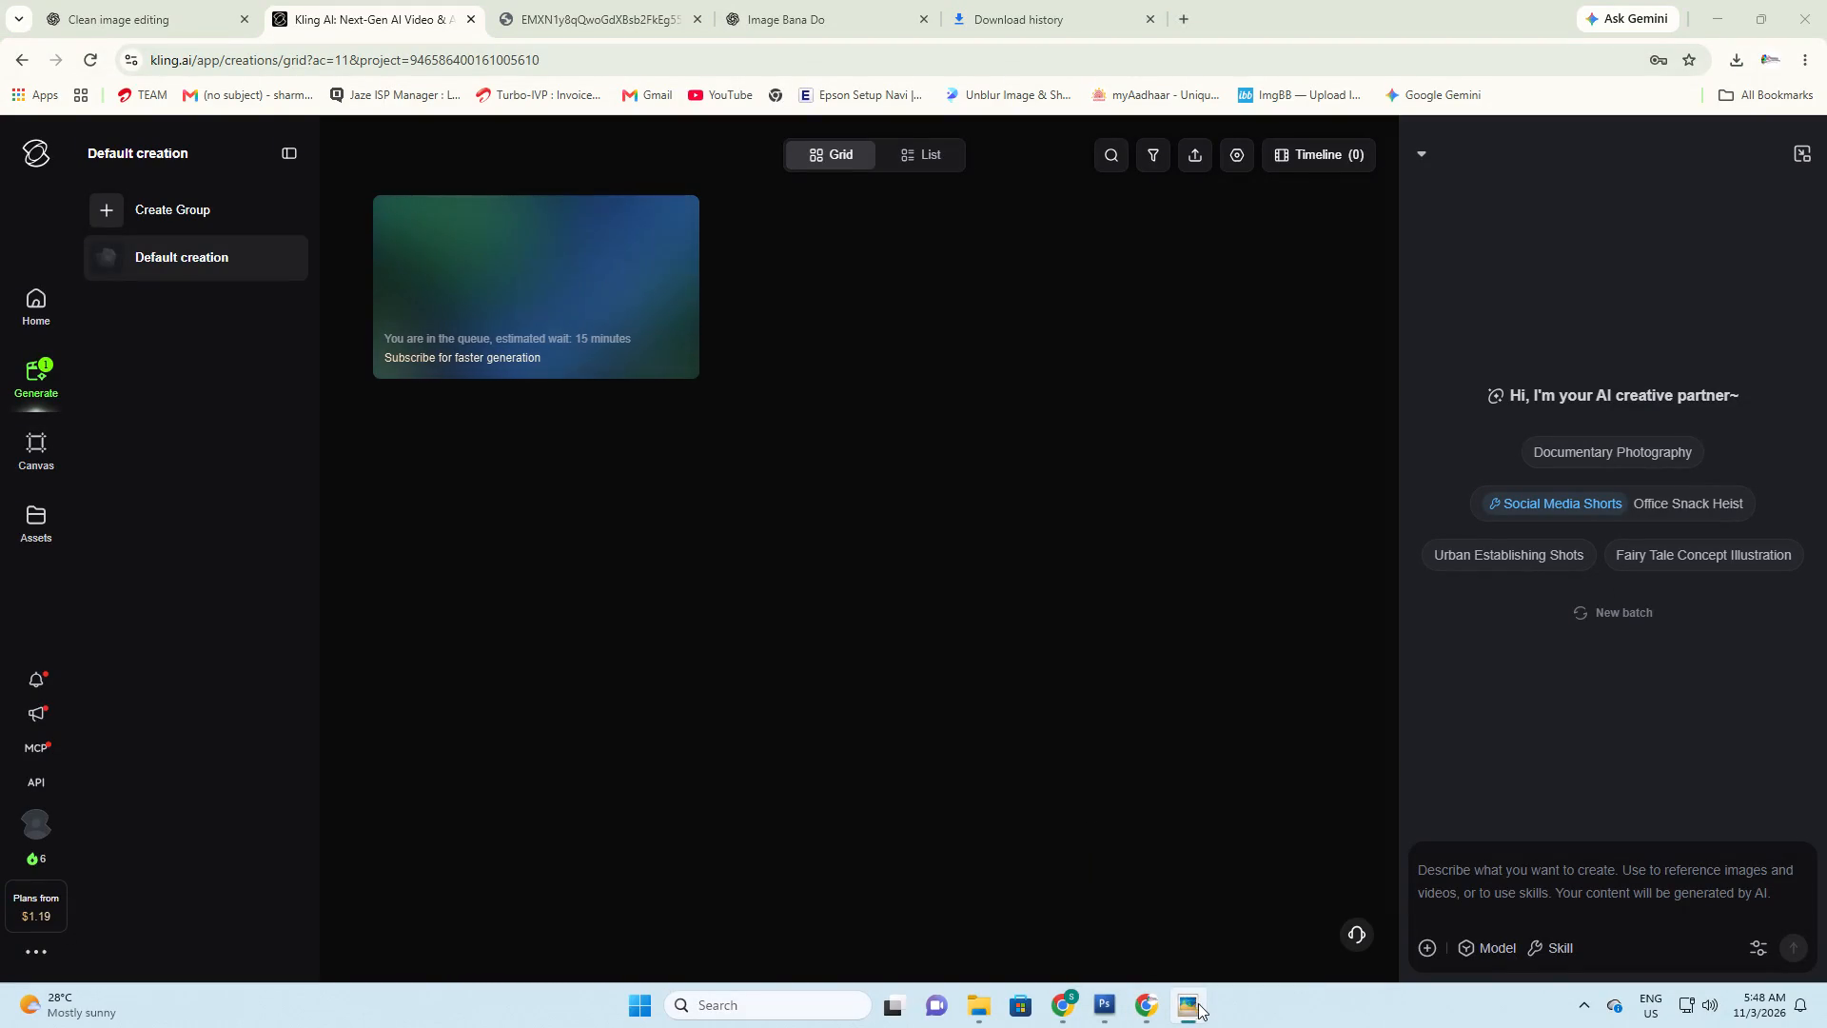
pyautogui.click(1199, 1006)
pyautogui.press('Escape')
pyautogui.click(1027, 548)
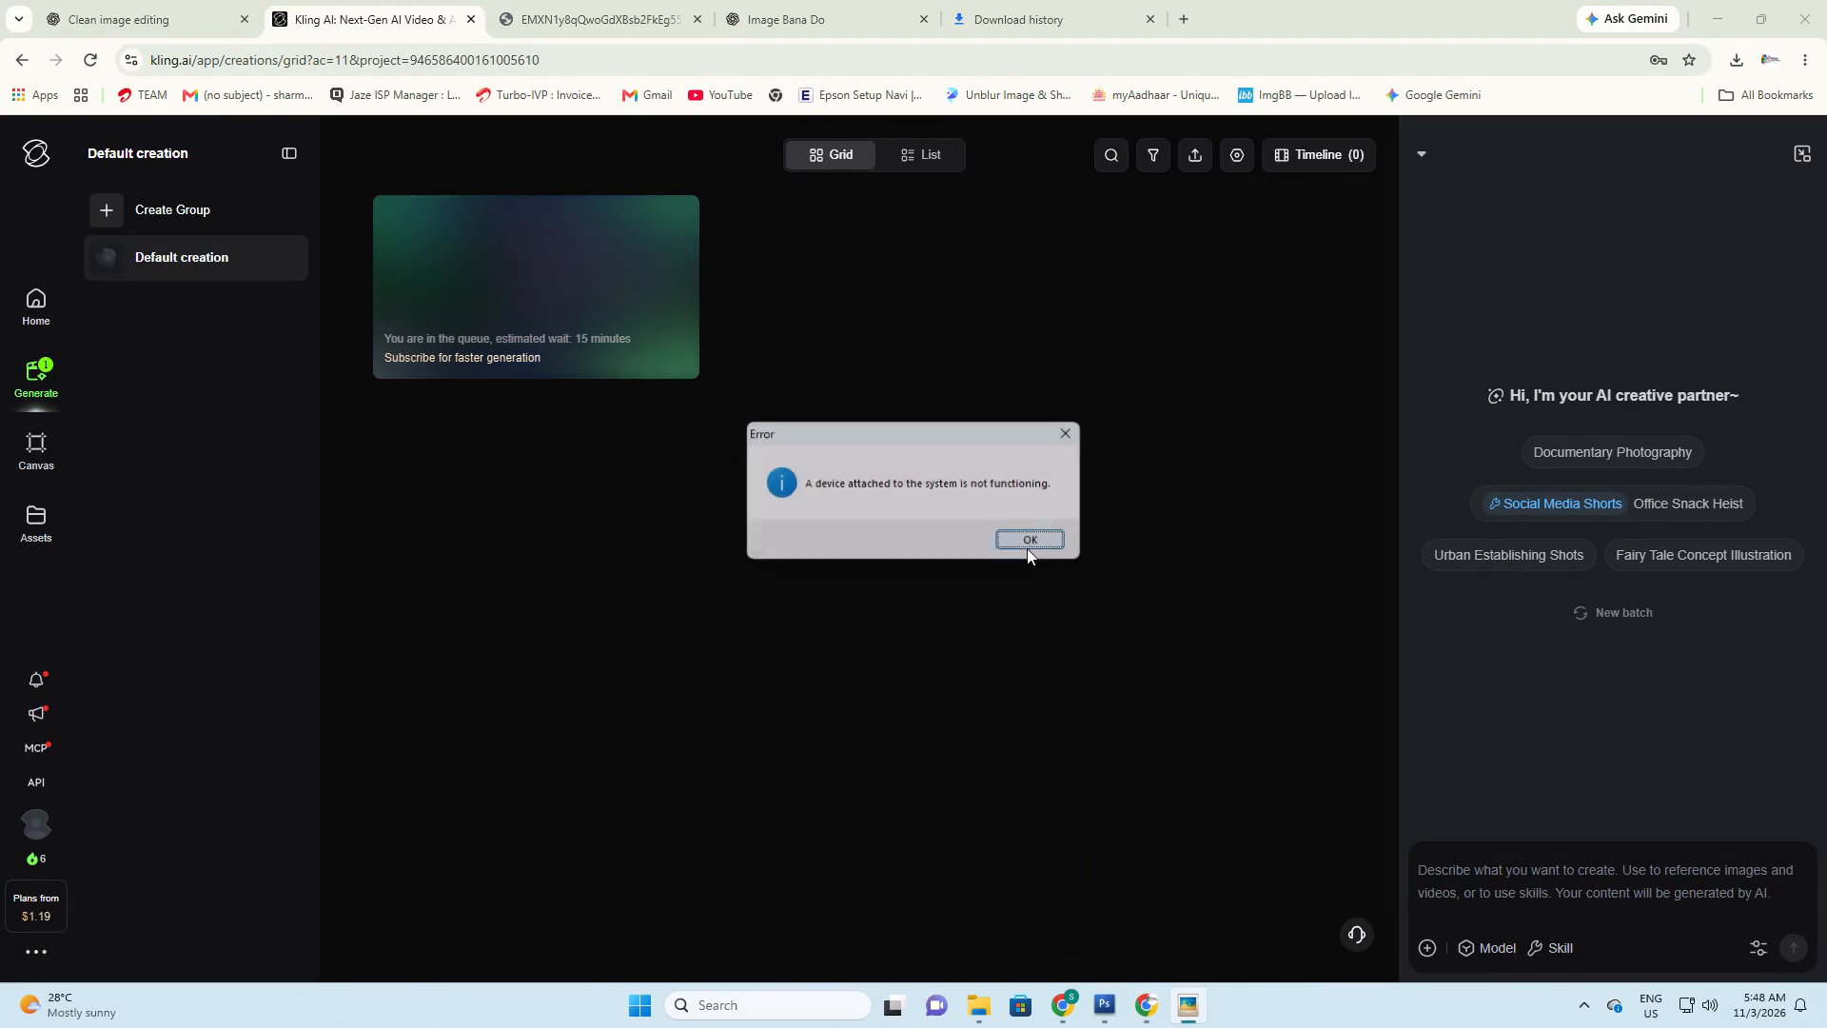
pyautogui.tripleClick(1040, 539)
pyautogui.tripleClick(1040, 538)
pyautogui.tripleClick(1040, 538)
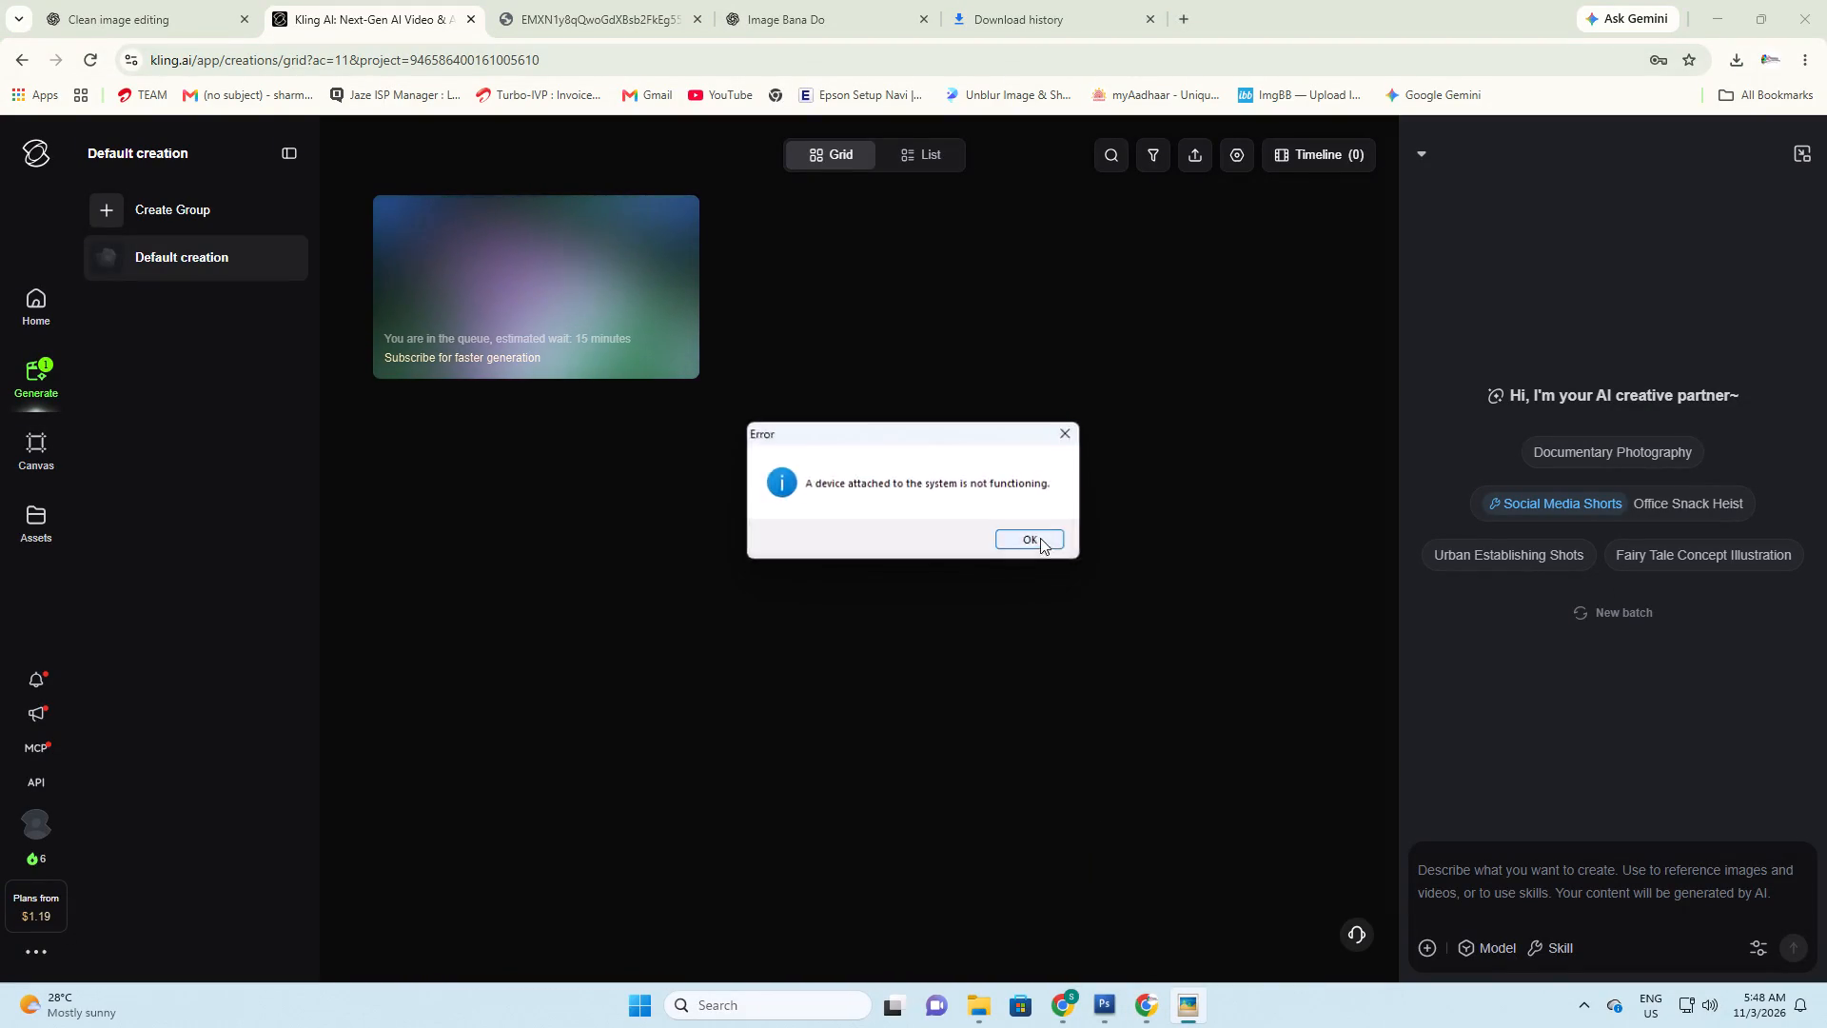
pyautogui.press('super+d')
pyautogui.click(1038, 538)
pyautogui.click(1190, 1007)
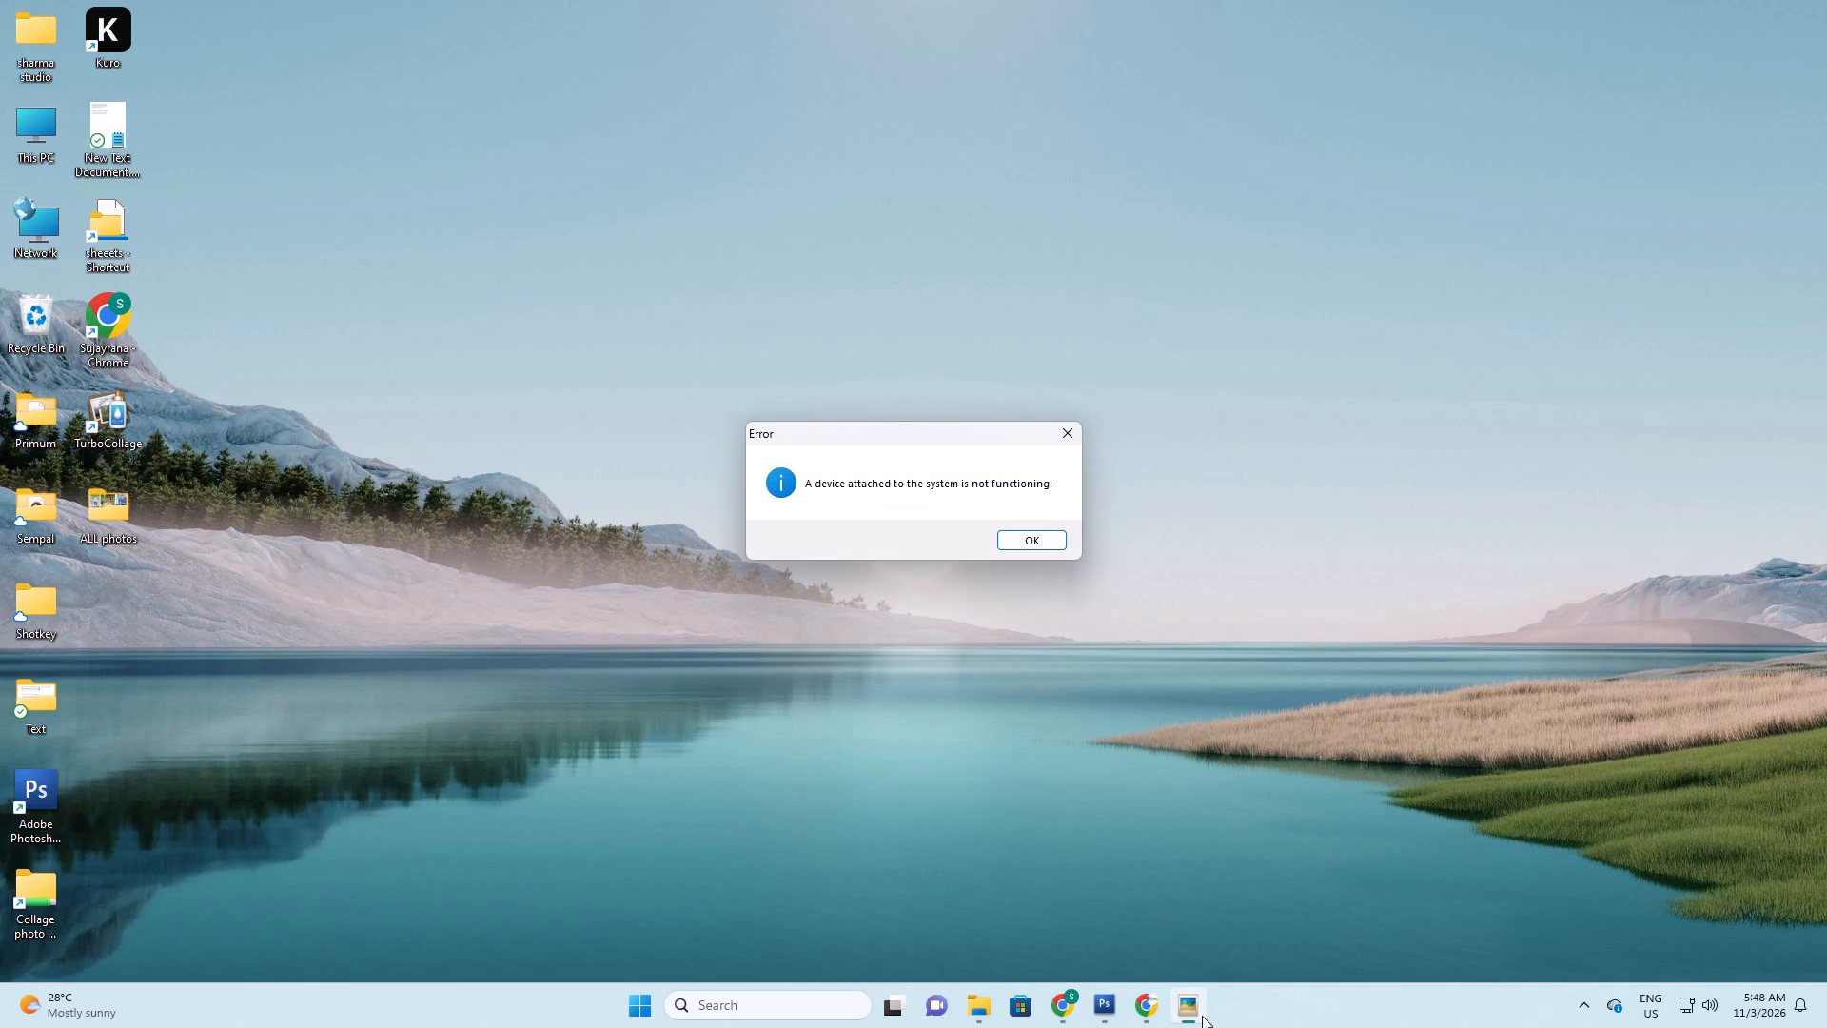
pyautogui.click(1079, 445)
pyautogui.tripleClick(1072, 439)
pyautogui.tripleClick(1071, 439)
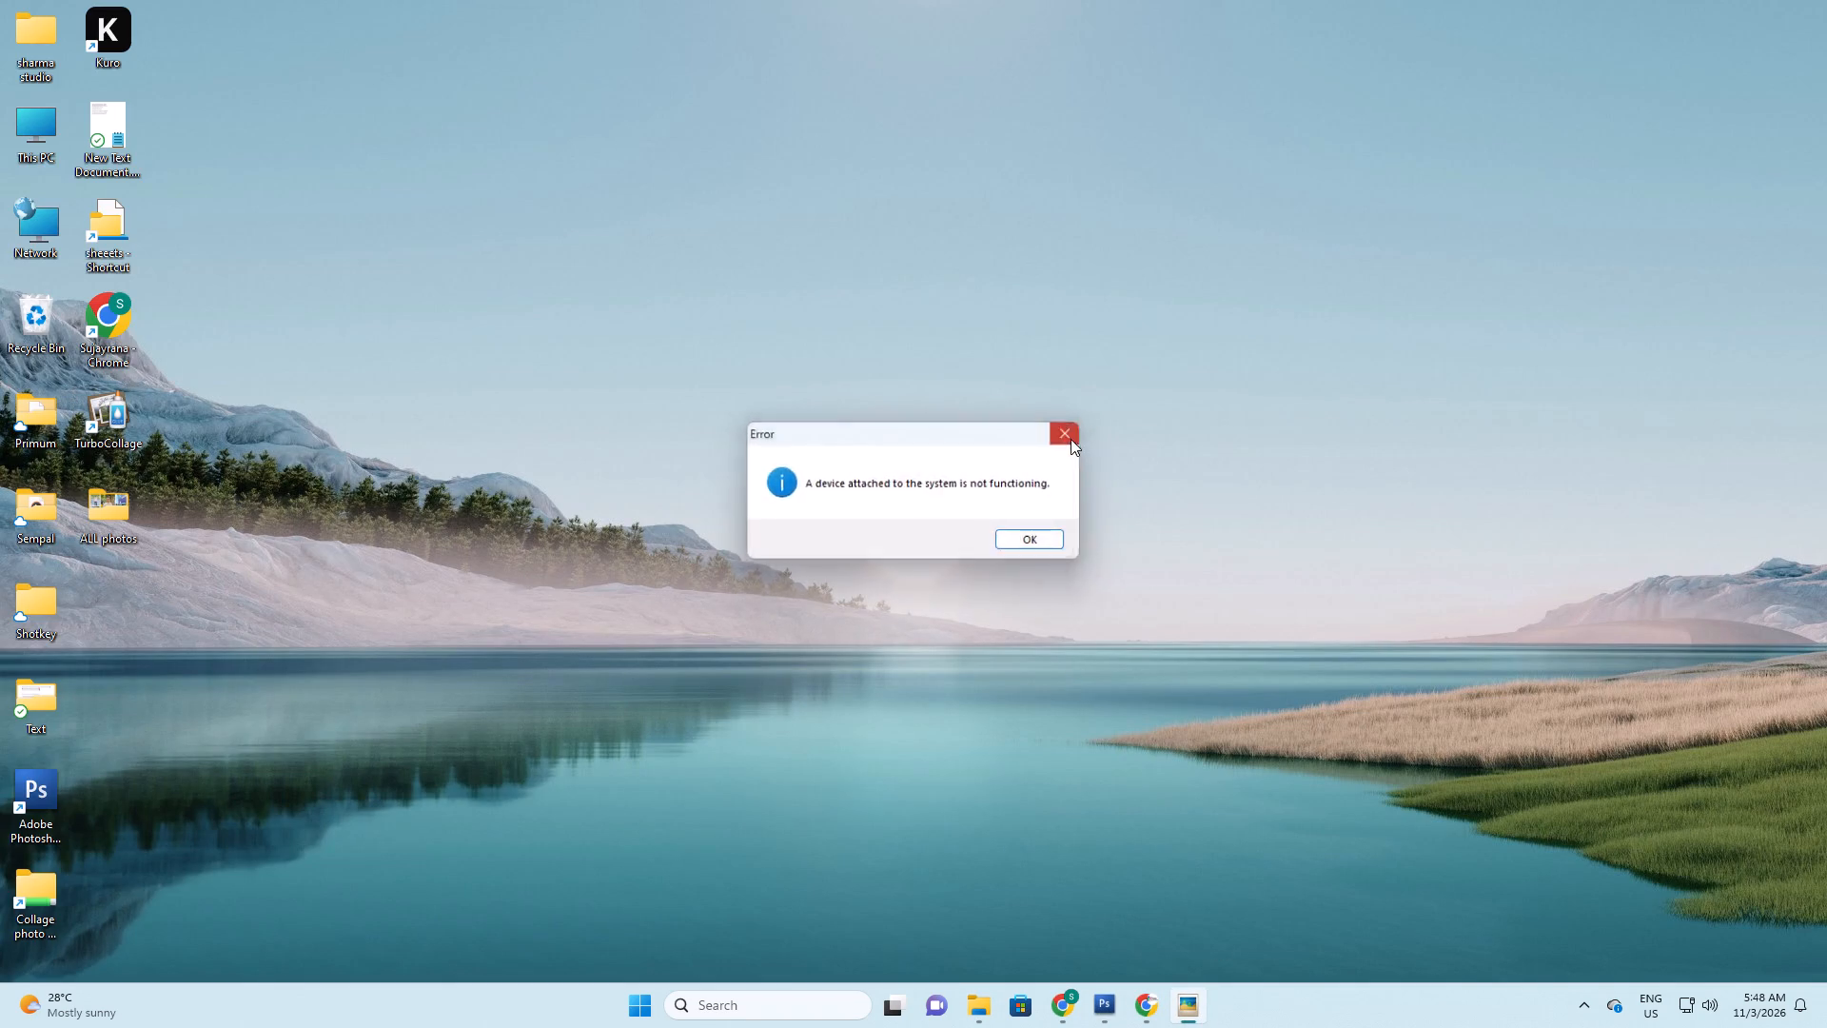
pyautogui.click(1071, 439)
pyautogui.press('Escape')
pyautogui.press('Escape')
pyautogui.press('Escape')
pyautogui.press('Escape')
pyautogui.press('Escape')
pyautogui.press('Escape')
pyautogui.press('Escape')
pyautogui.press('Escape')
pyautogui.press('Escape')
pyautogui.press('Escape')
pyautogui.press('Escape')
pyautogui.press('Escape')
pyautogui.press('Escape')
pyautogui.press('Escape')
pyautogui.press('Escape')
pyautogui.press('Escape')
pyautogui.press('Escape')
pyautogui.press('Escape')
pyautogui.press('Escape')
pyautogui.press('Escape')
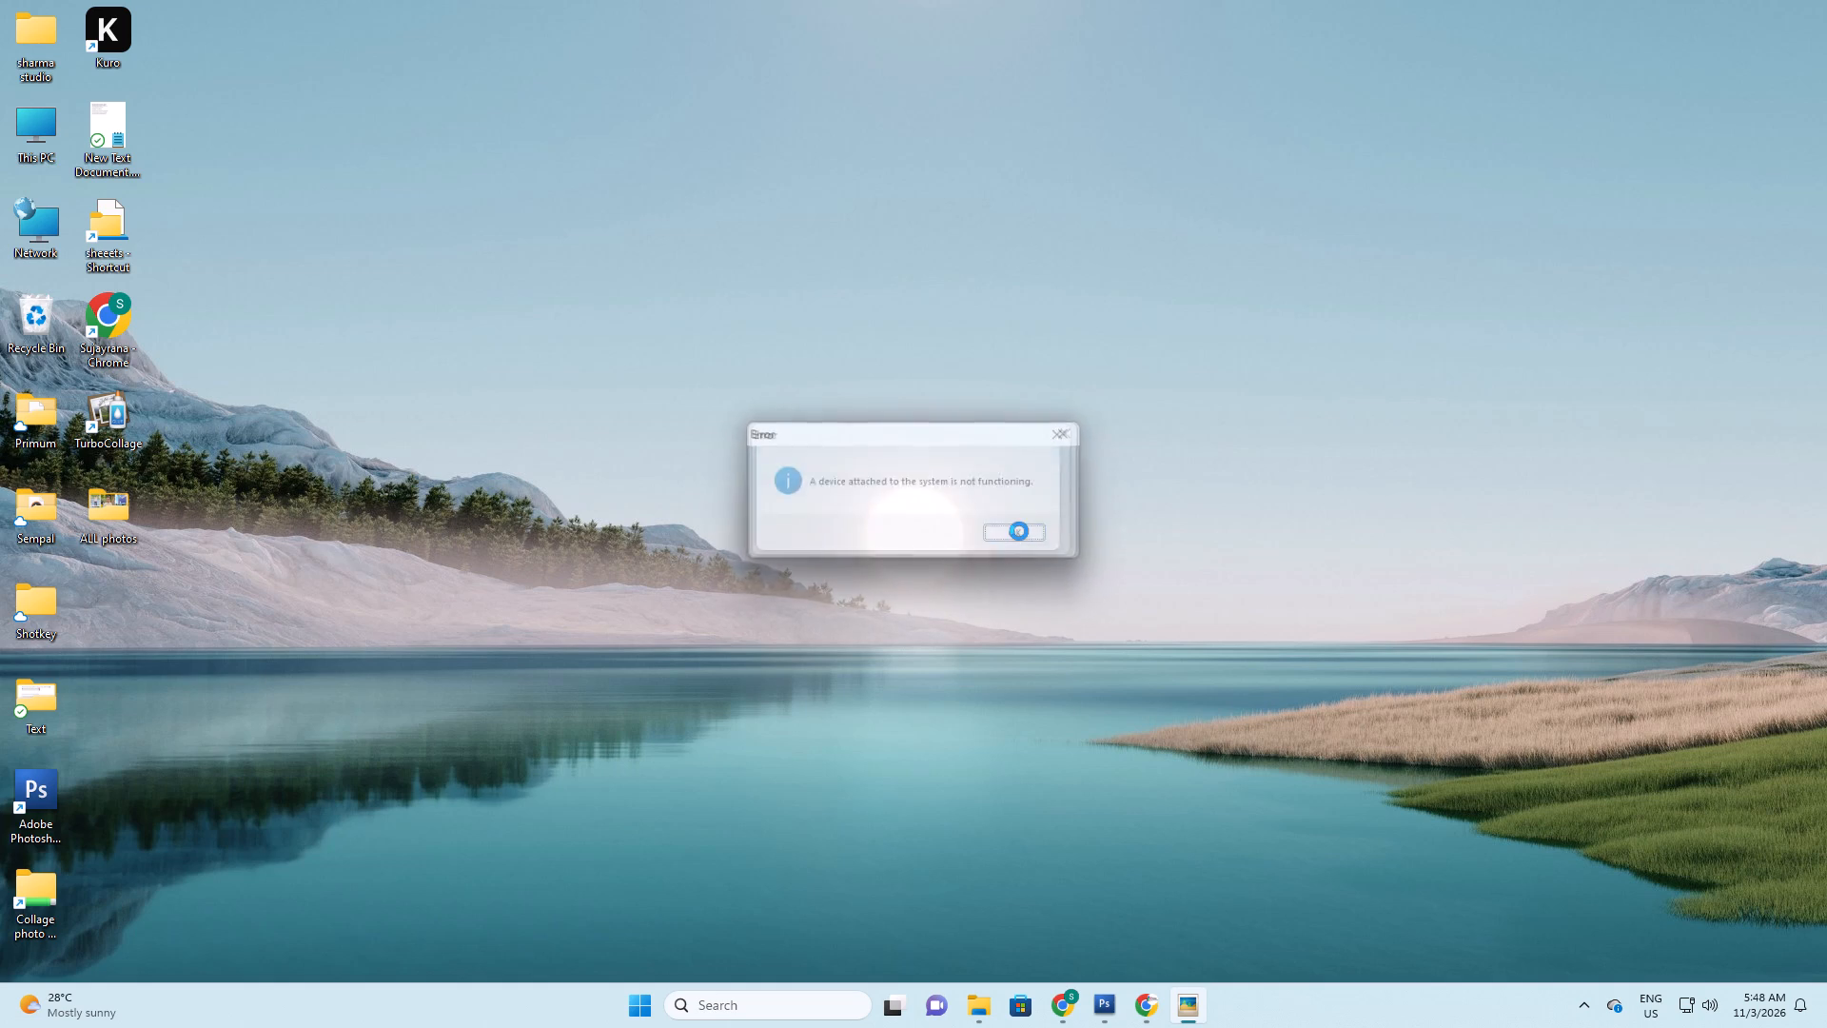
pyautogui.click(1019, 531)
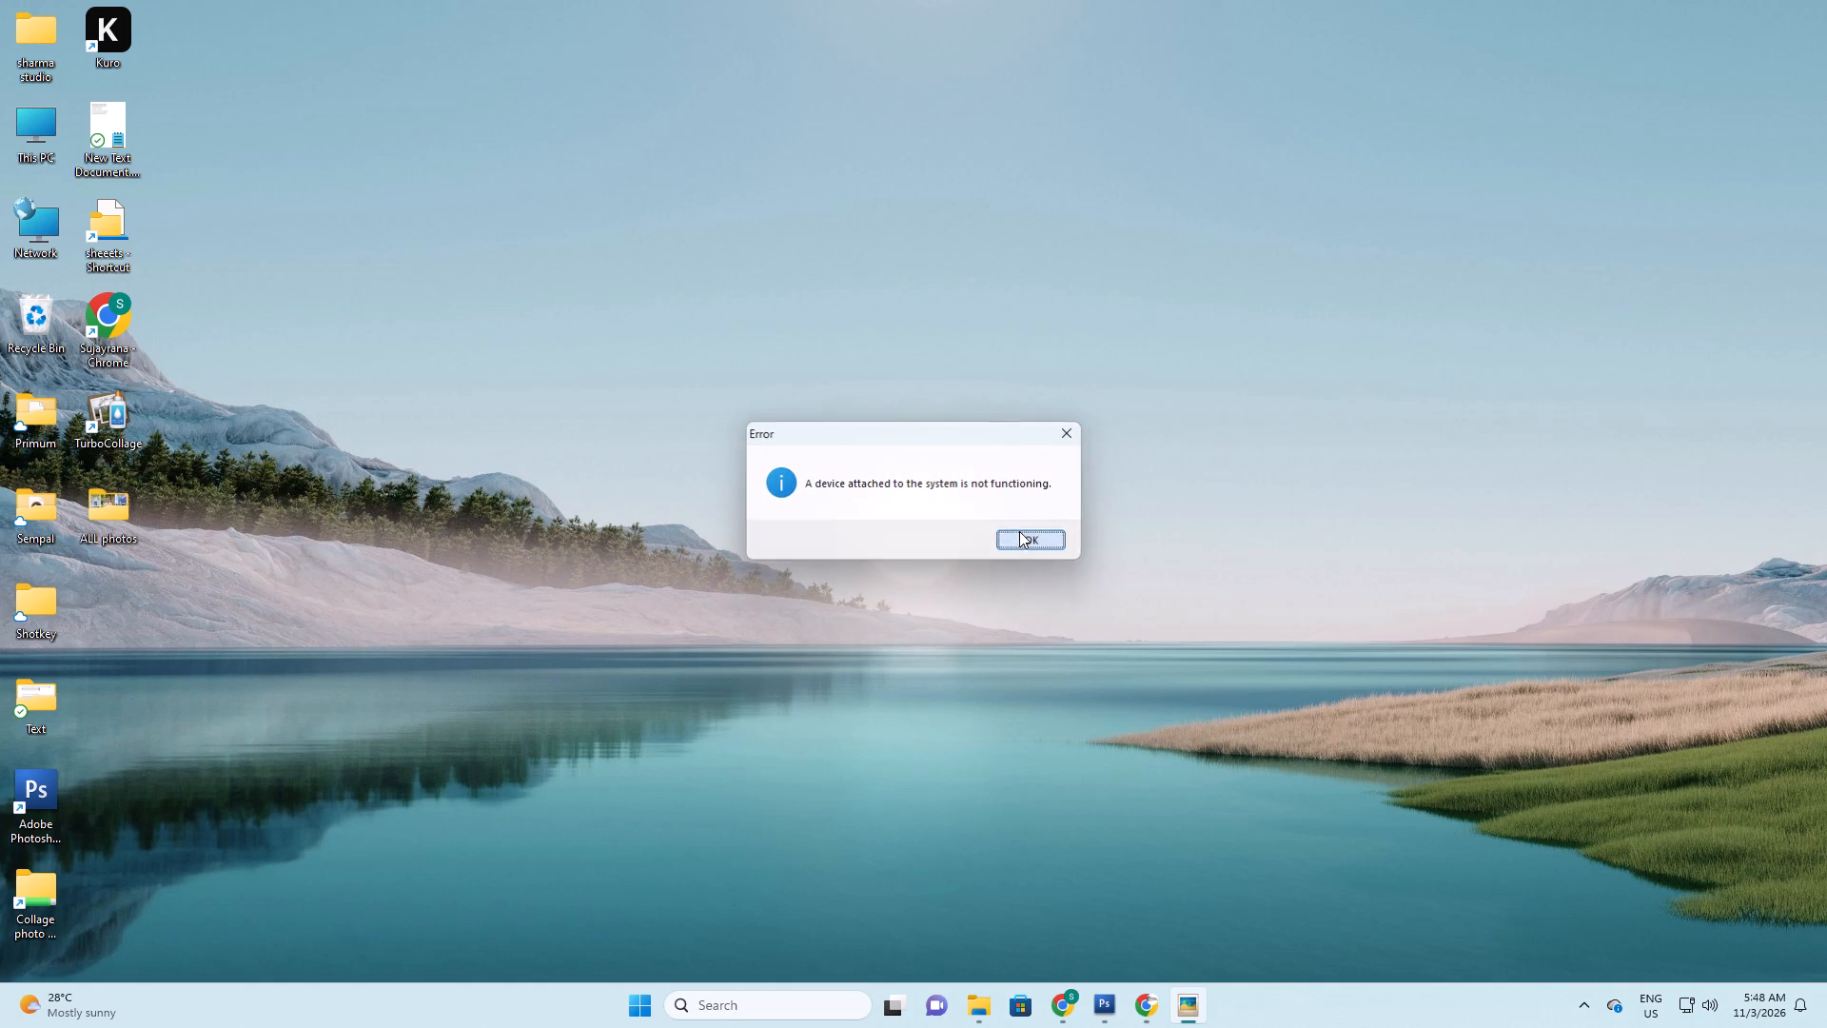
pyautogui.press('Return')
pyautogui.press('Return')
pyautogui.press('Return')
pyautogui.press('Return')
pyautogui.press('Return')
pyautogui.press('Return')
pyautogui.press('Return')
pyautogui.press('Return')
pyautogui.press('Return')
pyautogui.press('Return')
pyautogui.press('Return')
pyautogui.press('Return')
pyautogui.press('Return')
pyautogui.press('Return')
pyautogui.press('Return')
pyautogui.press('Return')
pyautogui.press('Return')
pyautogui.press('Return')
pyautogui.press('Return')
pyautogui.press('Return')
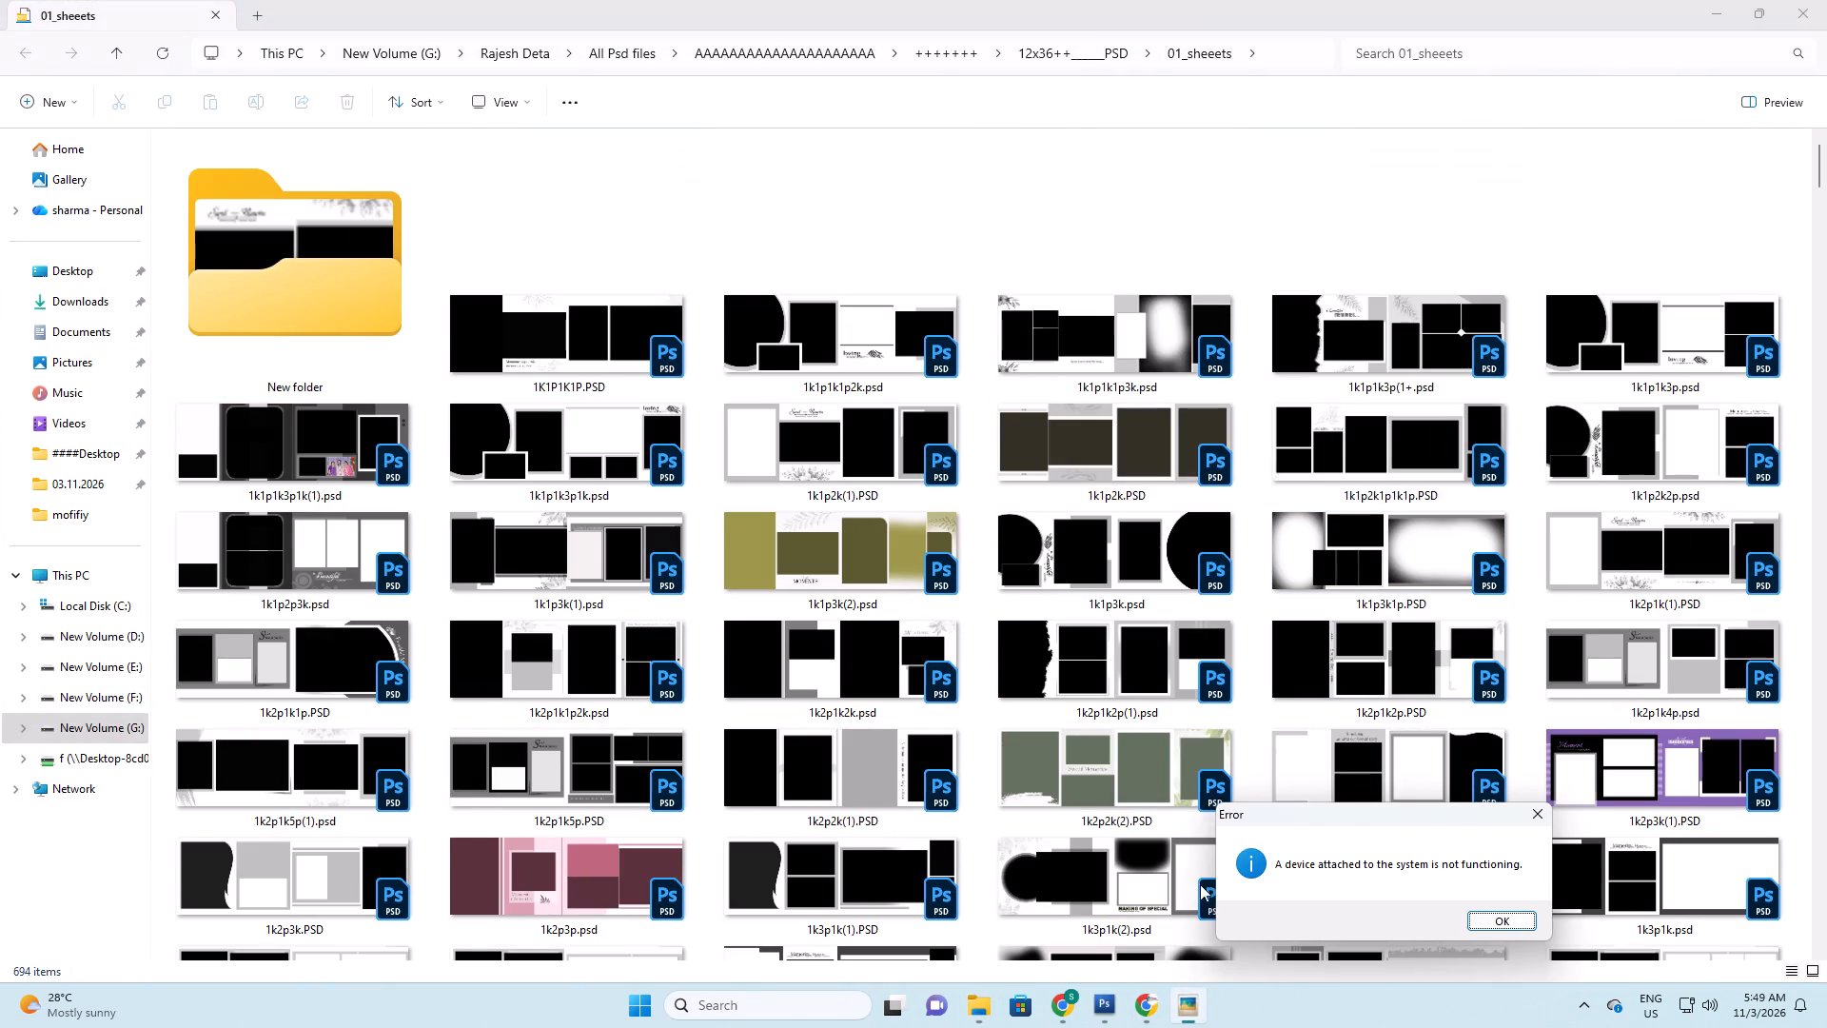
pyautogui.click(1537, 813)
pyautogui.click(1057, 541)
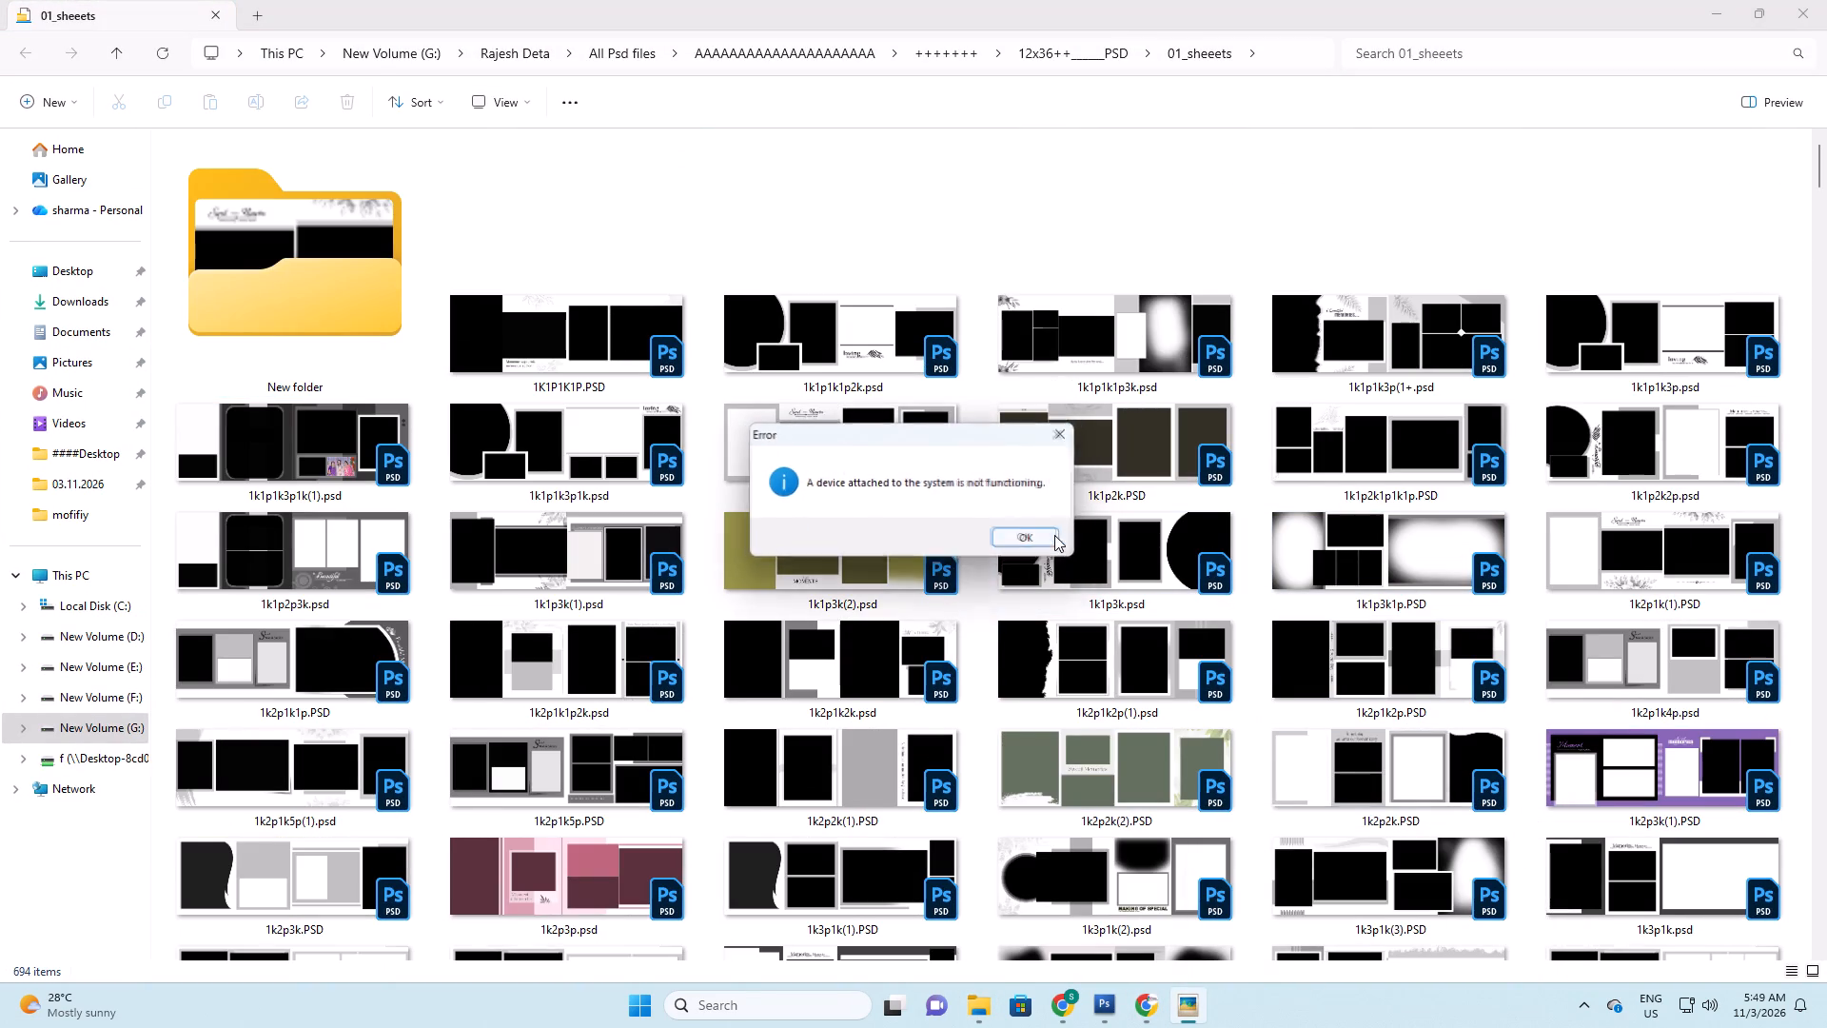
pyautogui.moveTo(990, 439); pyautogui.dragTo(1640, 981)
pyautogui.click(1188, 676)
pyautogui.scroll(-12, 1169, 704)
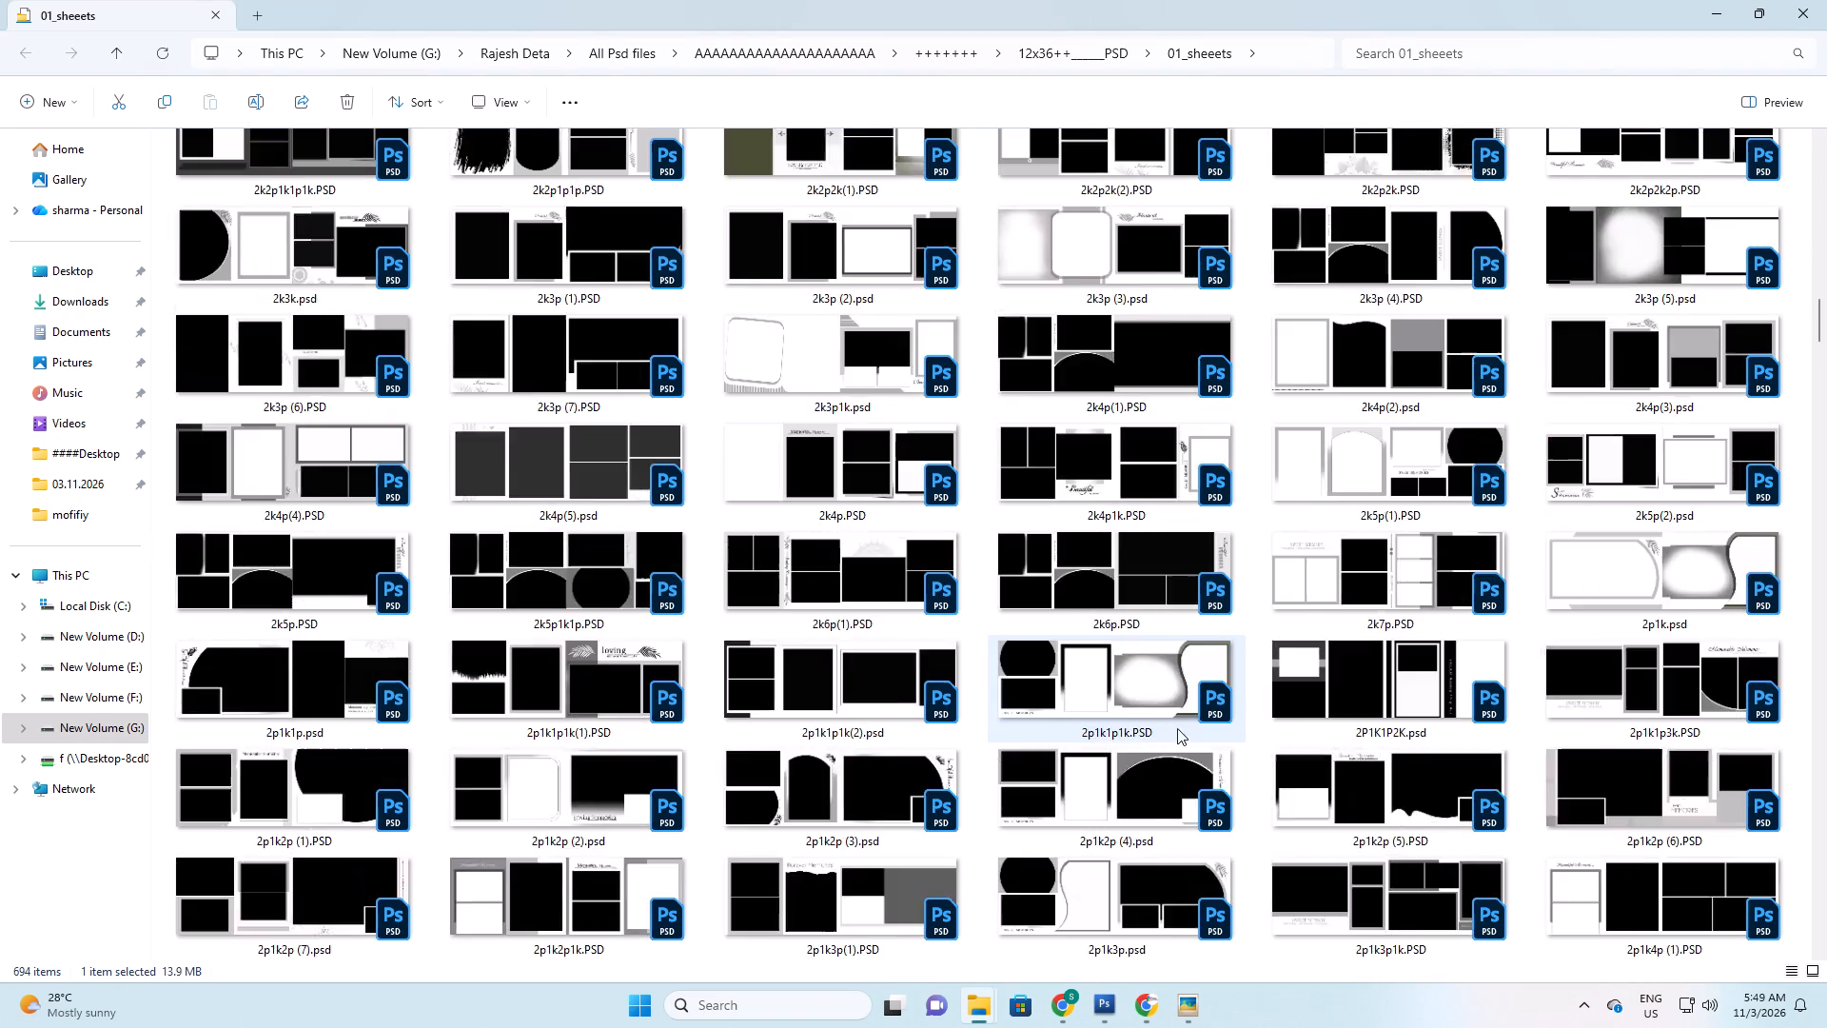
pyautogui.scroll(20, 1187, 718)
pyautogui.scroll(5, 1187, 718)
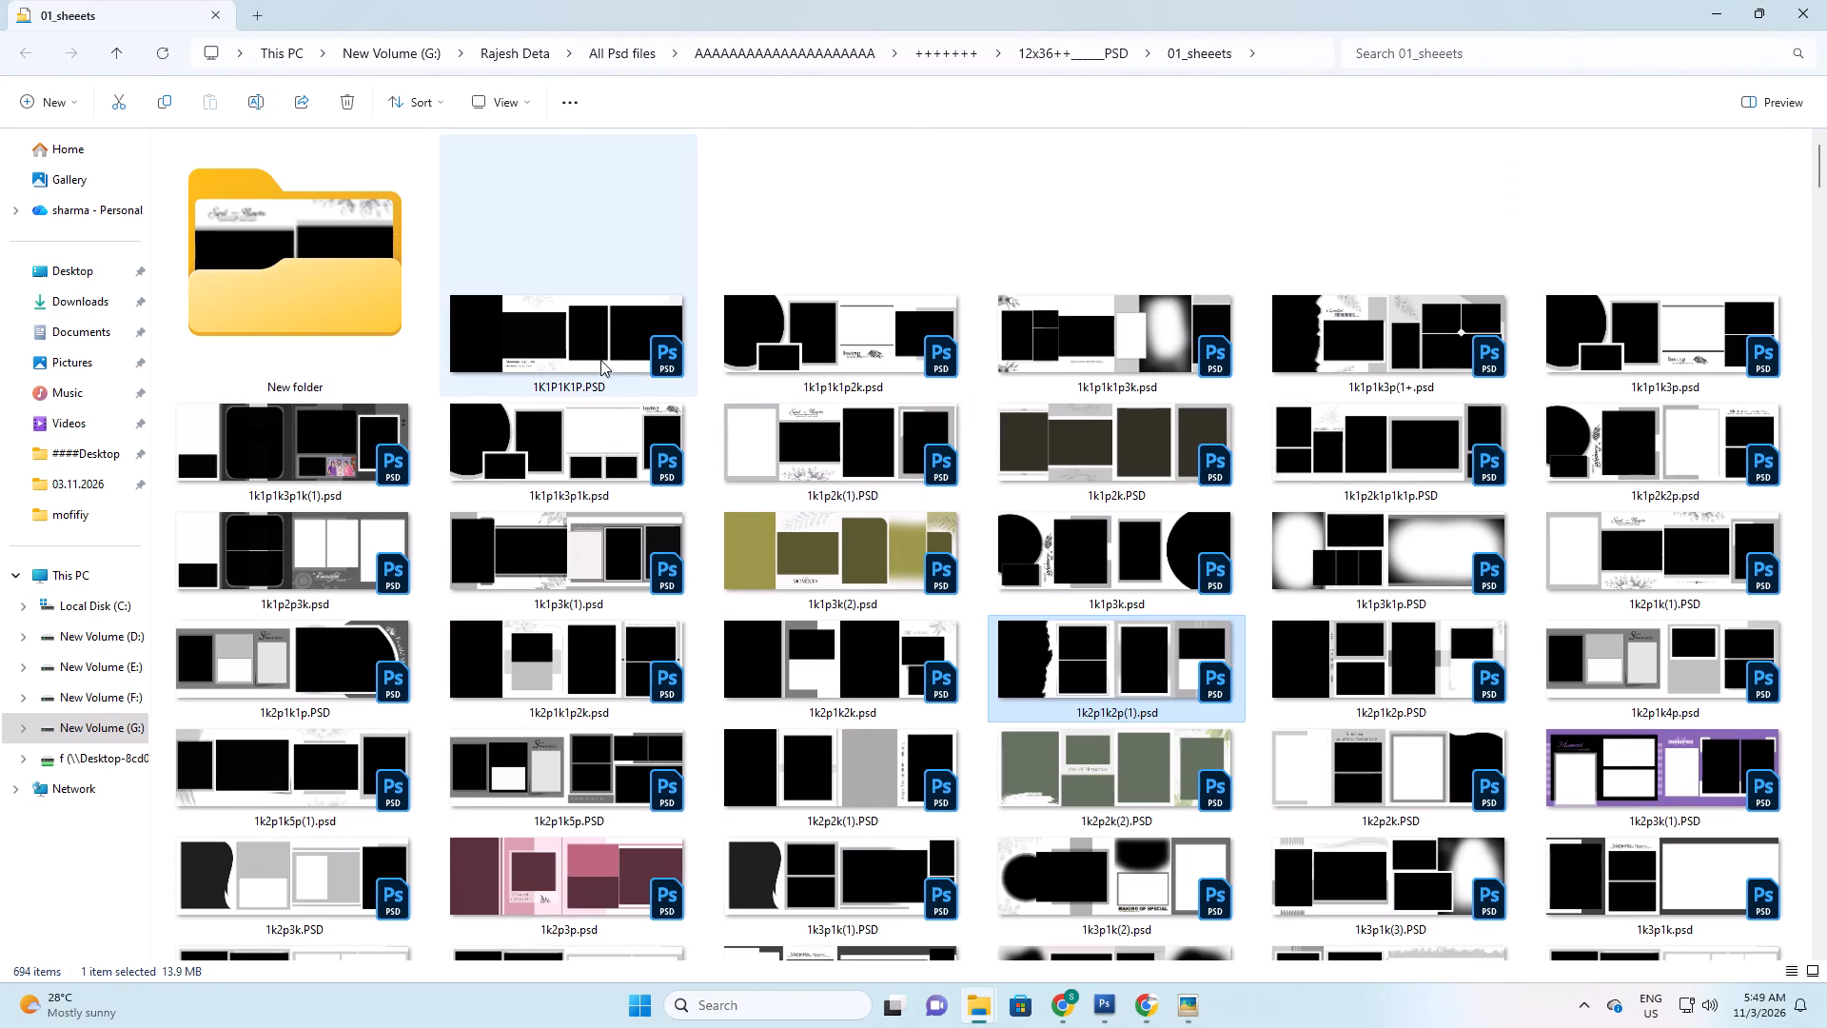
# Switch to Photoshop and close the open photo collage document.
pyautogui.hotkey('alt', 'Tab')
pyautogui.hotkey('alt', 'Tab')
pyautogui.hotkey('alt', 'Tab')
pyautogui.hotkey('alt', 'Tab')
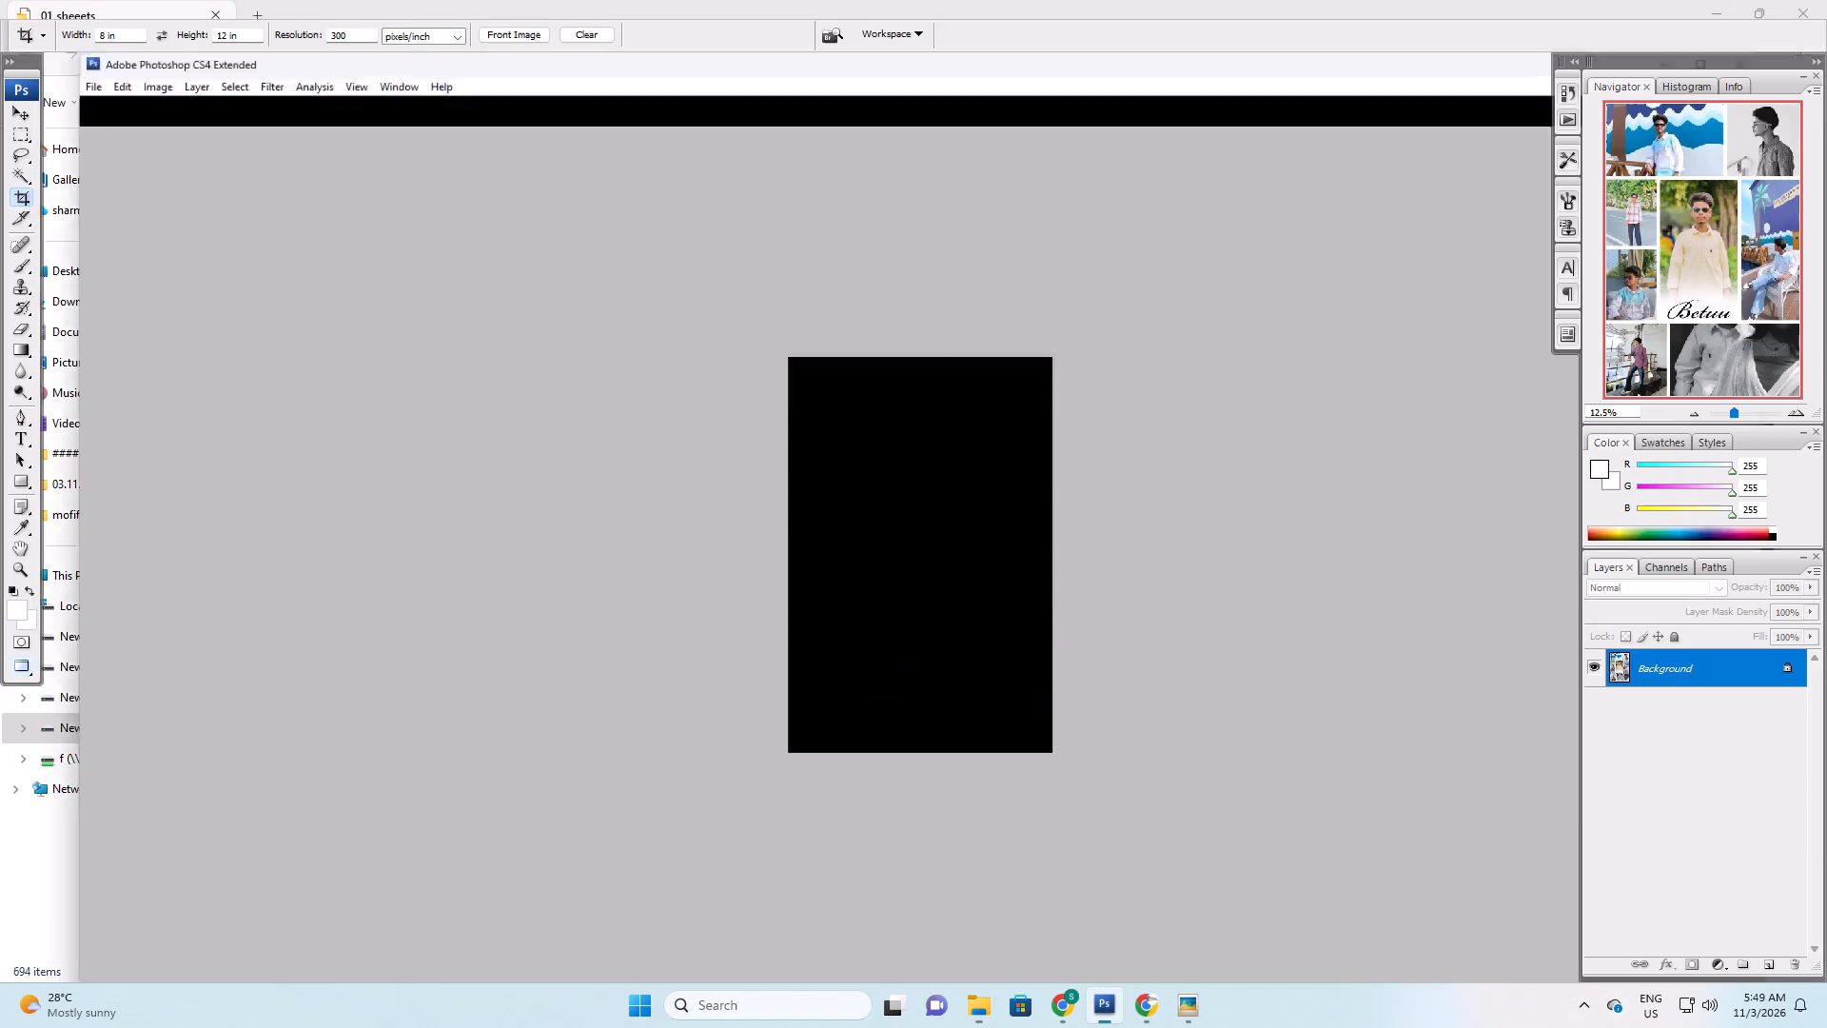
pyautogui.hotkey('ctrl', 'w')
pyautogui.keyDown('ctrl'); pyautogui.click(939, 382); pyautogui.keyUp('ctrl')
# In the Wedding folder 02, select the first six photos, from 1B4A7433 (11).JPG through 3O7A0028.JPG.
pyautogui.hotkey('alt', 'Tab')
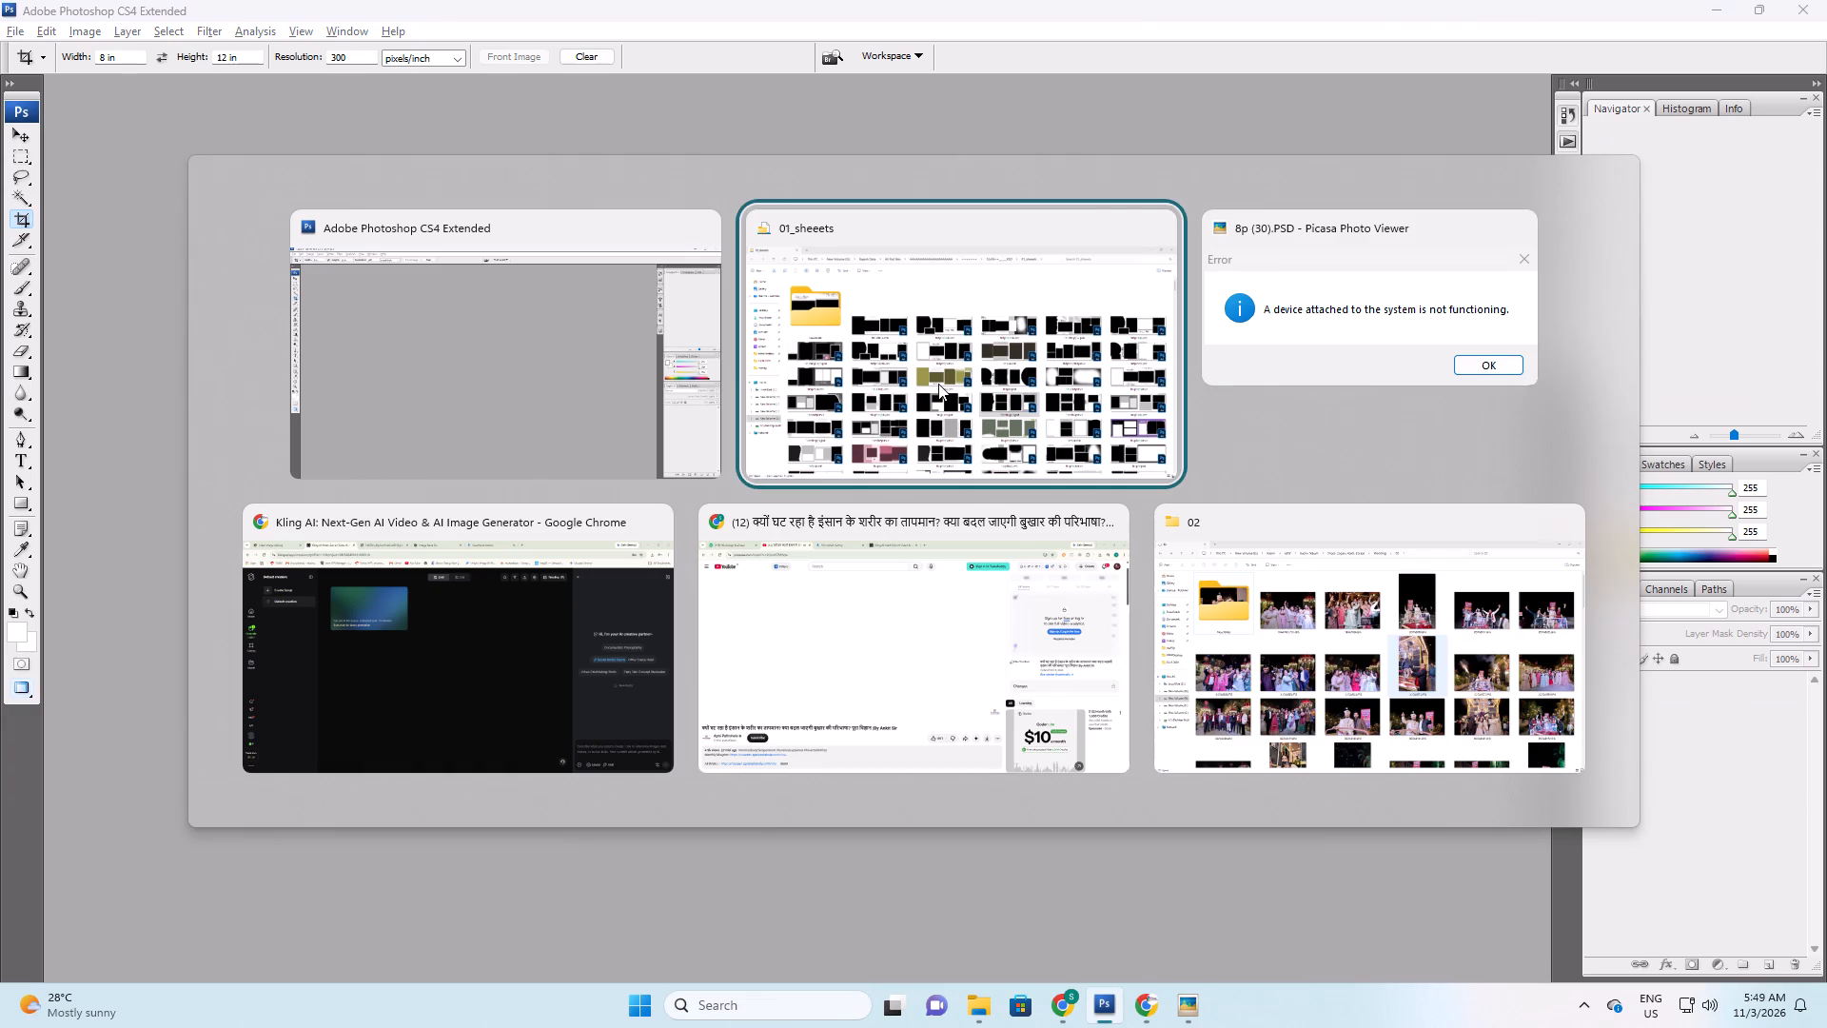
pyautogui.hotkey('alt', 'Tab')
pyautogui.hotkey('alt', 'Tab')
pyautogui.hotkey('alt', 'Tab')
pyautogui.hotkey('alt', 'Tab')
pyautogui.click(639, 322)
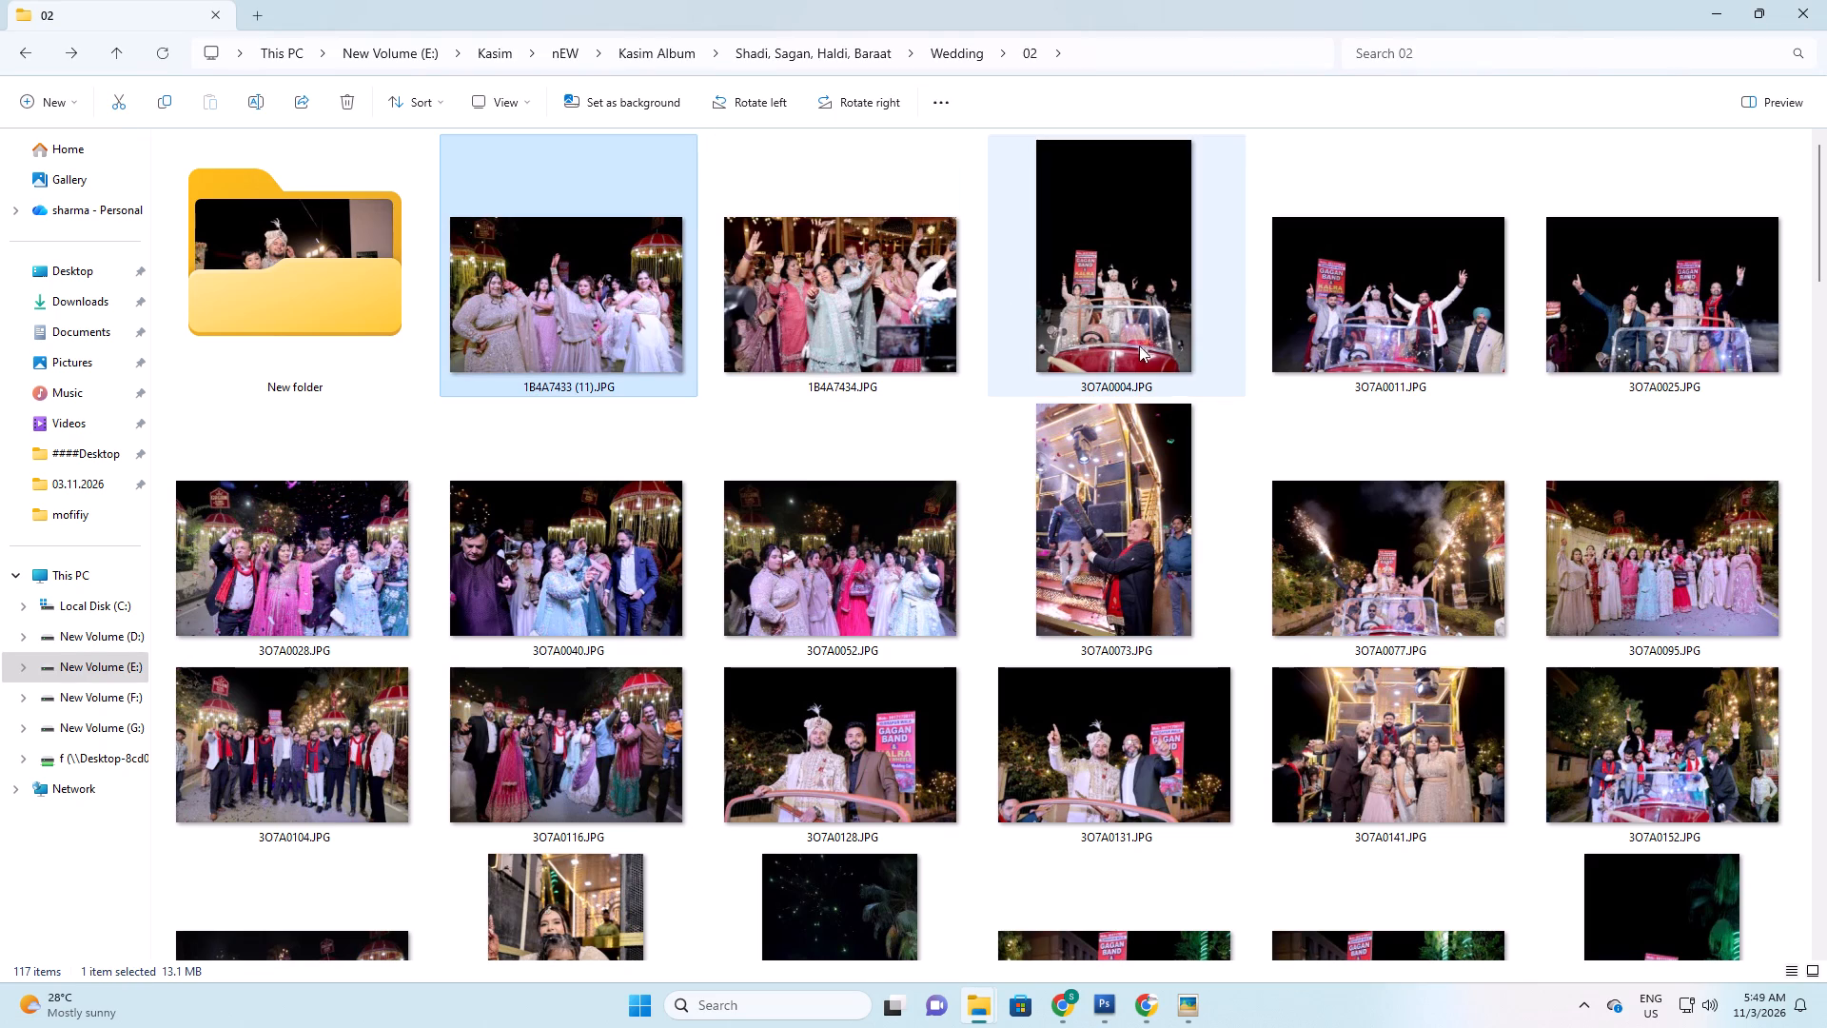
pyautogui.keyDown('ctrl'); pyautogui.keyDown('shift'); pyautogui.click(984, 297); pyautogui.keyUp('shift'); pyautogui.keyUp('ctrl')
pyautogui.keyDown('ctrl'); pyautogui.keyDown('shift'); pyautogui.click(1374, 309); pyautogui.keyUp('shift'); pyautogui.keyUp('ctrl')
pyautogui.keyDown('ctrl'); pyautogui.keyDown('shift'); pyautogui.click(1621, 299); pyautogui.keyUp('shift'); pyautogui.keyUp('ctrl')
pyautogui.keyDown('ctrl'); pyautogui.keyDown('shift'); pyautogui.click(329, 544); pyautogui.keyUp('shift'); pyautogui.keyUp('ctrl')
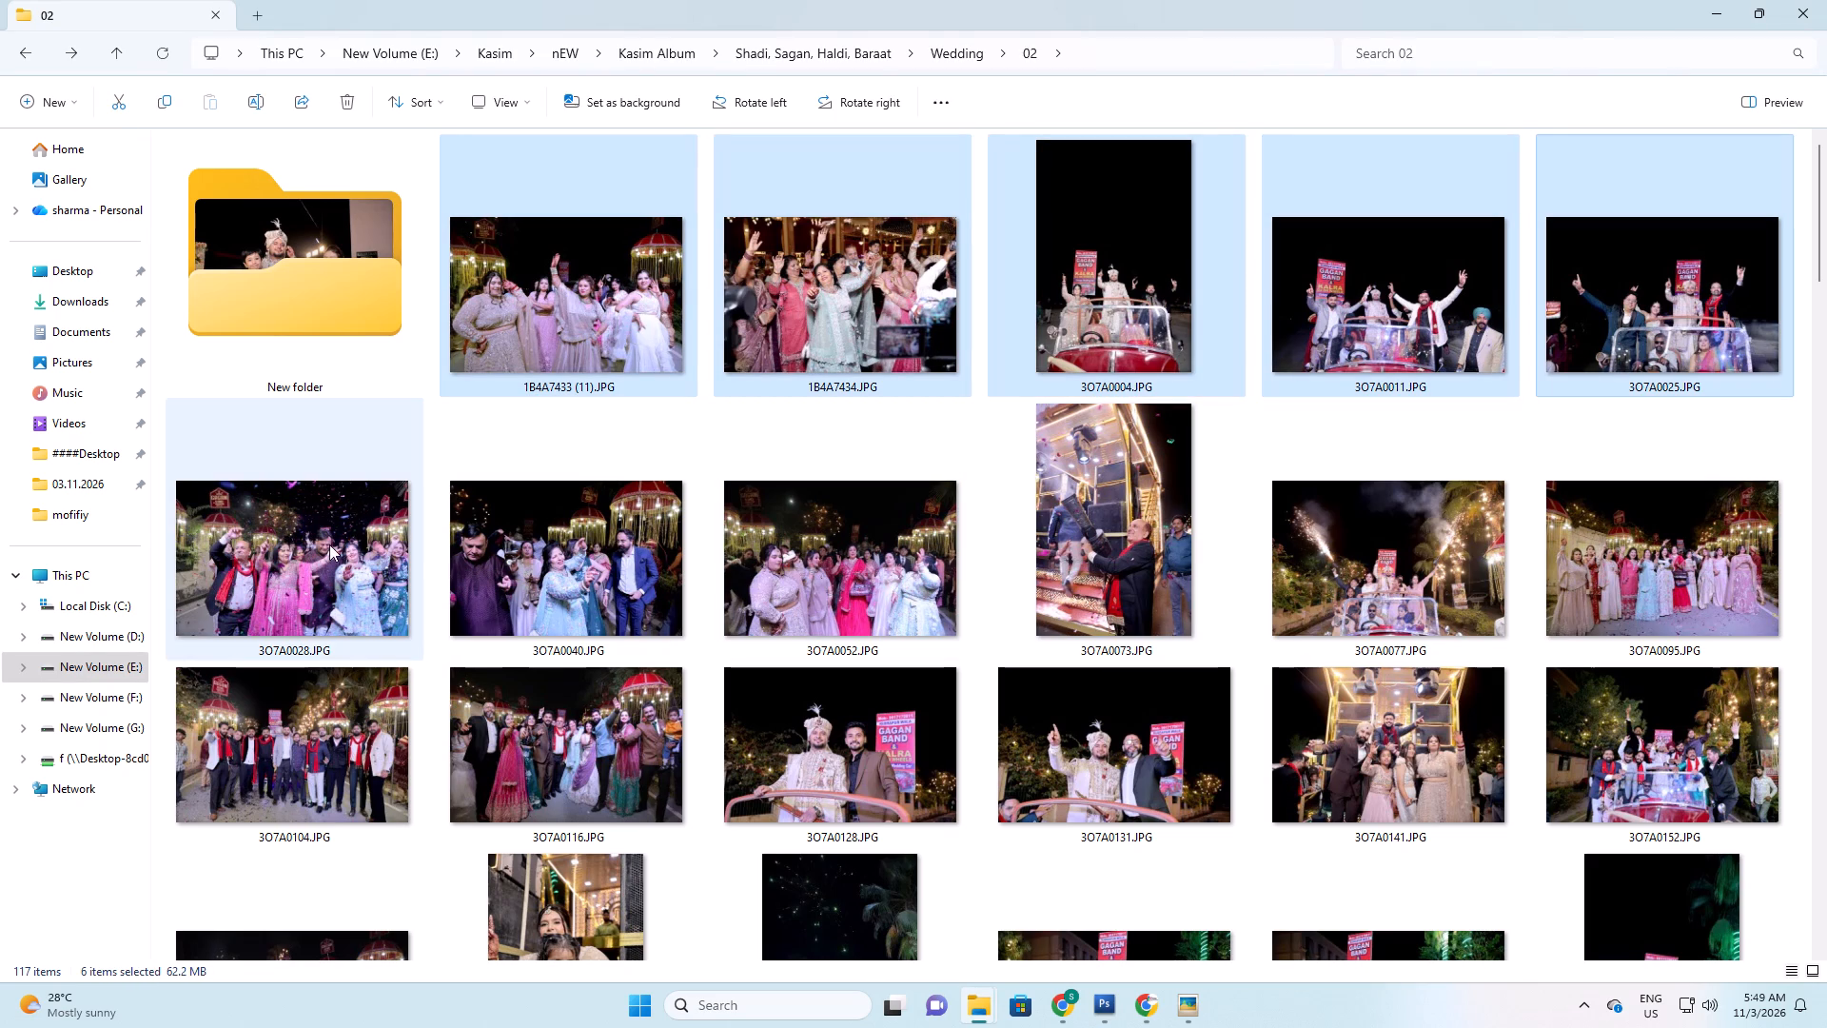
# Search the 01_sheeets folder for 2p1k3p and enlarge the result thumbnails.
pyautogui.hotkey('alt', 'Tab')
pyautogui.hotkey('alt', 'Tab')
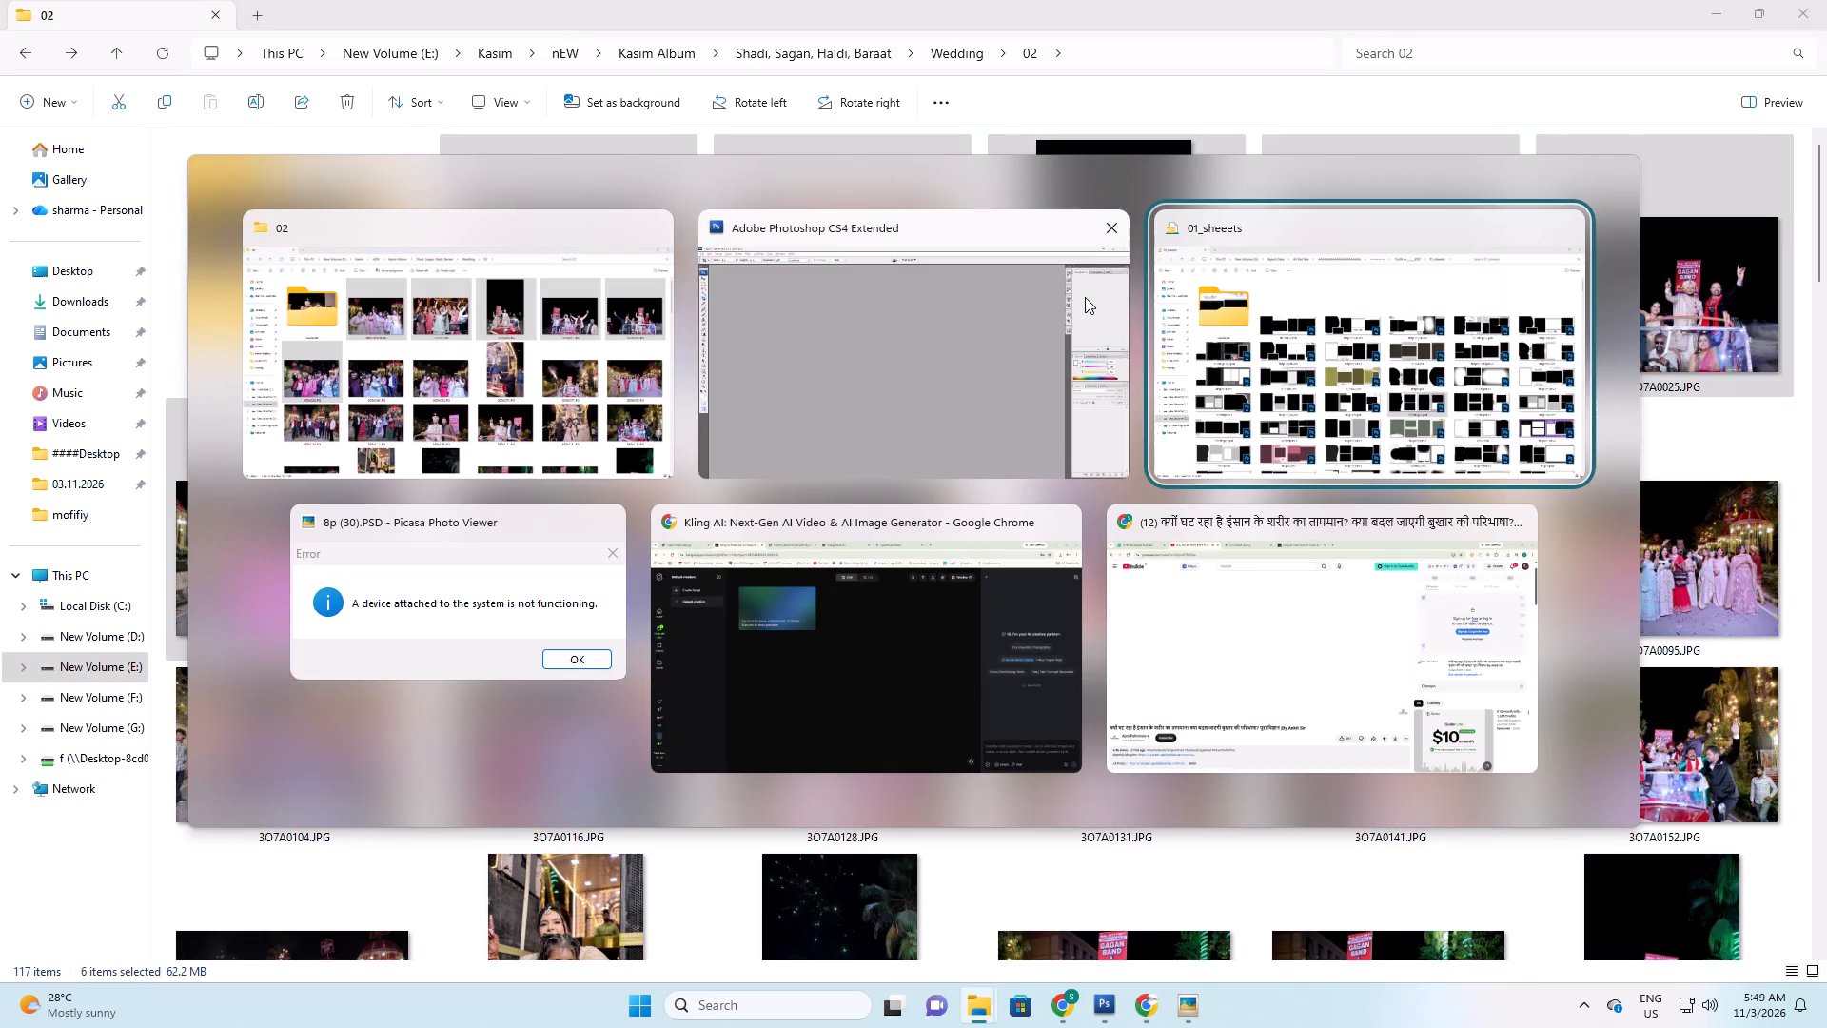
pyautogui.scroll(3, 1416, 195)
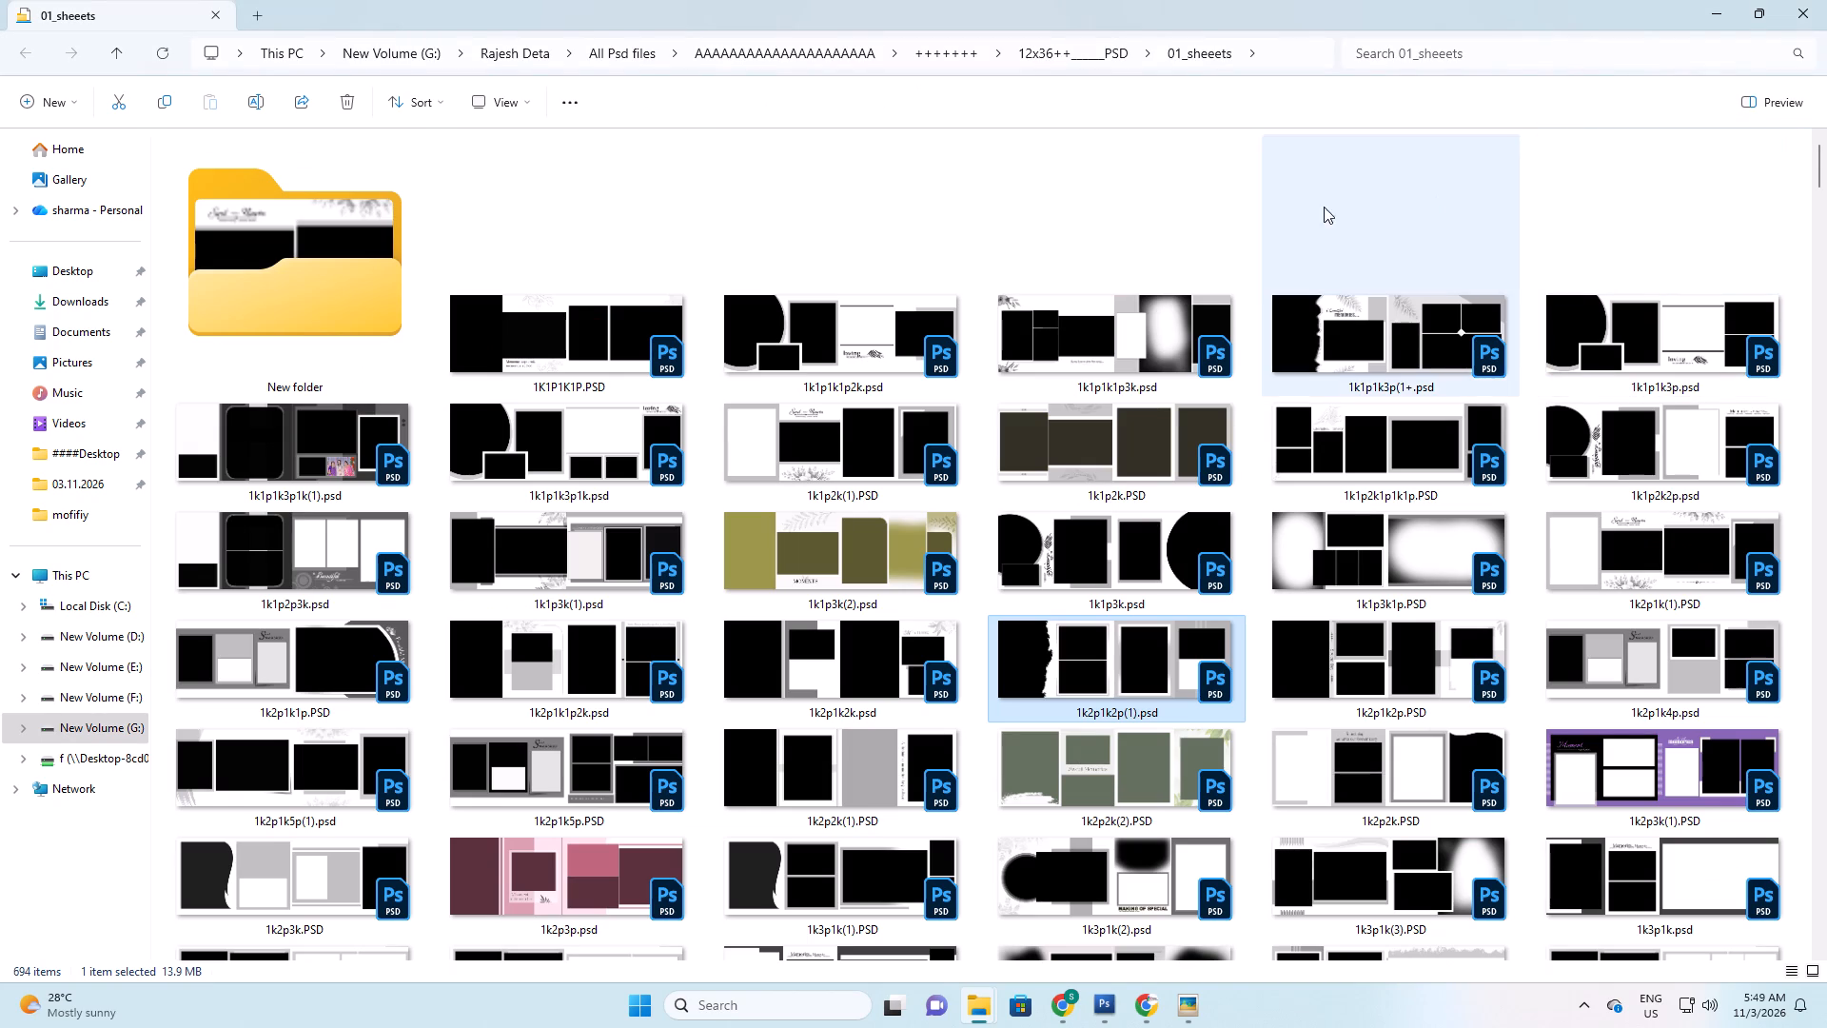
pyautogui.click(1798, 51)
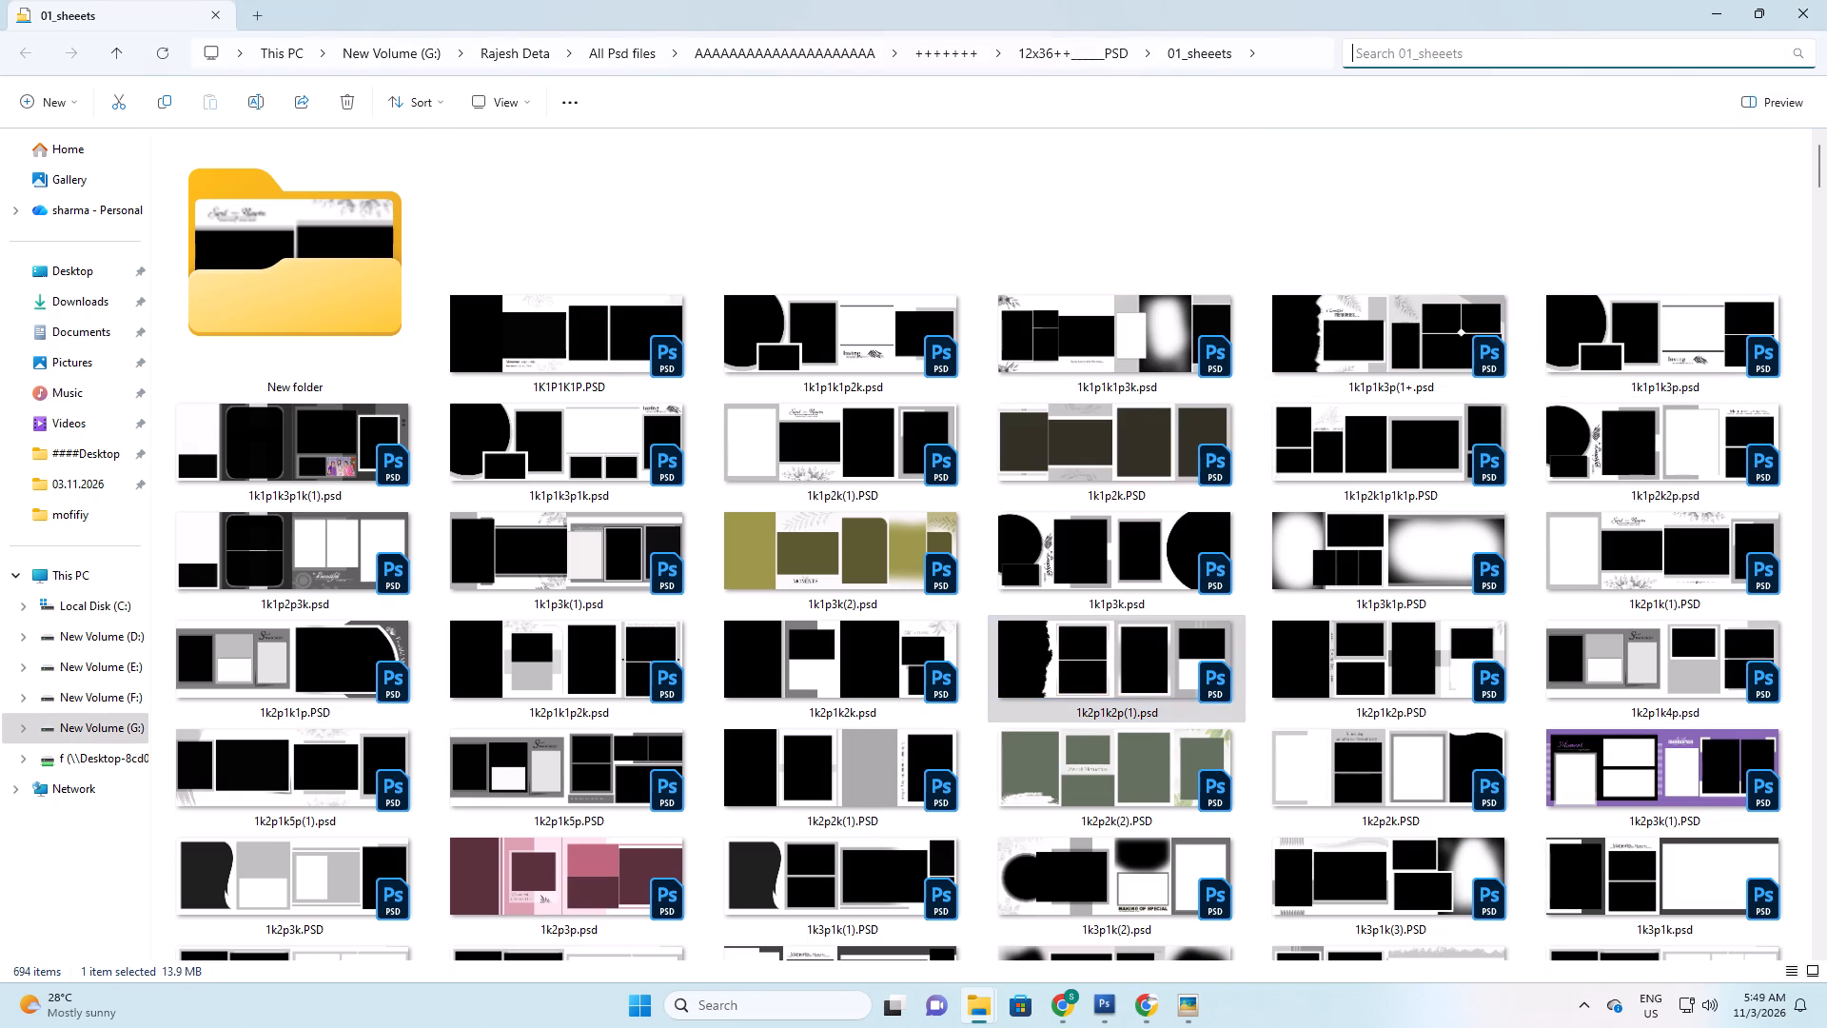
pyautogui.press('2')
pyautogui.write('p1')
pyautogui.press('k')
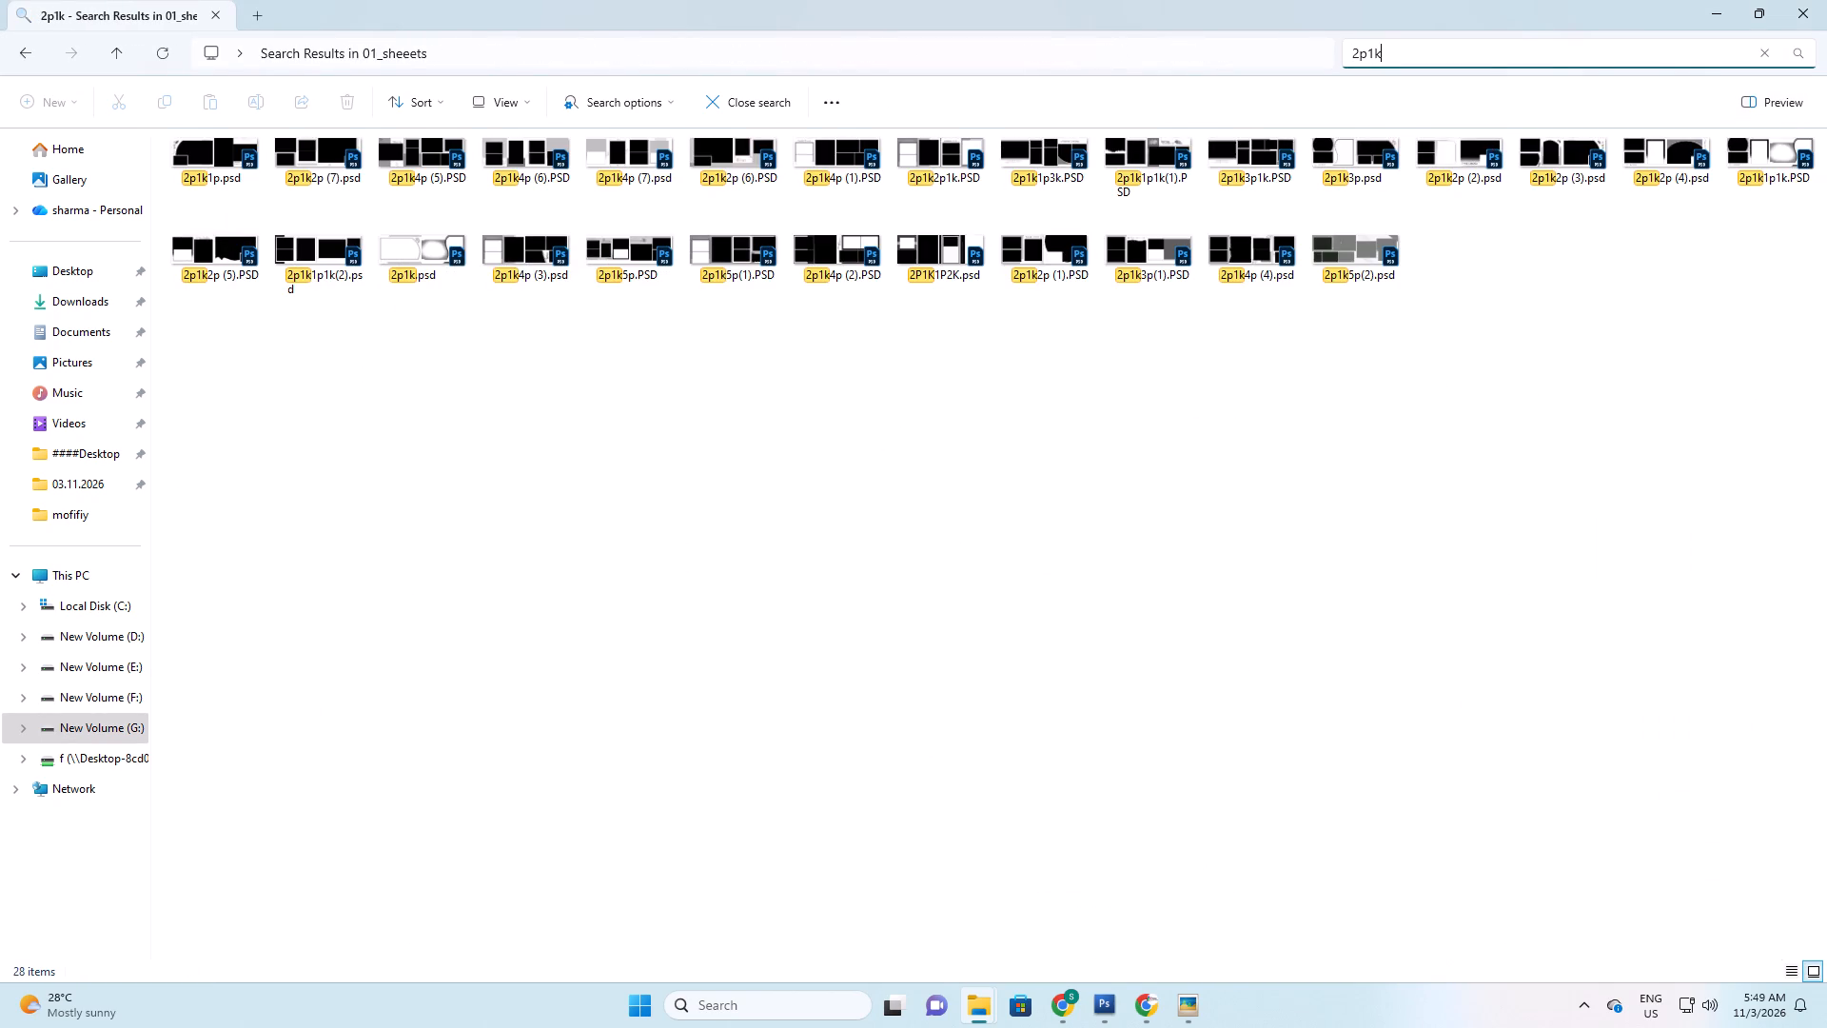
pyautogui.press('3')
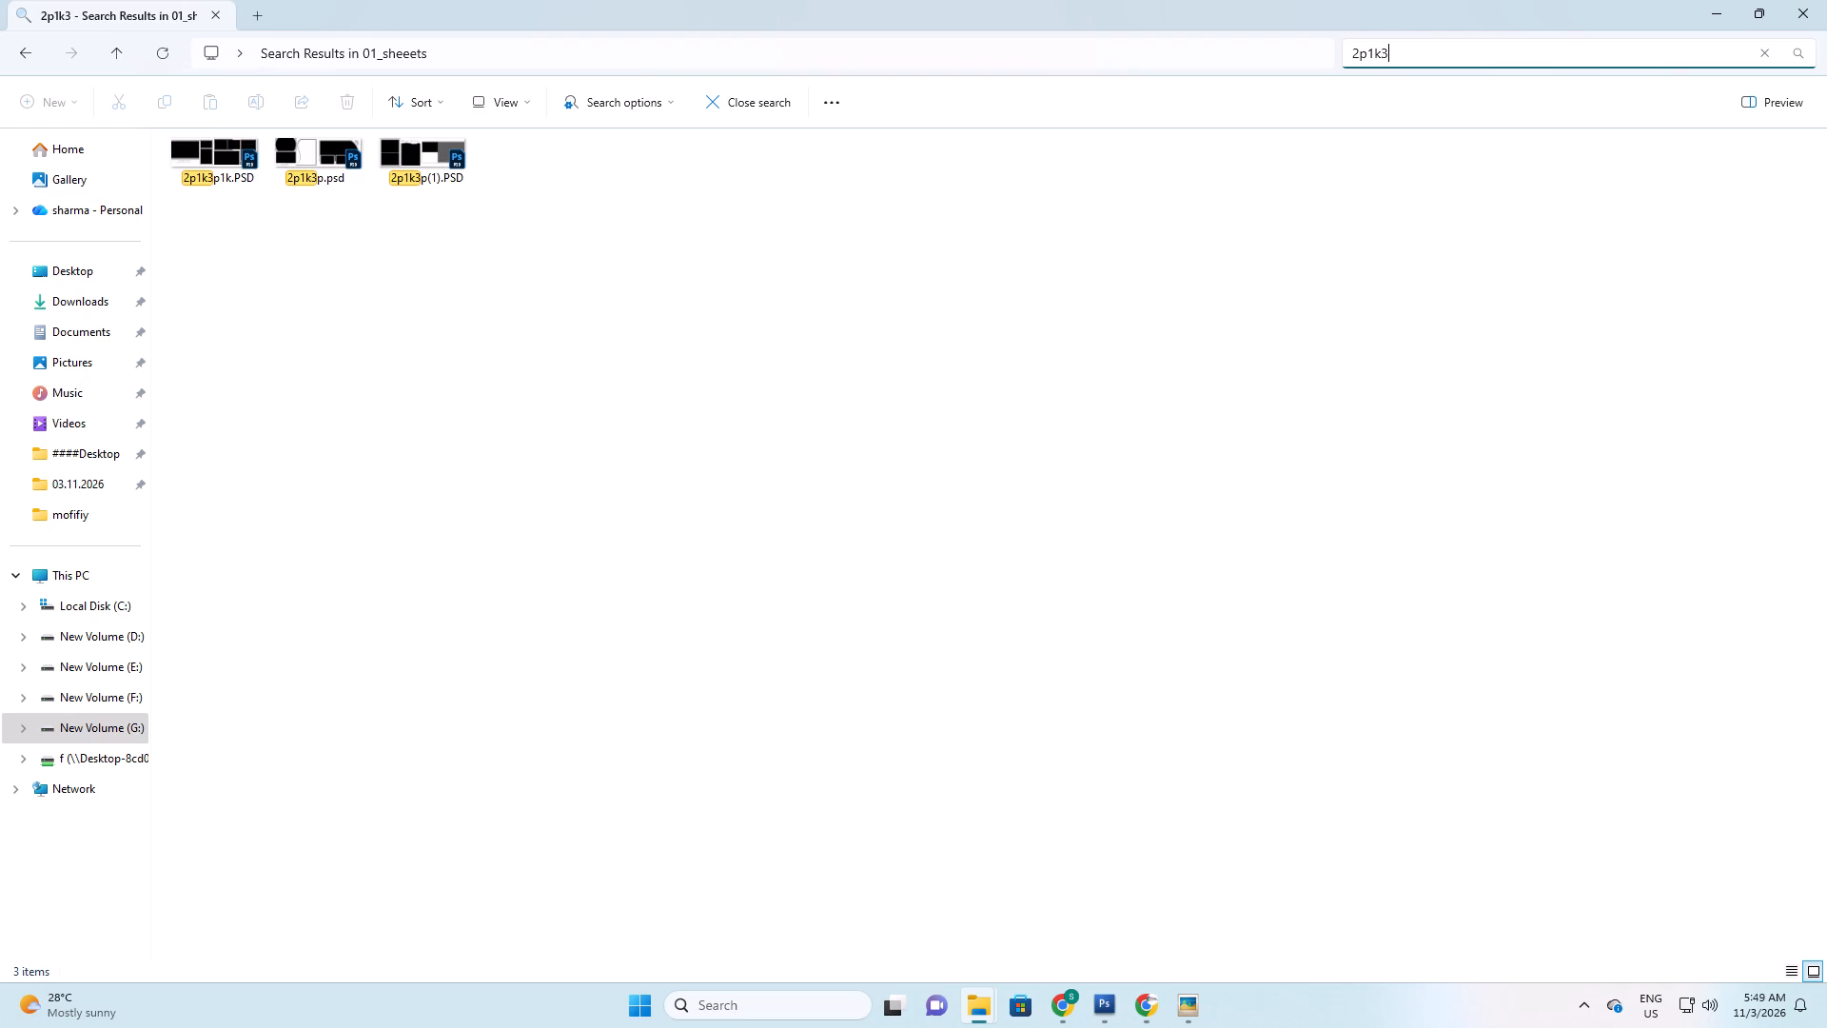
pyautogui.press('p')
pyautogui.keyDown('ctrl'); pyautogui.scroll(20, 1331, 194); pyautogui.keyUp('ctrl')
pyautogui.keyDown('ctrl'); pyautogui.scroll(8, 1331, 194); pyautogui.keyUp('ctrl')
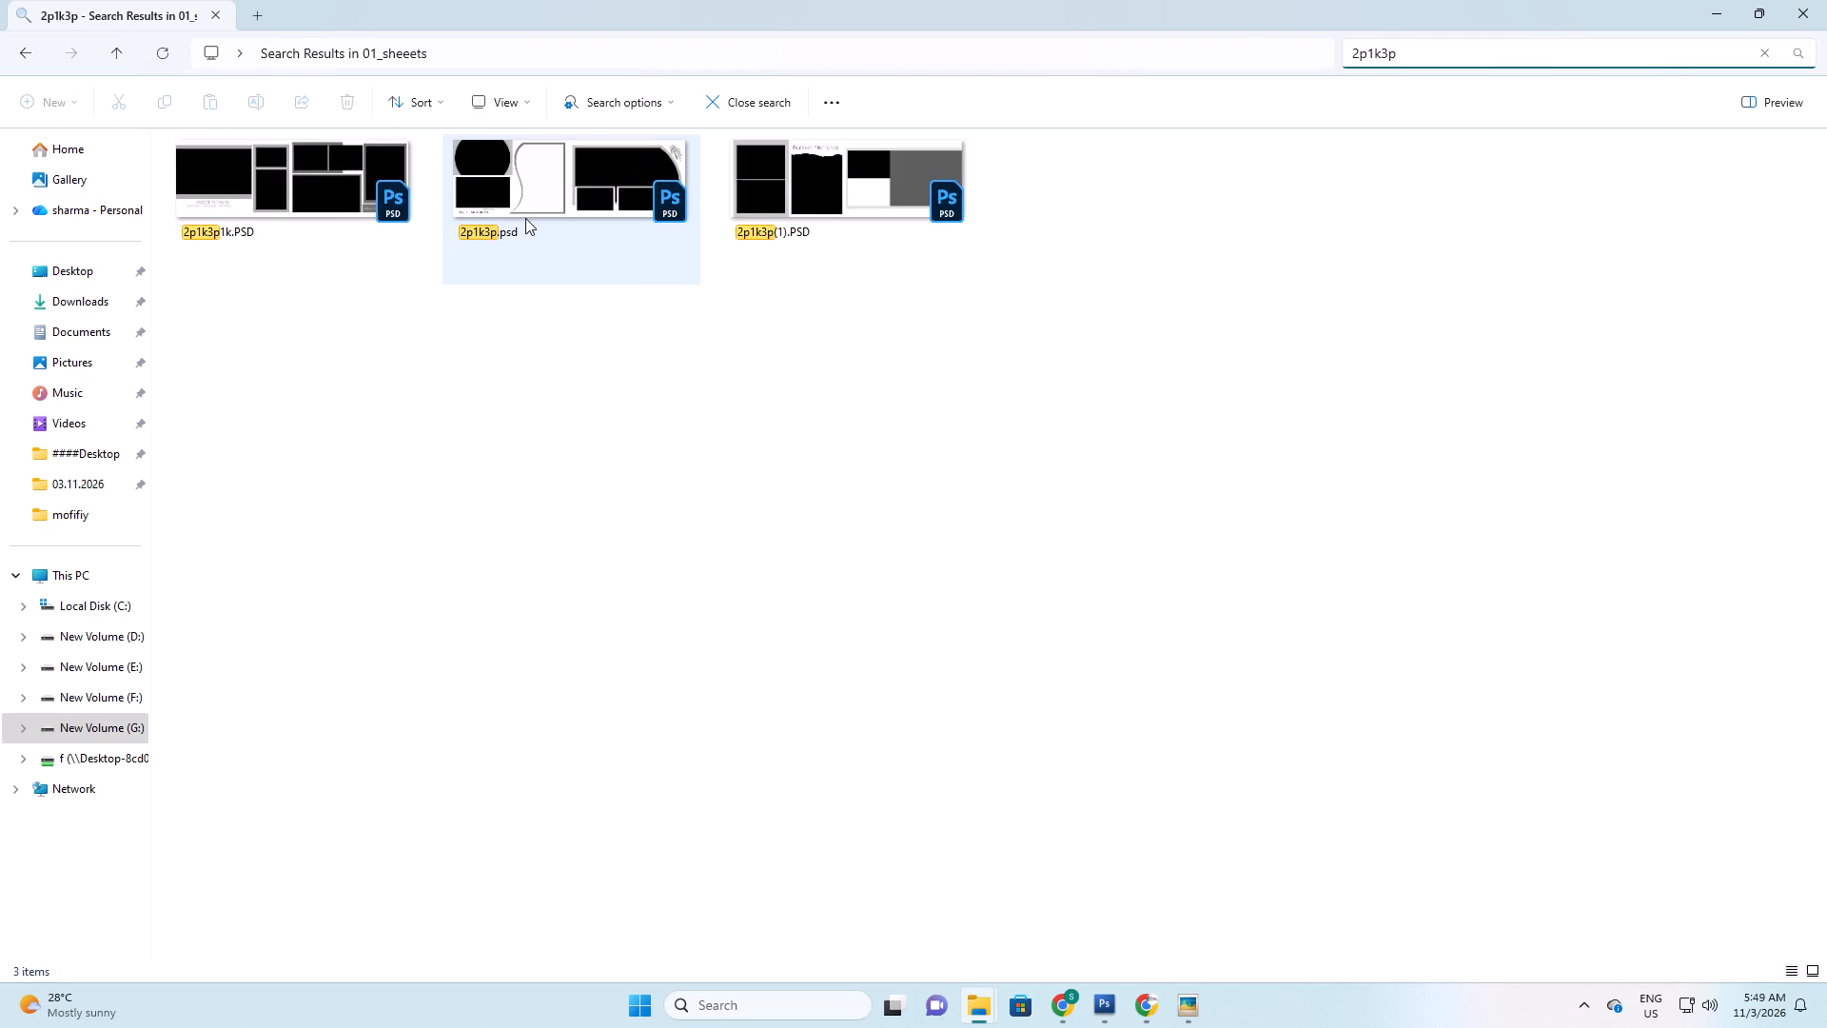
pyautogui.click(669, 300)
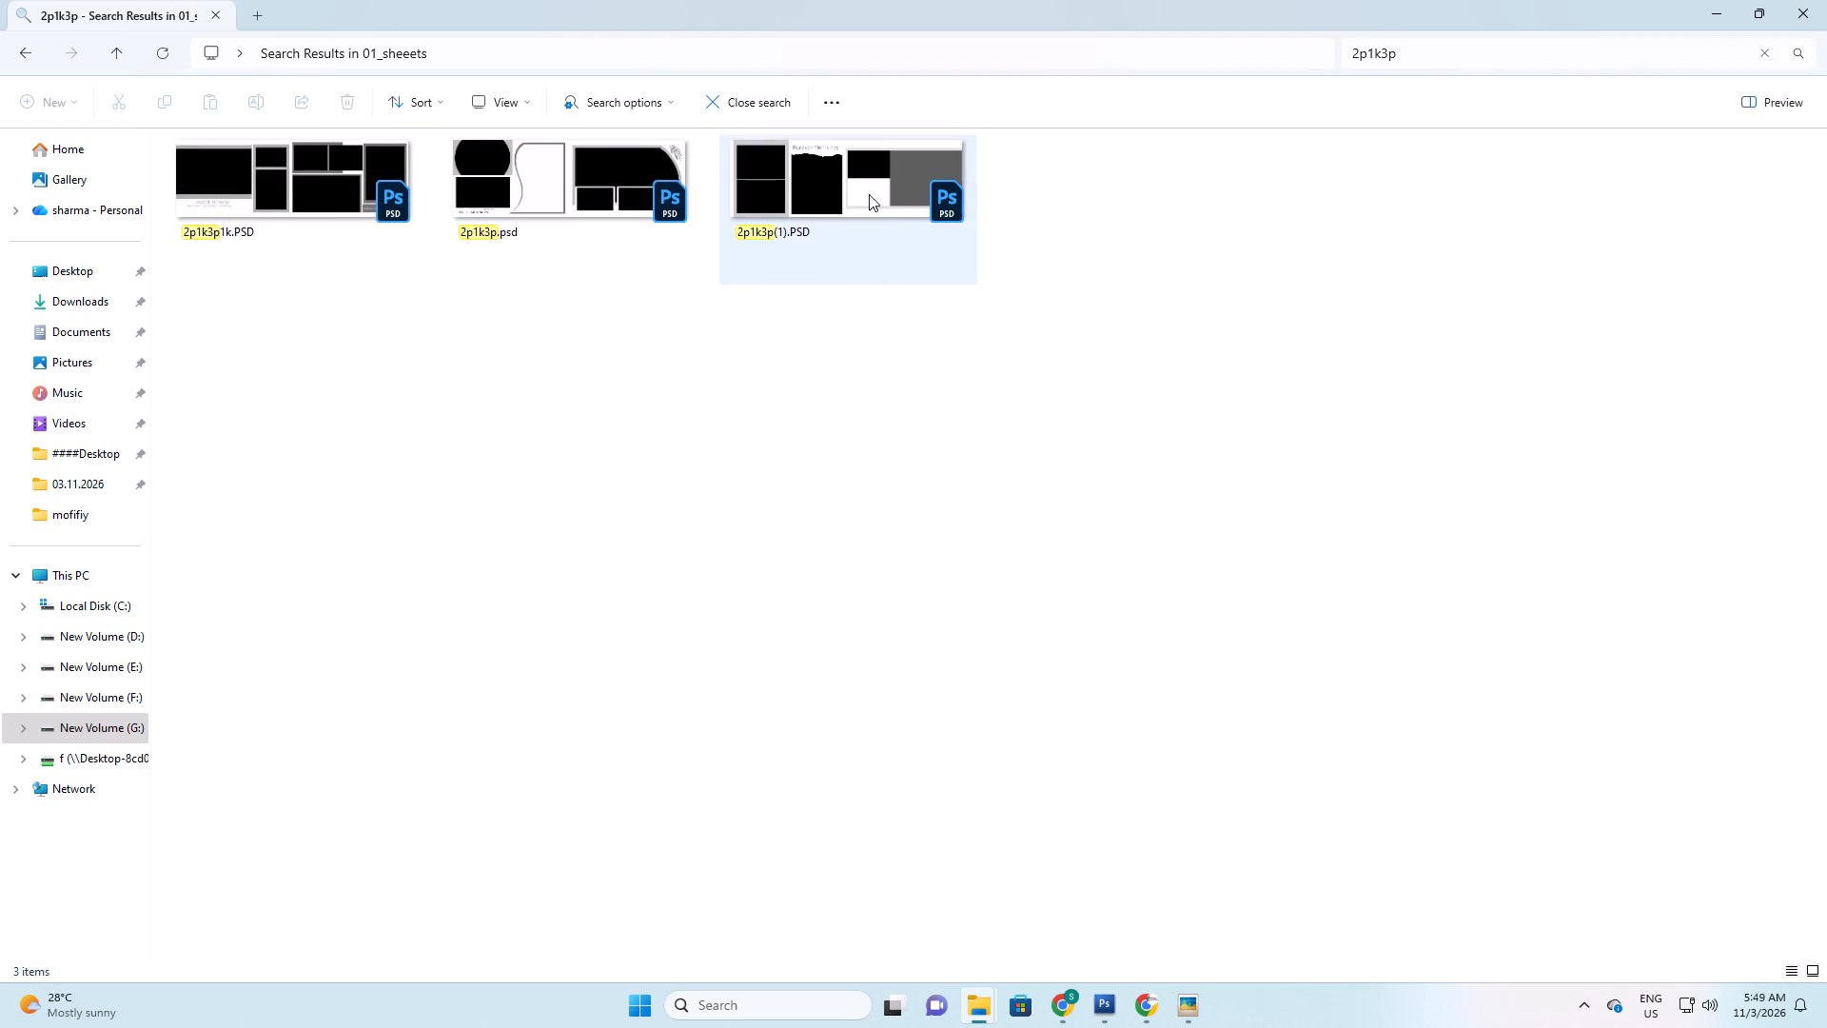
# Open the 2p1k3p(1).PSD layout in Photoshop, with the side panels hidden and the sheet centred in view.
pyautogui.moveTo(860, 188); pyautogui.dragTo(1009, 376)
pyautogui.hotkey('alt', 'Tab')
pyautogui.hotkey('alt', 'Tab')
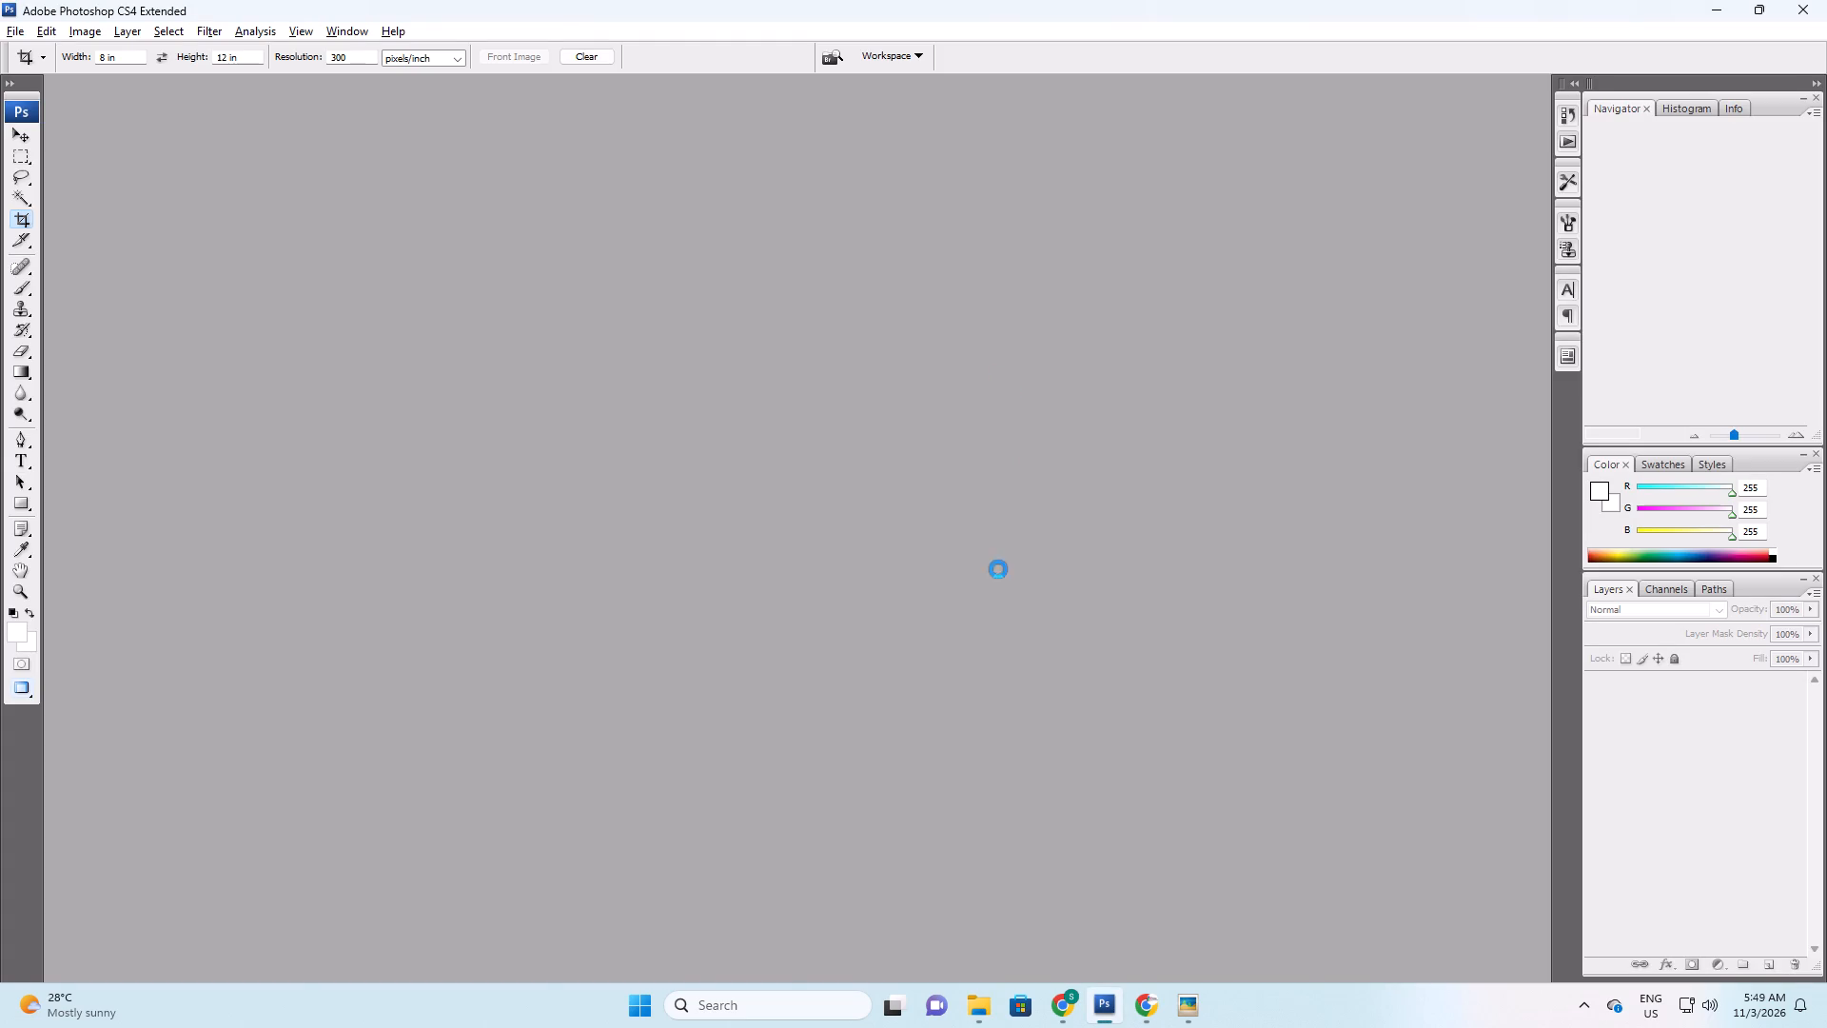
pyautogui.press('Return')
pyautogui.press('Tab')
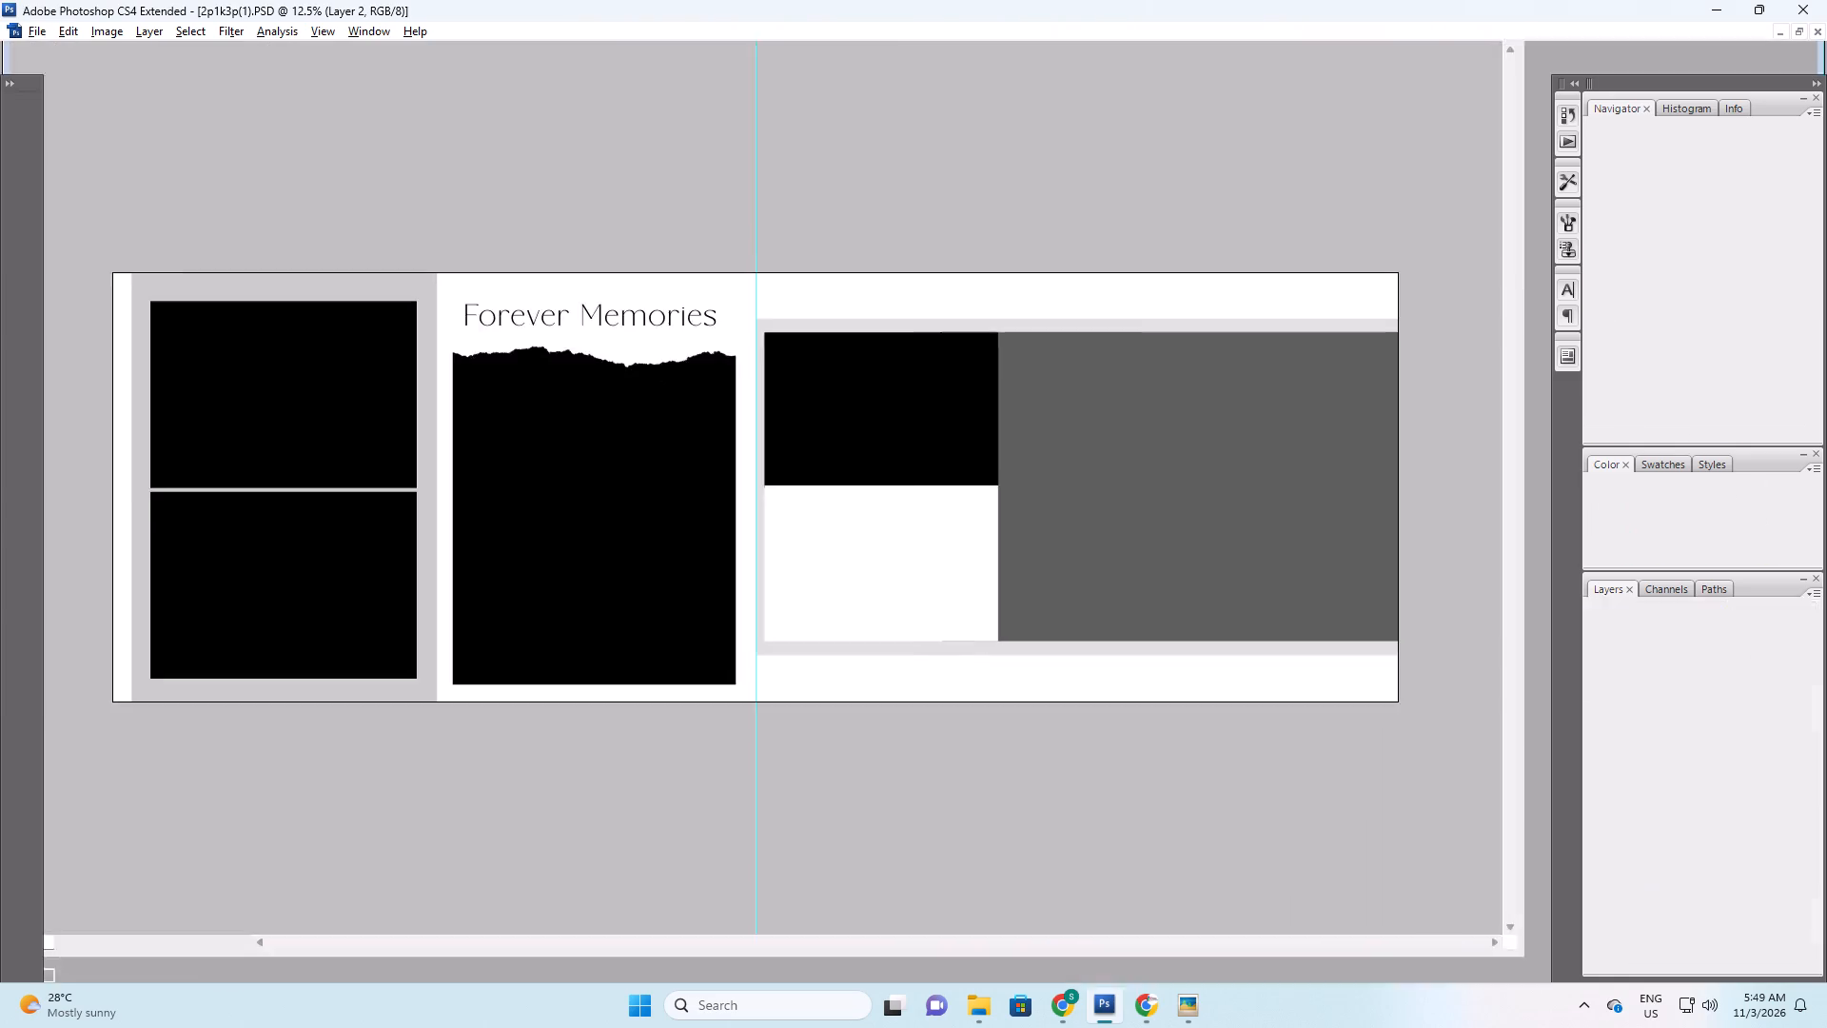
pyautogui.hotkey('ctrl', 'space')
# Start saving a copy of the open layout and browse to the Kasim folder on New Volume (E:).
pyautogui.hotkey('ctrl', 'alt', 's')
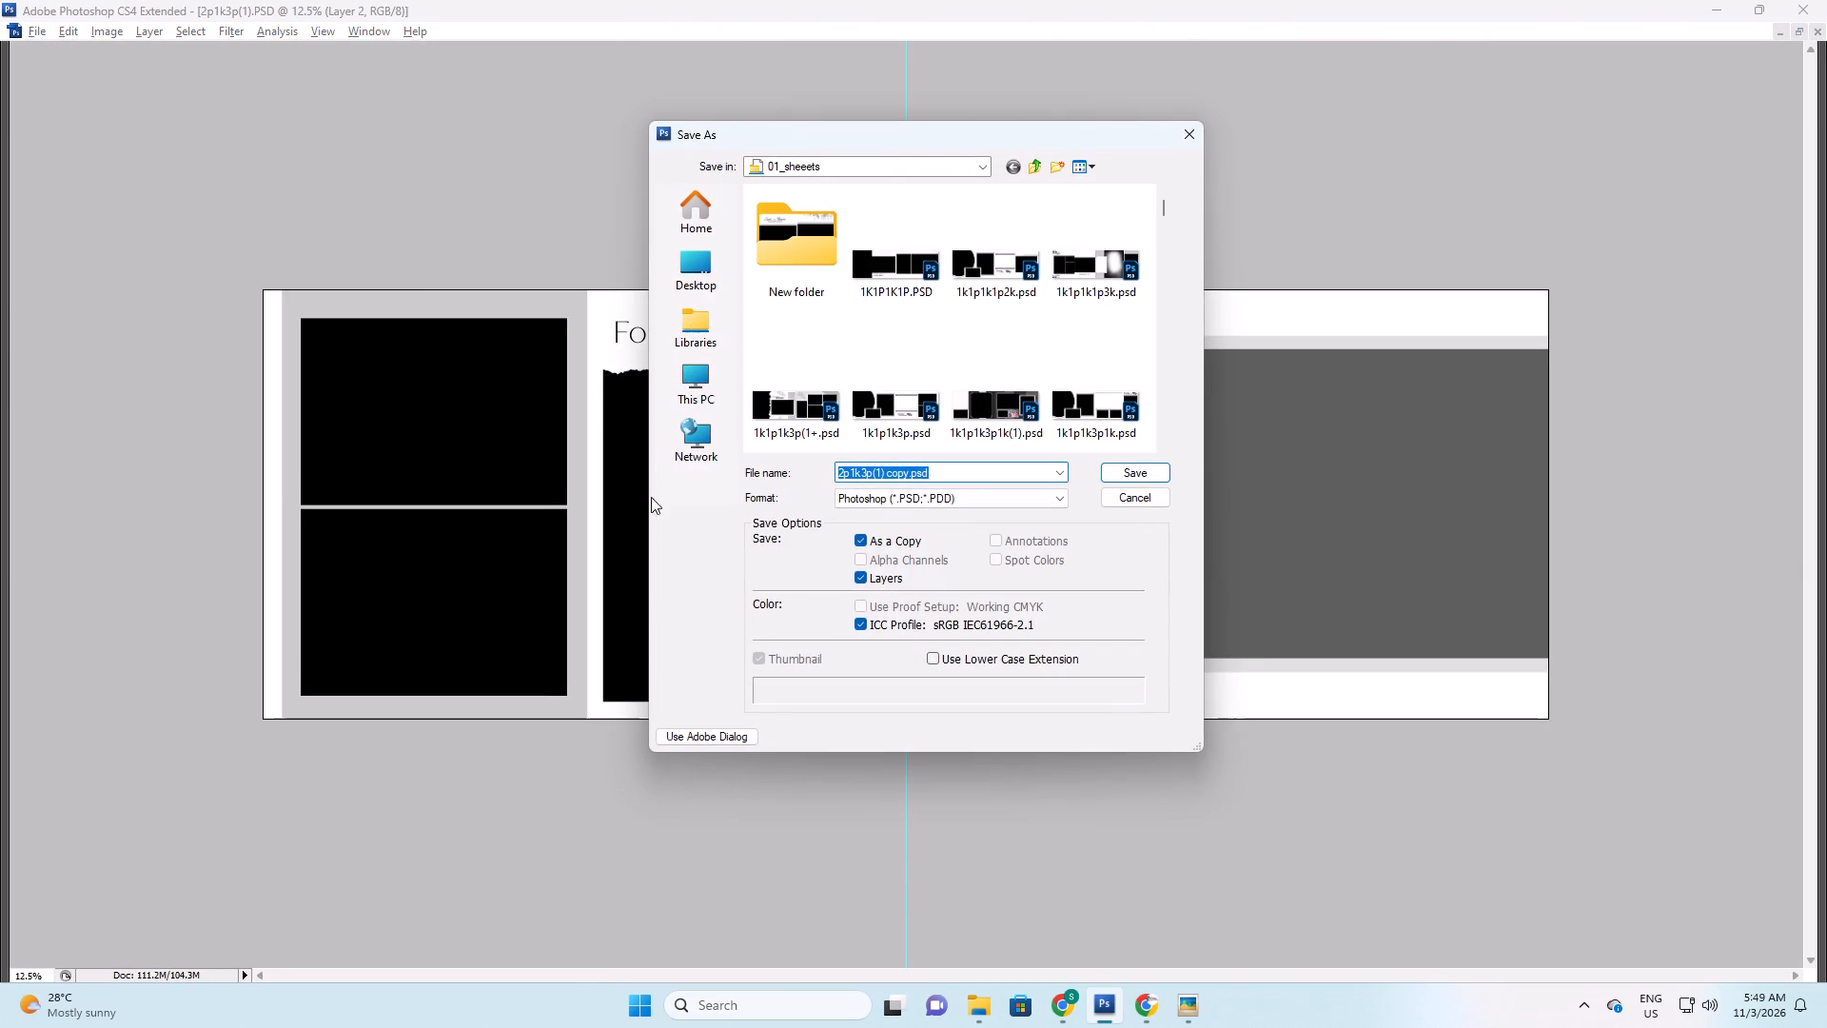
pyautogui.click(709, 385)
pyautogui.click(963, 397)
pyautogui.write('ll')
pyautogui.scroll(-1, 894, 427)
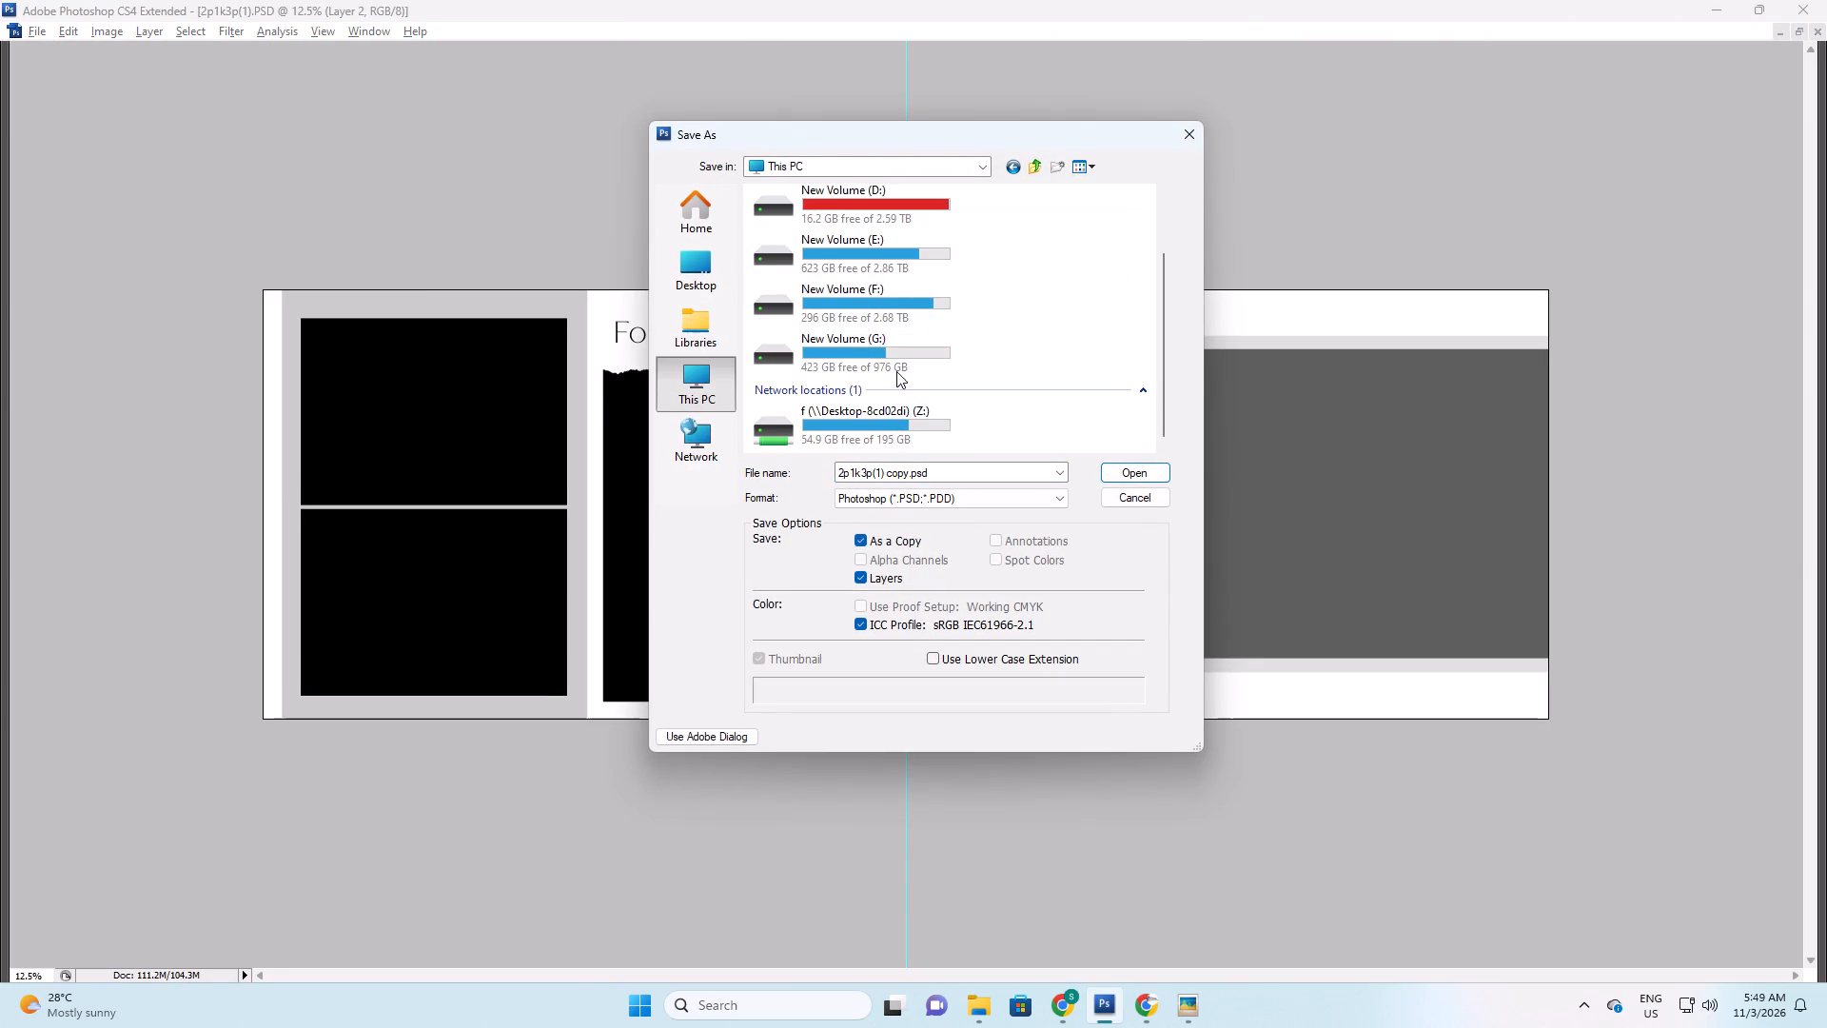
pyautogui.scroll(1, 914, 341)
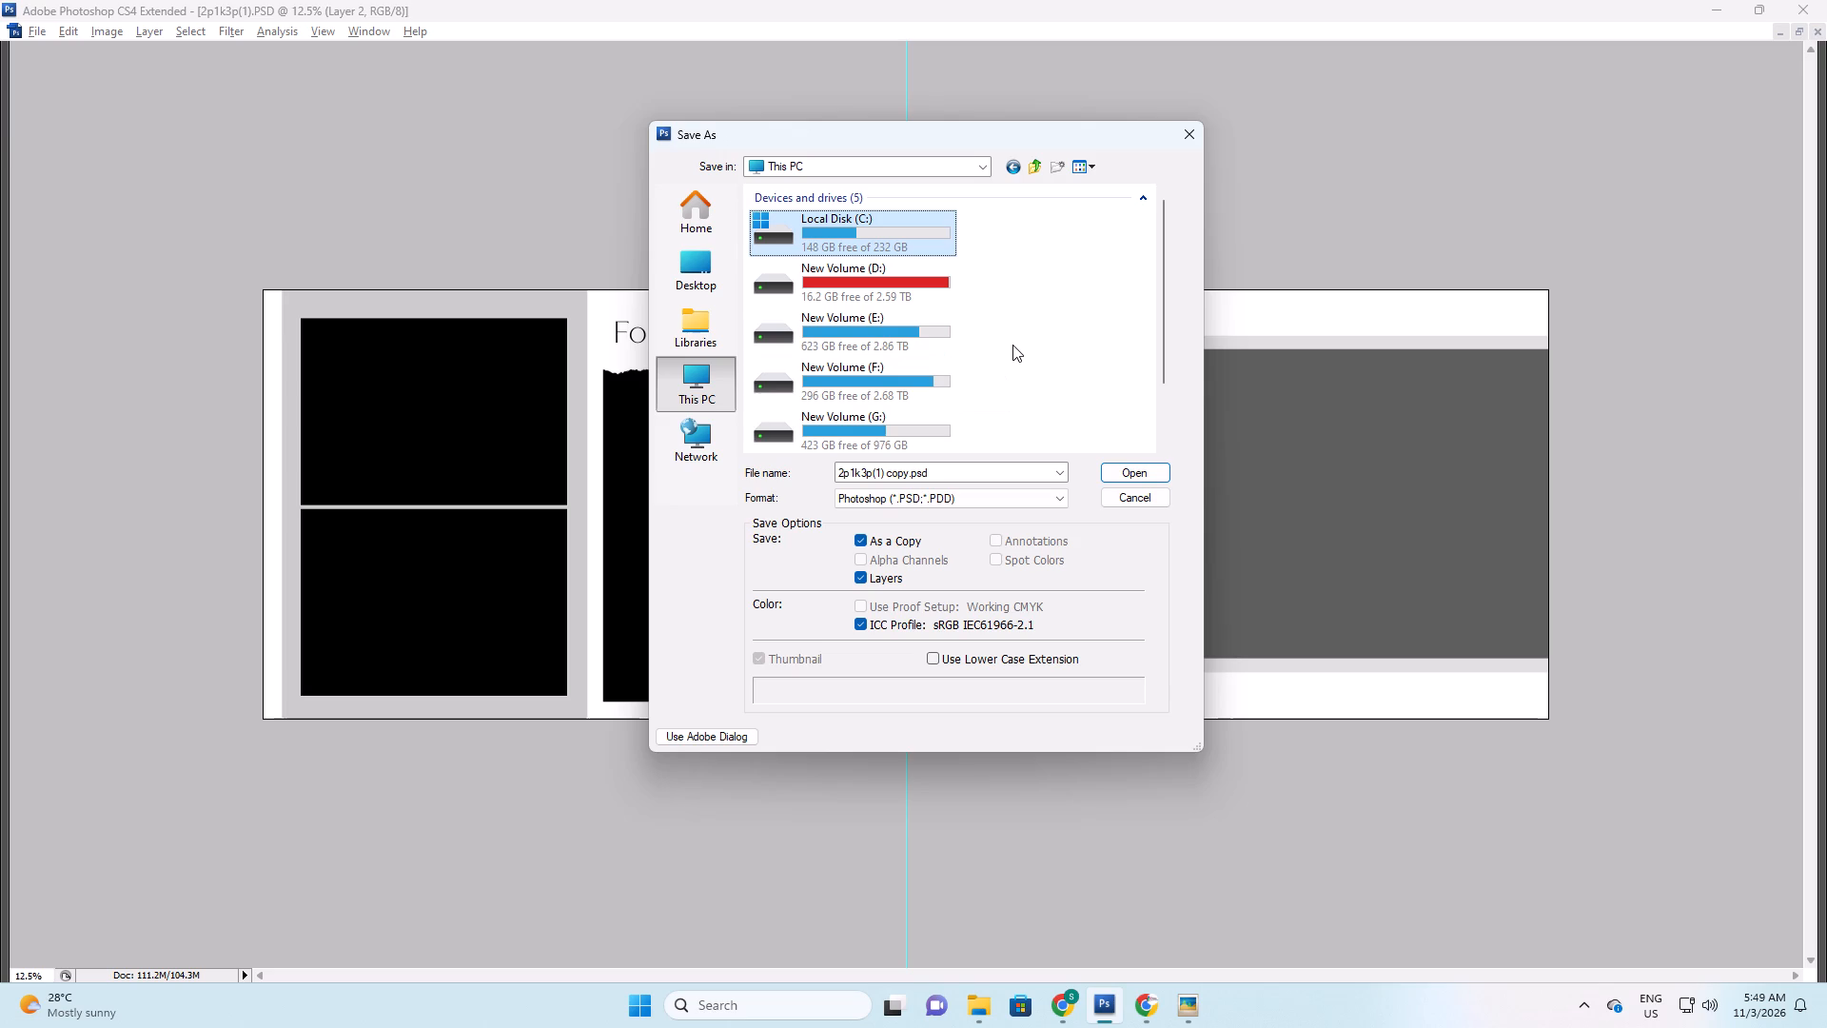
pyautogui.click(1010, 344)
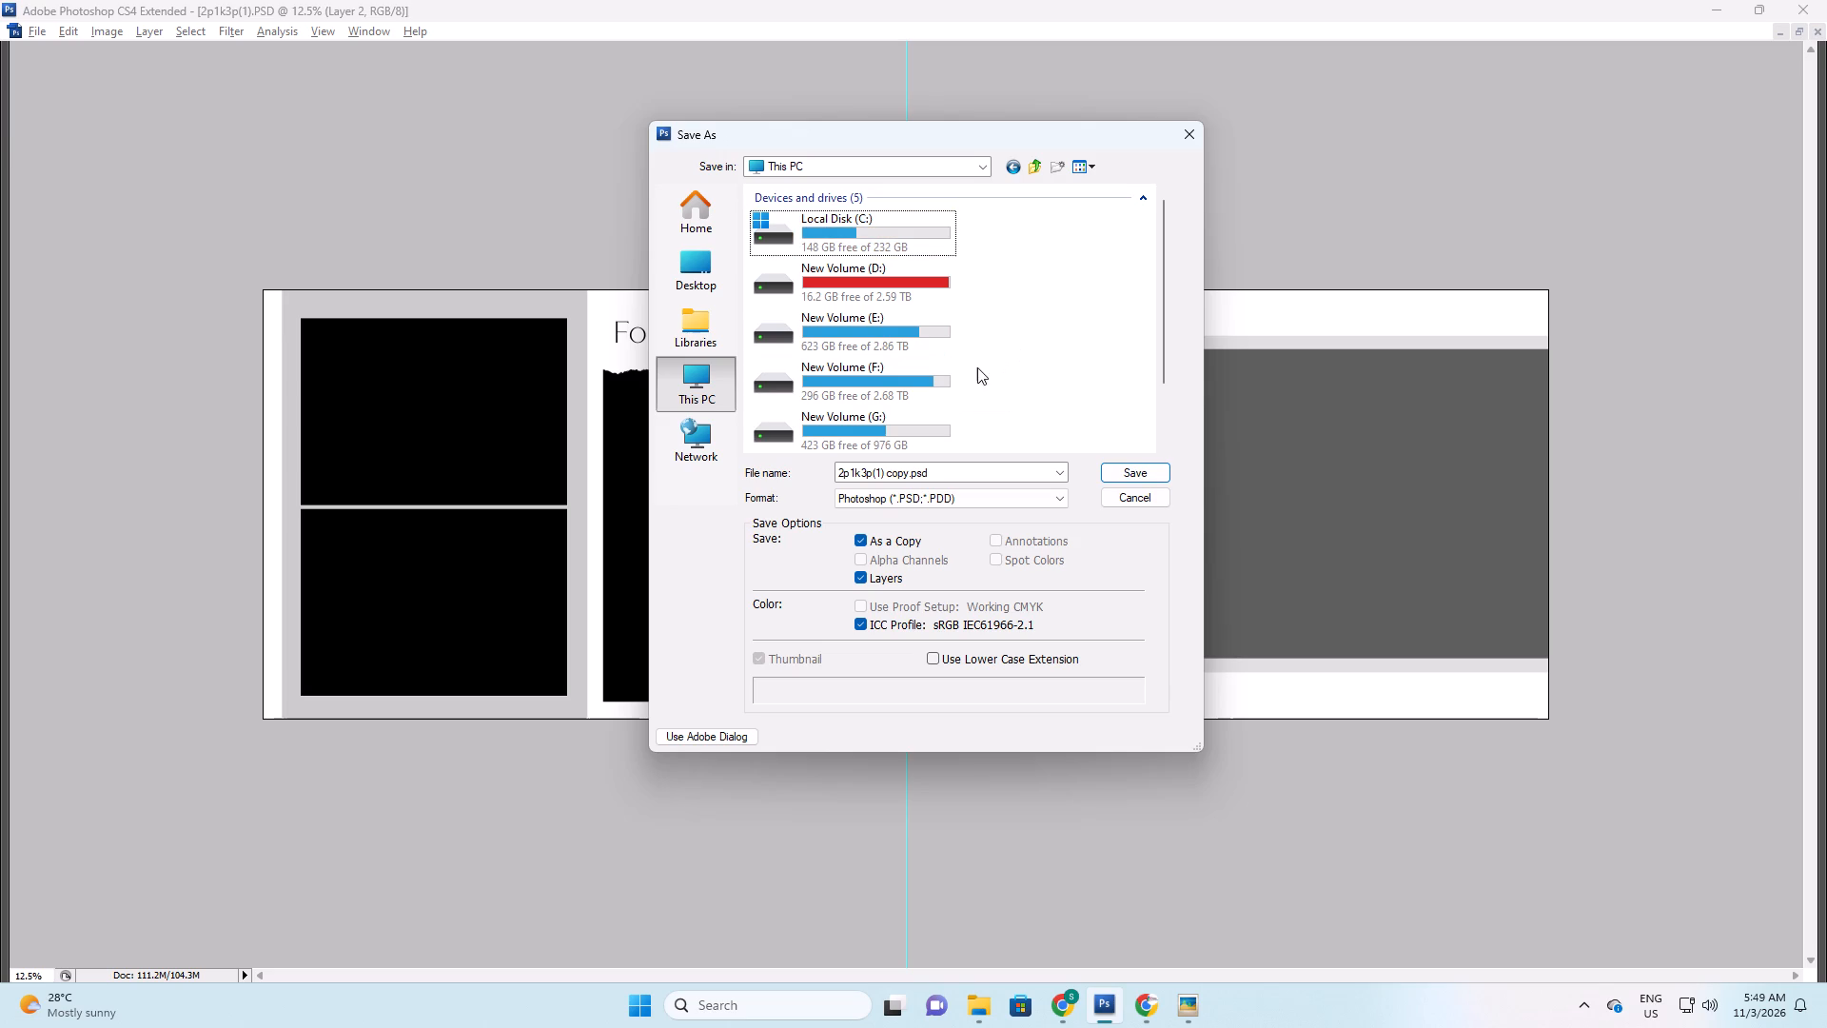
pyautogui.scroll(-1, 890, 418)
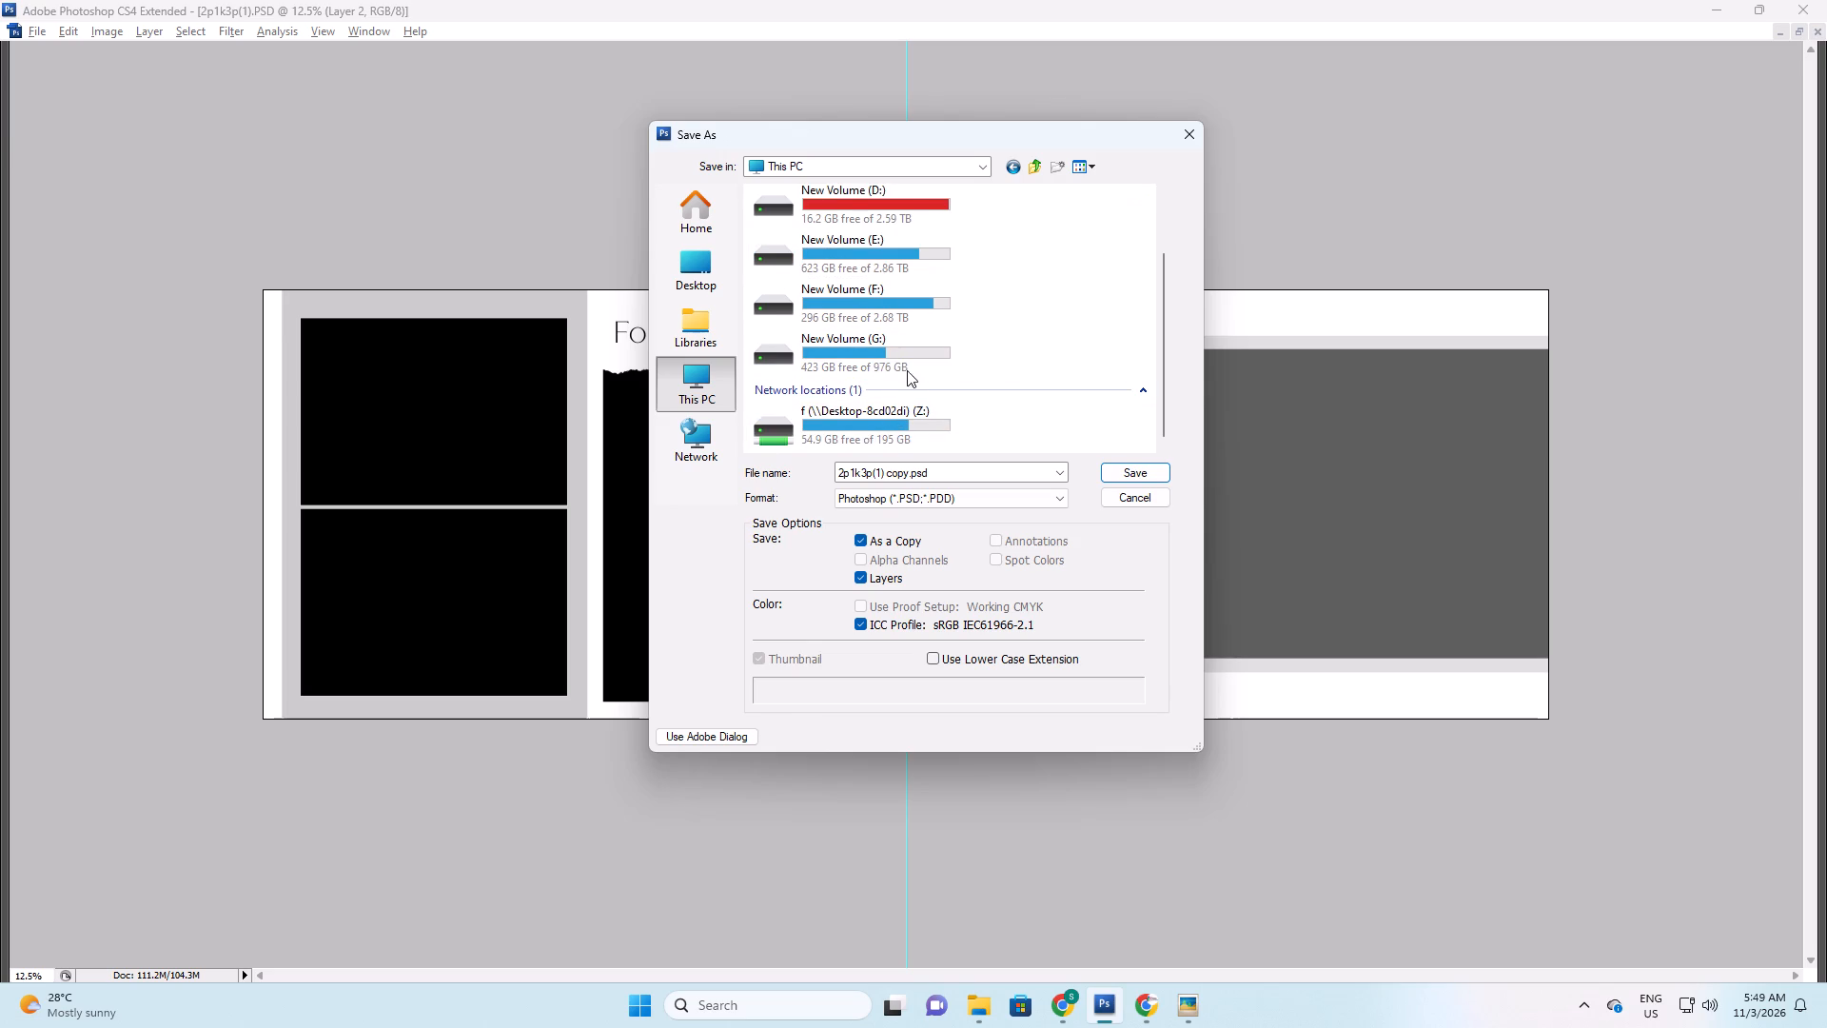
pyautogui.doubleClick(892, 357)
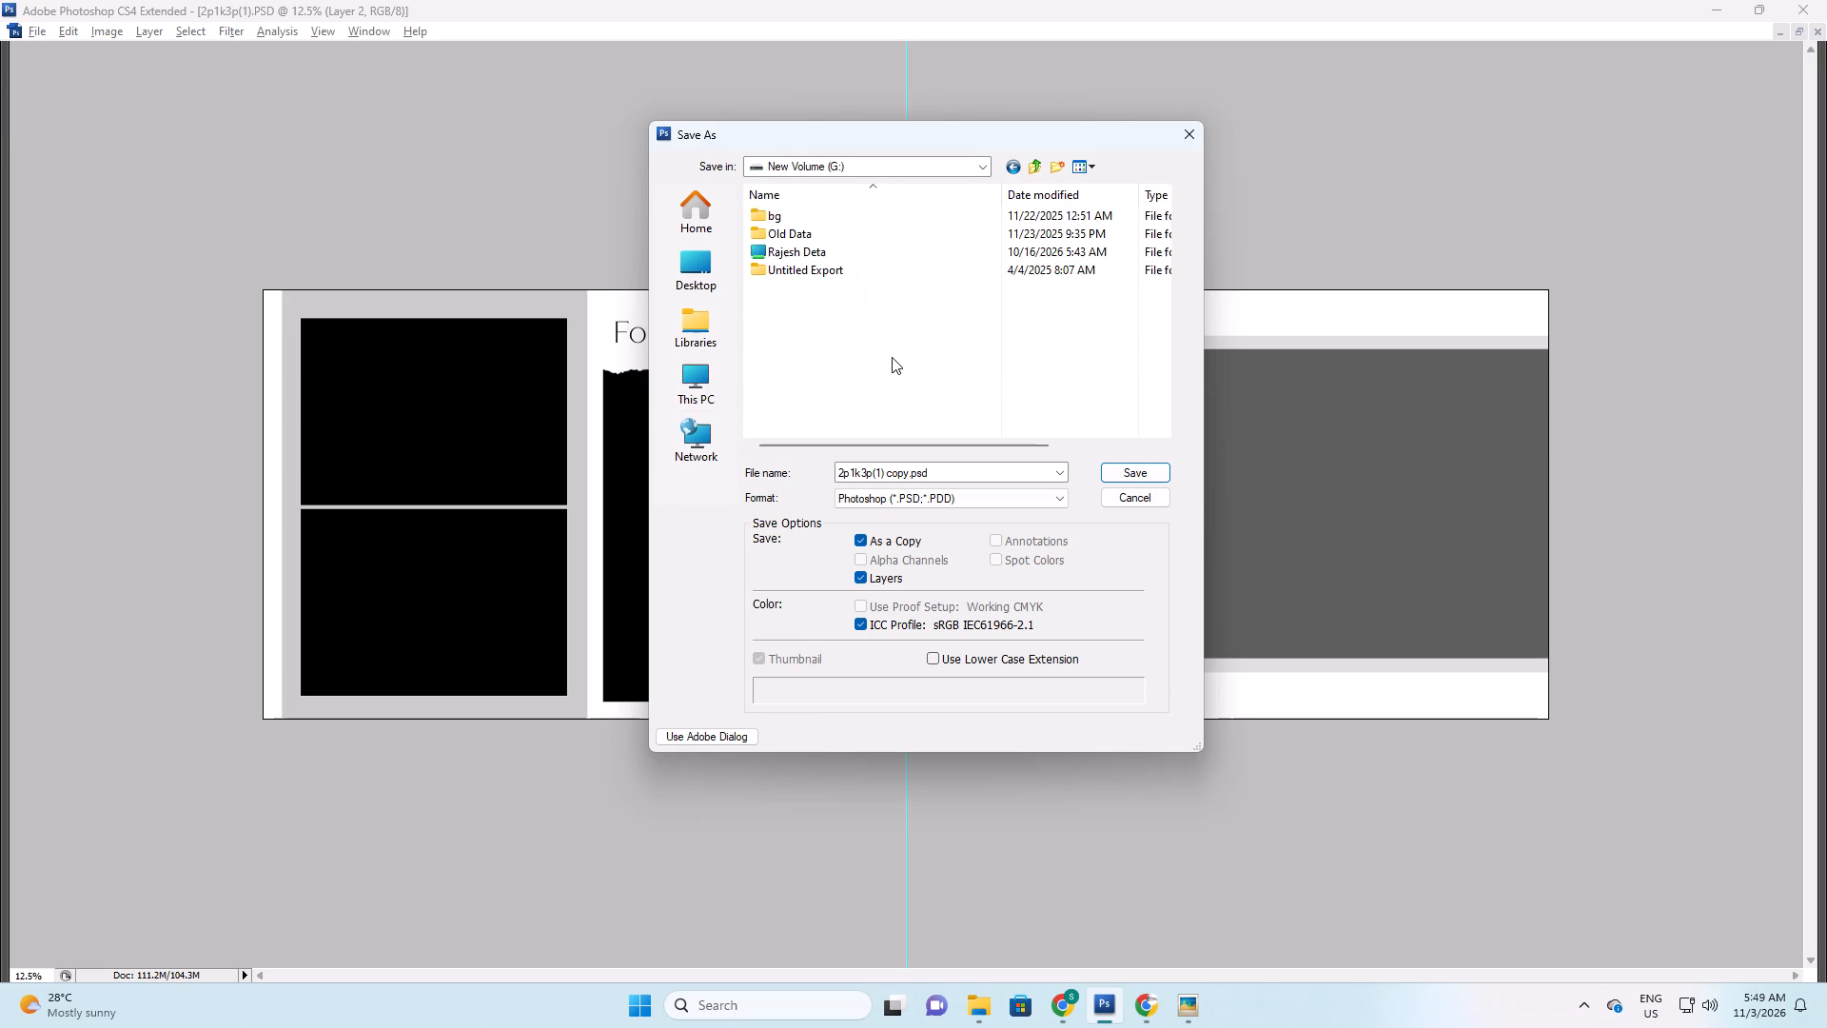
pyautogui.click(892, 356)
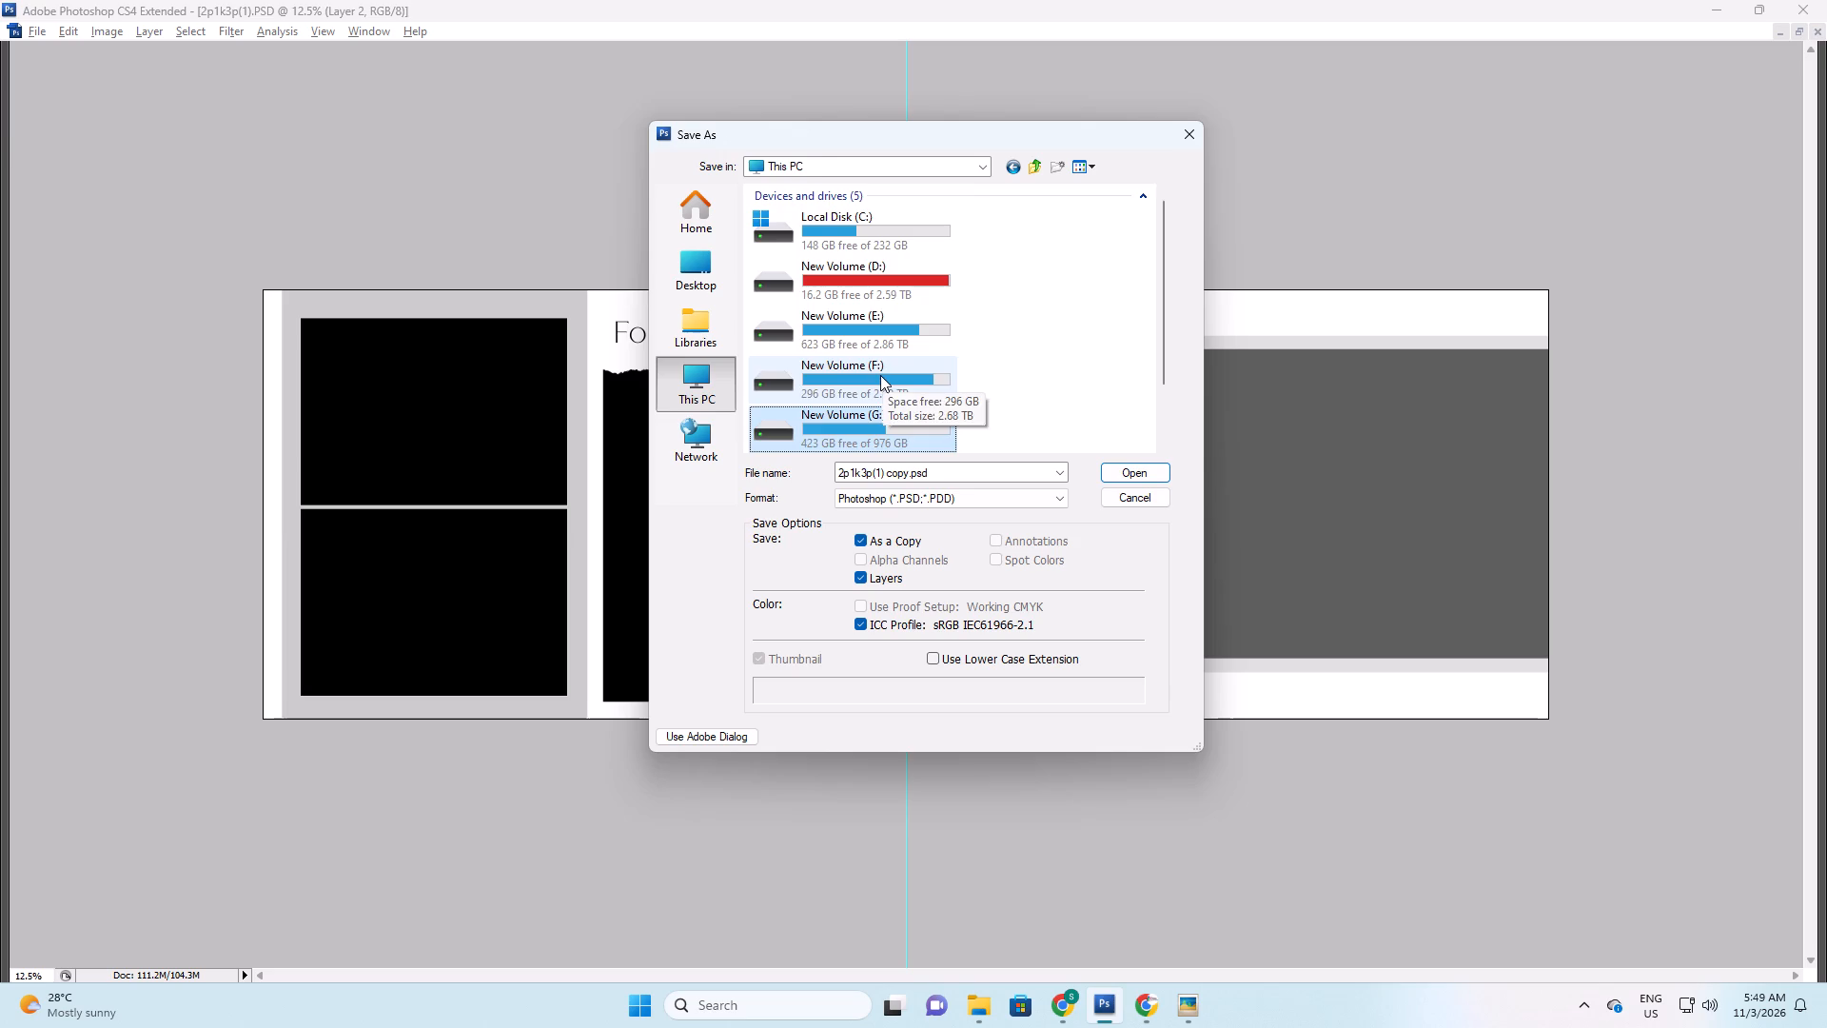
pyautogui.doubleClick(880, 375)
pyautogui.click(880, 375)
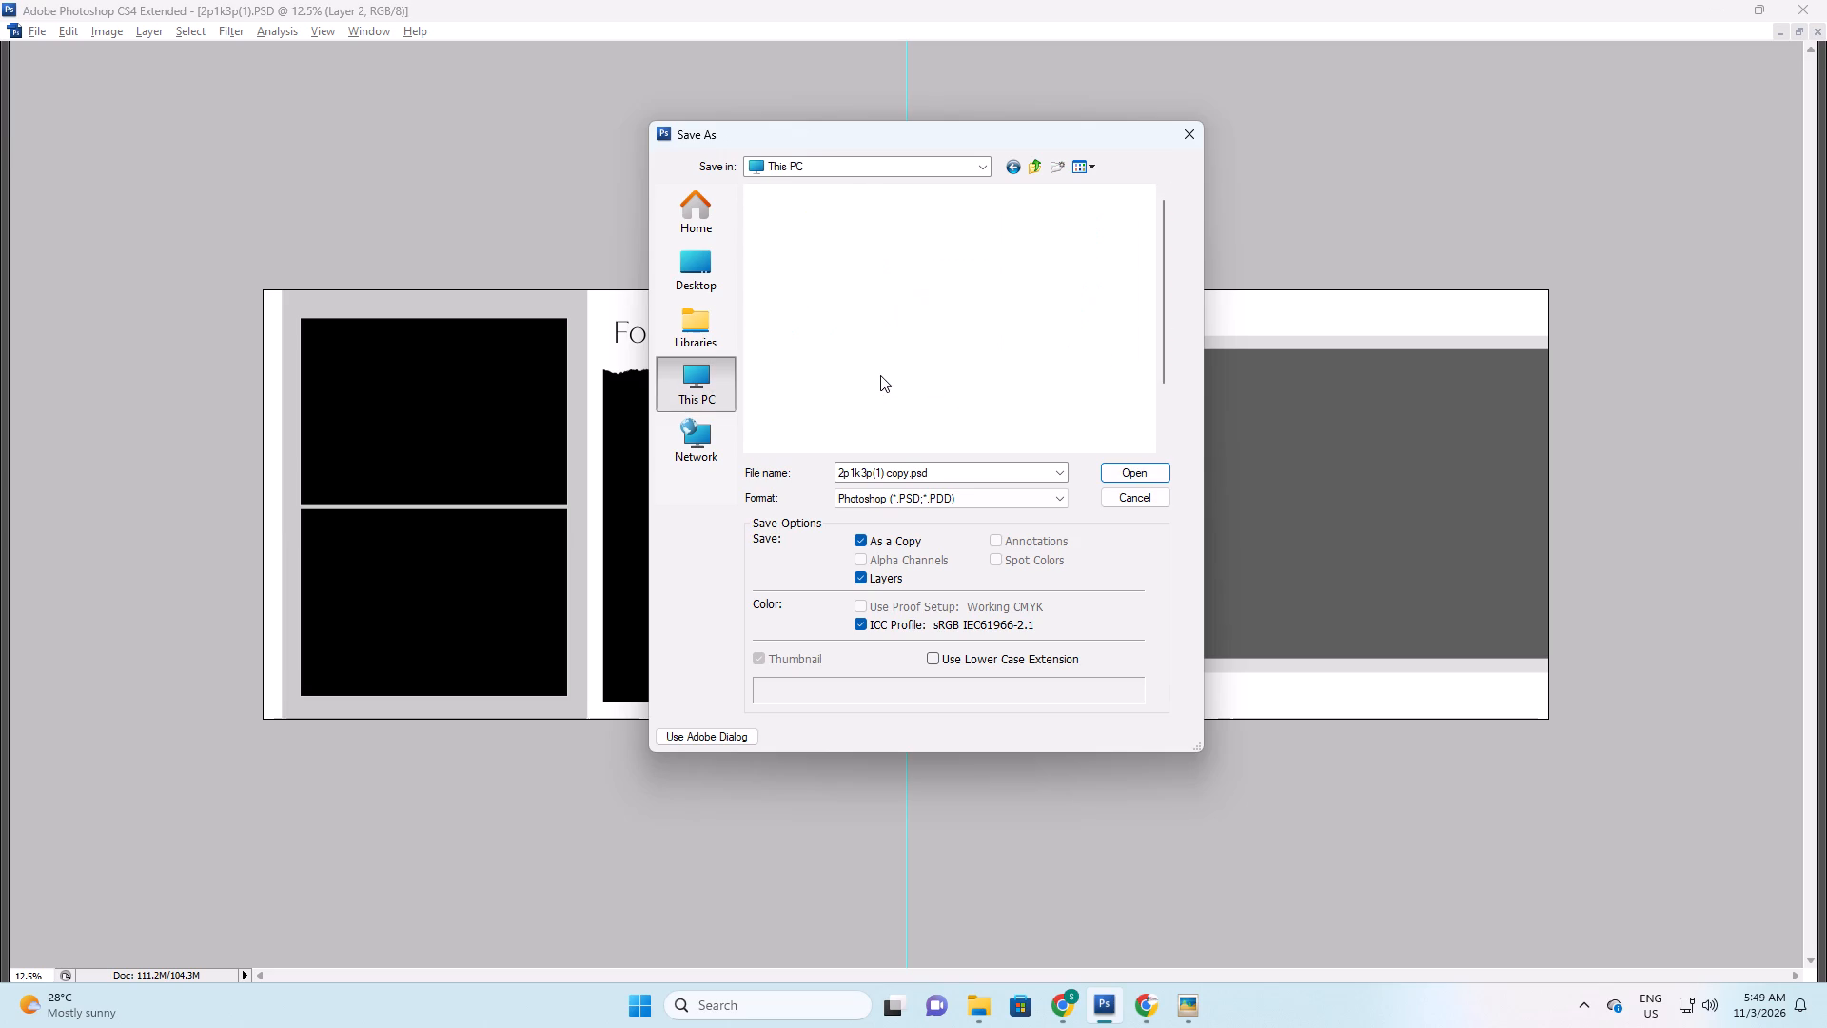
pyautogui.doubleClick(879, 335)
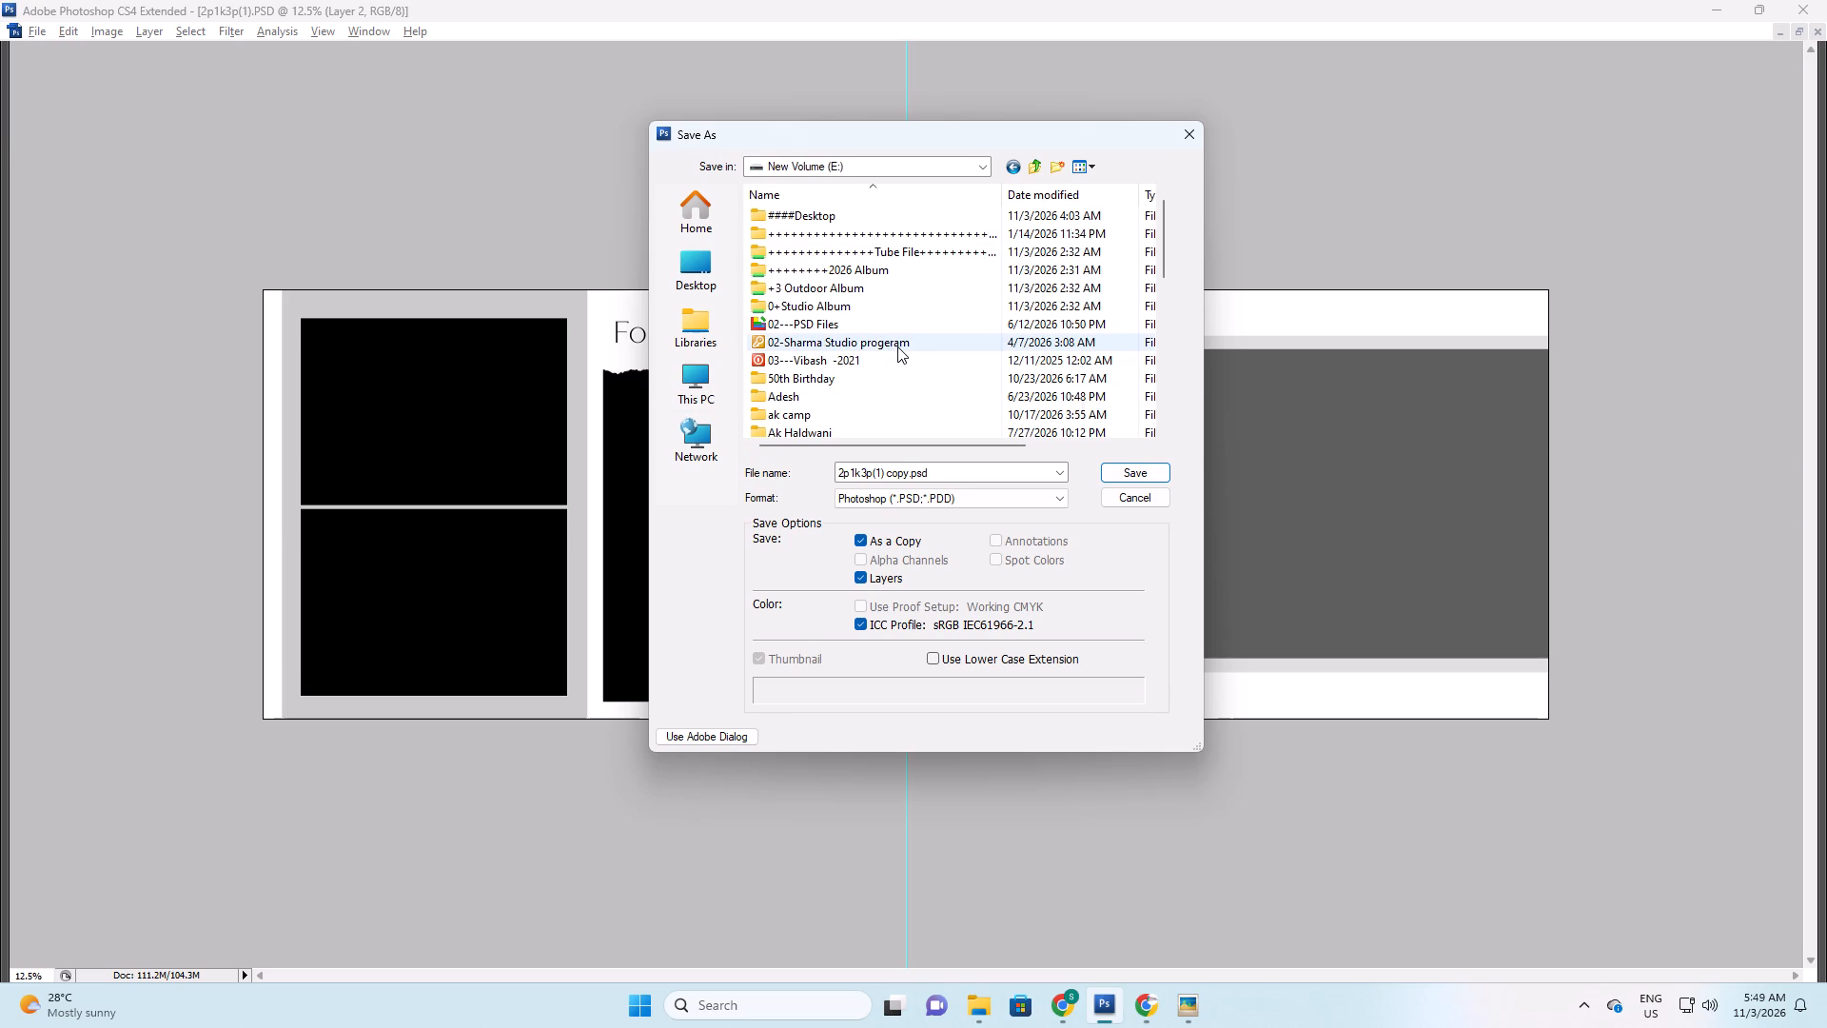
pyautogui.click(897, 346)
pyautogui.press('l')
pyautogui.click(938, 379)
pyautogui.press('k')
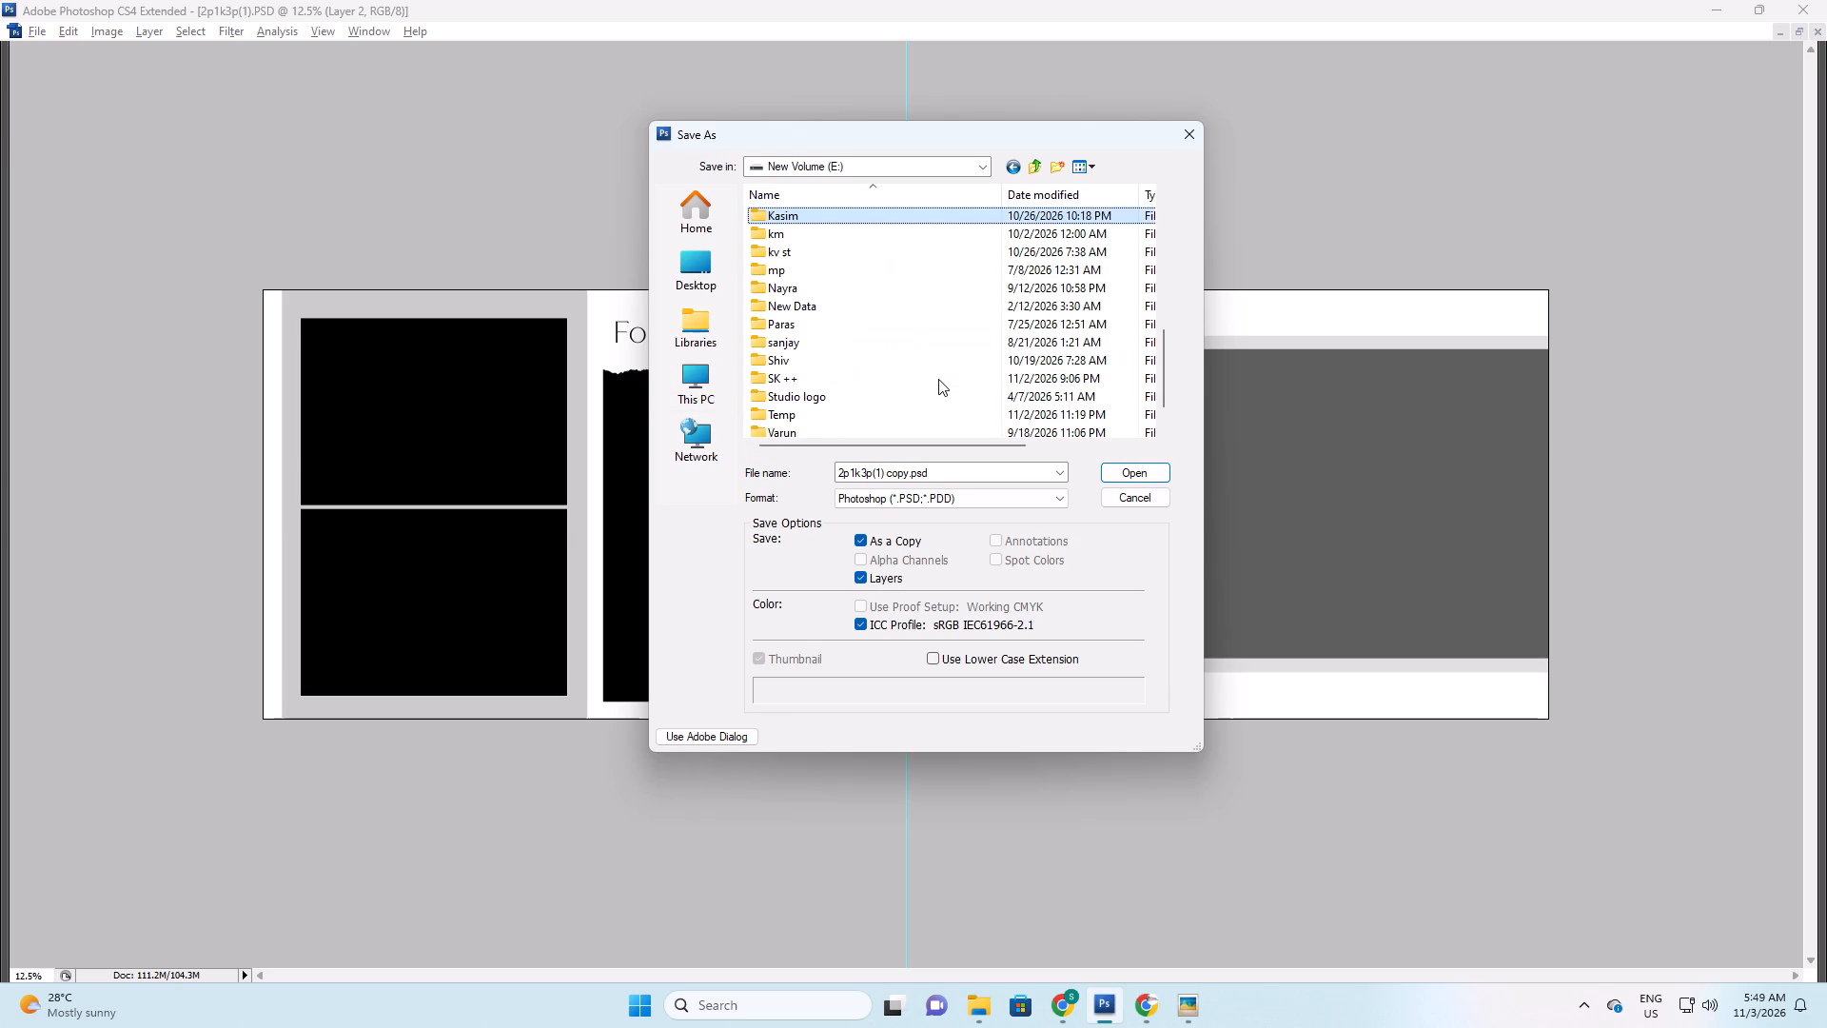
pyautogui.press('Return')
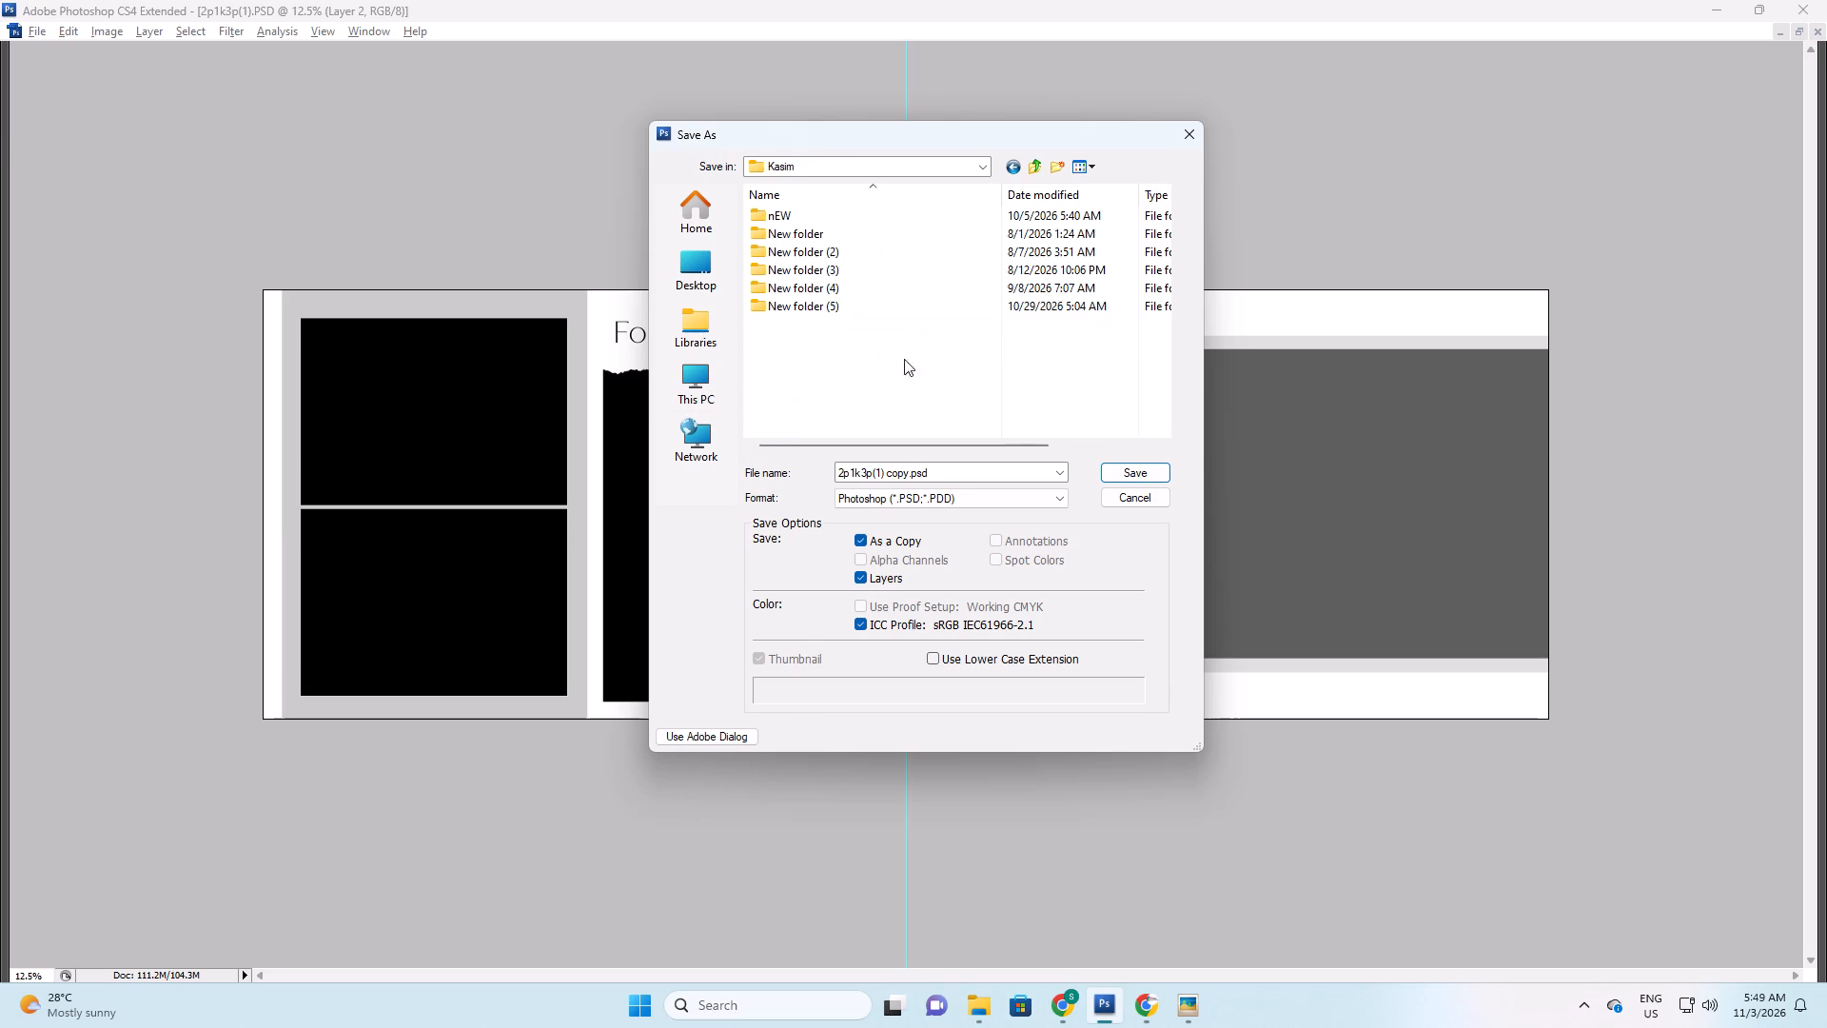
# Save the copy as 91 in New folder (5) inside Kasim and close the 2p1k3p(1).PSD layout.
pyautogui.doubleClick(839, 305)
pyautogui.scroll(-1, 835, 305)
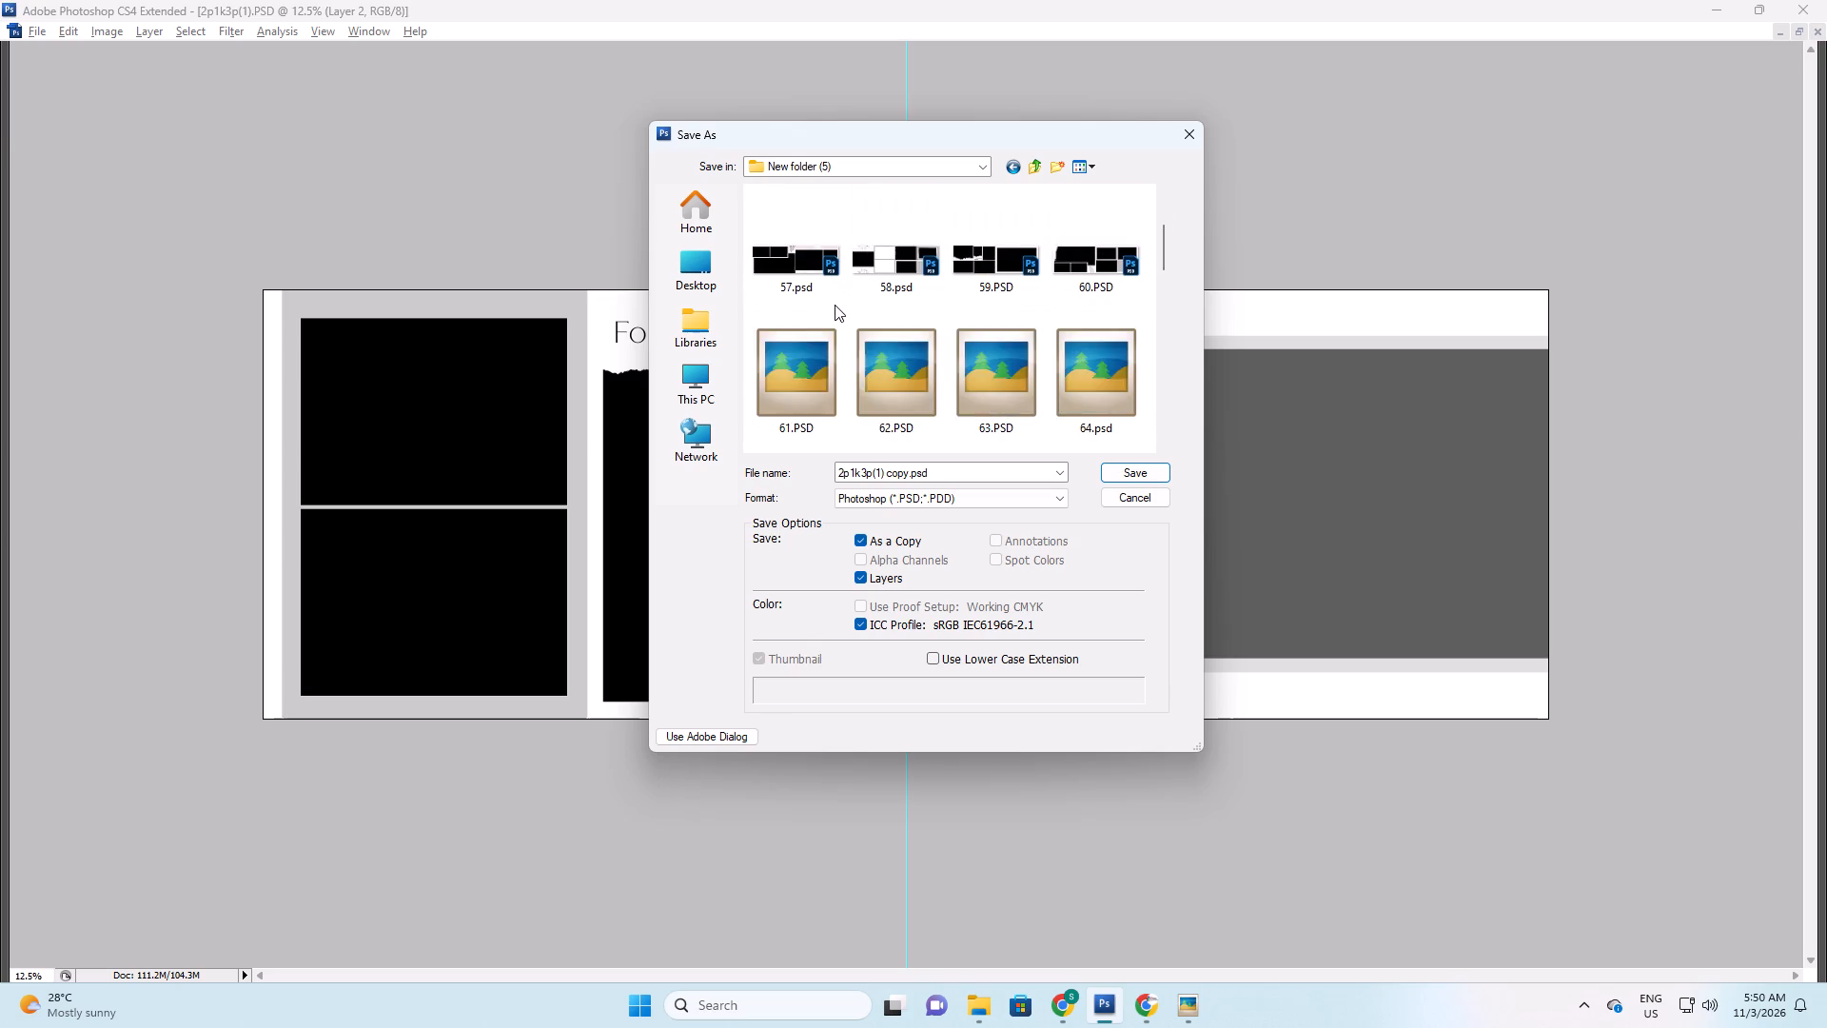
pyautogui.scroll(-17, 835, 305)
pyautogui.press('Tab')
pyautogui.write('91')
pyautogui.press('Return')
pyautogui.press('Return')
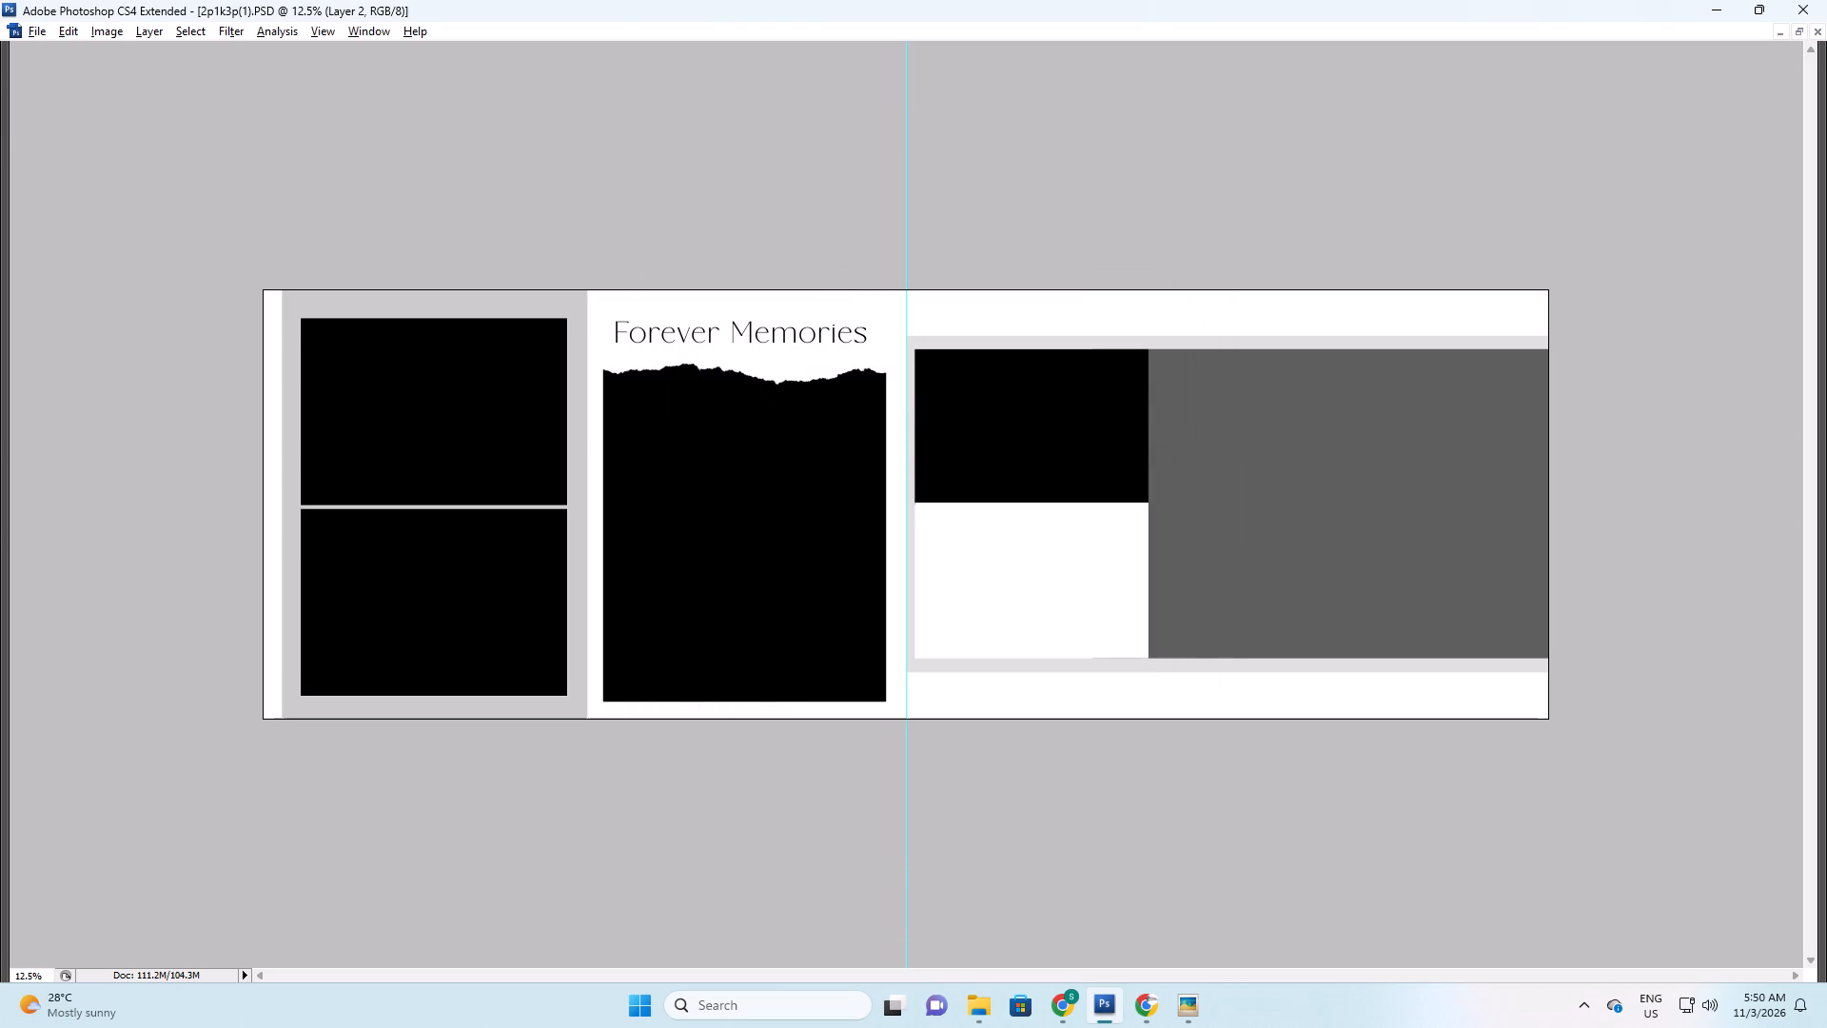
pyautogui.hotkey('ctrl', 'w')
# Switch to the Wedding folder 02 in File Explorer and select only the photo 3O7A0028.JPG.
pyautogui.hotkey('alt', 'Tab')
pyautogui.hotkey('alt', 'Tab')
pyautogui.hotkey('alt', 'Tab')
pyautogui.hotkey('alt', 'Tab')
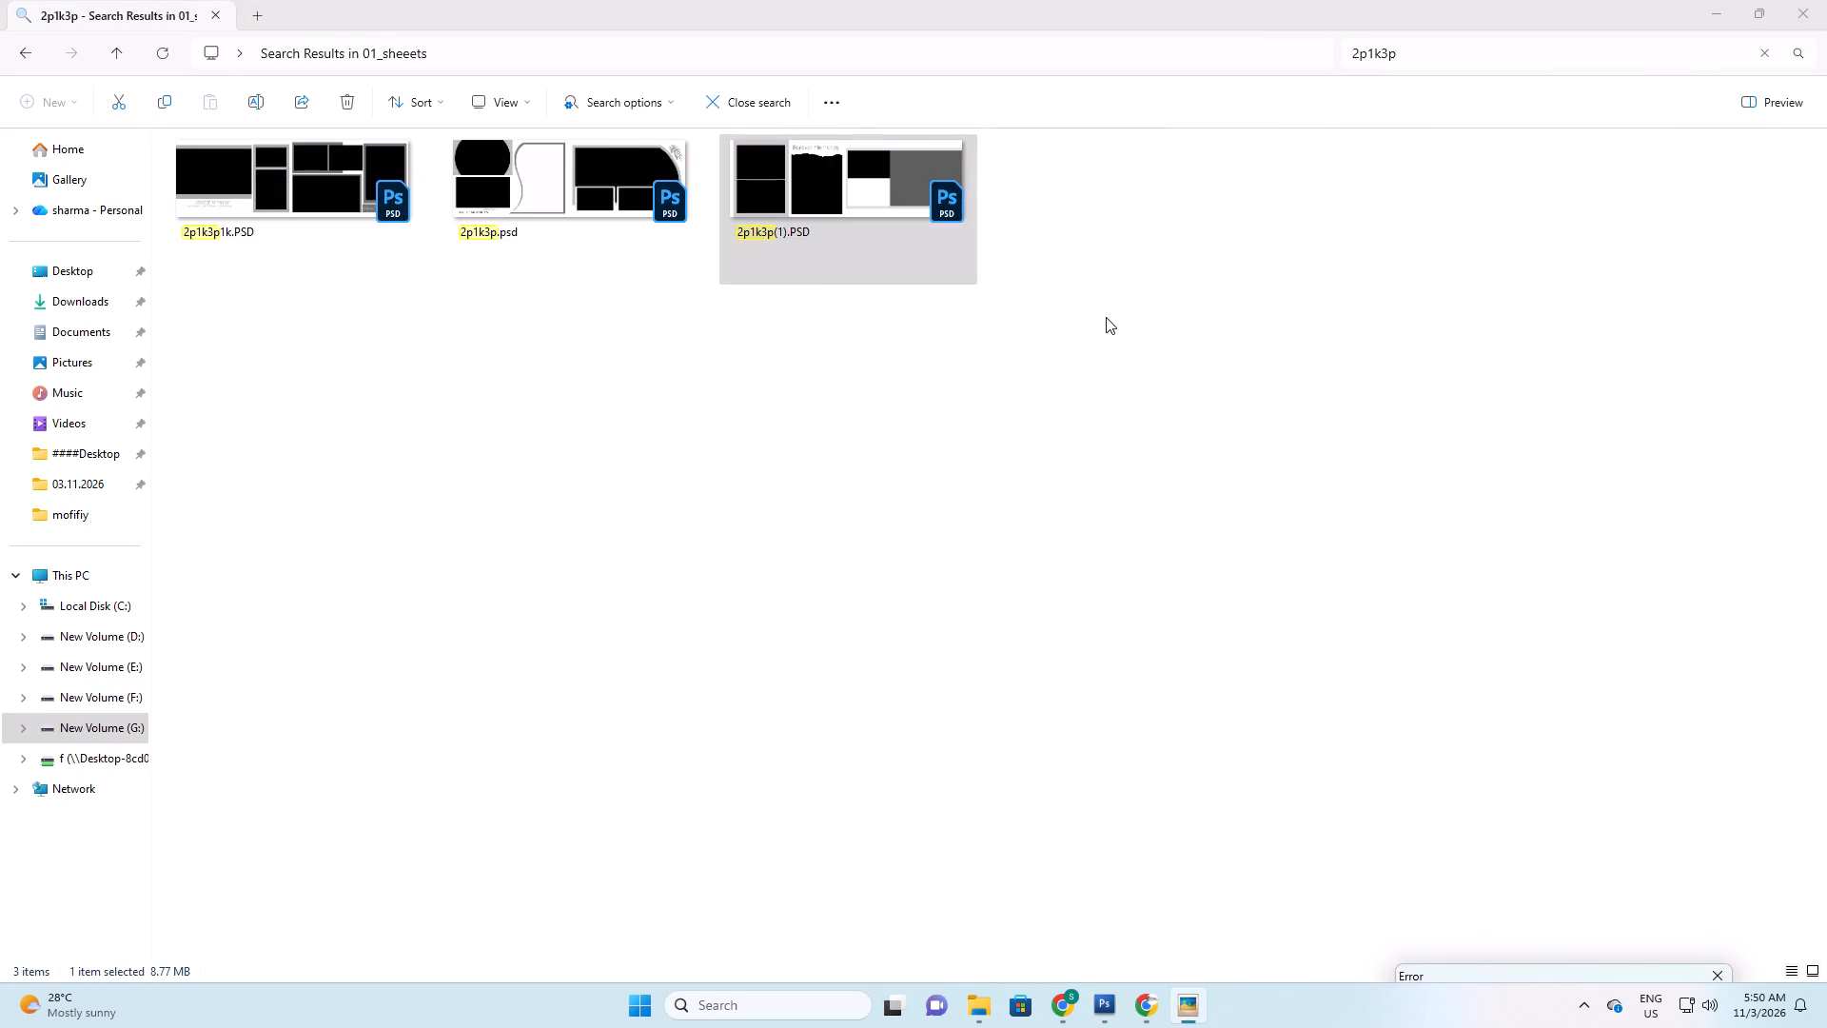
pyautogui.hotkey('alt', 'Tab')
pyautogui.hotkey('alt', 'Tab')
pyautogui.hotkey('alt', 'Tab')
pyautogui.click(1652, 247)
pyautogui.click(315, 557)
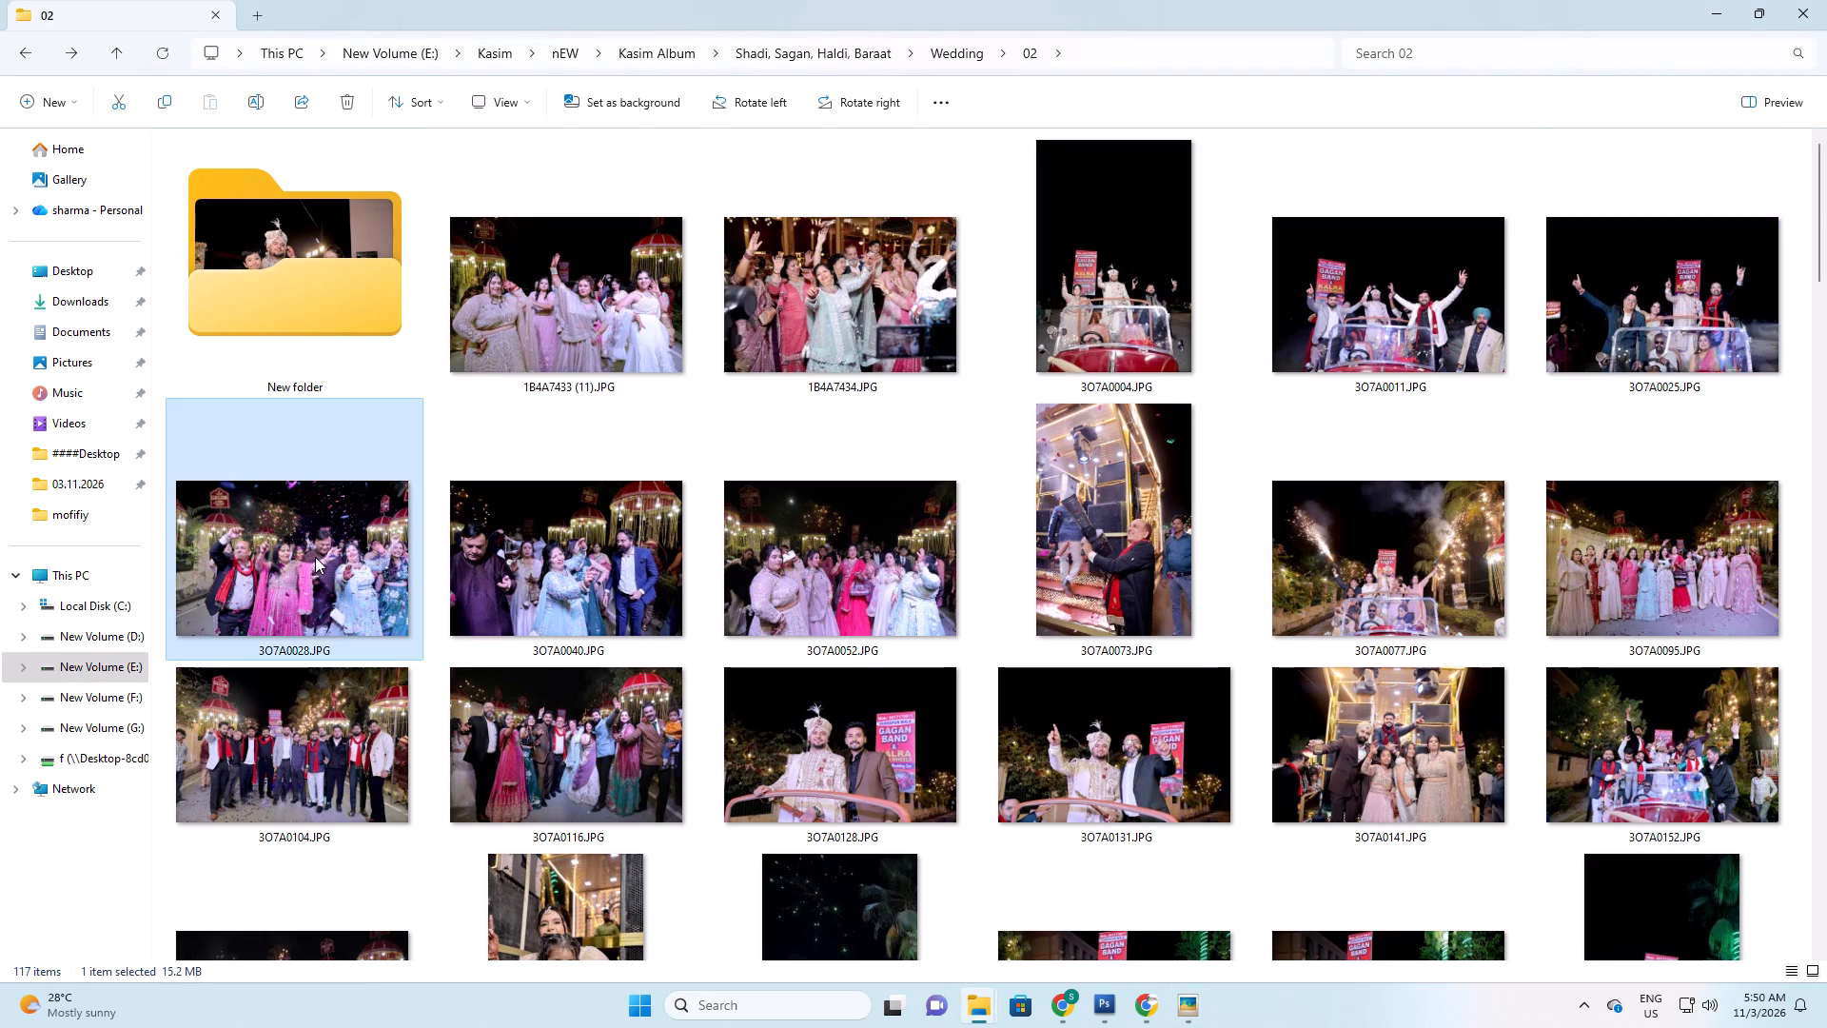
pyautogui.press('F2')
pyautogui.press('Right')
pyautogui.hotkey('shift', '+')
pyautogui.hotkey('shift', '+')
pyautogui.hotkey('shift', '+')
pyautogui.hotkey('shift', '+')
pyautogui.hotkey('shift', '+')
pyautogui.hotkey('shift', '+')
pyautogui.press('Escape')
# Rename 3O7A0028.JPG by adding a run of sixteen plus signs after the number.
pyautogui.press('F2')
pyautogui.press('Right')
pyautogui.hotkey('shift', '+')
pyautogui.hotkey('shift', '+')
pyautogui.hotkey('shift', '+')
pyautogui.hotkey('shift', '+')
pyautogui.hotkey('shift', '+')
pyautogui.hotkey('shift', '+')
pyautogui.hotkey('shift', '+')
pyautogui.hotkey('shift', '+')
pyautogui.hotkey('shift', '+')
pyautogui.hotkey('shift', '+')
pyautogui.hotkey('shift', '+')
pyautogui.hotkey('shift', '+')
pyautogui.hotkey('shift', '+')
pyautogui.hotkey('shift', '+')
pyautogui.hotkey('shift', '+')
pyautogui.hotkey('shift', '+')
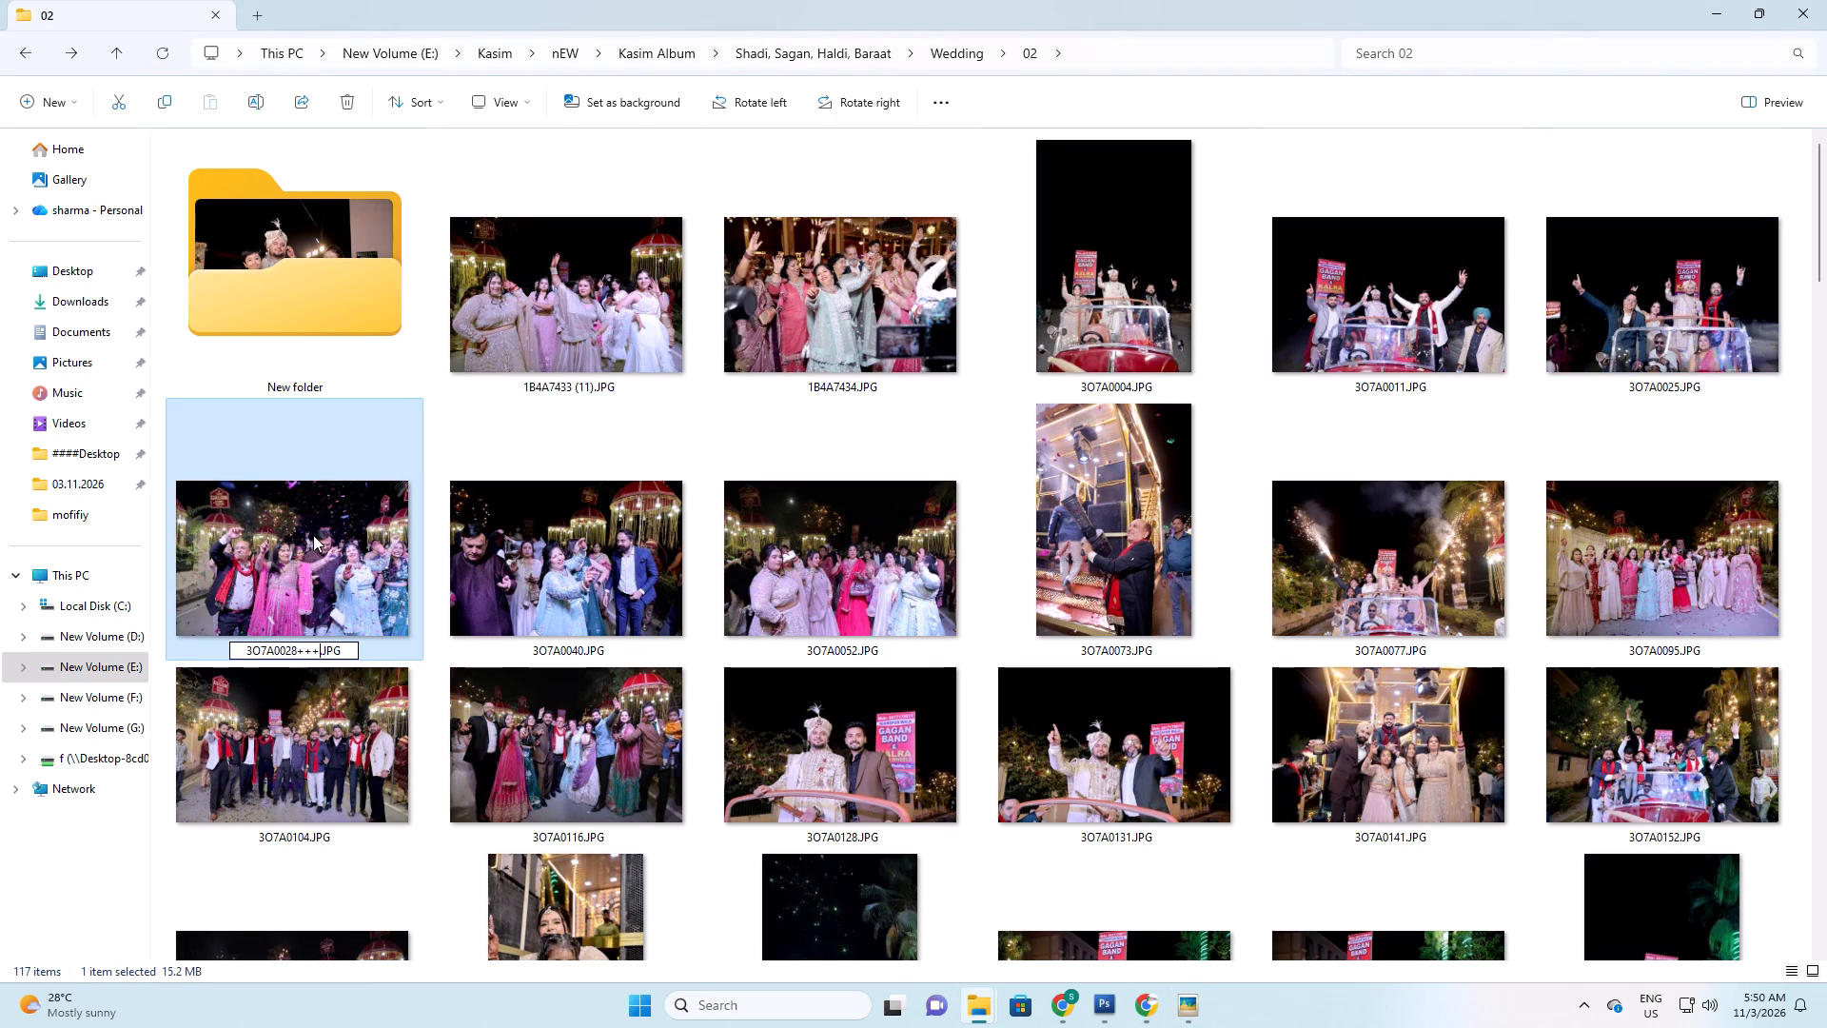
pyautogui.press('Return')
# Move the first six photos, 1B4A7433 (11).JPG through the renamed 3O7A0028, into New folder.
pyautogui.keyDown('ctrl'); pyautogui.keyDown('shift'); pyautogui.click(544, 351); pyautogui.keyUp('shift'); pyautogui.keyUp('ctrl')
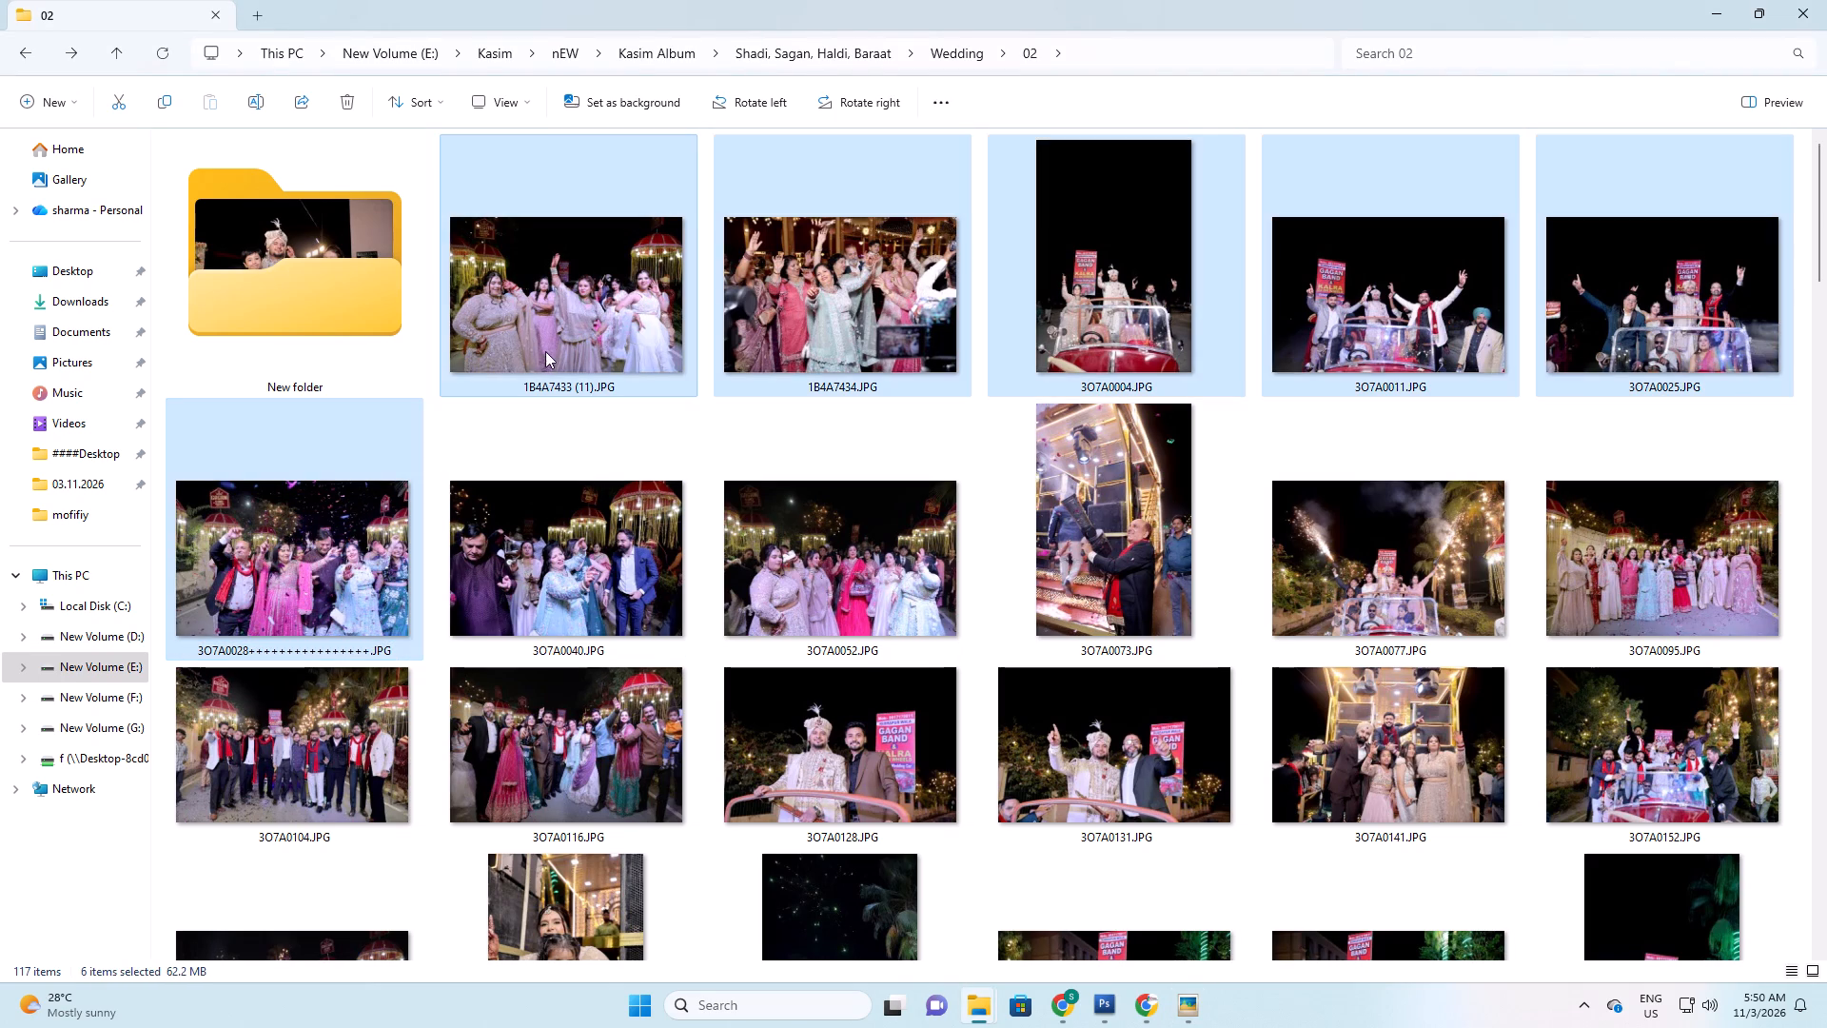
pyautogui.moveTo(582, 306); pyautogui.dragTo(233, 302)
# Select the next six photos in folder 02, from 3O7A0040.JPG through 3O7A0104.JPG.
pyautogui.click(569, 263)
pyautogui.keyDown('ctrl'); pyautogui.keyDown('shift'); pyautogui.click(824, 251); pyautogui.keyUp('shift'); pyautogui.keyUp('ctrl')
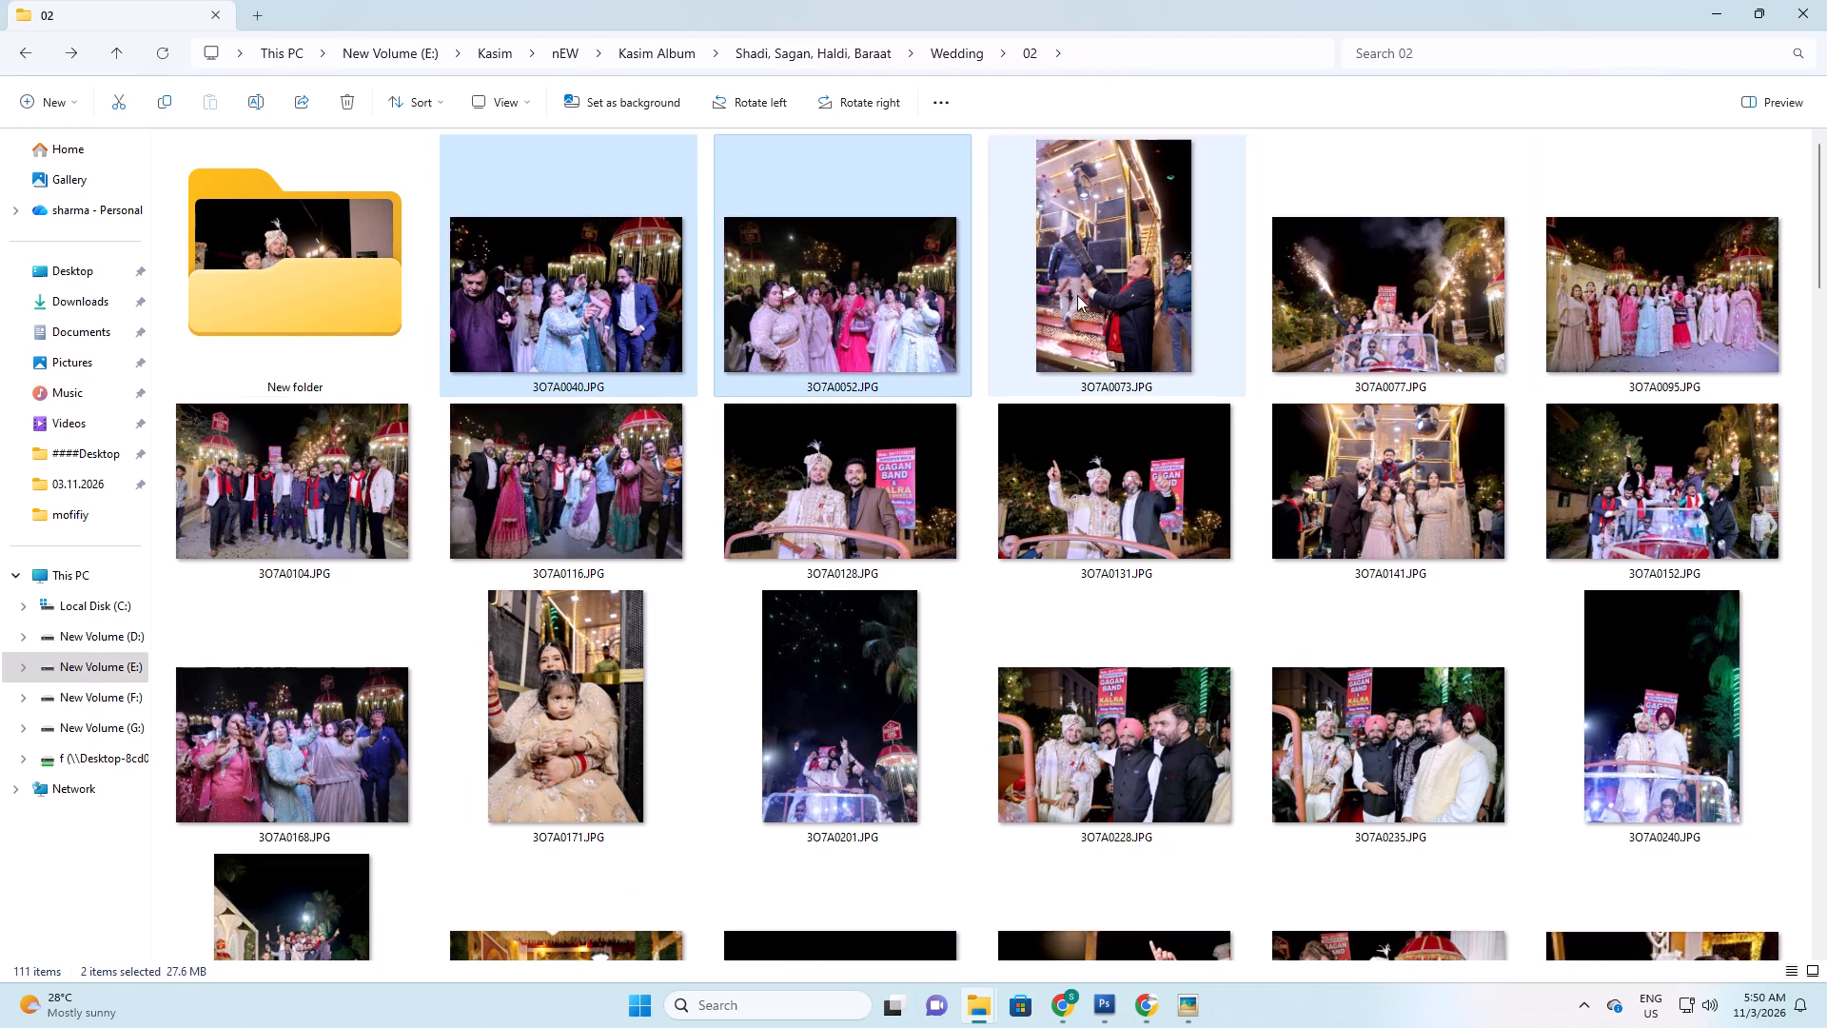
pyautogui.keyDown('ctrl'); pyautogui.keyDown('shift'); pyautogui.click(1159, 300); pyautogui.keyUp('shift'); pyautogui.keyUp('ctrl')
pyautogui.keyDown('ctrl'); pyautogui.keyDown('shift'); pyautogui.click(1340, 309); pyautogui.keyUp('shift'); pyautogui.keyUp('ctrl')
pyautogui.keyDown('ctrl'); pyautogui.keyDown('shift'); pyautogui.click(1688, 309); pyautogui.keyUp('shift'); pyautogui.keyUp('ctrl')
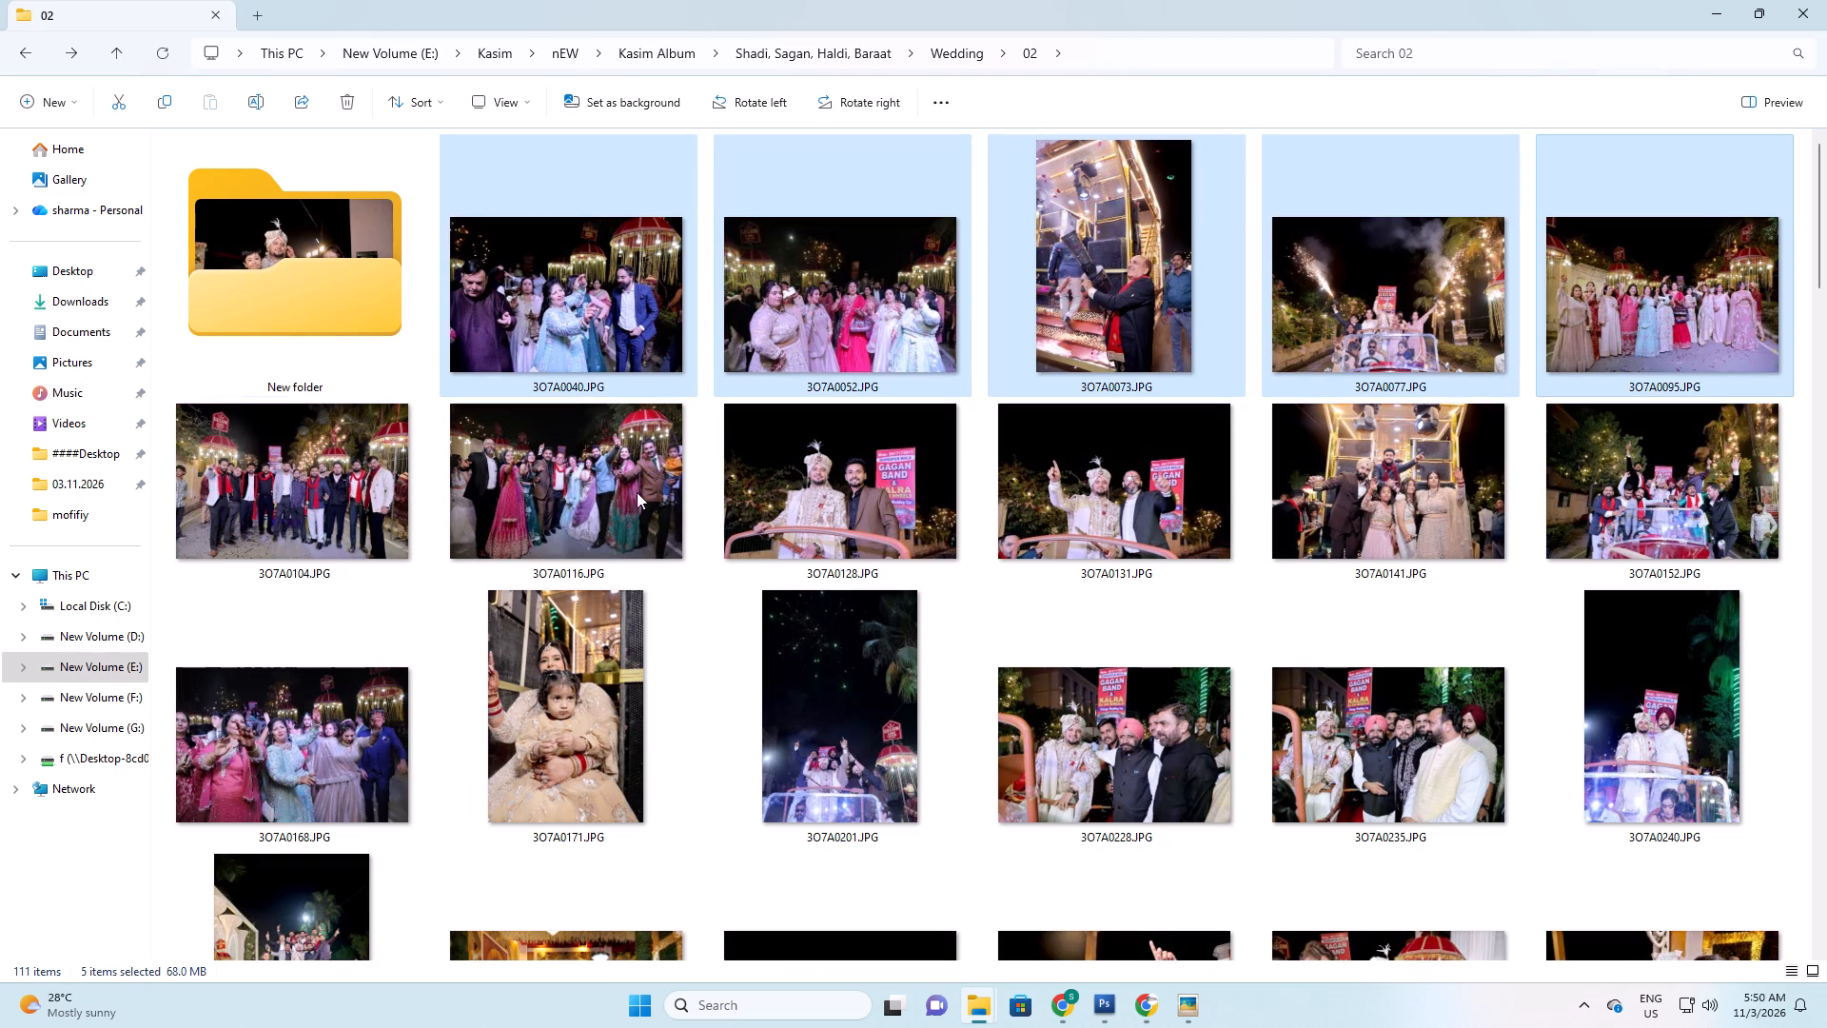
pyautogui.keyDown('ctrl'); pyautogui.keyDown('shift'); pyautogui.click(309, 493); pyautogui.keyUp('shift'); pyautogui.keyUp('ctrl')
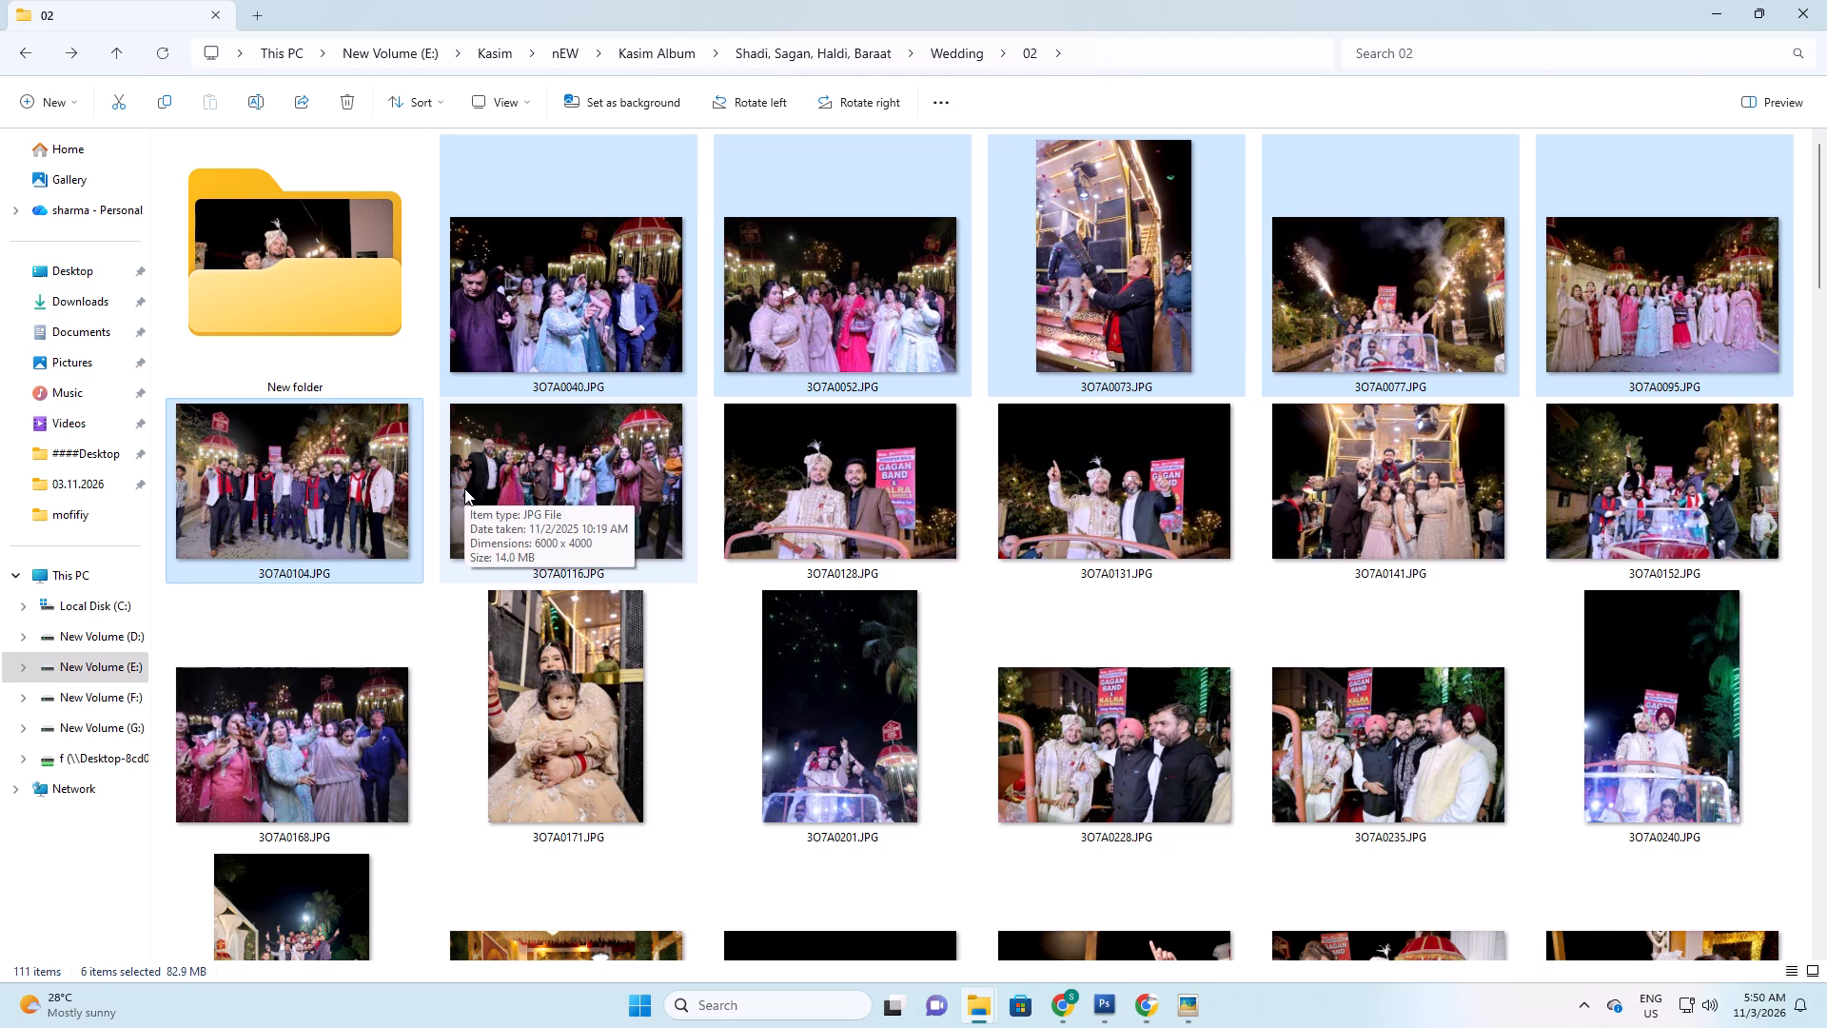
# Open the 2p1k3p.psd layout from the 01_sheeets search results in Photoshop and dismiss the missing-fonts warning.
pyautogui.hotkey('alt', 'Tab')
pyautogui.hotkey('alt', 'Tab')
pyautogui.click(623, 345)
pyautogui.moveTo(534, 184); pyautogui.dragTo(534, 186)
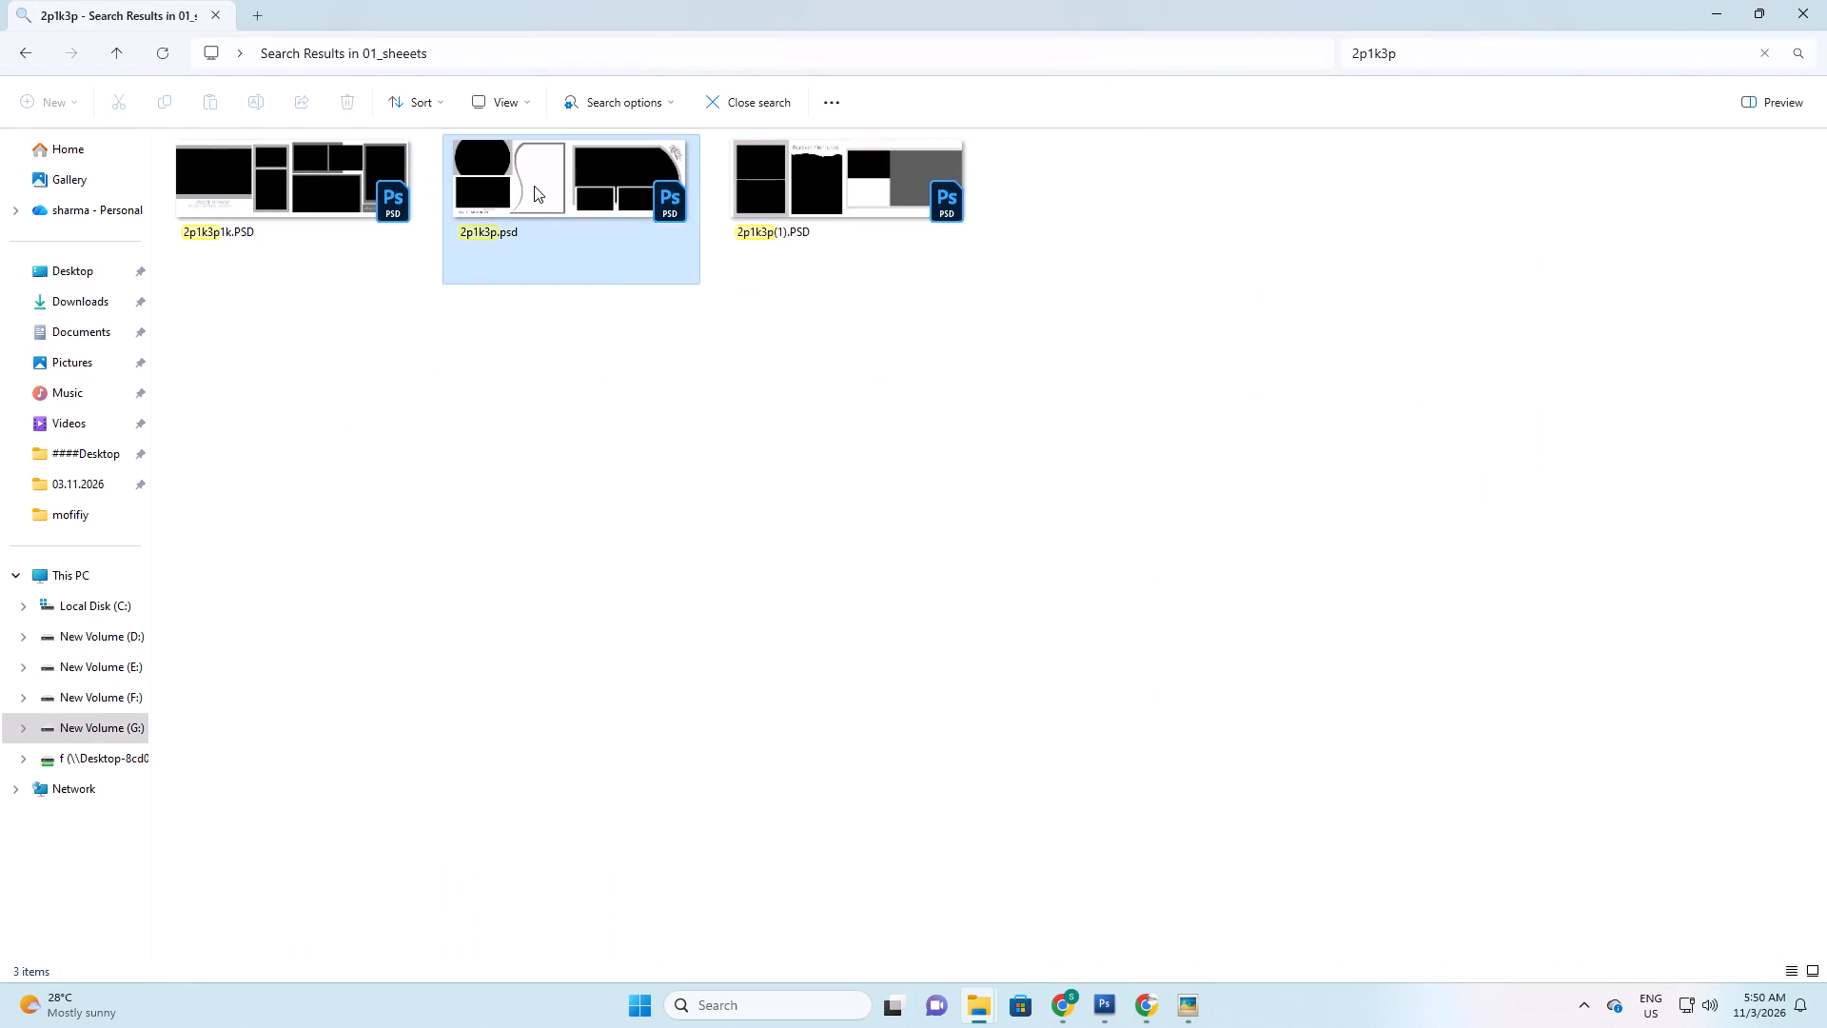
pyautogui.moveTo(534, 186); pyautogui.dragTo(678, 287)
pyautogui.hotkey('alt', 'Tab')
pyautogui.hotkey('alt', 'Tab')
pyautogui.hotkey('alt', 'Tab')
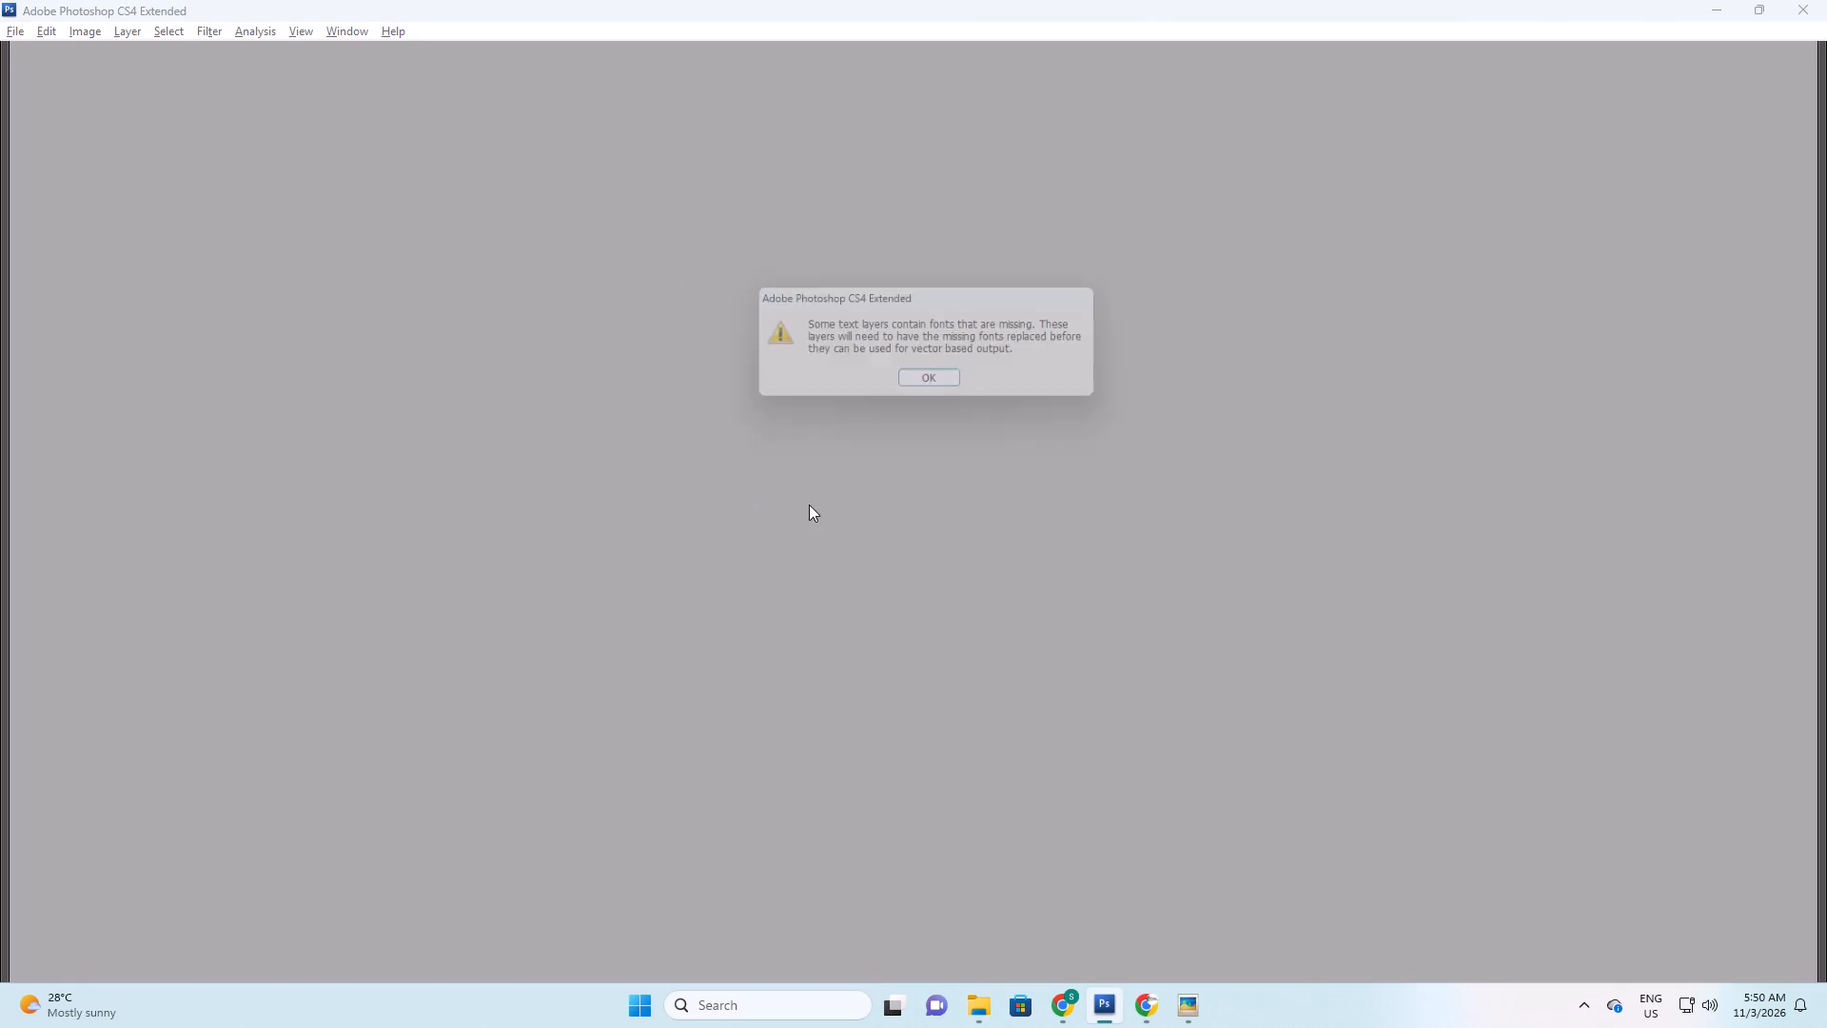
pyautogui.press('space')
# Delete the shape 5 copy layer and the grey curved frame on the layout's first page.
pyautogui.press('v')
pyautogui.moveTo(751, 452); pyautogui.dragTo(765, 460, button='right')
pyautogui.click(781, 469)
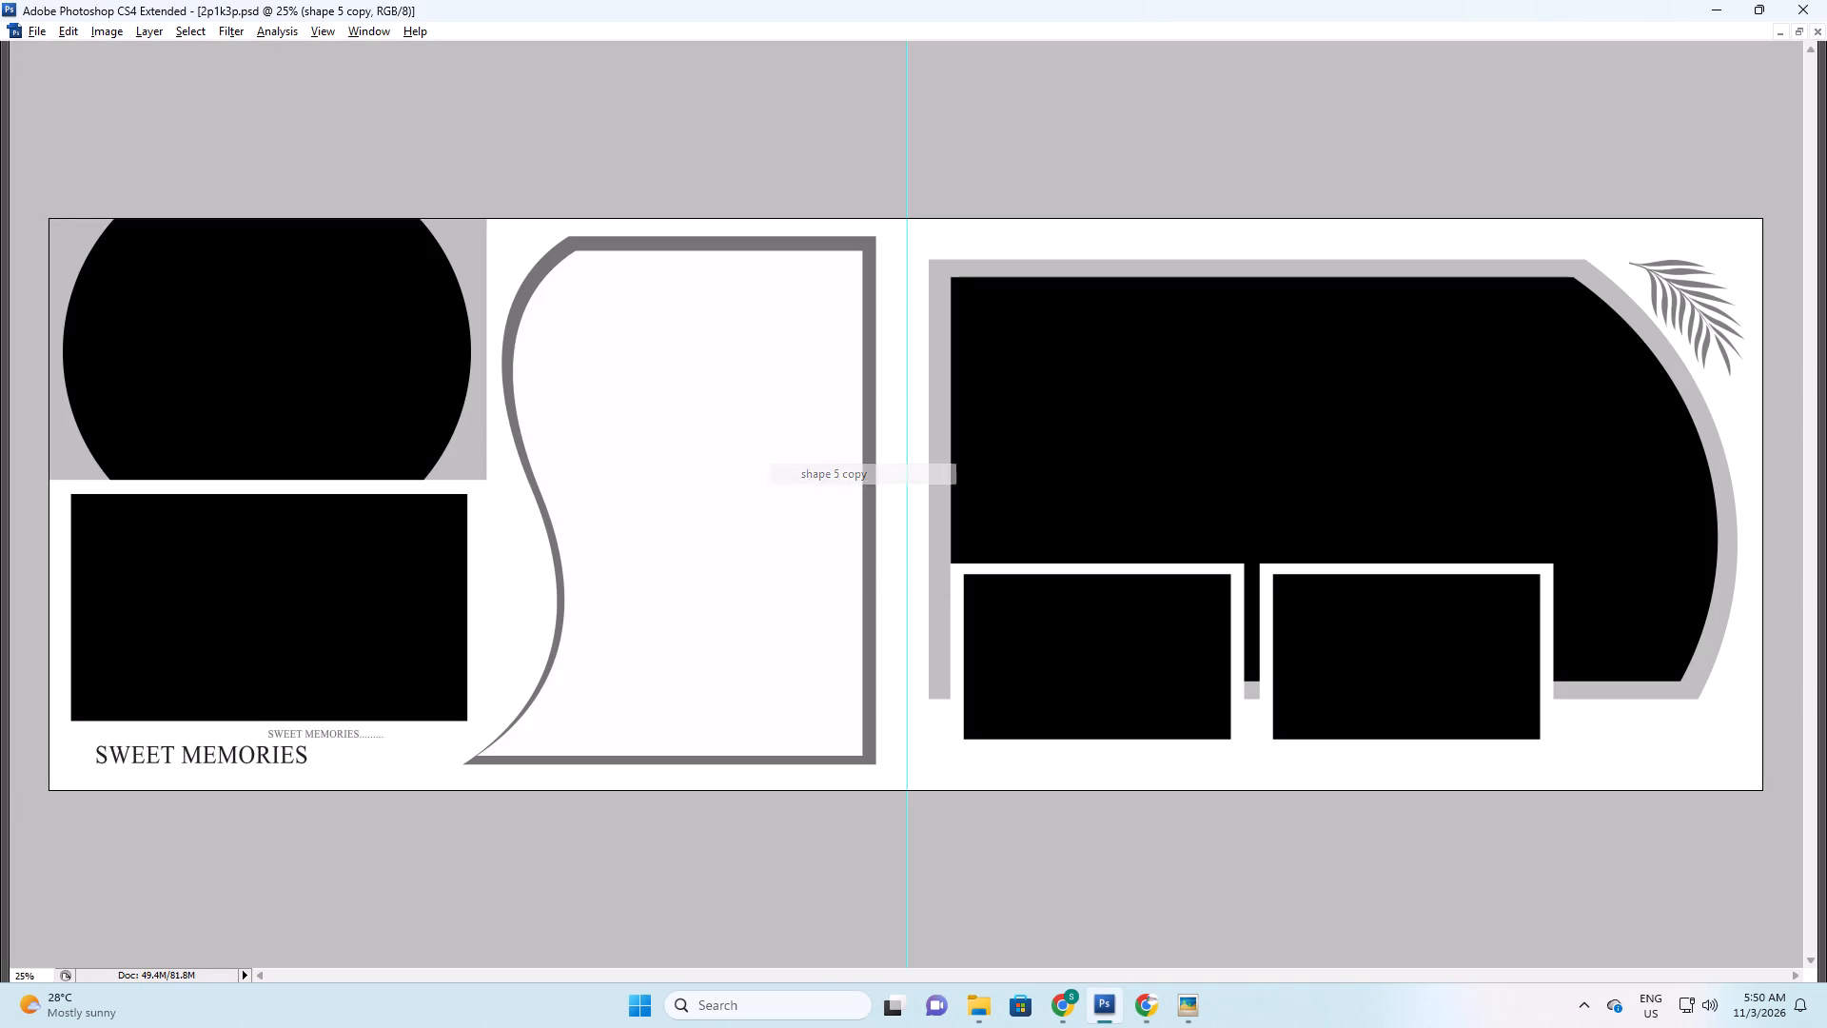
pyautogui.press('F5')
pyautogui.press('F5')
# Delete the SWEET MEMORIES text below the rectangular photo placeholder.
pyautogui.rightClick(277, 760)
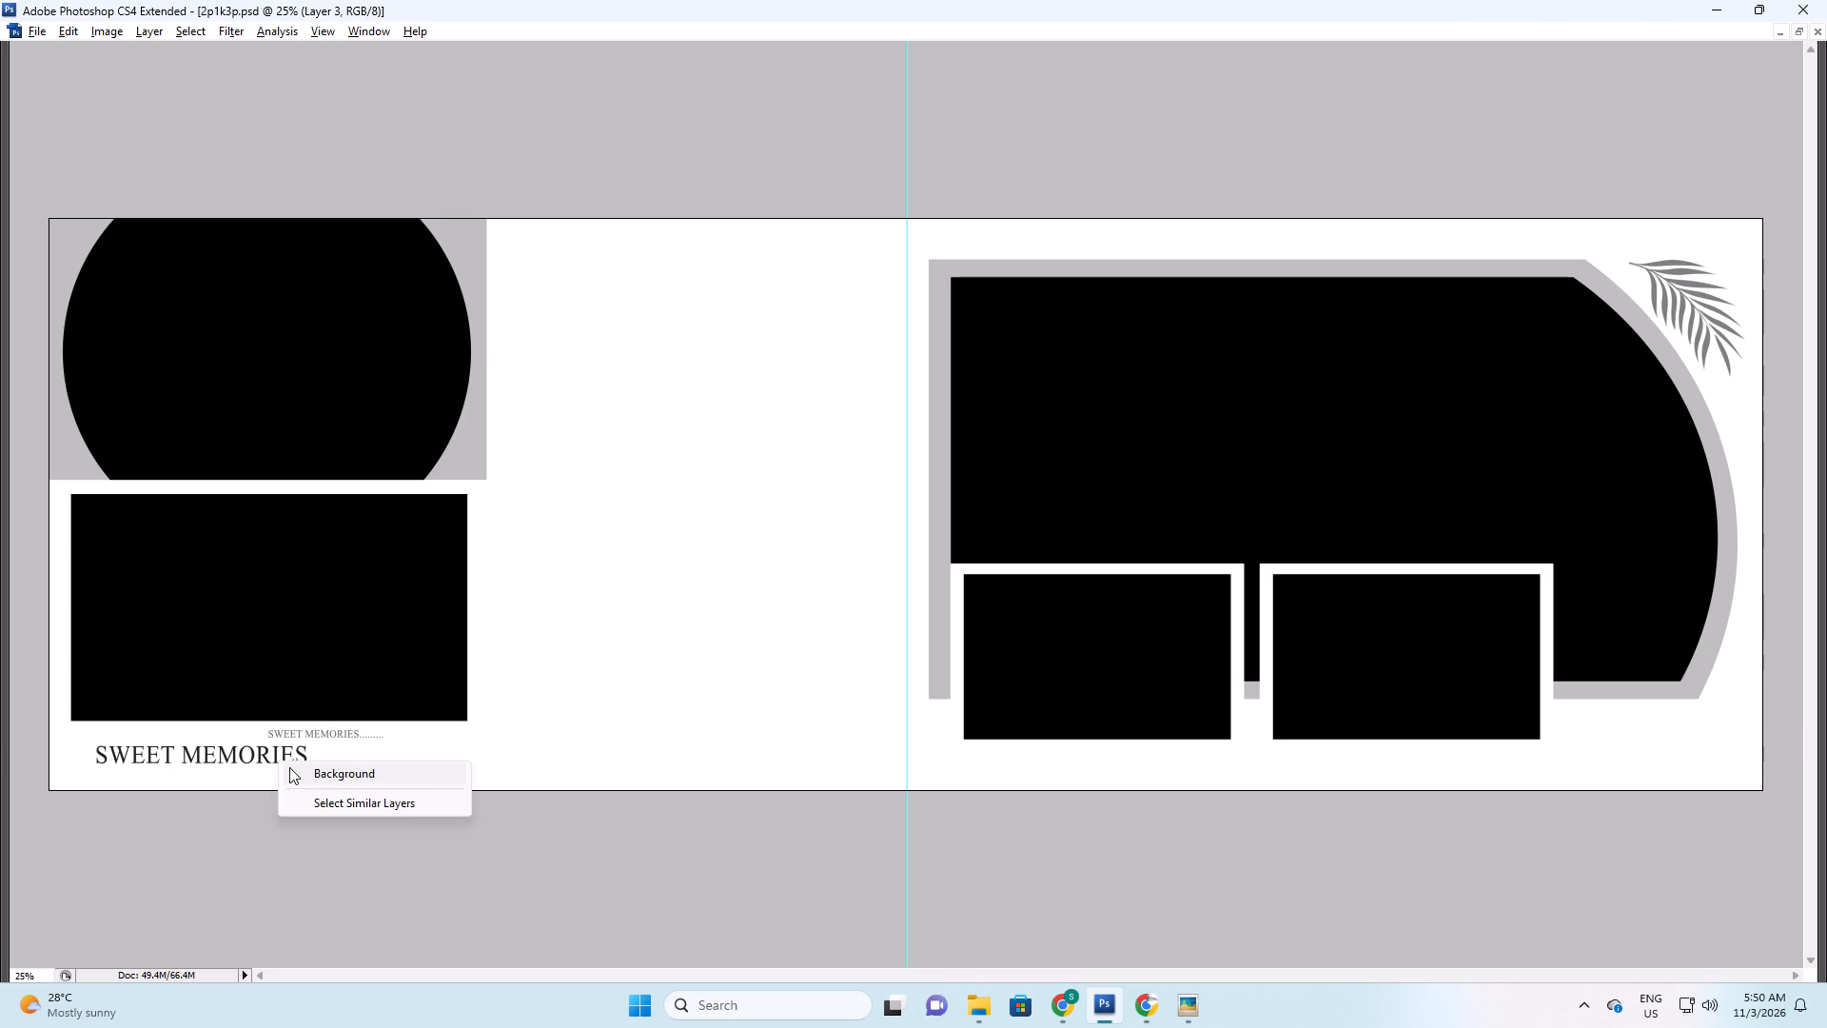
pyautogui.click(289, 767)
pyautogui.rightClick(284, 760)
pyautogui.click(296, 767)
pyautogui.press('F5')
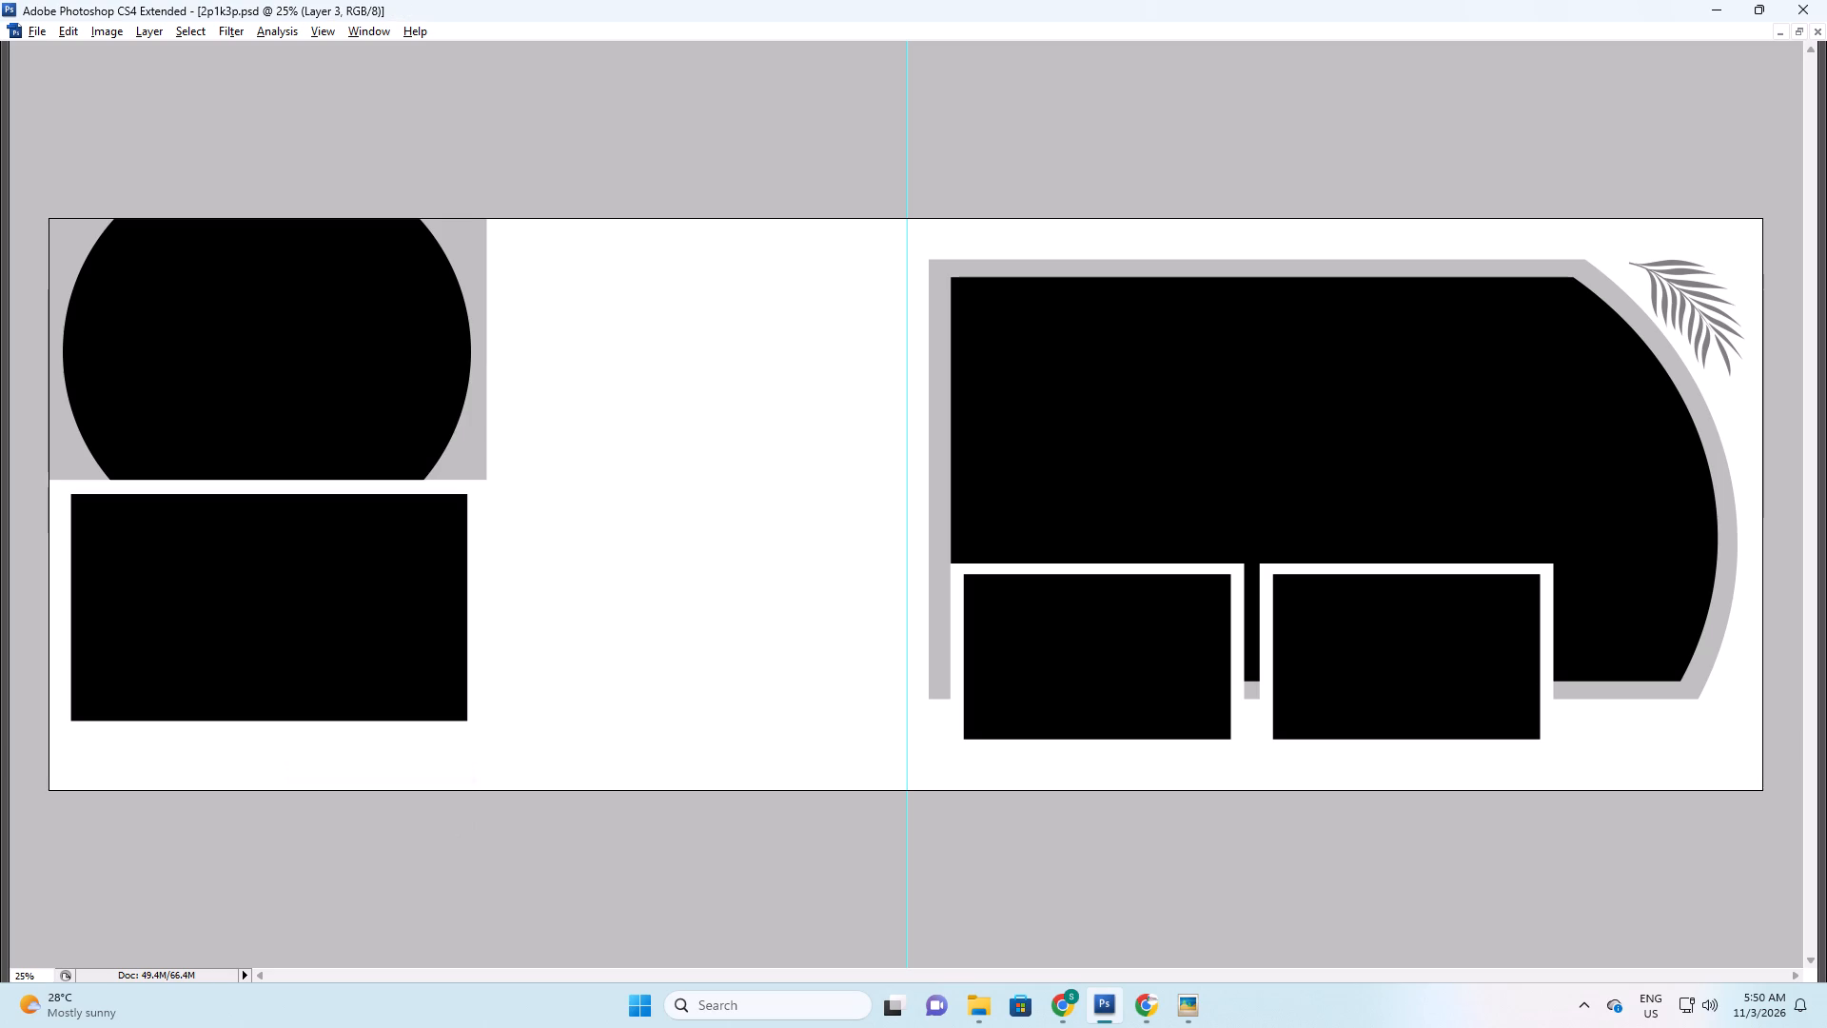
# Stretch the black rectangular placeholder below the circle down near the page's bottom edge and widen it to the grey block's outer edge.
pyautogui.moveTo(306, 642); pyautogui.dragTo(323, 653, button='right')
pyautogui.click(333, 659)
pyautogui.hotkey('ctrl', 't')
pyautogui.keyDown('shift'); pyautogui.moveTo(351, 723); pyautogui.dragTo(355, 778); pyautogui.keyUp('shift')
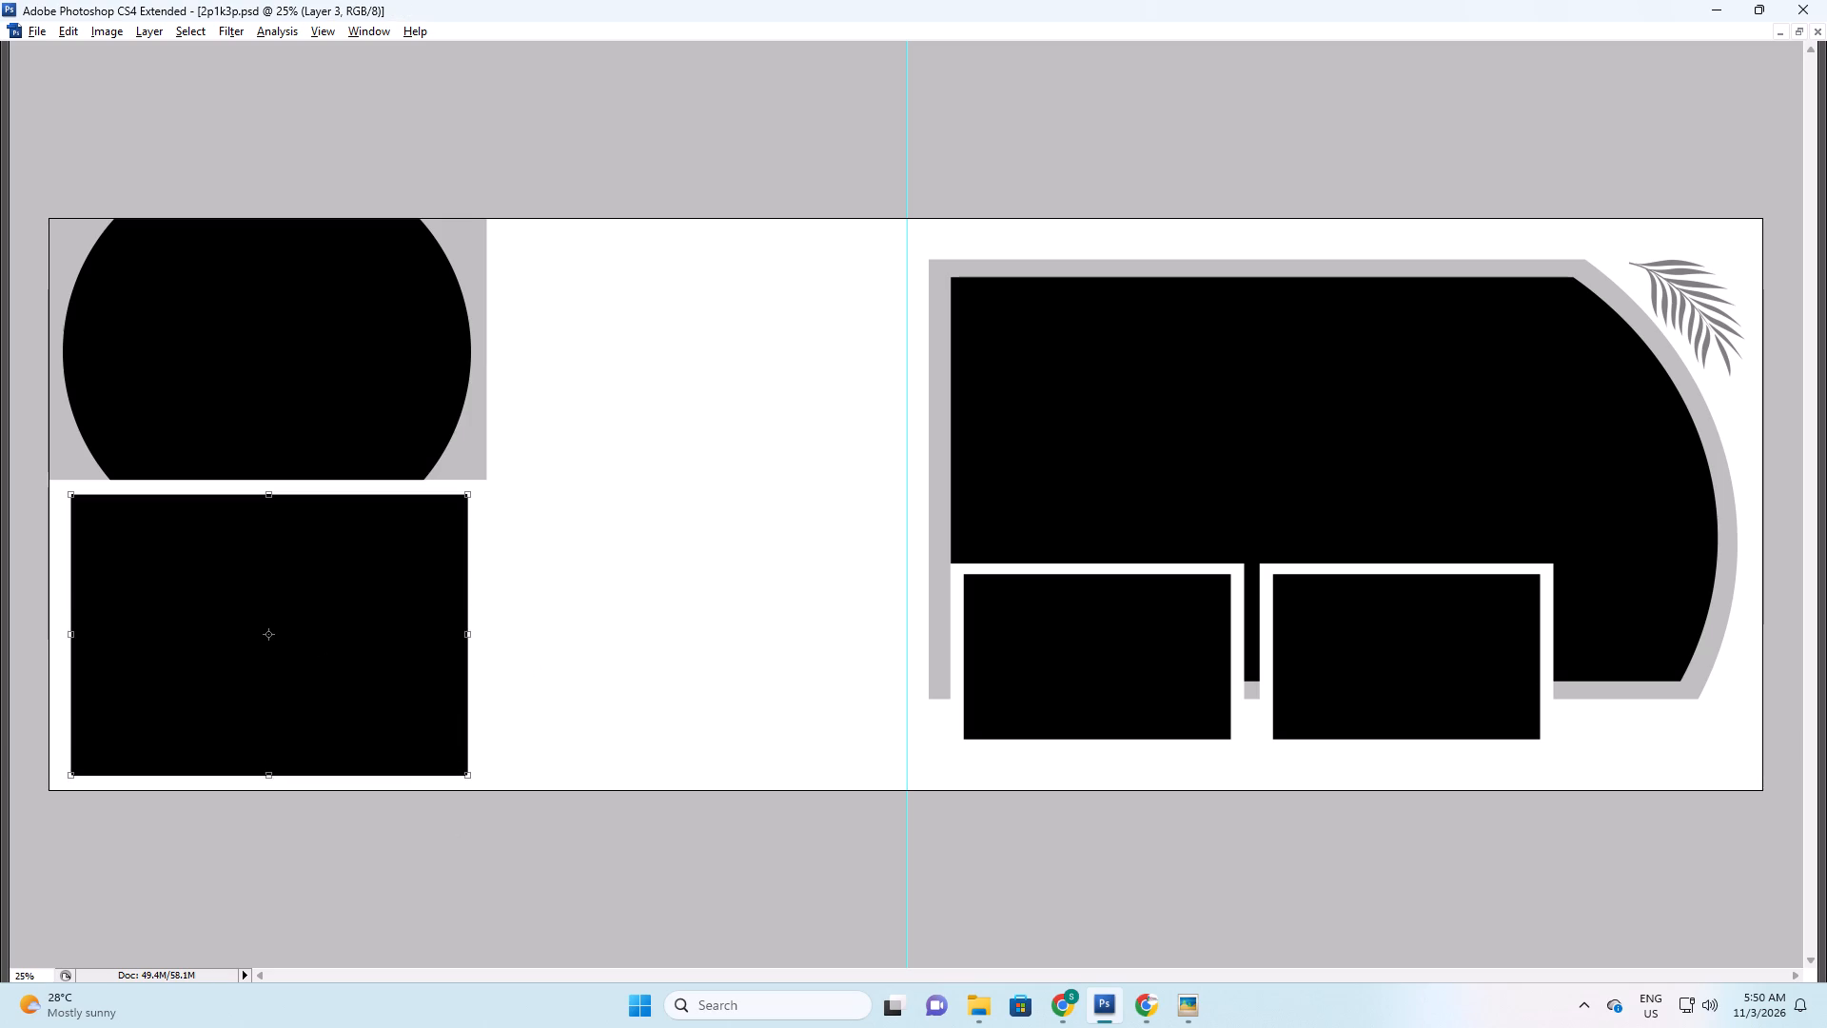
pyautogui.press('v')
pyautogui.keyDown('alt'); pyautogui.moveTo(472, 642); pyautogui.dragTo(481, 642); pyautogui.keyUp('alt')
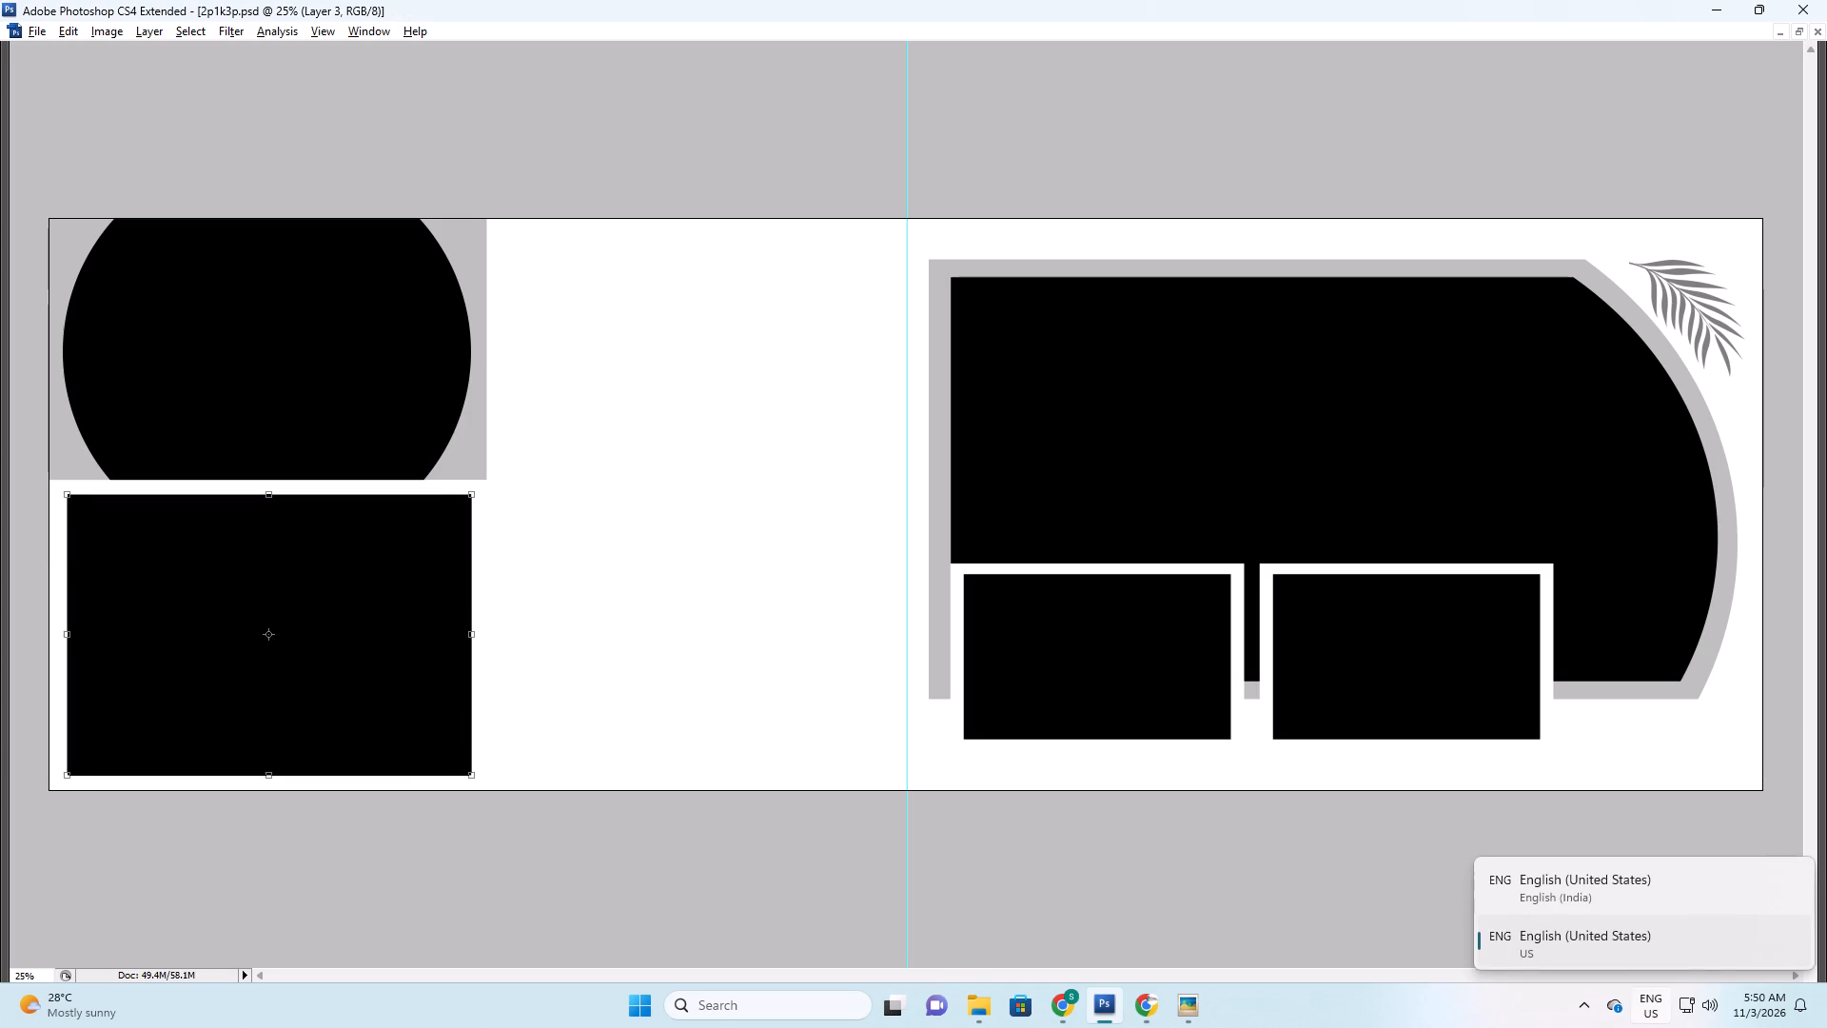
pyautogui.keyDown('alt'); pyautogui.moveTo(481, 642); pyautogui.dragTo(483, 642); pyautogui.keyUp('alt')
pyautogui.keyDown('shift'); pyautogui.moveTo(483, 642); pyautogui.dragTo(504, 647); pyautogui.keyUp('shift')
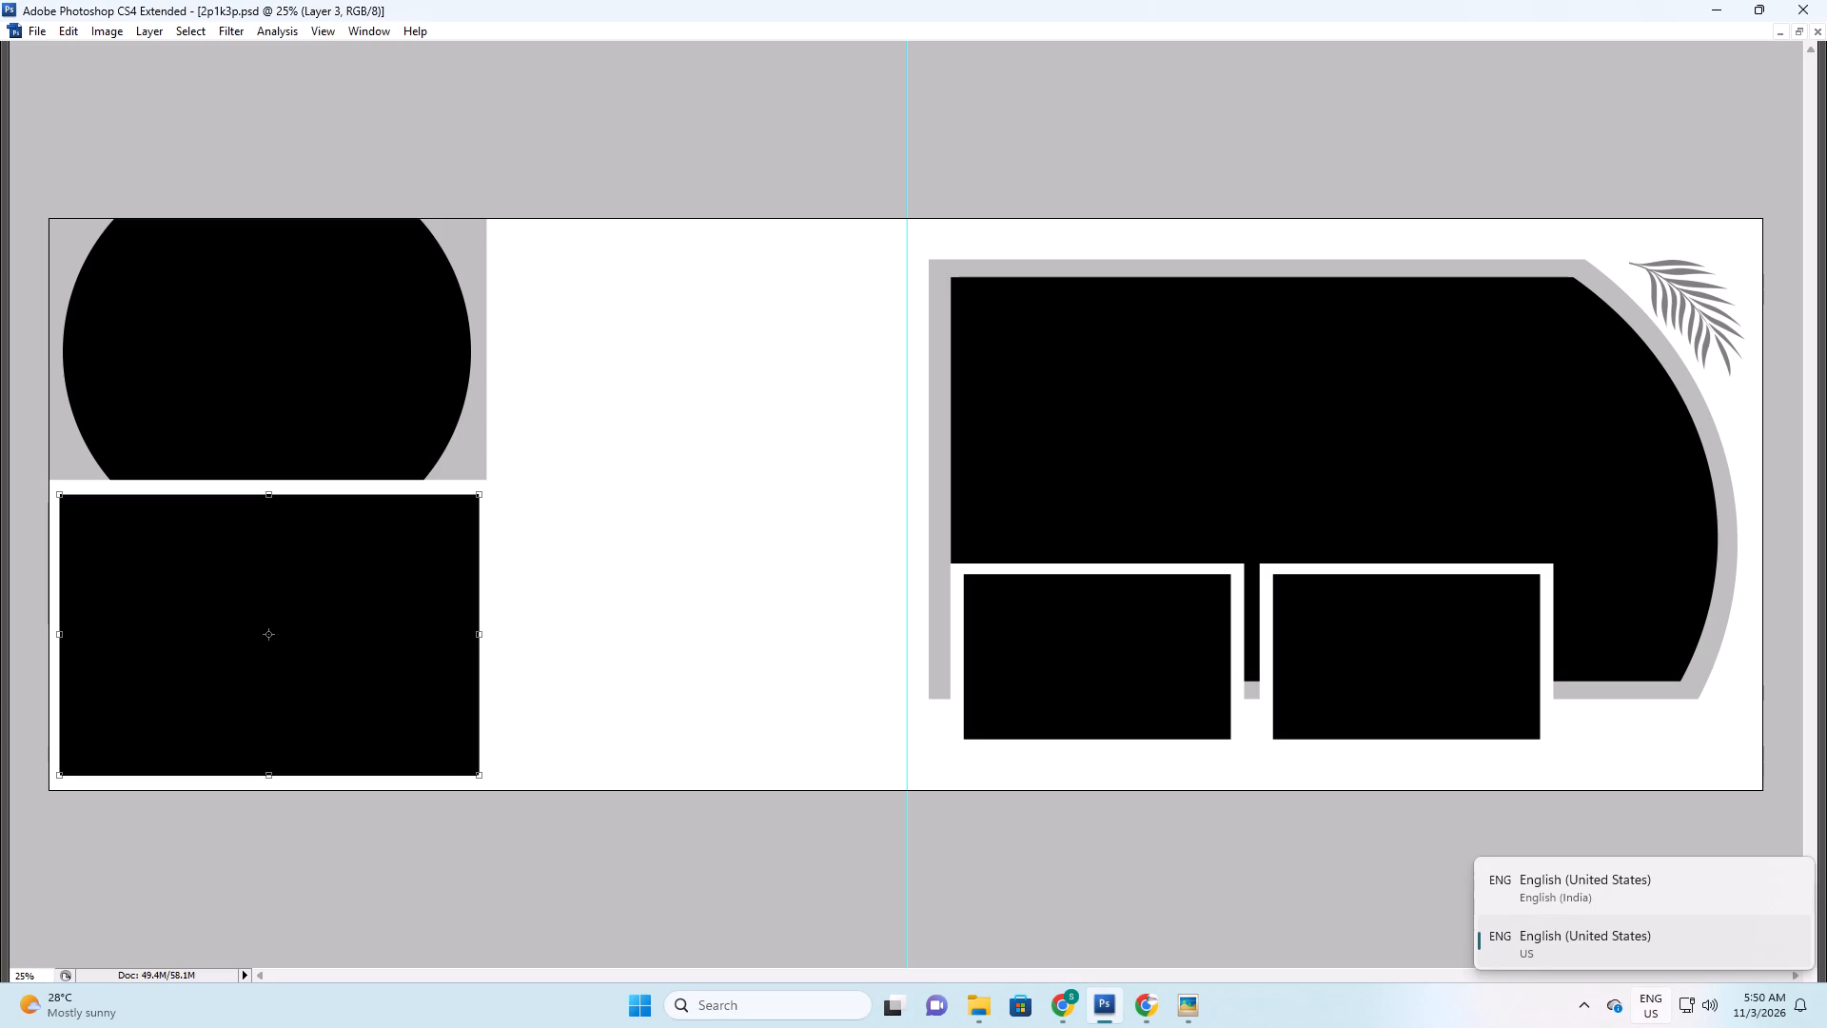
pyautogui.click(1616, 875)
pyautogui.click(1320, 862)
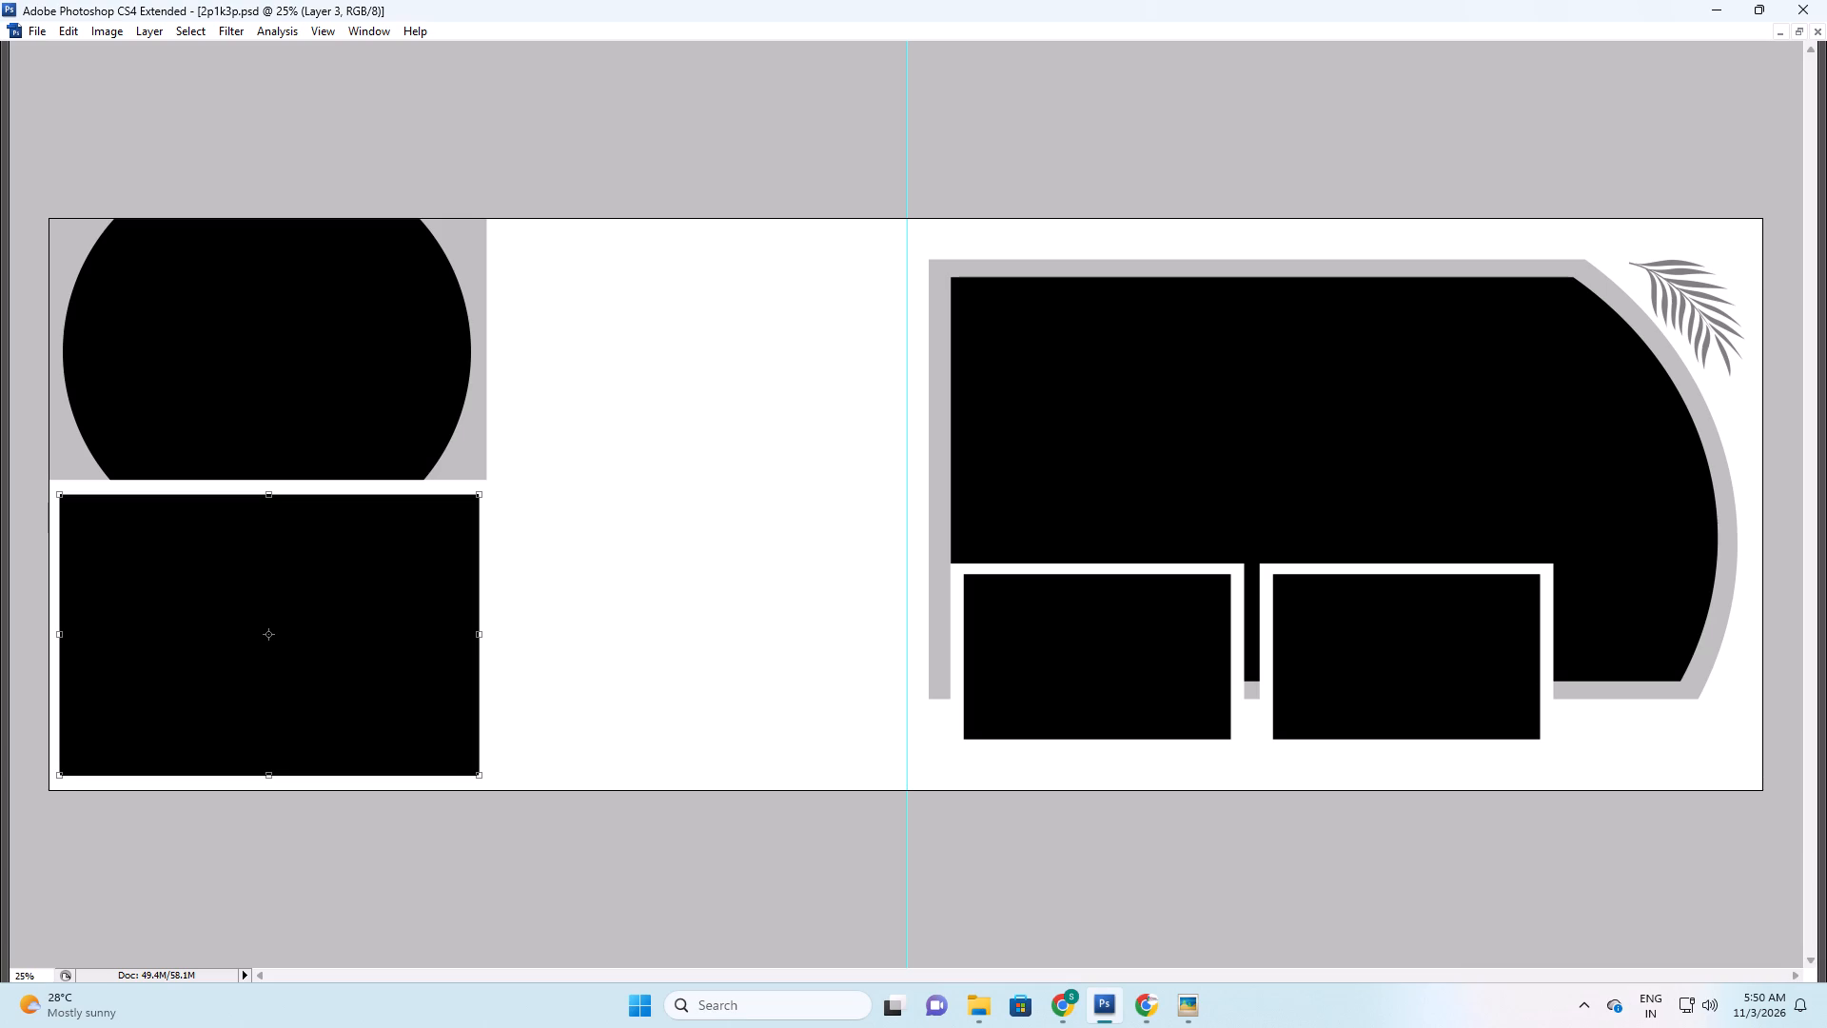
pyautogui.keyDown('shift'); pyautogui.moveTo(483, 638); pyautogui.dragTo(498, 642); pyautogui.keyUp('shift')
pyautogui.press('Return')
# Duplicate the rectangular placeholder into the empty area before the centre guide and reshape it into a tall portrait frame, nudged slightly right.
pyautogui.press('v')
pyautogui.keyDown('alt'); pyautogui.keyDown('shift'); pyautogui.moveTo(335, 629); pyautogui.dragTo(422, 637); pyautogui.keyUp('shift'); pyautogui.keyUp('alt')
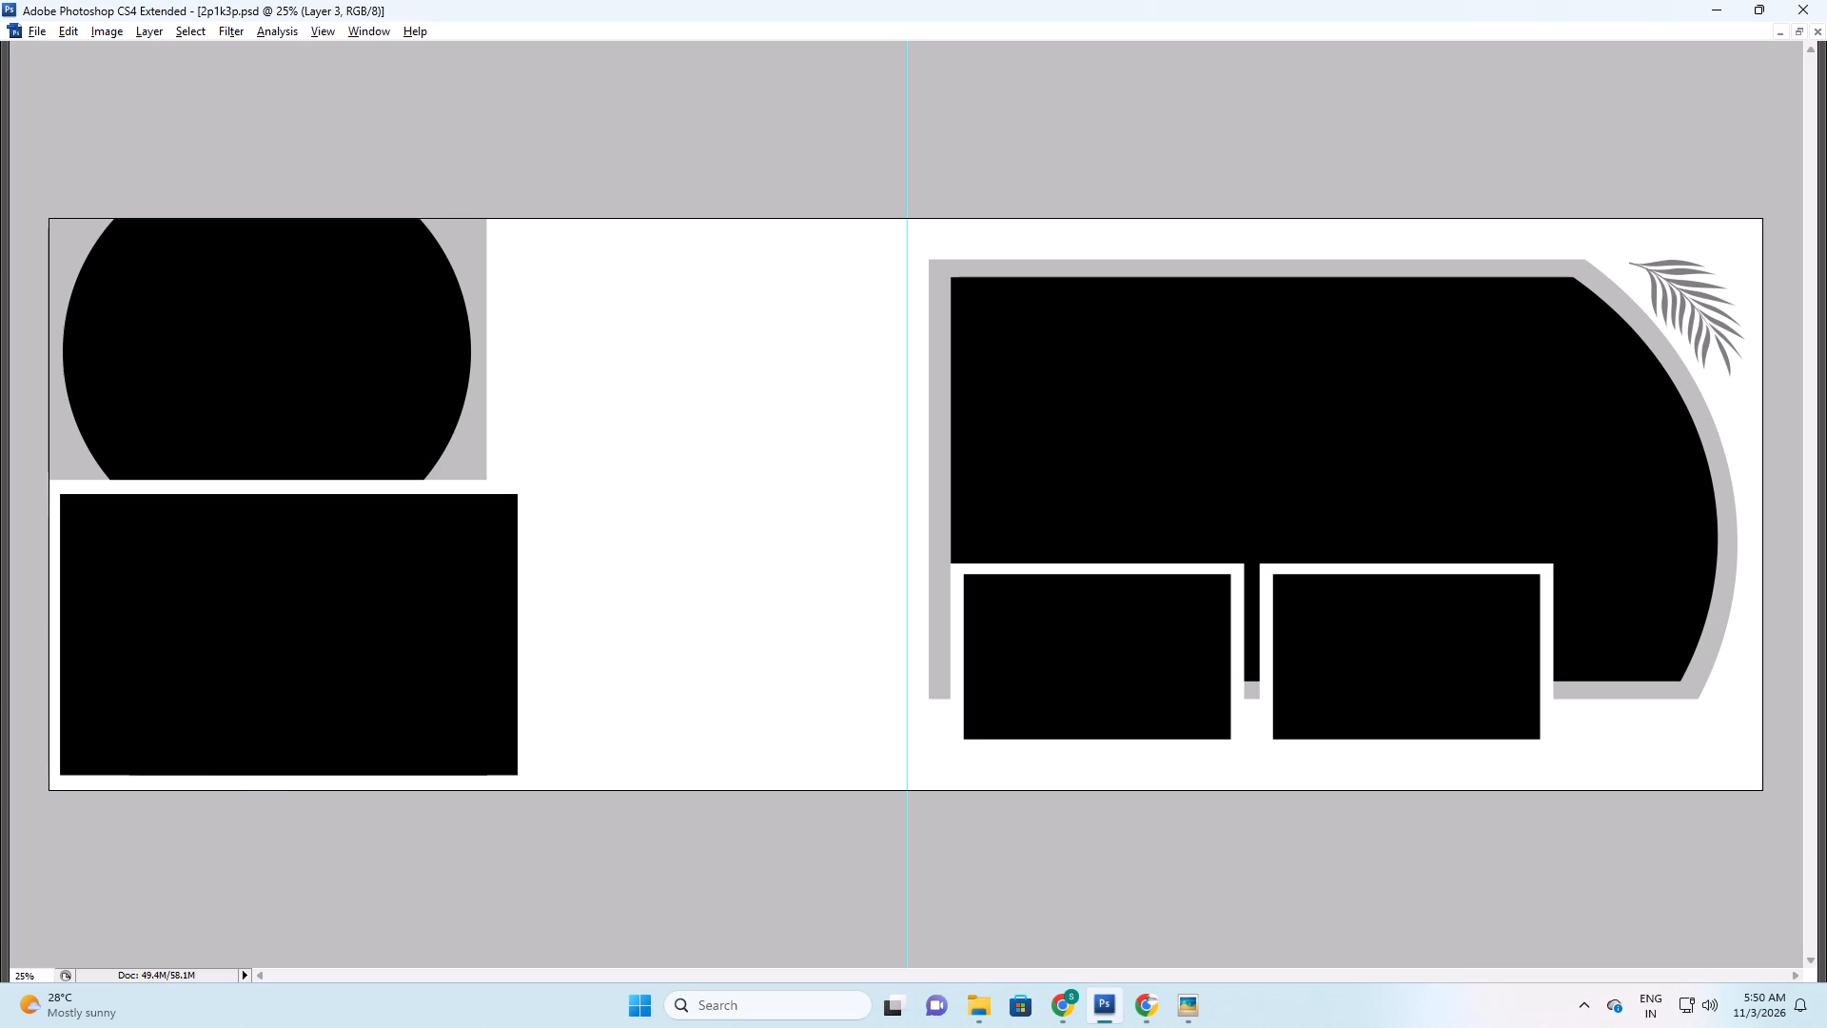
pyautogui.keyDown('alt'); pyautogui.keyDown('shift'); pyautogui.moveTo(422, 637); pyautogui.dragTo(779, 635); pyautogui.keyUp('shift'); pyautogui.keyUp('alt')
pyautogui.hotkey('ctrl', 't')
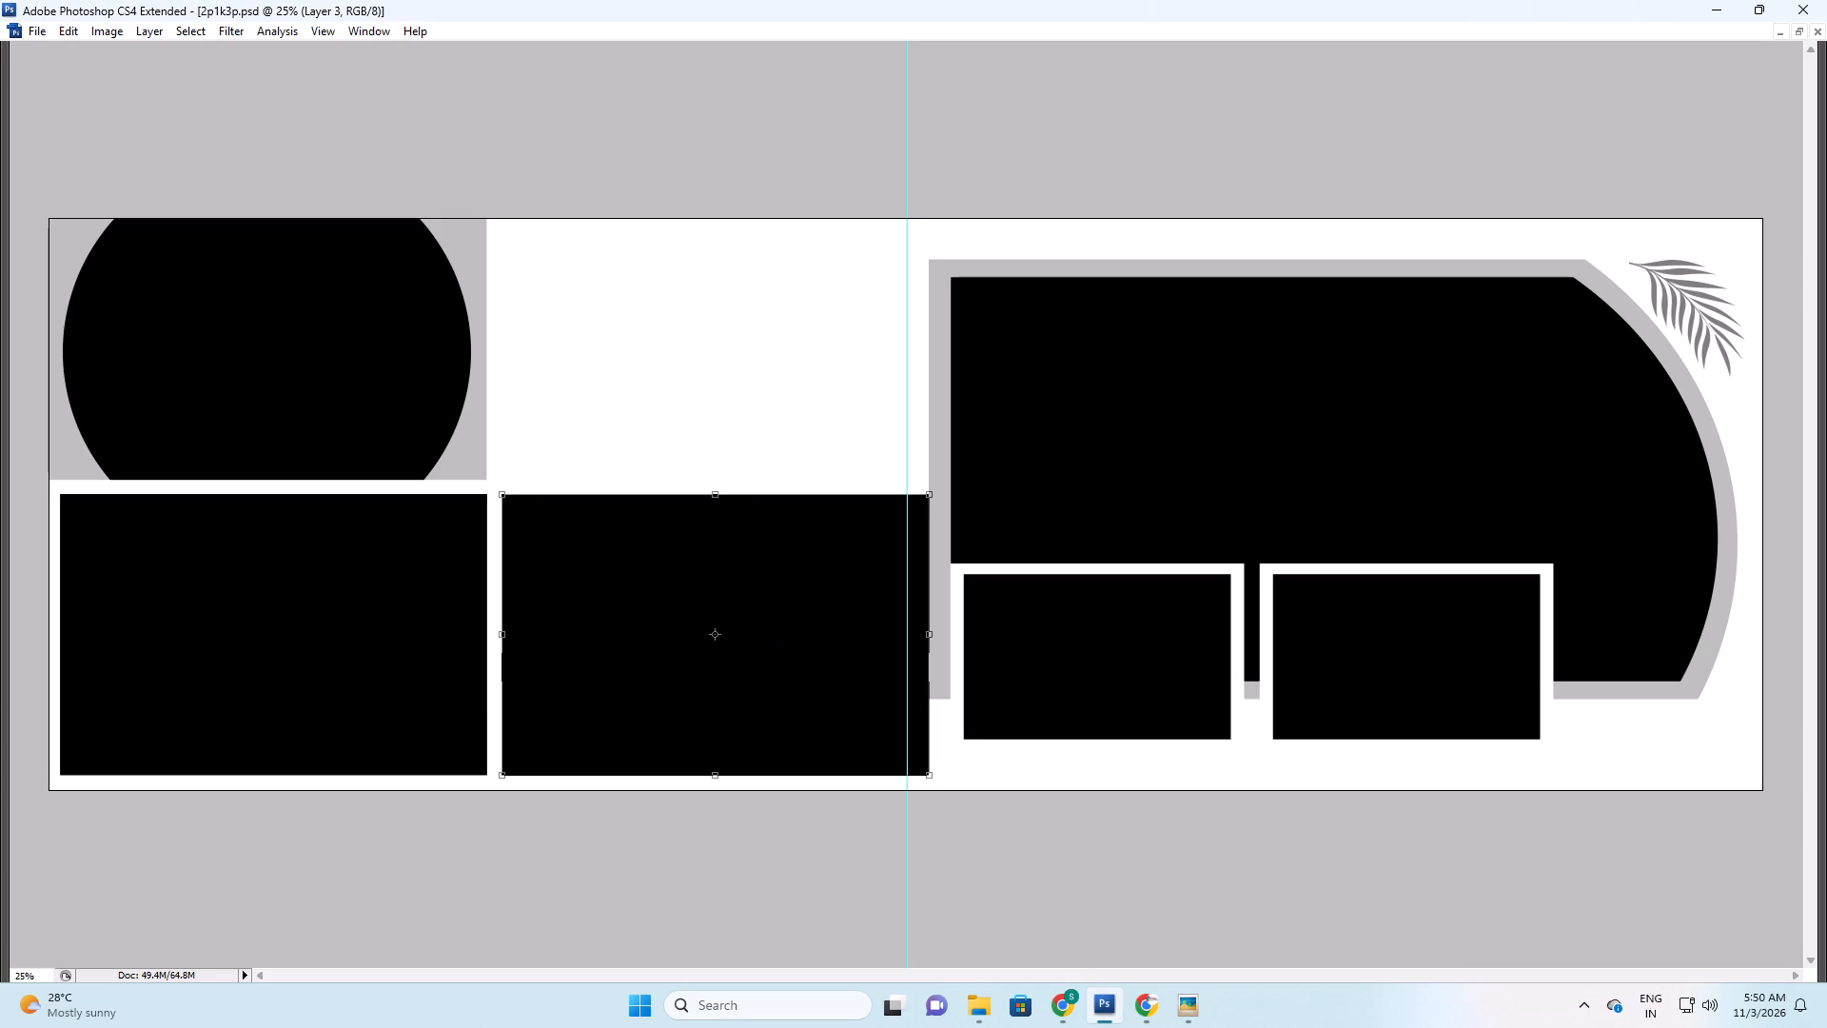
pyautogui.keyDown('shift'); pyautogui.moveTo(931, 649); pyautogui.dragTo(889, 642); pyautogui.keyUp('shift')
pyautogui.keyDown('shift'); pyautogui.moveTo(819, 490); pyautogui.dragTo(839, 237); pyautogui.keyUp('shift')
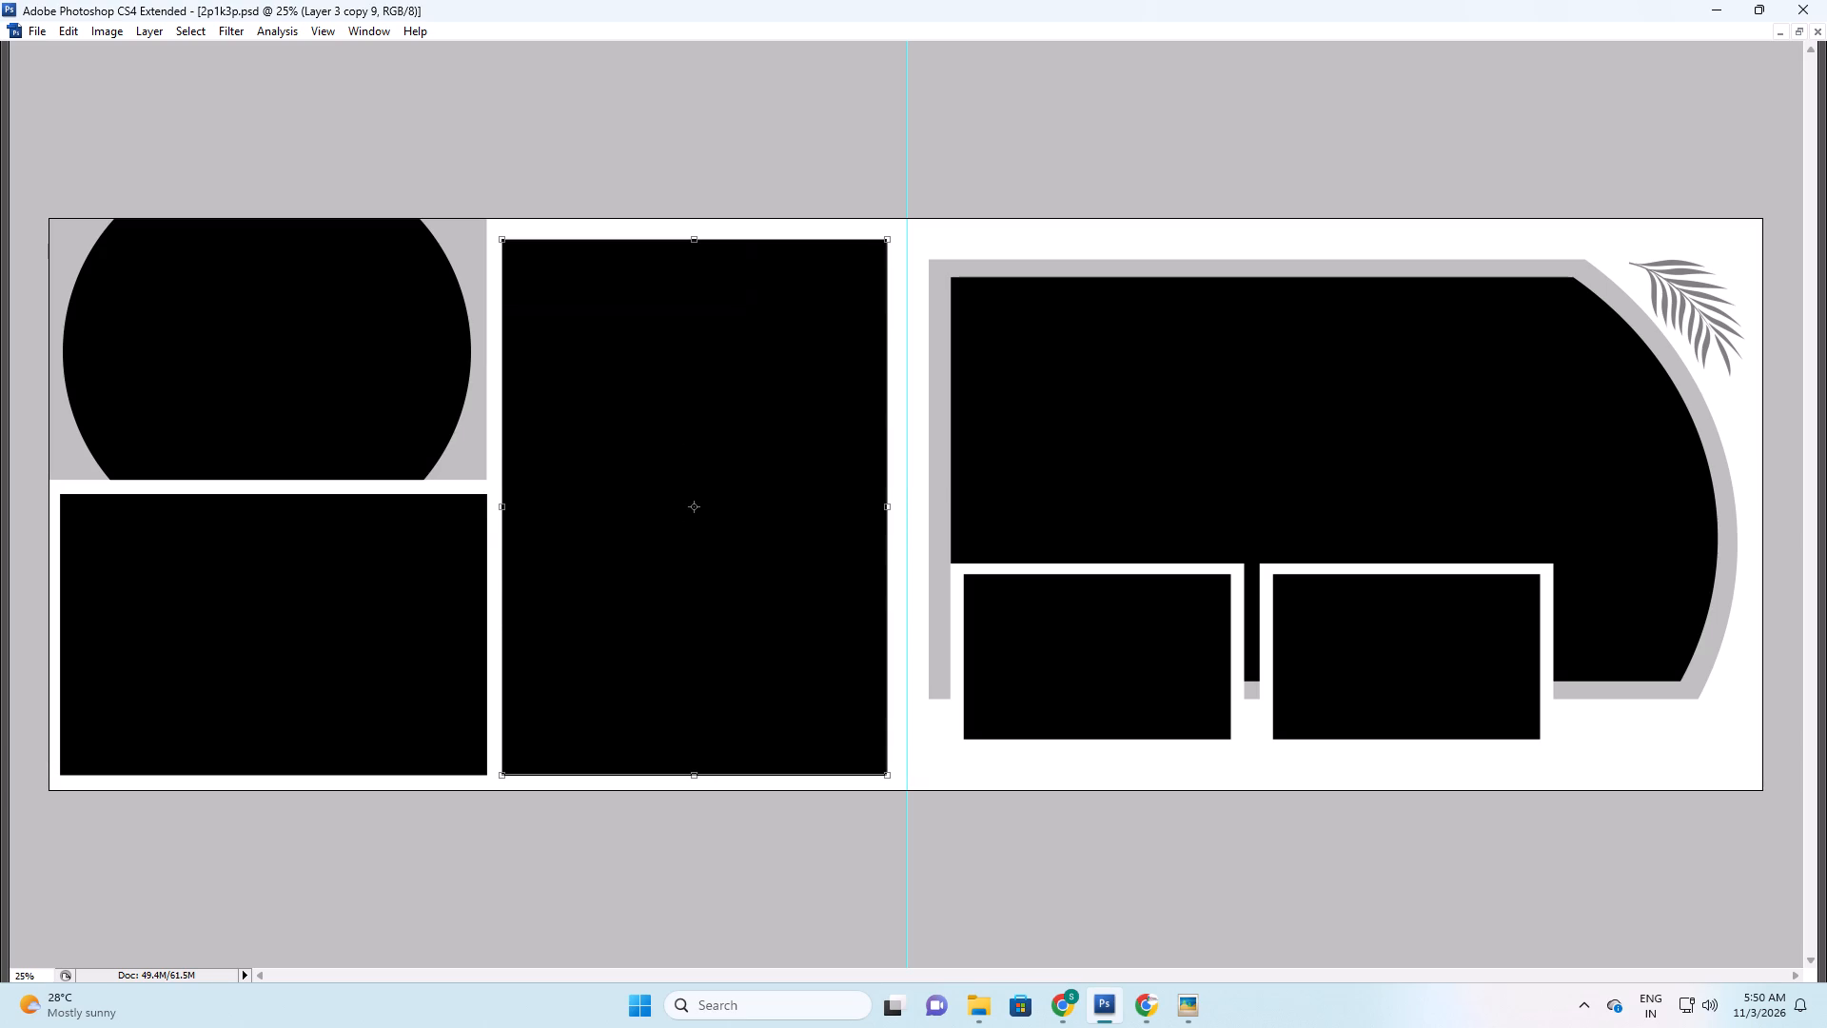
pyautogui.keyDown('shift'); pyautogui.moveTo(839, 237); pyautogui.dragTo(839, 236); pyautogui.keyUp('shift')
pyautogui.keyDown('alt'); pyautogui.keyDown('shift'); pyautogui.moveTo(888, 776); pyautogui.dragTo(887, 754); pyautogui.keyUp('shift'); pyautogui.keyUp('alt')
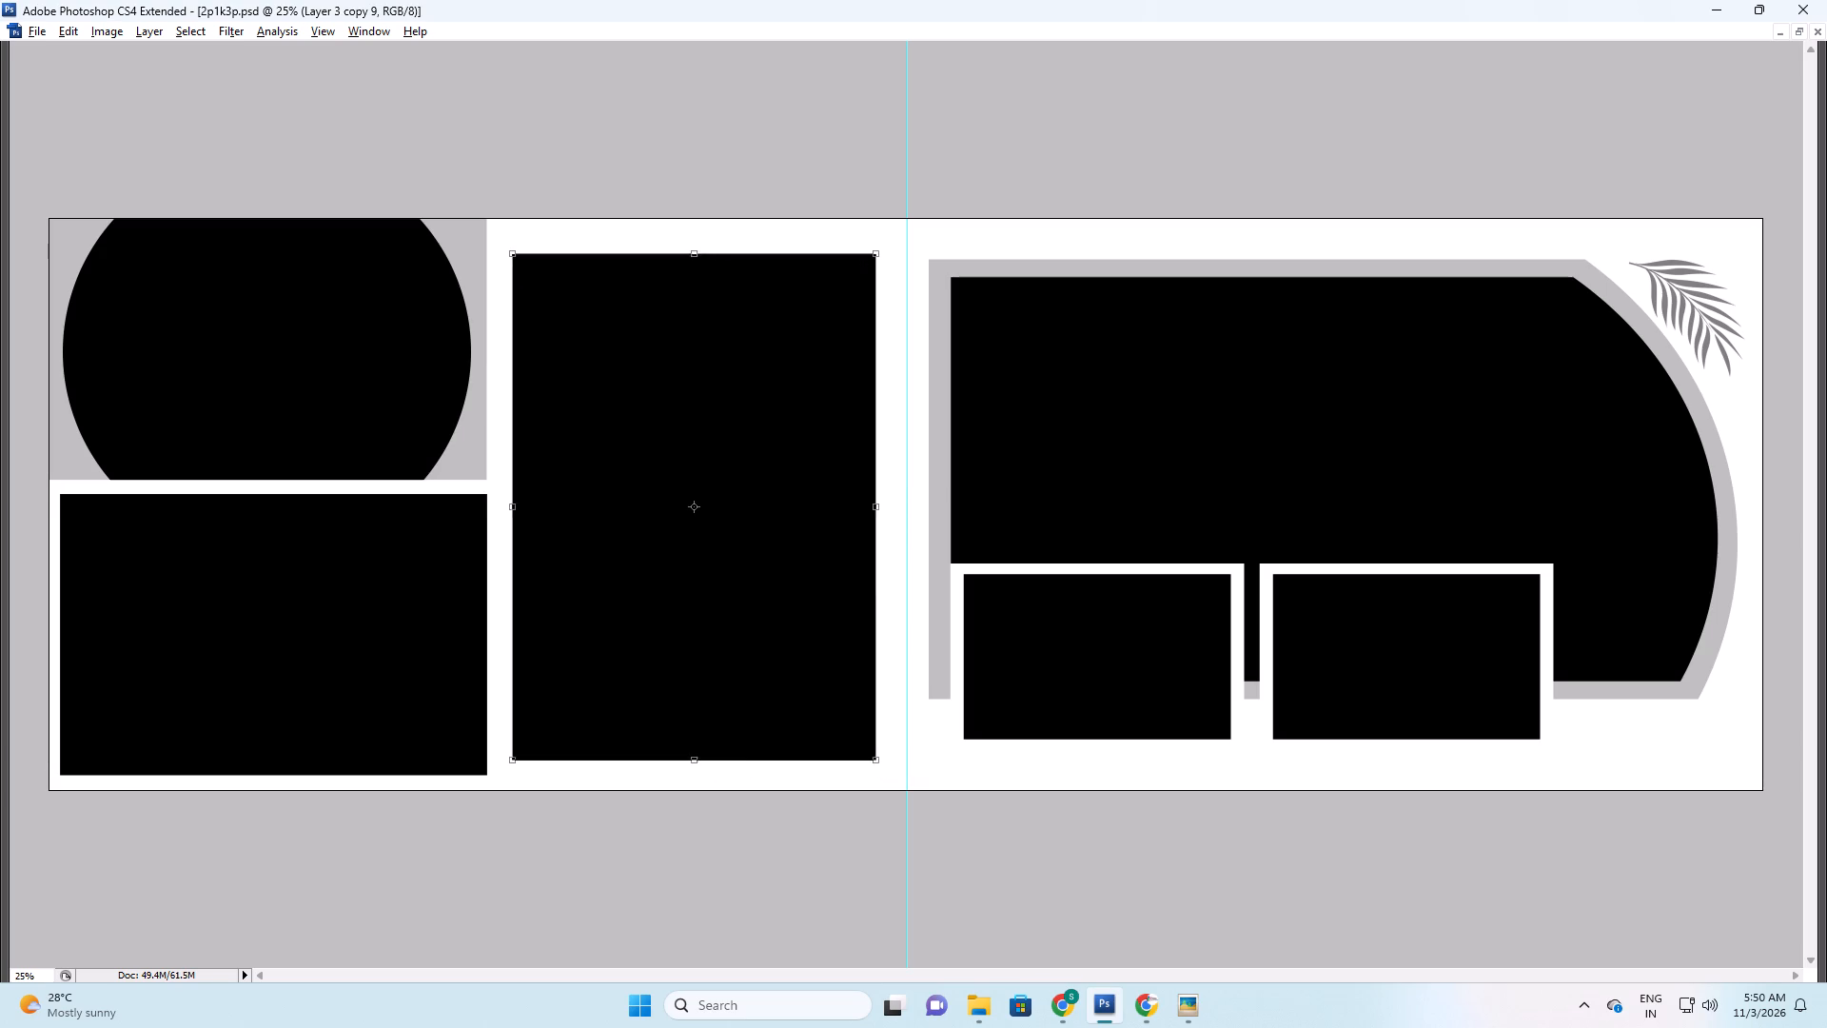
pyautogui.keyDown('alt'); pyautogui.keyDown('shift'); pyautogui.moveTo(887, 754); pyautogui.dragTo(889, 756); pyautogui.keyUp('shift'); pyautogui.keyUp('alt')
pyautogui.press('Return')
pyautogui.hotkey('shift', 'Right')
pyautogui.hotkey('shift', 'Right')
pyautogui.press('Right')
pyautogui.press('v')
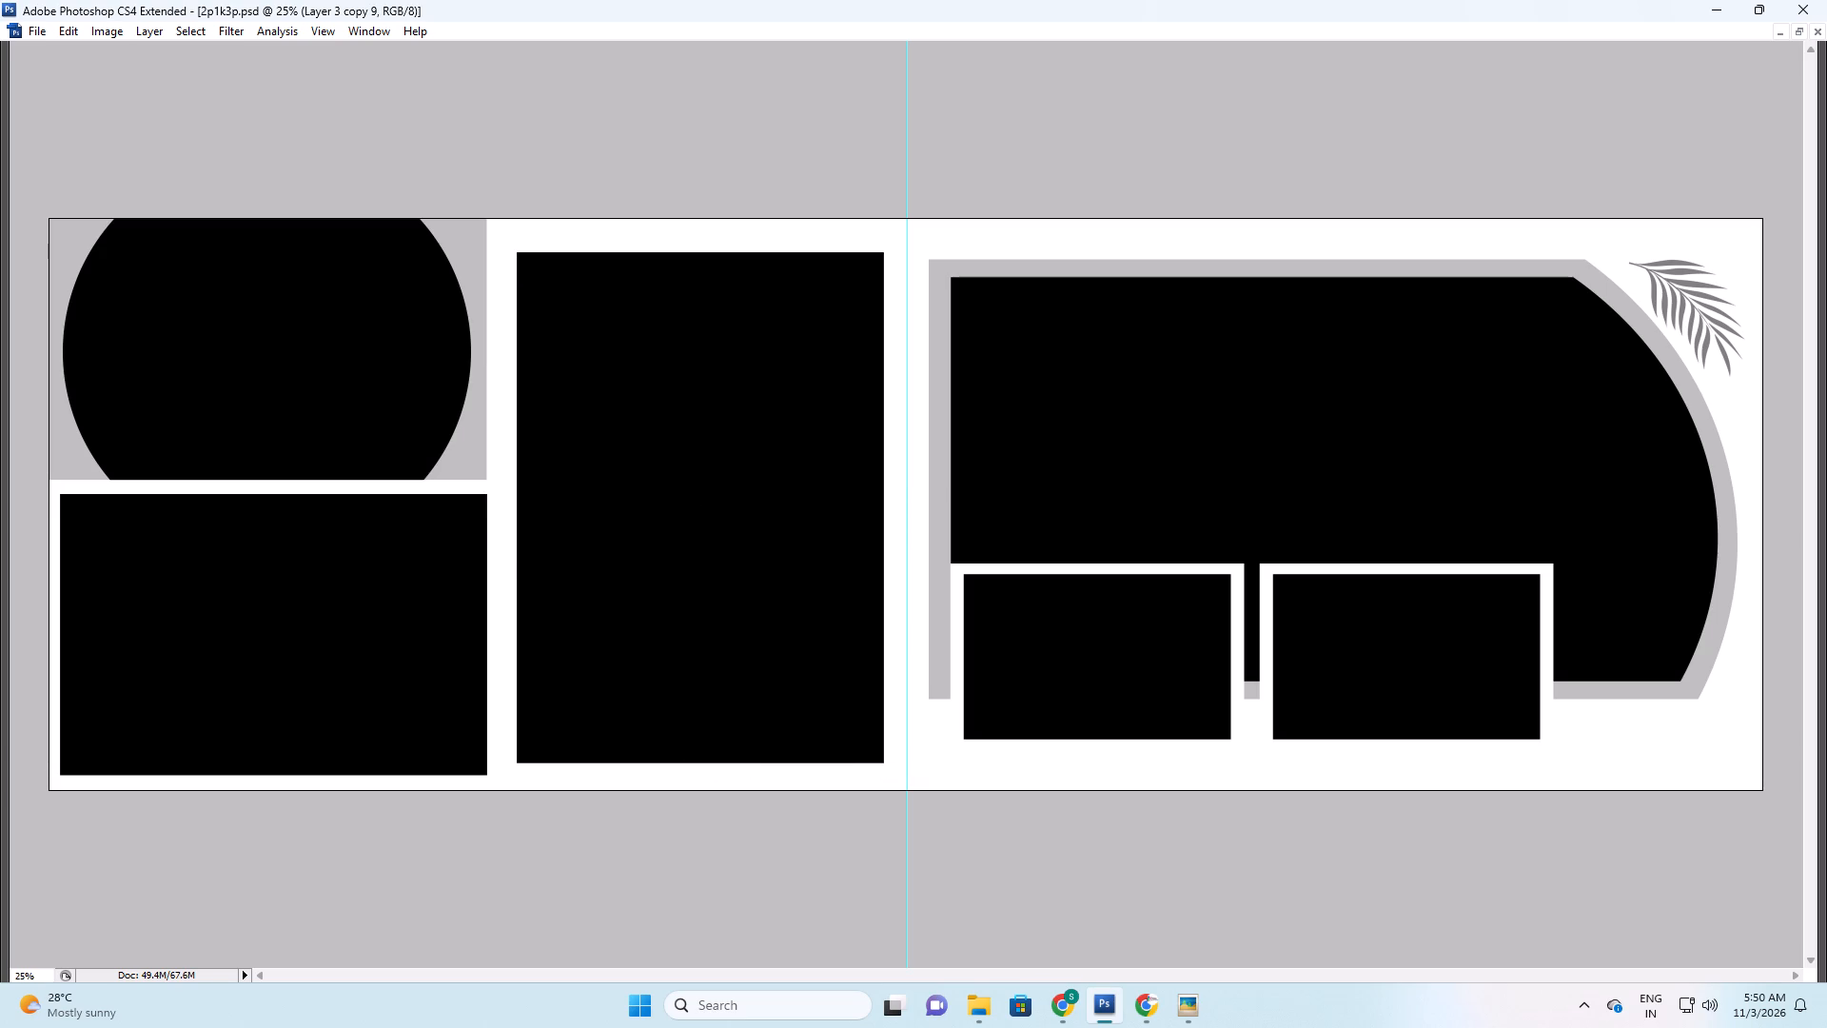
# In photo folder 02, set JPG files to open with Picasa Photo Viewer through the properties of 3O7A0095.JPG.
pyautogui.hotkey('alt', 'Tab')
pyautogui.hotkey('alt', 'Tab')
pyautogui.hotkey('alt', 'Tab')
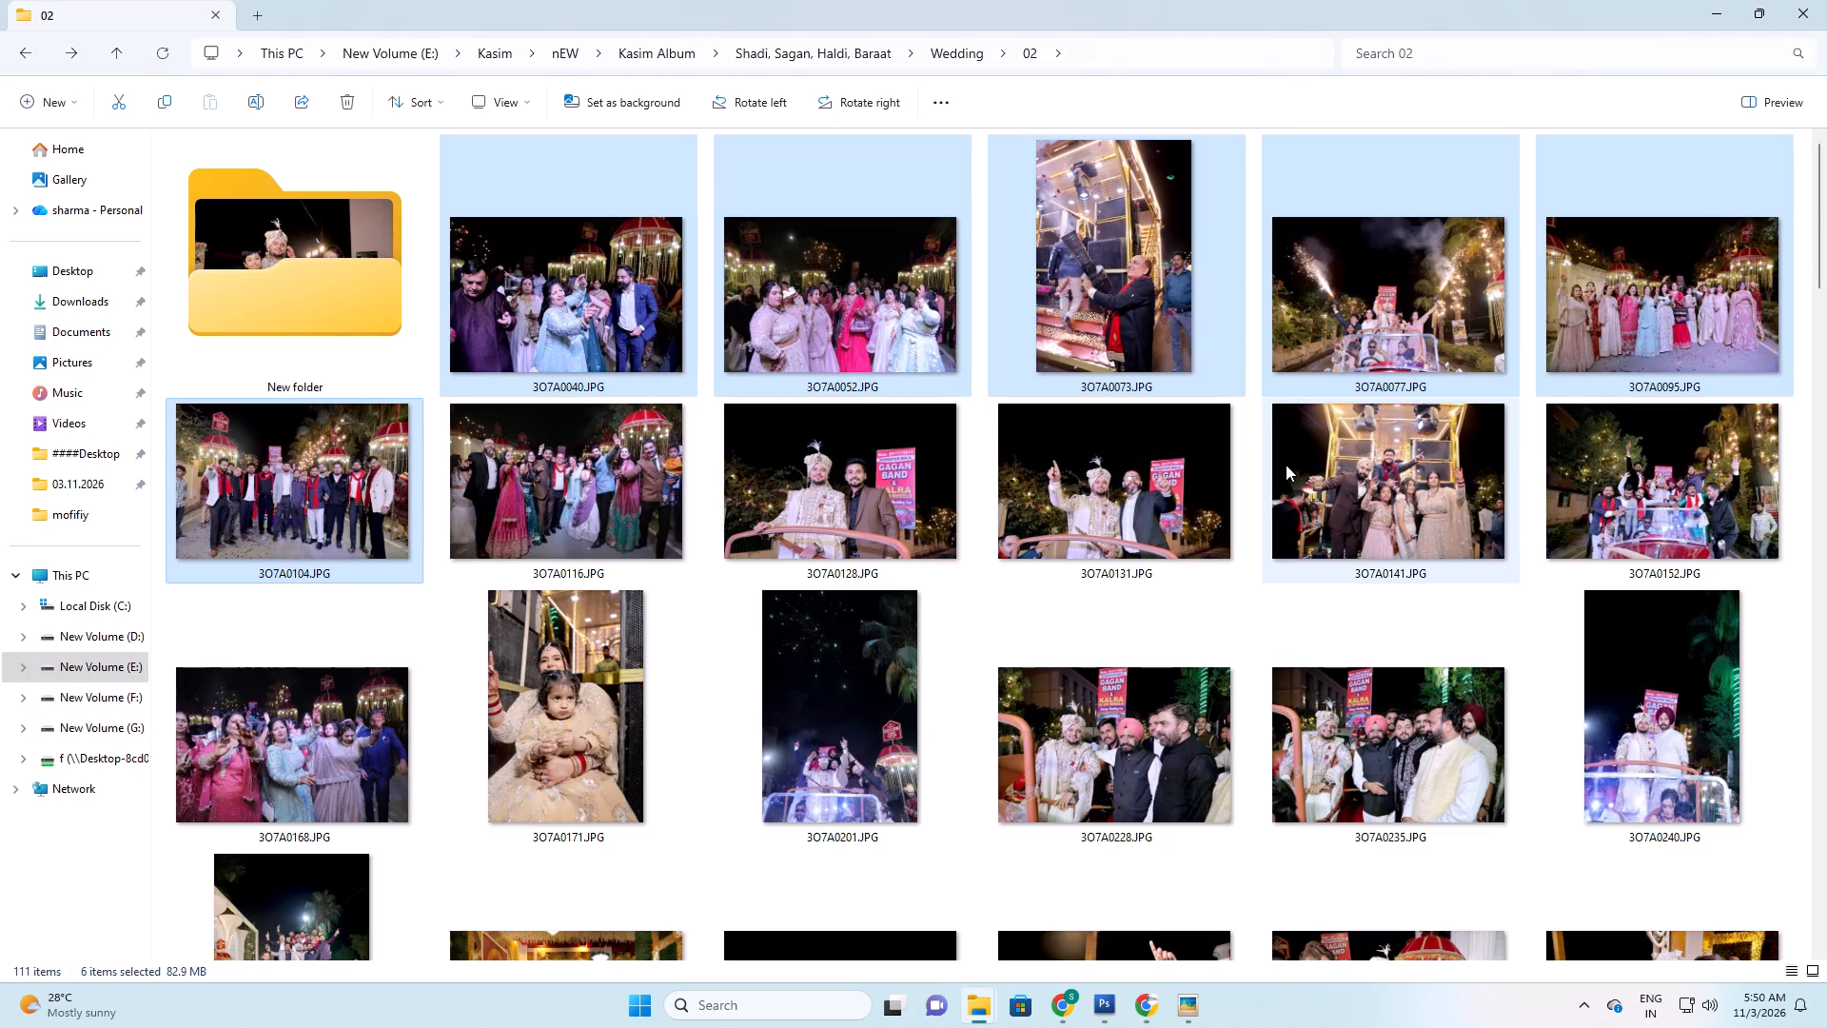
pyautogui.doubleClick(1579, 309)
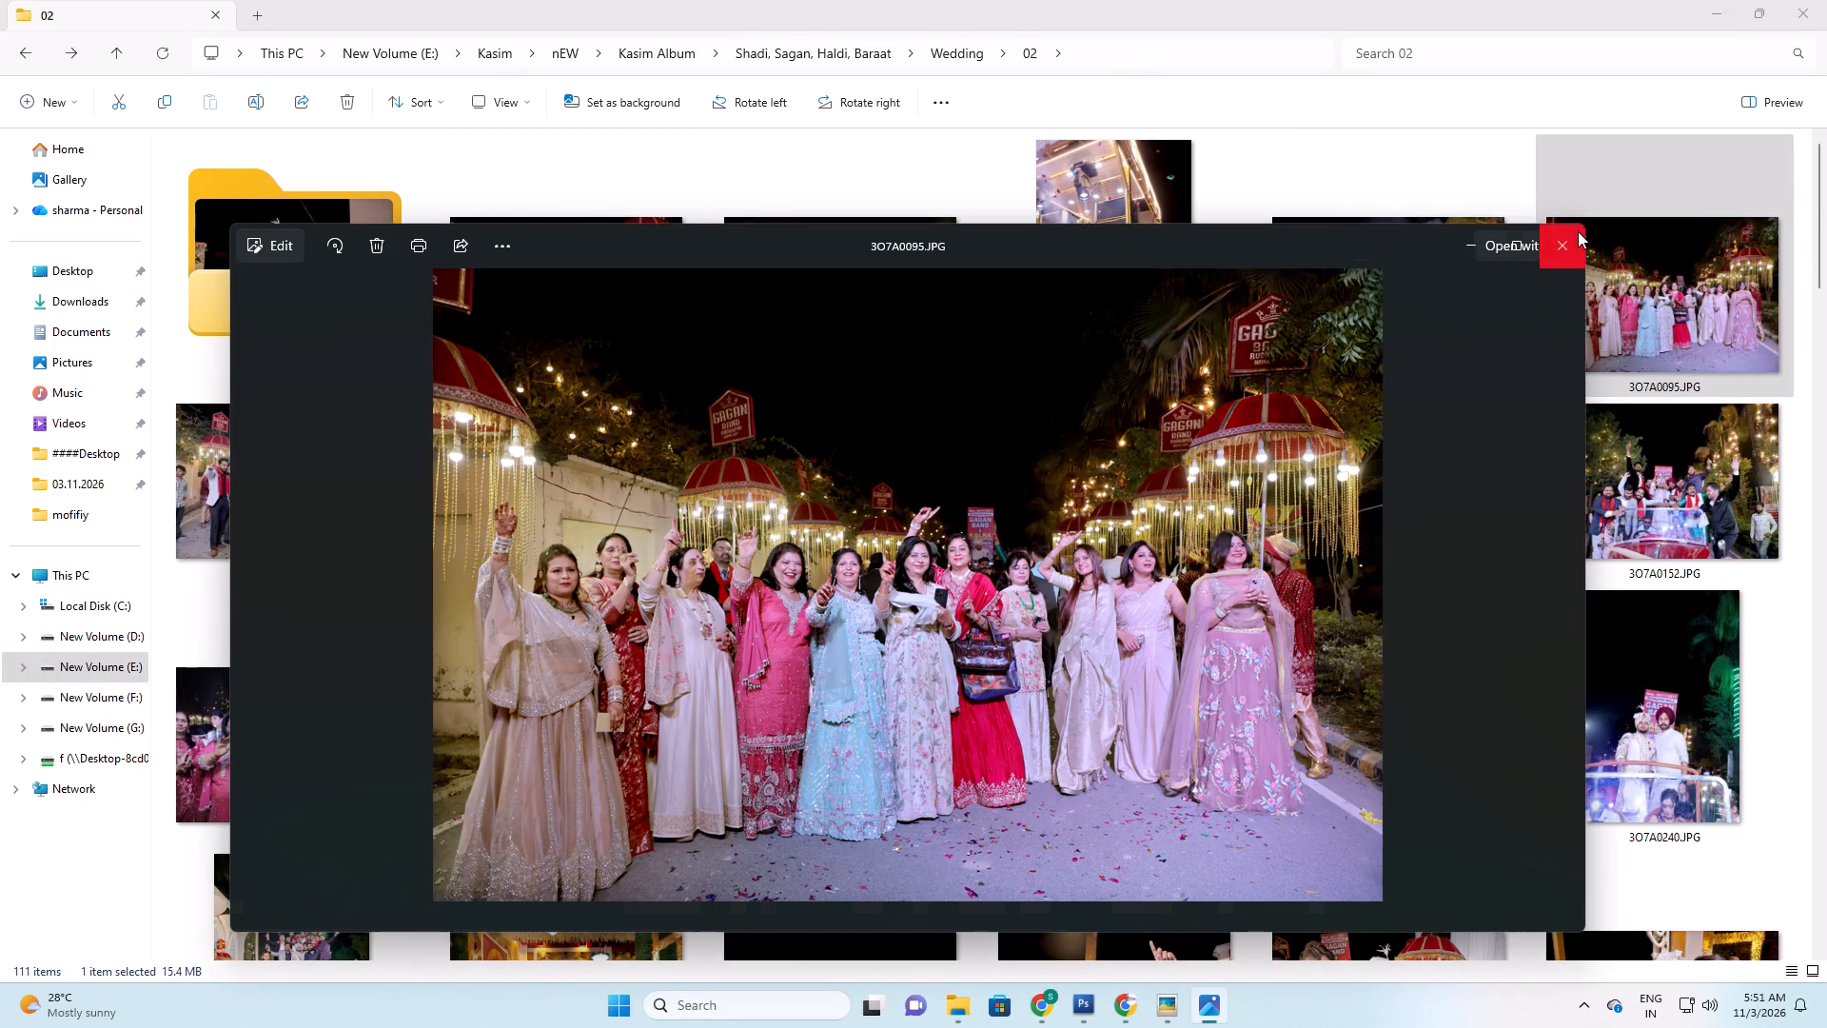
pyautogui.click(1568, 244)
pyautogui.rightClick(1740, 247)
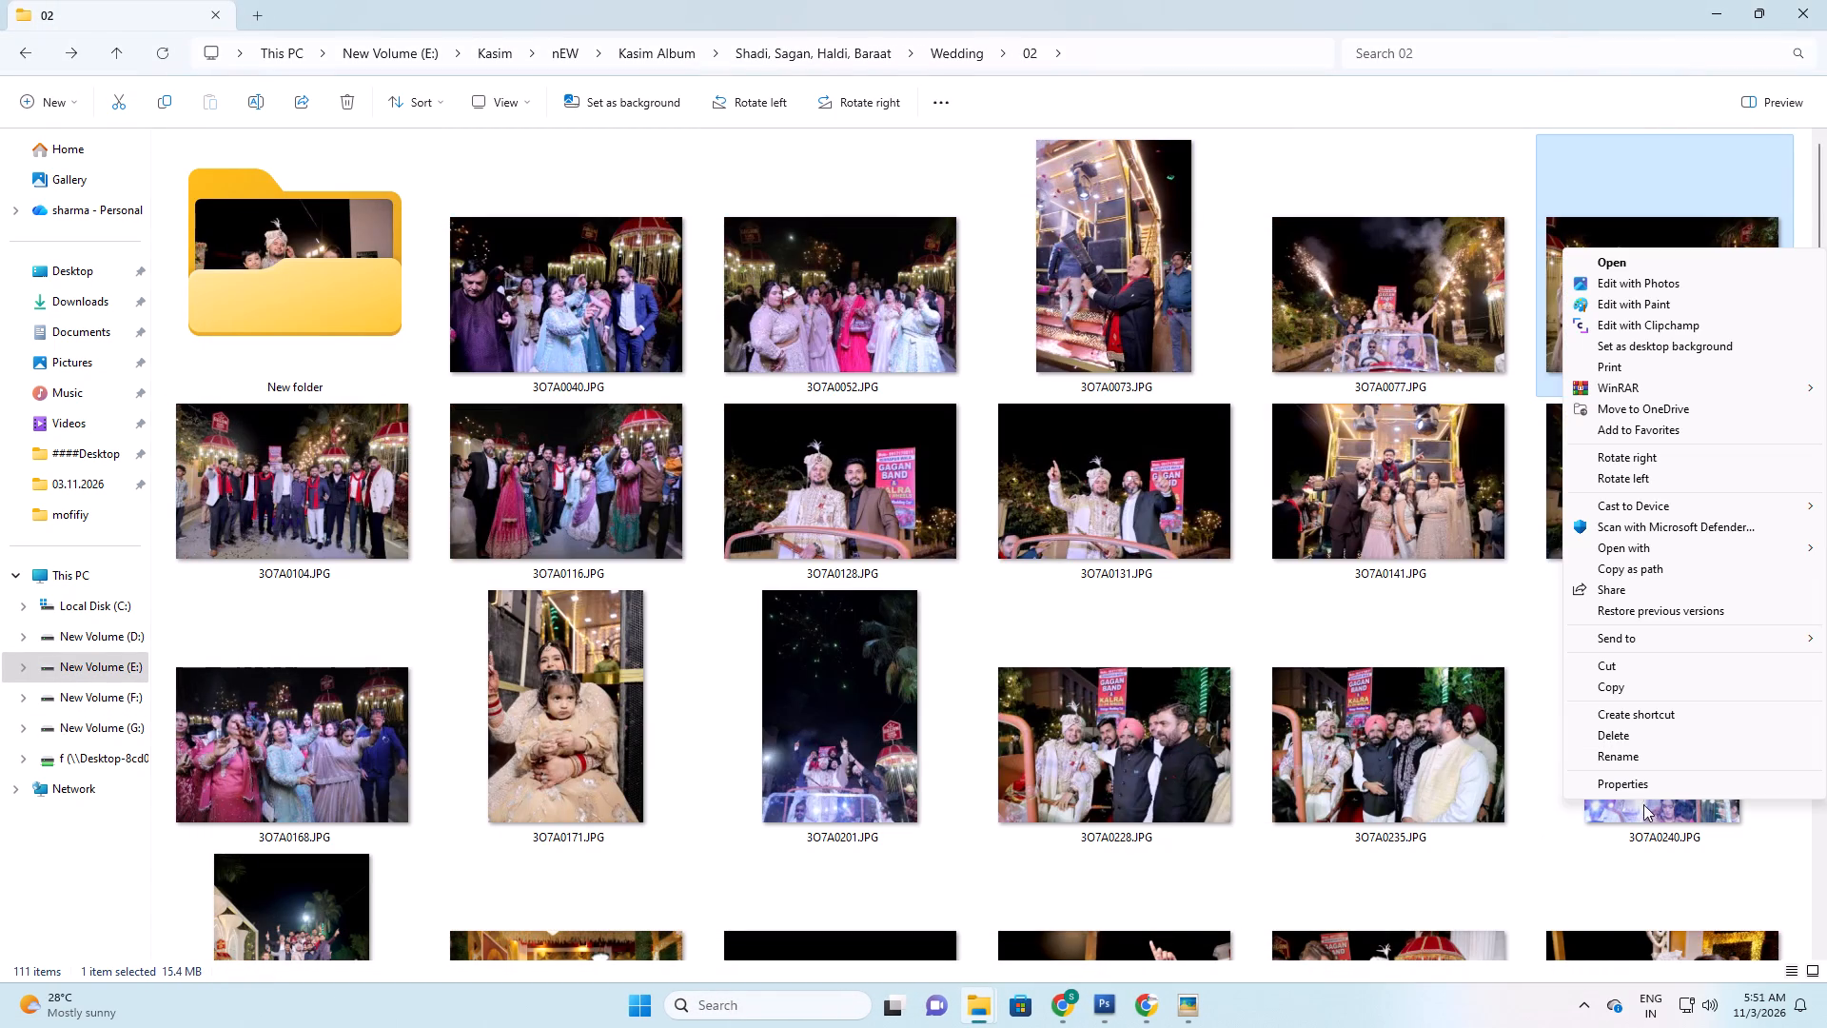
pyautogui.click(1646, 781)
pyautogui.click(1748, 392)
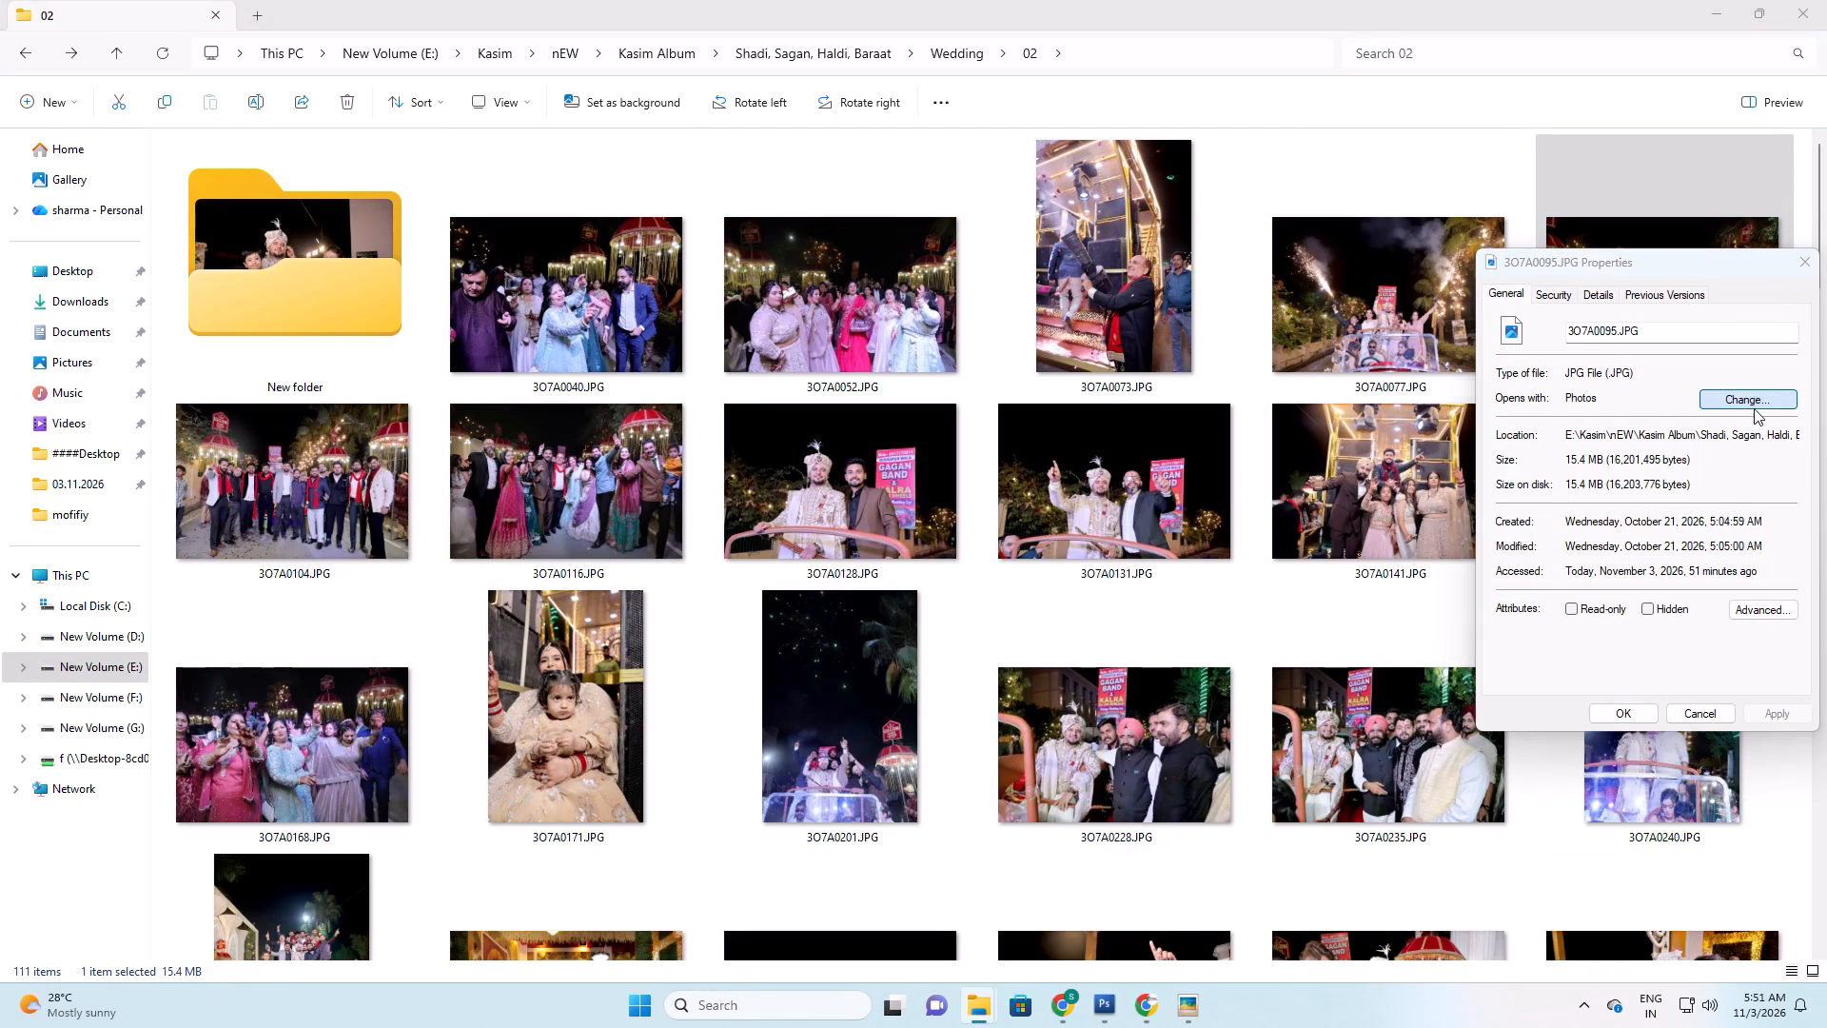
pyautogui.click(851, 563)
pyautogui.click(976, 779)
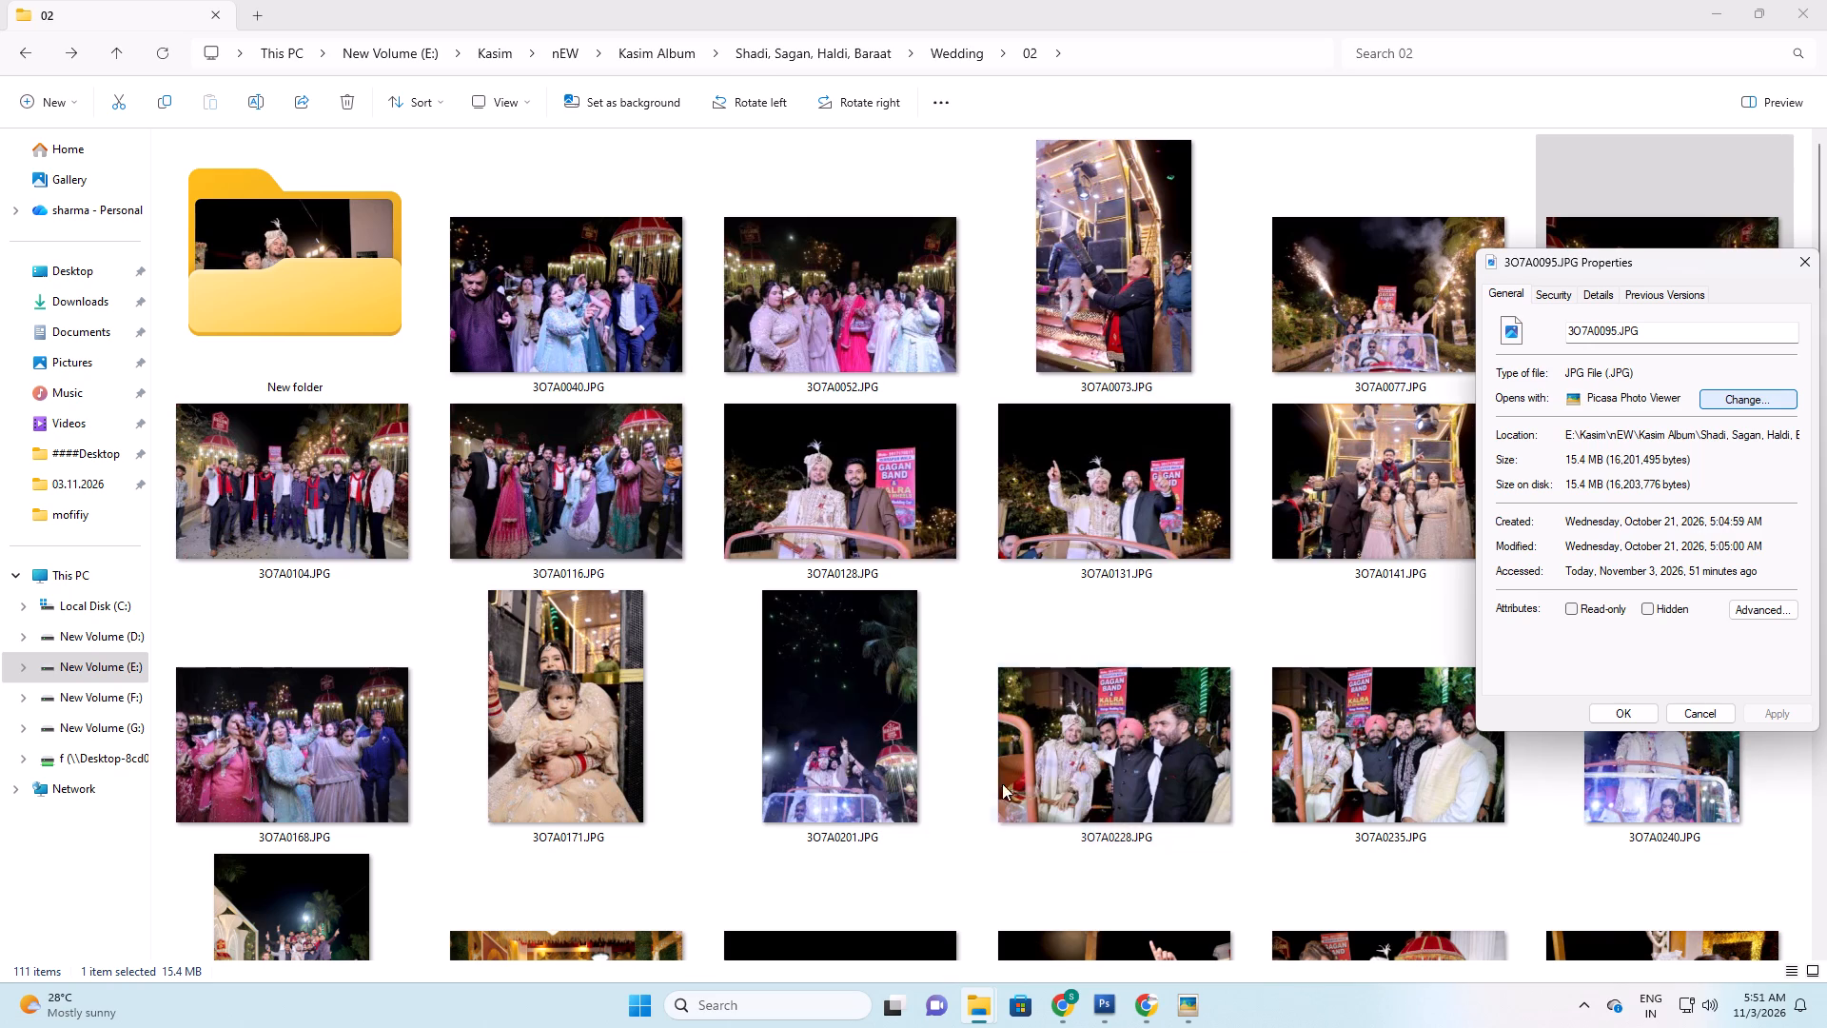
pyautogui.click(1756, 720)
pyautogui.click(1604, 717)
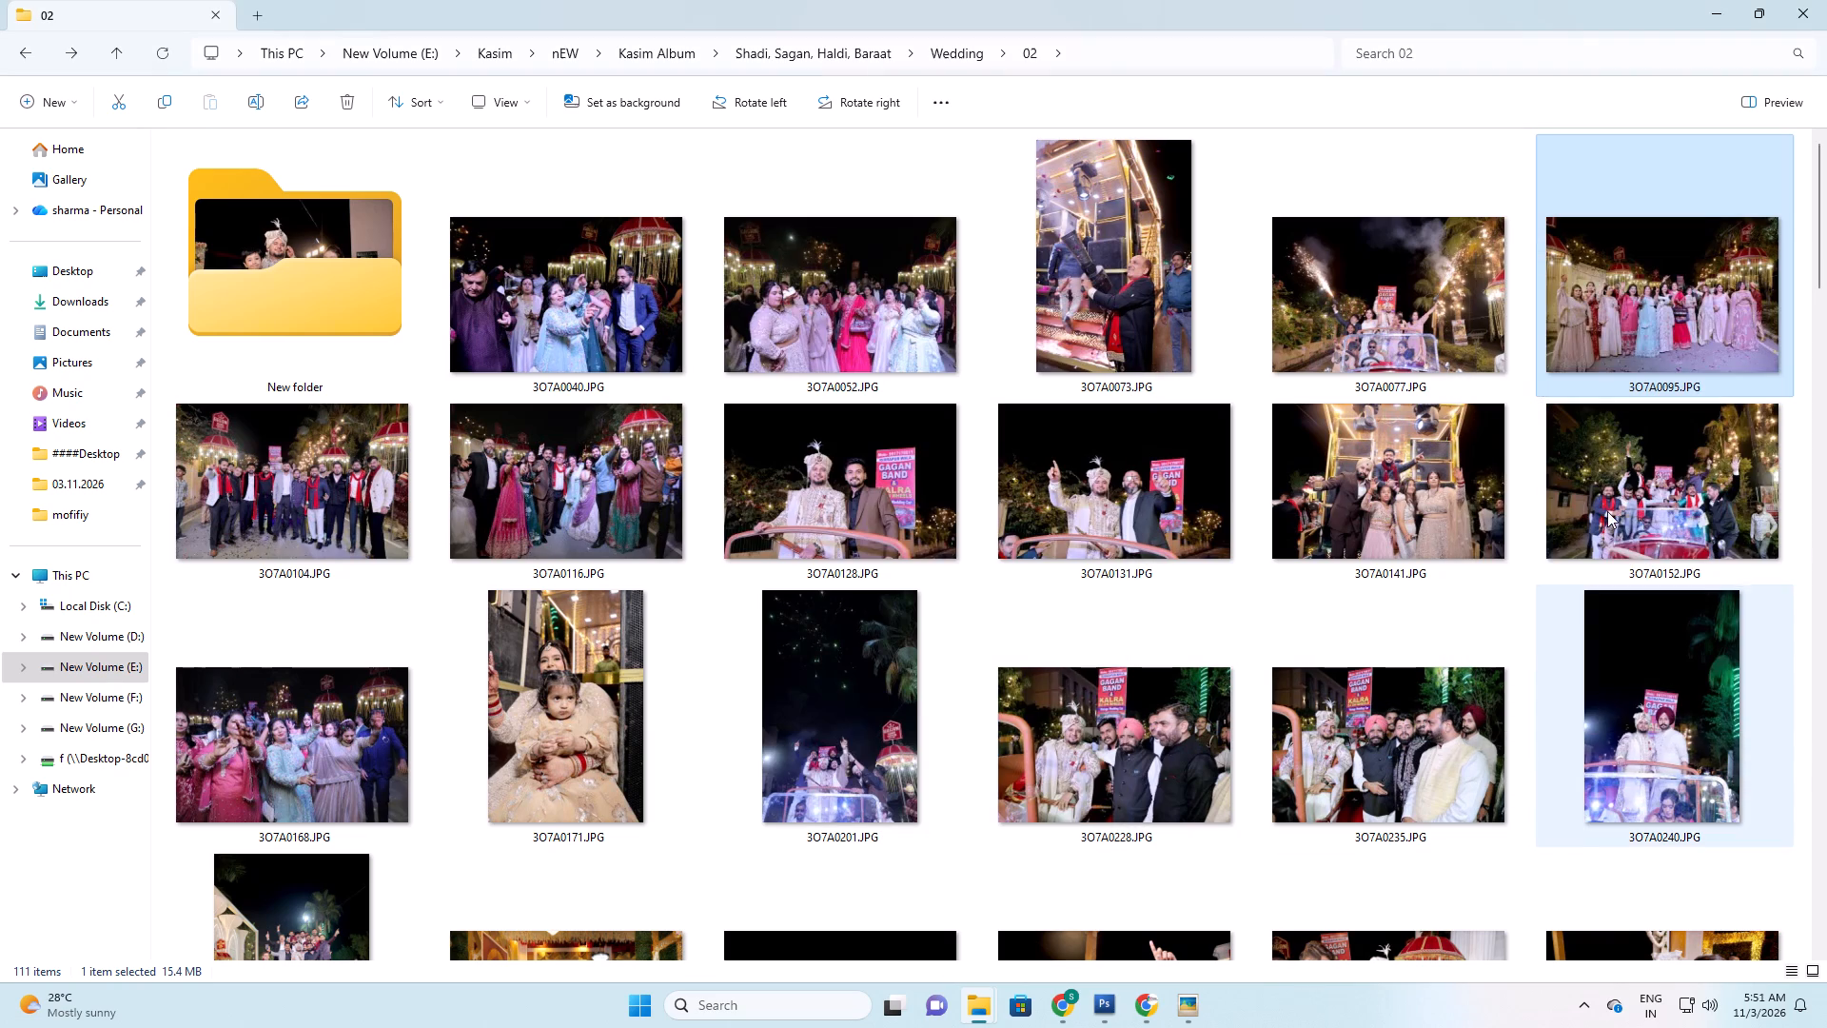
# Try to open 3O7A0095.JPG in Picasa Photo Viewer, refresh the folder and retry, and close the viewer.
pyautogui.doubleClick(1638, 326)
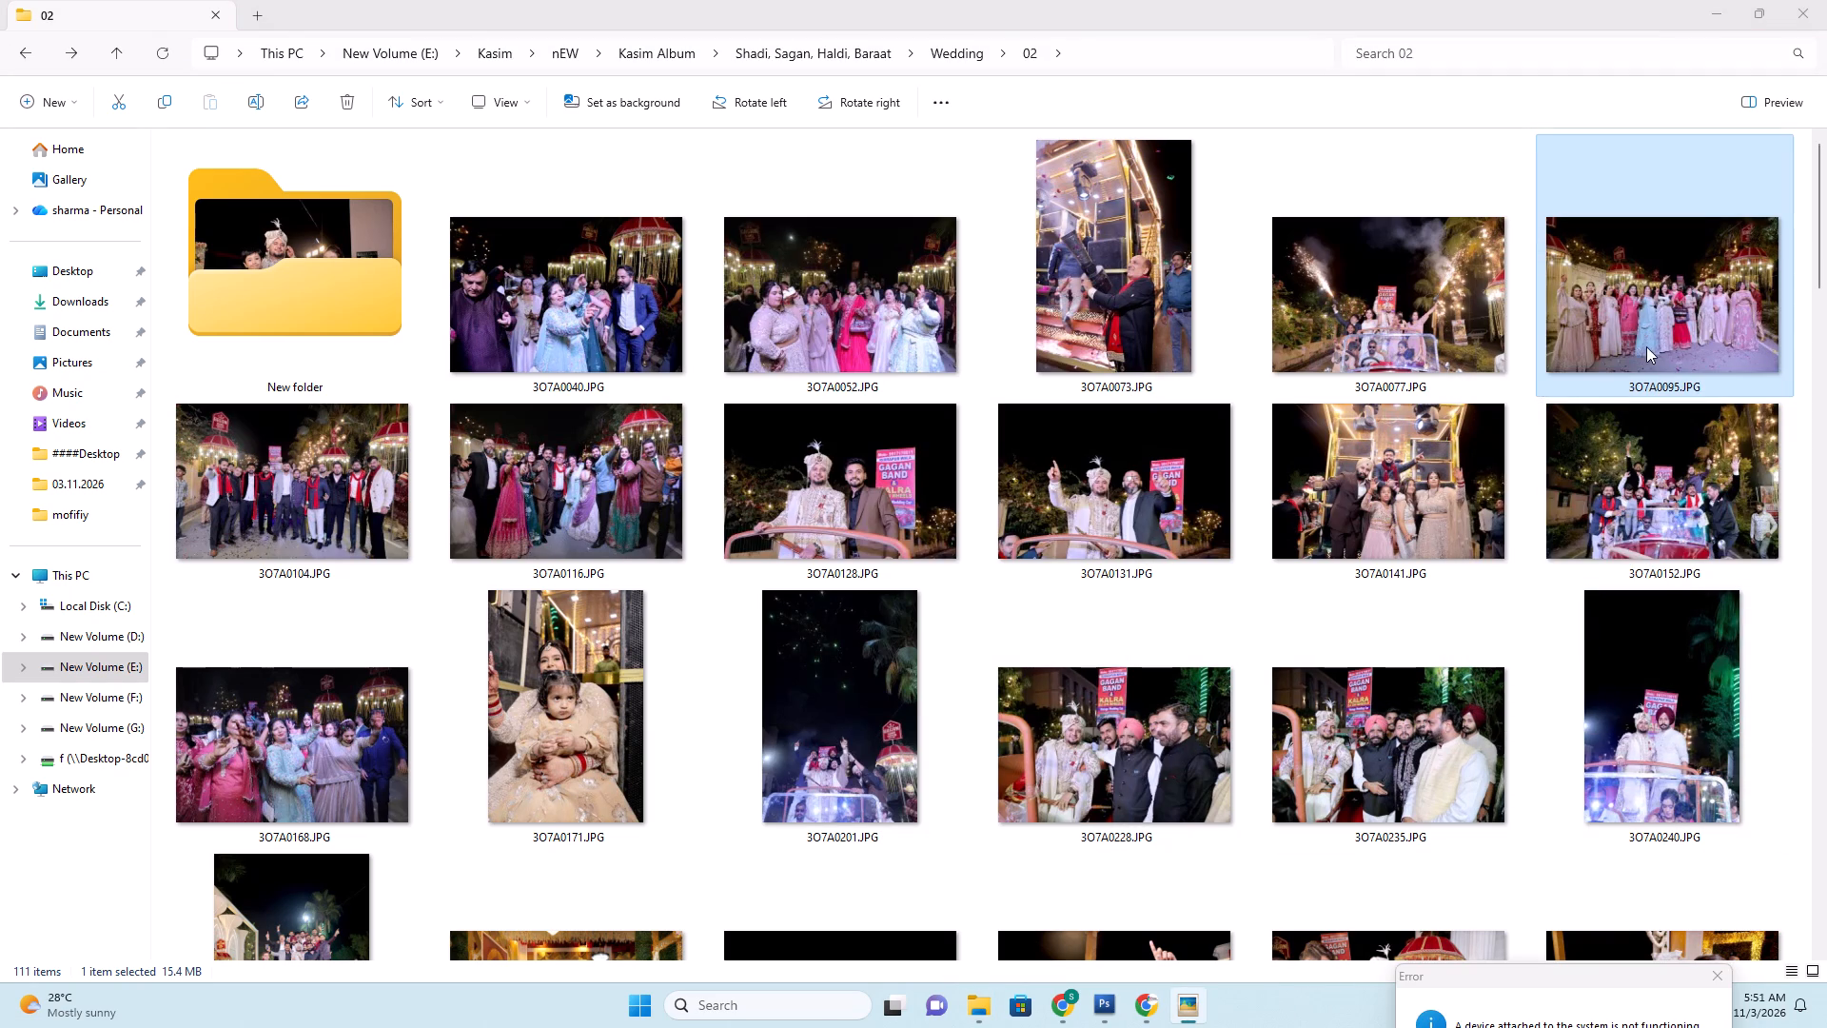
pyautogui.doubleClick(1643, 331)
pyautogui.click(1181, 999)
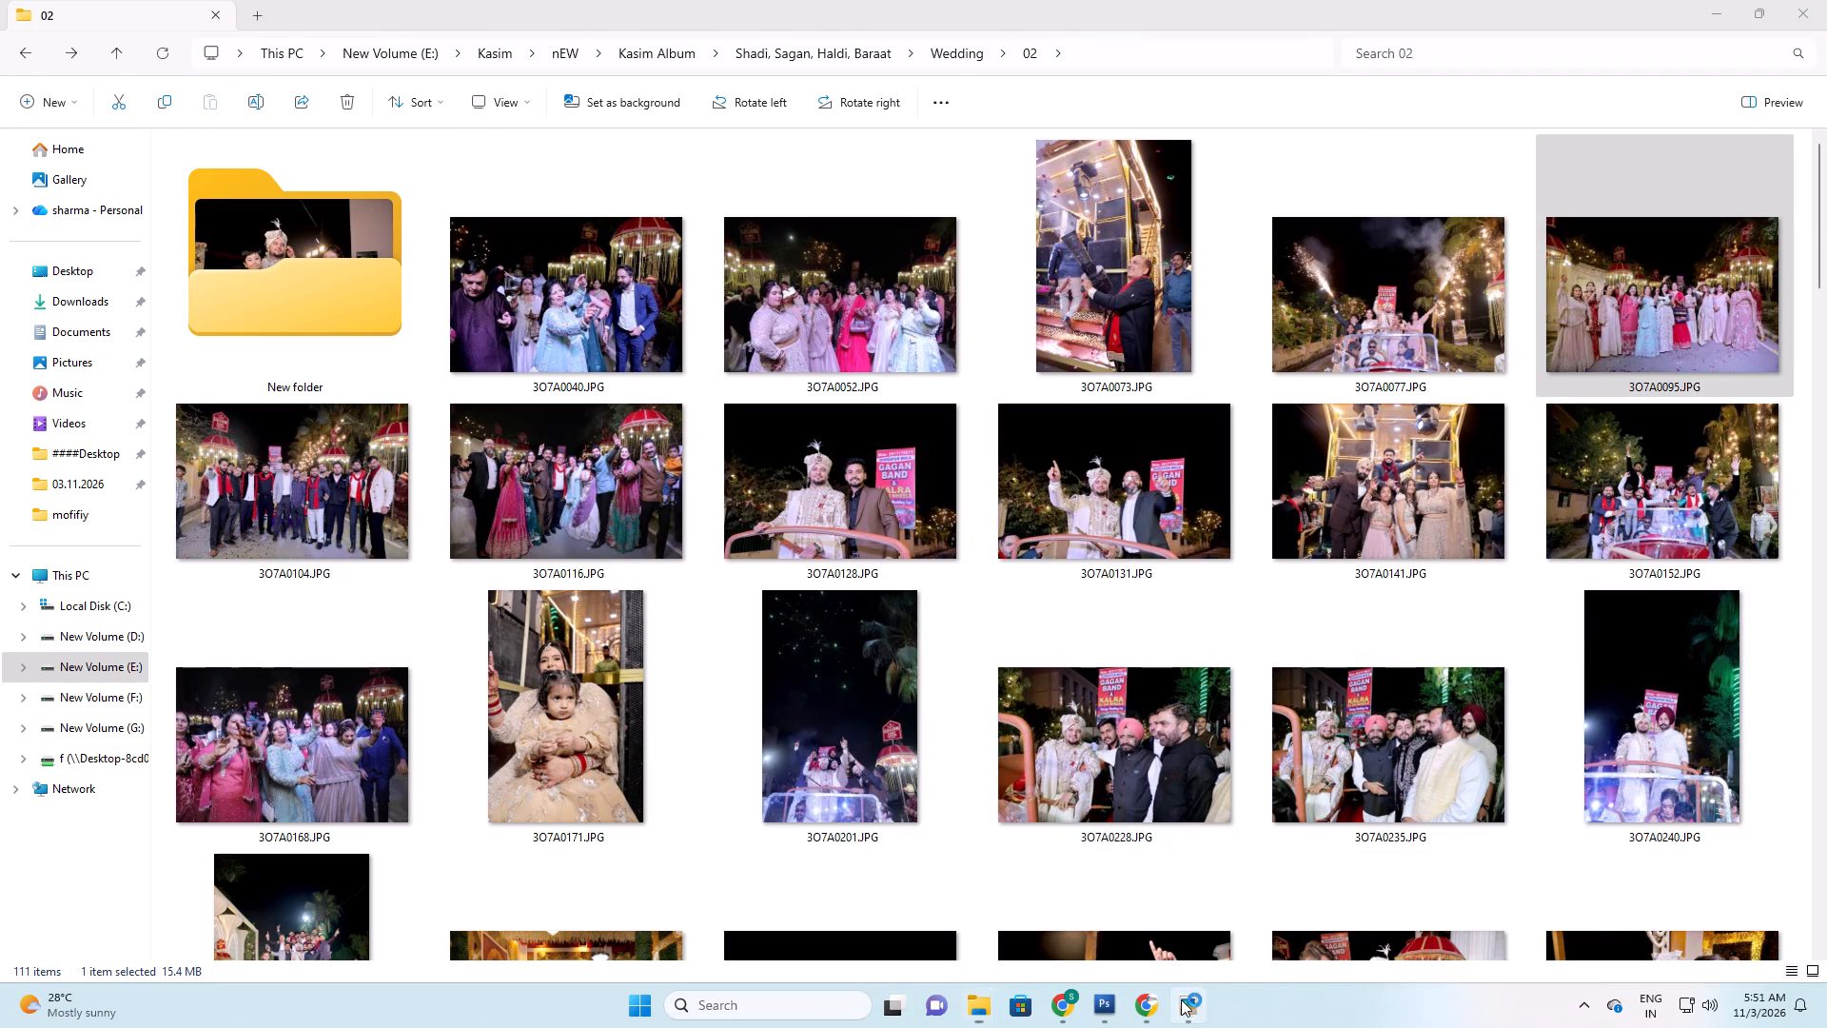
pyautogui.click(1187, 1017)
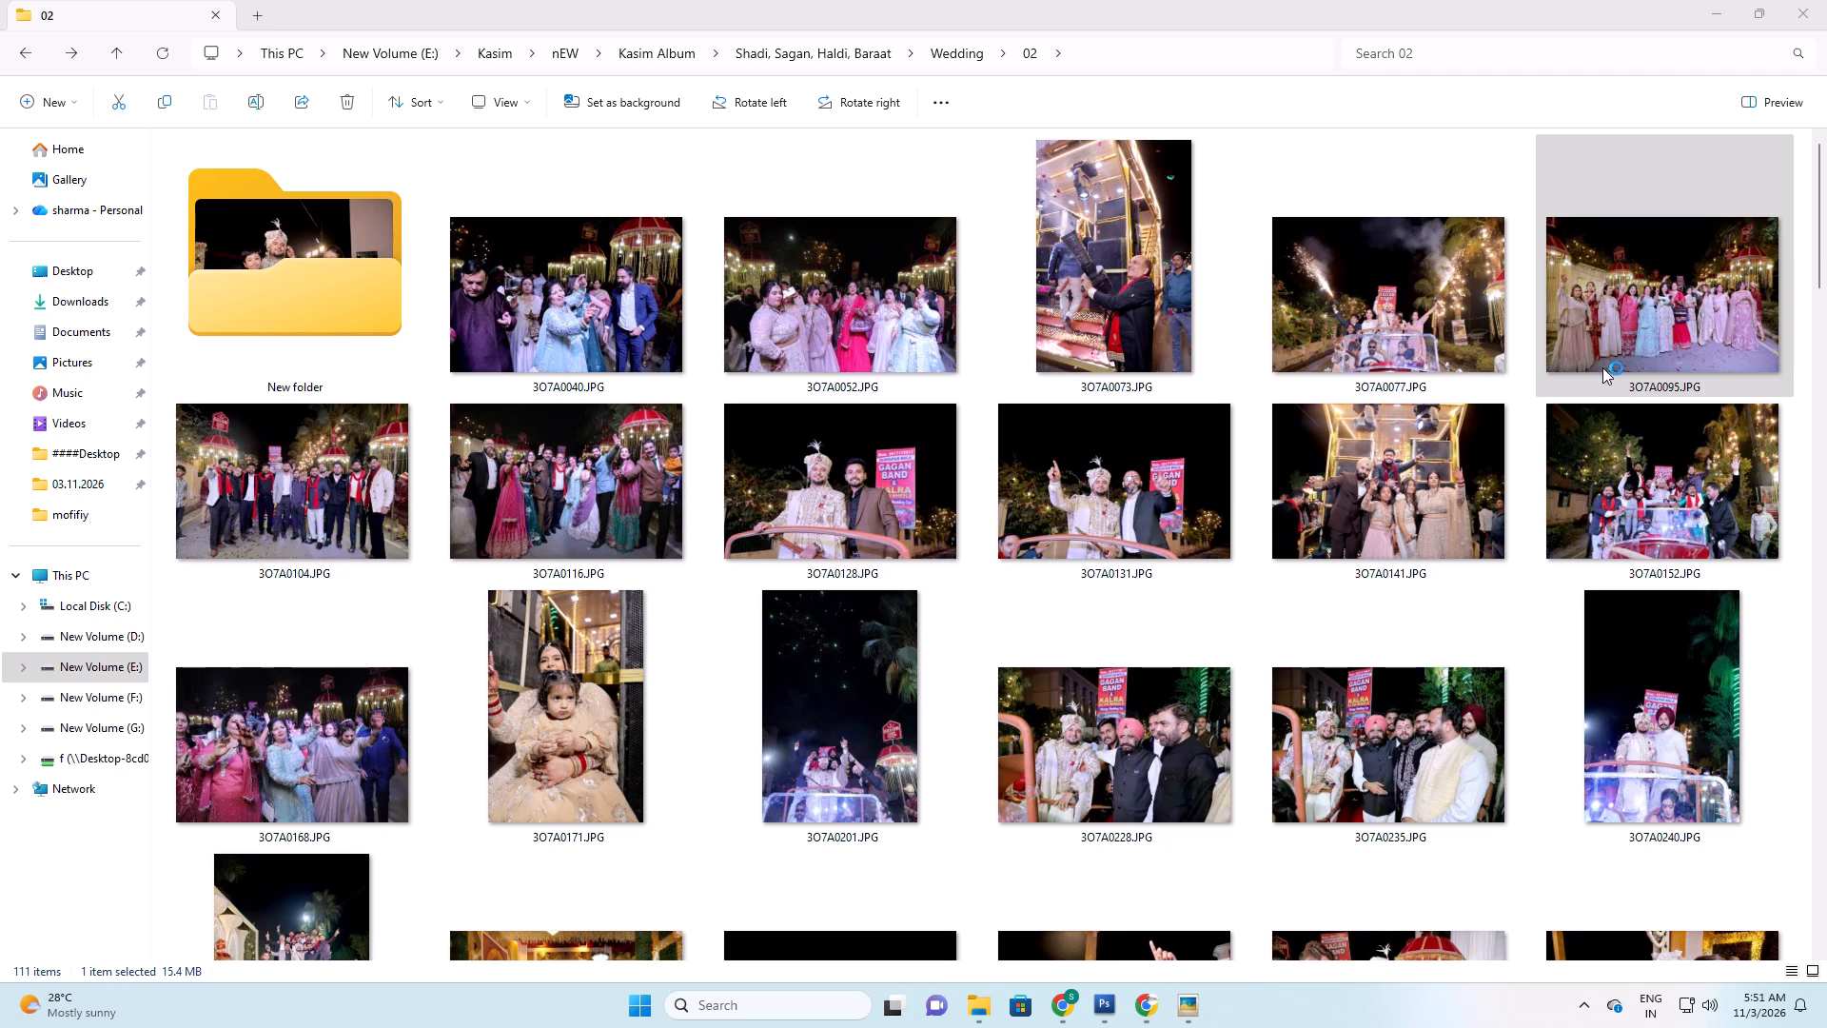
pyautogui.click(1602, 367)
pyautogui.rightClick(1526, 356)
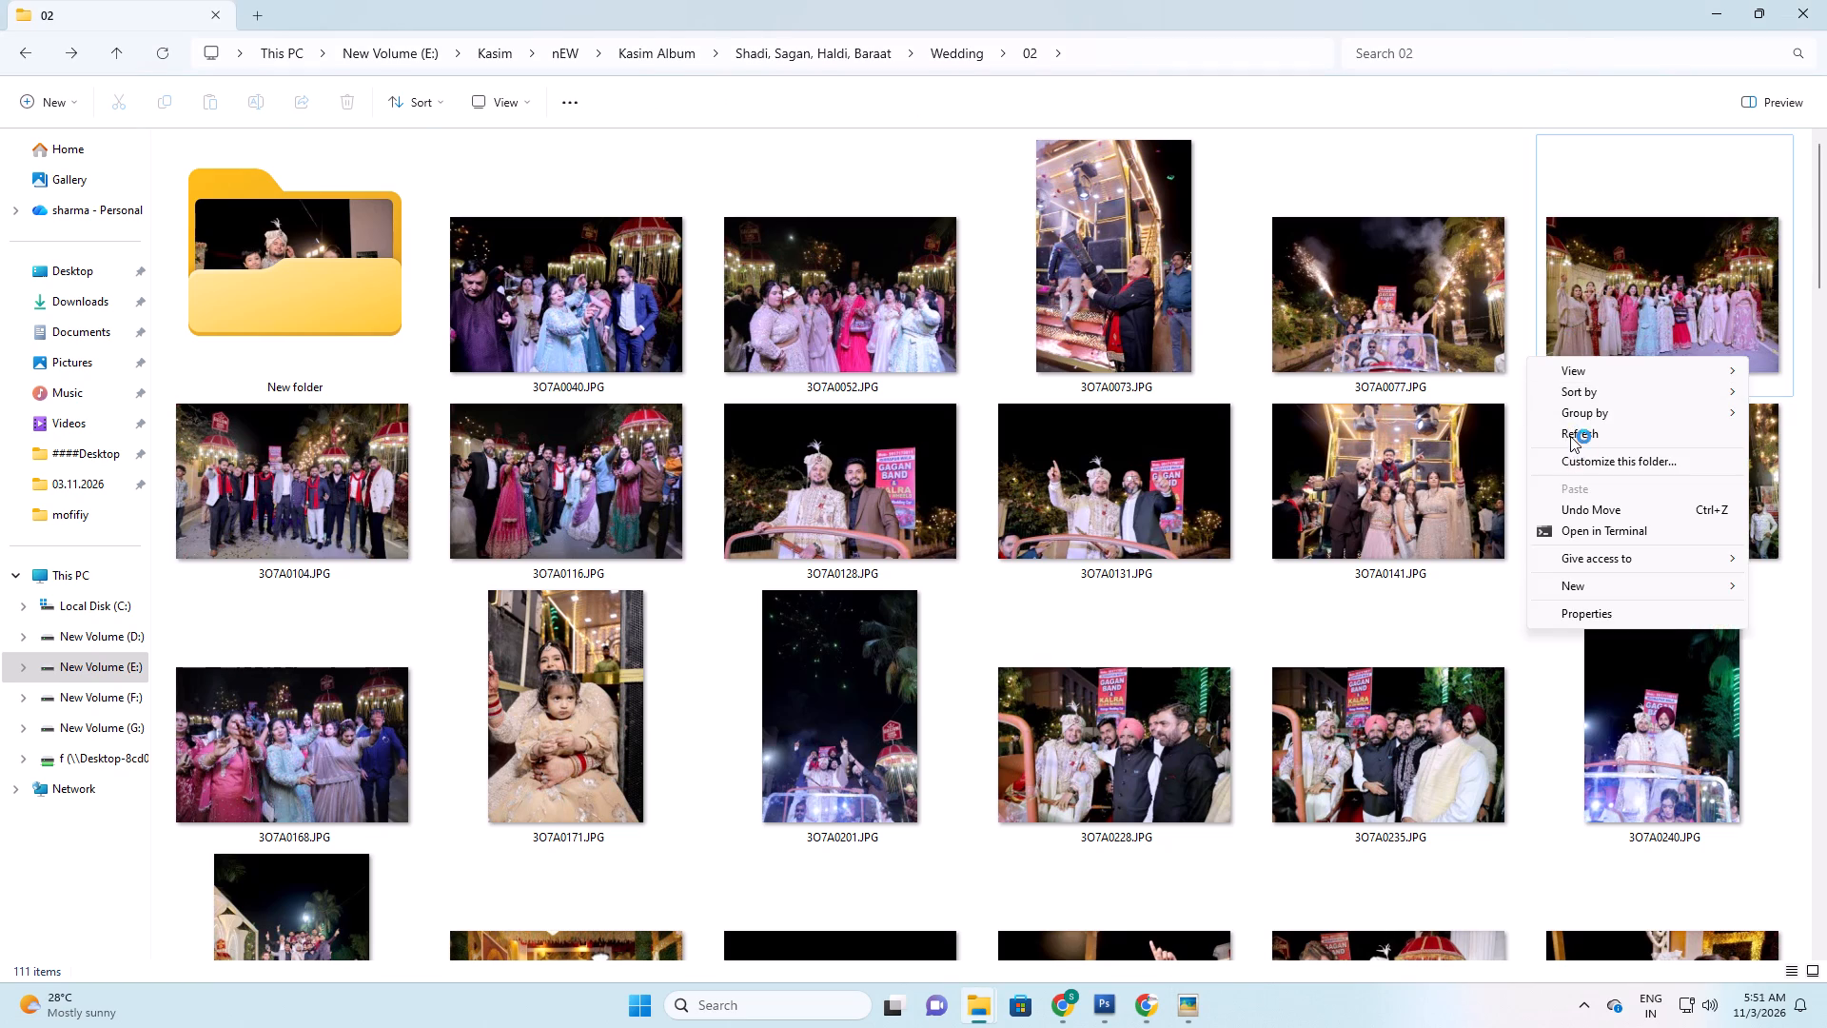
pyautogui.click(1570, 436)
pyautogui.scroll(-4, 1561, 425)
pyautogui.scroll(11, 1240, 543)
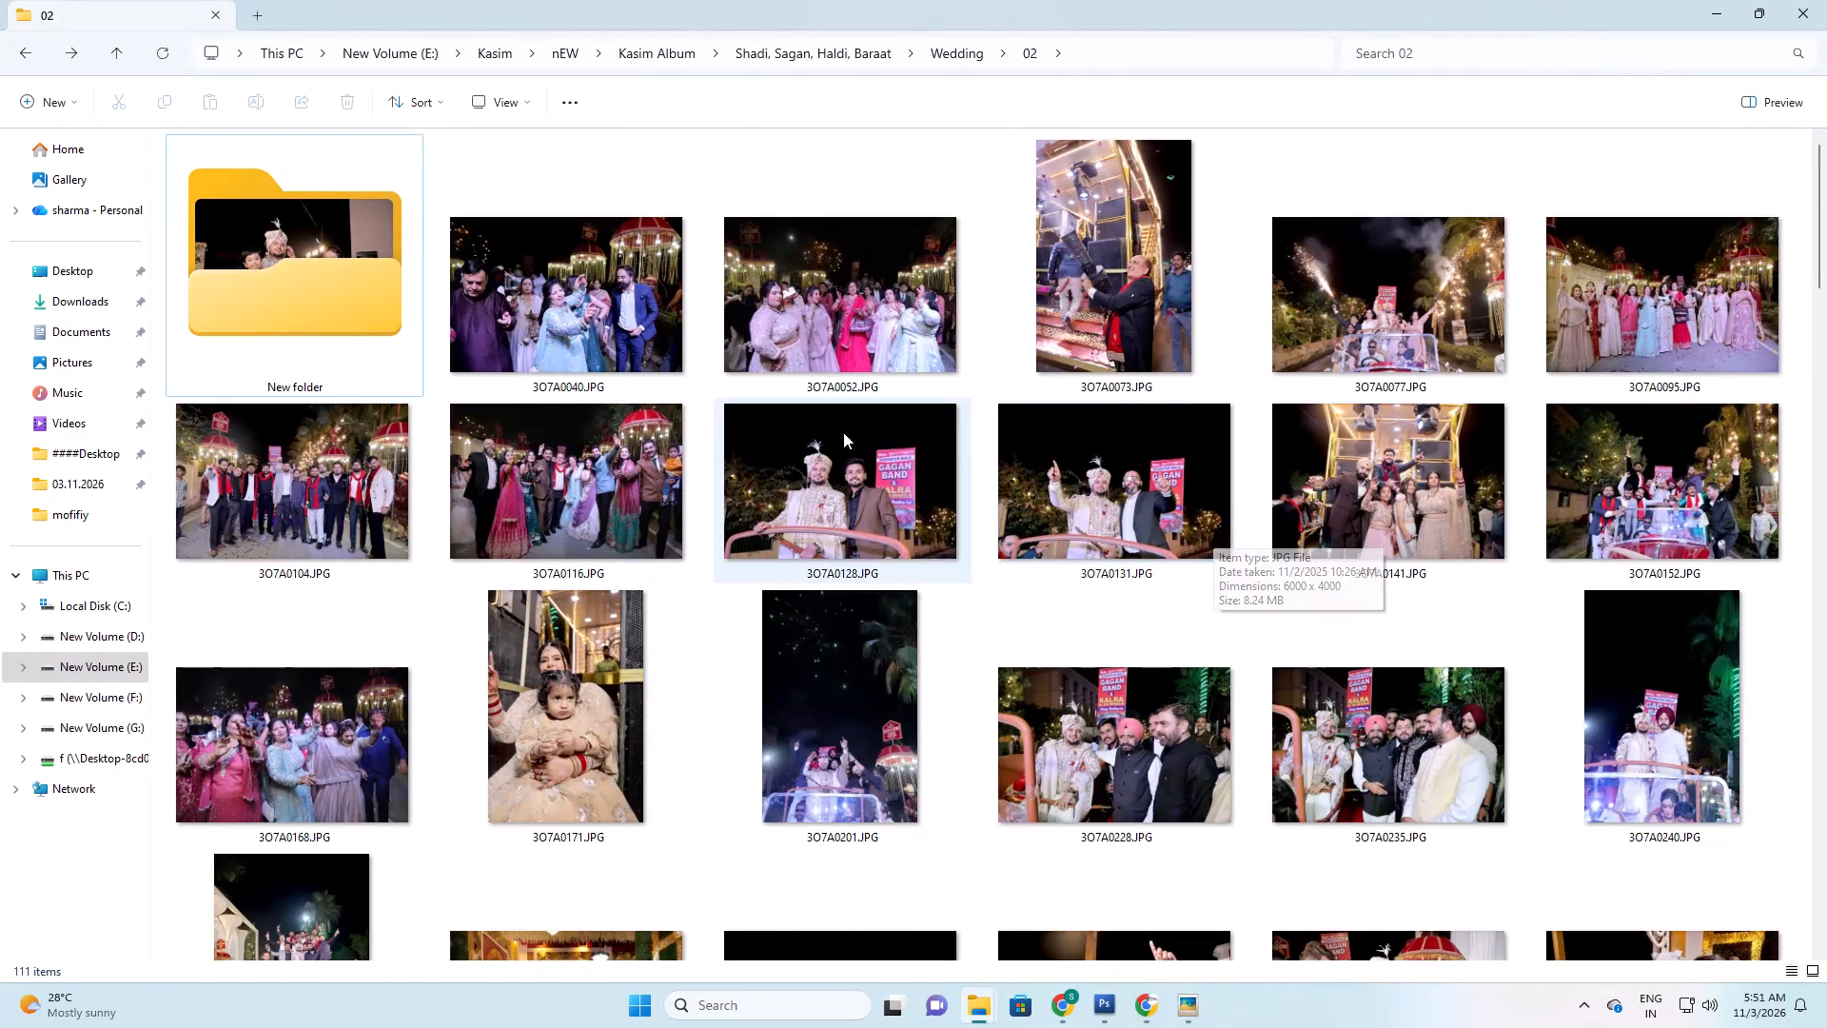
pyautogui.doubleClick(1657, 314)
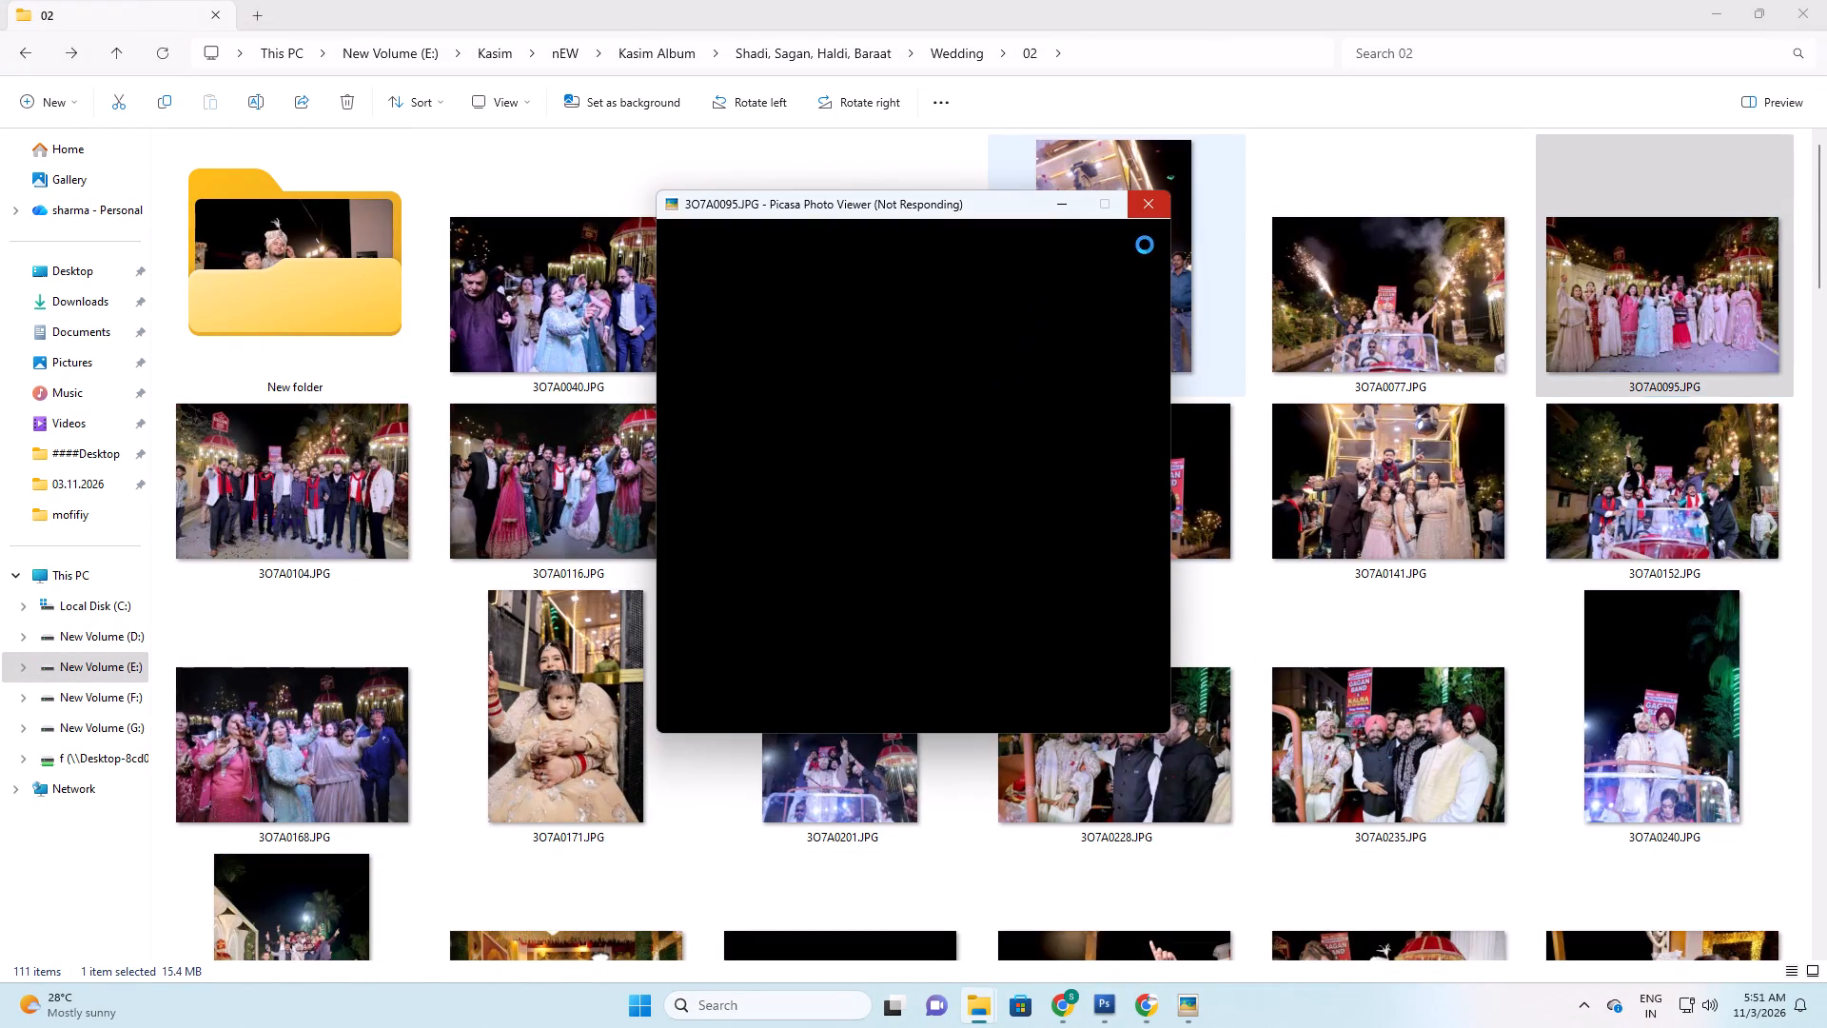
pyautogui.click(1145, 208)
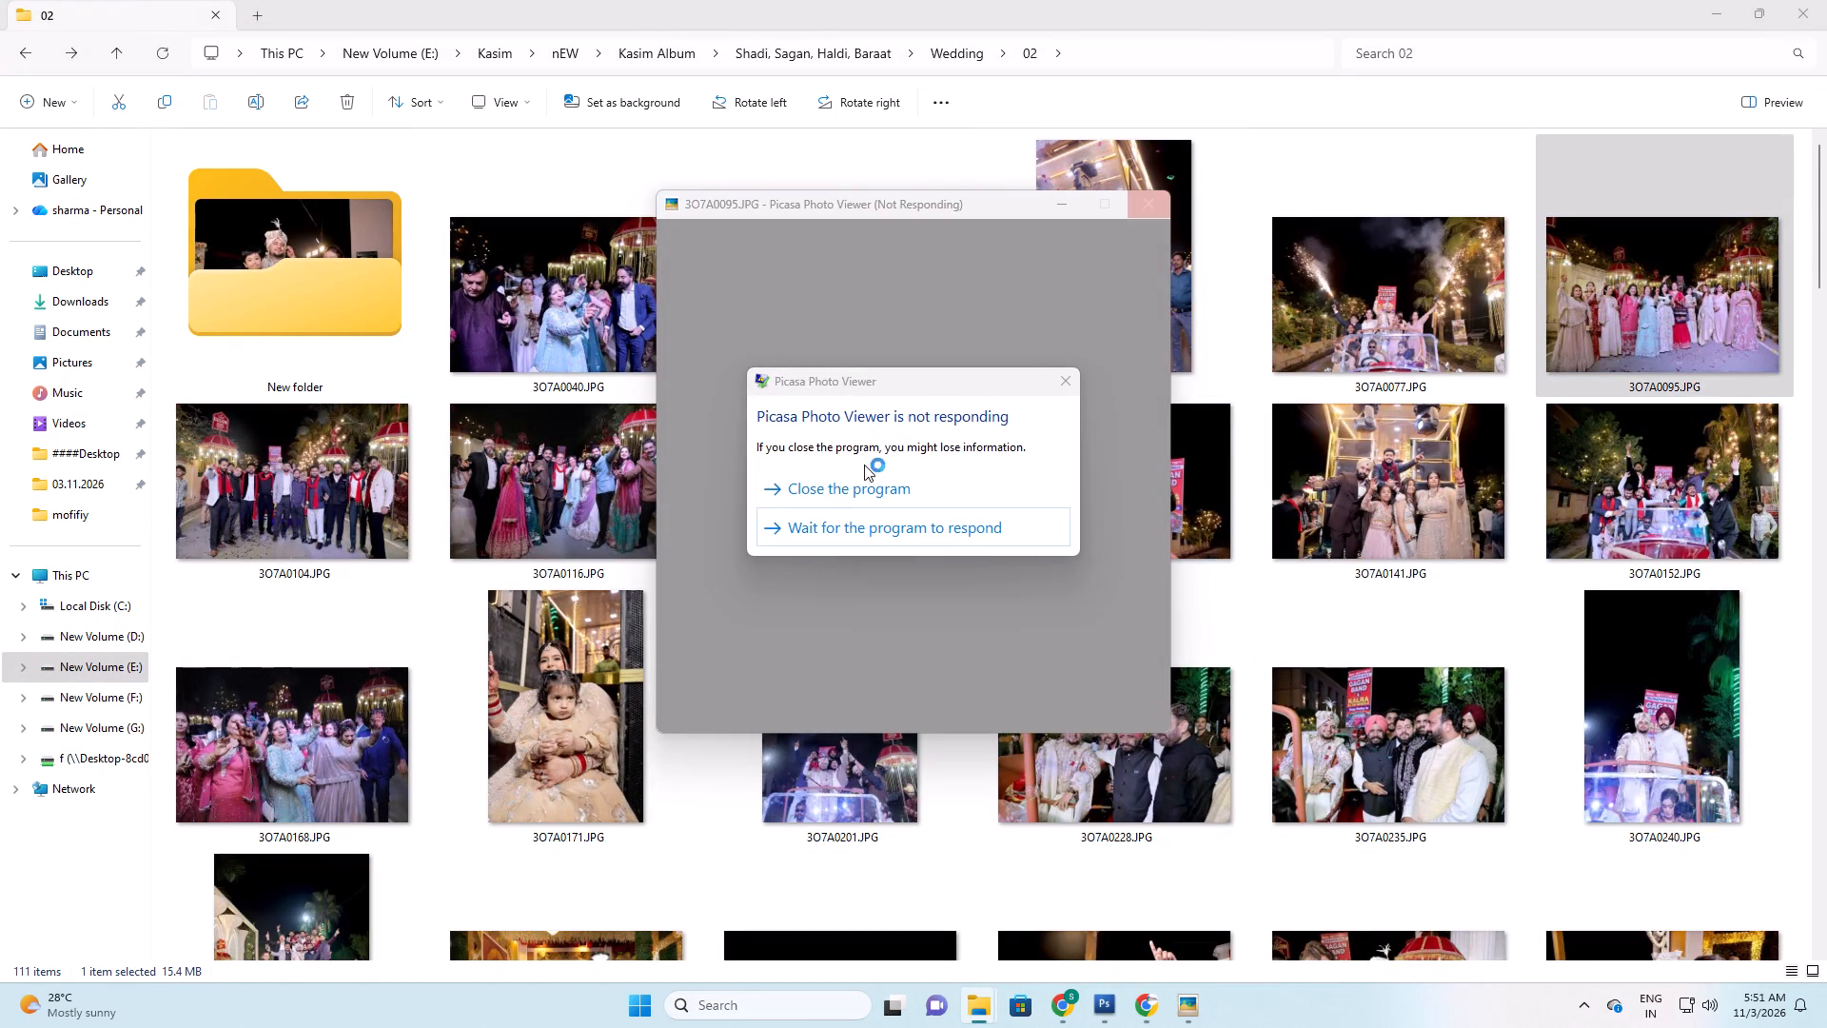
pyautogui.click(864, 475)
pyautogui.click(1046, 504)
# Examine the photos 3O7A0095.JPG, 3O7A0104.JPG and 3O7A0077.JPG enlarged in Picasa Photo Viewer.
pyautogui.doubleClick(1640, 280)
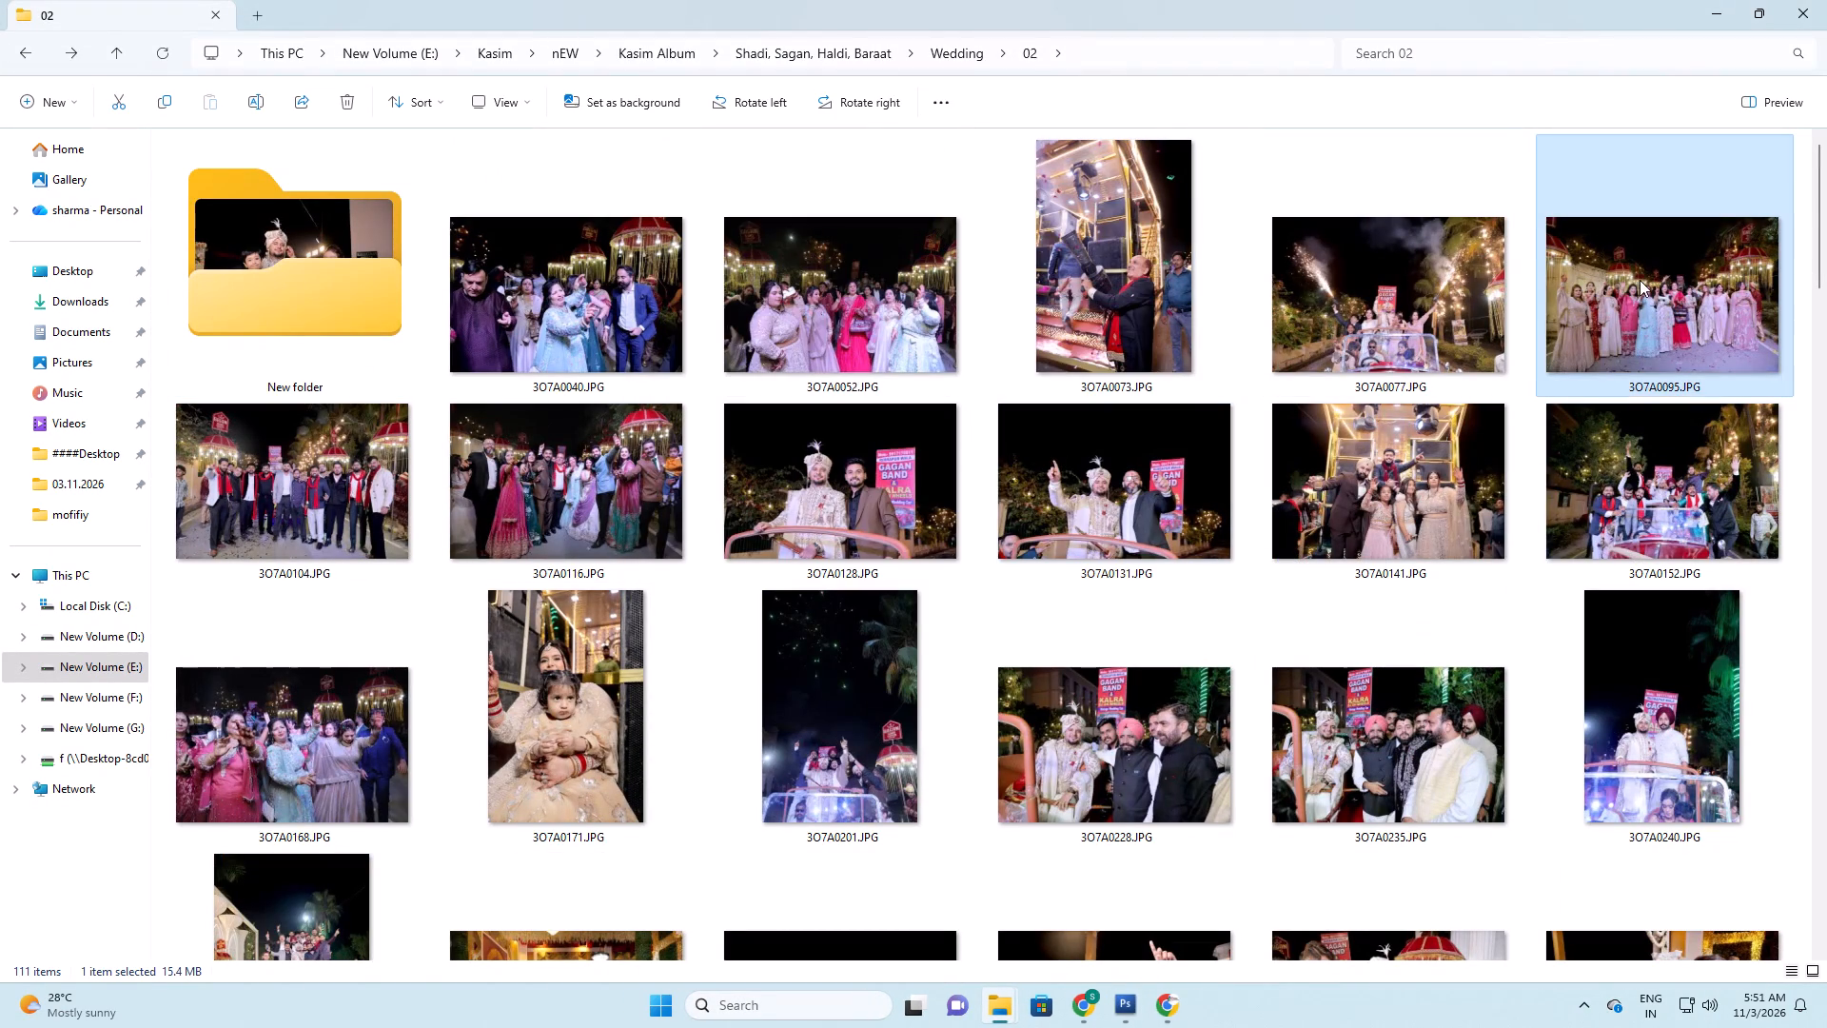
pyautogui.scroll(3, 949, 481)
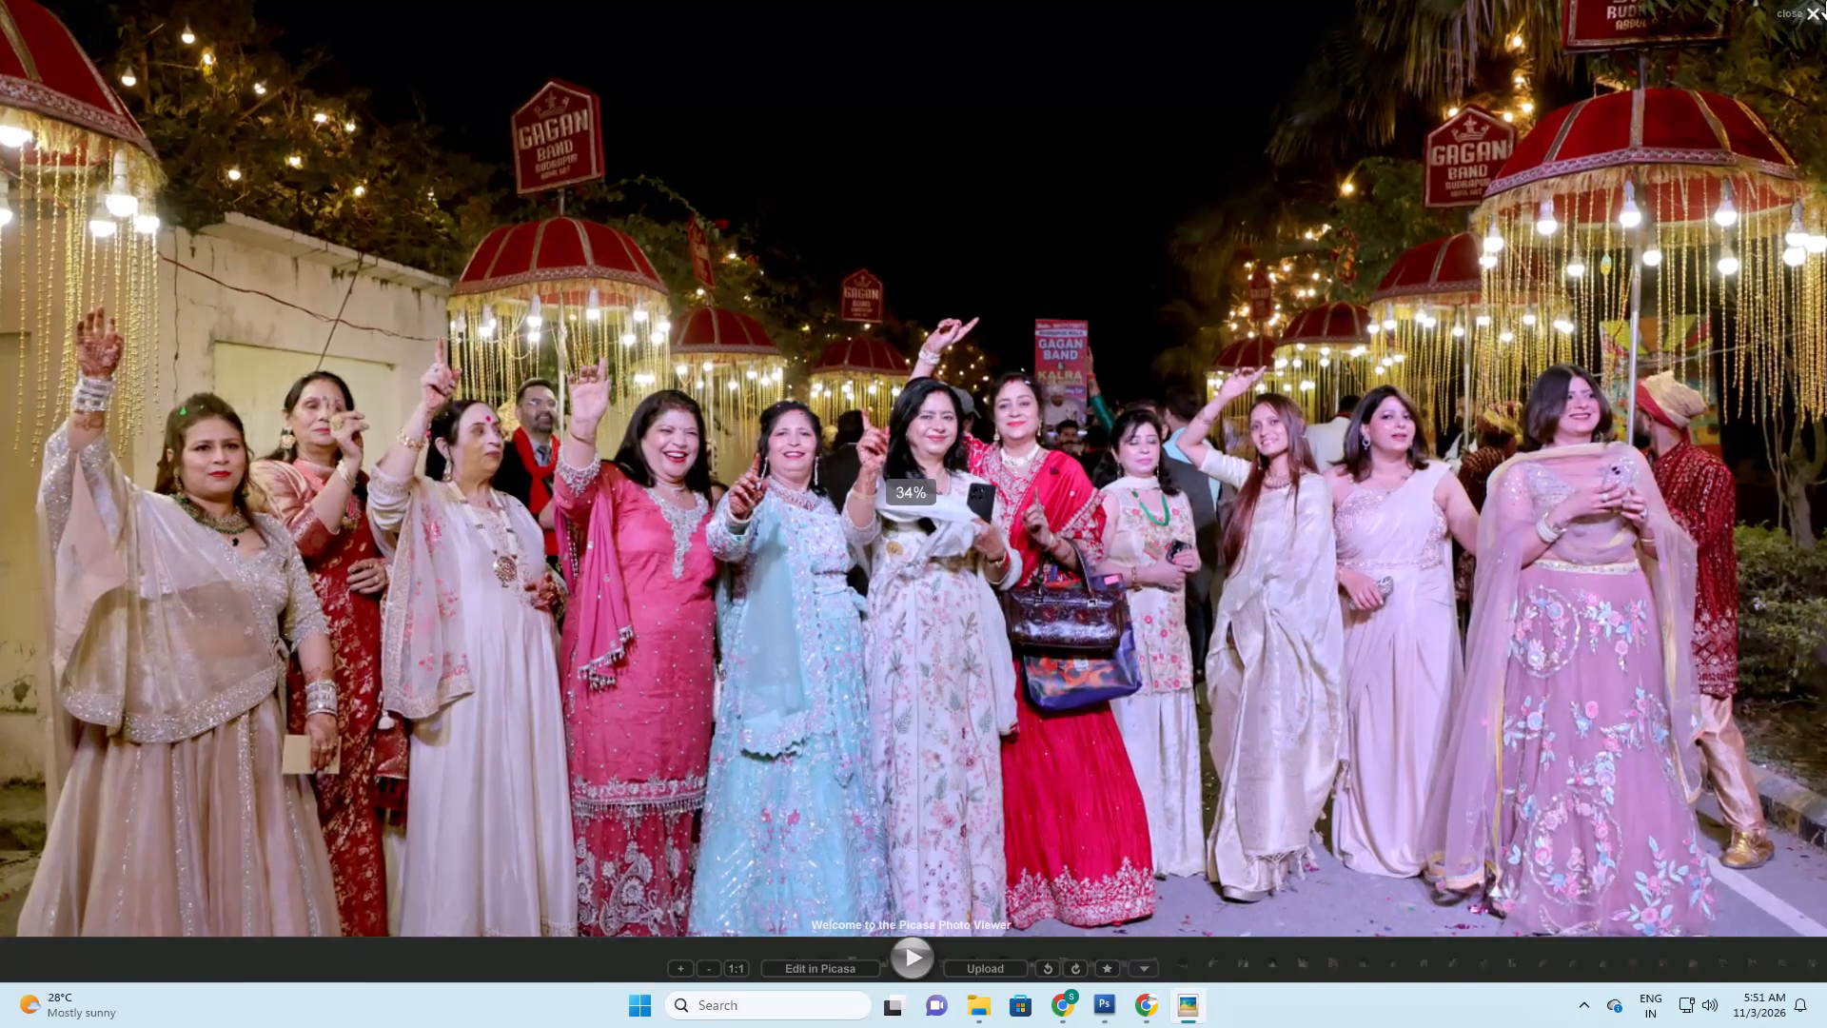
pyautogui.click(1826, 0)
pyautogui.doubleClick(409, 487)
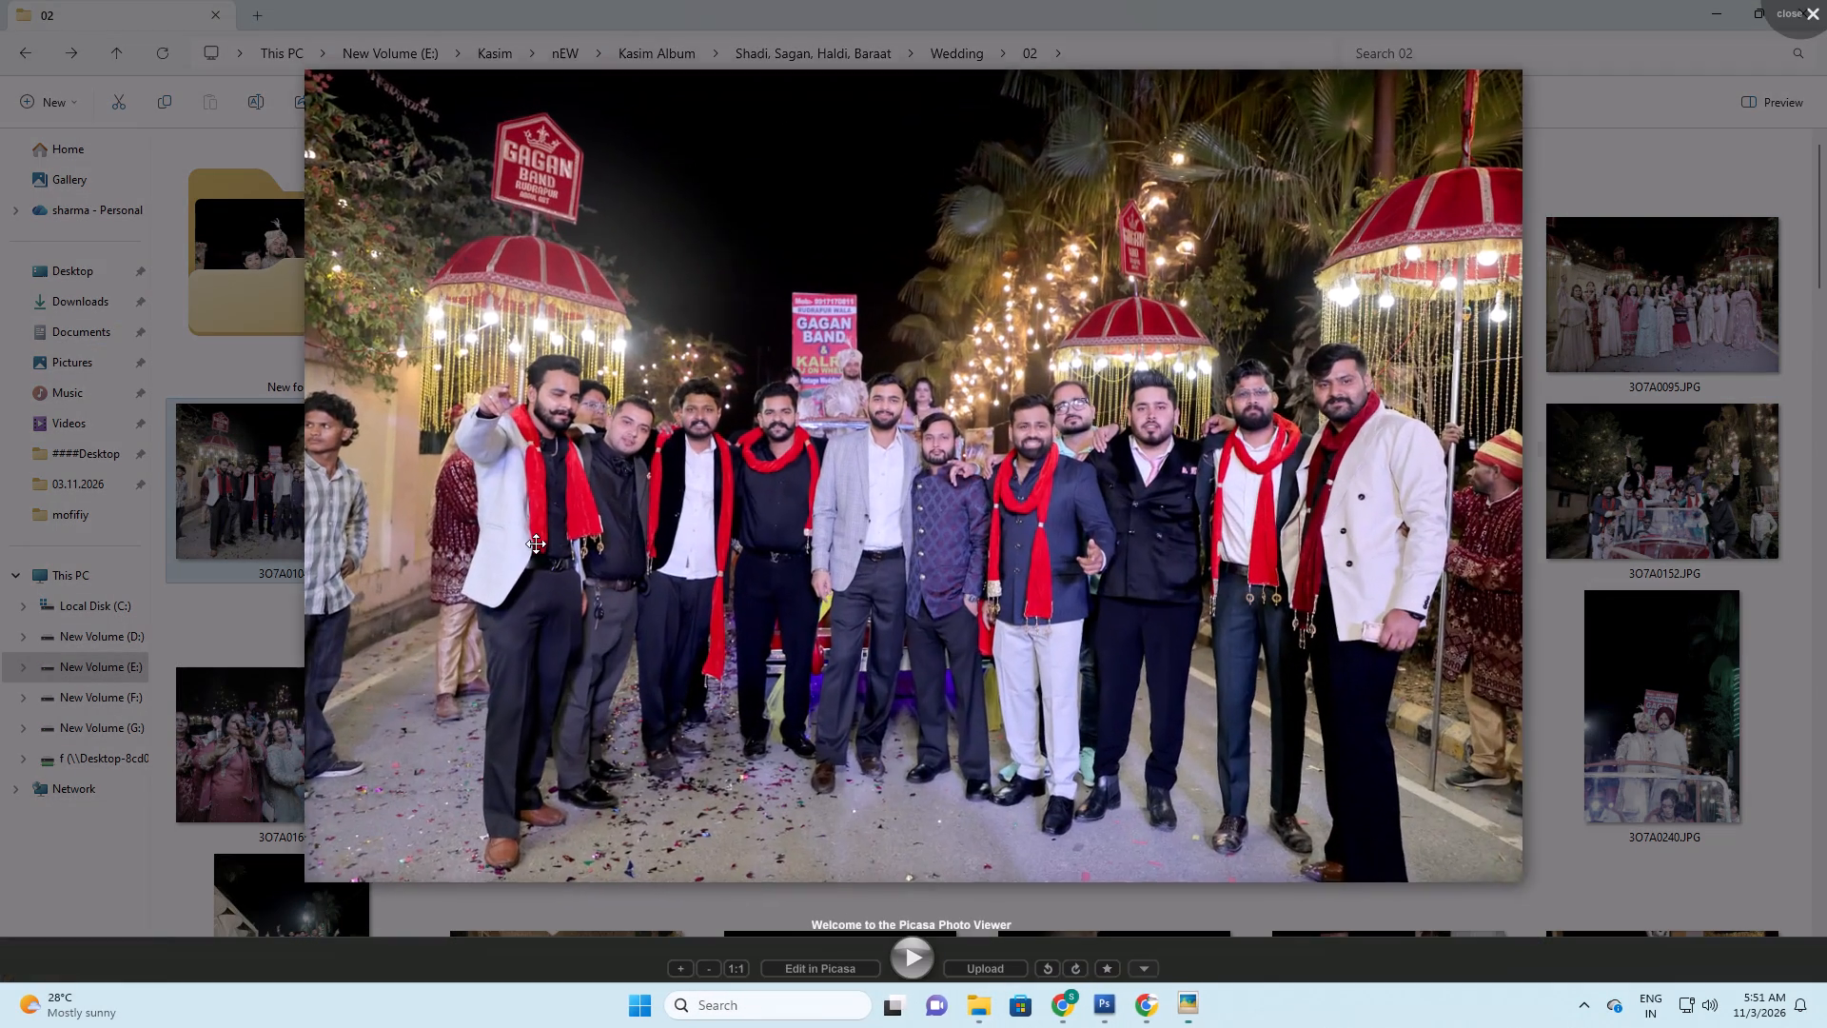
pyautogui.scroll(2, 536, 544)
pyautogui.click(1826, 0)
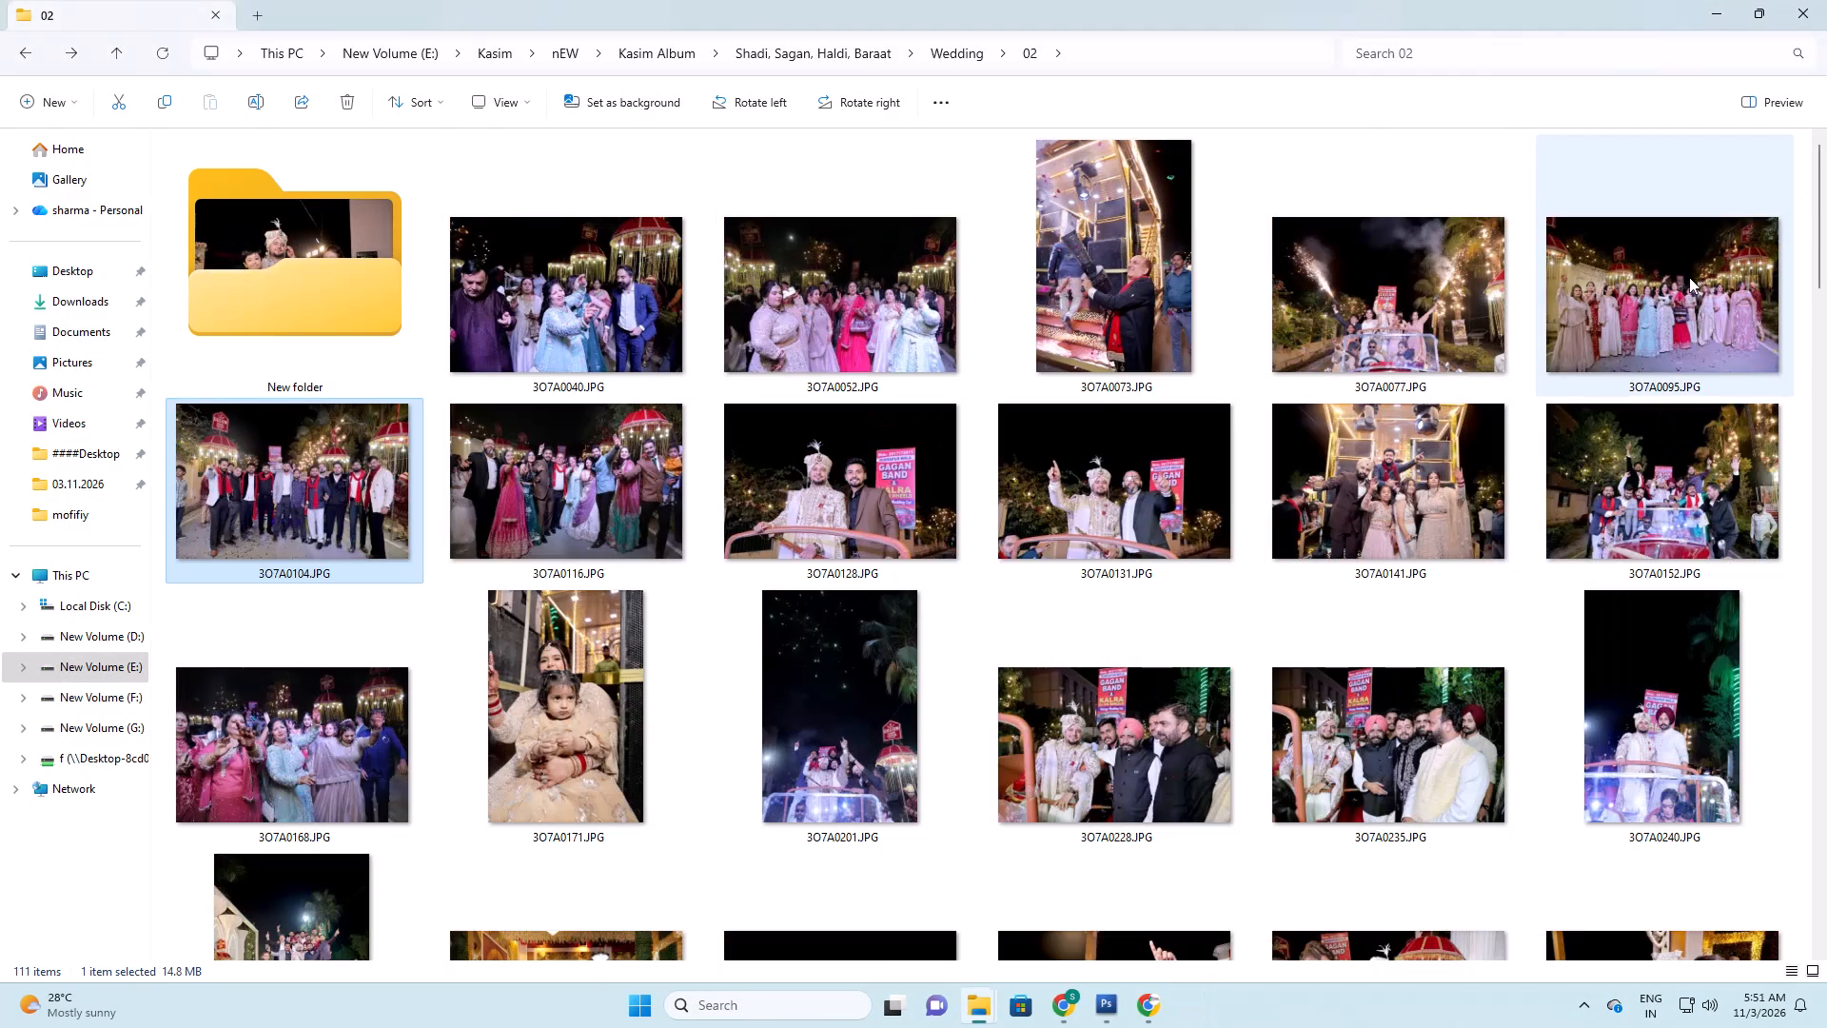
pyautogui.doubleClick(1336, 301)
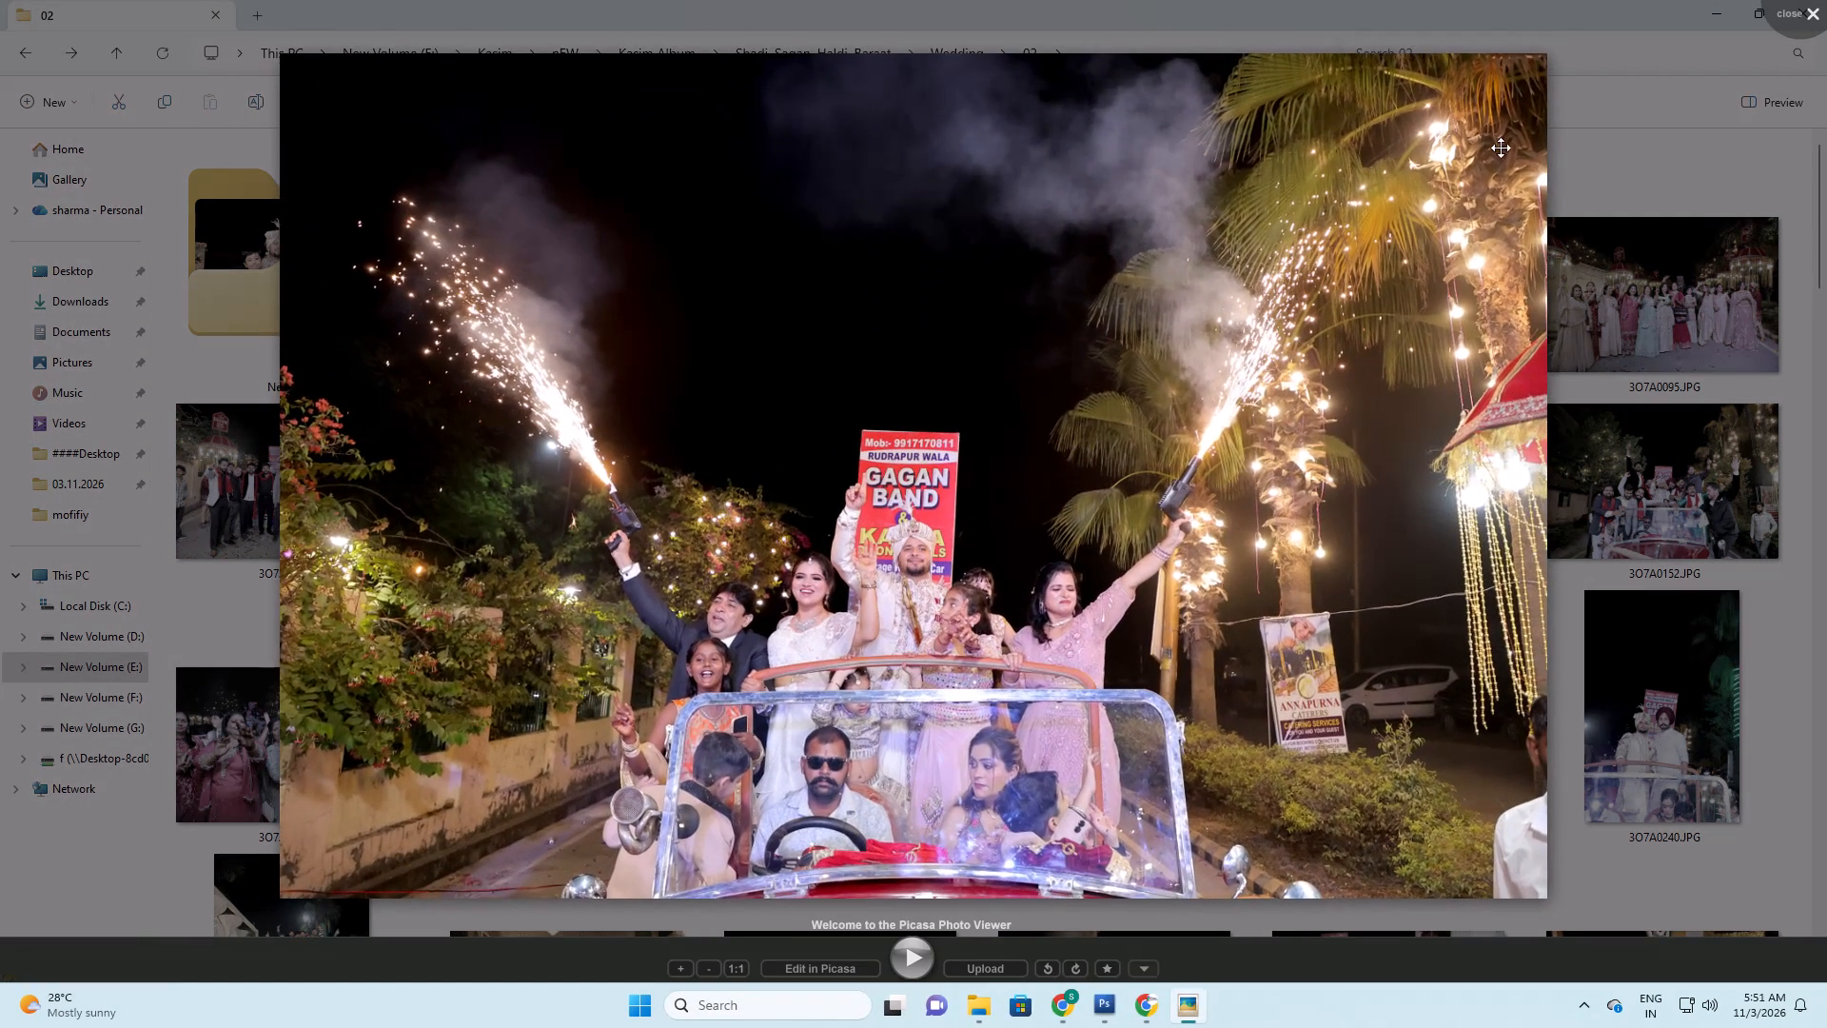
pyautogui.click(1826, 0)
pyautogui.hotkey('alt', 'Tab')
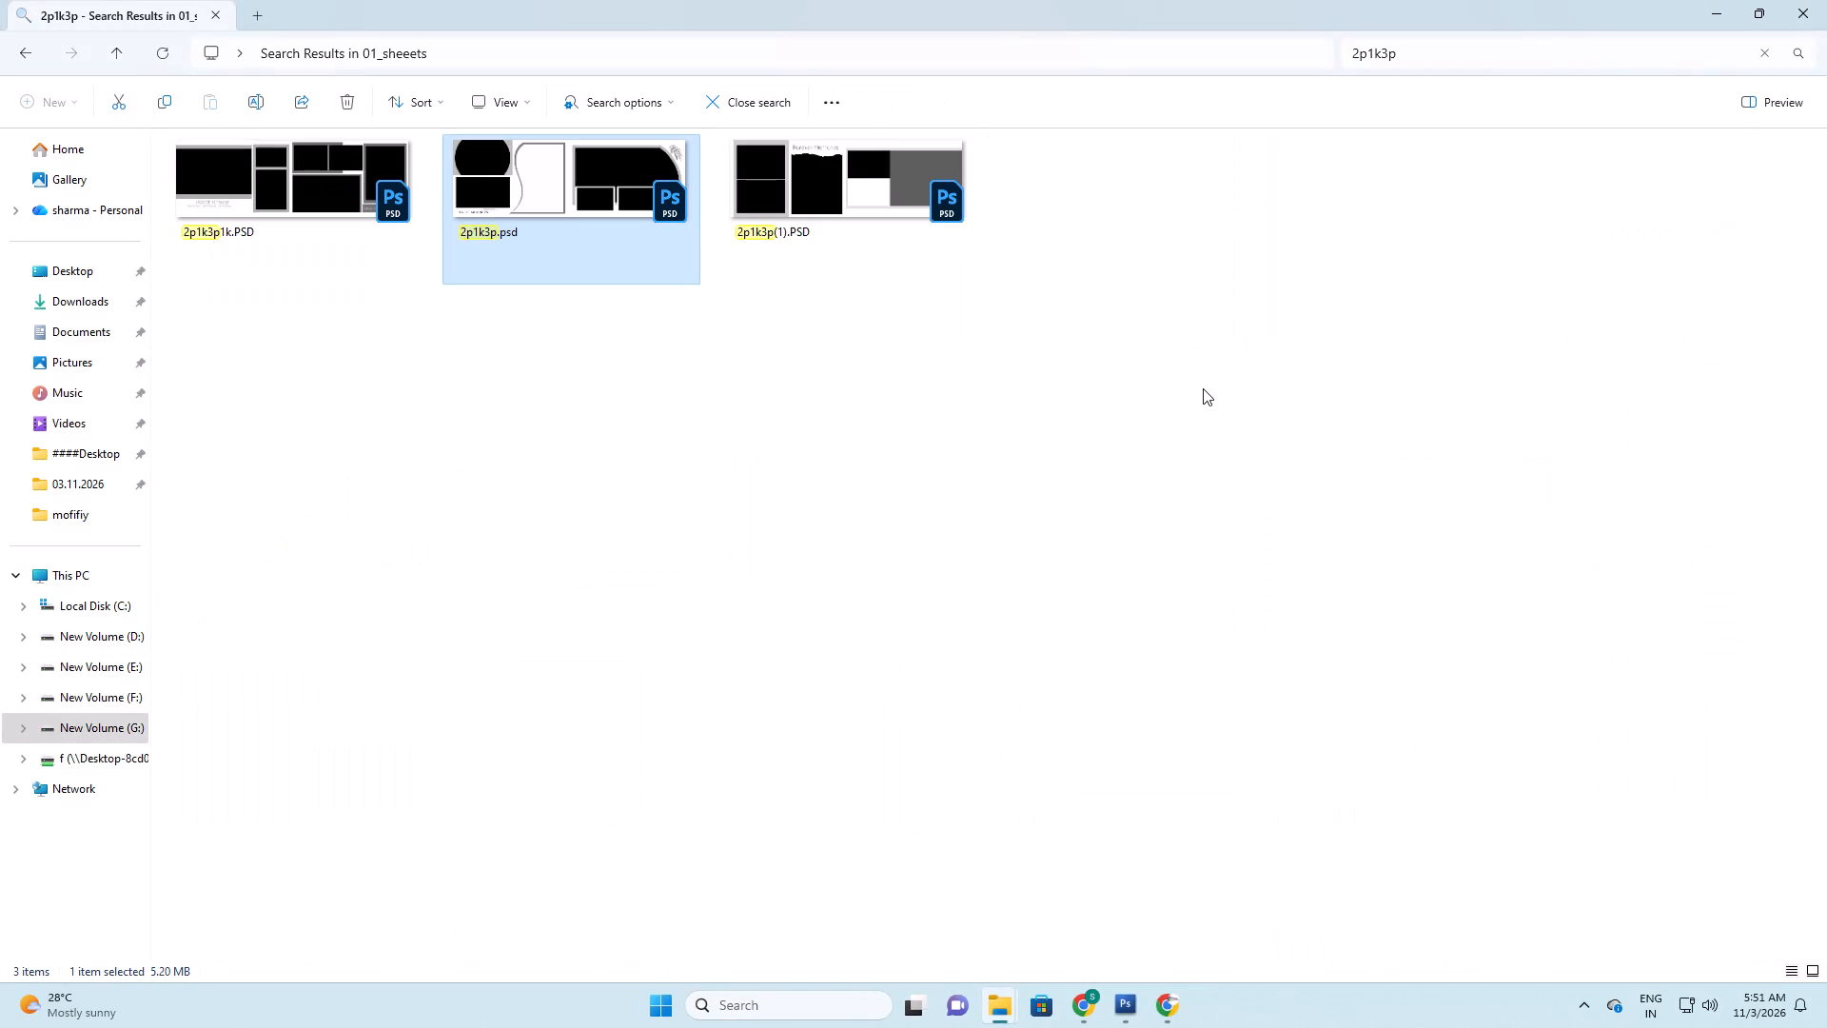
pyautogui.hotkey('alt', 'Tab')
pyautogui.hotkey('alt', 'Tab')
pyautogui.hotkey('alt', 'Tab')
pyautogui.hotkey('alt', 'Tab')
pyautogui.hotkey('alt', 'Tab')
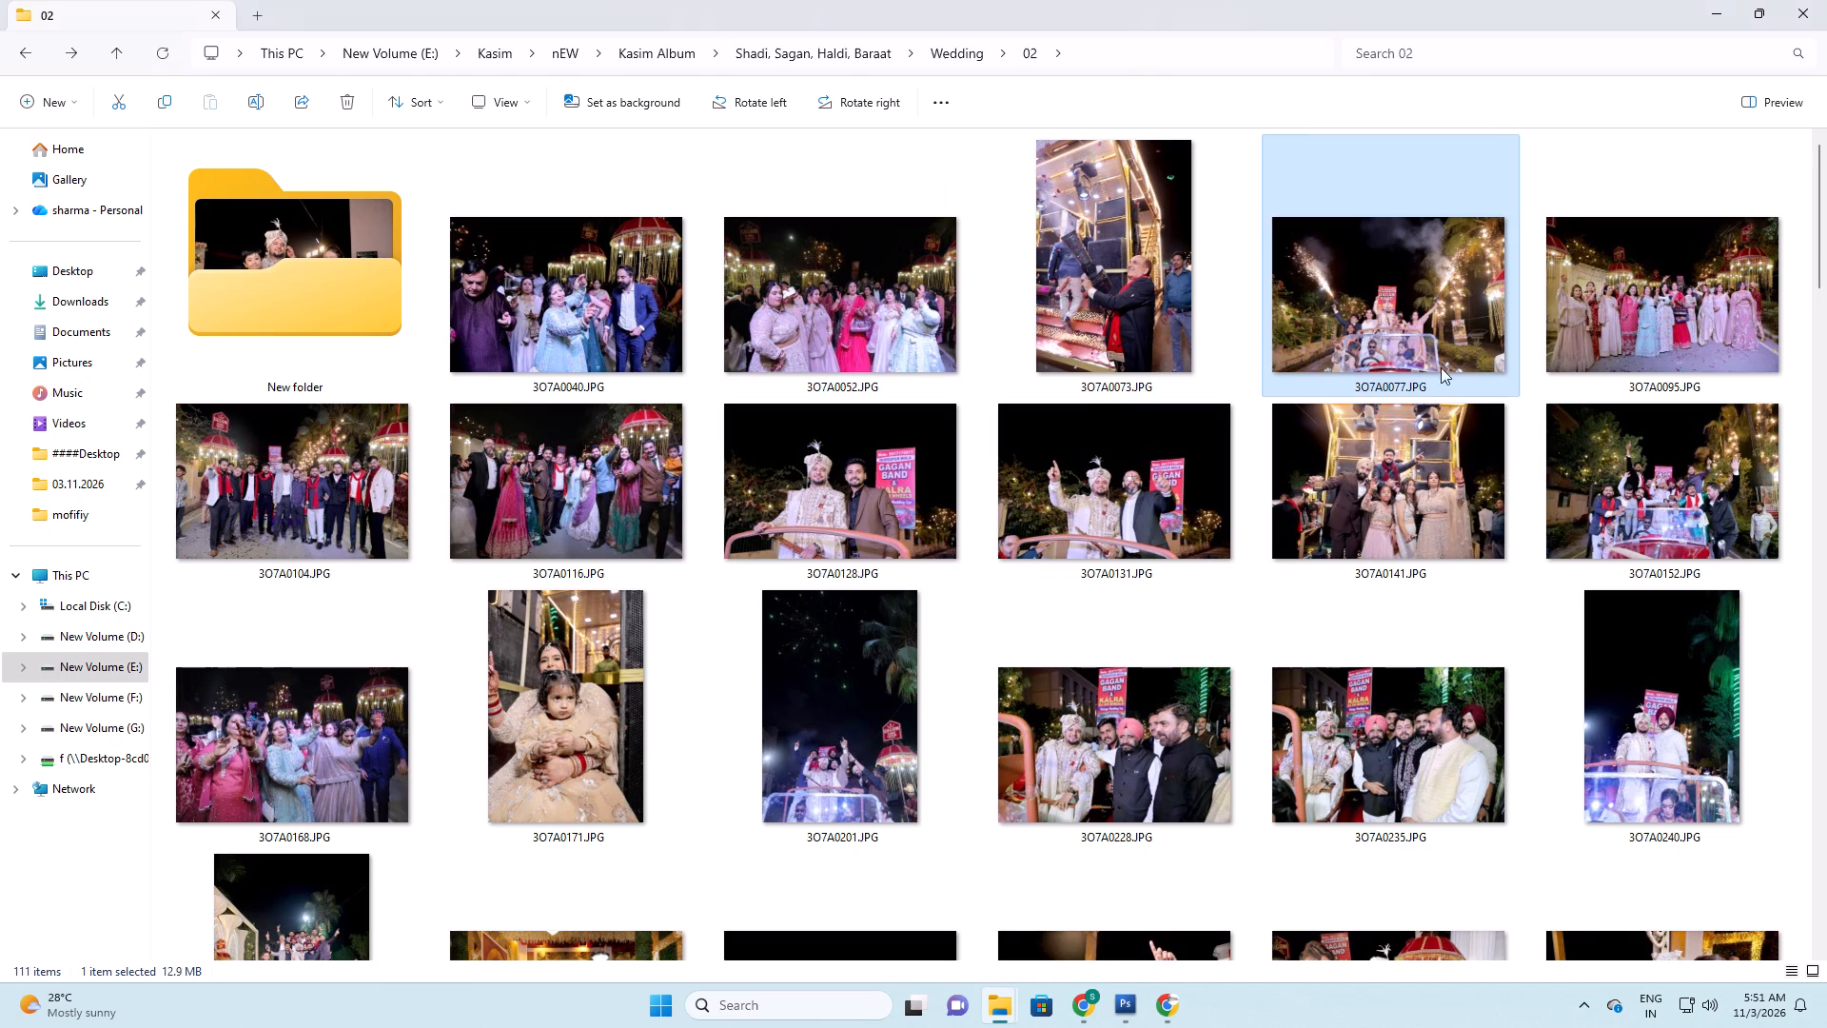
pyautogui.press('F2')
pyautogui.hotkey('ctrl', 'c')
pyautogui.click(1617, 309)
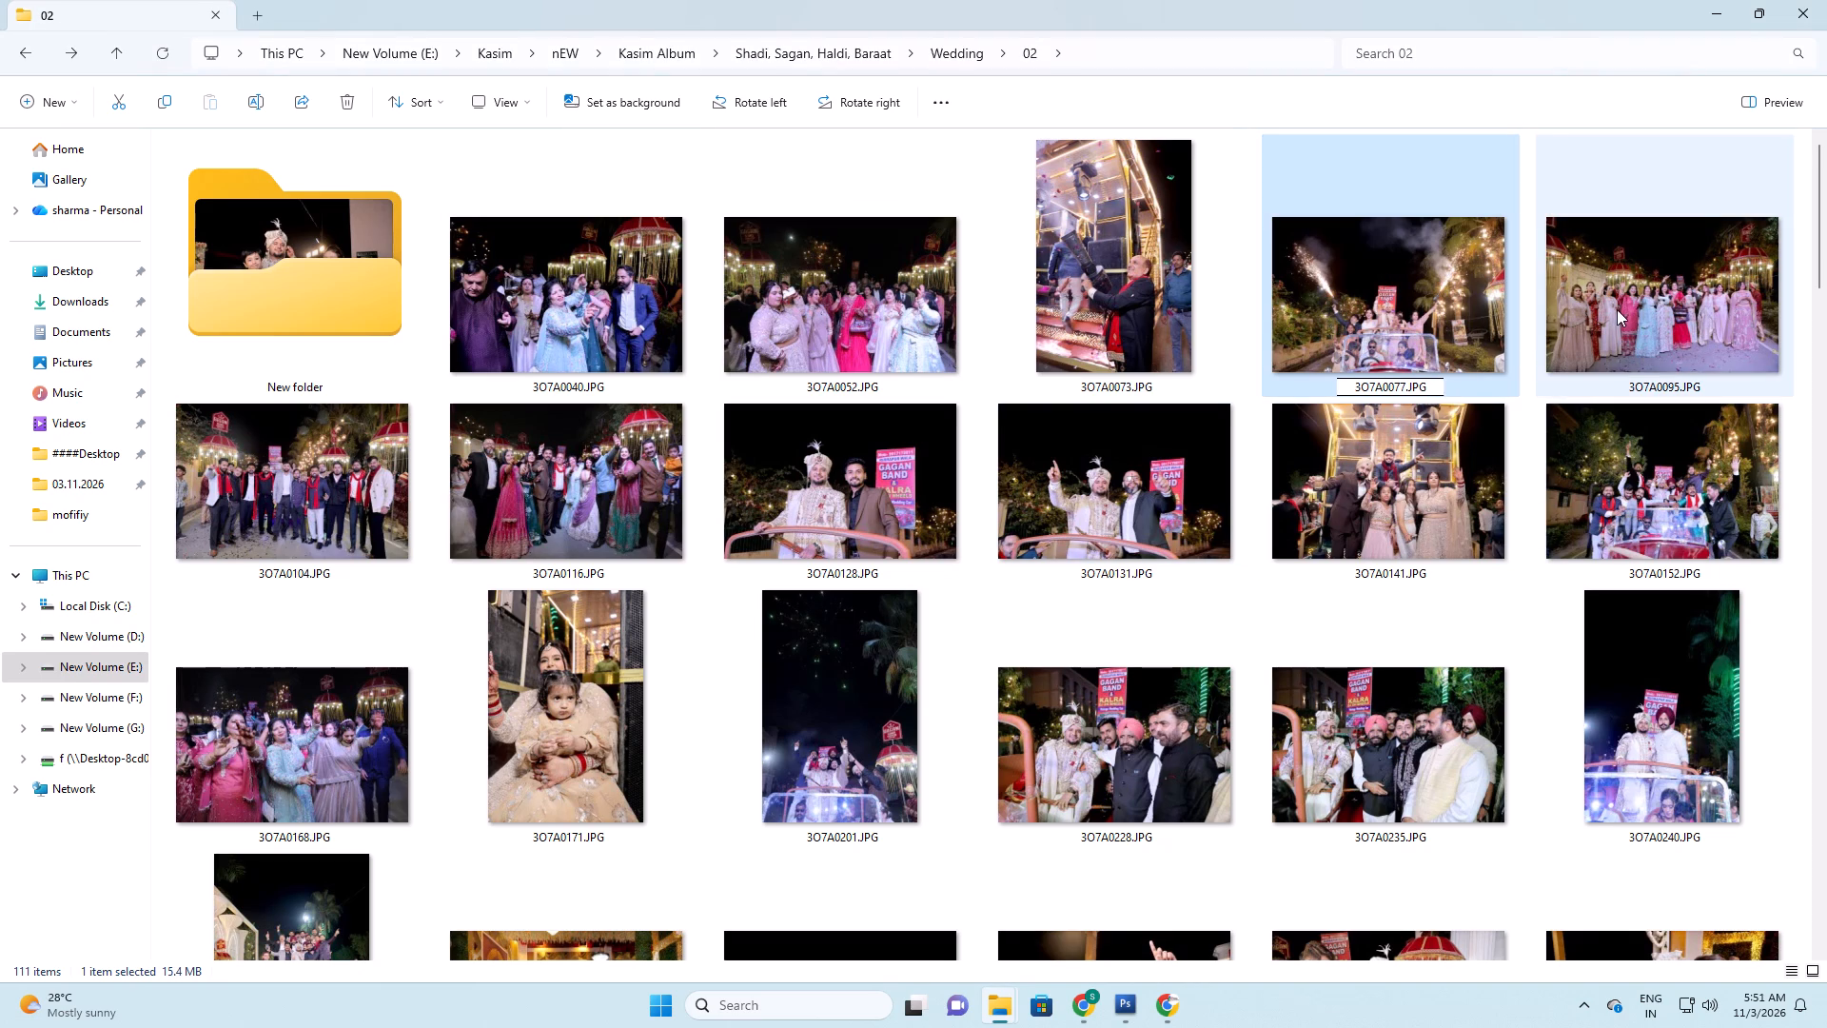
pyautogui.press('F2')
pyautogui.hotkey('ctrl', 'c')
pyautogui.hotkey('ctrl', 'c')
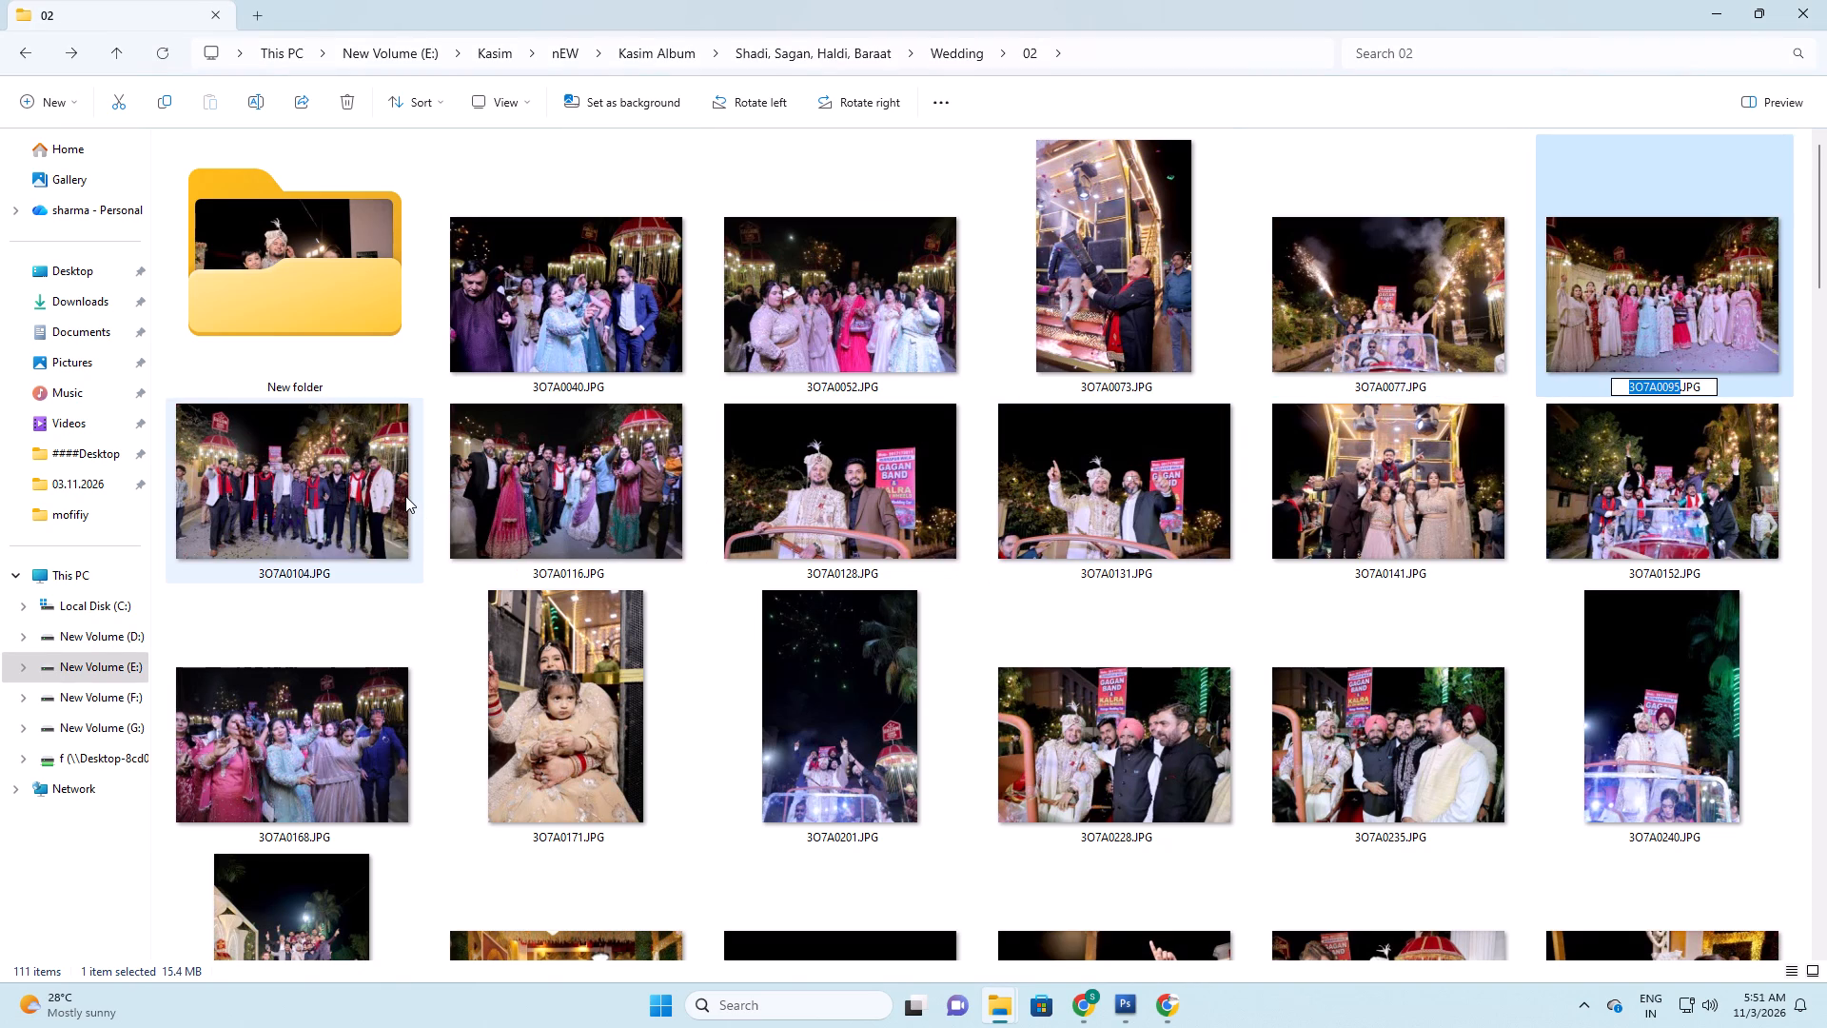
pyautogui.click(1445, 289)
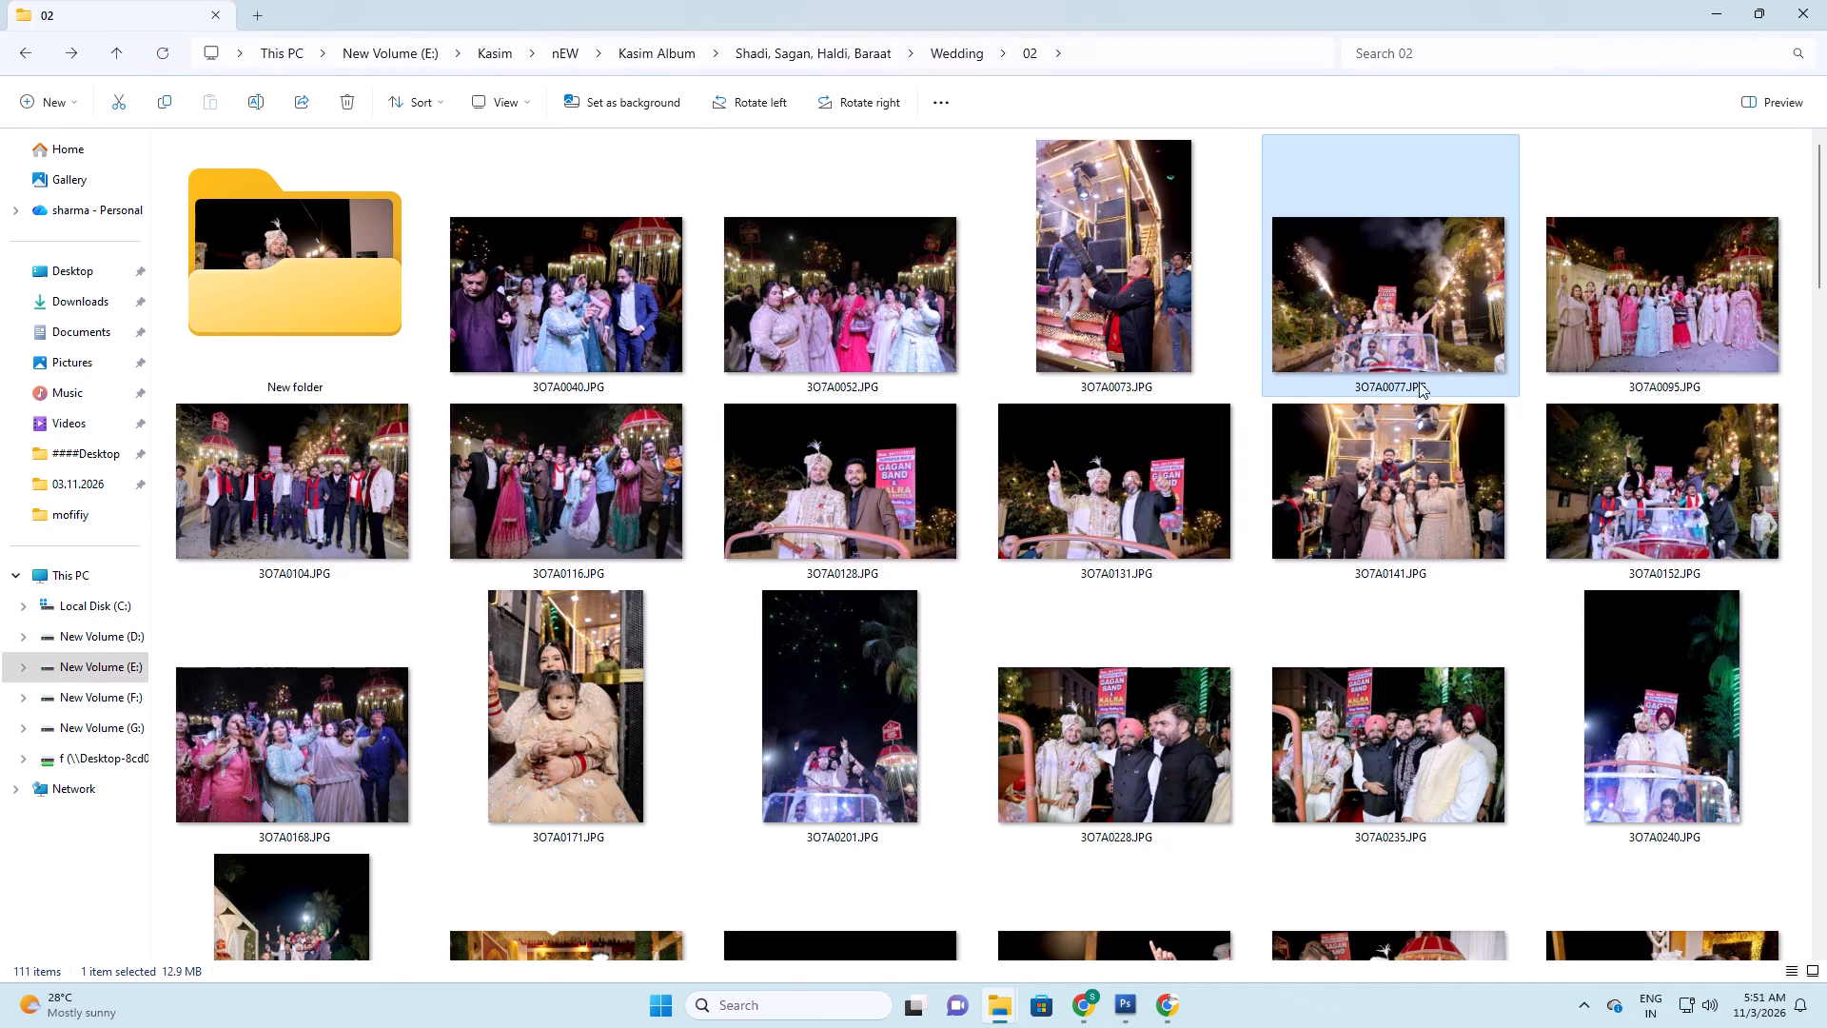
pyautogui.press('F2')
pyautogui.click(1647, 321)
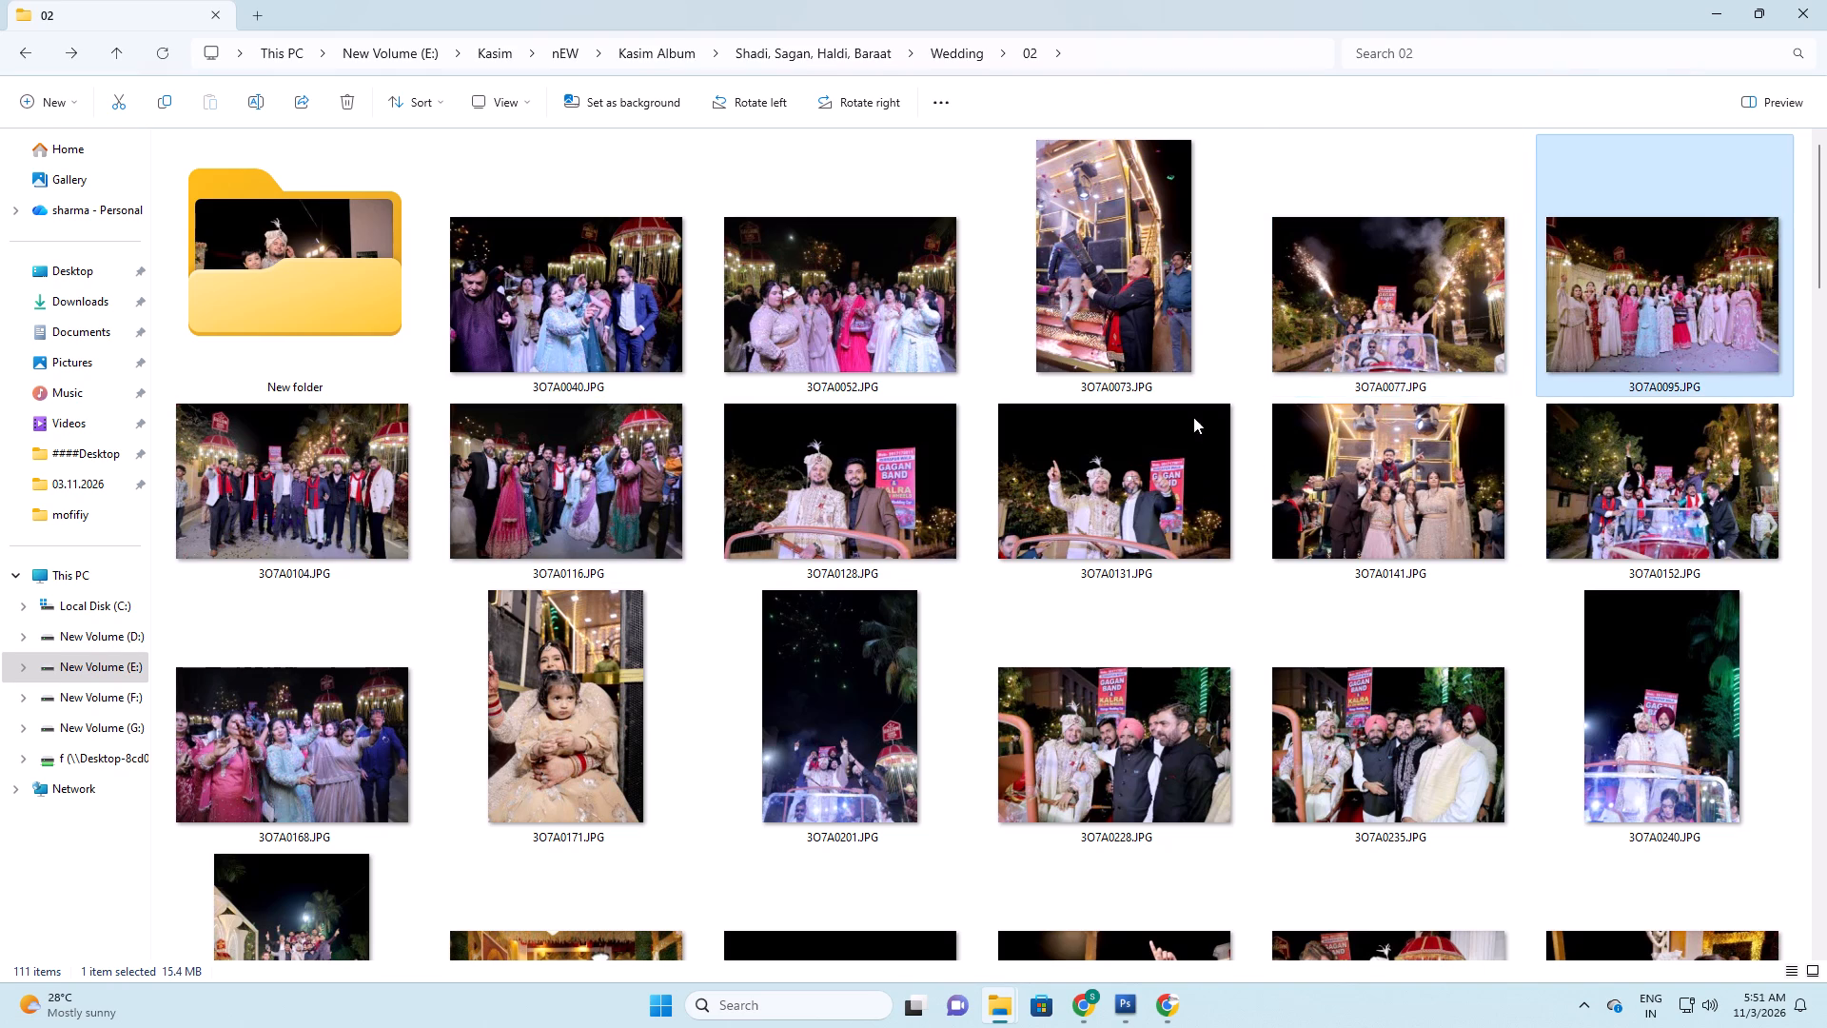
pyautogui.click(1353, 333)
# Rename the women's group photo 3O7A0095.JPG as 3O7A0074, based on the name of 3O7A0073.JPG.
pyautogui.click(1130, 305)
pyautogui.press('F2')
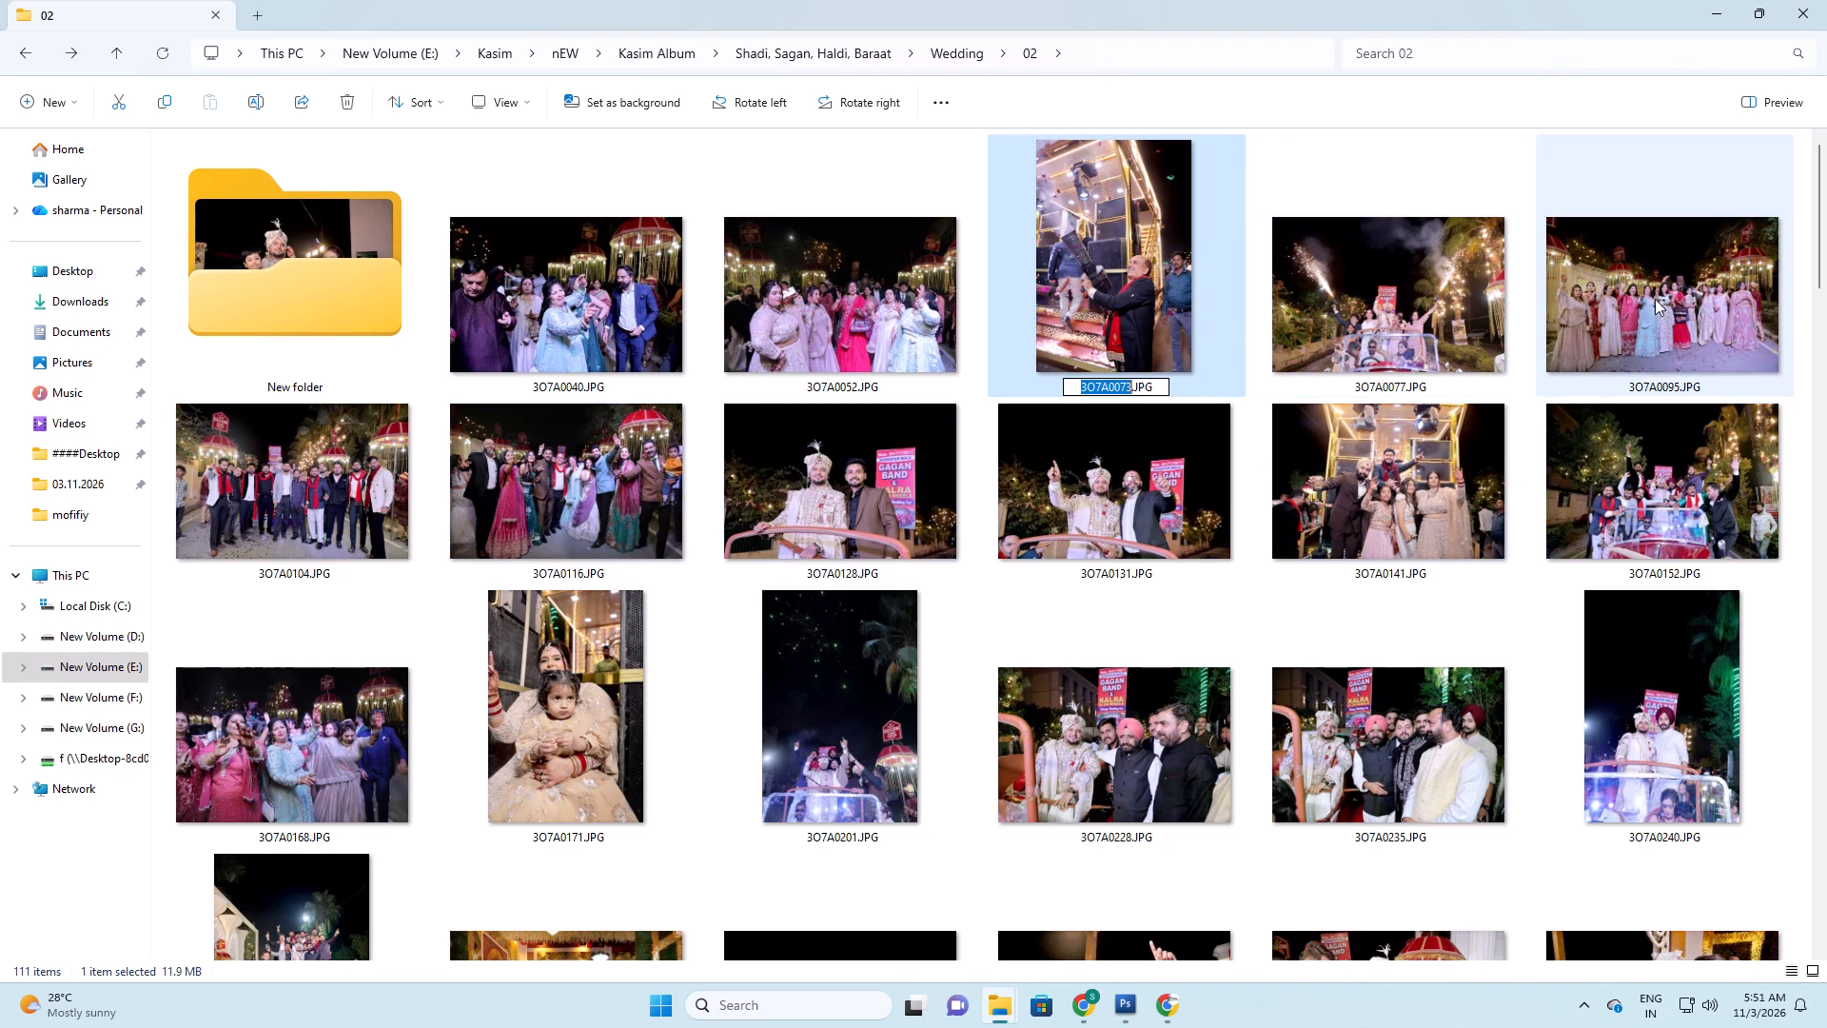
pyautogui.hotkey('ctrl', 'c')
pyautogui.click(1696, 253)
pyautogui.press('F2')
pyautogui.hotkey('ctrl', 'v')
pyautogui.press('BackSpace')
pyautogui.press('4')
pyautogui.press('Return')
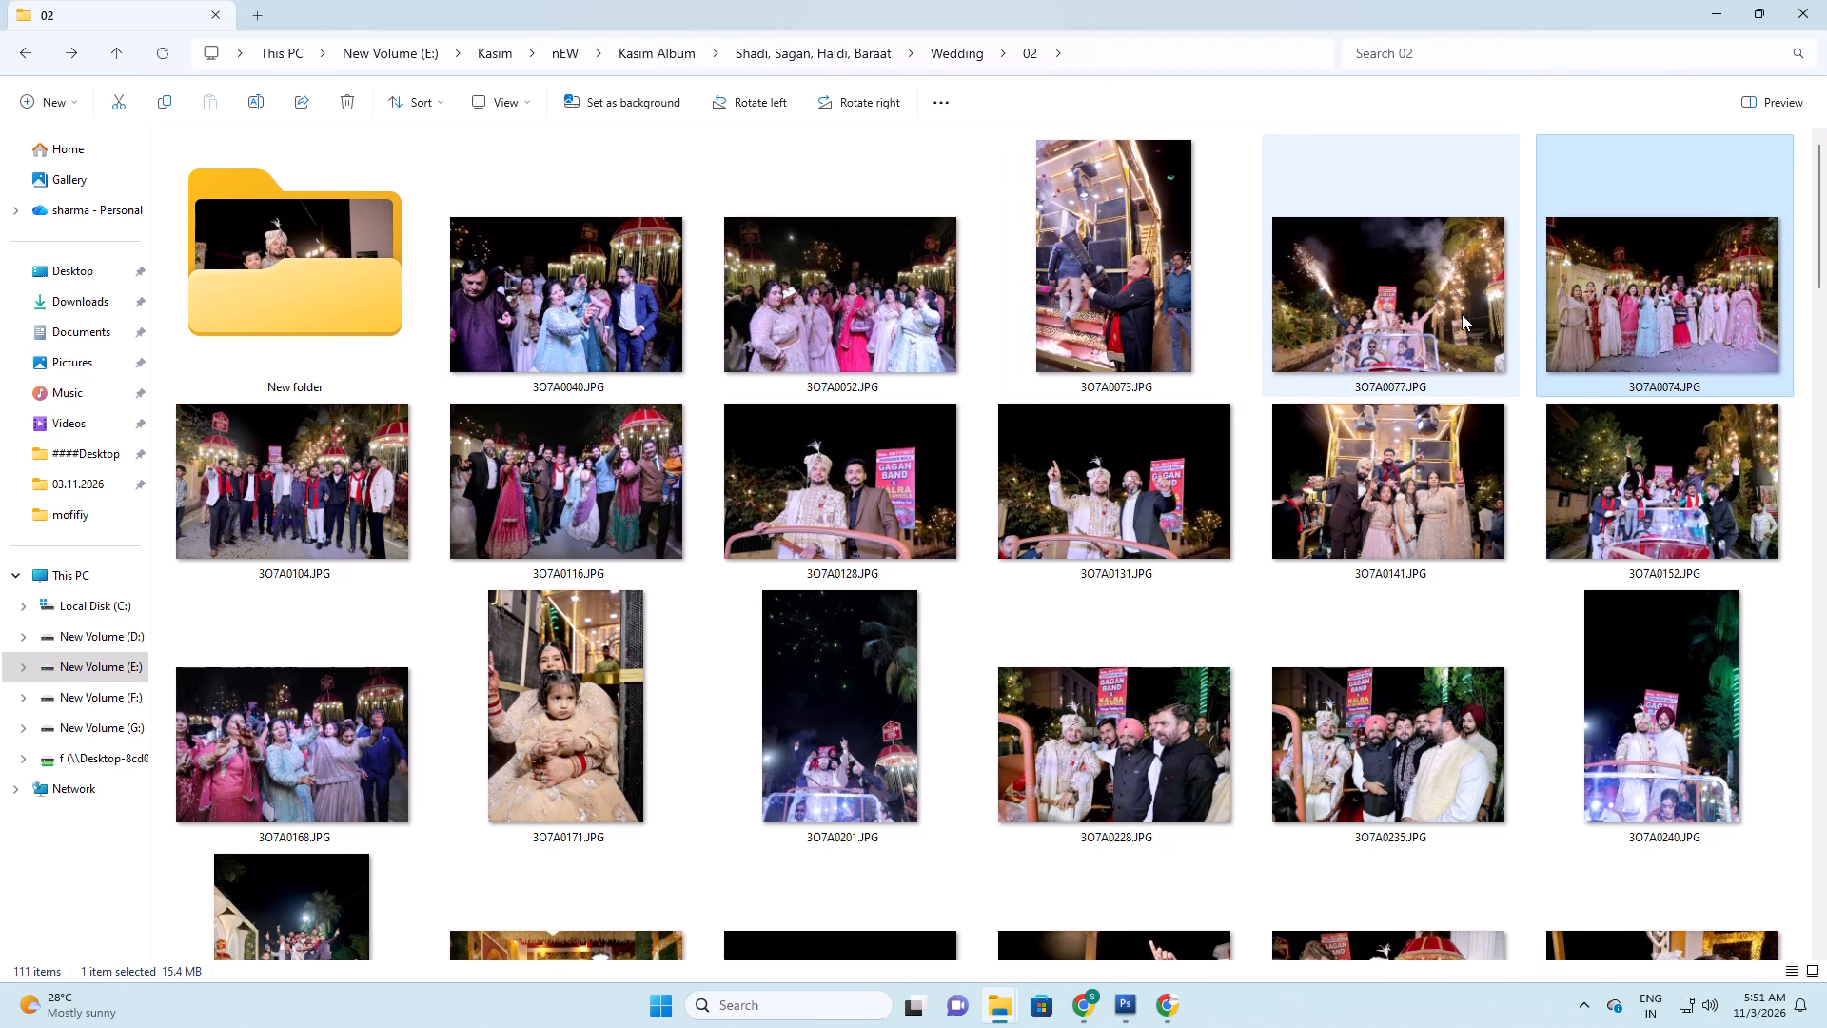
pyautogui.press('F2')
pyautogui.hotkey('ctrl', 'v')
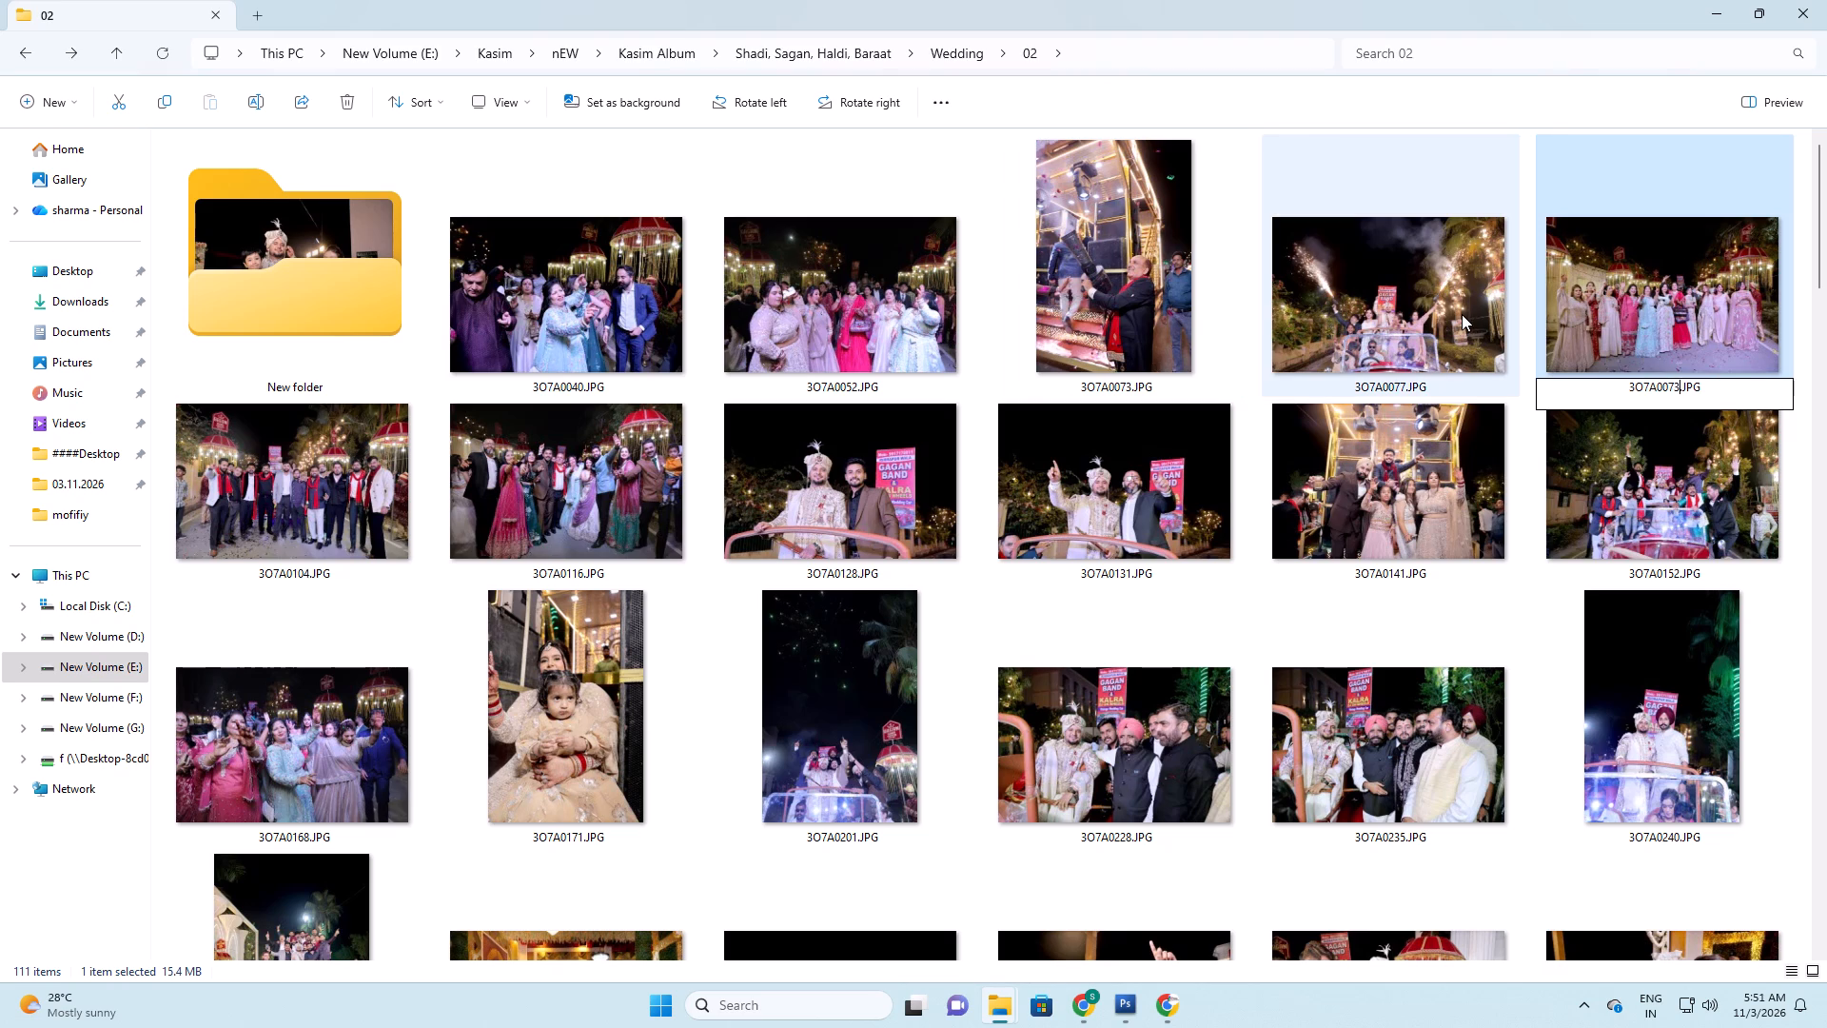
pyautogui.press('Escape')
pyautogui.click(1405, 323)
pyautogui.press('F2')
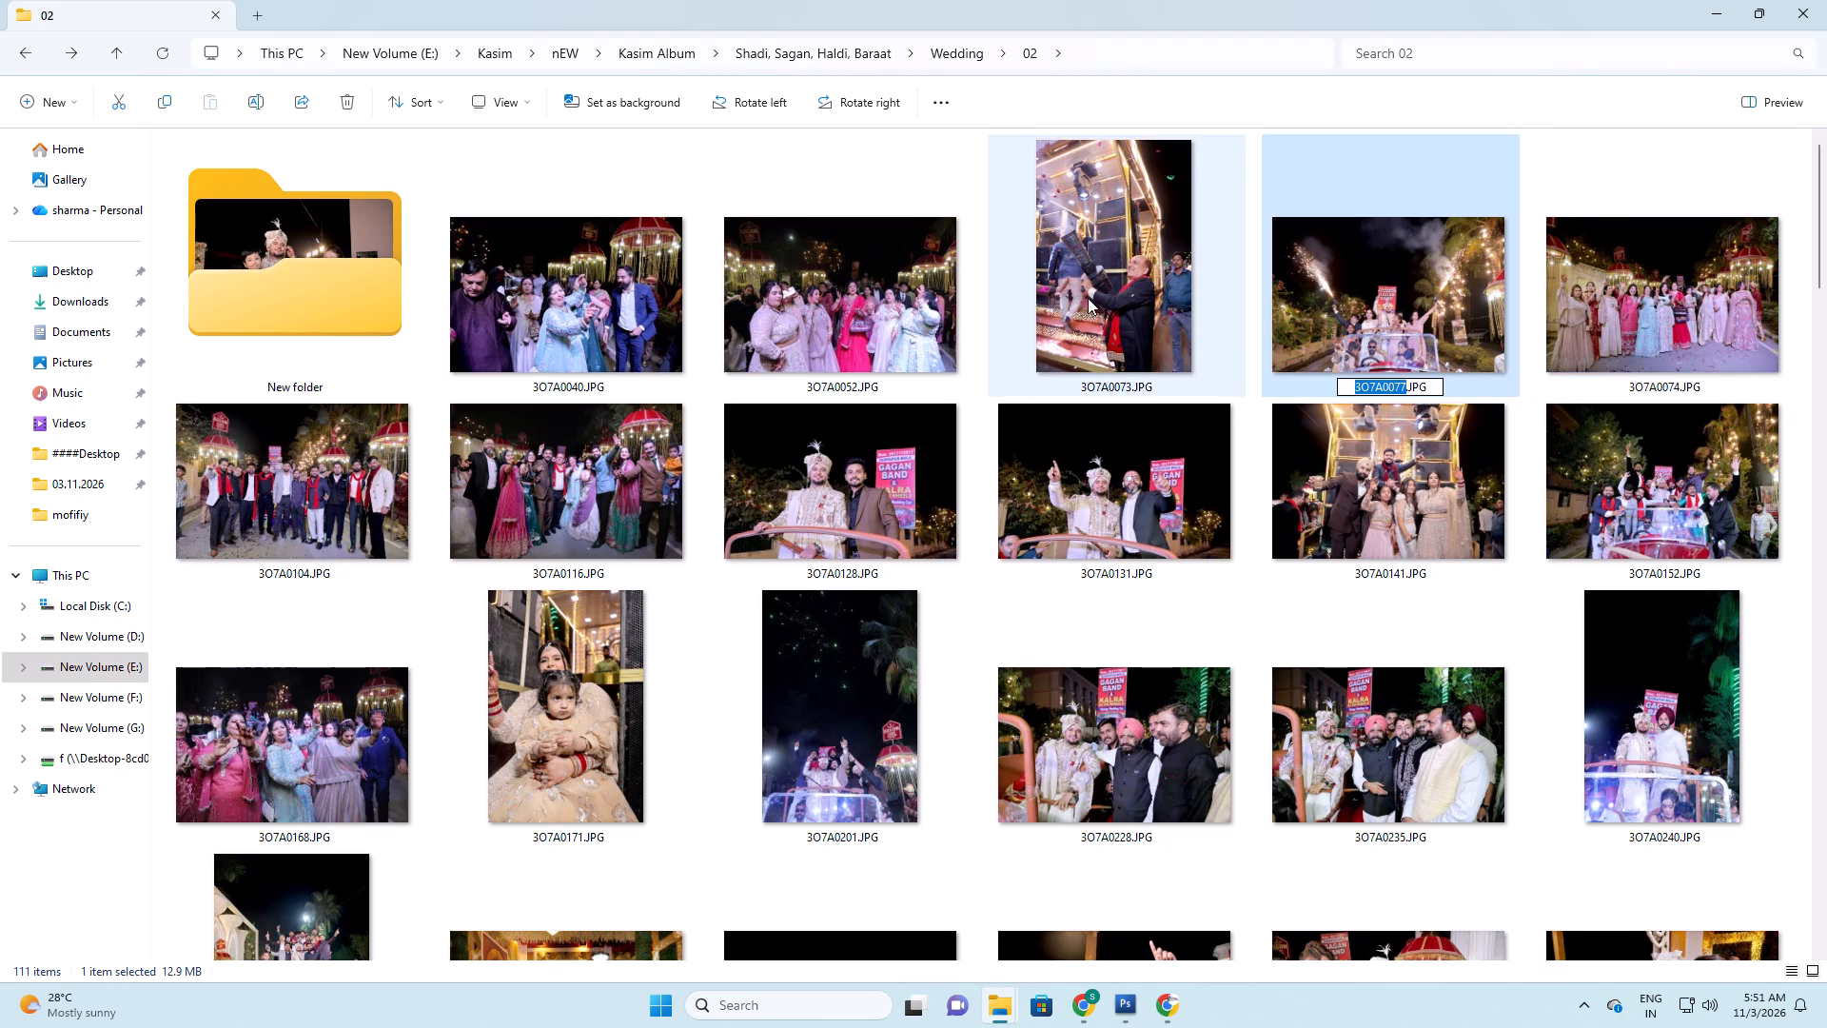
# Refresh photo folder 02 to re-sort the photos by their names.
pyautogui.rightClick(1535, 391)
pyautogui.click(1571, 458)
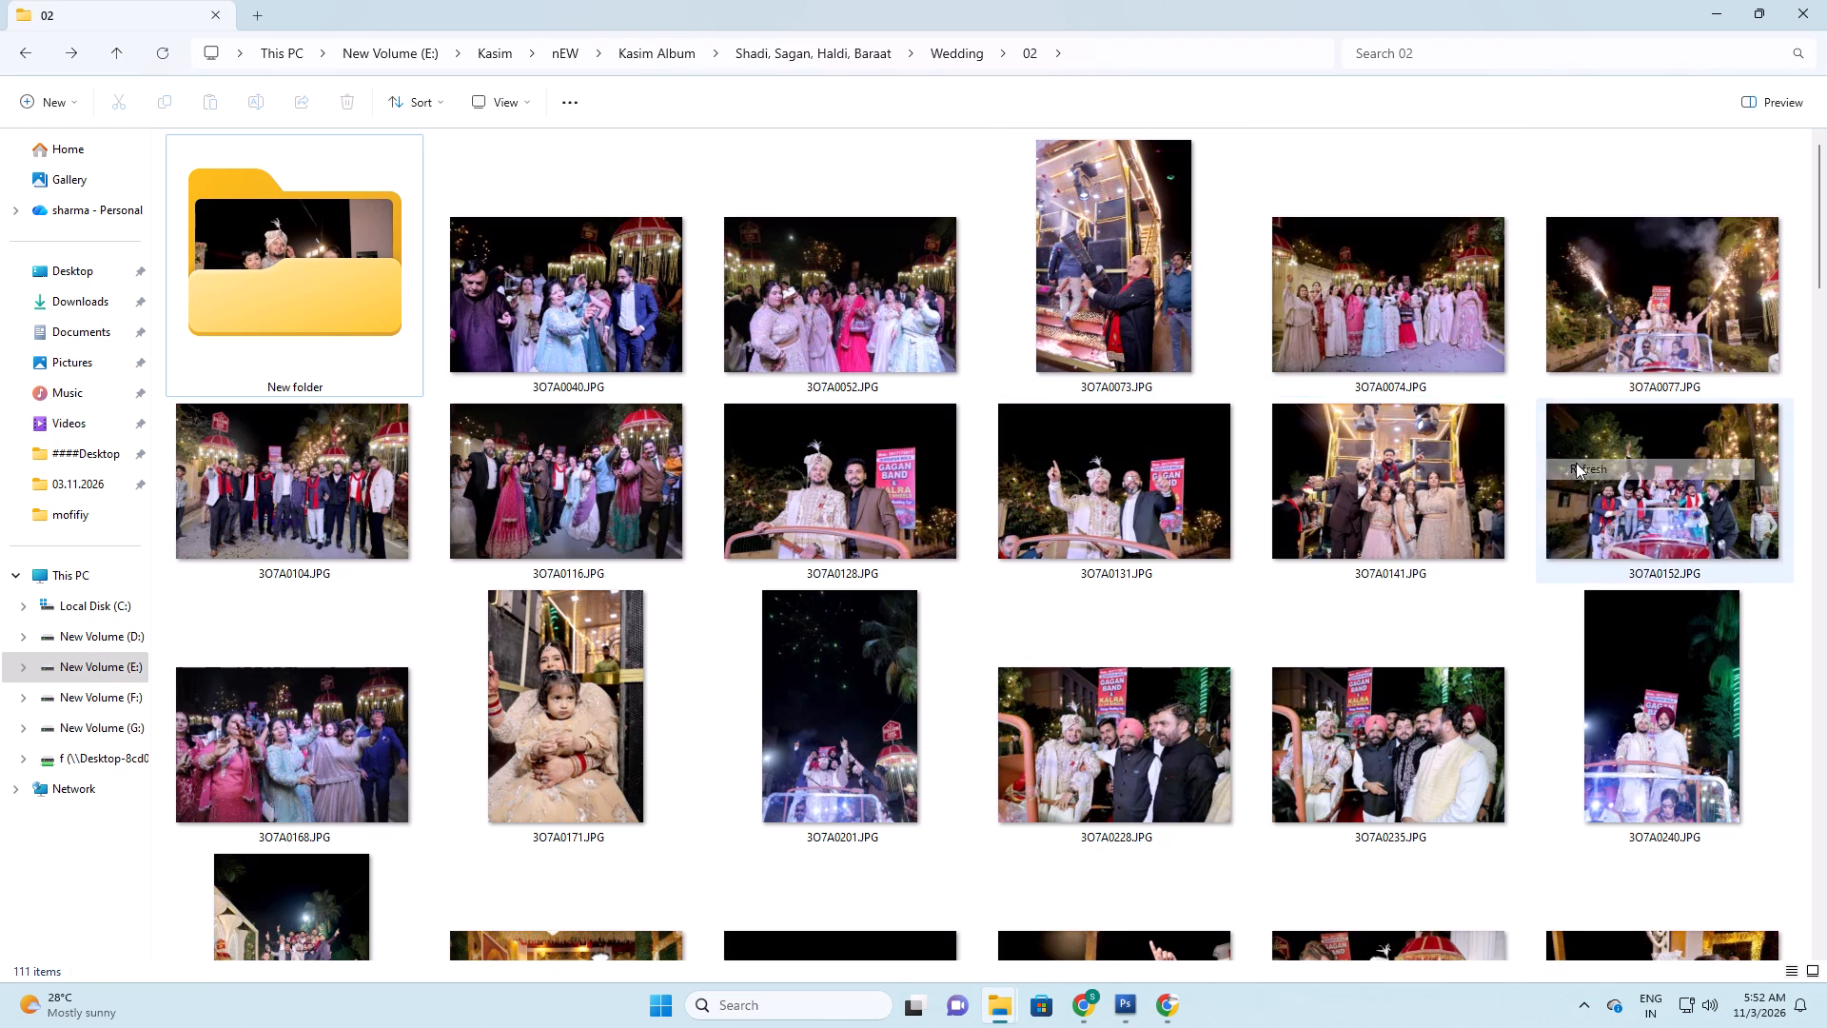
# Rename the groom photos 3O7A0128.JPG and 3O7A0131.JPG together with the base name 3O7A0075, and refresh the folder order.
pyautogui.click(1424, 307)
pyautogui.press('F2')
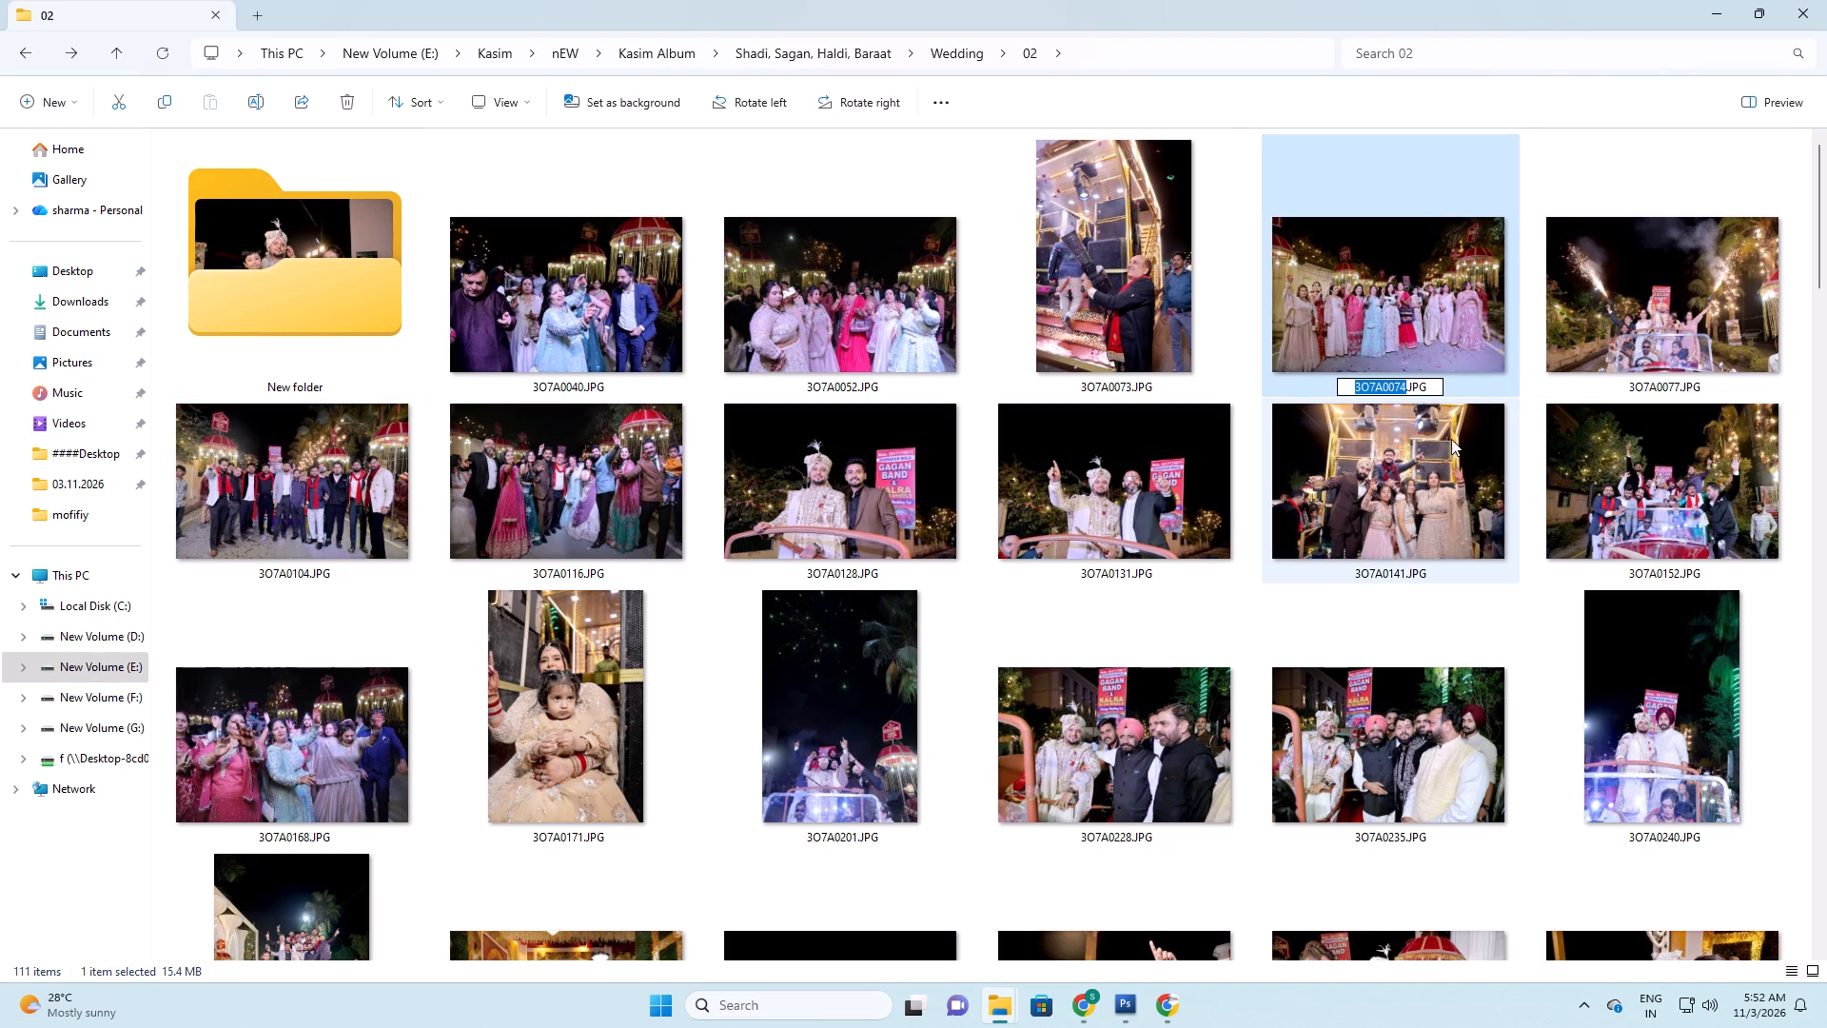
pyautogui.hotkey('ctrl', 'c')
pyautogui.click(1137, 502)
pyautogui.keyDown('ctrl'); pyautogui.click(910, 475); pyautogui.keyUp('ctrl')
pyautogui.press('F2')
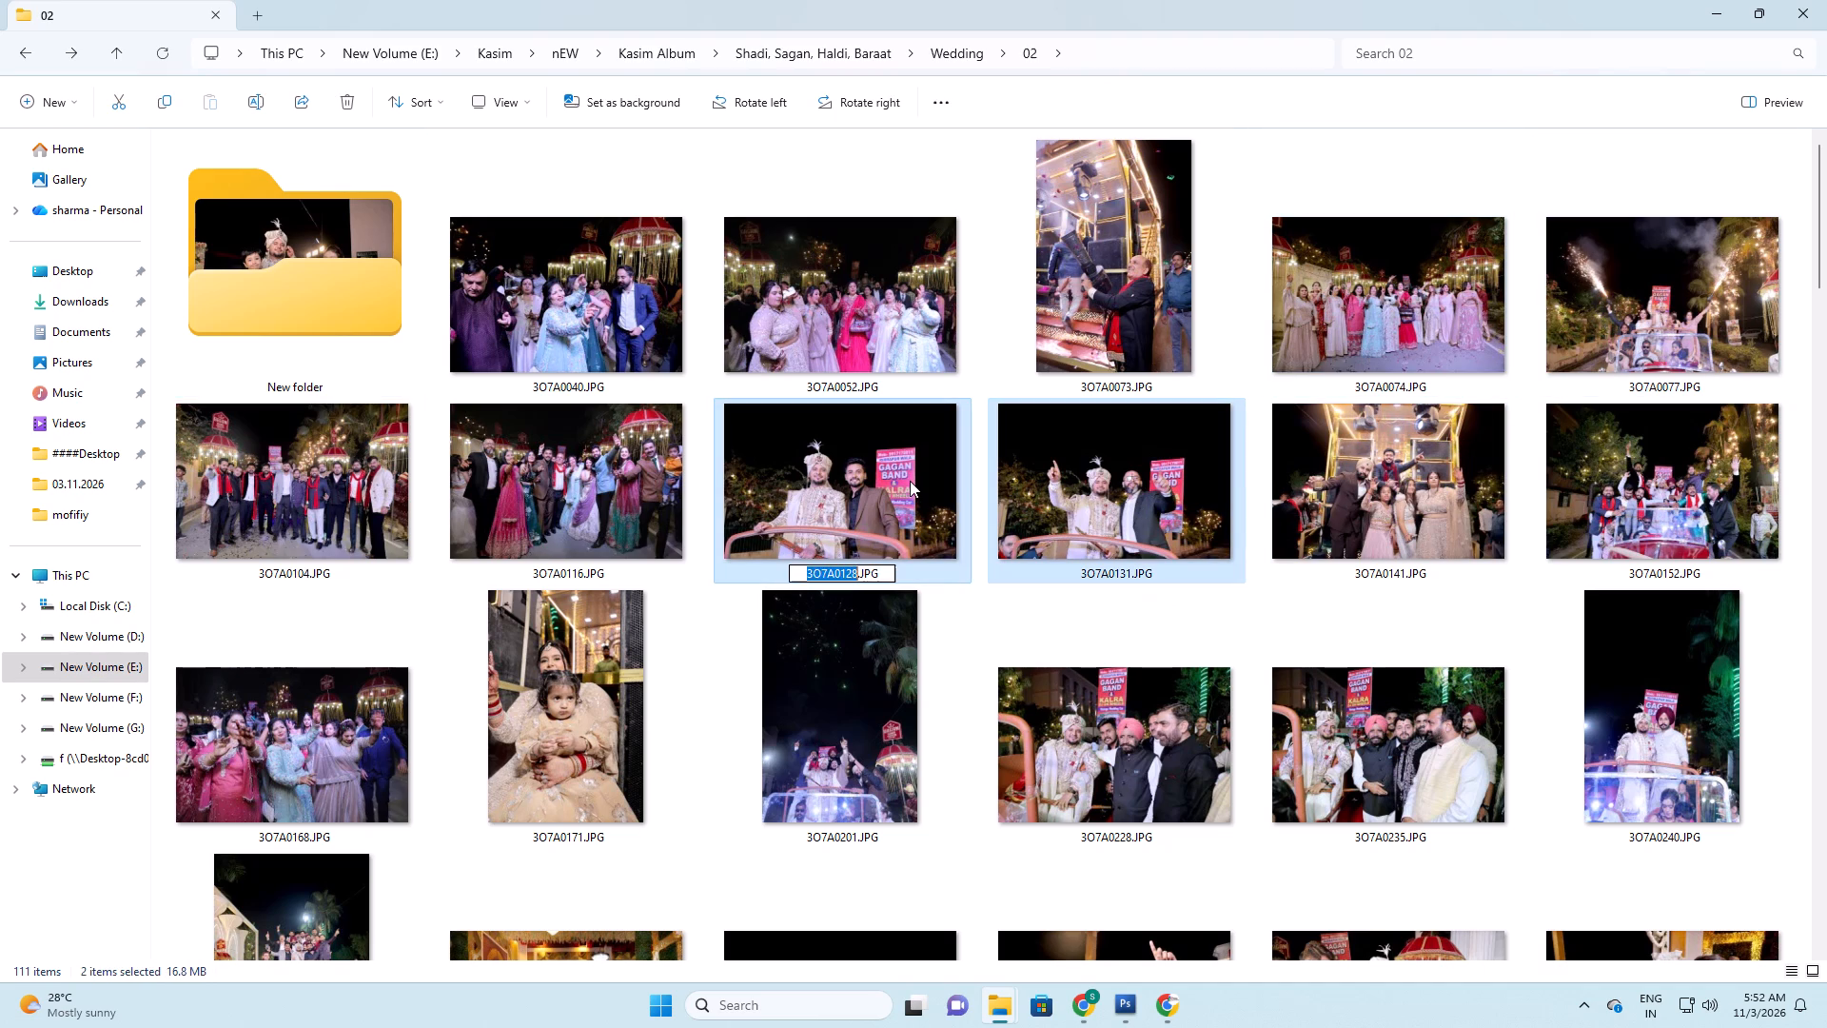
pyautogui.hotkey('ctrl', 'v')
pyautogui.press('BackSpace')
pyautogui.press('5')
pyautogui.press('Return')
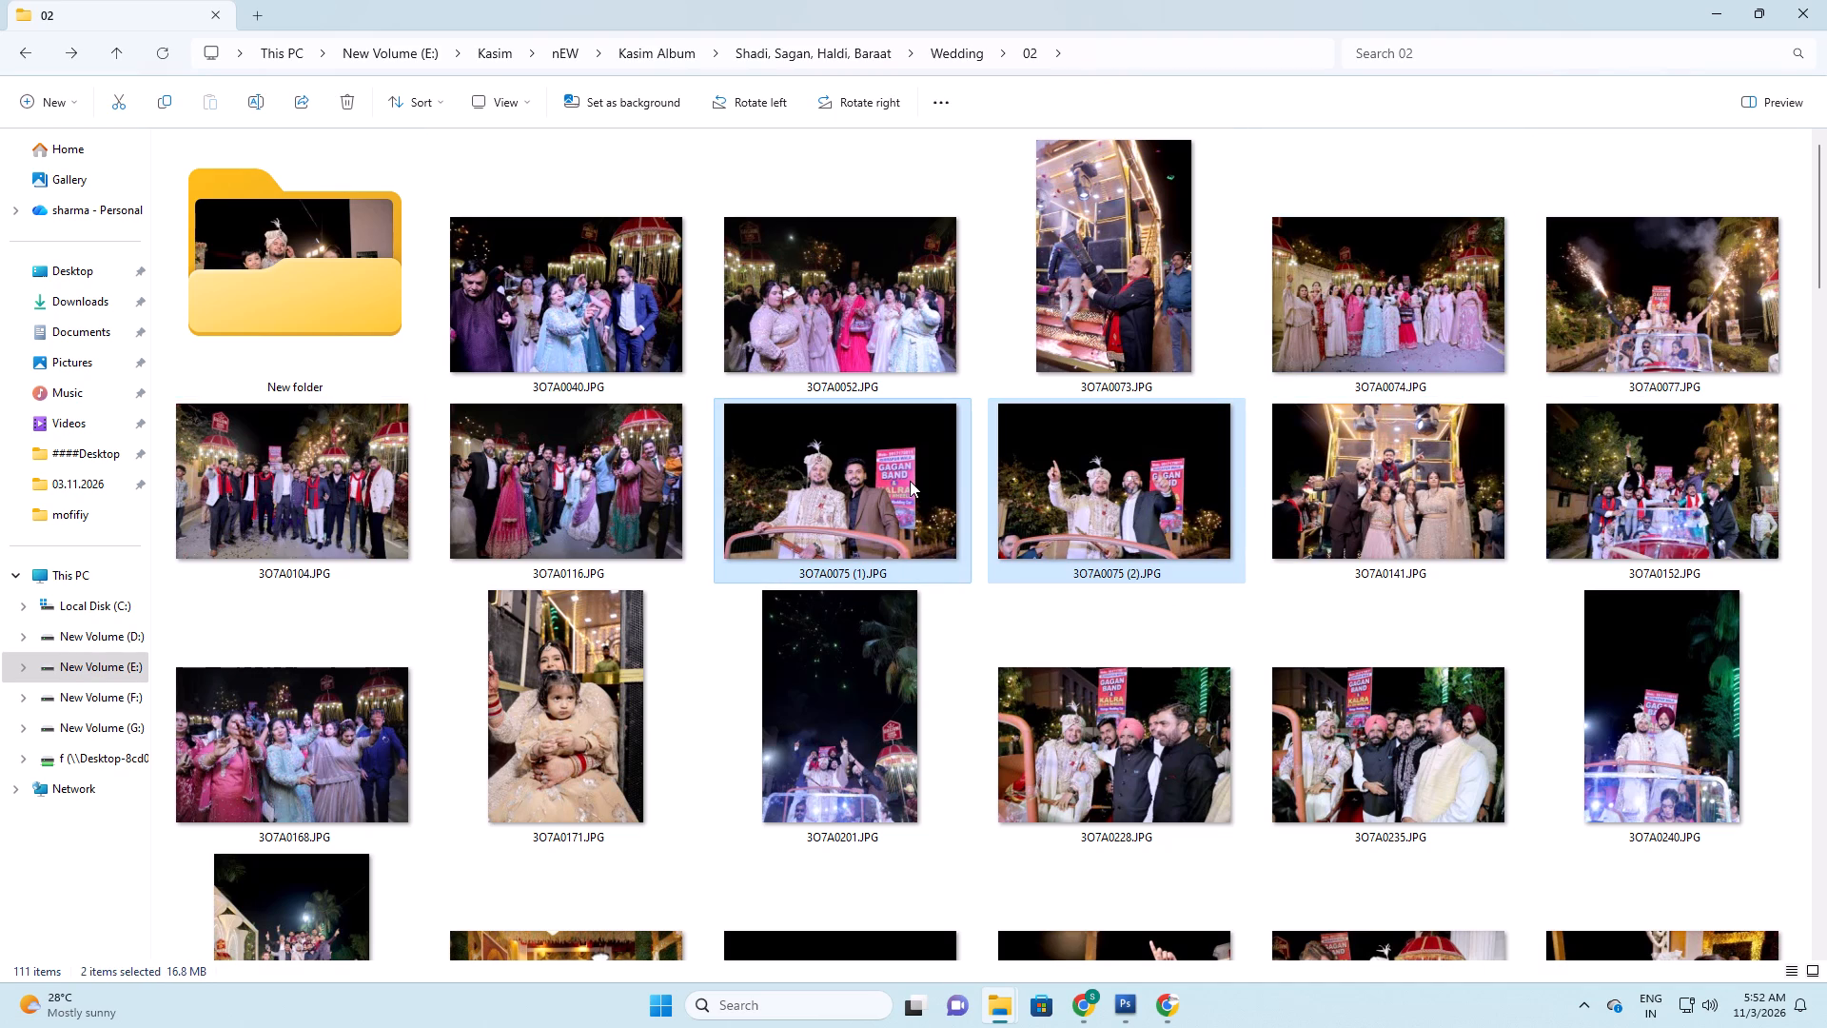
pyautogui.rightClick(989, 433)
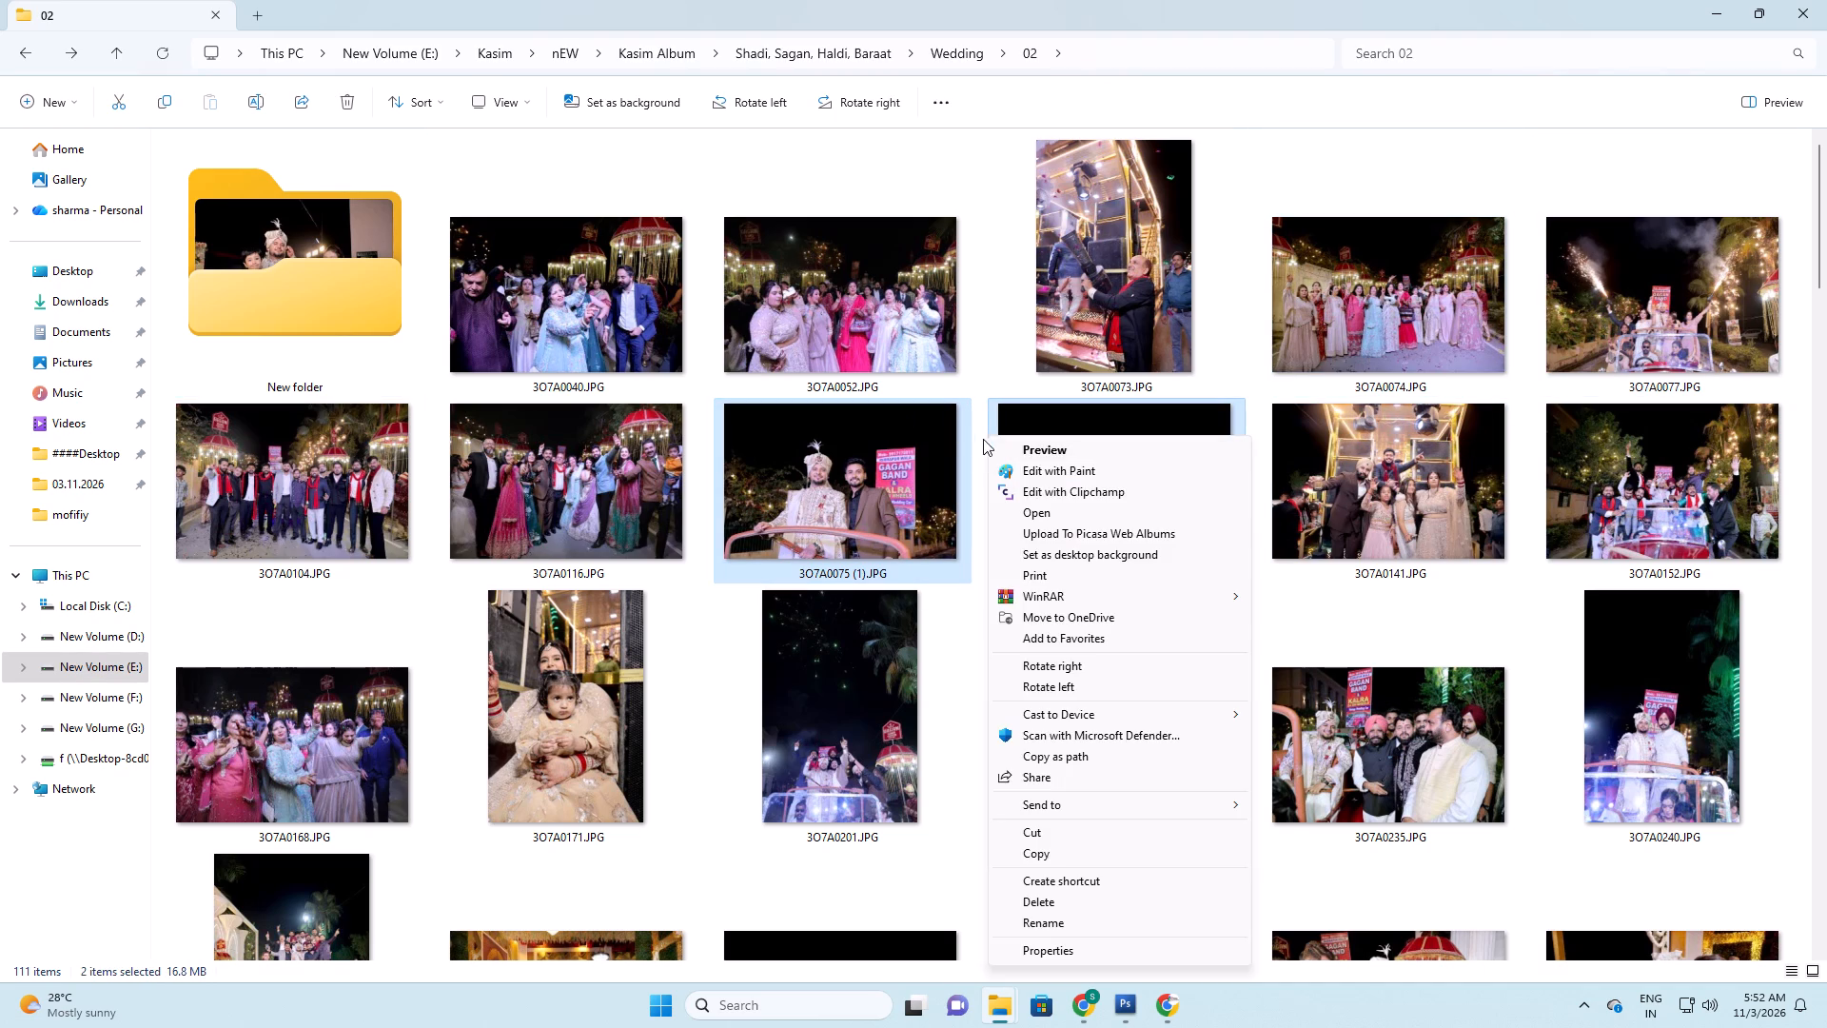
pyautogui.rightClick(981, 403)
pyautogui.click(1011, 475)
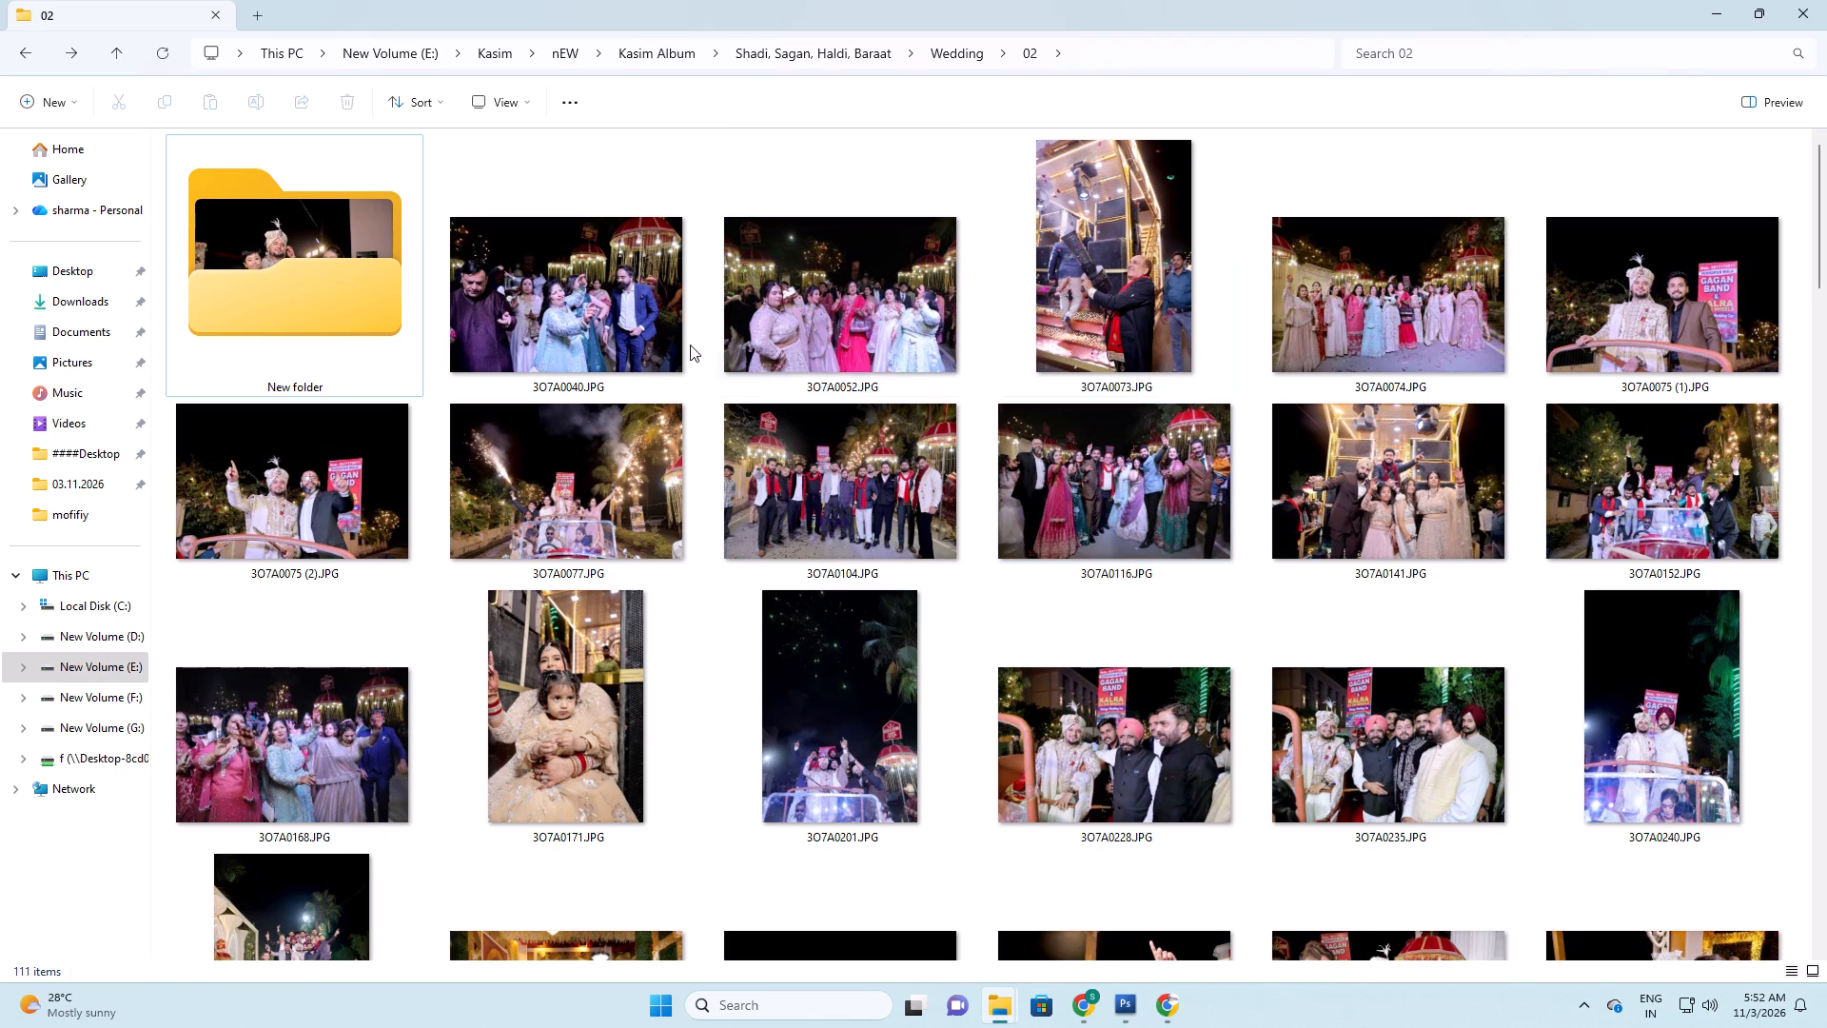
# Rename the groom photo 3O7A0075 (2).JPG in folder 02 by appending fifteen plus signs to its name.
pyautogui.click(611, 270)
pyautogui.click(1264, 289)
pyautogui.click(1430, 292)
pyautogui.click(1679, 292)
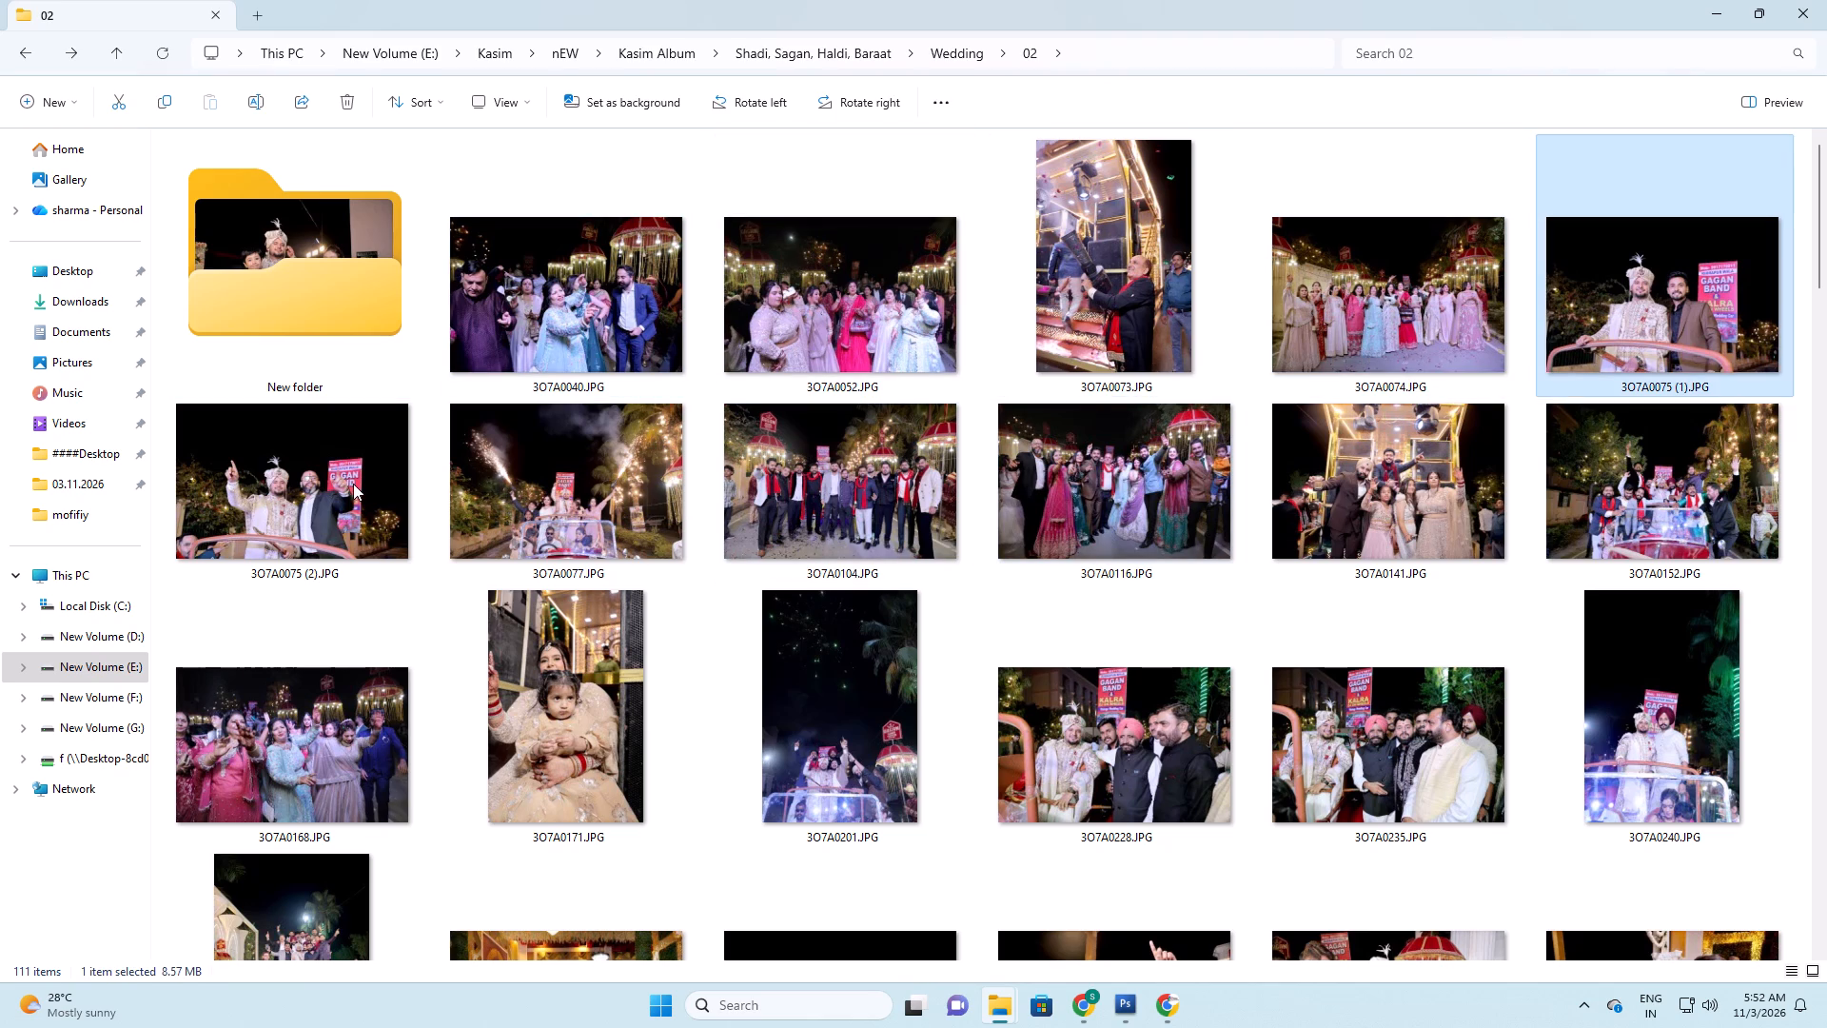
pyautogui.click(353, 484)
pyautogui.keyDown('ctrl'); pyautogui.keyDown('shift'); pyautogui.click(611, 284); pyautogui.keyUp('shift'); pyautogui.keyUp('ctrl')
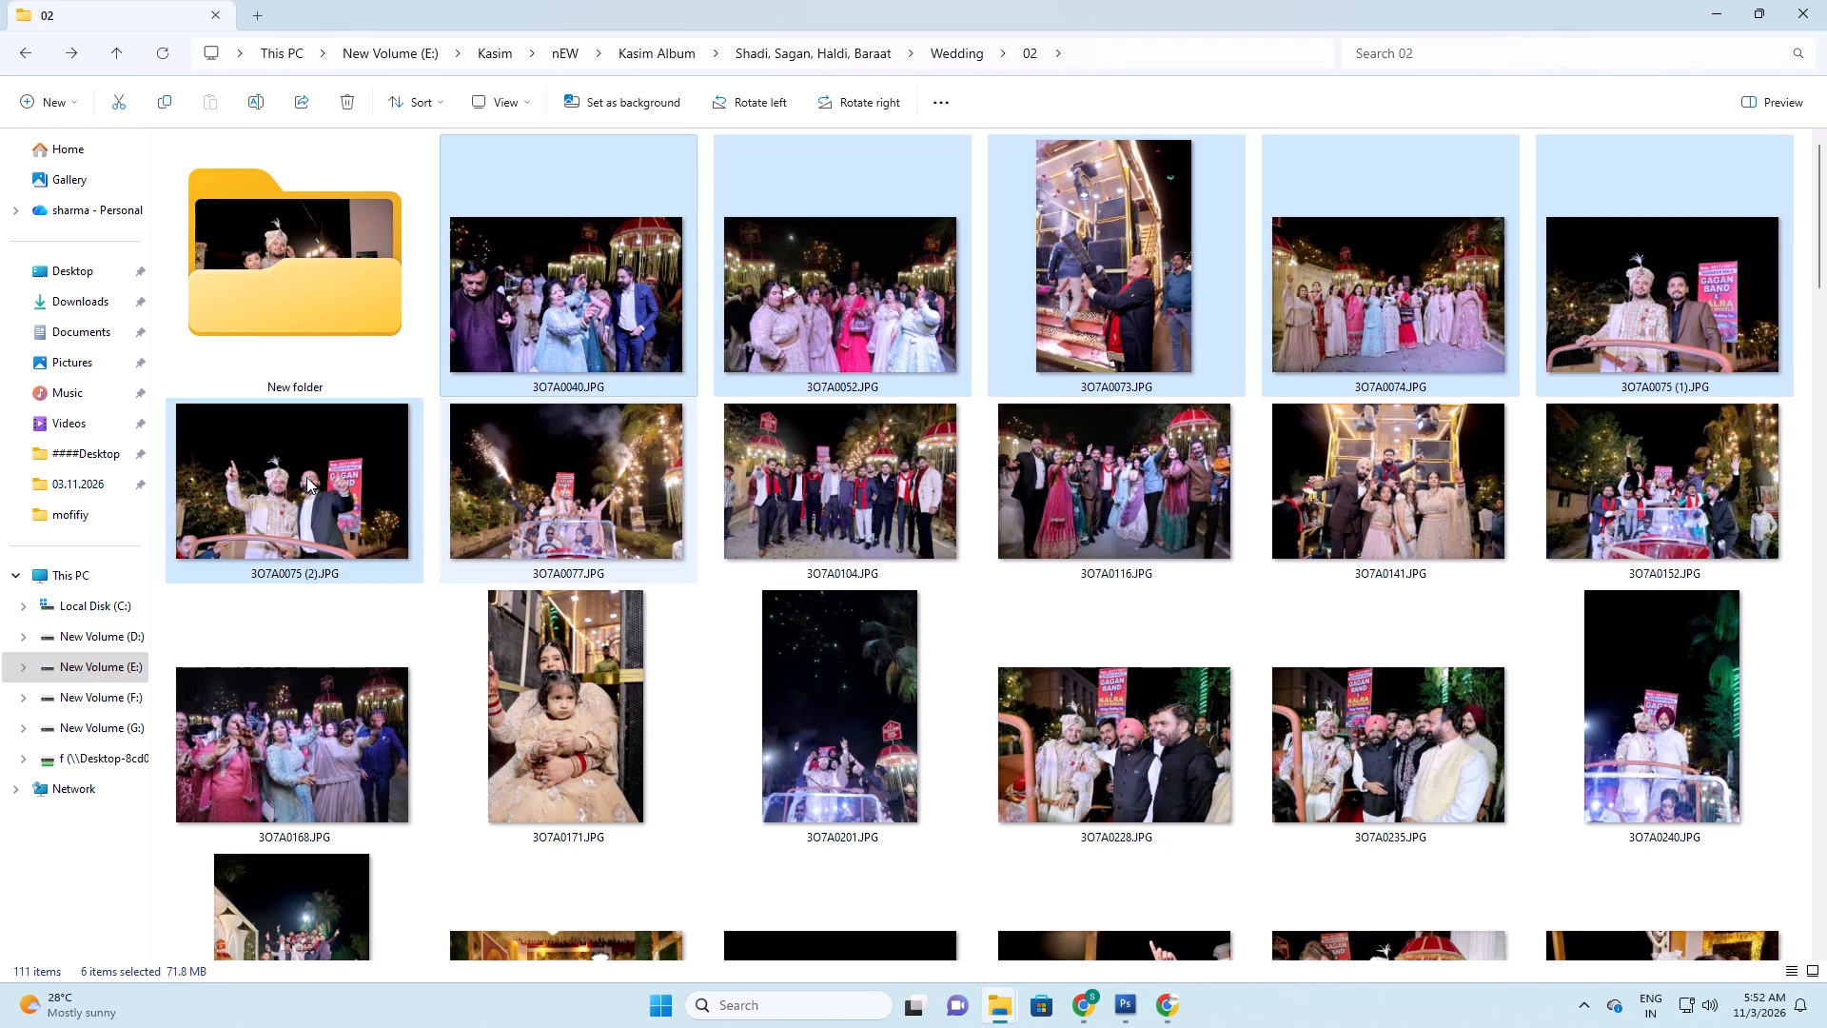
pyautogui.click(306, 477)
pyautogui.press('F2')
pyautogui.press('Right')
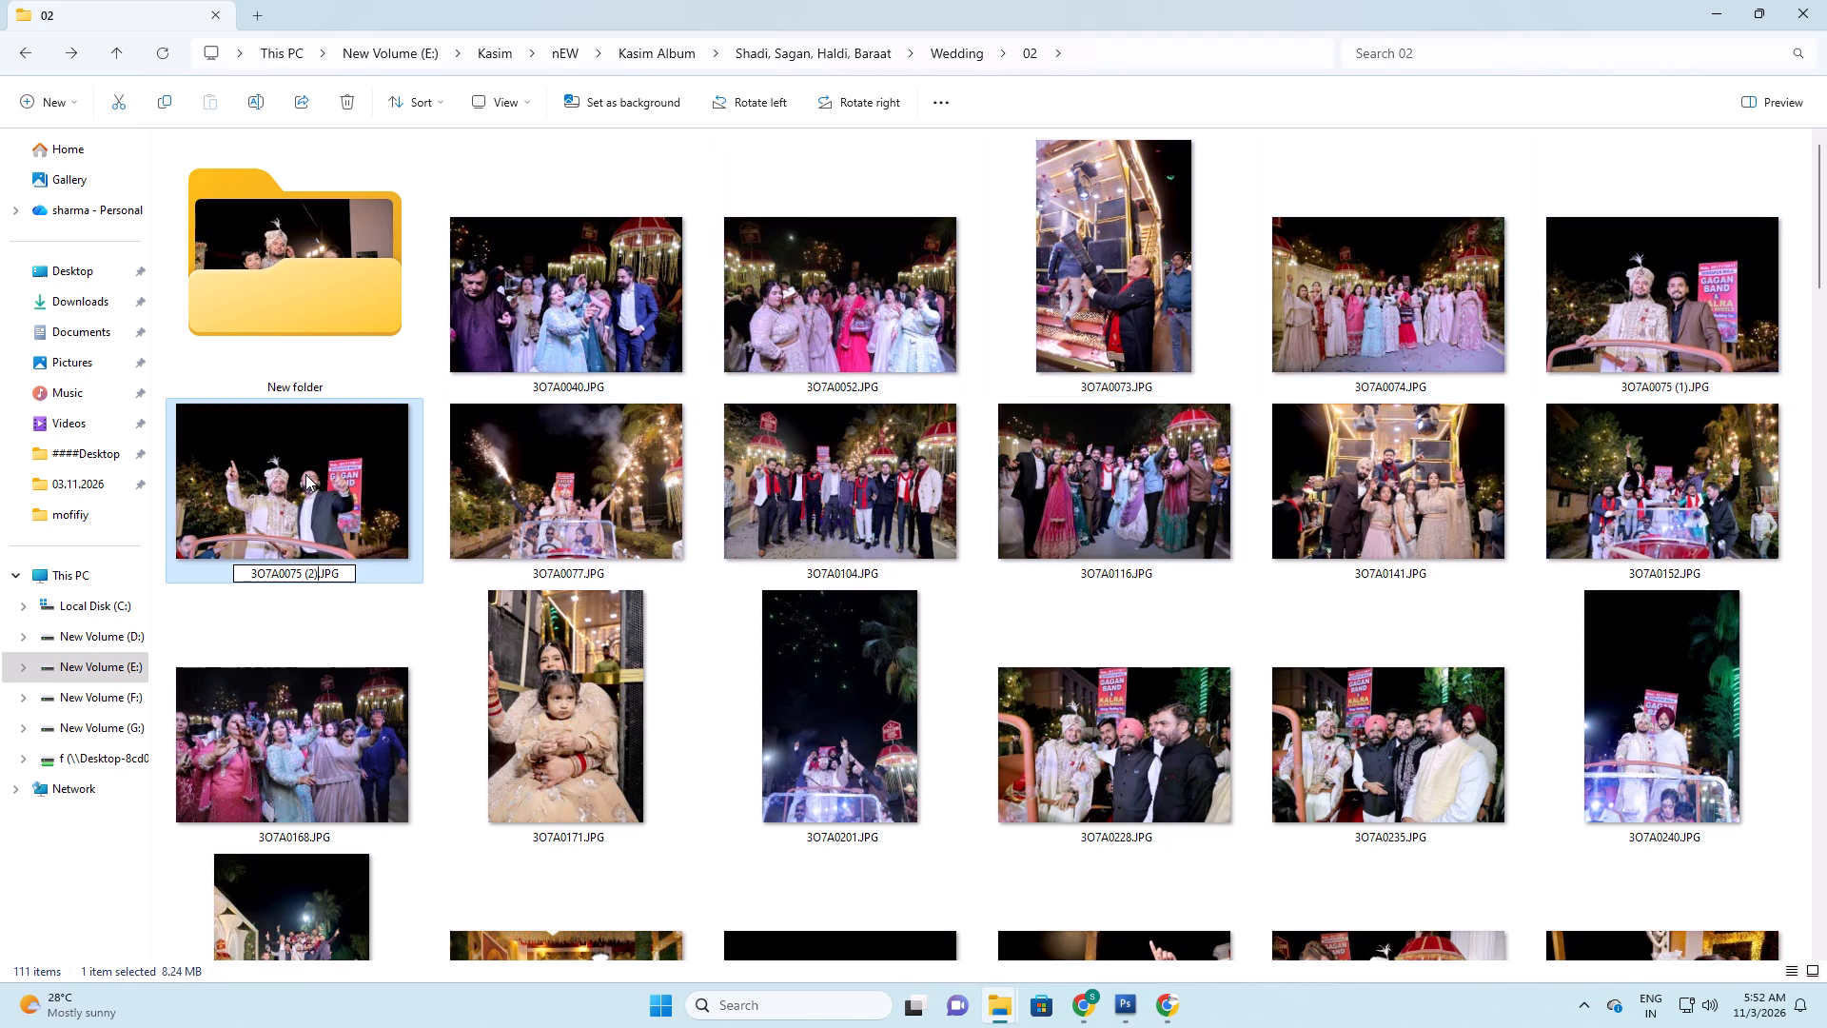
pyautogui.hotkey('shift', '+')
pyautogui.hotkey('shift', '+')
pyautogui.hotkey('shift', '+')
pyautogui.hotkey('shift', '+')
pyautogui.hotkey('shift', '+')
pyautogui.hotkey('shift', '+')
pyautogui.hotkey('shift', '+')
pyautogui.hotkey('shift', '+')
pyautogui.hotkey('shift', '+')
pyautogui.hotkey('shift', '+')
pyautogui.hotkey('shift', '+')
pyautogui.hotkey('shift', '+')
pyautogui.hotkey('shift', '+')
pyautogui.hotkey('shift', '+')
pyautogui.hotkey('shift', '+')
pyautogui.press('Return')
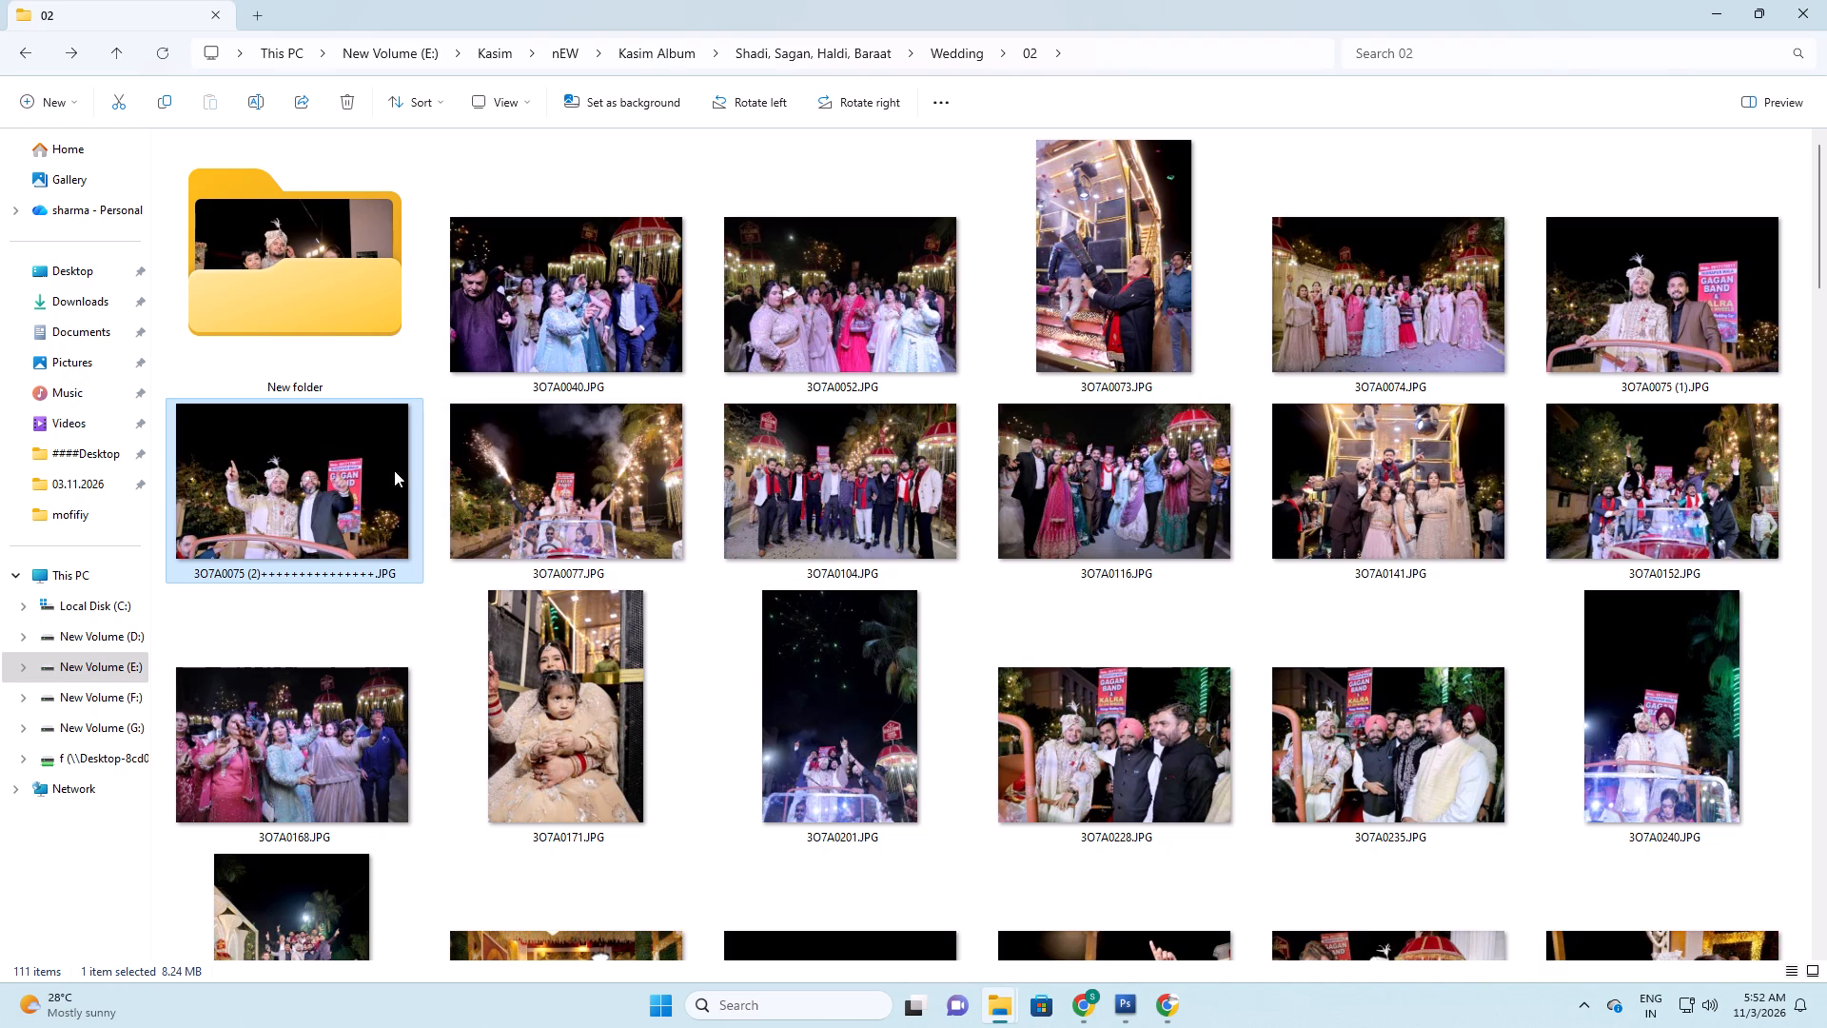
# Move the first six photos, from 3O7A0040.JPG through the plus-marked 3O7A0075 (2) photo, into New folder.
pyautogui.click(619, 280)
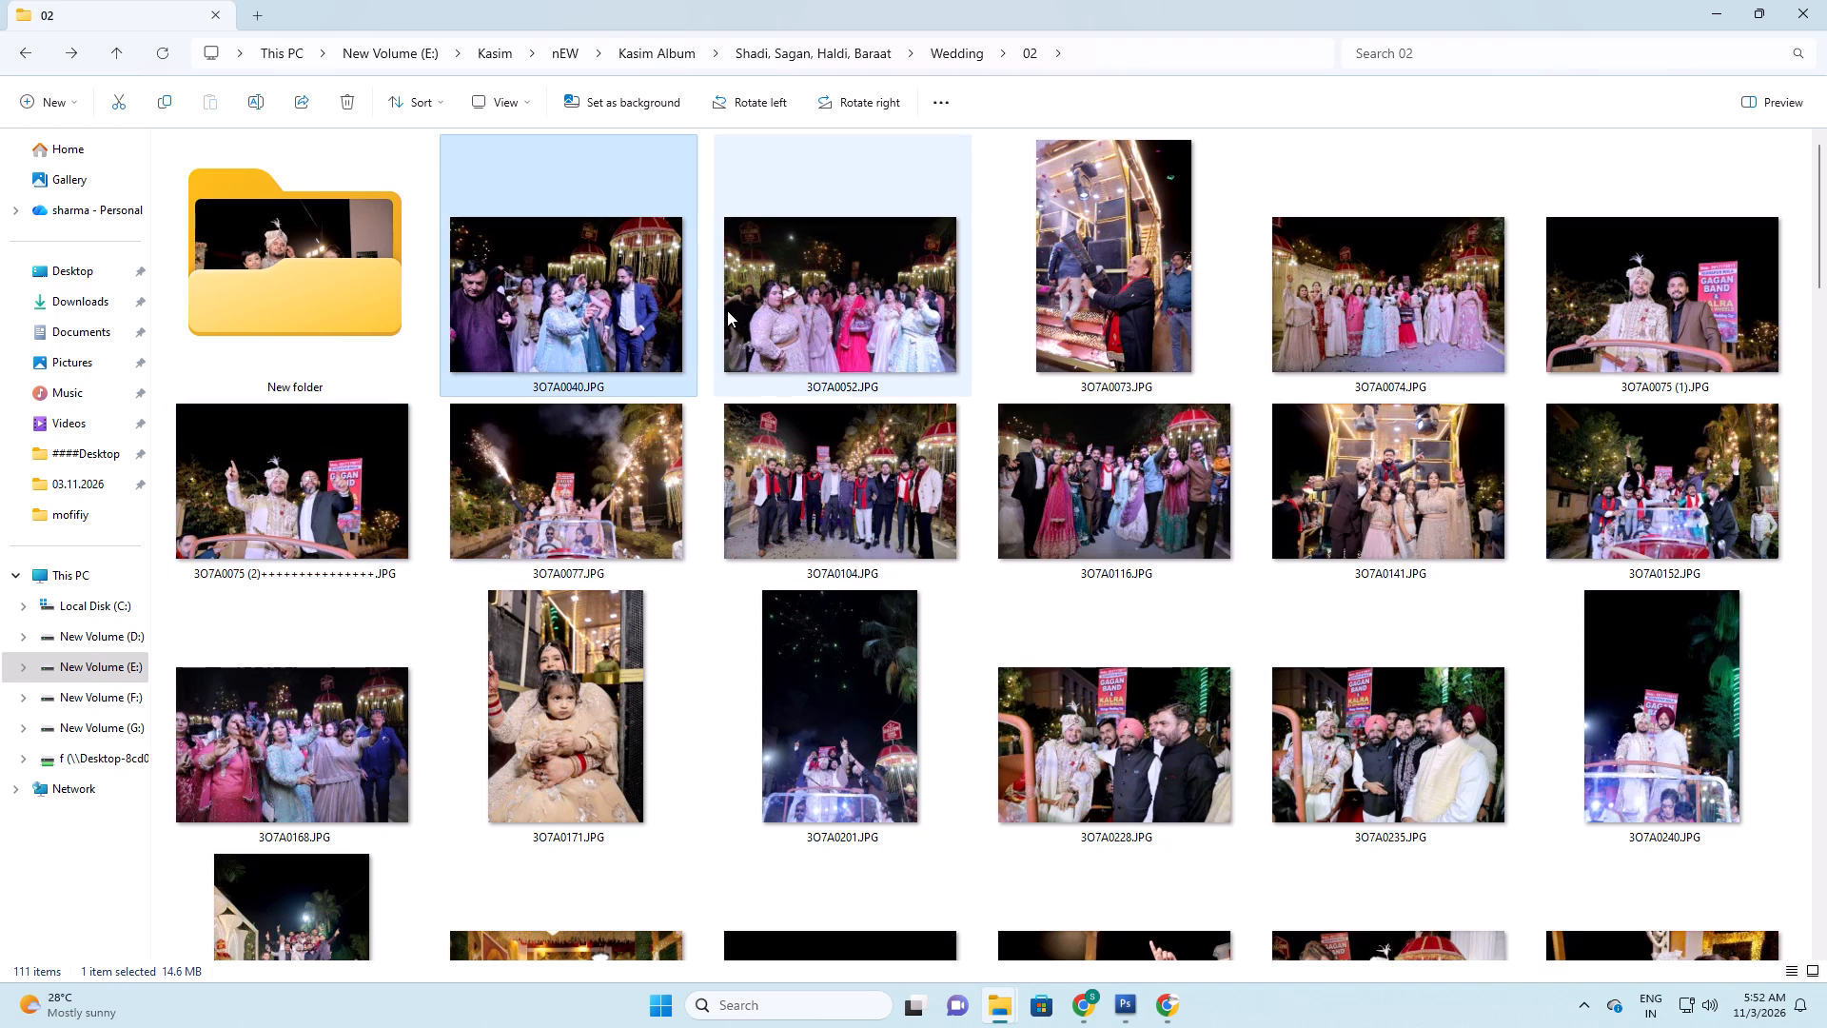
pyautogui.hotkey('alt', 'Tab')
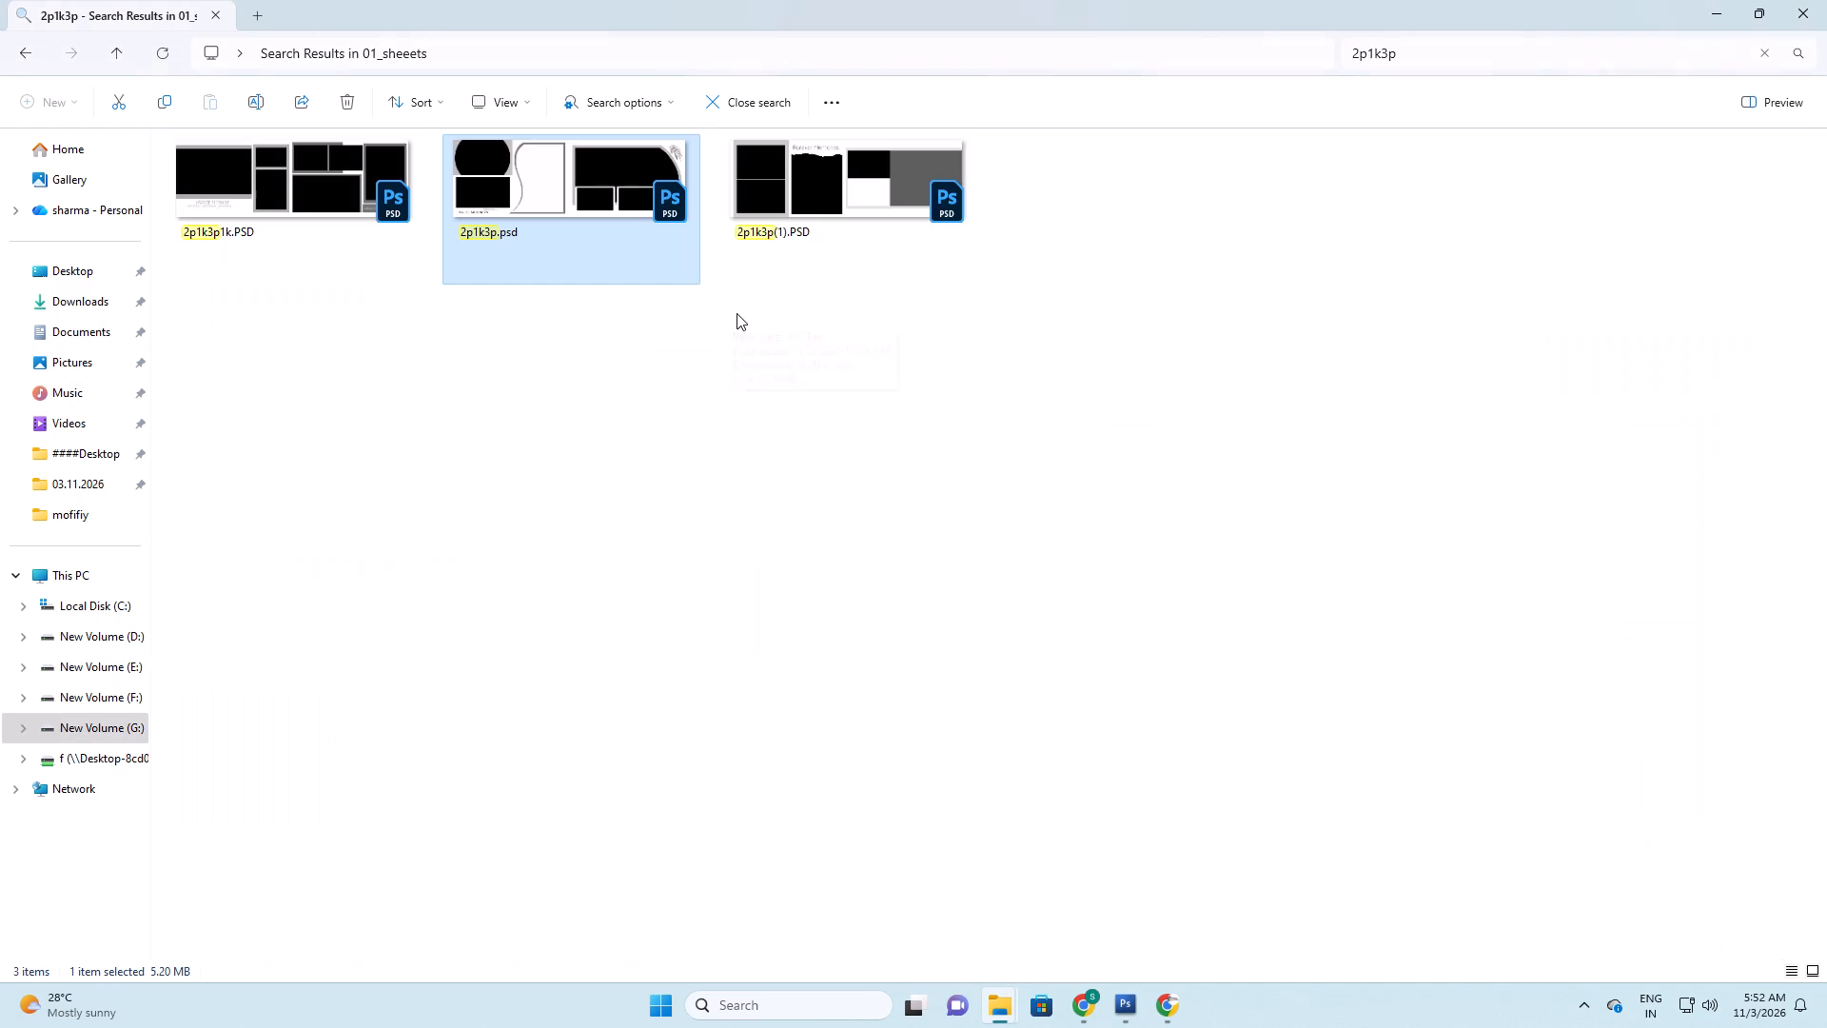
pyautogui.hotkey('alt', 'Tab')
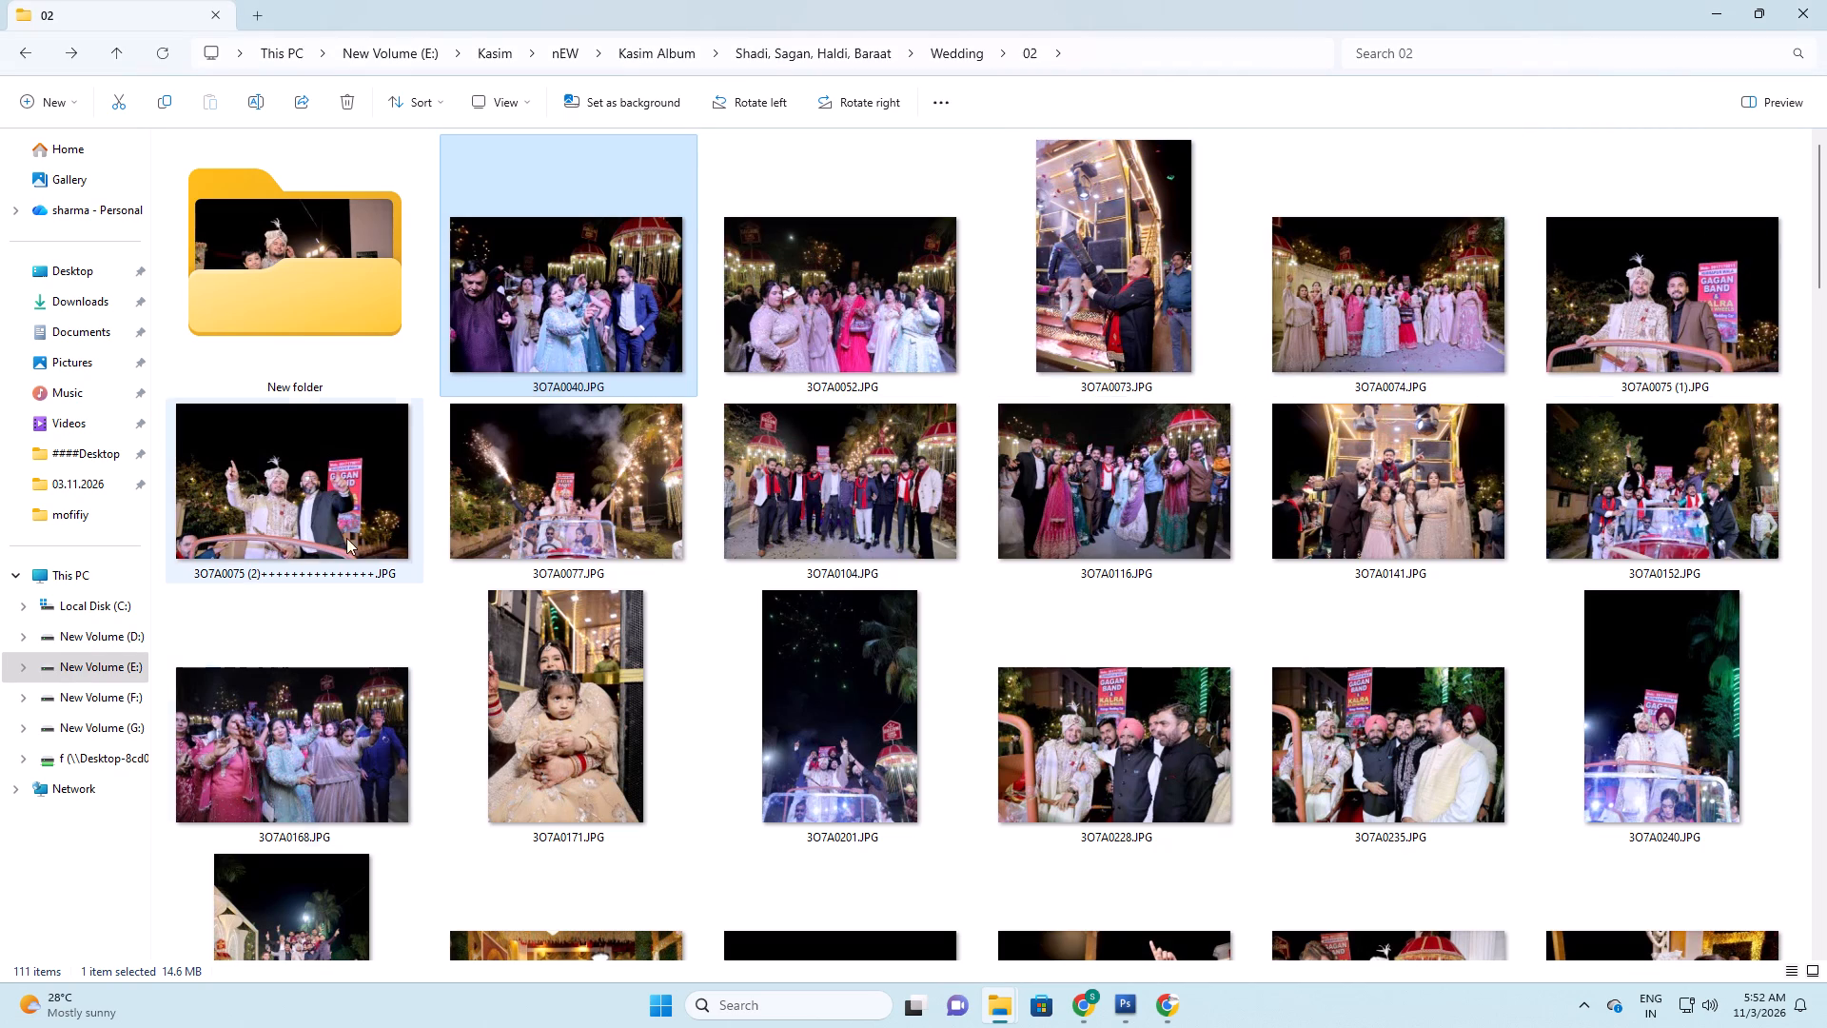
pyautogui.click(363, 500)
pyautogui.keyDown('ctrl'); pyautogui.keyDown('shift'); pyautogui.click(529, 295); pyautogui.keyUp('shift'); pyautogui.keyUp('ctrl')
pyautogui.moveTo(606, 254); pyautogui.dragTo(188, 279)
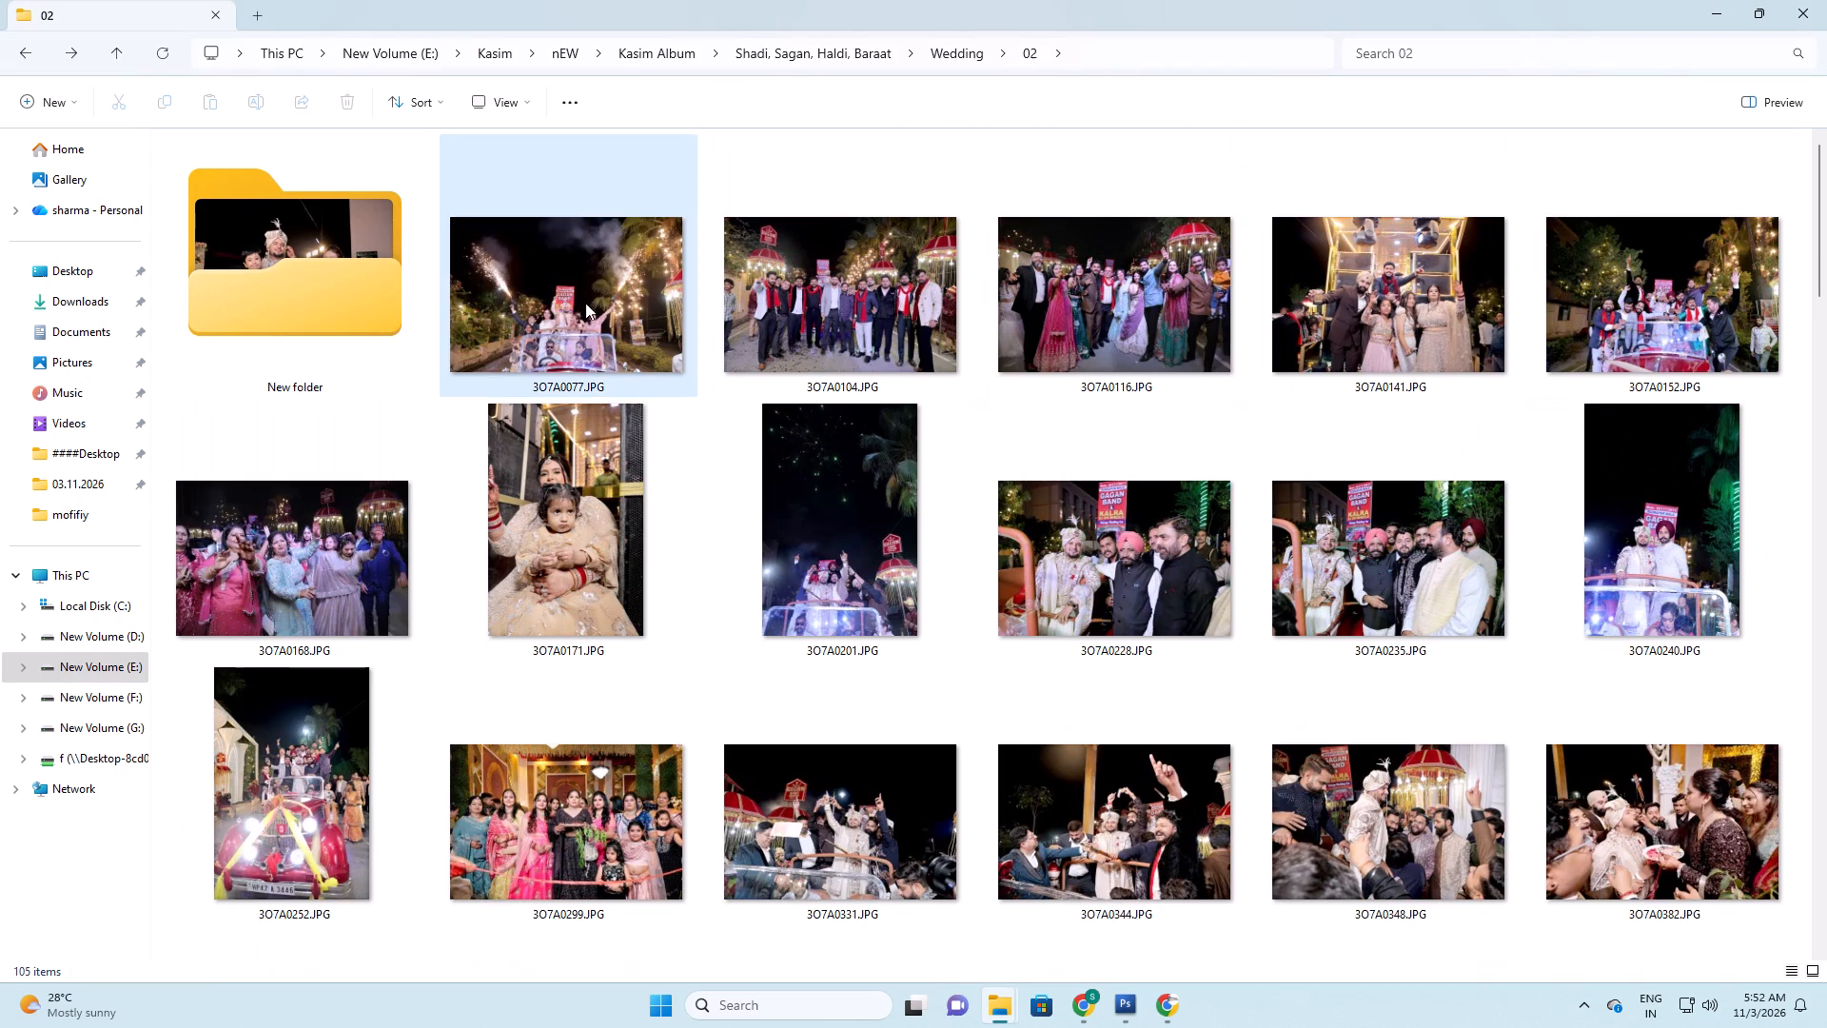
# Switch to Photoshop and save the adapted 2p1k3p.psd layout under its existing name.
pyautogui.hotkey('alt', 'Tab')
pyautogui.hotkey('alt', 'Tab')
pyautogui.hotkey('ctrl', 'alt', 's')
pyautogui.press('Escape')
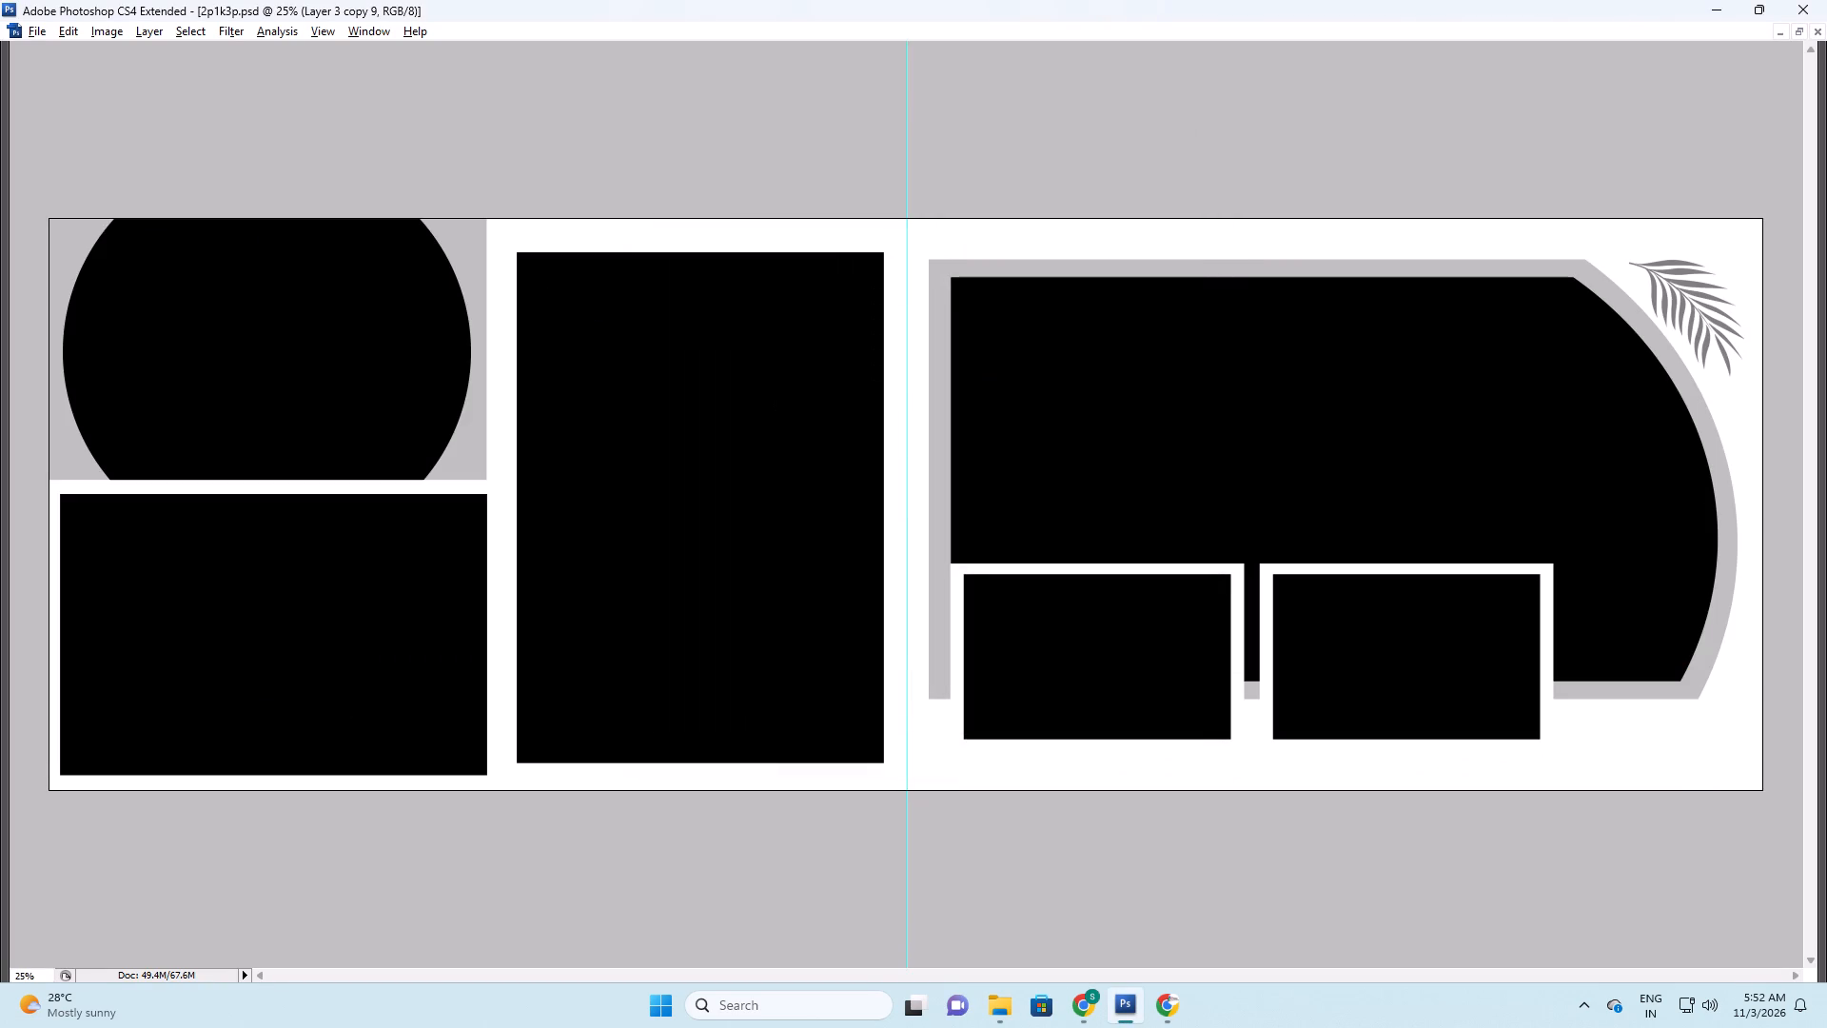
pyautogui.hotkey('ctrl', 's')
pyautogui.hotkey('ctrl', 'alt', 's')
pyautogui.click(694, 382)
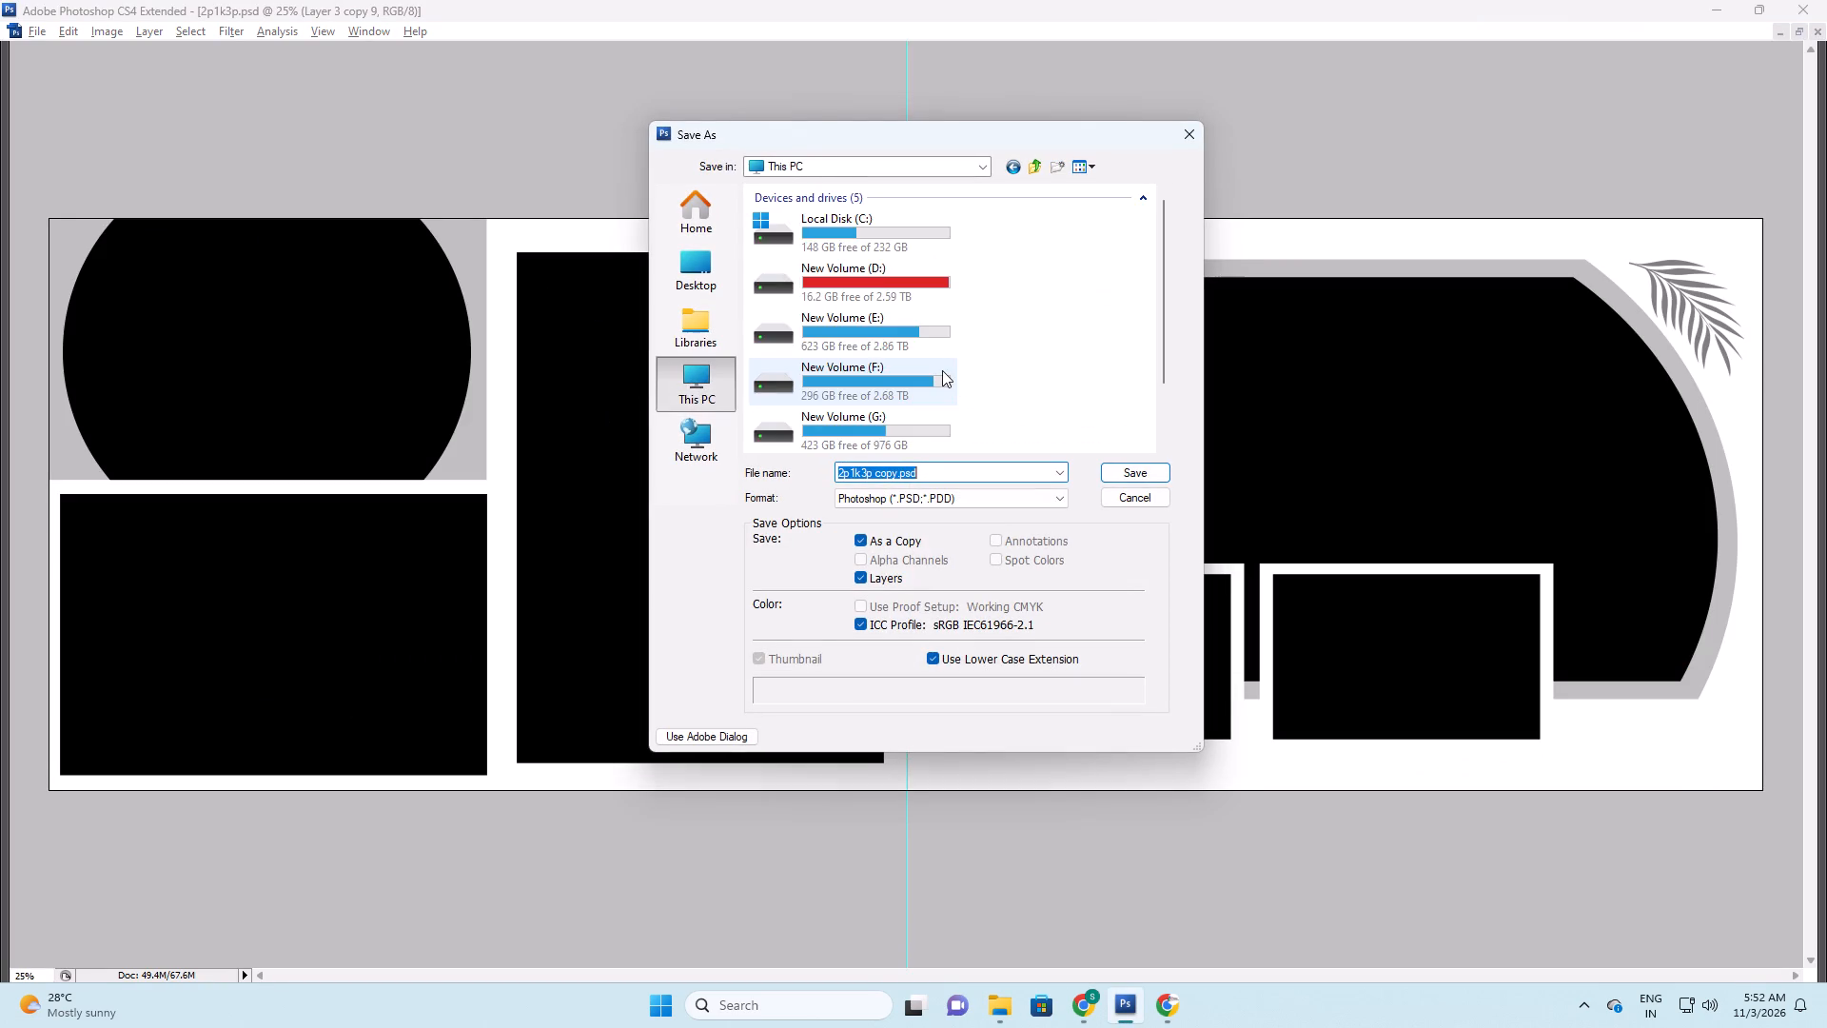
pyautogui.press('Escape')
# Set the save location for a copy of the layout to New folder (5) inside Kasim on New Volume (E:).
pyautogui.hotkey('ctrl', 'alt', 's')
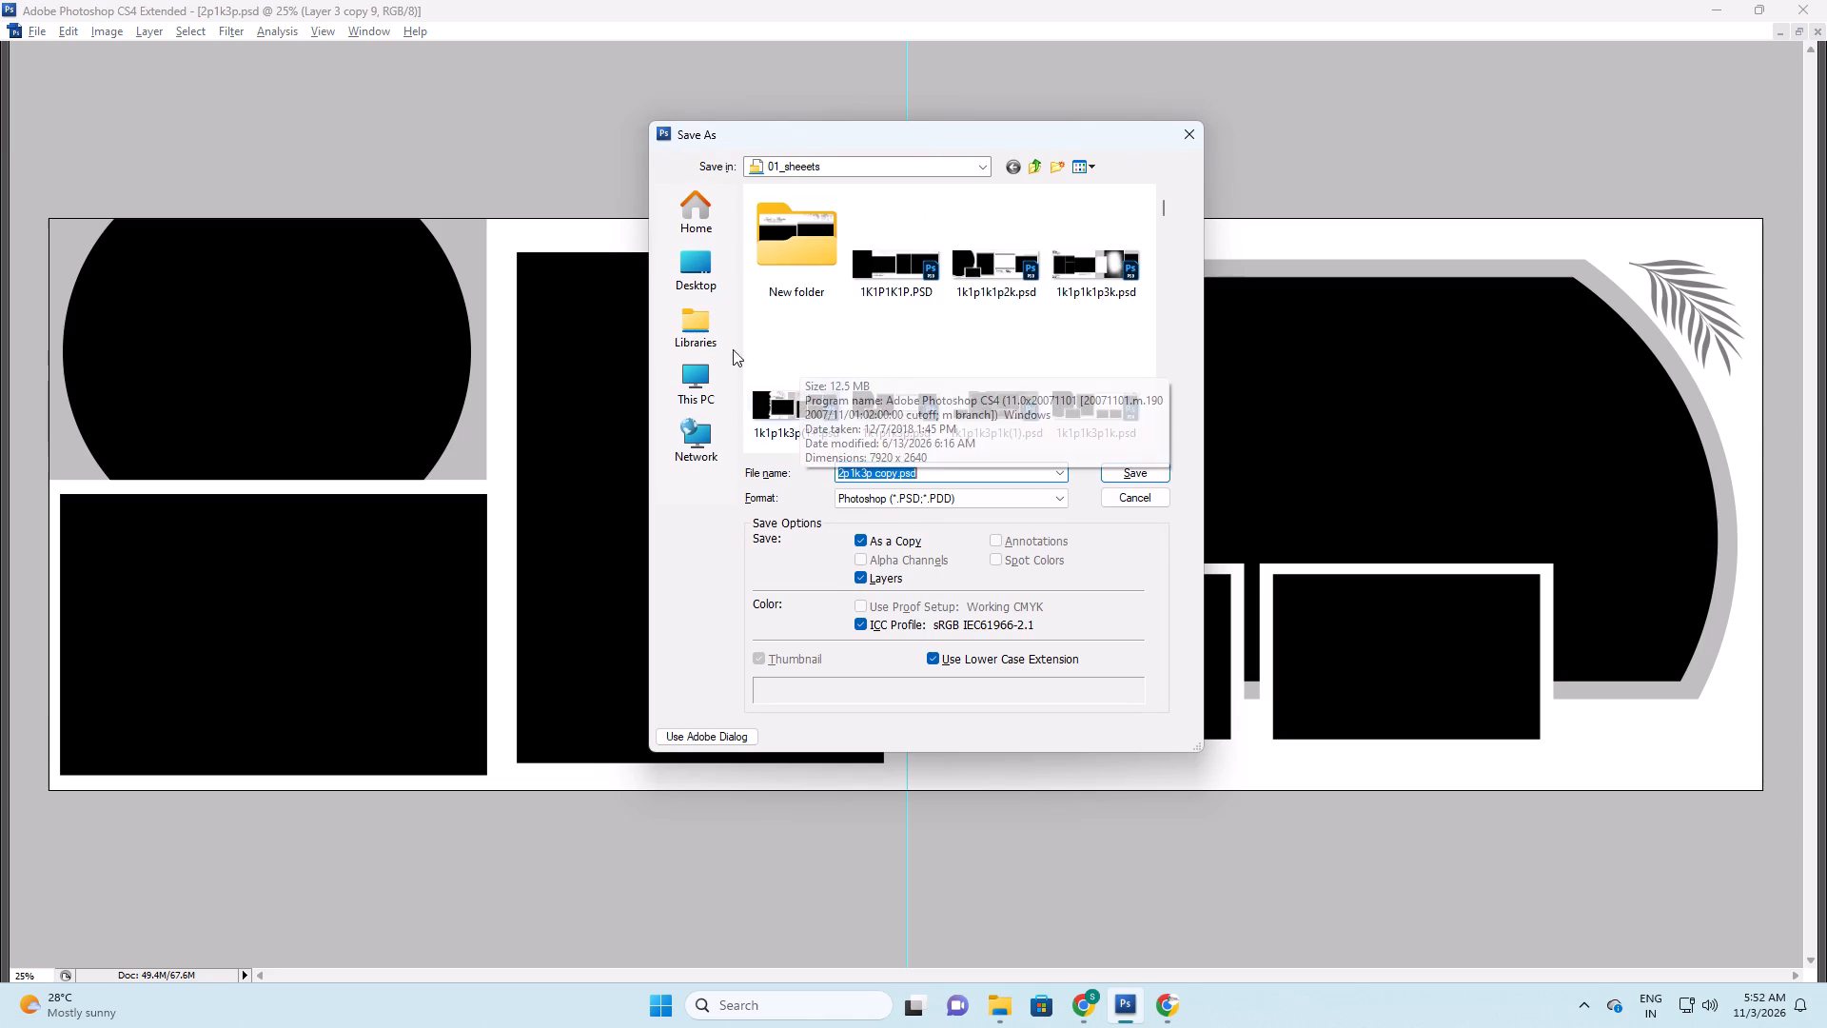
pyautogui.click(697, 386)
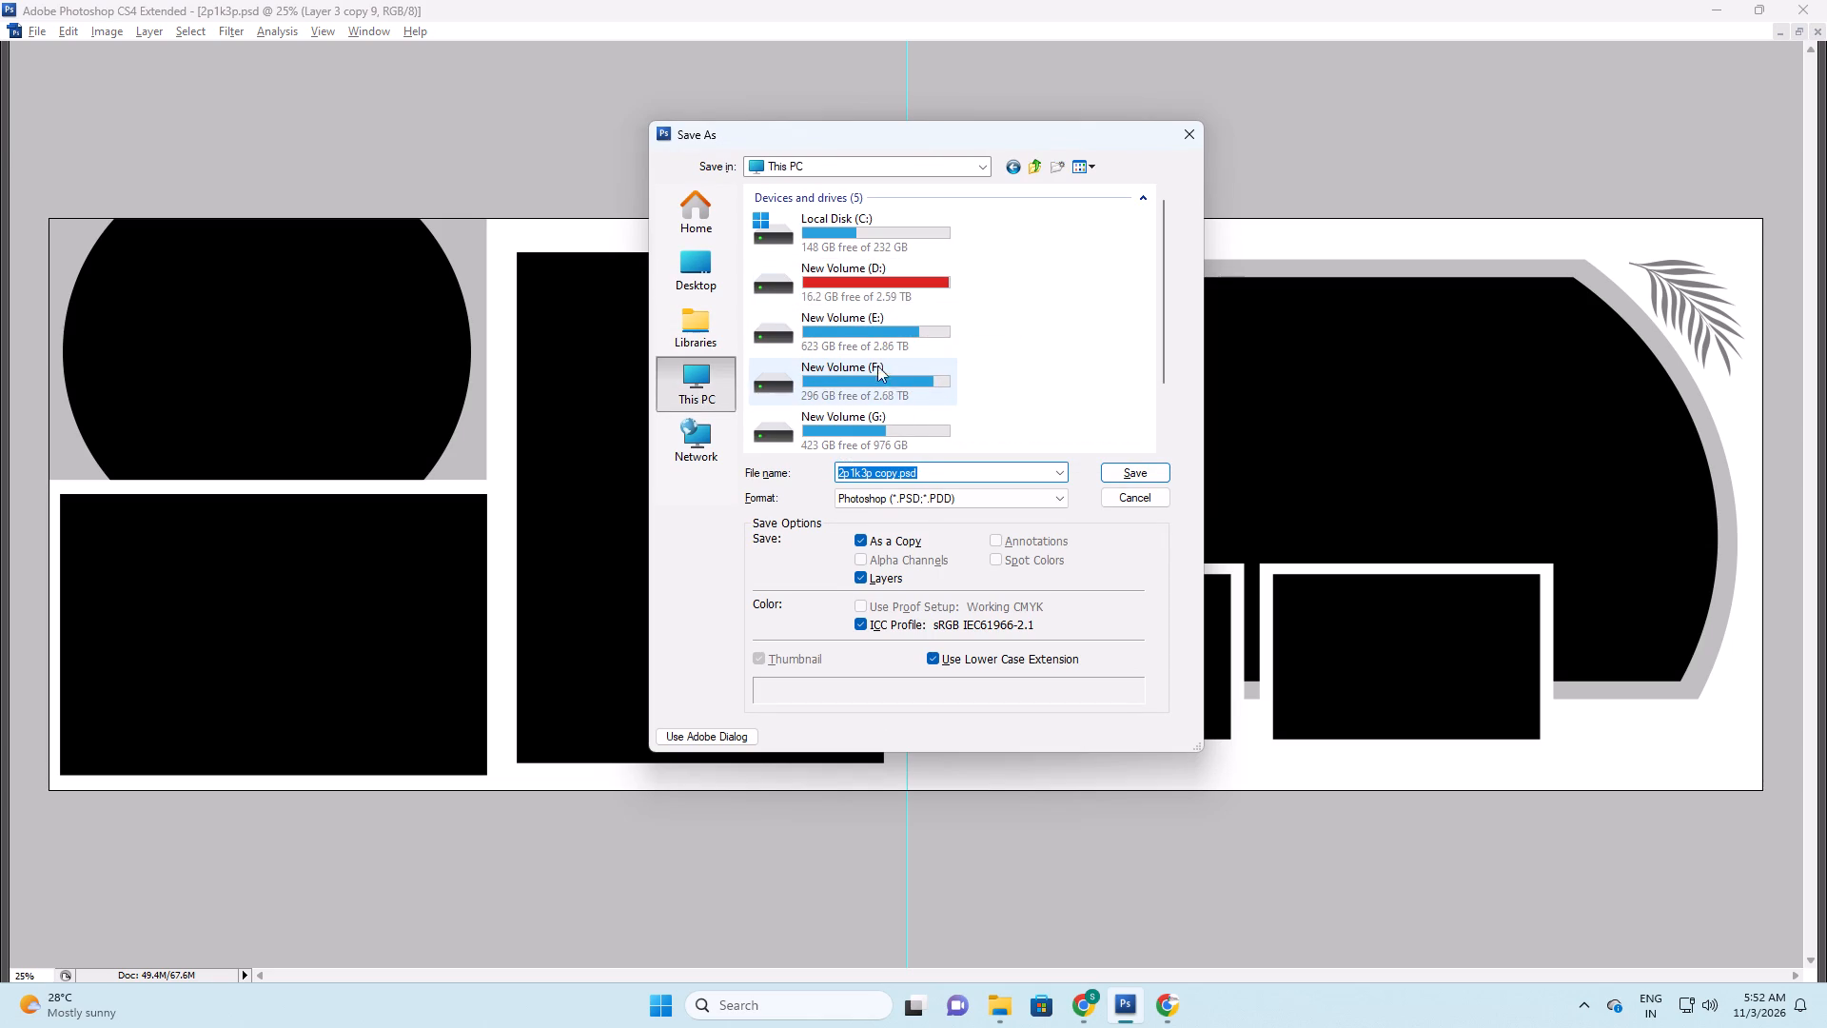
pyautogui.doubleClick(876, 328)
pyautogui.moveTo(877, 327); pyautogui.dragTo(877, 318)
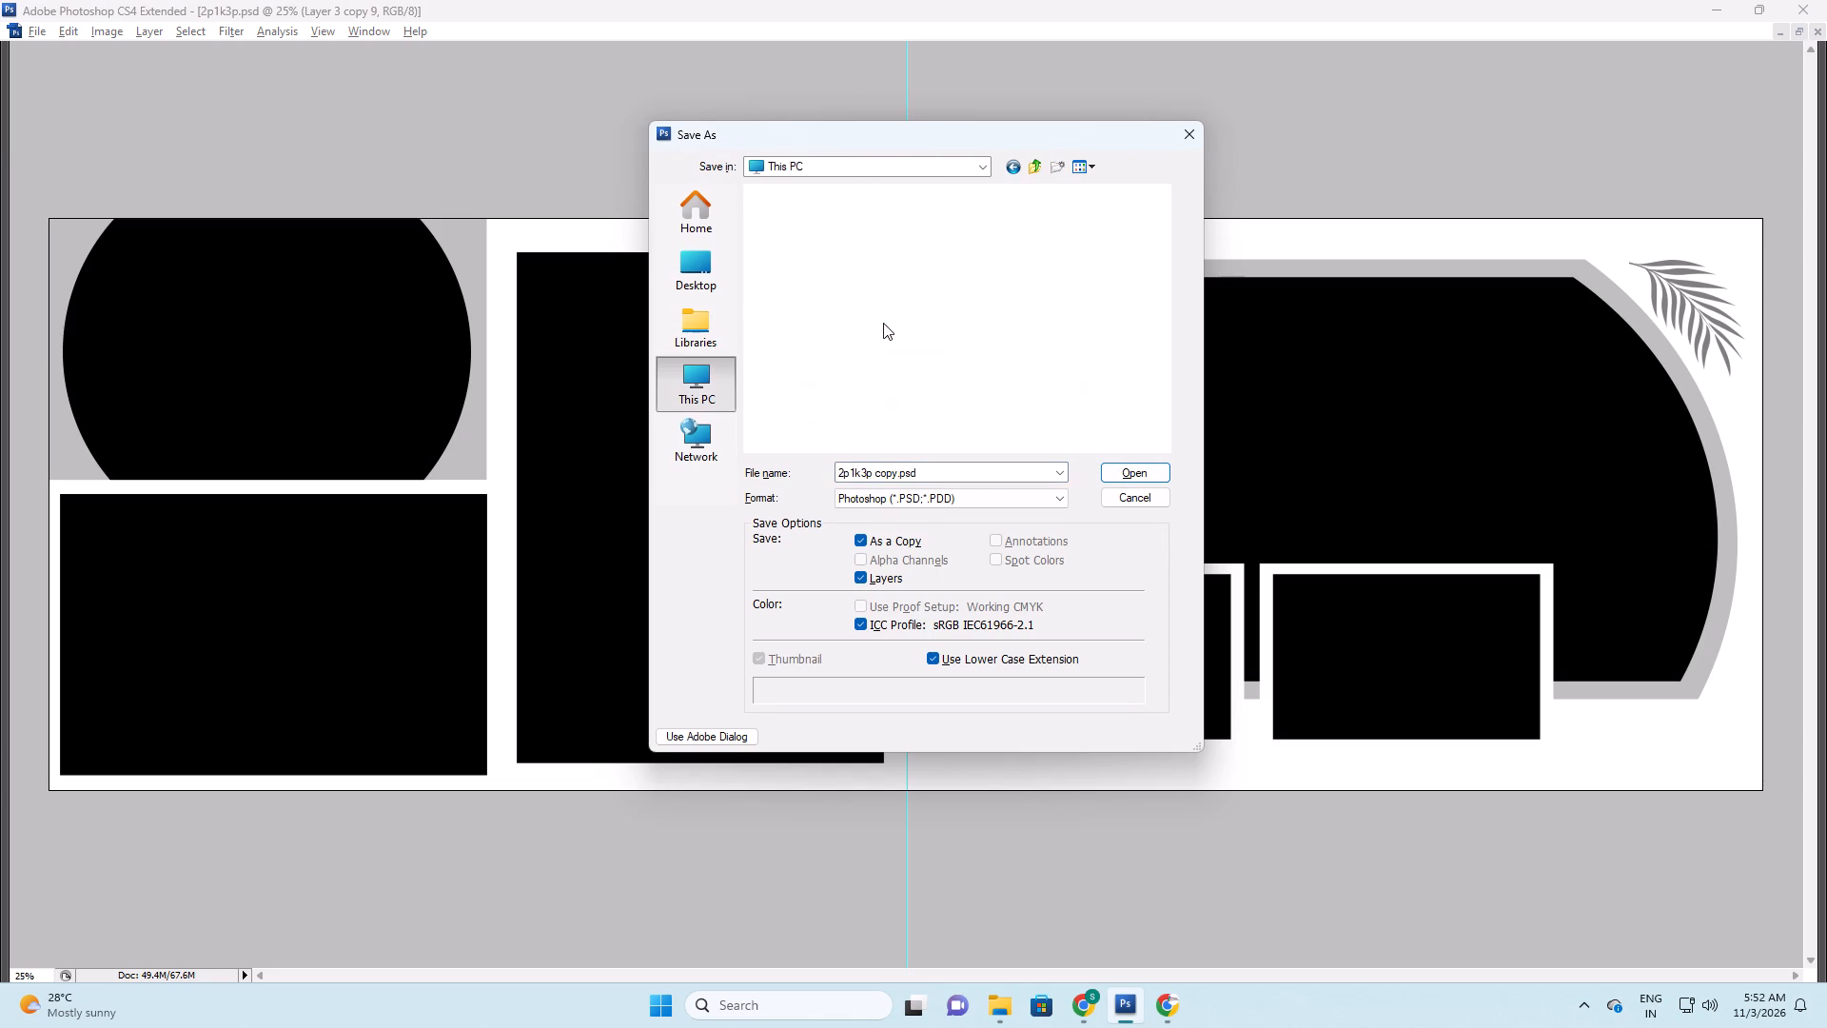
pyautogui.keyDown('ctrl'); pyautogui.scroll(17, 928, 367); pyautogui.keyUp('ctrl')
pyautogui.keyDown('ctrl'); pyautogui.scroll(-4, 1036, 311); pyautogui.keyUp('ctrl')
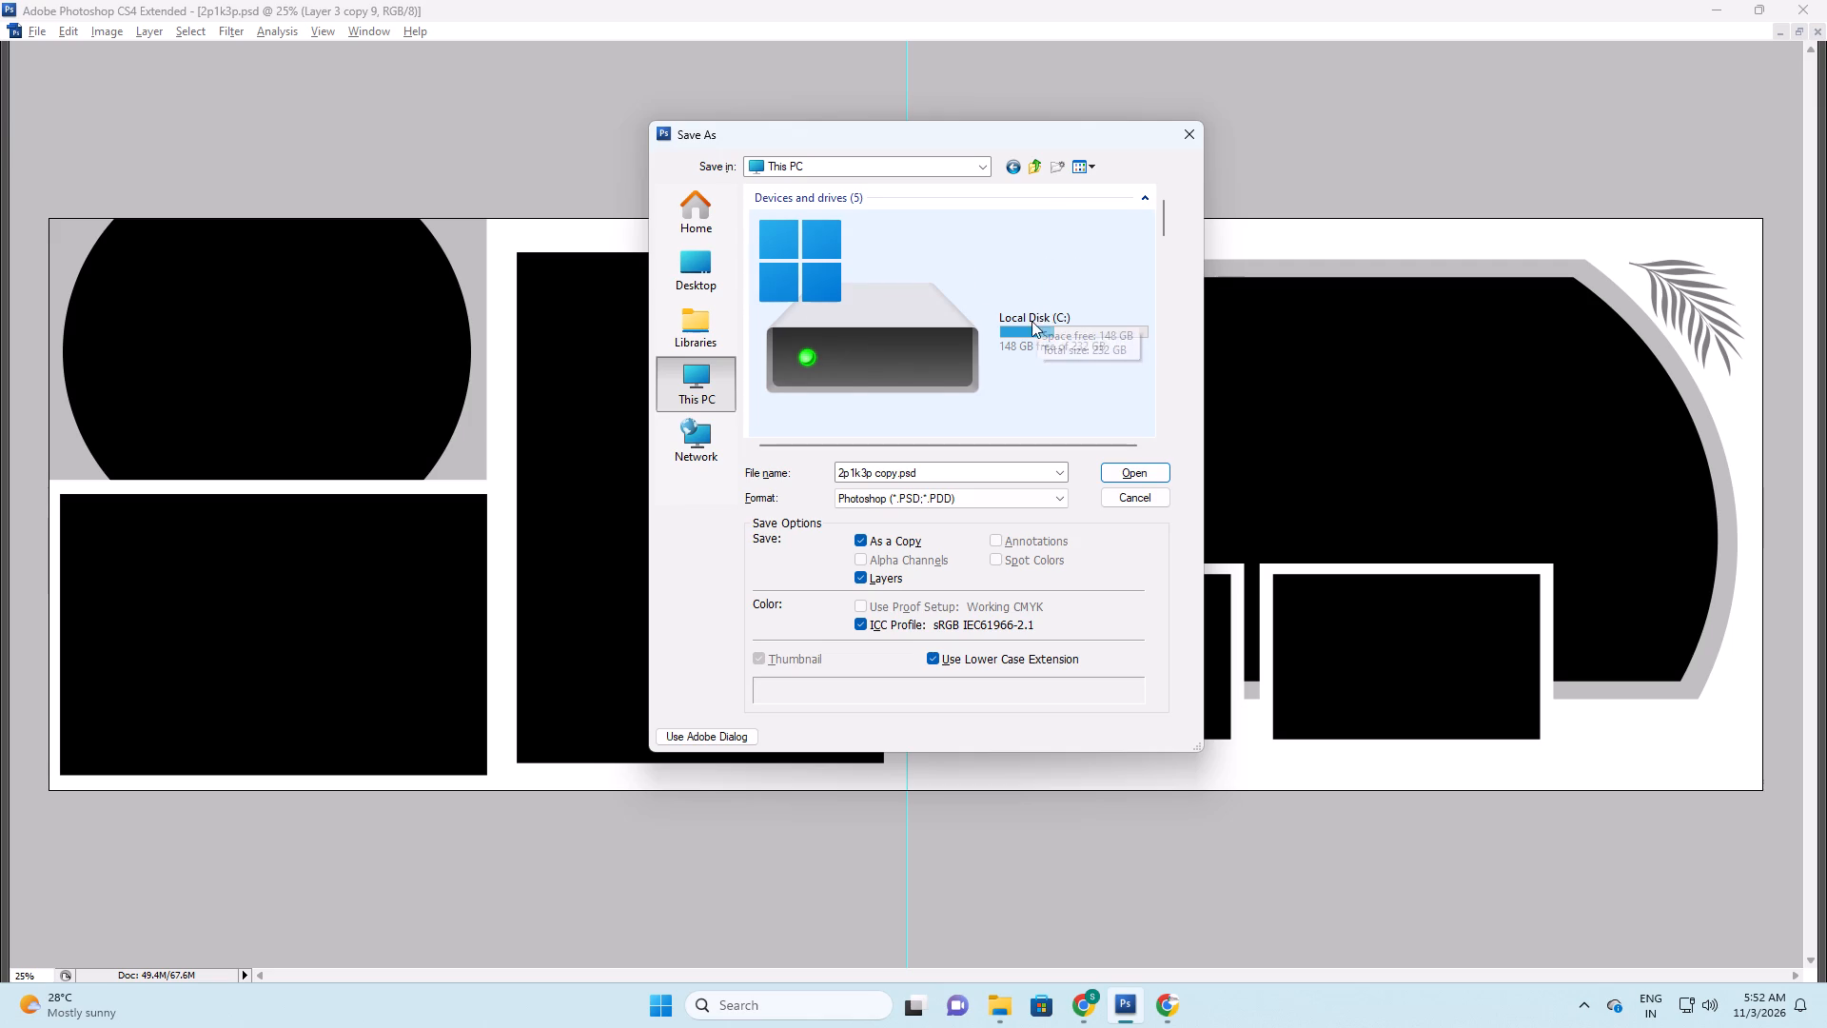
pyautogui.keyDown('ctrl'); pyautogui.scroll(-5, 1031, 321); pyautogui.keyUp('ctrl')
pyautogui.scroll(-3, 1029, 358)
pyautogui.scroll(1, 1029, 358)
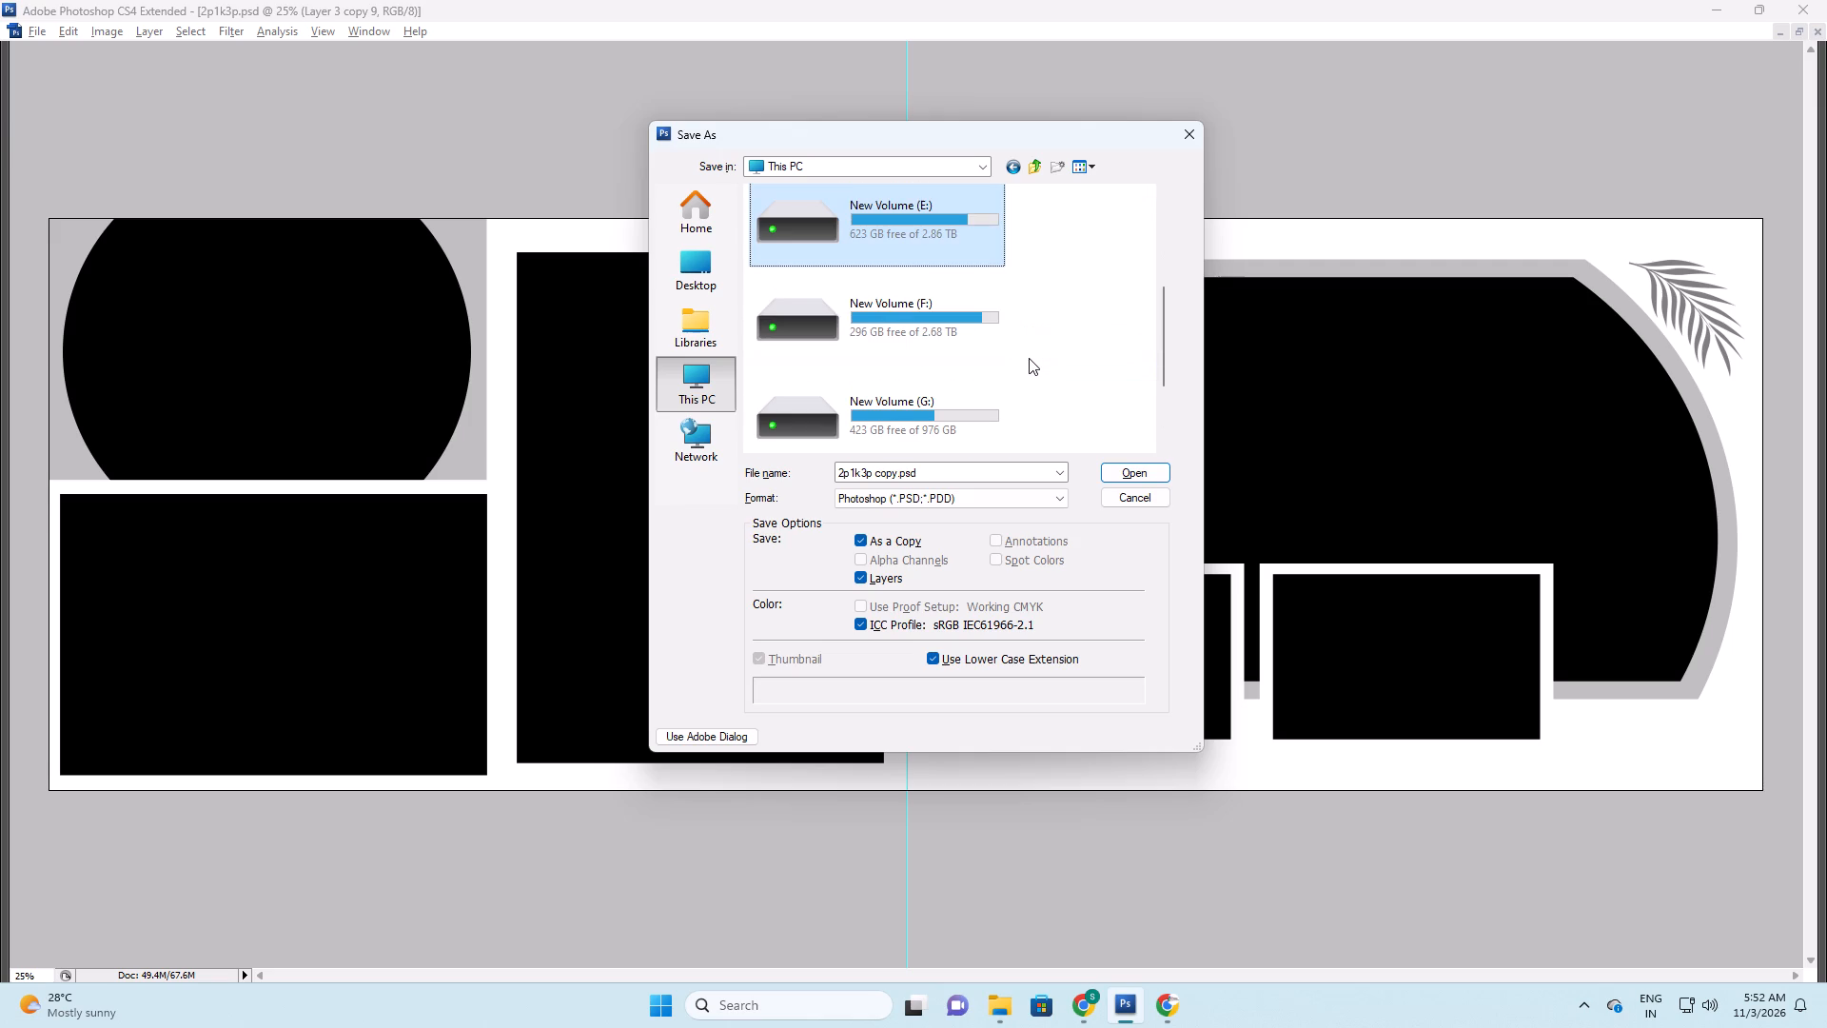
pyautogui.doubleClick(902, 316)
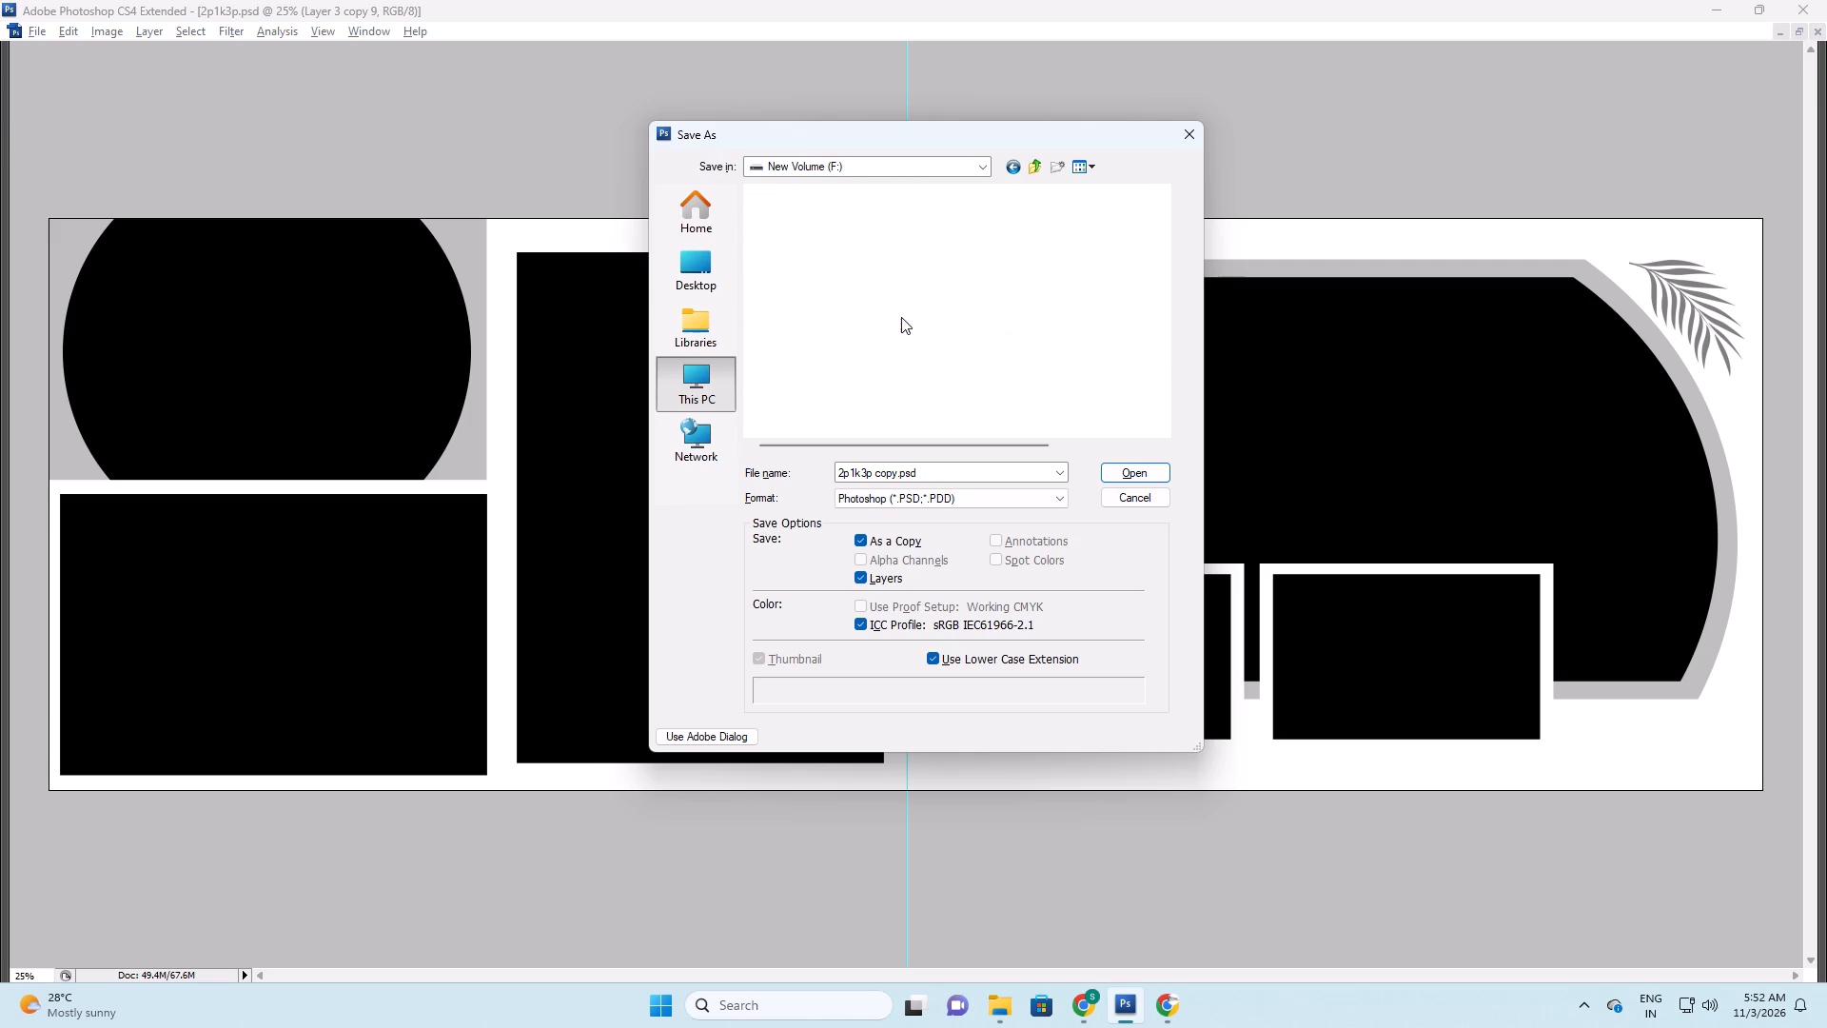
pyautogui.click(908, 320)
pyautogui.scroll(8, 907, 320)
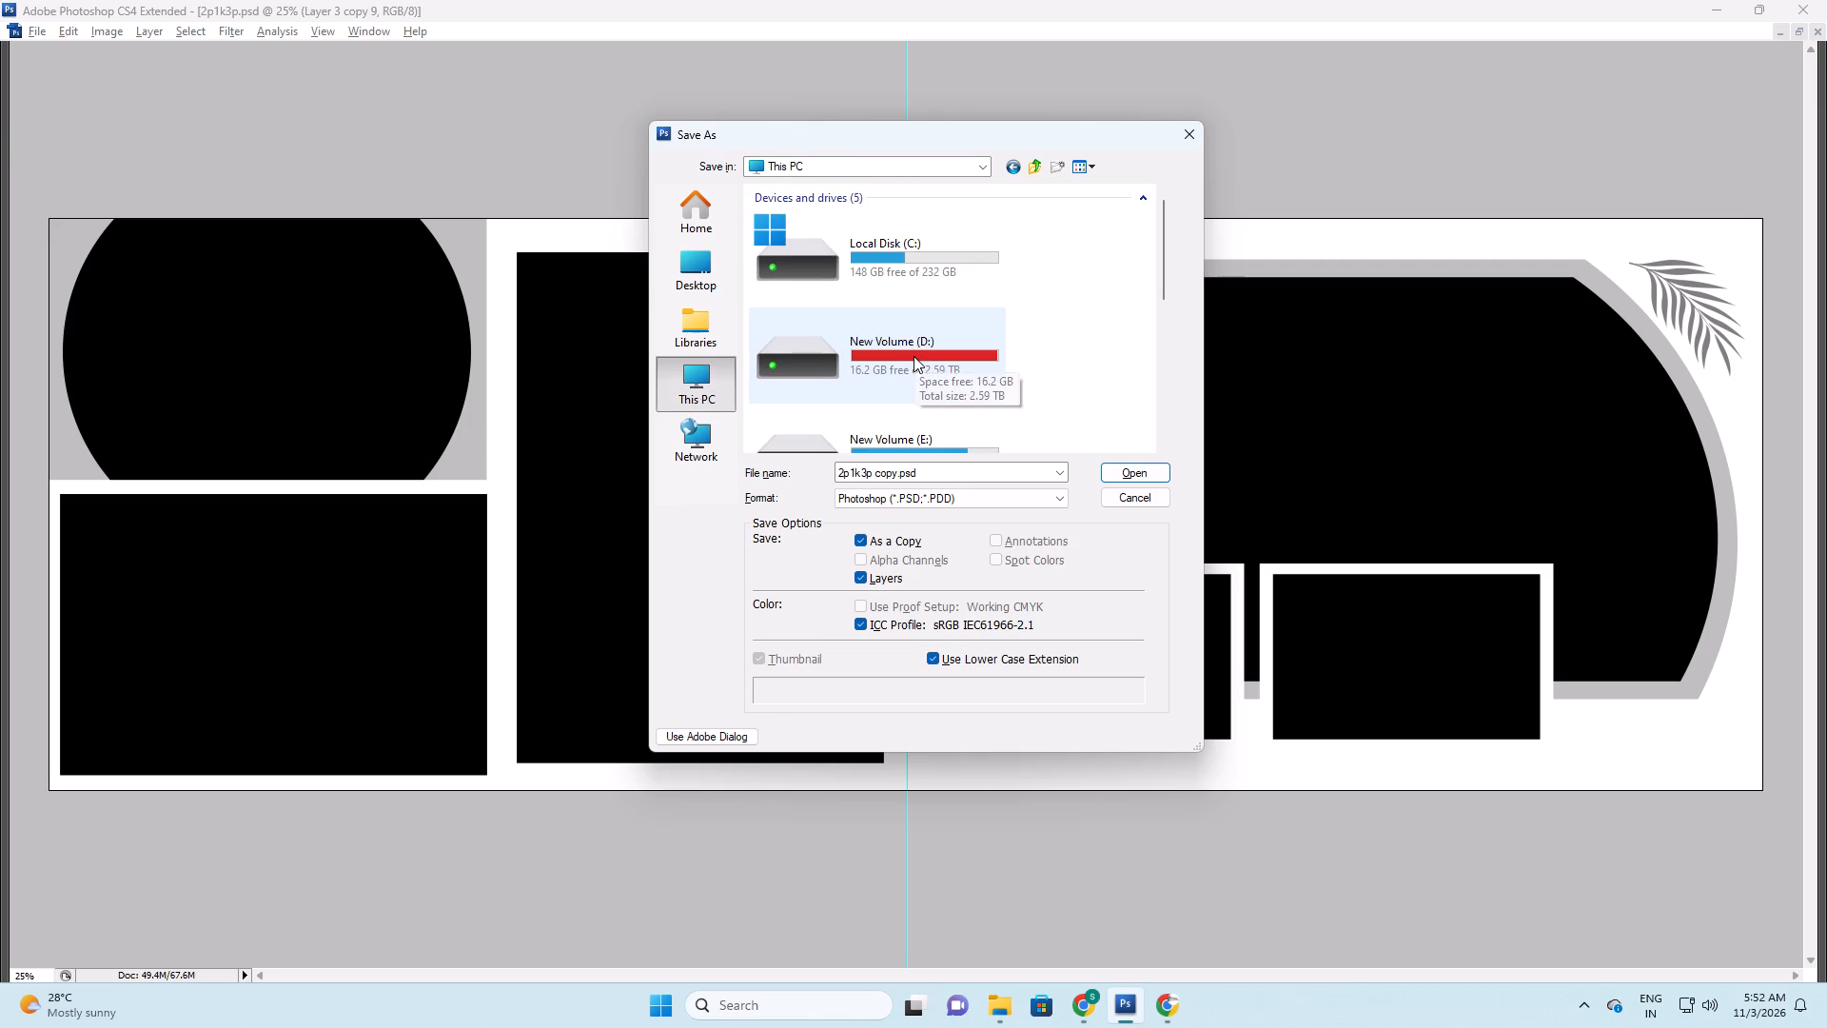
pyautogui.scroll(-1, 929, 440)
pyautogui.doubleClick(913, 331)
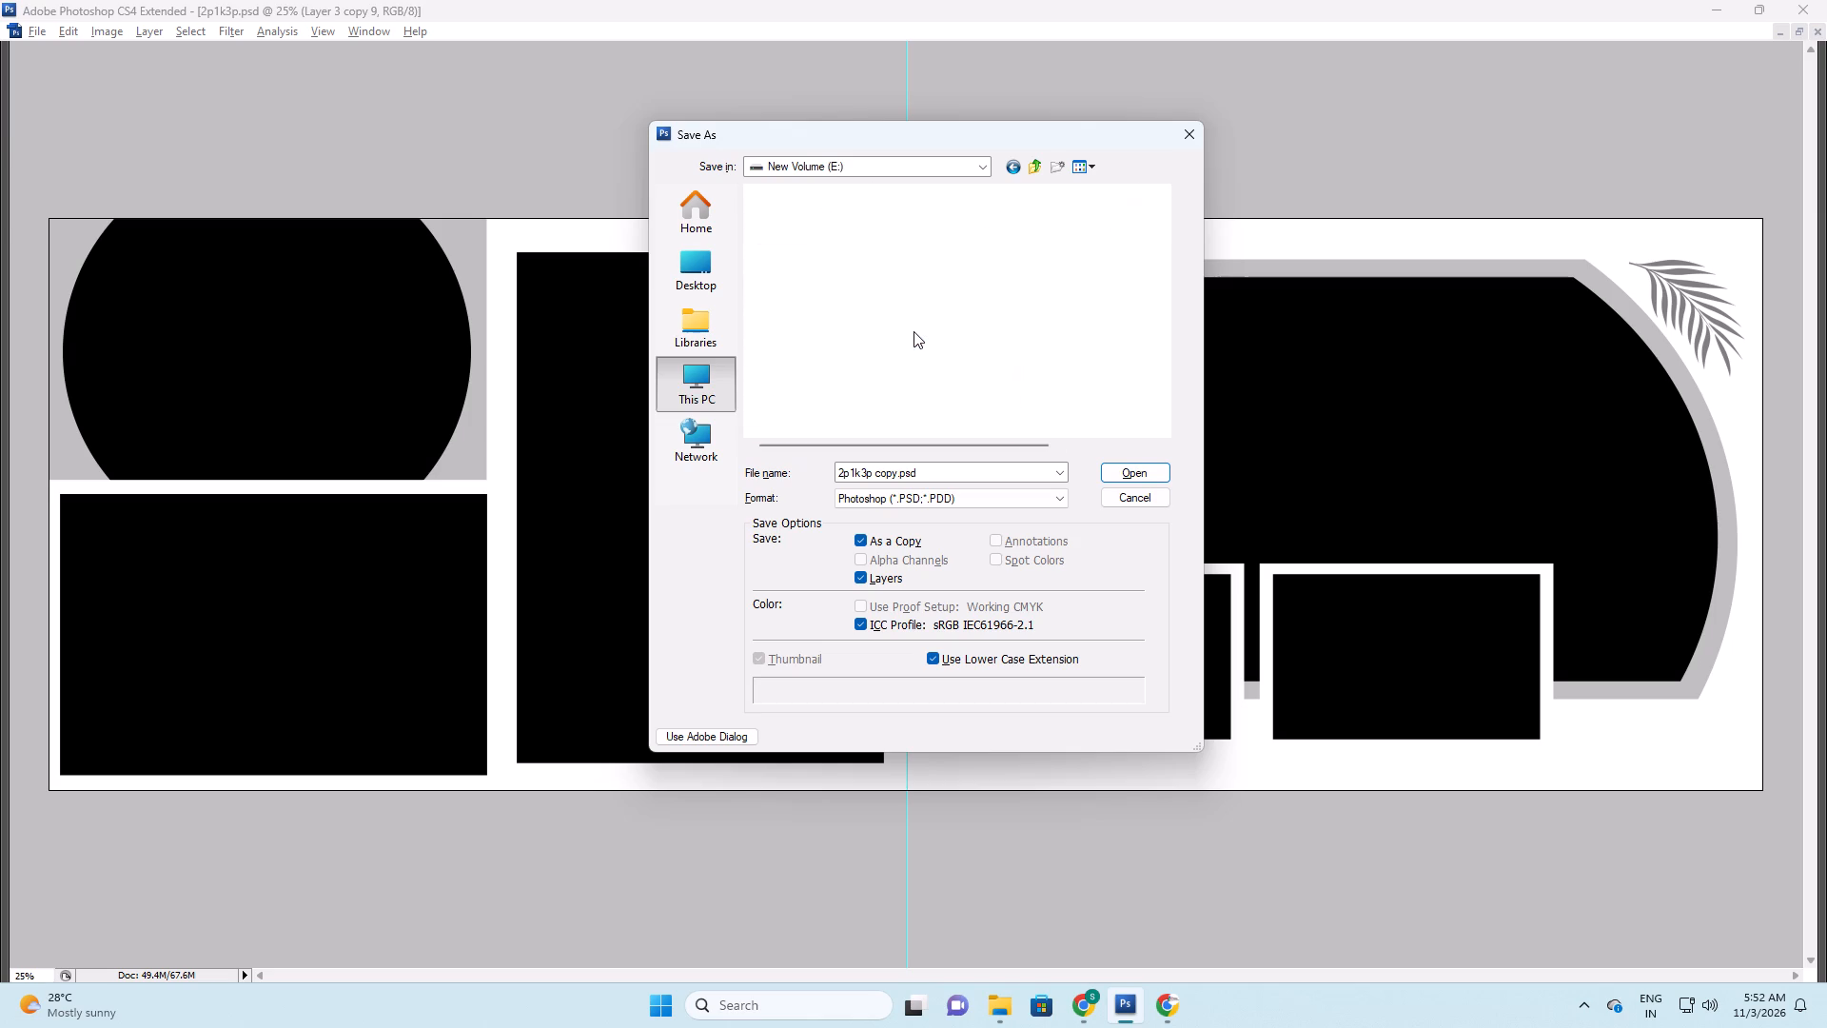
pyautogui.click(913, 331)
pyautogui.press('k')
pyautogui.press('Return')
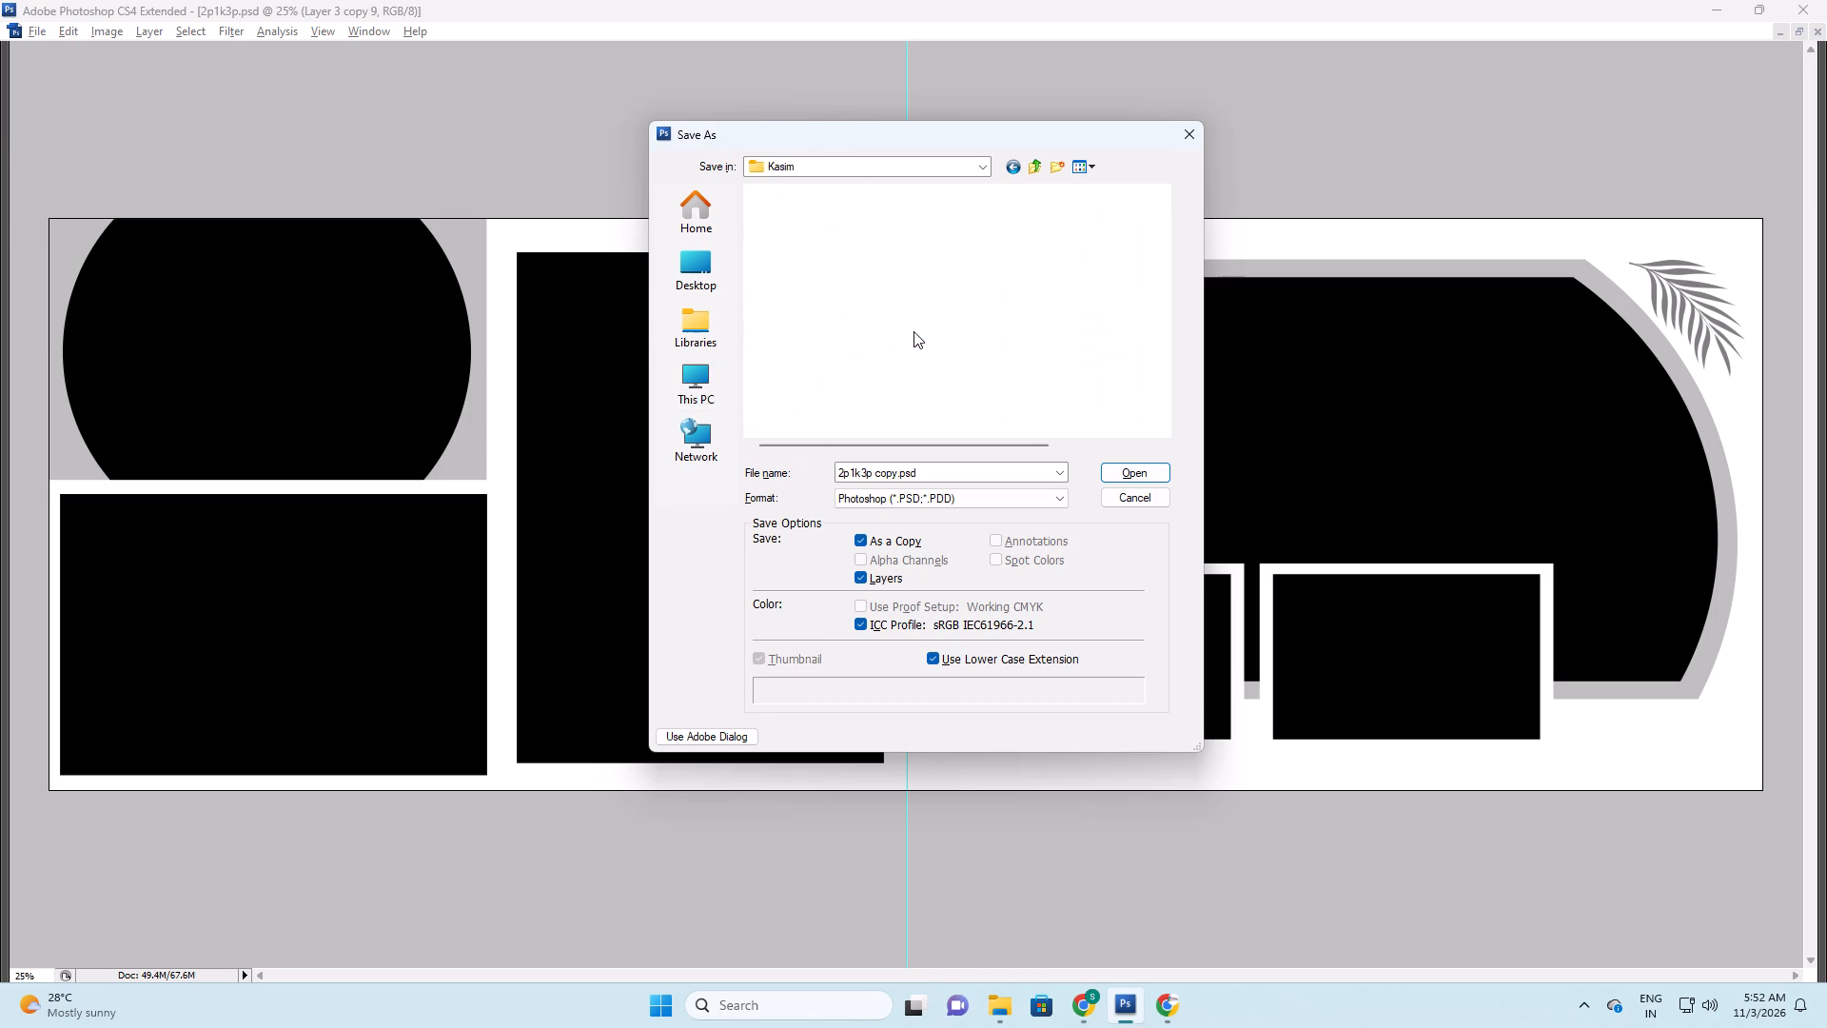
pyautogui.scroll(-5, 913, 331)
pyautogui.scroll(4, 828, 286)
pyautogui.doubleClick(809, 310)
pyautogui.scroll(-4, 825, 320)
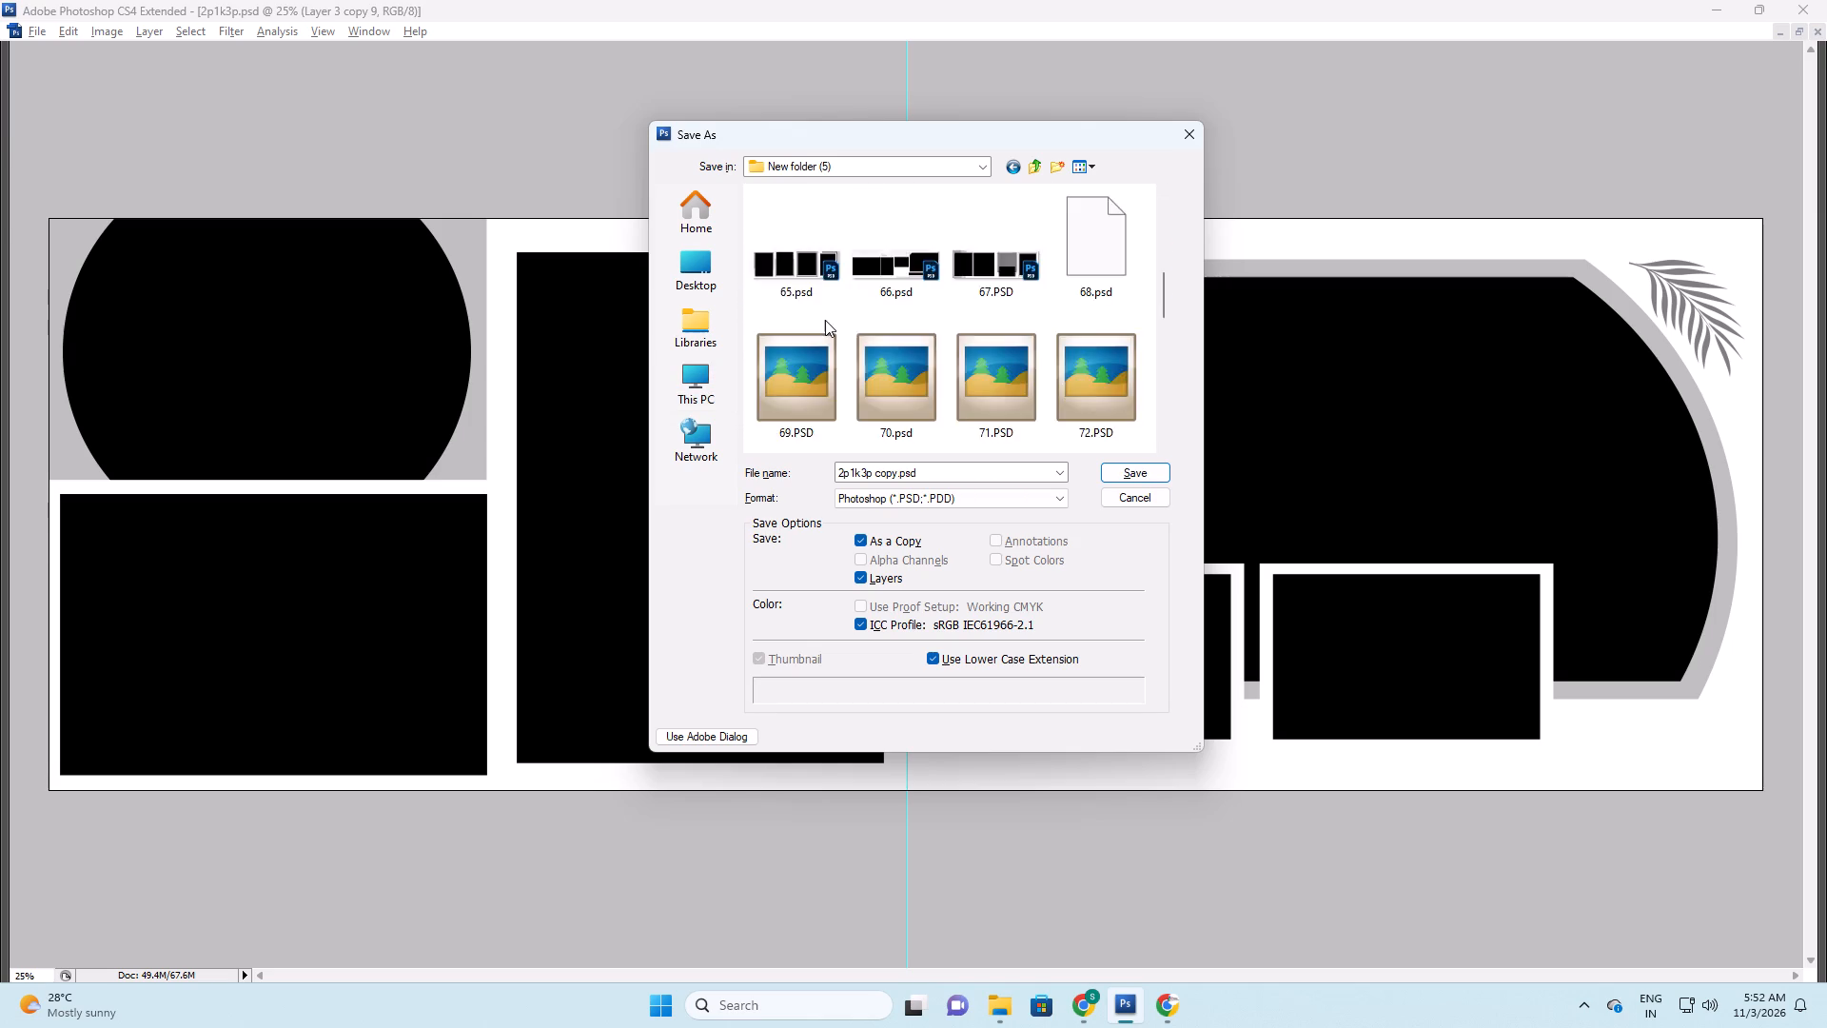
pyautogui.scroll(-17, 825, 320)
# Save the layout copy as 92 in Photoshop format and close the document.
pyautogui.press('Tab')
pyautogui.write('62')
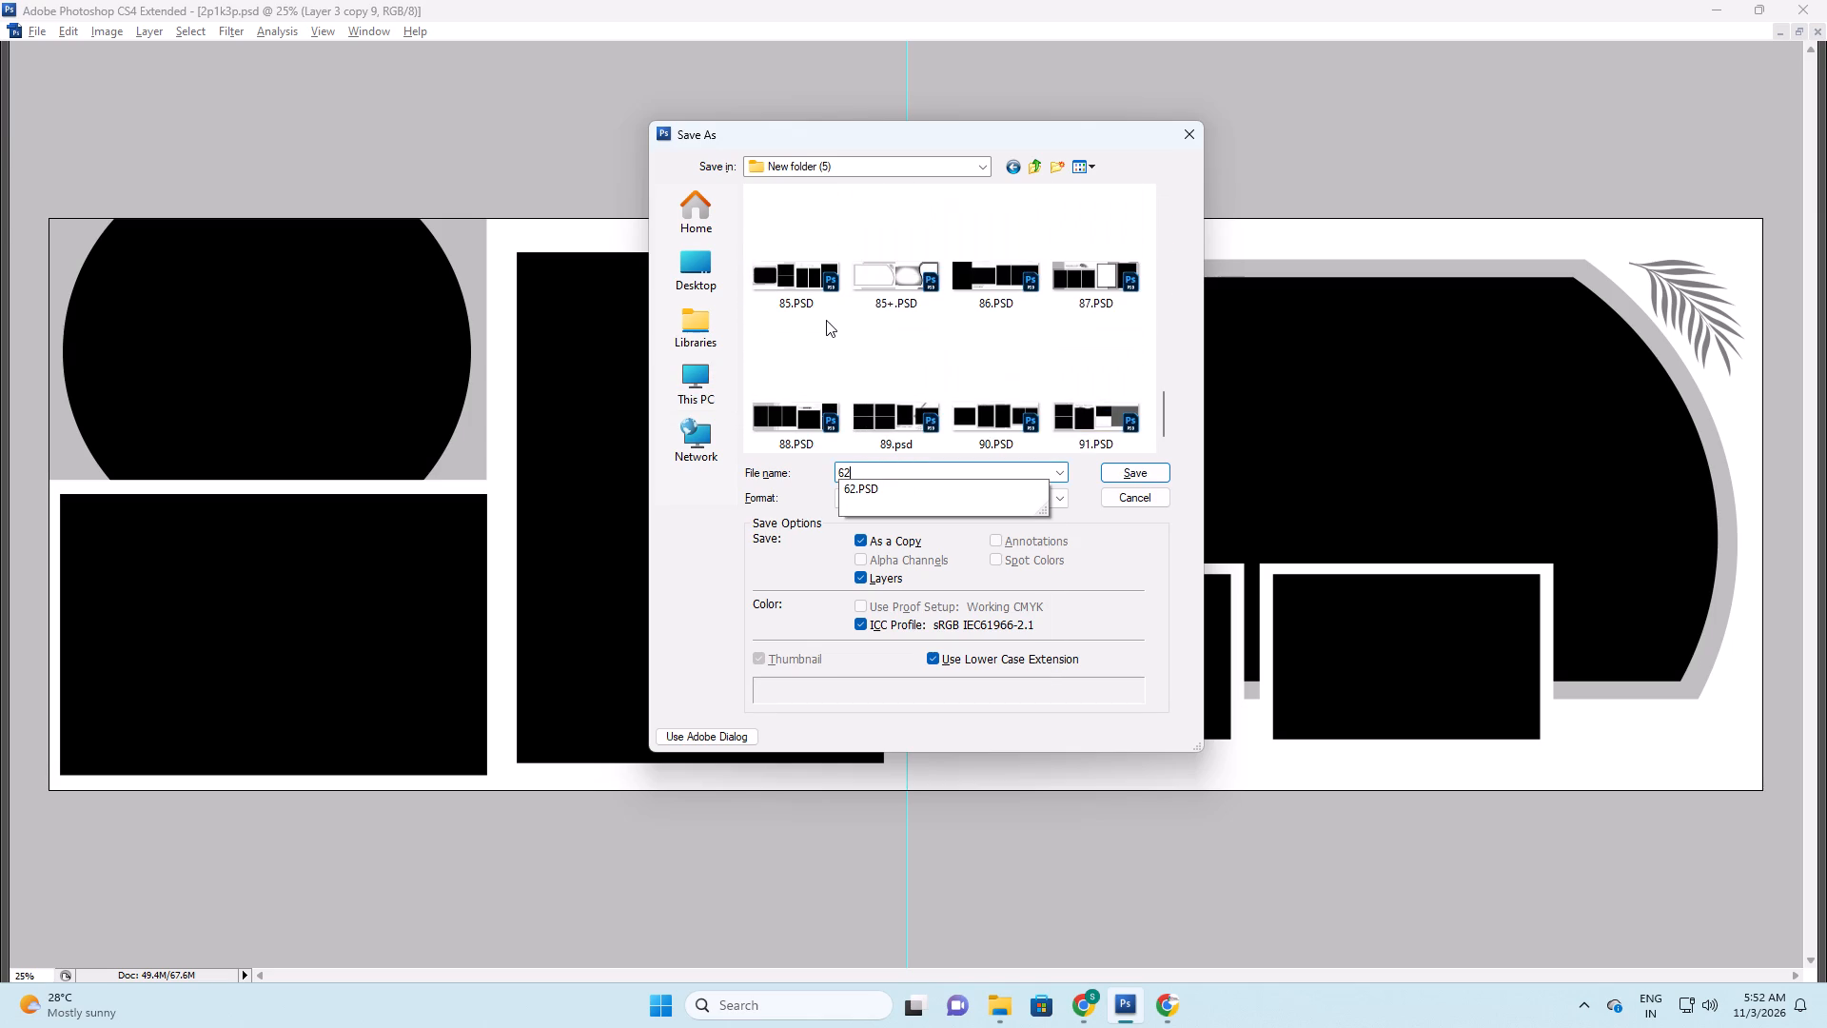
pyautogui.hotkey('ctrl', 'a')
pyautogui.write('92')
pyautogui.press('Return')
pyautogui.press('Return')
pyautogui.hotkey('ctrl', 'w')
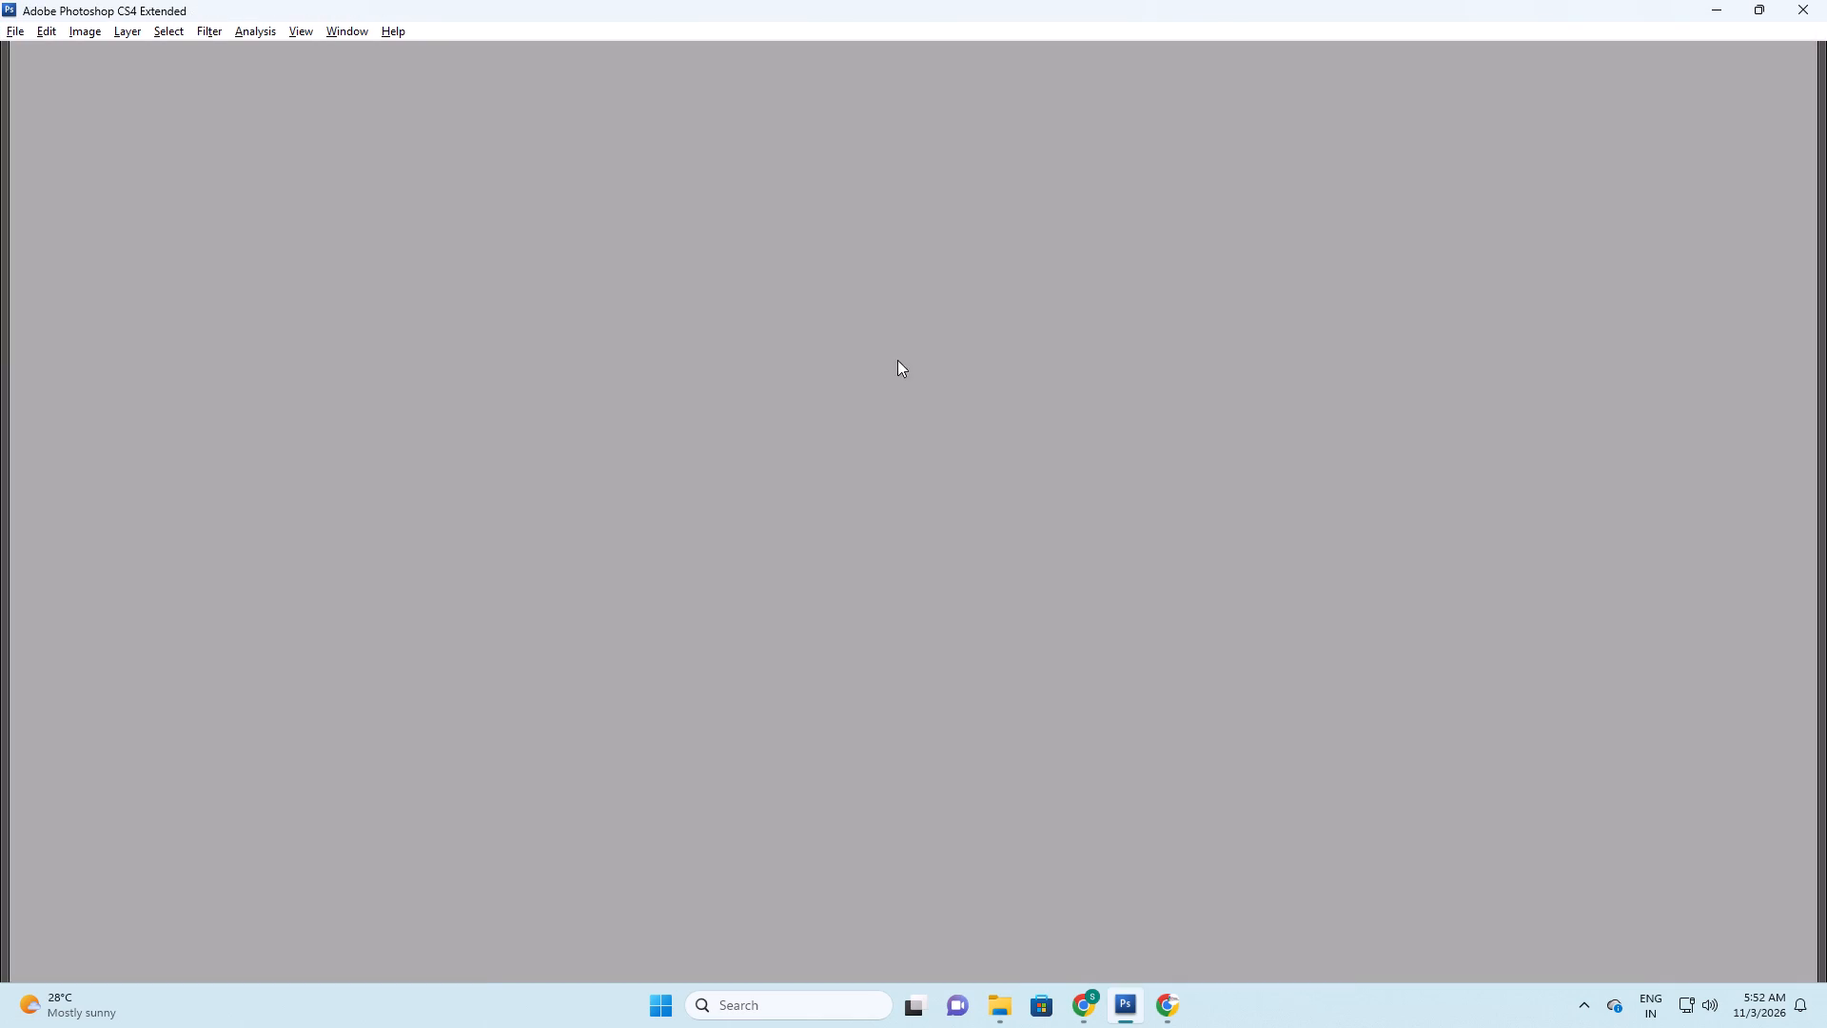
# Search 01_sheeets for 6p layouts to suit the next six photos, 3O7A0077.JPG to 3O7A0168.JPG, and open 6p (50).PSD in Photoshop.
pyautogui.hotkey('alt', 'Tab')
pyautogui.click(566, 292)
pyautogui.keyDown('ctrl'); pyautogui.keyDown('shift'); pyautogui.click(1634, 307); pyautogui.keyUp('shift'); pyautogui.keyUp('ctrl')
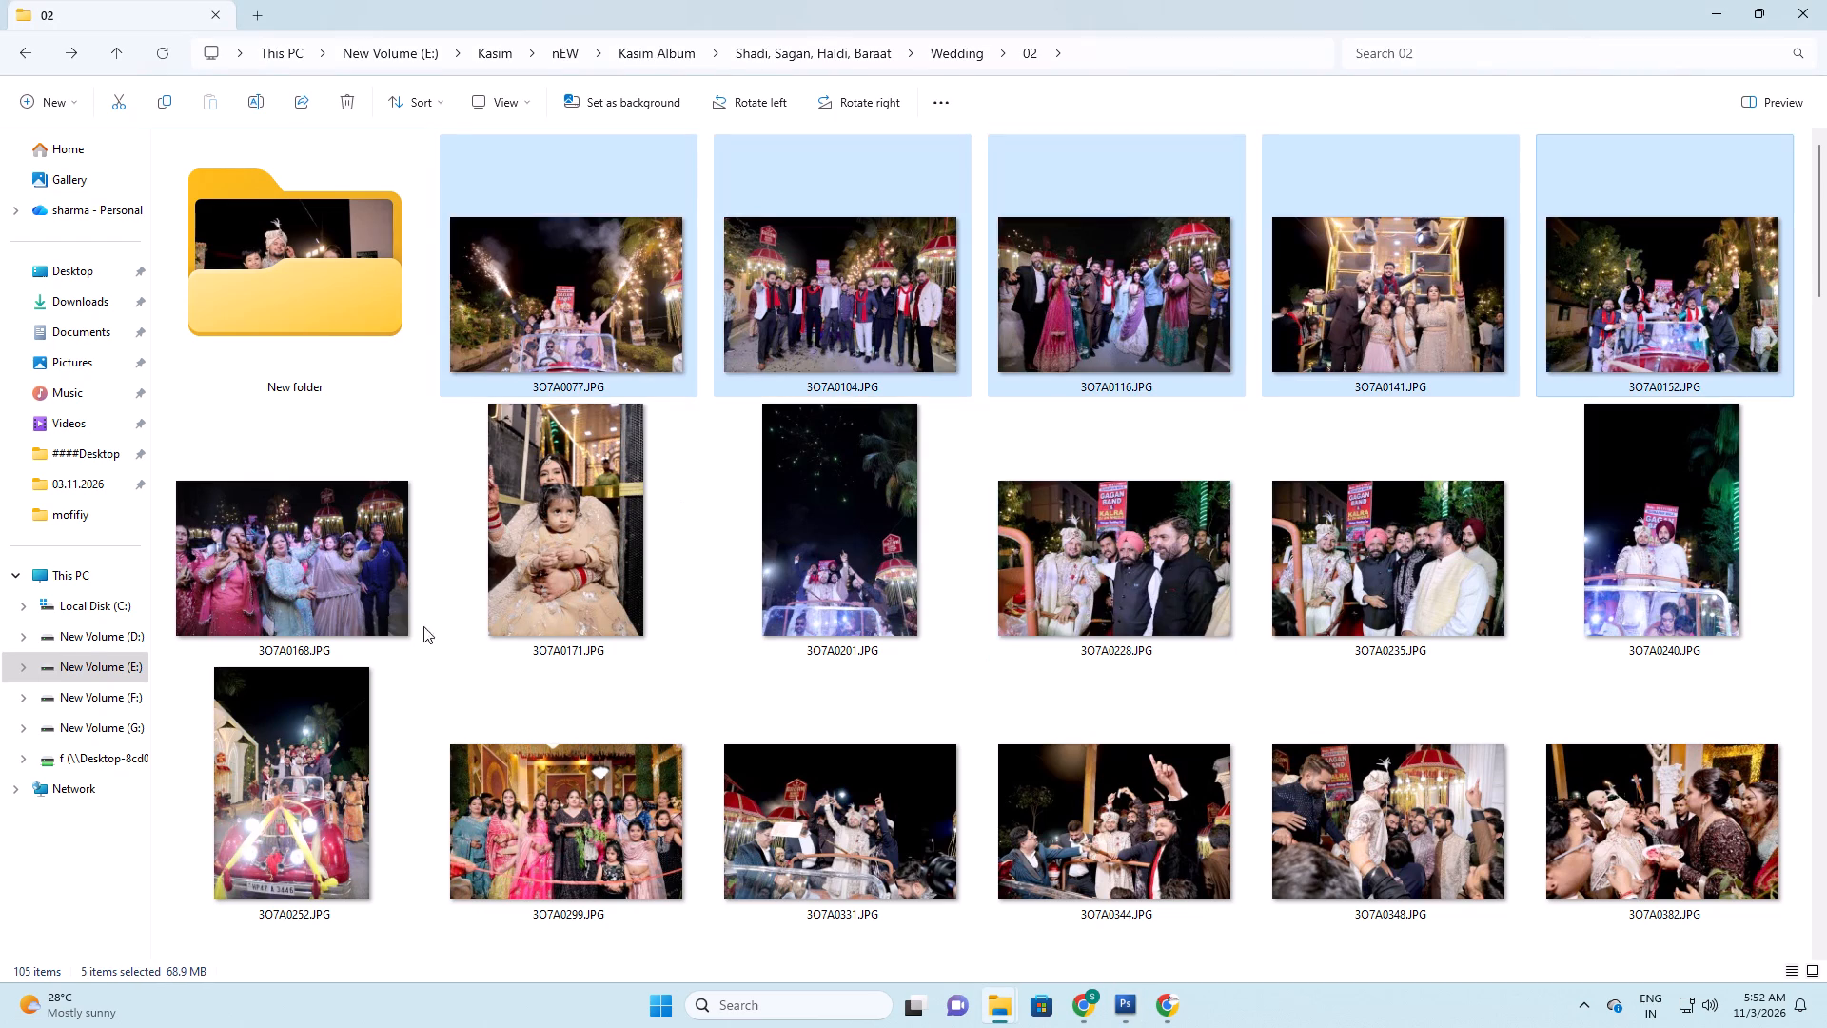
pyautogui.keyDown('ctrl'); pyautogui.keyDown('shift'); pyautogui.click(365, 557); pyautogui.keyUp('shift'); pyautogui.keyUp('ctrl')
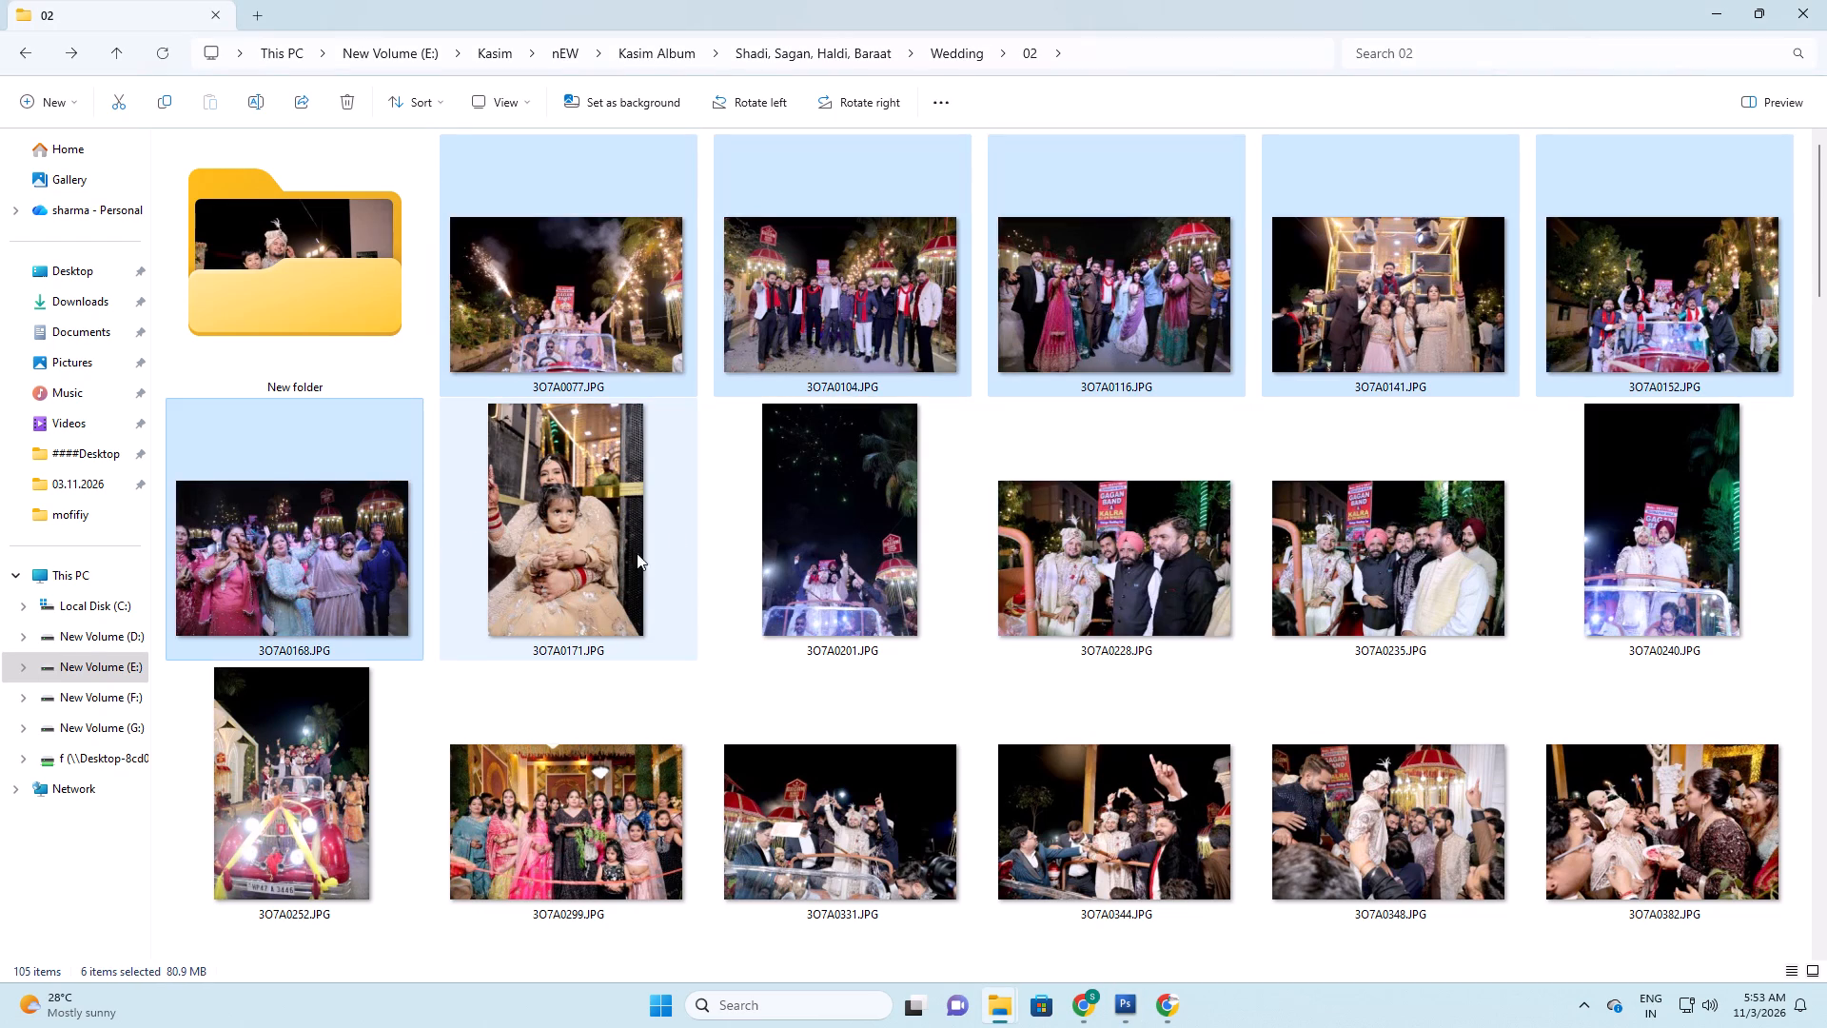
pyautogui.hotkey('alt', 'Tab')
pyautogui.hotkey('alt', 'Tab')
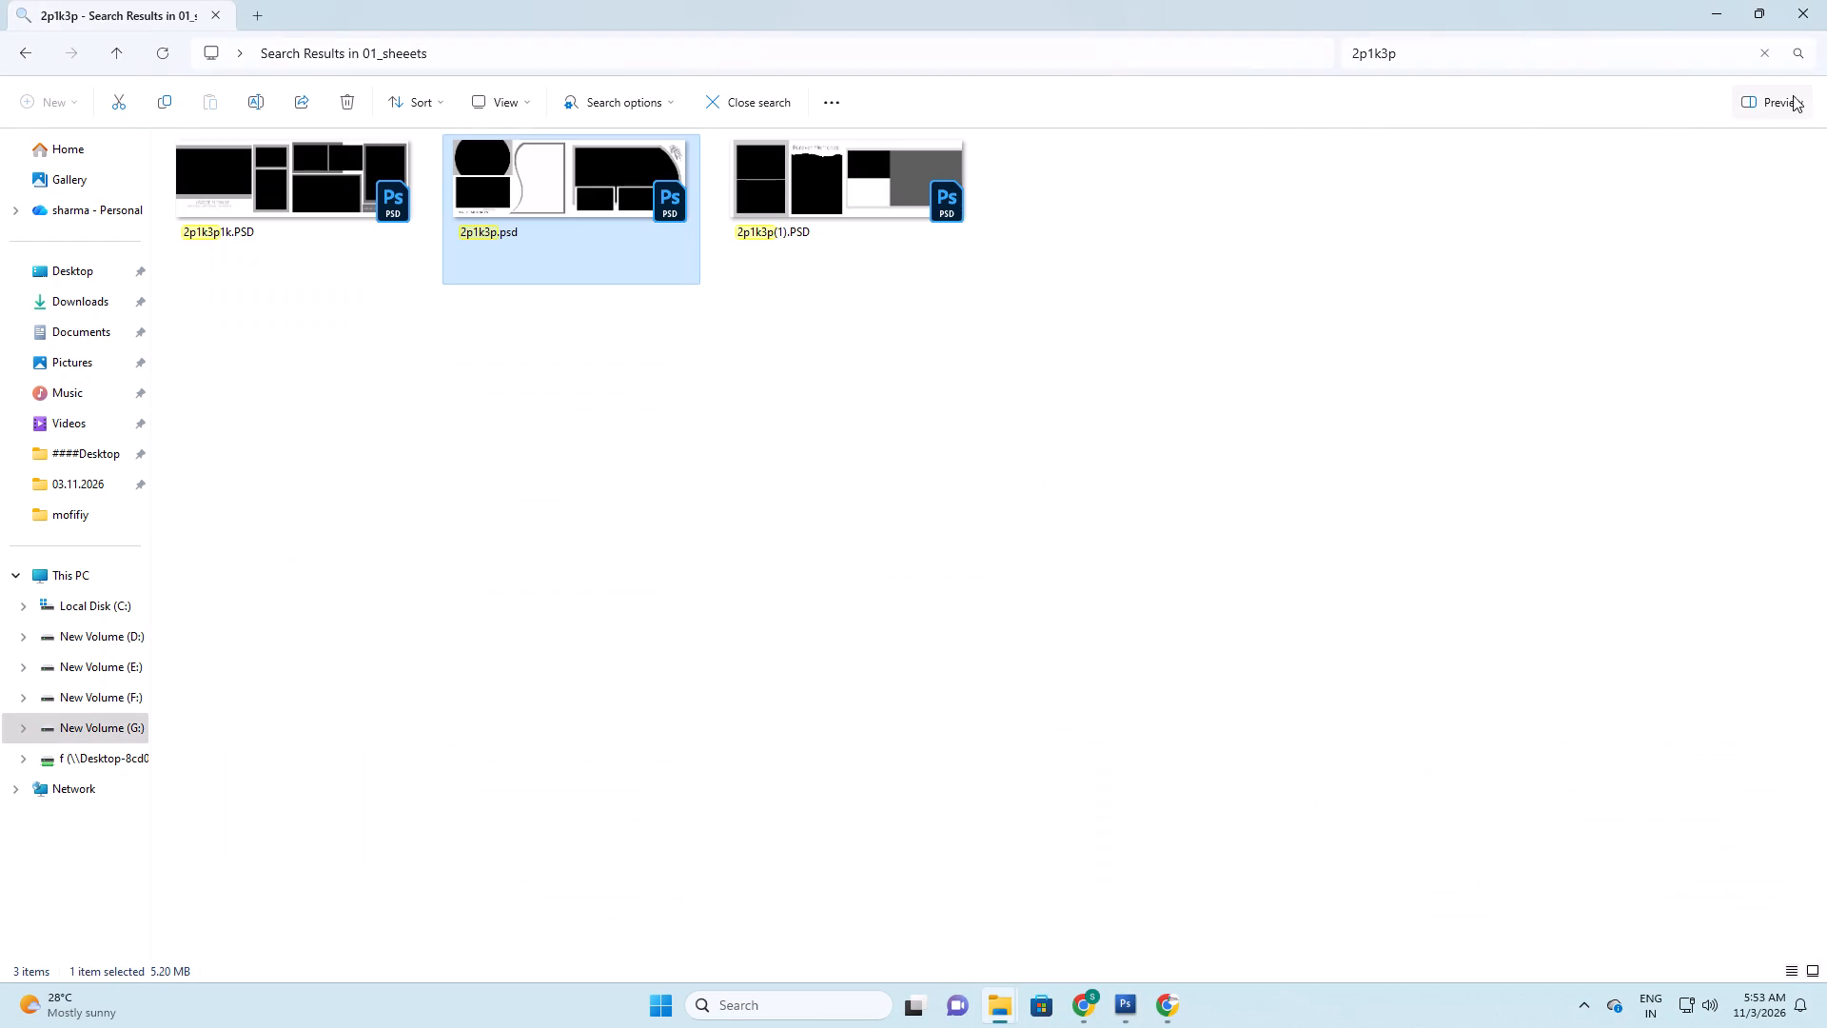
pyautogui.click(1668, 55)
pyautogui.hotkey('ctrl', 'a')
pyautogui.write('6p')
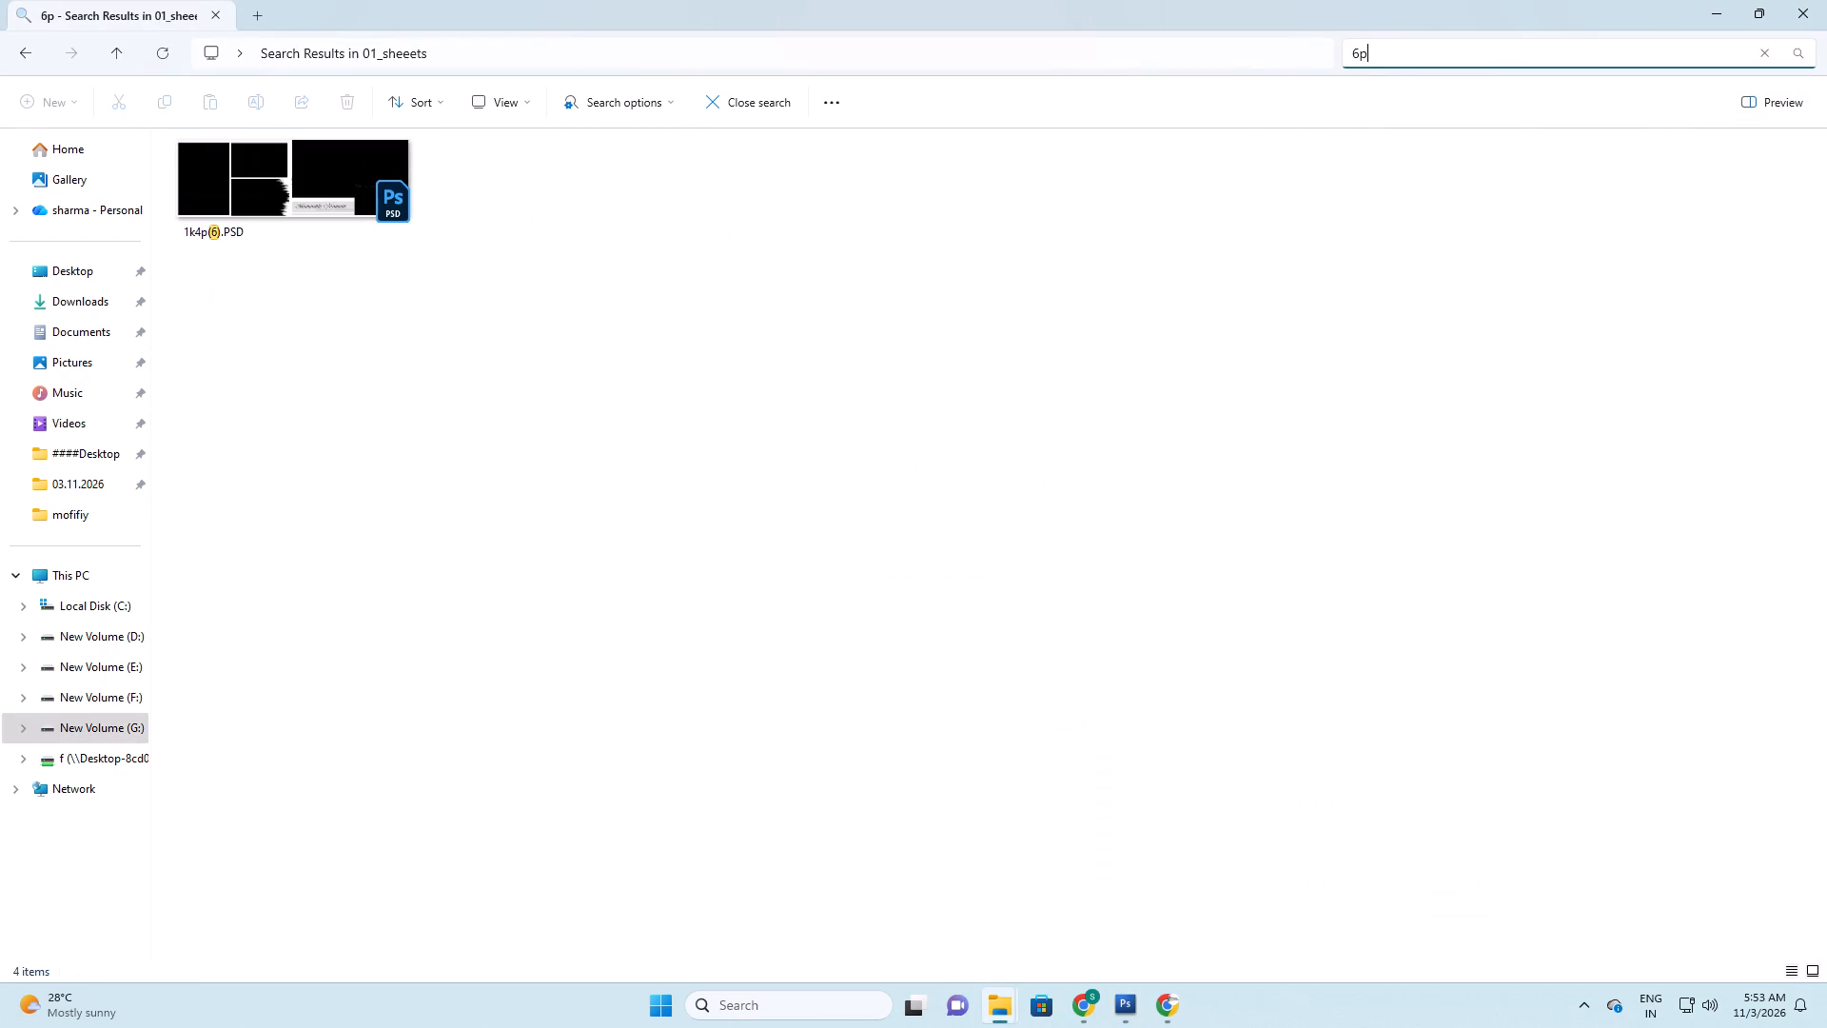
pyautogui.keyDown('ctrl'); pyautogui.scroll(11, 737, 505); pyautogui.keyUp('ctrl')
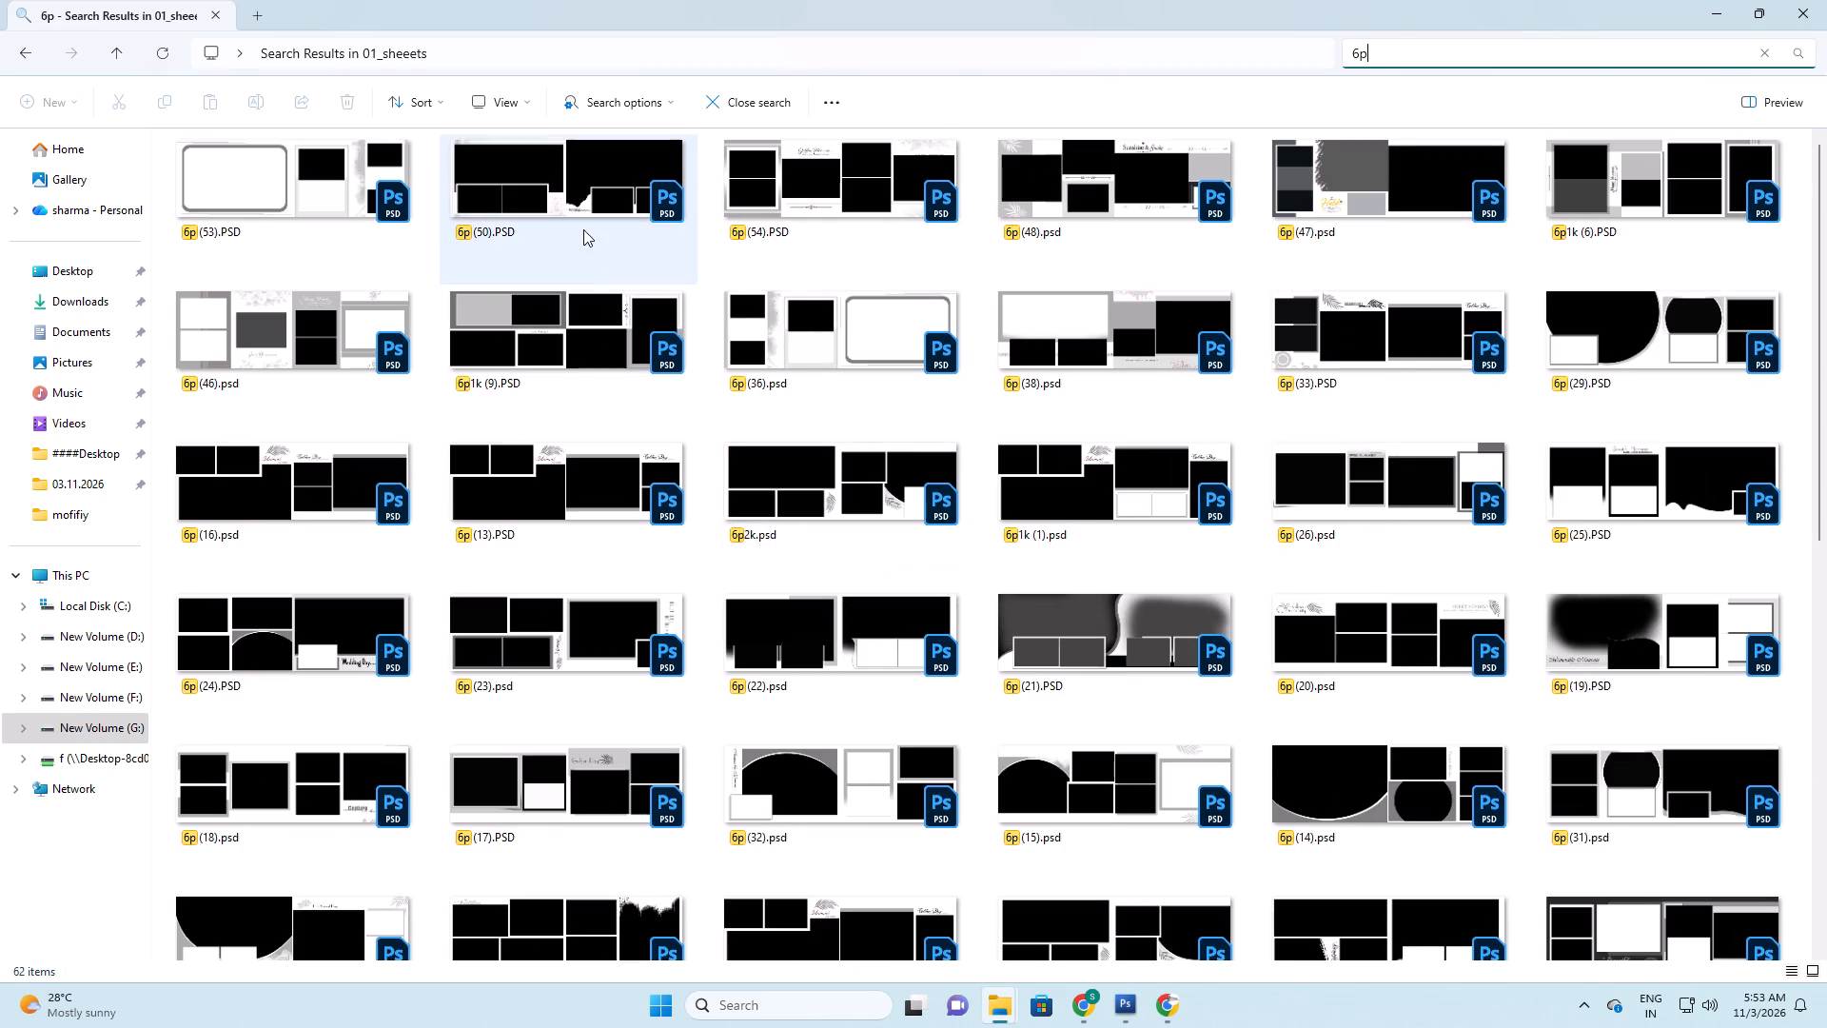
pyautogui.moveTo(562, 173); pyautogui.dragTo(943, 539)
pyautogui.hotkey('alt', 'Tab')
pyautogui.hotkey('alt', 'Tab')
pyautogui.hotkey('alt', 'Tab')
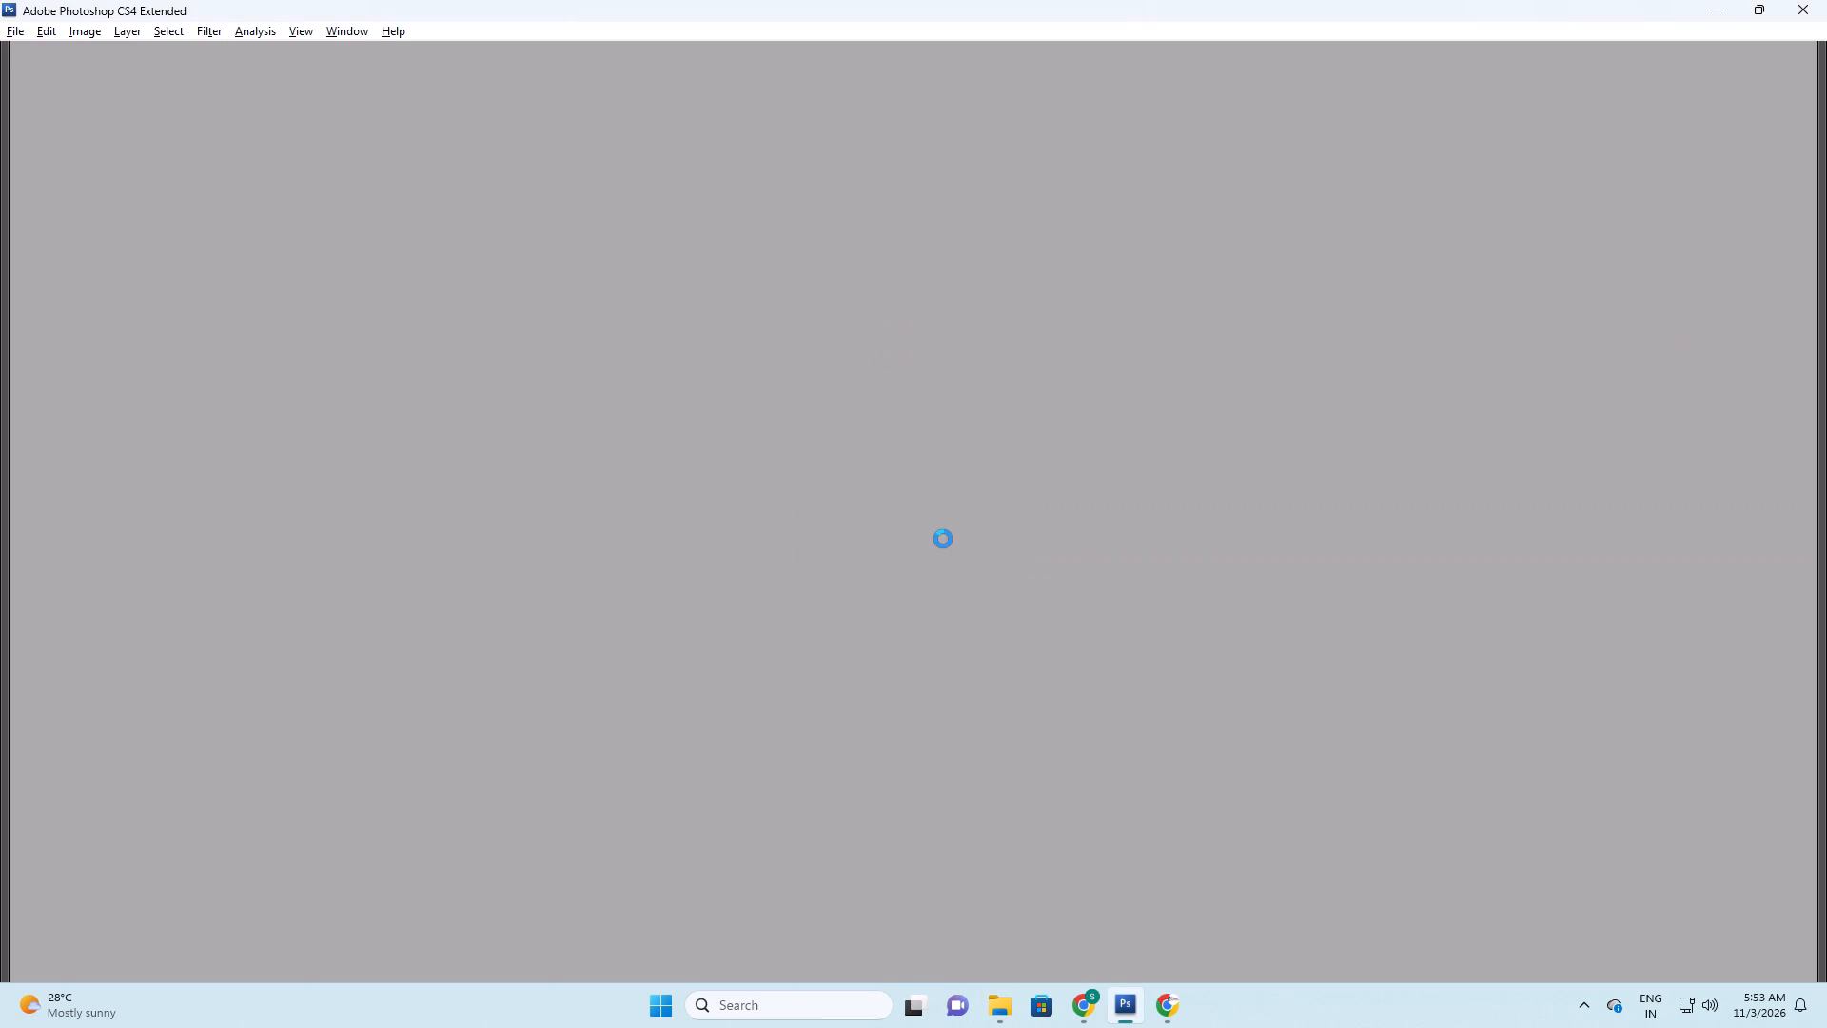
pyautogui.press('Return')
# Examine 3O7A0152.JPG enlarged and compare the next photos in folder 02 with the layout opened in Photoshop.
pyautogui.hotkey('alt', 'Tab')
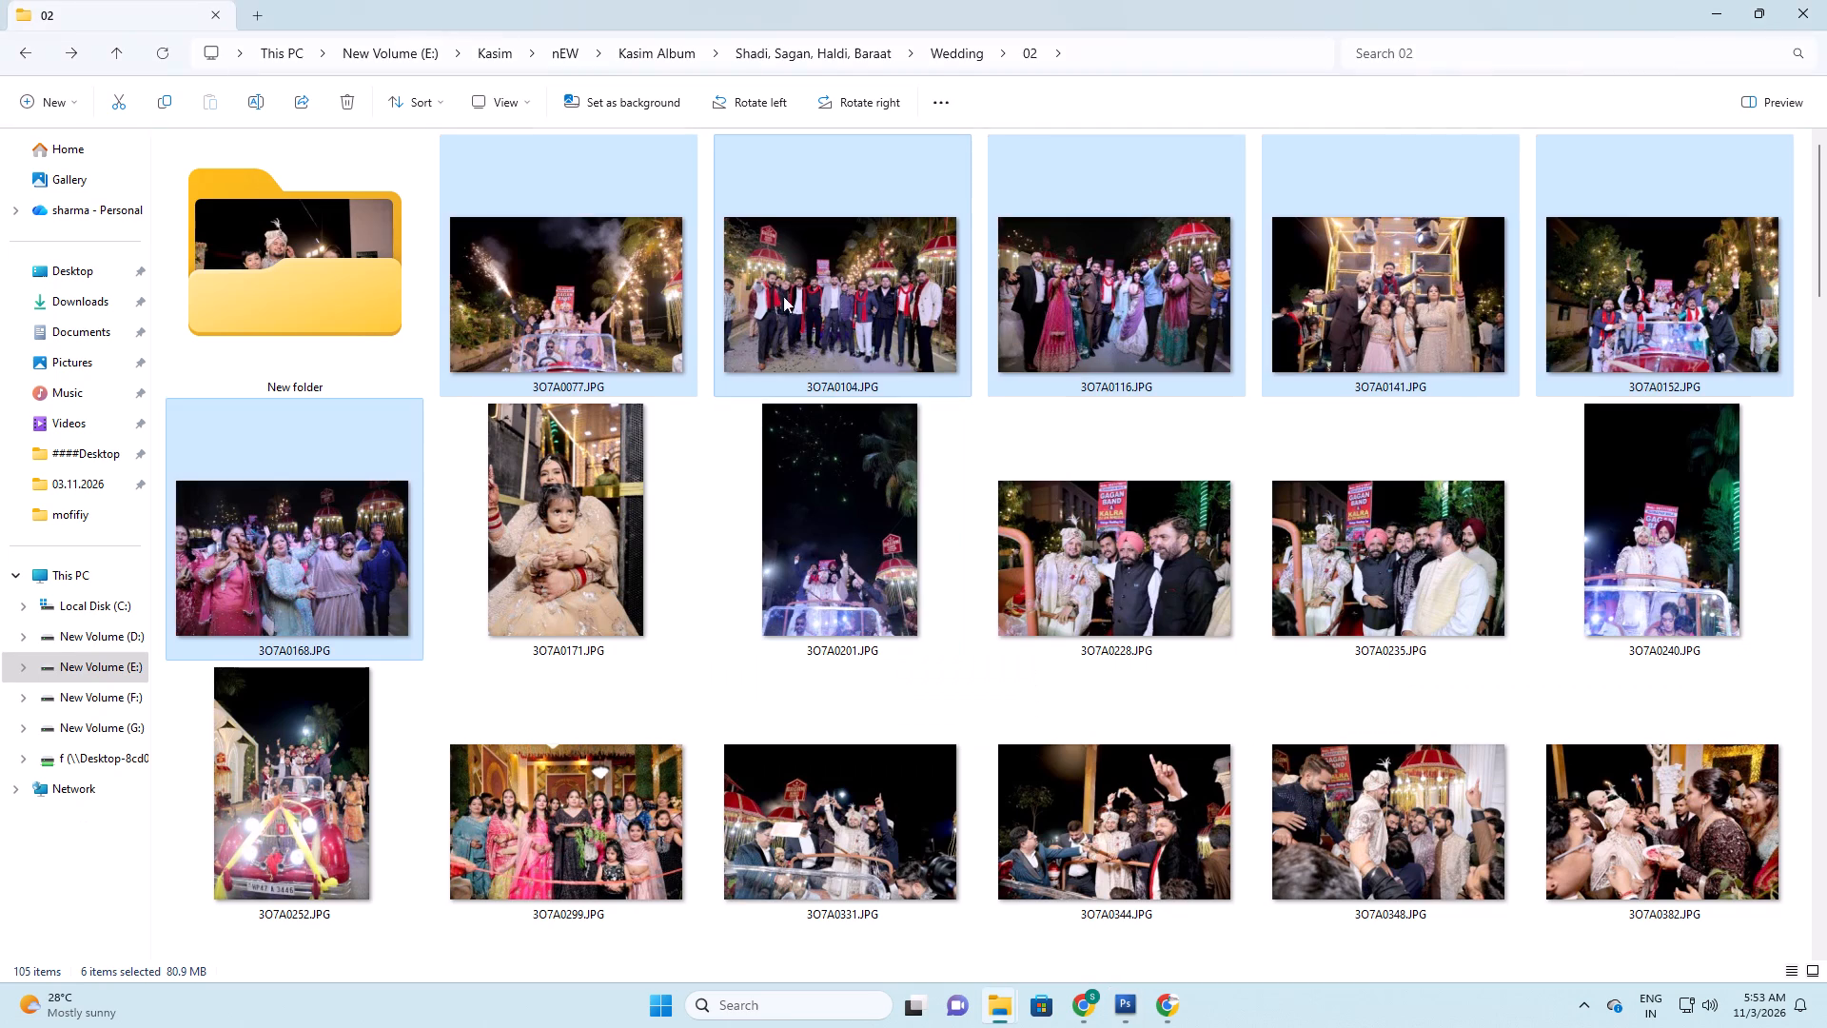
pyautogui.click(917, 265)
pyautogui.click(1143, 283)
pyautogui.doubleClick(1660, 280)
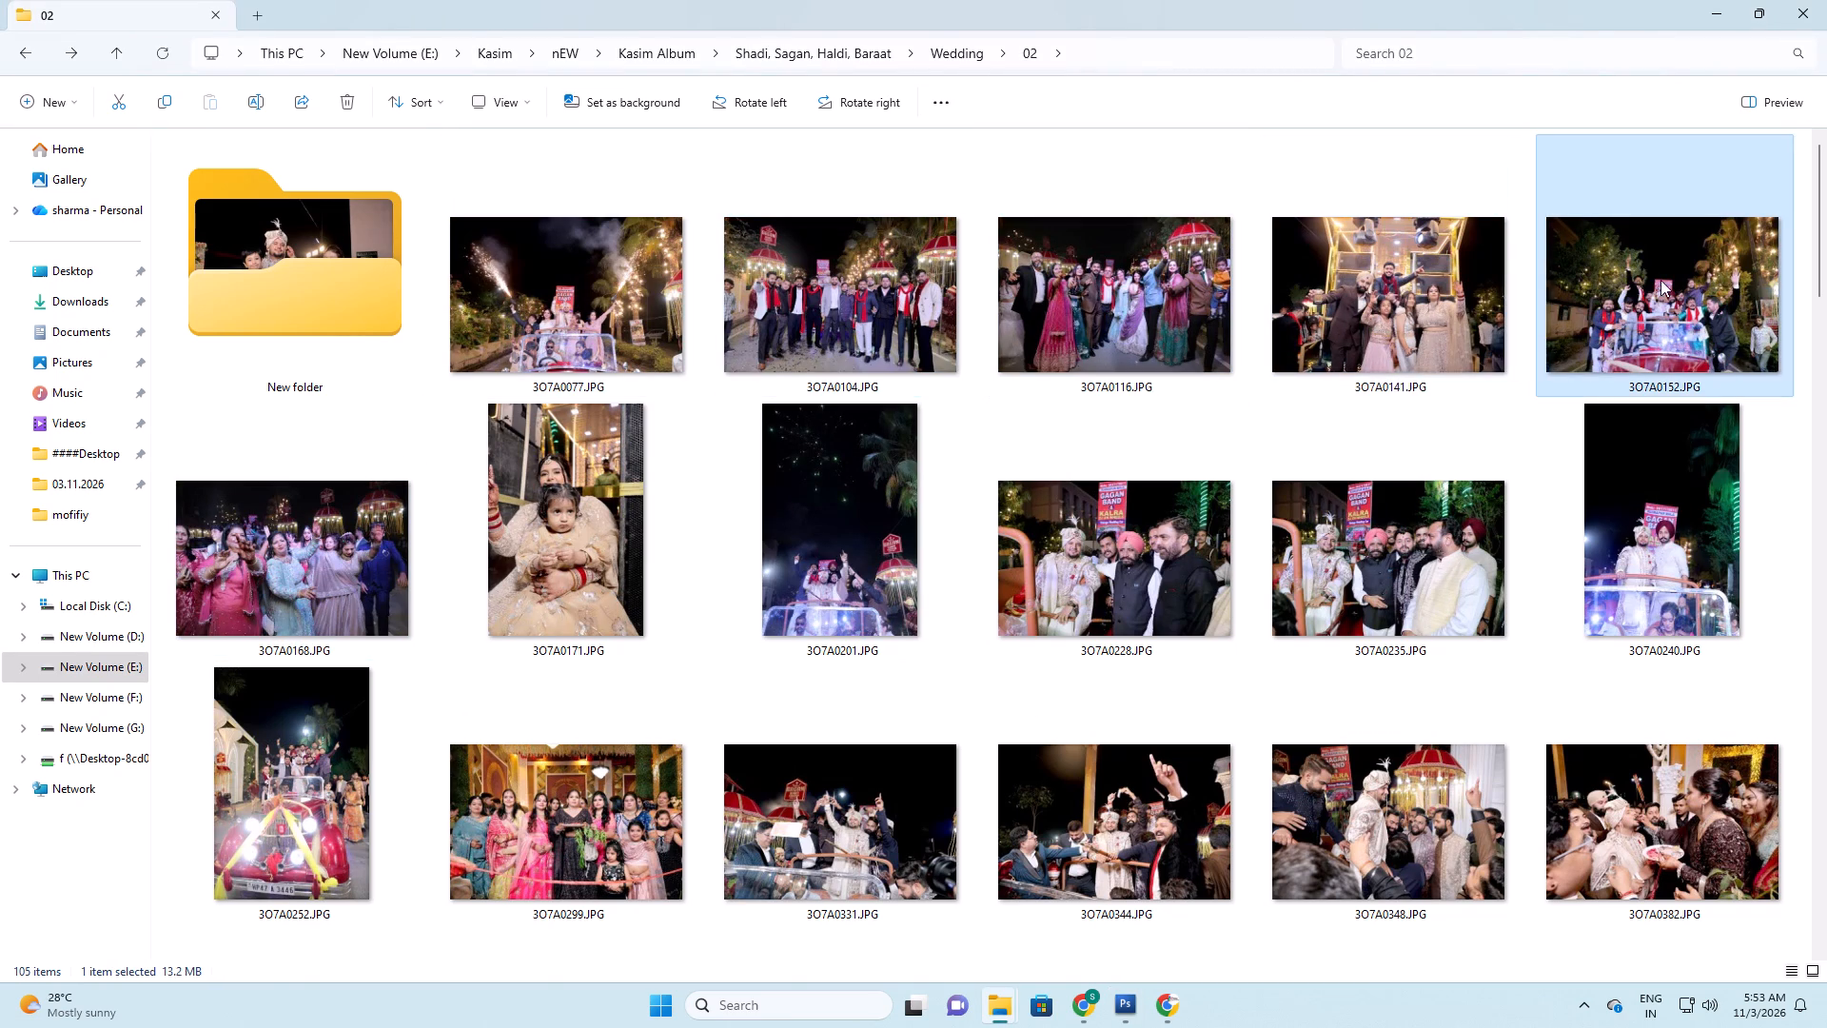
pyautogui.scroll(1, 1037, 461)
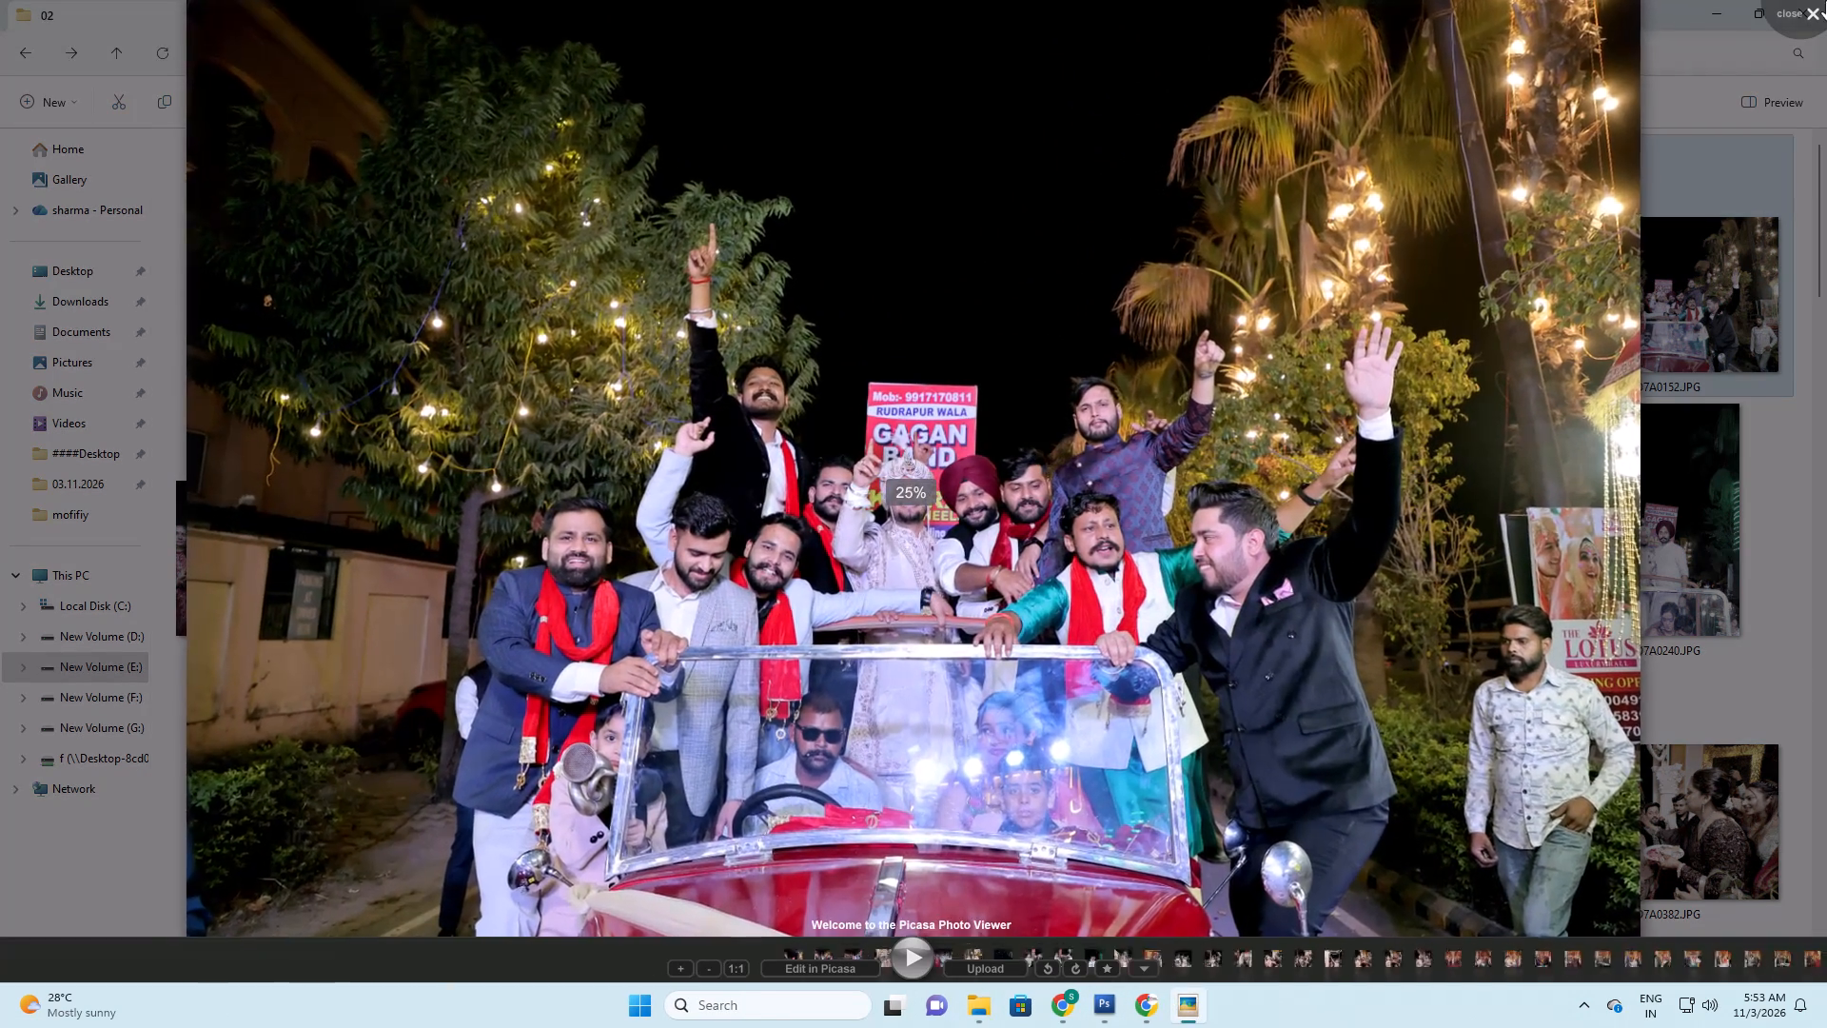
pyautogui.click(1826, 0)
pyautogui.click(1145, 316)
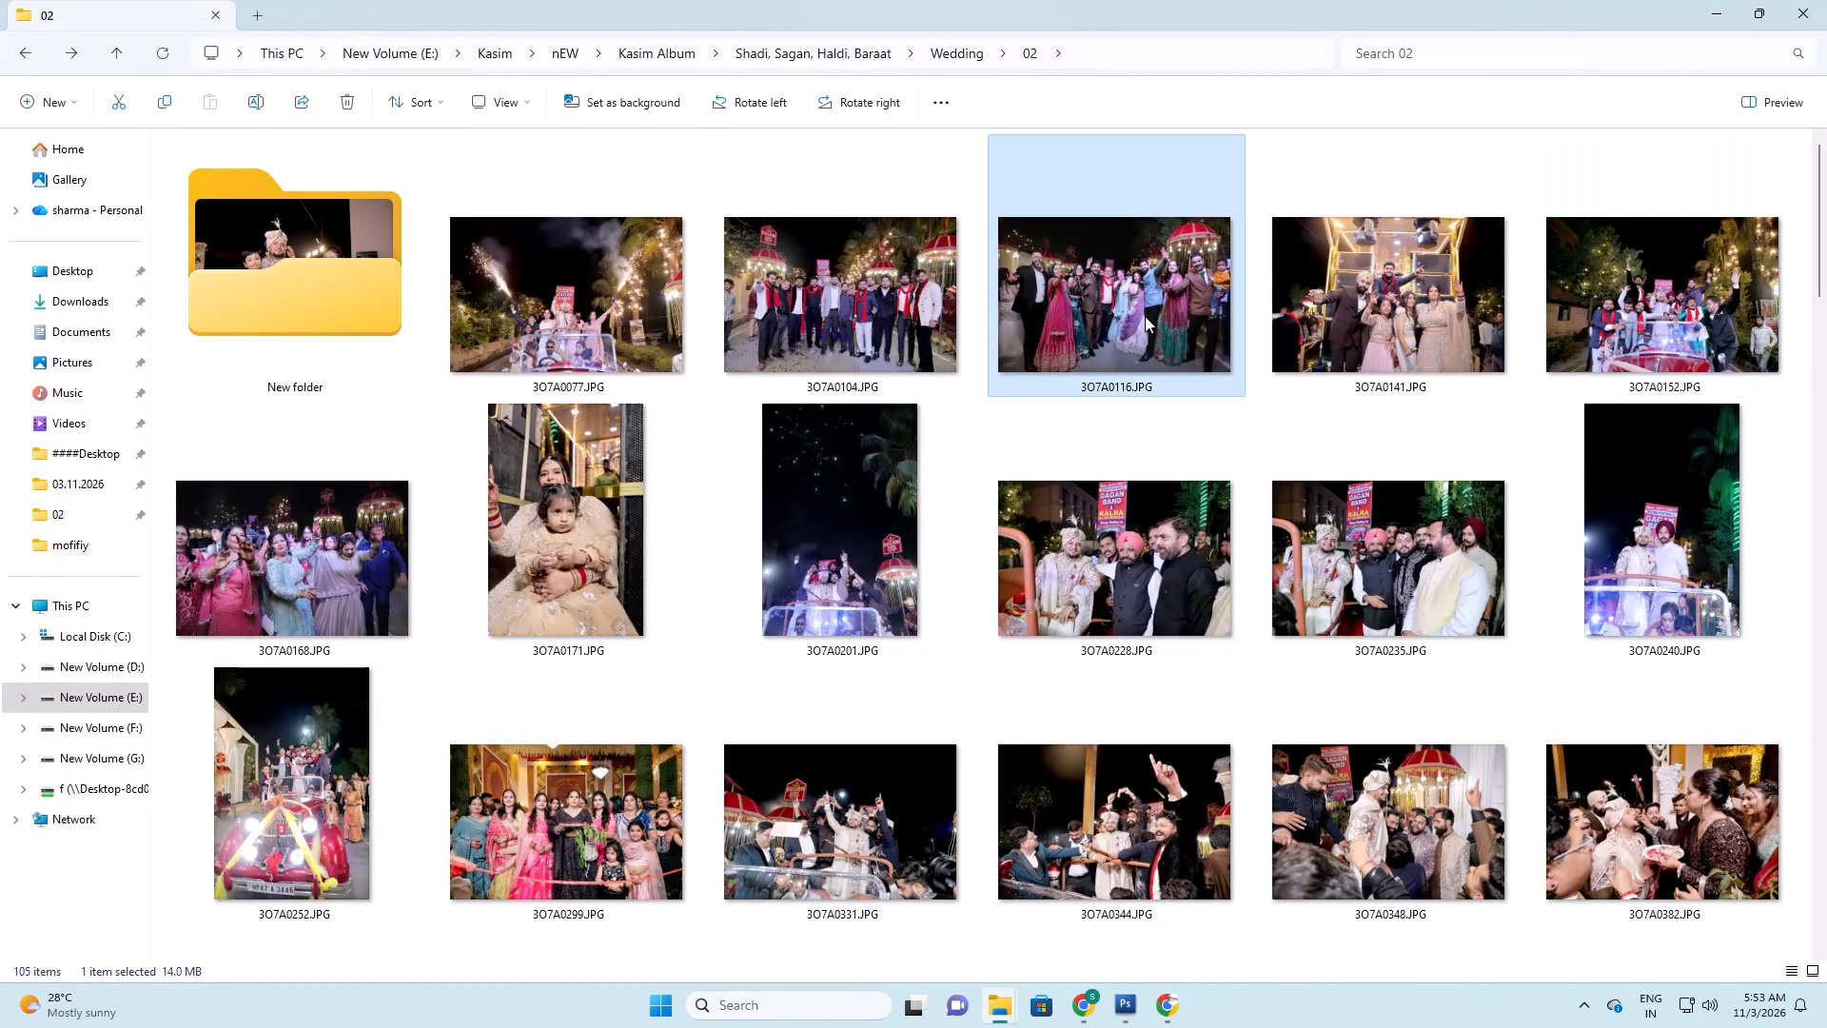
pyautogui.hotkey('alt', 'Tab')
pyautogui.hotkey('alt', 'Tab')
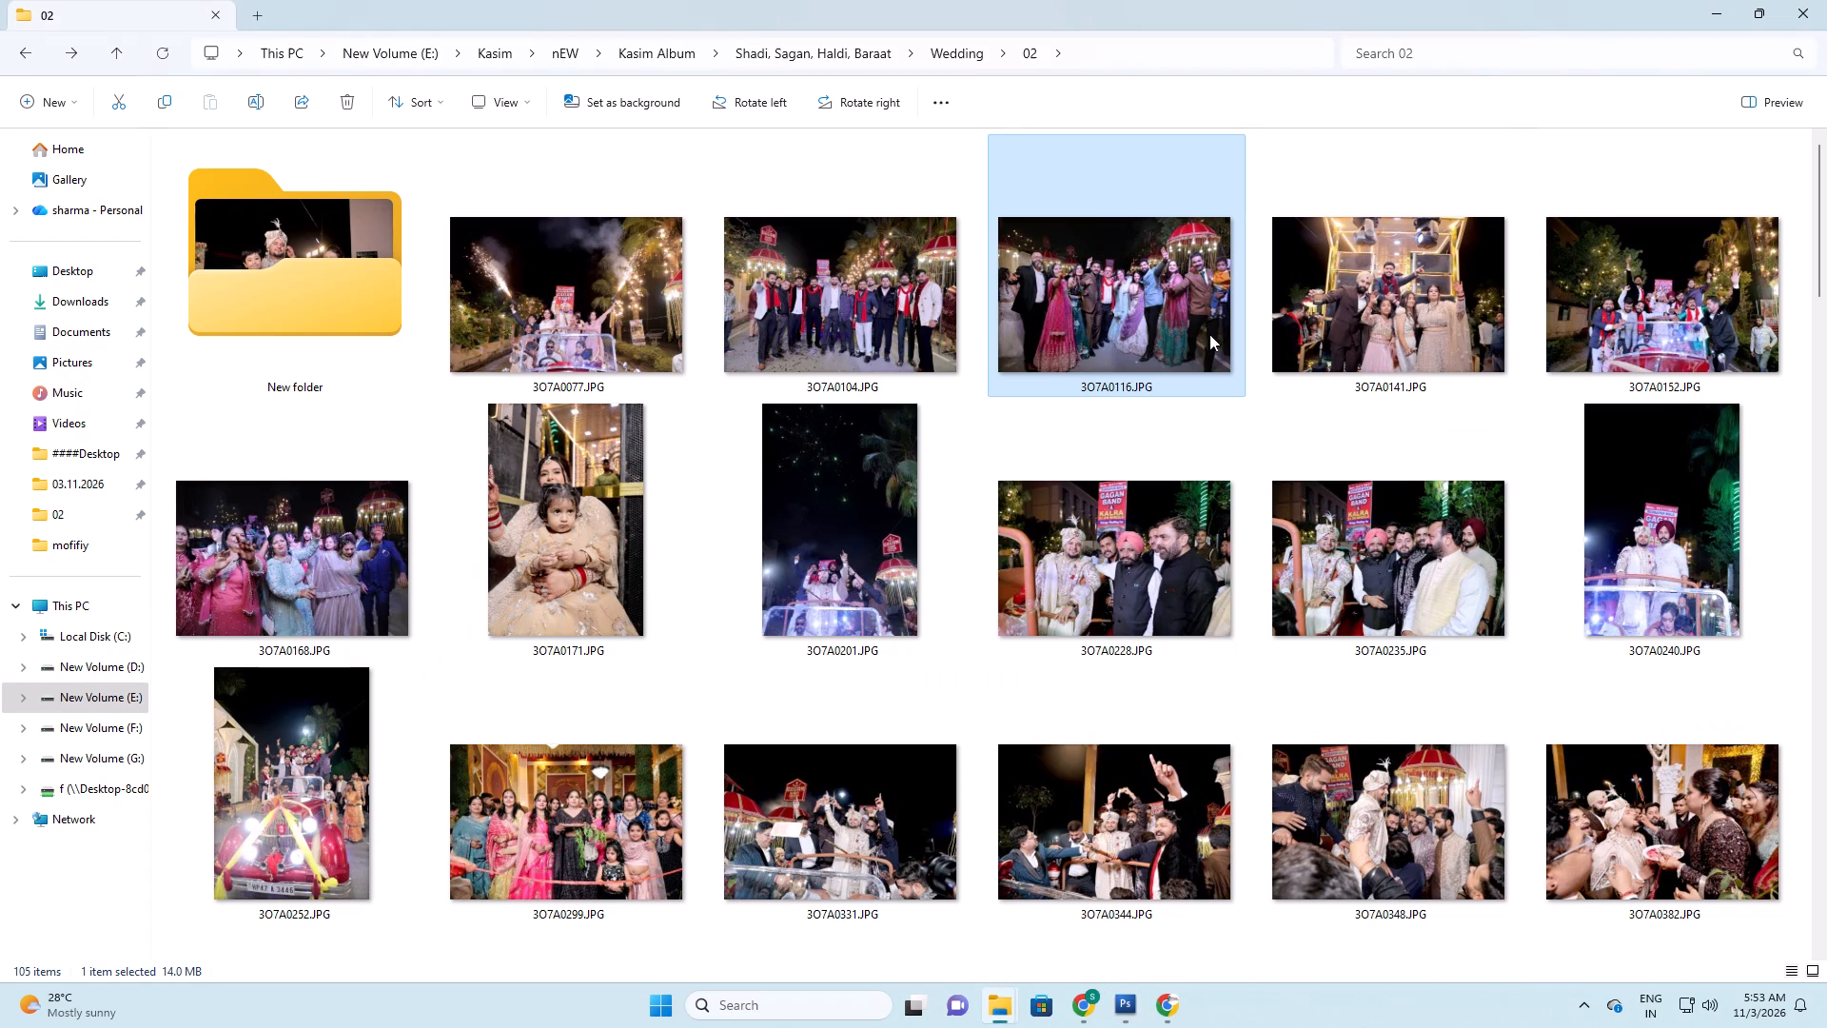
pyautogui.hotkey('alt', 'Tab')
pyautogui.hotkey('alt', 'Tab')
# Rename 3O7A0077.JPG as 3O7A0105.JPG so it follows 3O7A0104.JPG, and refresh folder 02.
pyautogui.click(847, 310)
pyautogui.press('F2')
pyautogui.hotkey('ctrl', 'c')
pyautogui.click(558, 299)
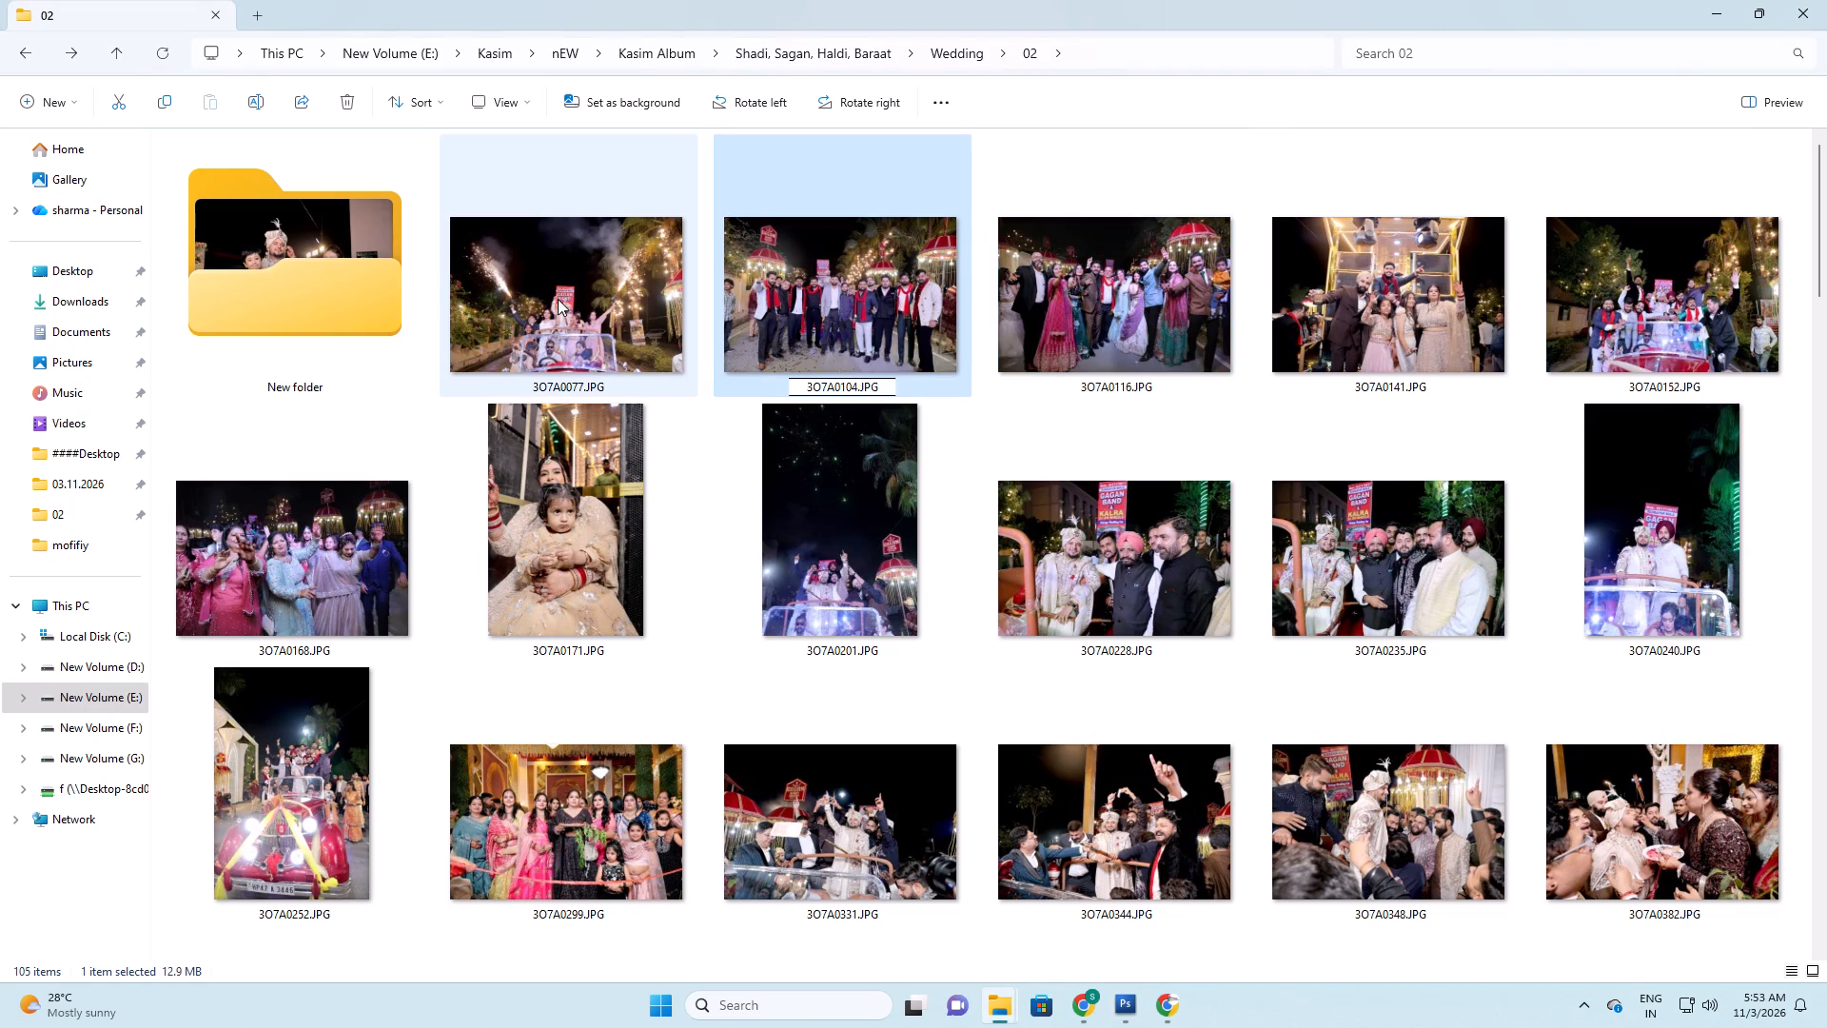
pyautogui.press('F2')
pyautogui.hotkey('ctrl', 'v')
pyautogui.press('BackSpace')
pyautogui.press('5')
pyautogui.press('Return')
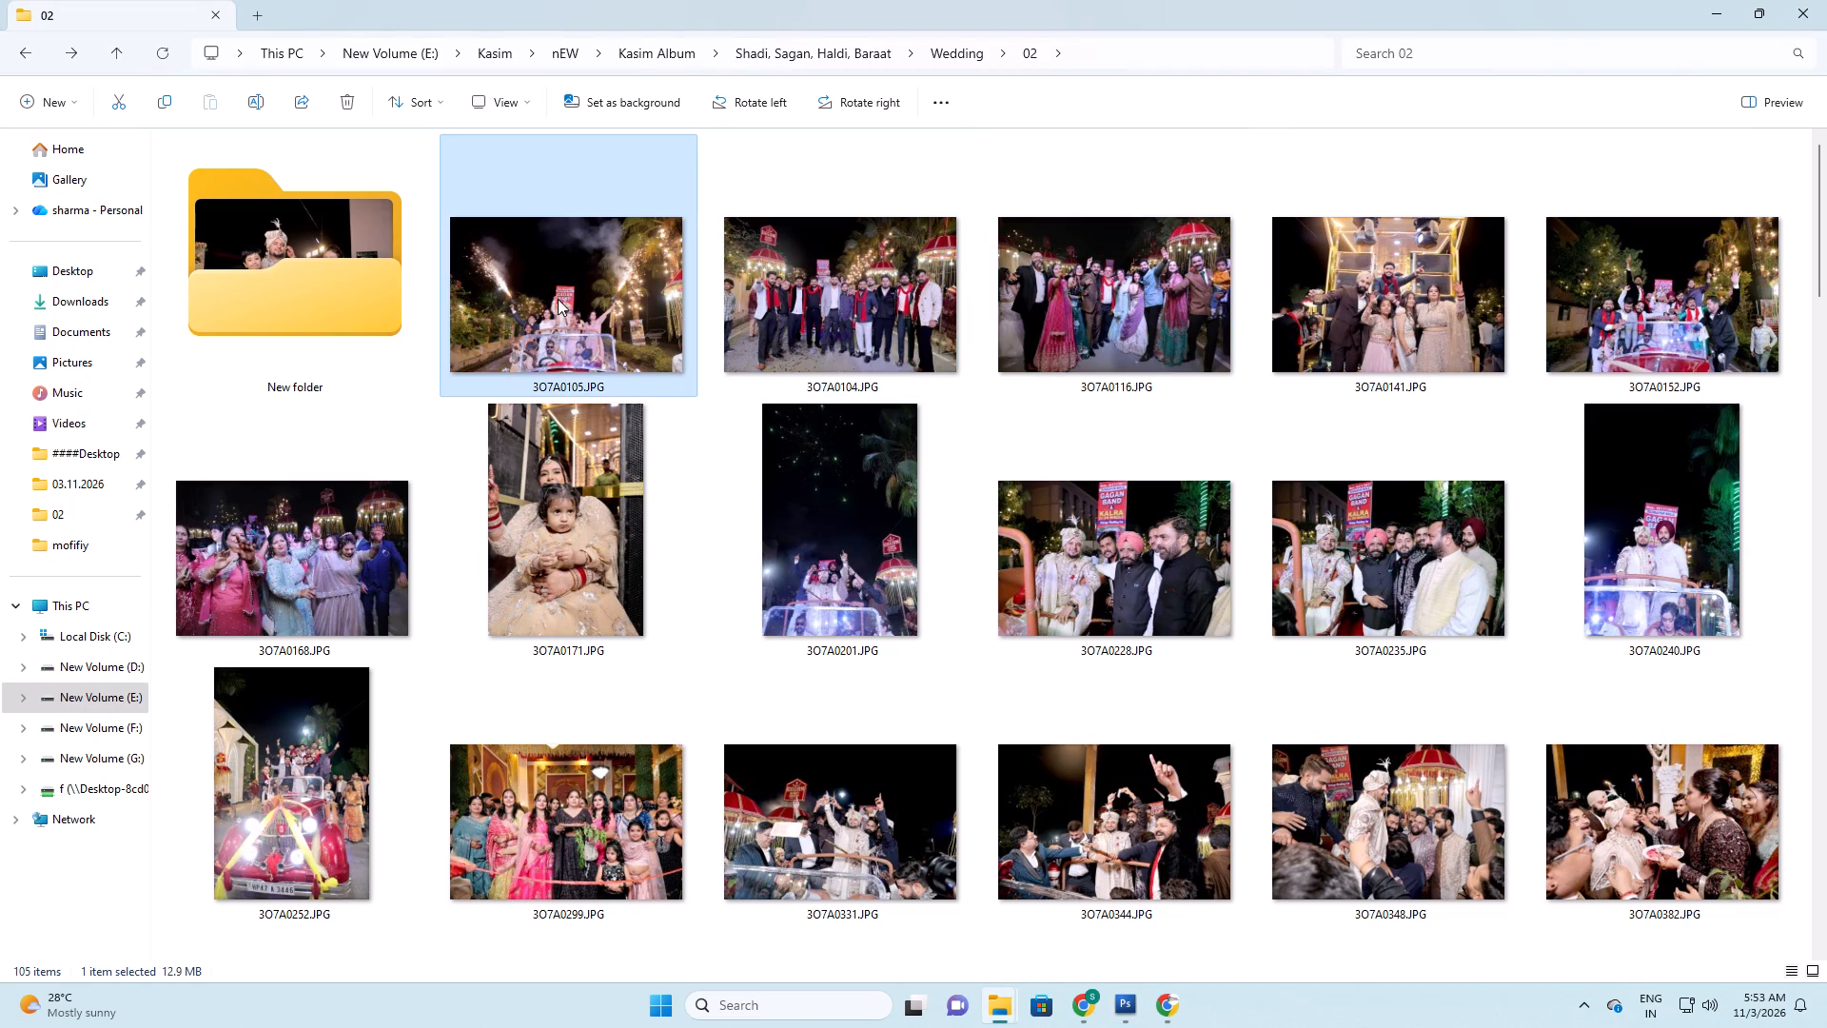
pyautogui.rightClick(706, 415)
pyautogui.moveTo(747, 480); pyautogui.dragTo(762, 506)
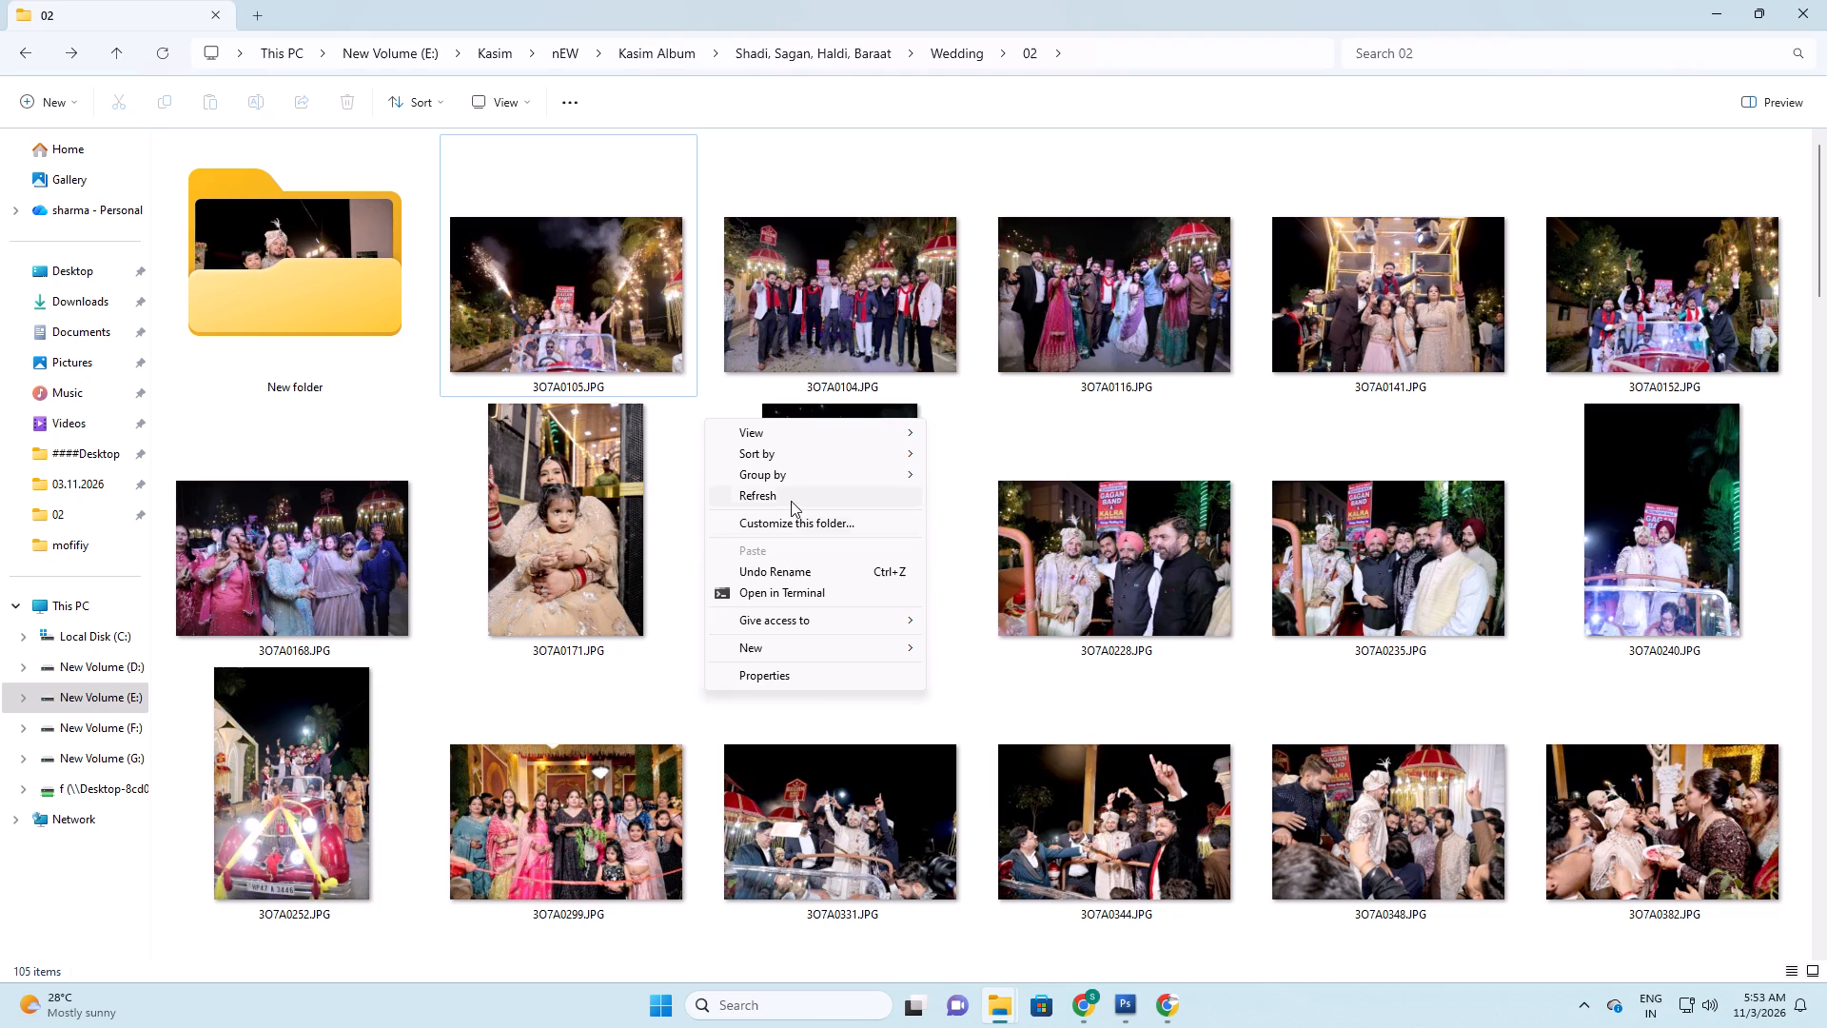
pyautogui.click(793, 500)
# Rename 3O7A0116.JPG as 3O7A0142.JPG so it follows 3O7A0141.JPG, and refresh folder 02.
pyautogui.click(899, 341)
pyautogui.click(1114, 327)
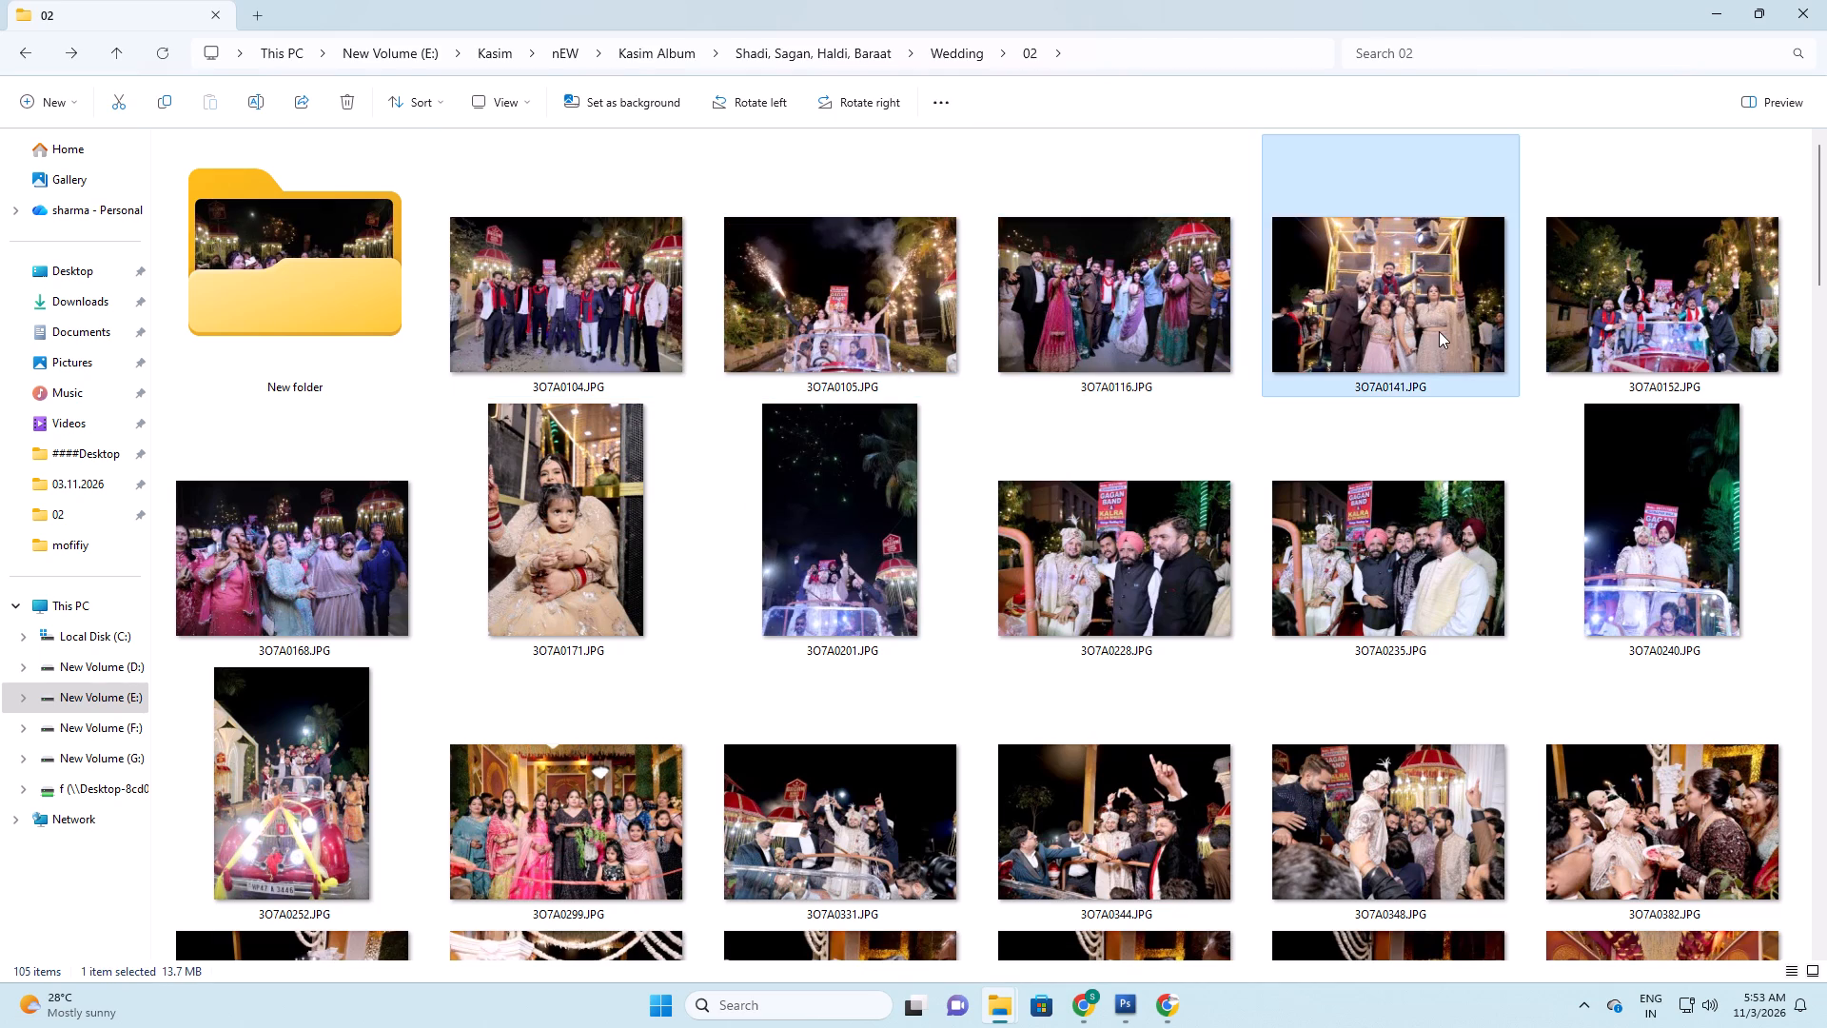
pyautogui.click(1439, 331)
pyautogui.hotkey('alt', 'Tab')
pyautogui.hotkey('alt', 'Tab')
pyautogui.click(1439, 331)
pyautogui.press('F2')
pyautogui.hotkey('ctrl', 'c')
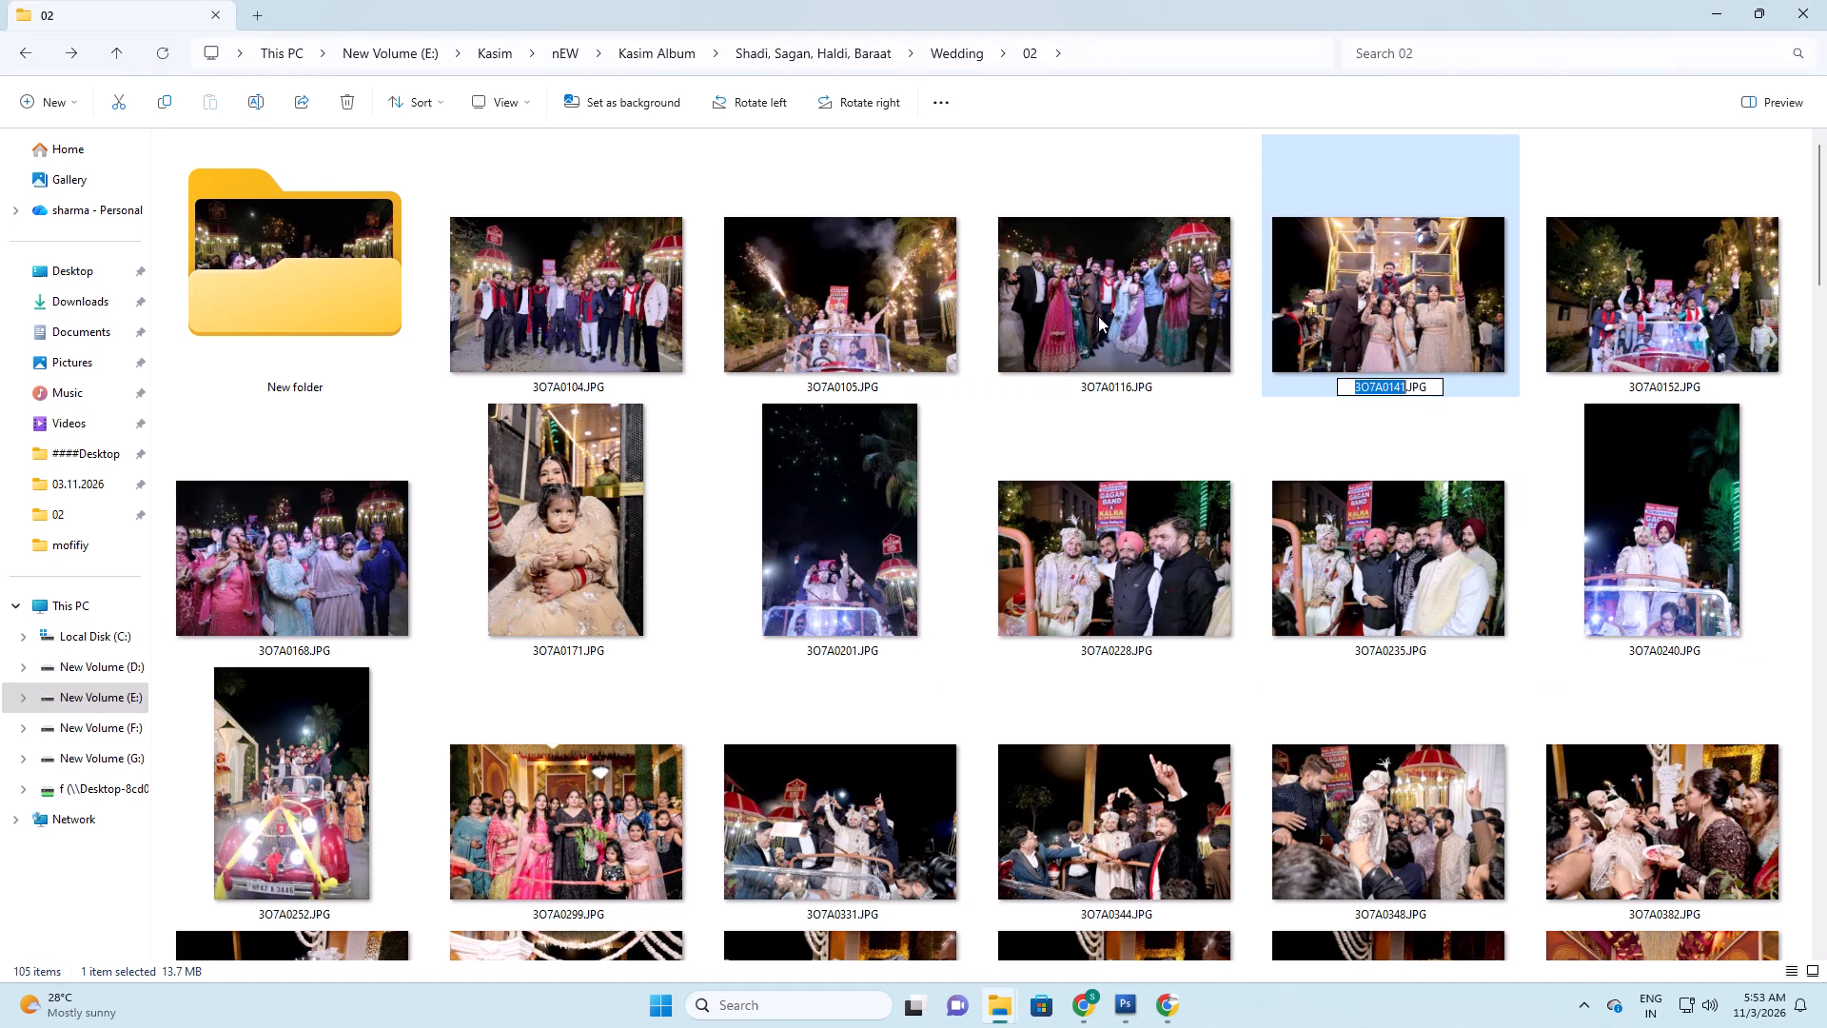
pyautogui.click(1097, 306)
pyautogui.press('F2')
pyautogui.press('v')
pyautogui.press('BackSpace')
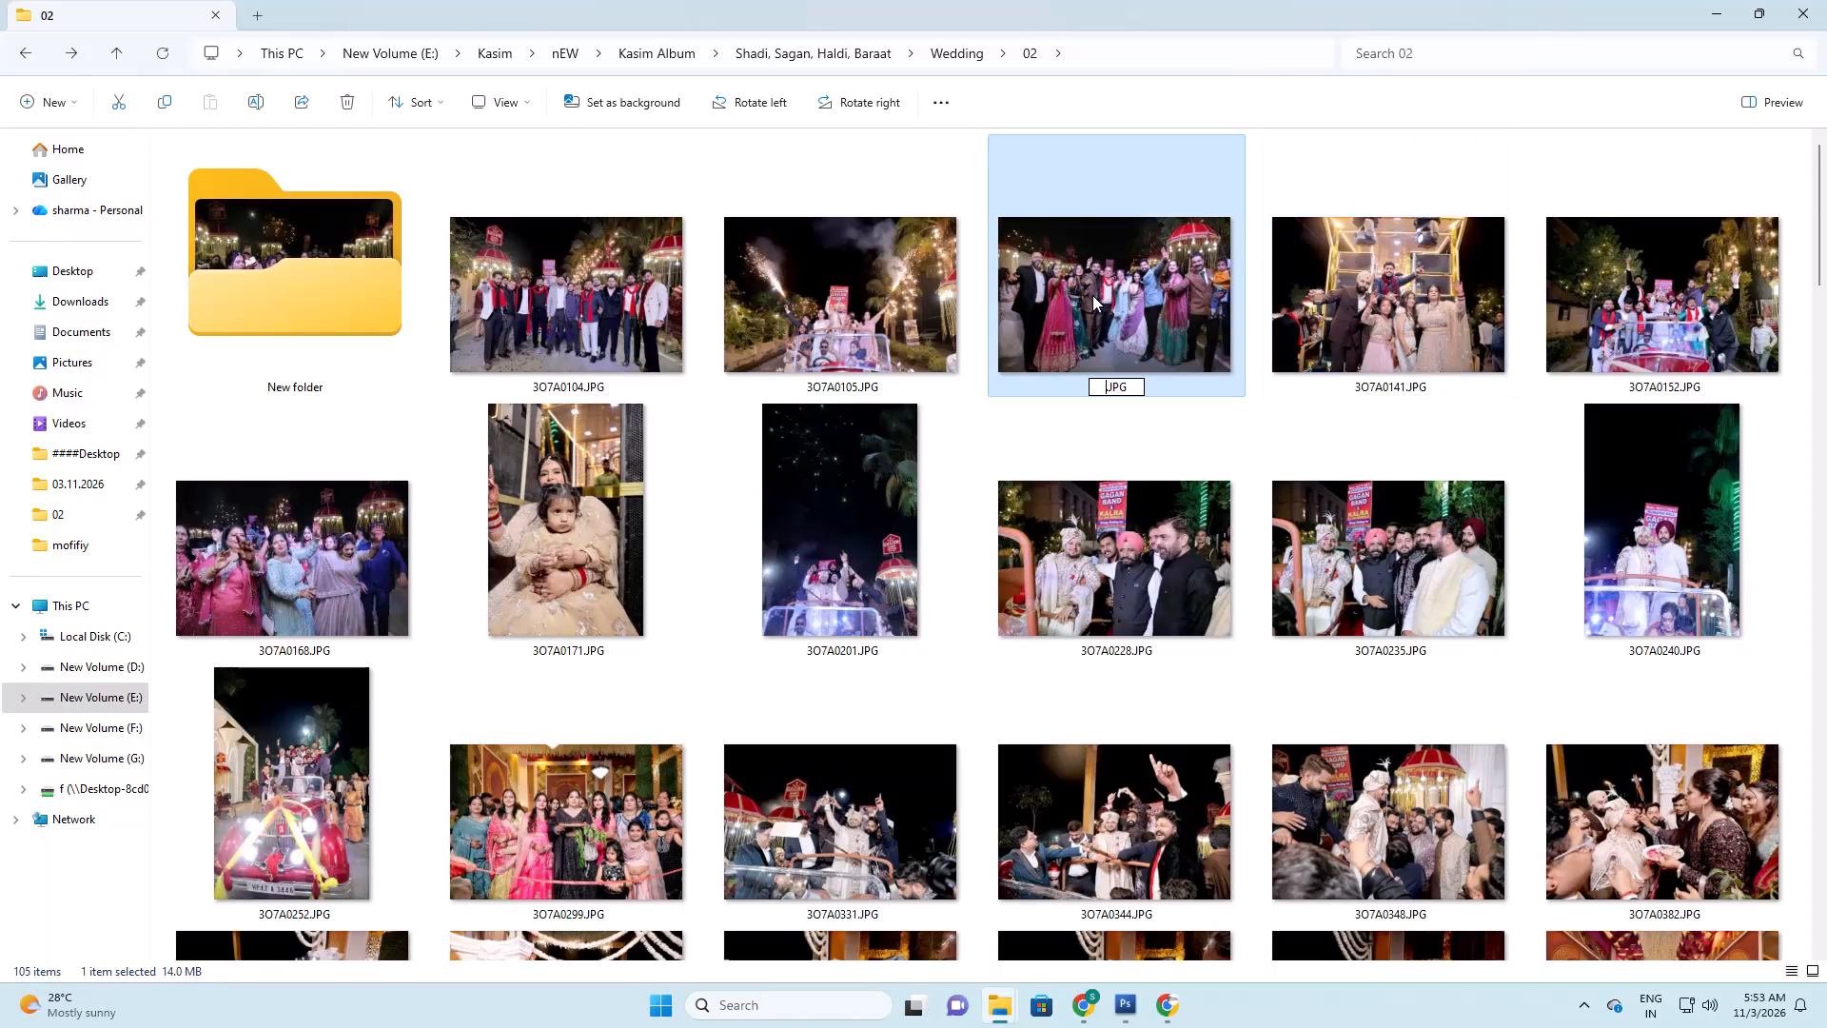
pyautogui.hotkey('ctrl', 'v')
pyautogui.press('BackSpace')
pyautogui.press('2')
pyautogui.press('Return')
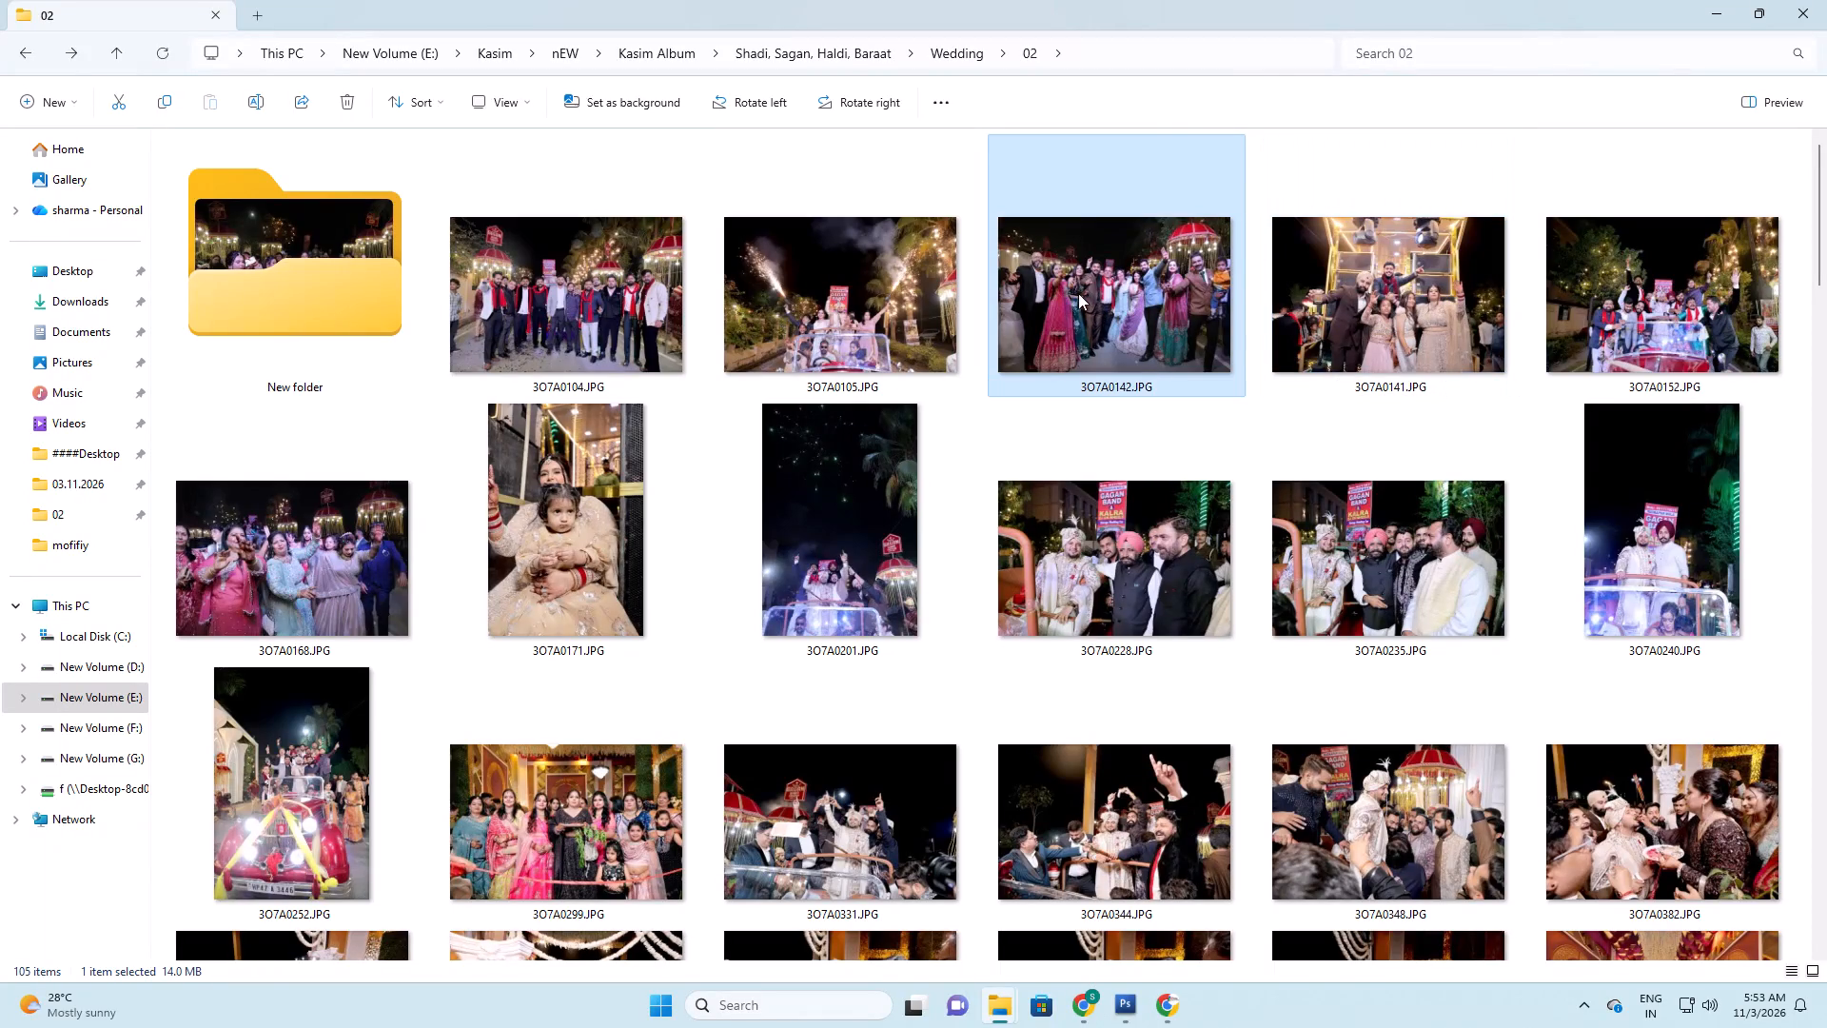
pyautogui.rightClick(1253, 431)
pyautogui.click(1295, 520)
pyautogui.click(1294, 512)
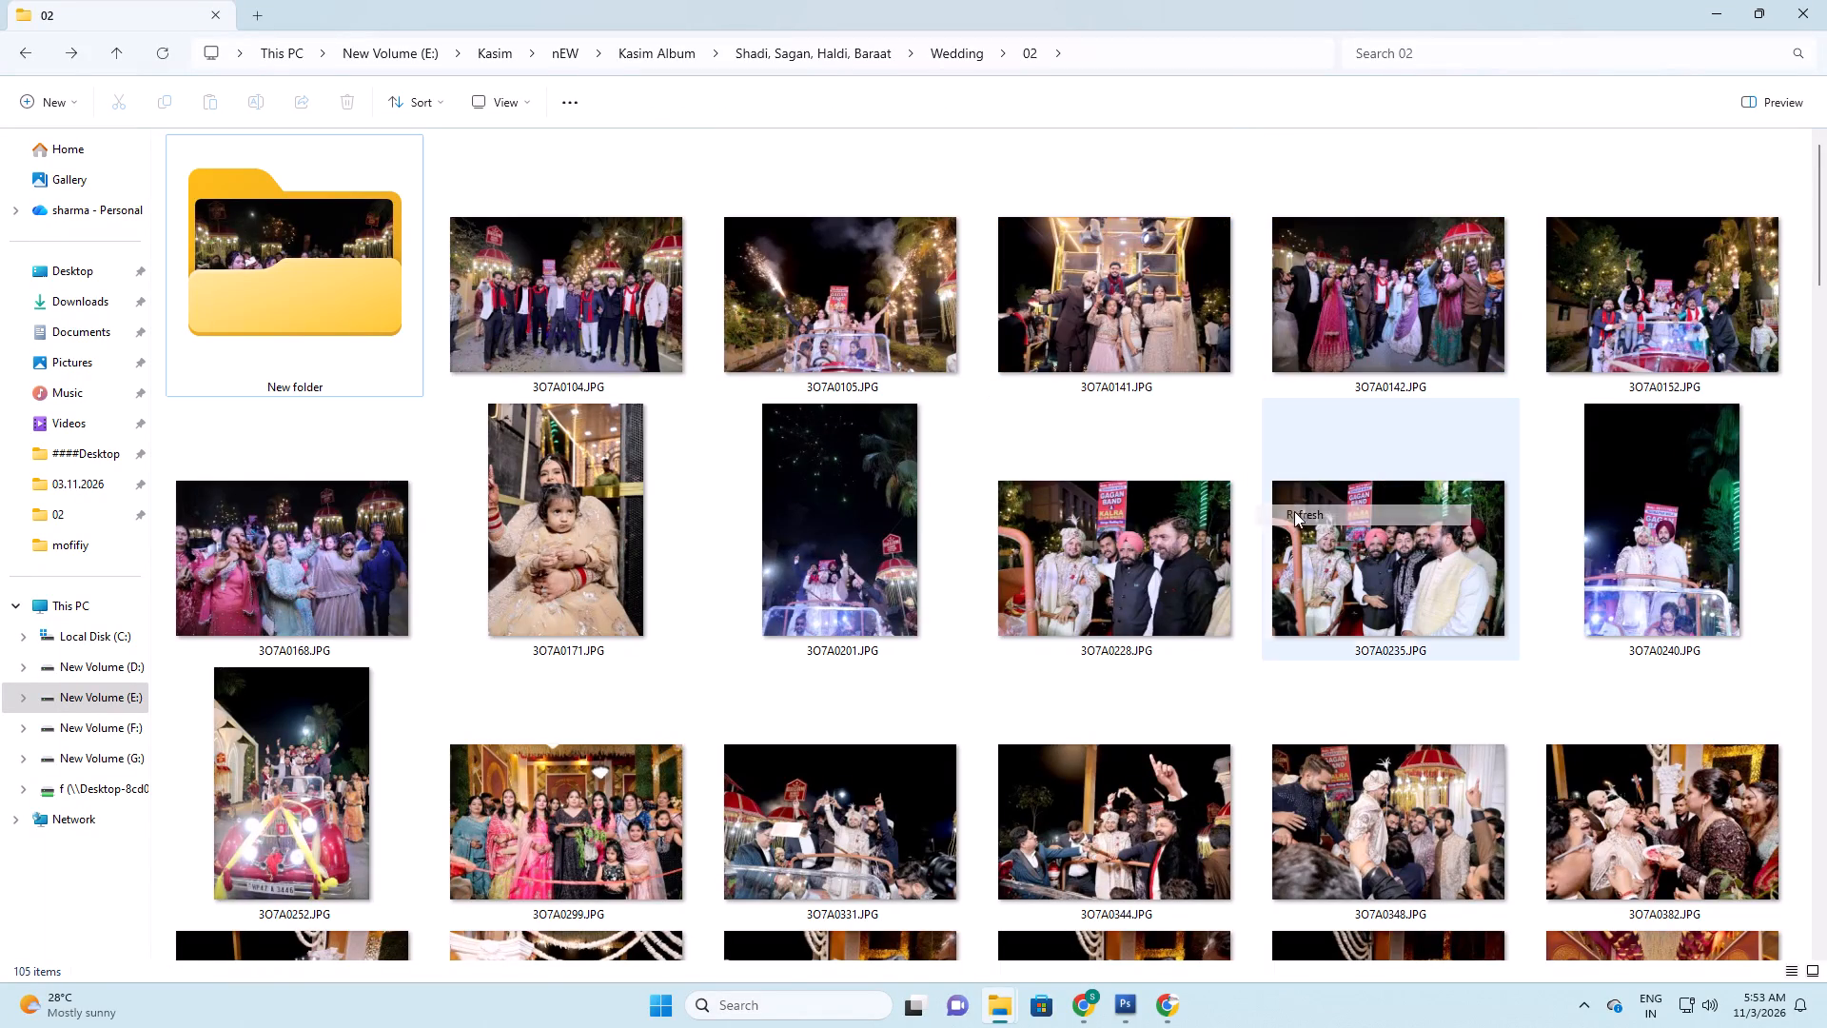
# Check the photo order against the layout and append 20 plus signs to the name of 3O7A0168.JPG to mark the group's end.
pyautogui.click(1405, 364)
pyautogui.click(1651, 315)
pyautogui.hotkey('alt', 'Tab')
pyautogui.hotkey('alt', 'Tab')
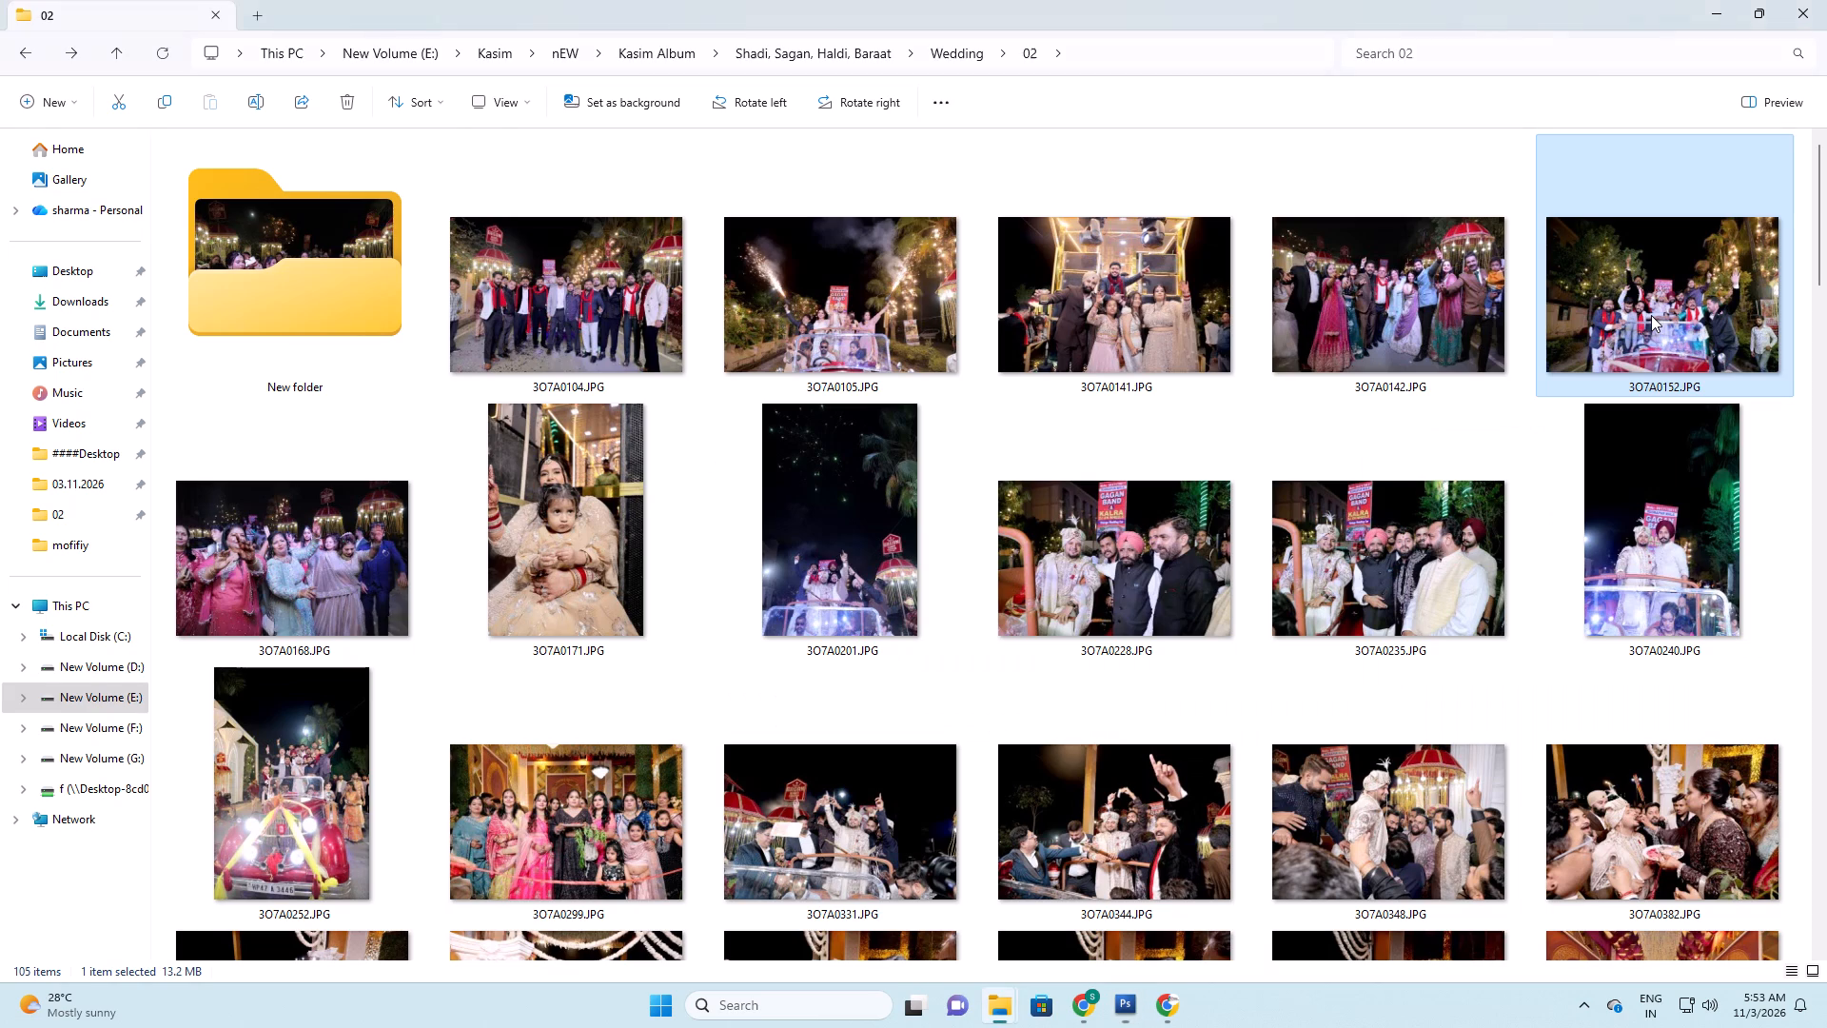
pyautogui.click(1651, 315)
pyautogui.click(335, 534)
pyautogui.press('F2')
pyautogui.press('Right')
pyautogui.hotkey('shift', '+')
pyautogui.hotkey('shift', '+')
pyautogui.hotkey('shift', '+')
pyautogui.hotkey('shift', '+')
pyautogui.hotkey('shift', '+')
pyautogui.hotkey('shift', '+')
pyautogui.hotkey('shift', '+')
pyautogui.hotkey('shift', '+')
pyautogui.hotkey('shift', '+')
pyautogui.hotkey('shift', '+')
pyautogui.hotkey('shift', '+')
pyautogui.hotkey('shift', '+')
pyautogui.hotkey('shift', '+')
pyautogui.hotkey('shift', '+')
pyautogui.hotkey('shift', '+')
pyautogui.hotkey('shift', '+')
pyautogui.hotkey('shift', '+')
pyautogui.hotkey('shift', '+')
pyautogui.hotkey('shift', '+')
pyautogui.hotkey('shift', '+')
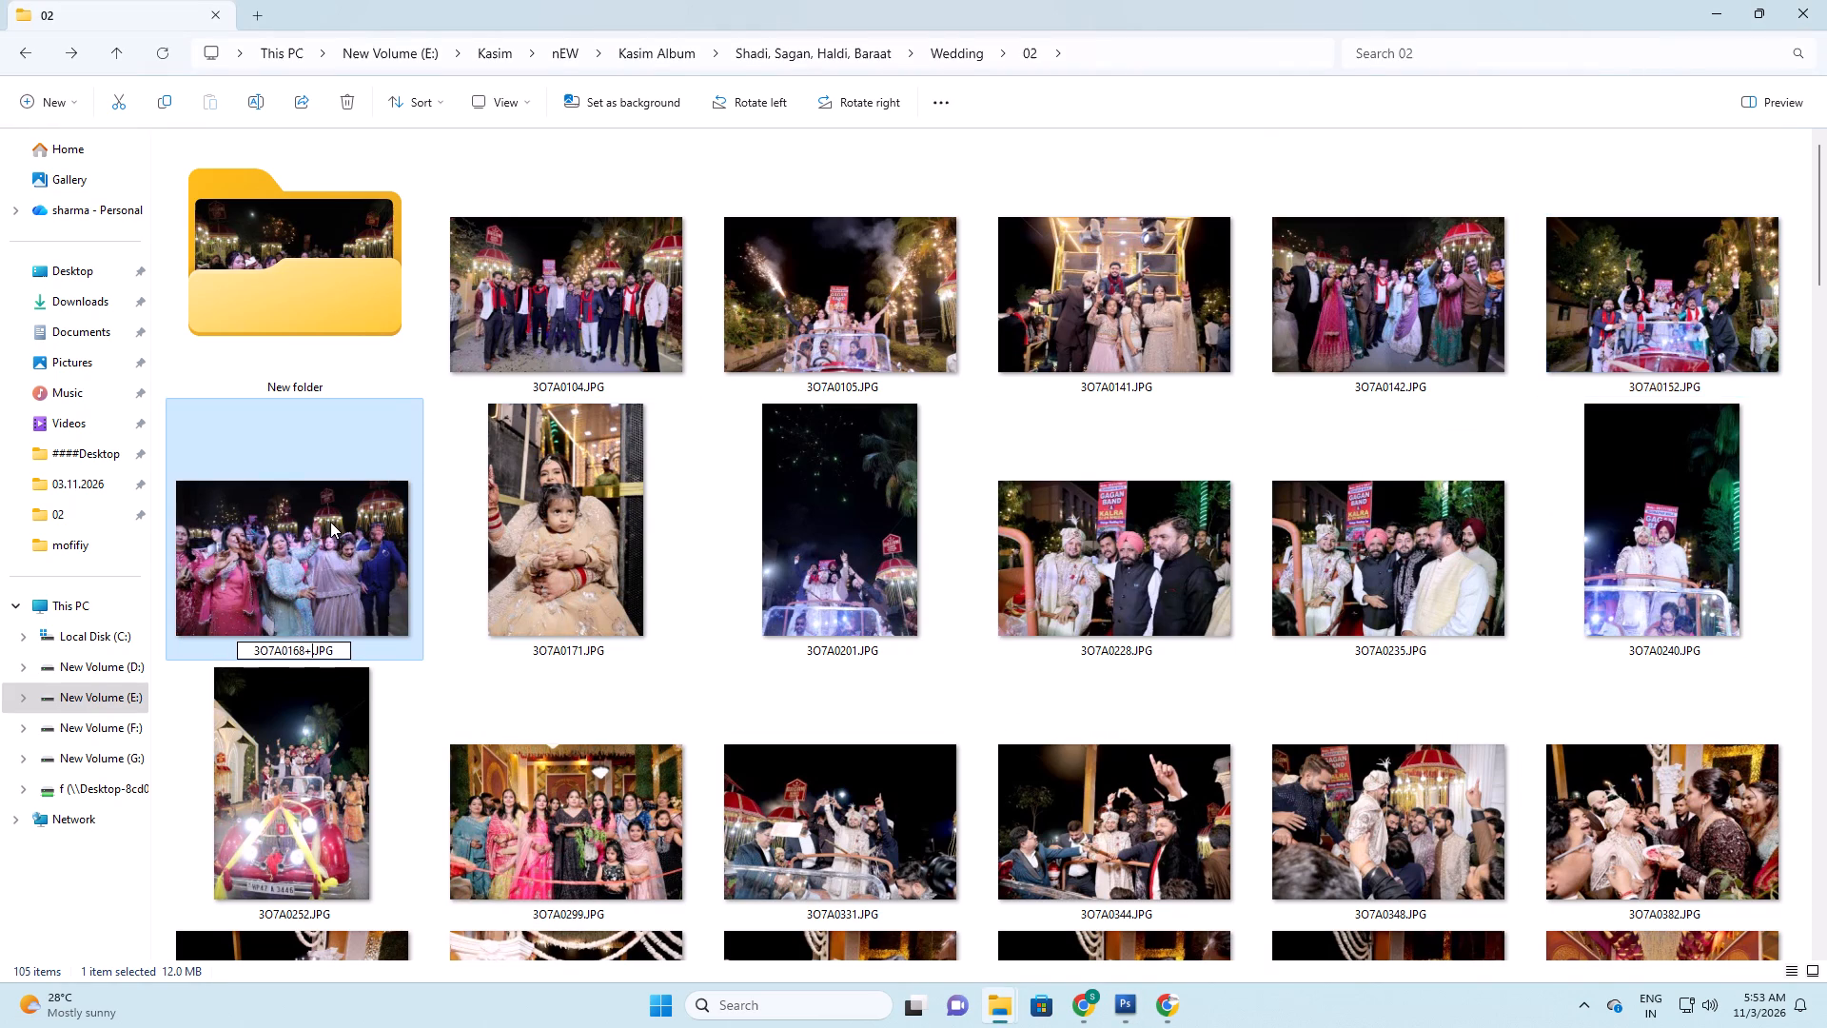
pyautogui.press('Return')
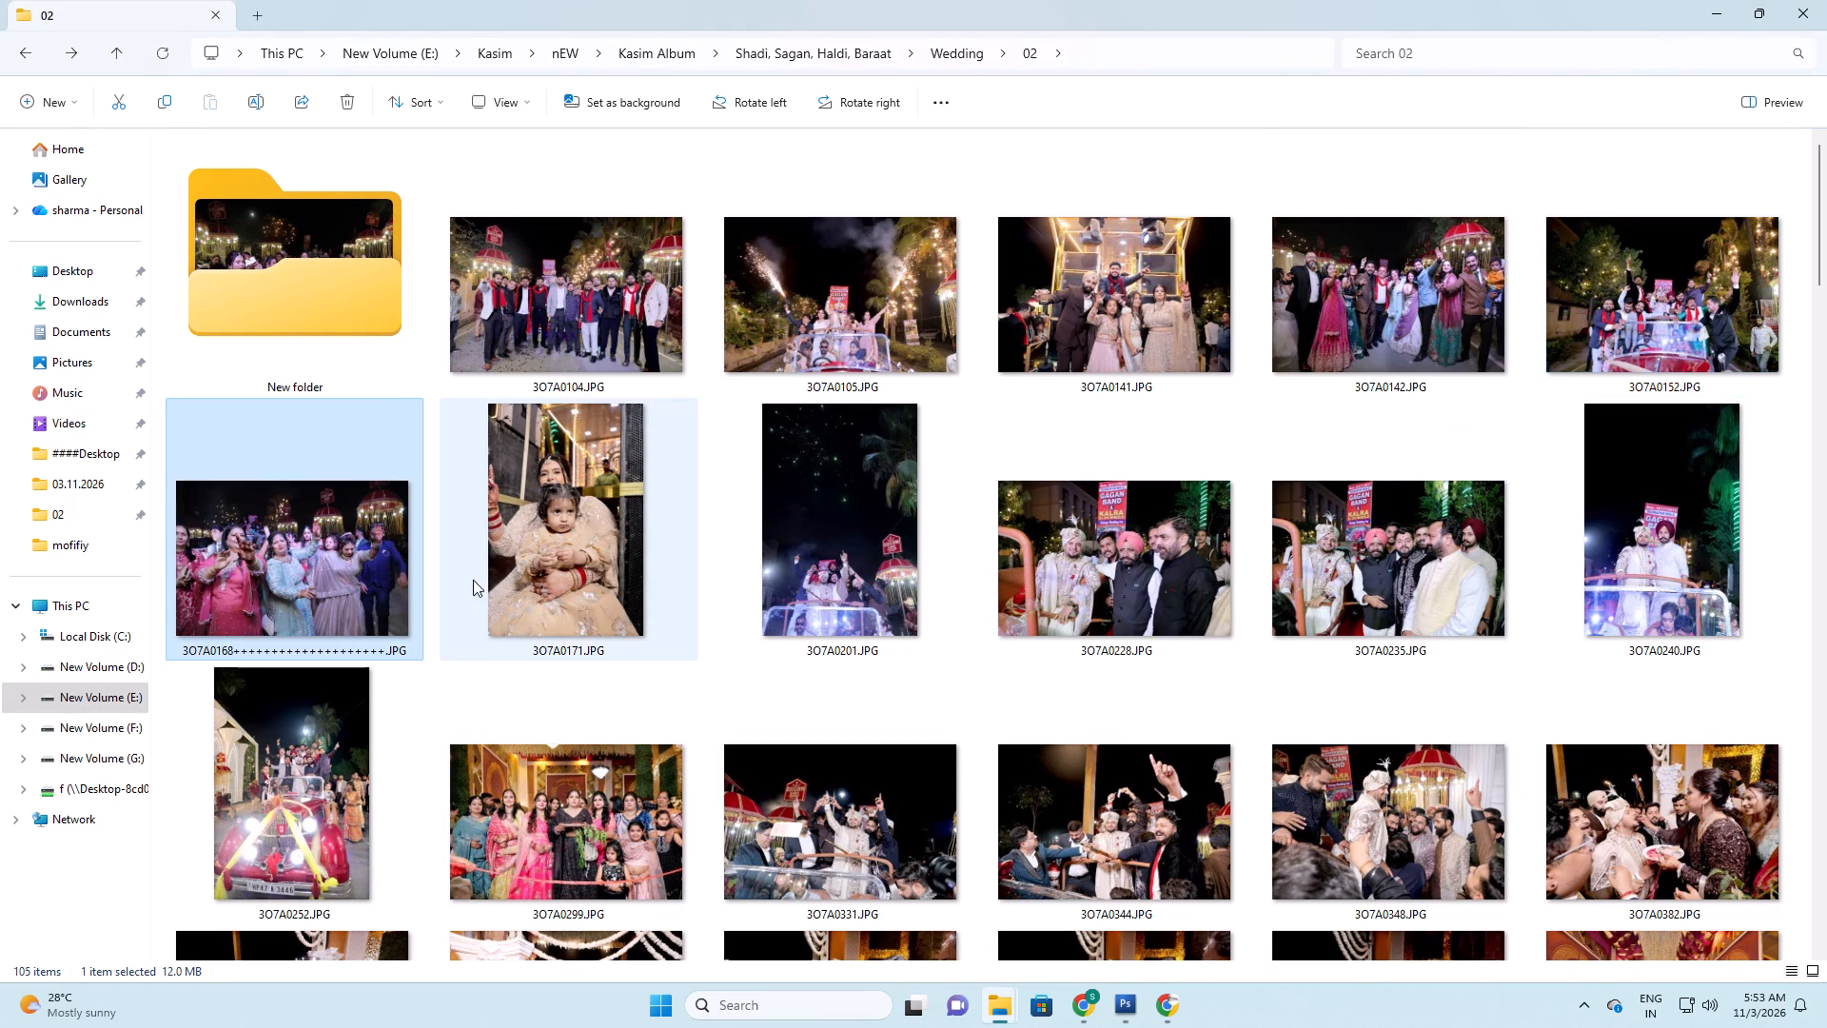
# Compare the six photos from 3O7A0104.JPG to the plus-marked 3O7A0168 file with the layout and move them into New folder.
pyautogui.hotkey('alt', 'Tab')
pyautogui.hotkey('alt', 'Tab')
pyautogui.click(607, 321)
pyautogui.click(938, 321)
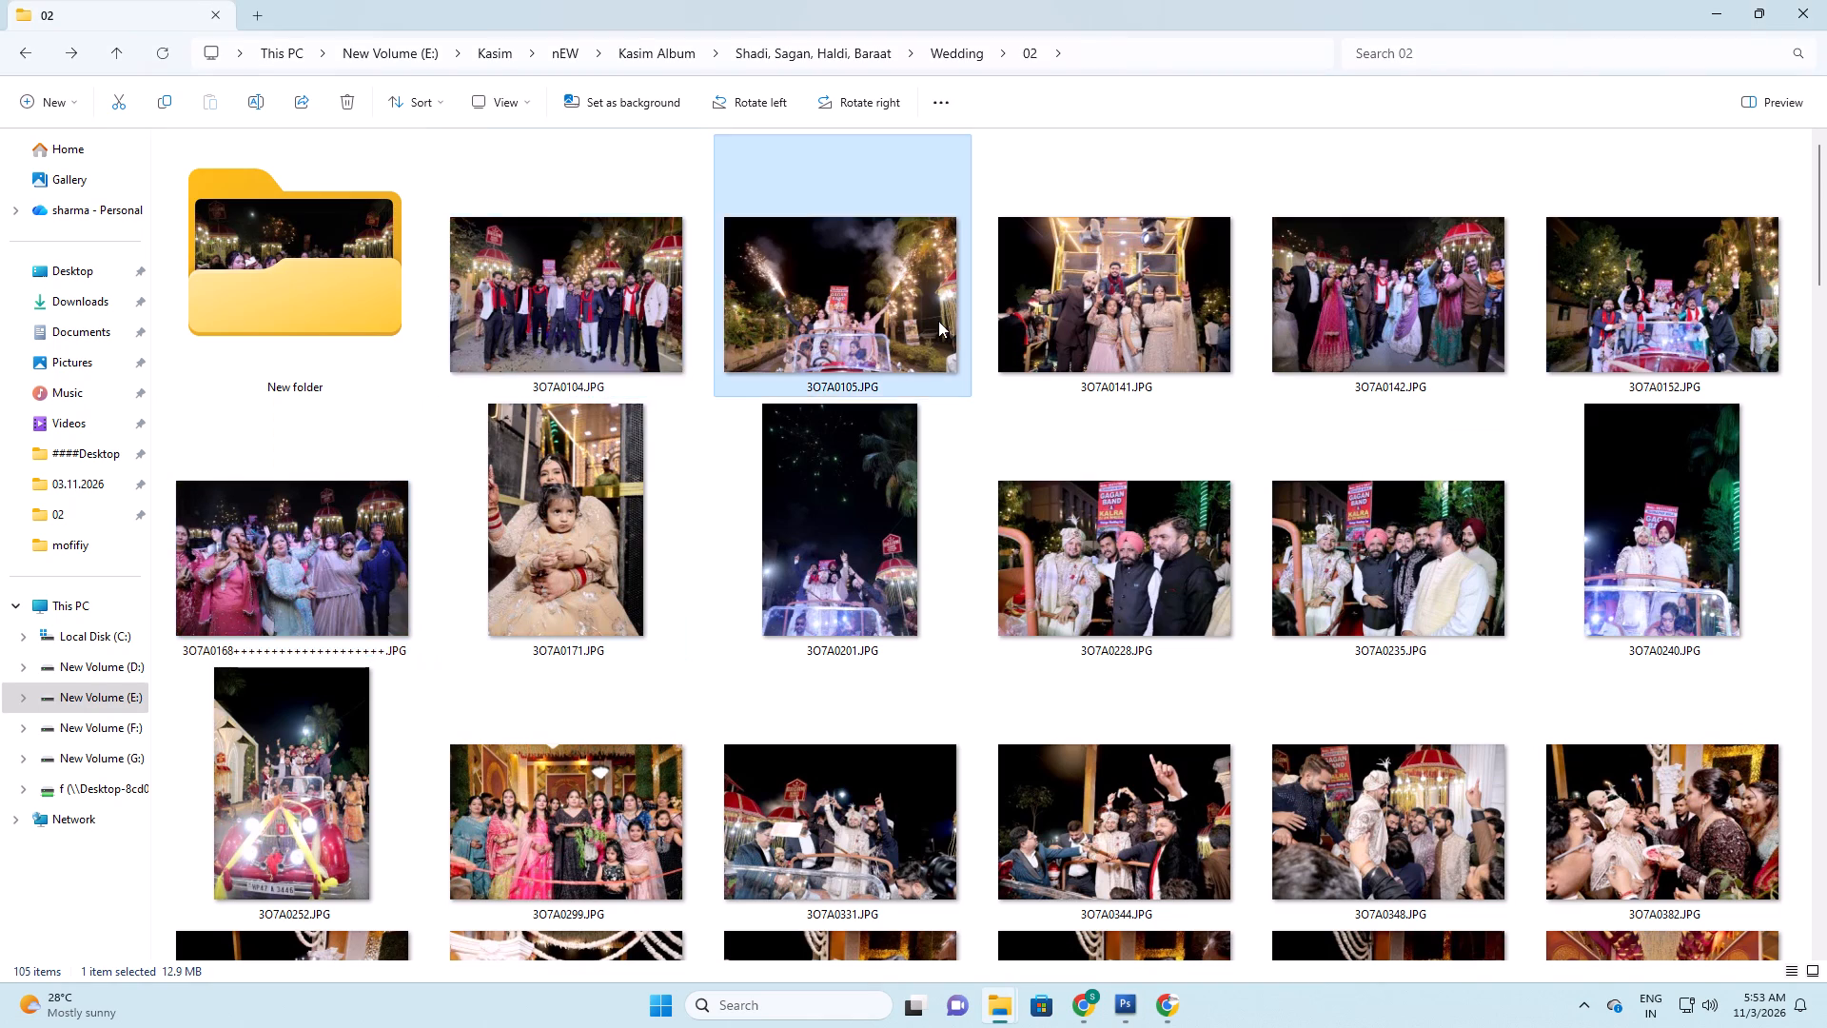
pyautogui.hotkey('alt', 'Tab')
pyautogui.hotkey('alt', 'Tab')
pyautogui.hotkey('alt', 'Tab')
pyautogui.hotkey('alt', 'Tab')
pyautogui.click(305, 562)
pyautogui.keyDown('ctrl'); pyautogui.keyDown('shift'); pyautogui.click(586, 310); pyautogui.keyUp('shift'); pyautogui.keyUp('ctrl')
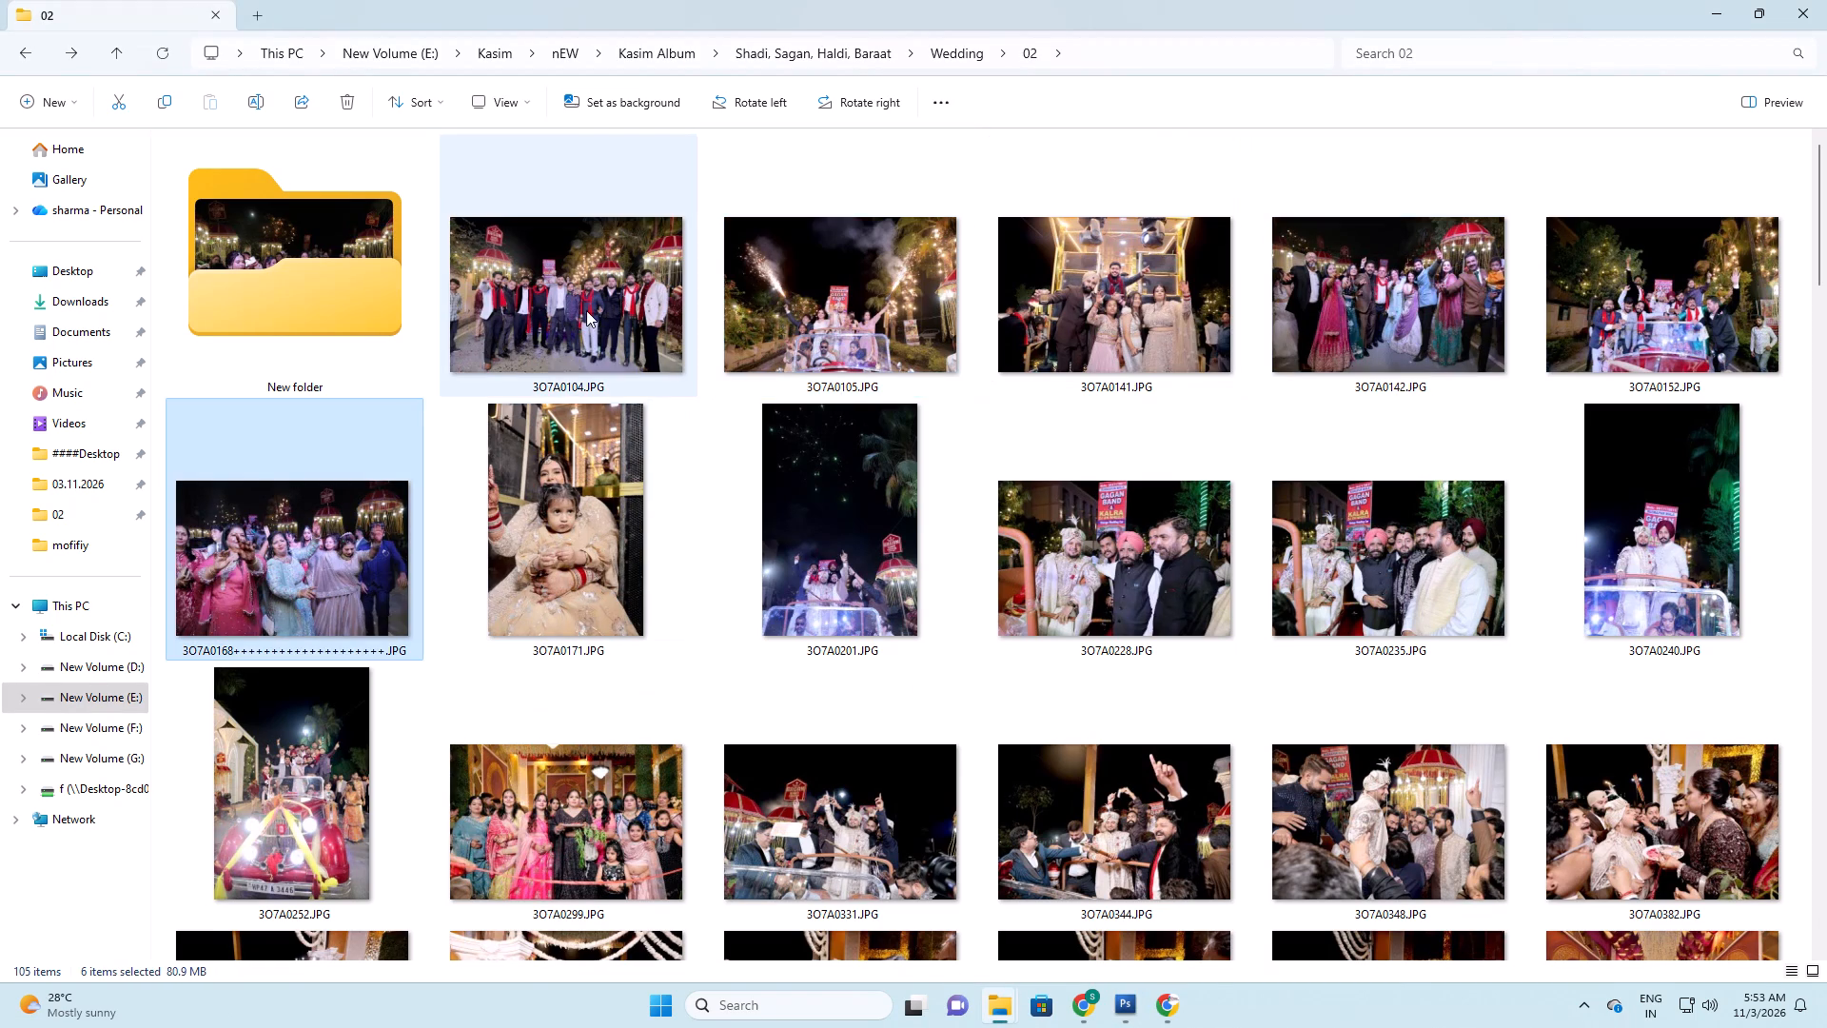
pyautogui.moveTo(533, 283); pyautogui.dragTo(310, 308)
# Switch to Photoshop, start saving a copy of 6p (50).PSD and browse to the Kasim folder on New Volume (E:).
pyautogui.hotkey('alt', 'Tab')
pyautogui.hotkey('ctrl', 'alt', 'shift', 's')
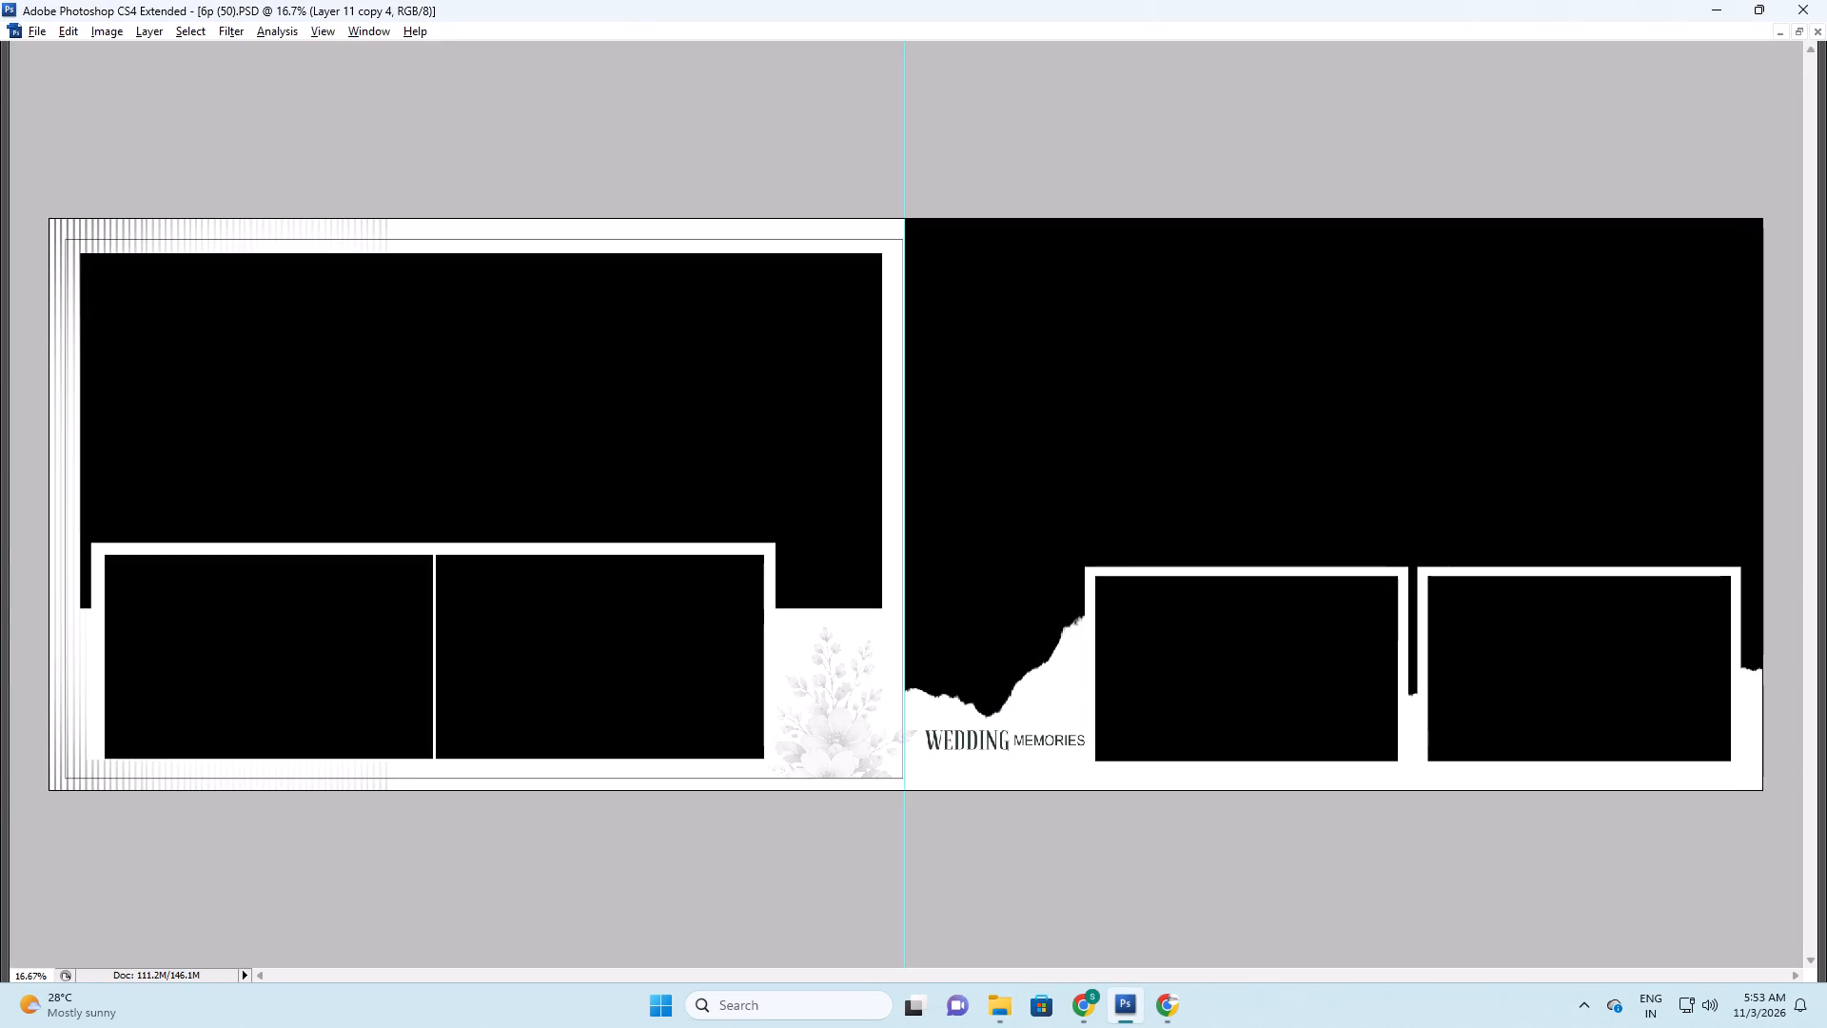
pyautogui.click(974, 547)
pyautogui.hotkey('ctrl', 'alt', 's')
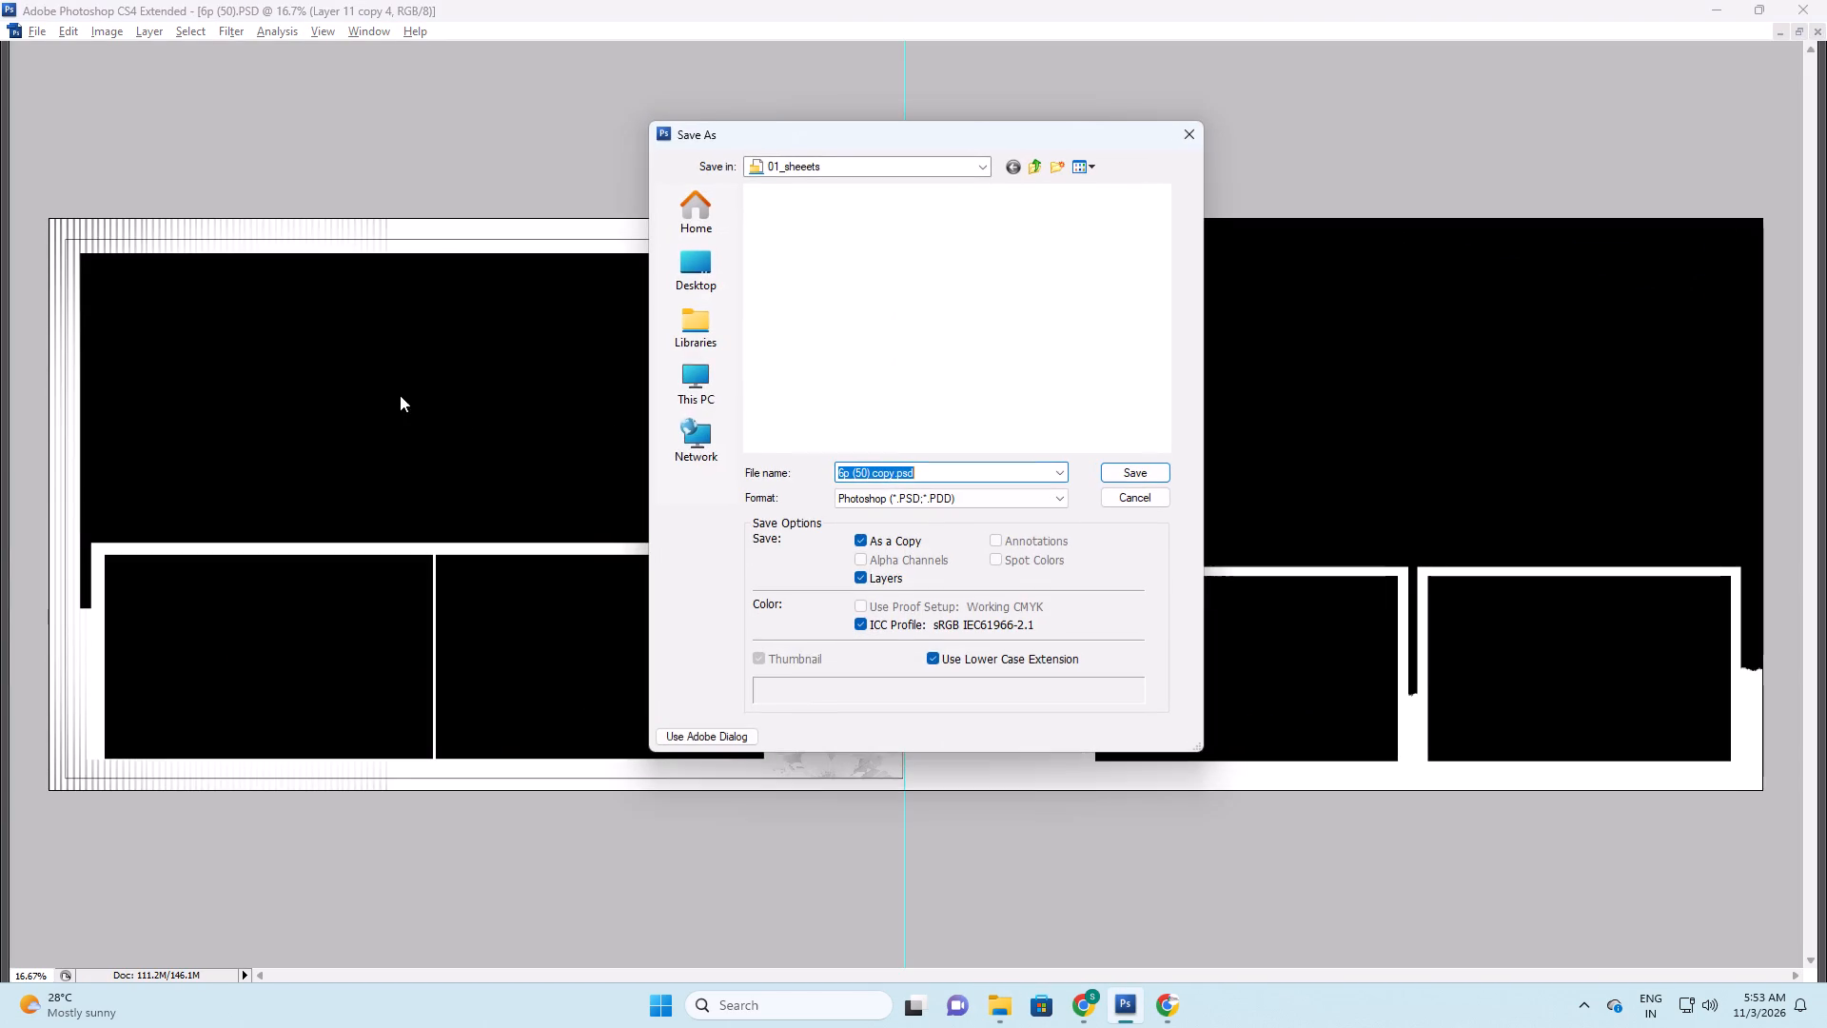
pyautogui.click(688, 388)
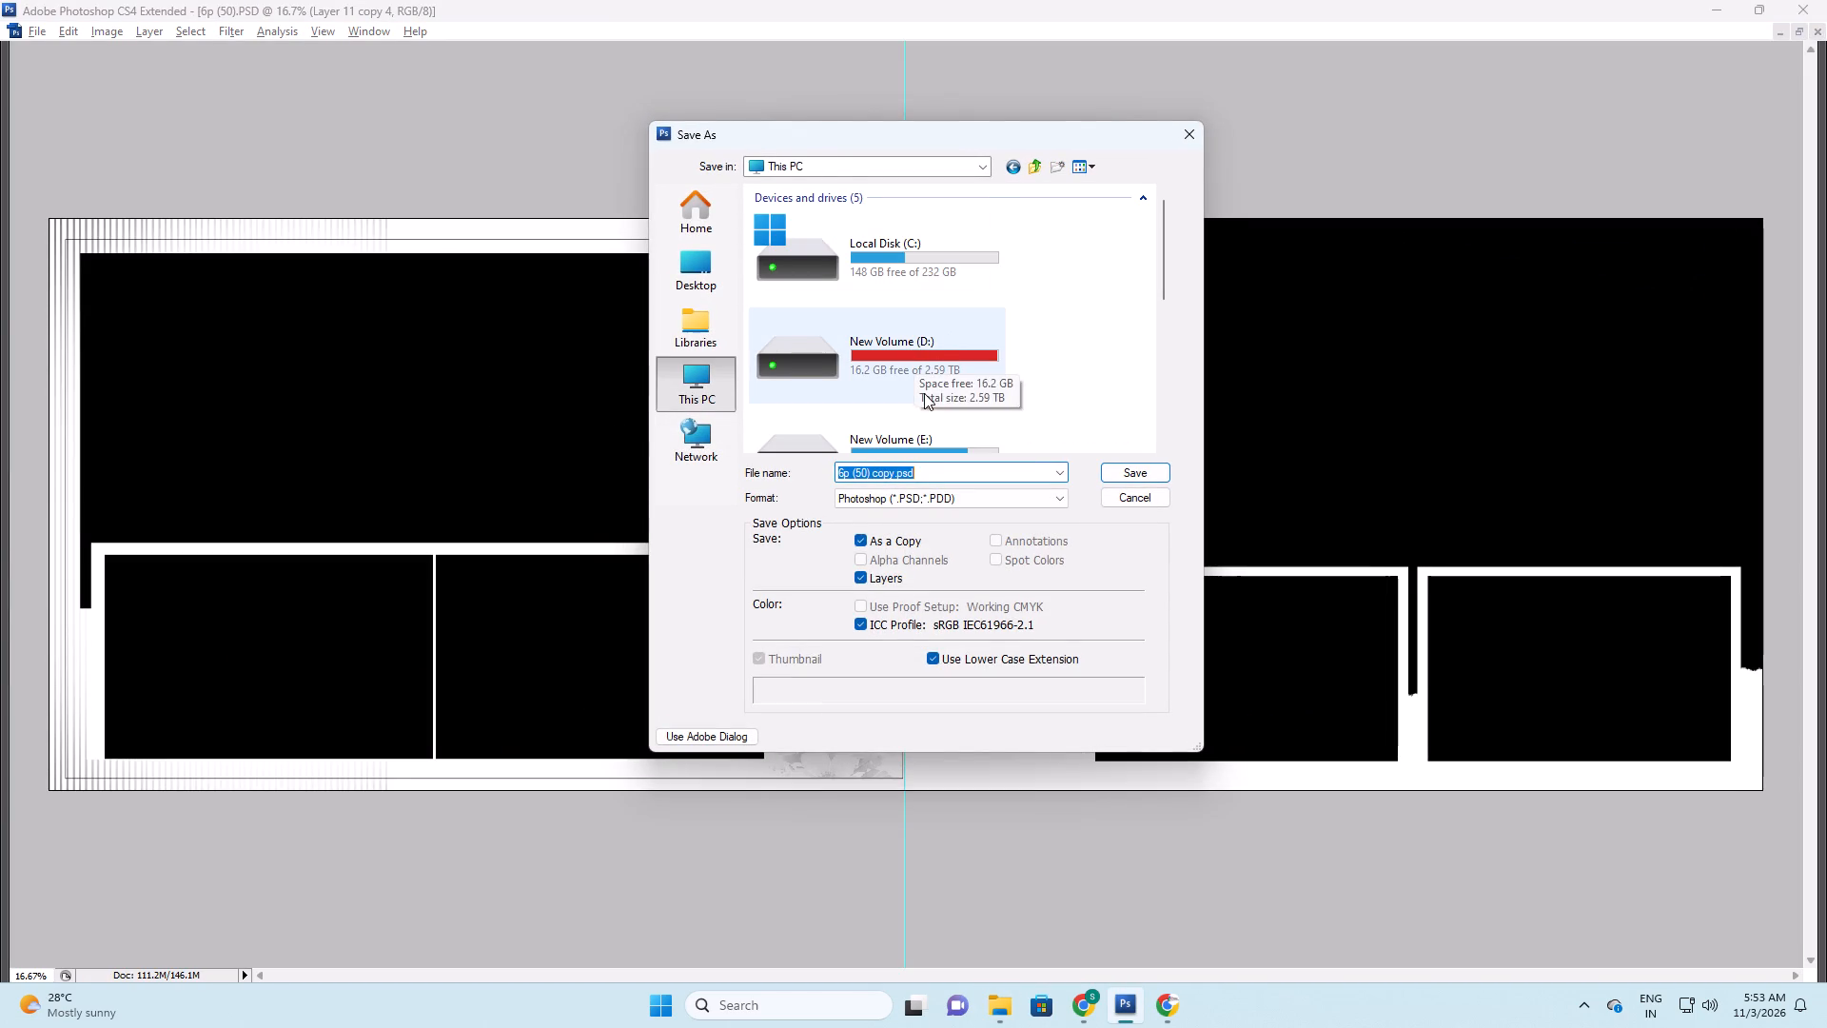
pyautogui.doubleClick(929, 441)
pyautogui.click(956, 348)
pyautogui.press('l')
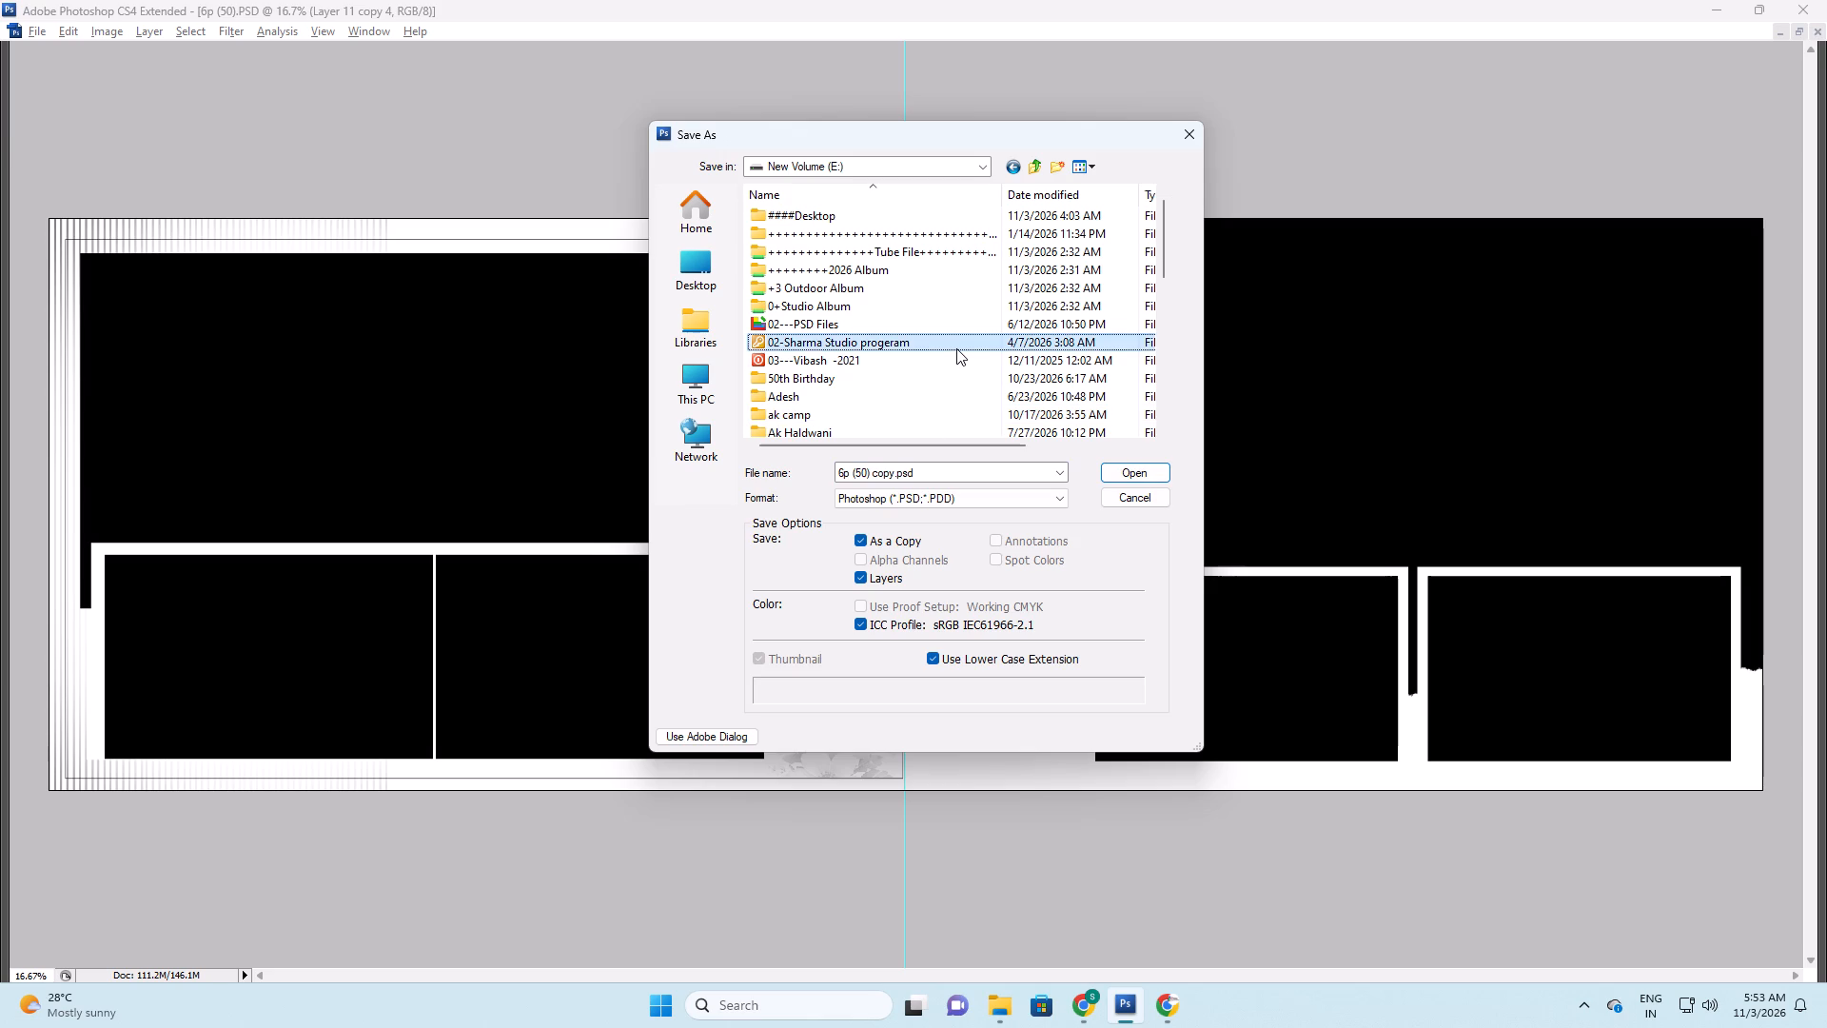
pyautogui.click(956, 348)
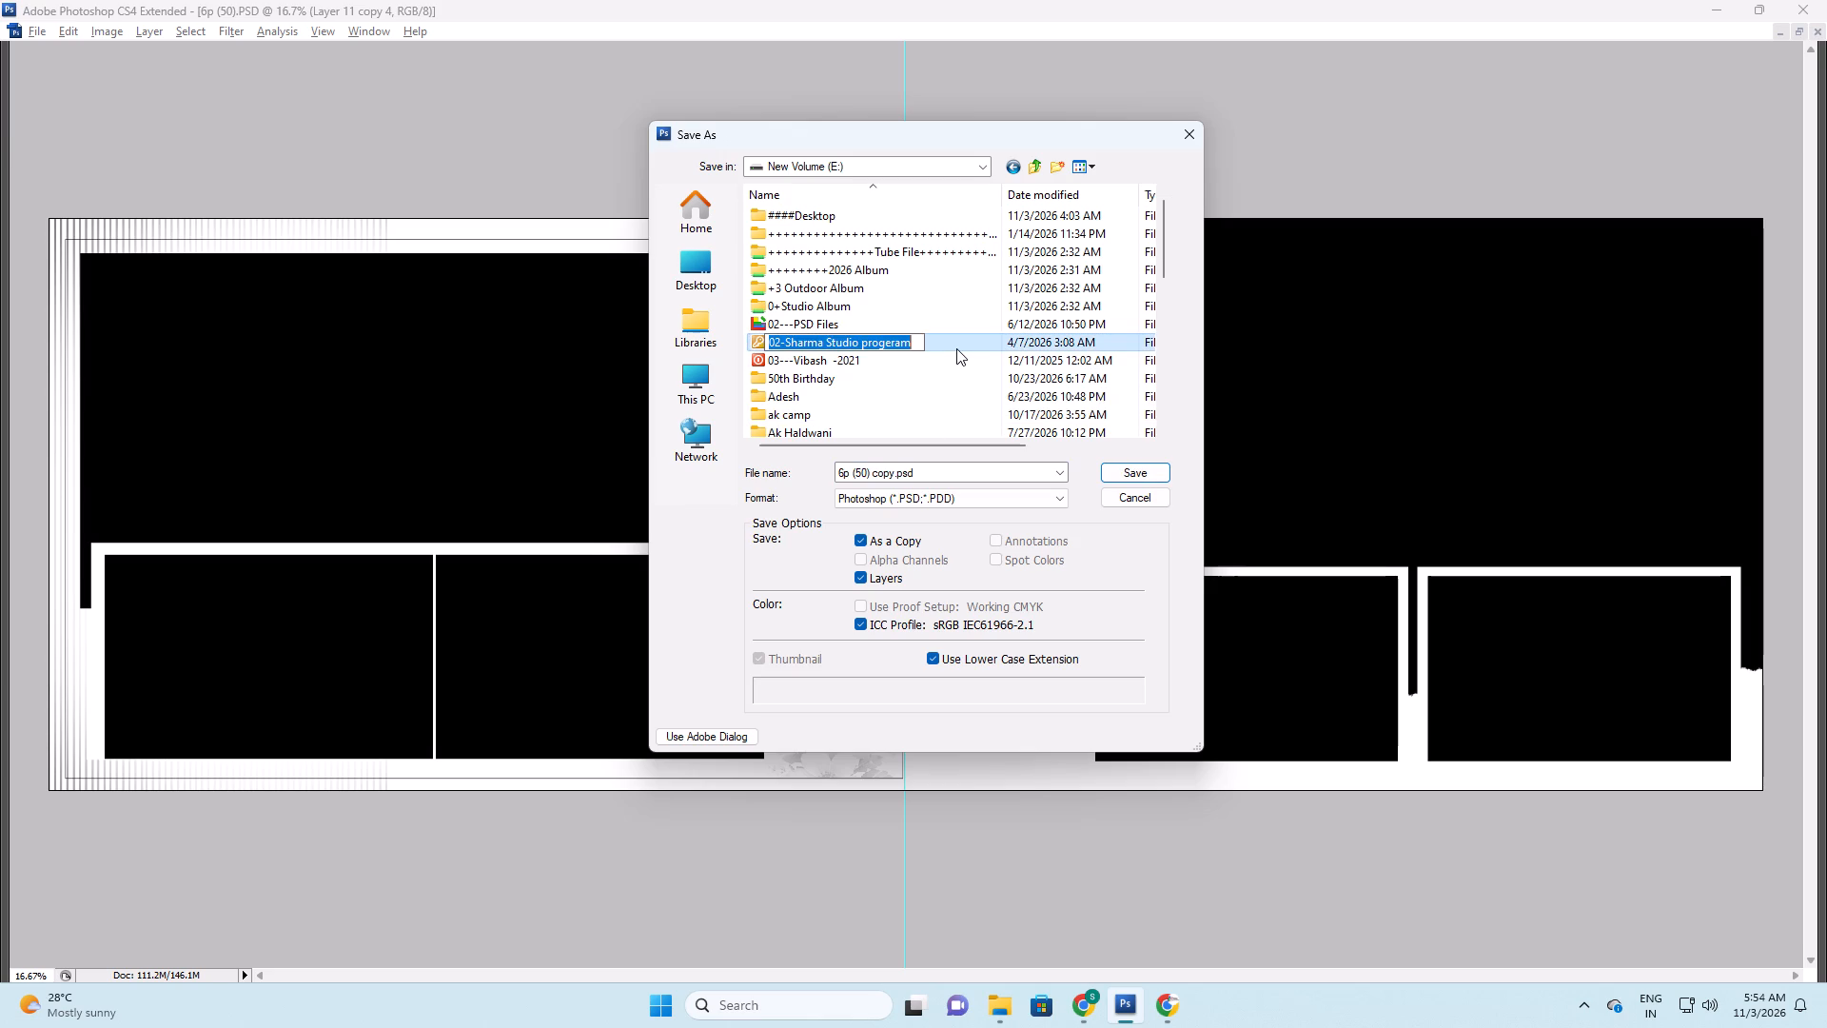
pyautogui.press('k')
pyautogui.press('Escape')
pyautogui.click(1058, 290)
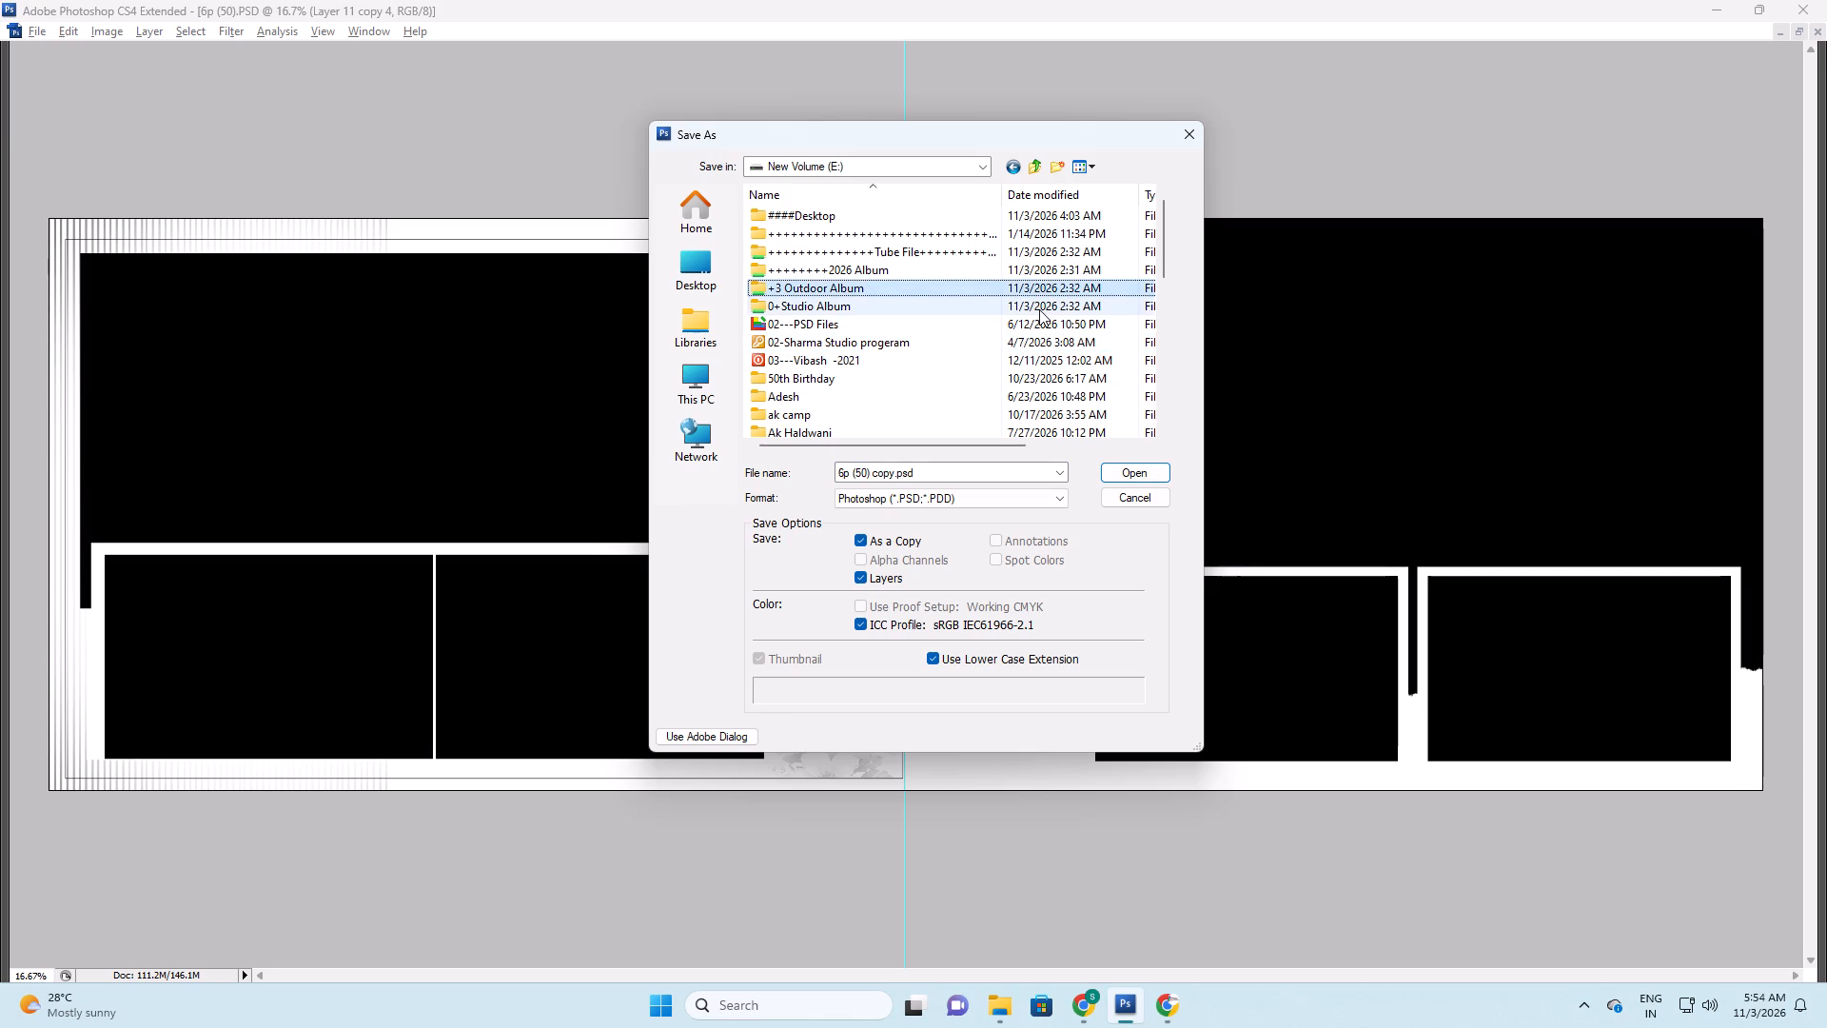
pyautogui.press('k')
# Show the folders on New Volume (E:) as extra large icons and enlarge the Save As dialog.
pyautogui.keyDown('ctrl'); pyautogui.scroll(4, 933, 275); pyautogui.keyUp('ctrl')
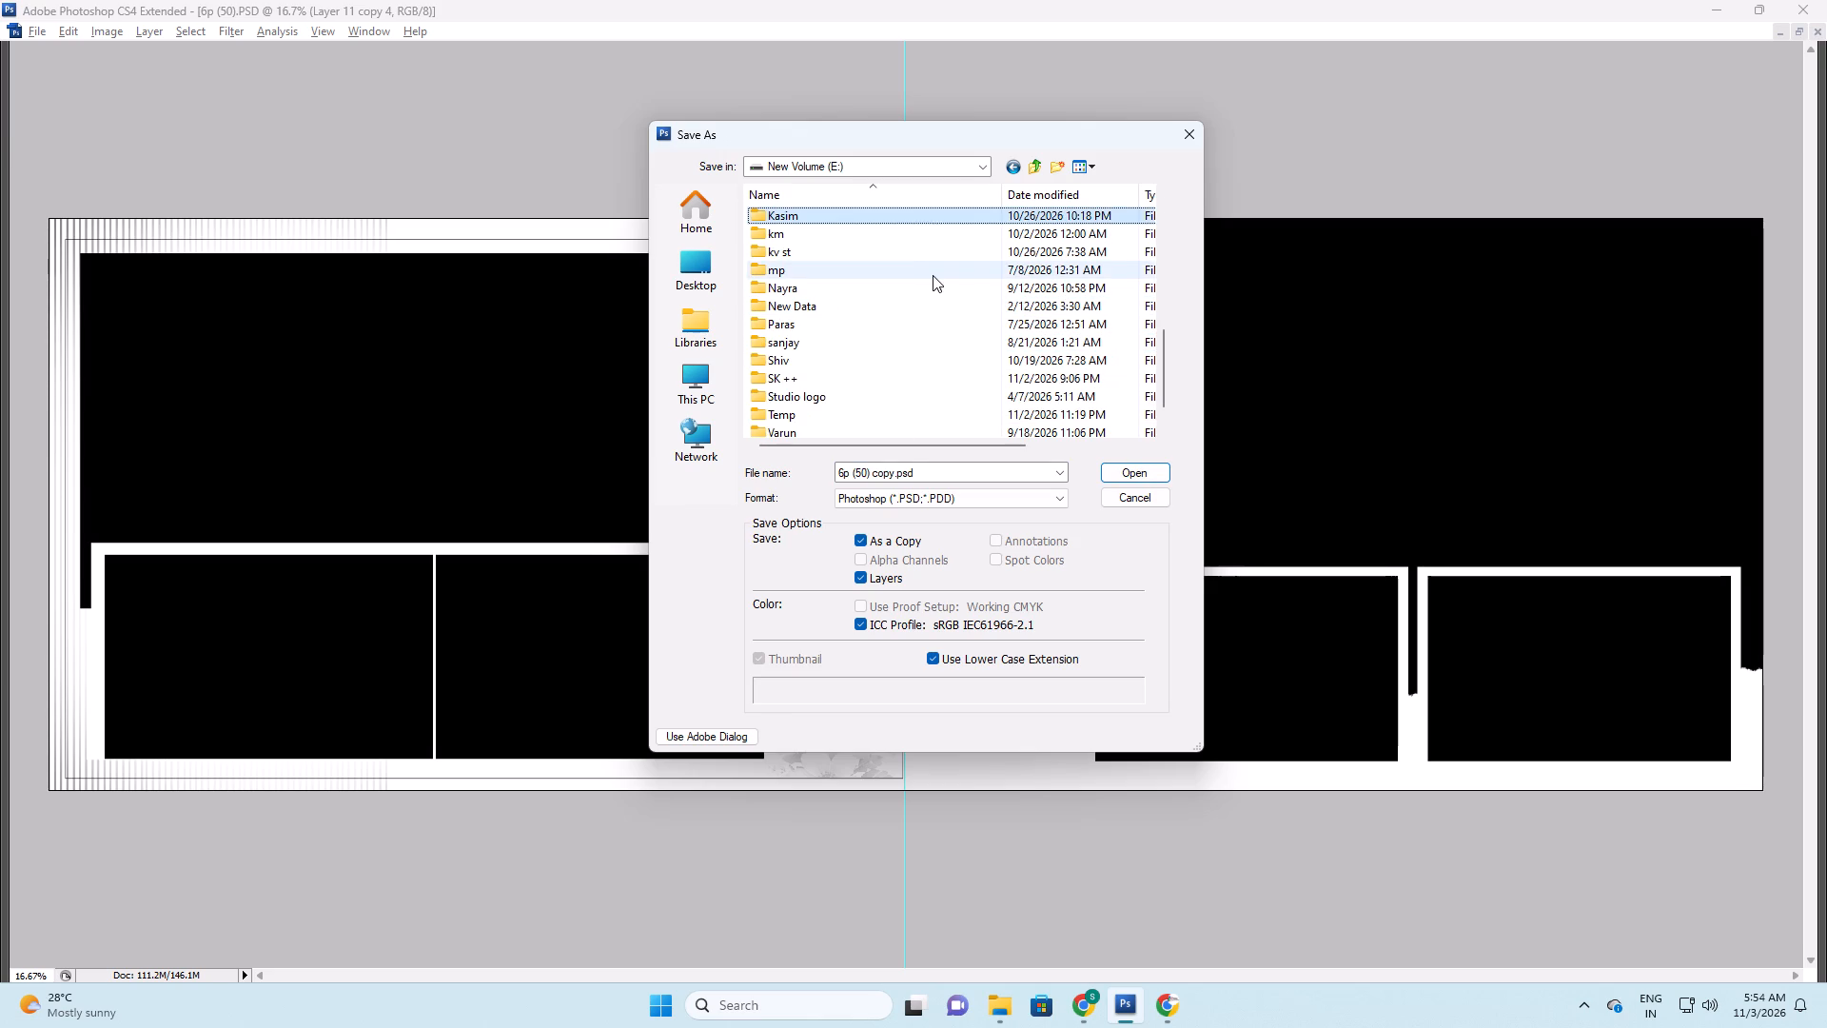
pyautogui.keyDown('ctrl'); pyautogui.scroll(14, 933, 275); pyautogui.keyUp('ctrl')
pyautogui.click(1066, 158)
pyautogui.click(1089, 167)
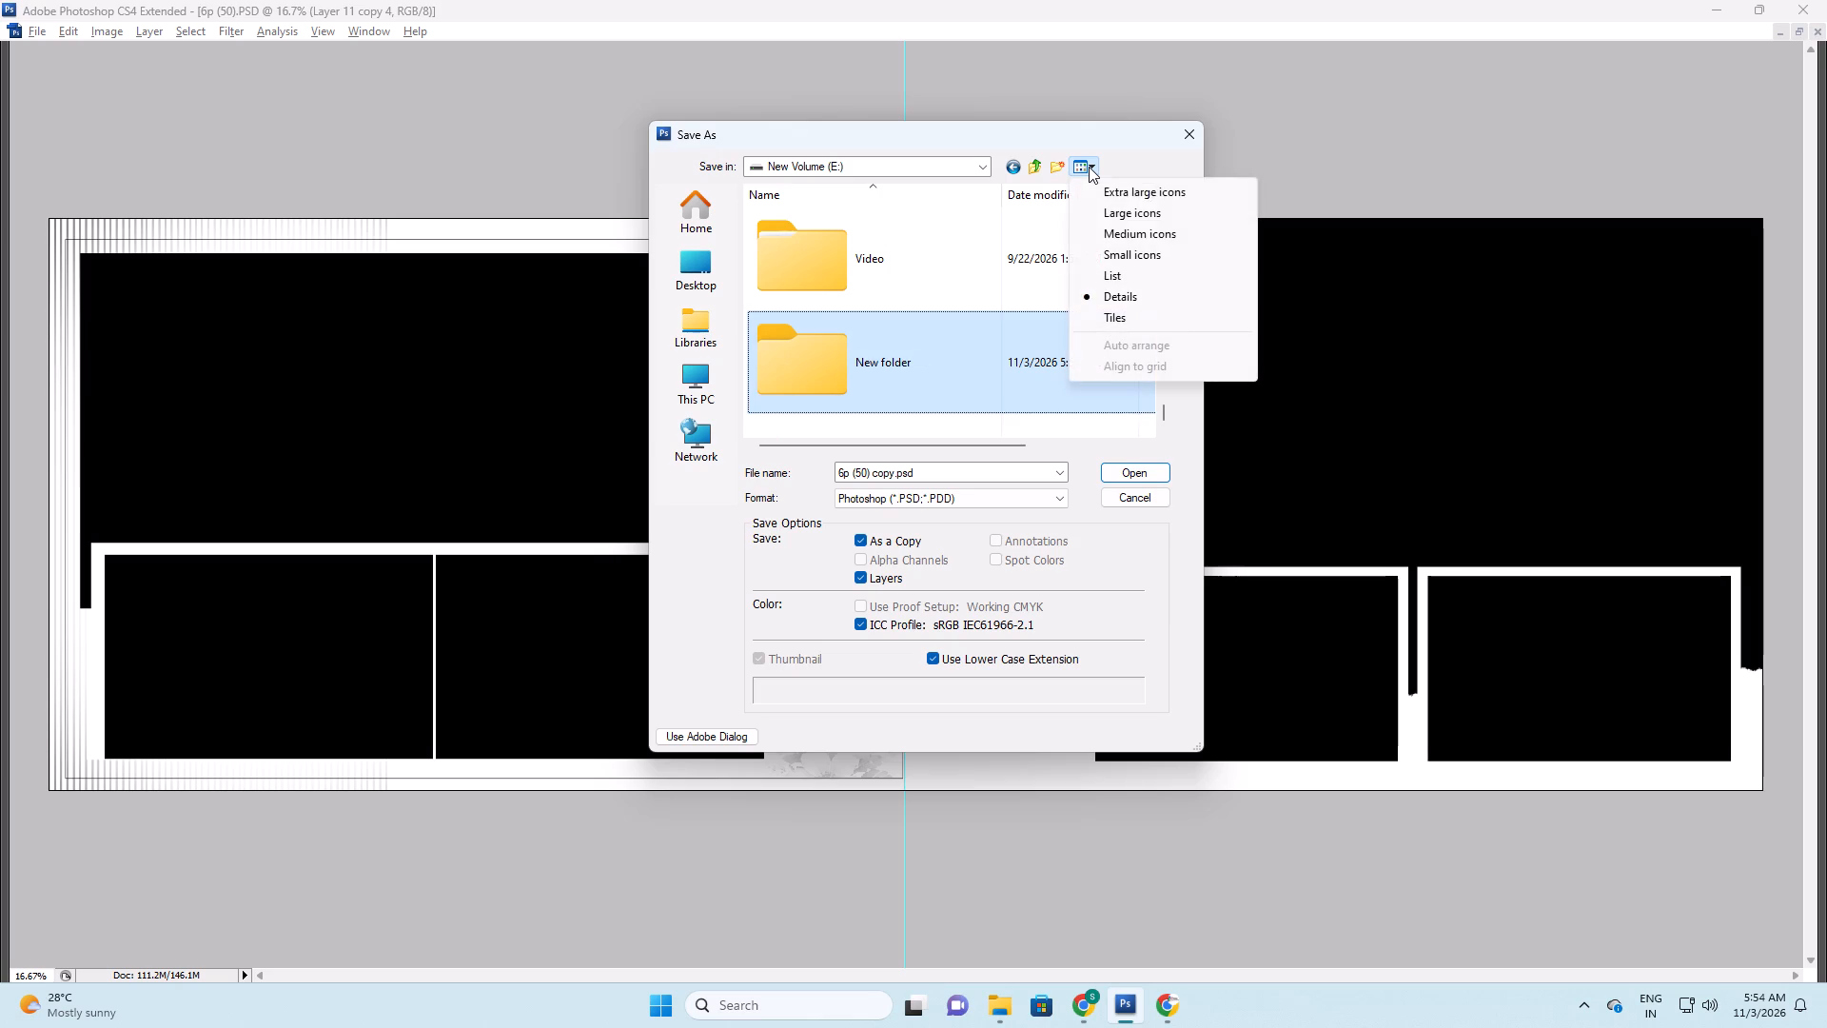
pyautogui.press('Escape')
pyautogui.click(1080, 166)
pyautogui.click(1127, 192)
pyautogui.keyDown('ctrl'); pyautogui.scroll(-10, 1055, 338); pyautogui.keyUp('ctrl')
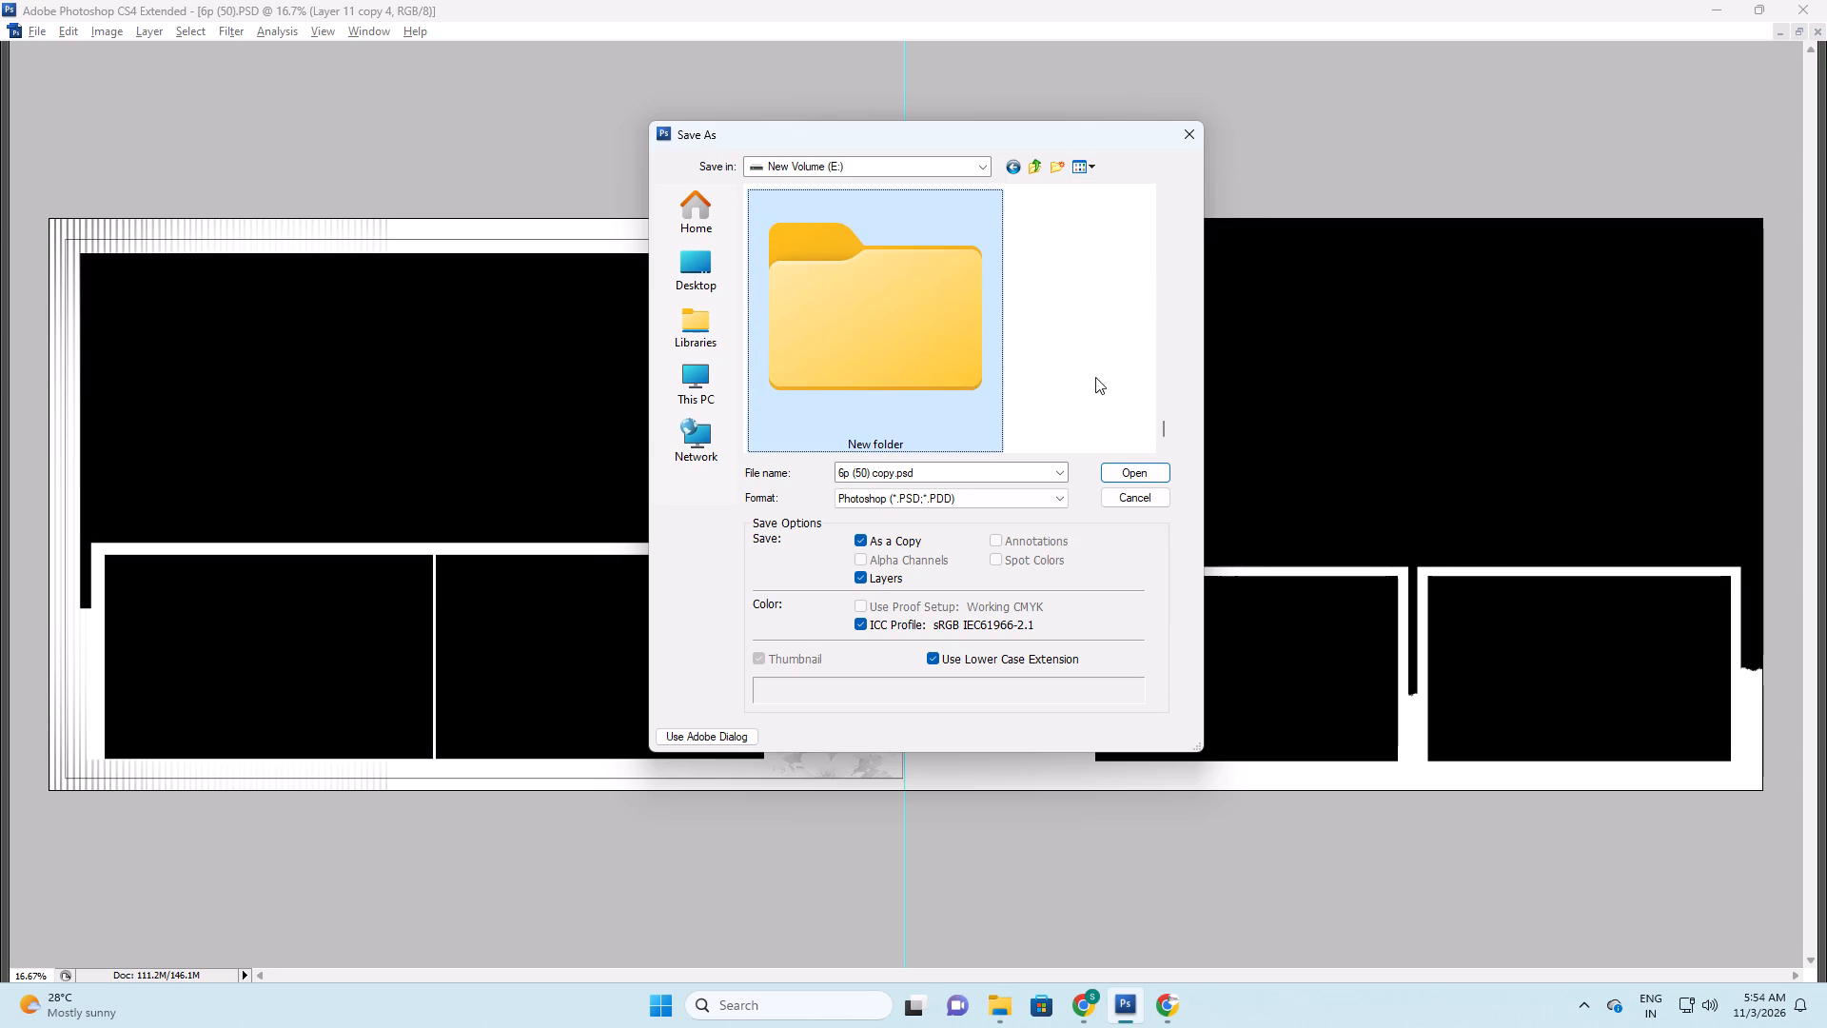
pyautogui.keyDown('ctrl'); pyautogui.scroll(-11, 1079, 368); pyautogui.keyUp('ctrl')
pyautogui.moveTo(1202, 749); pyautogui.dragTo(1749, 861)
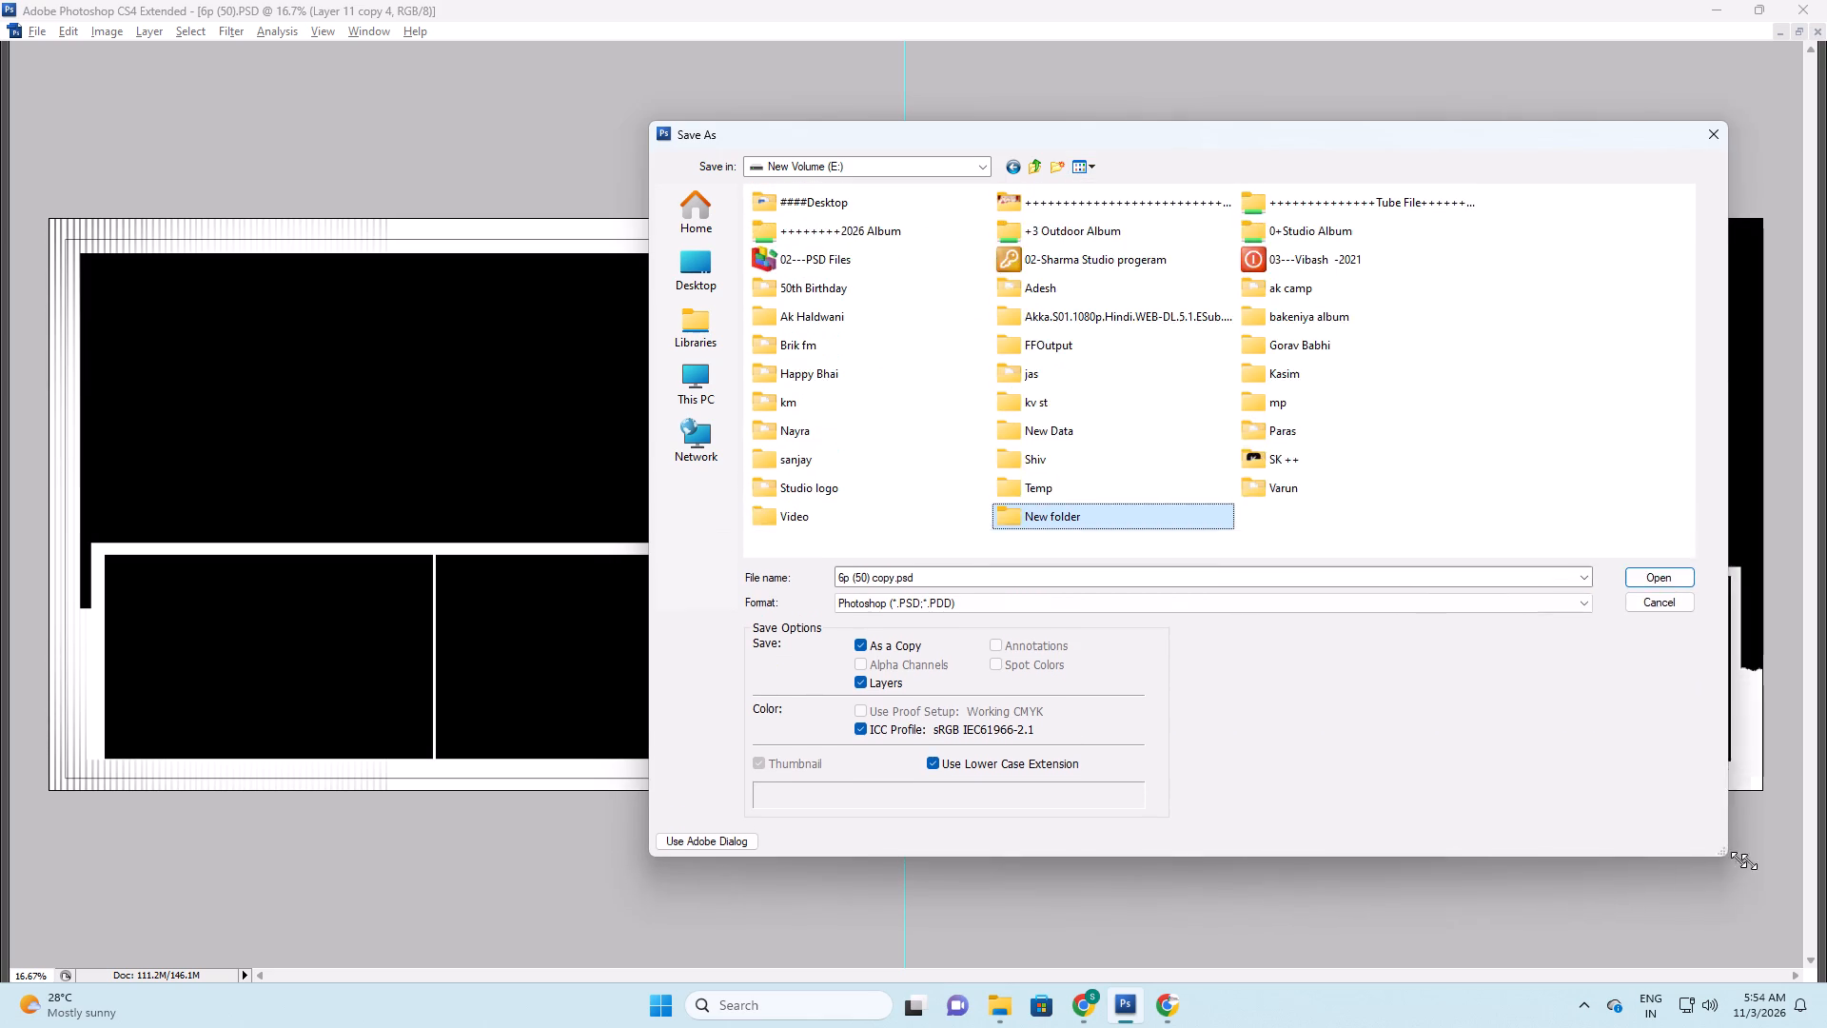
pyautogui.moveTo(1749, 861); pyautogui.dragTo(1750, 951)
# Adjust the icon size of the folders on New Volume (E:) and refresh the listing.
pyautogui.rightClick(1422, 406)
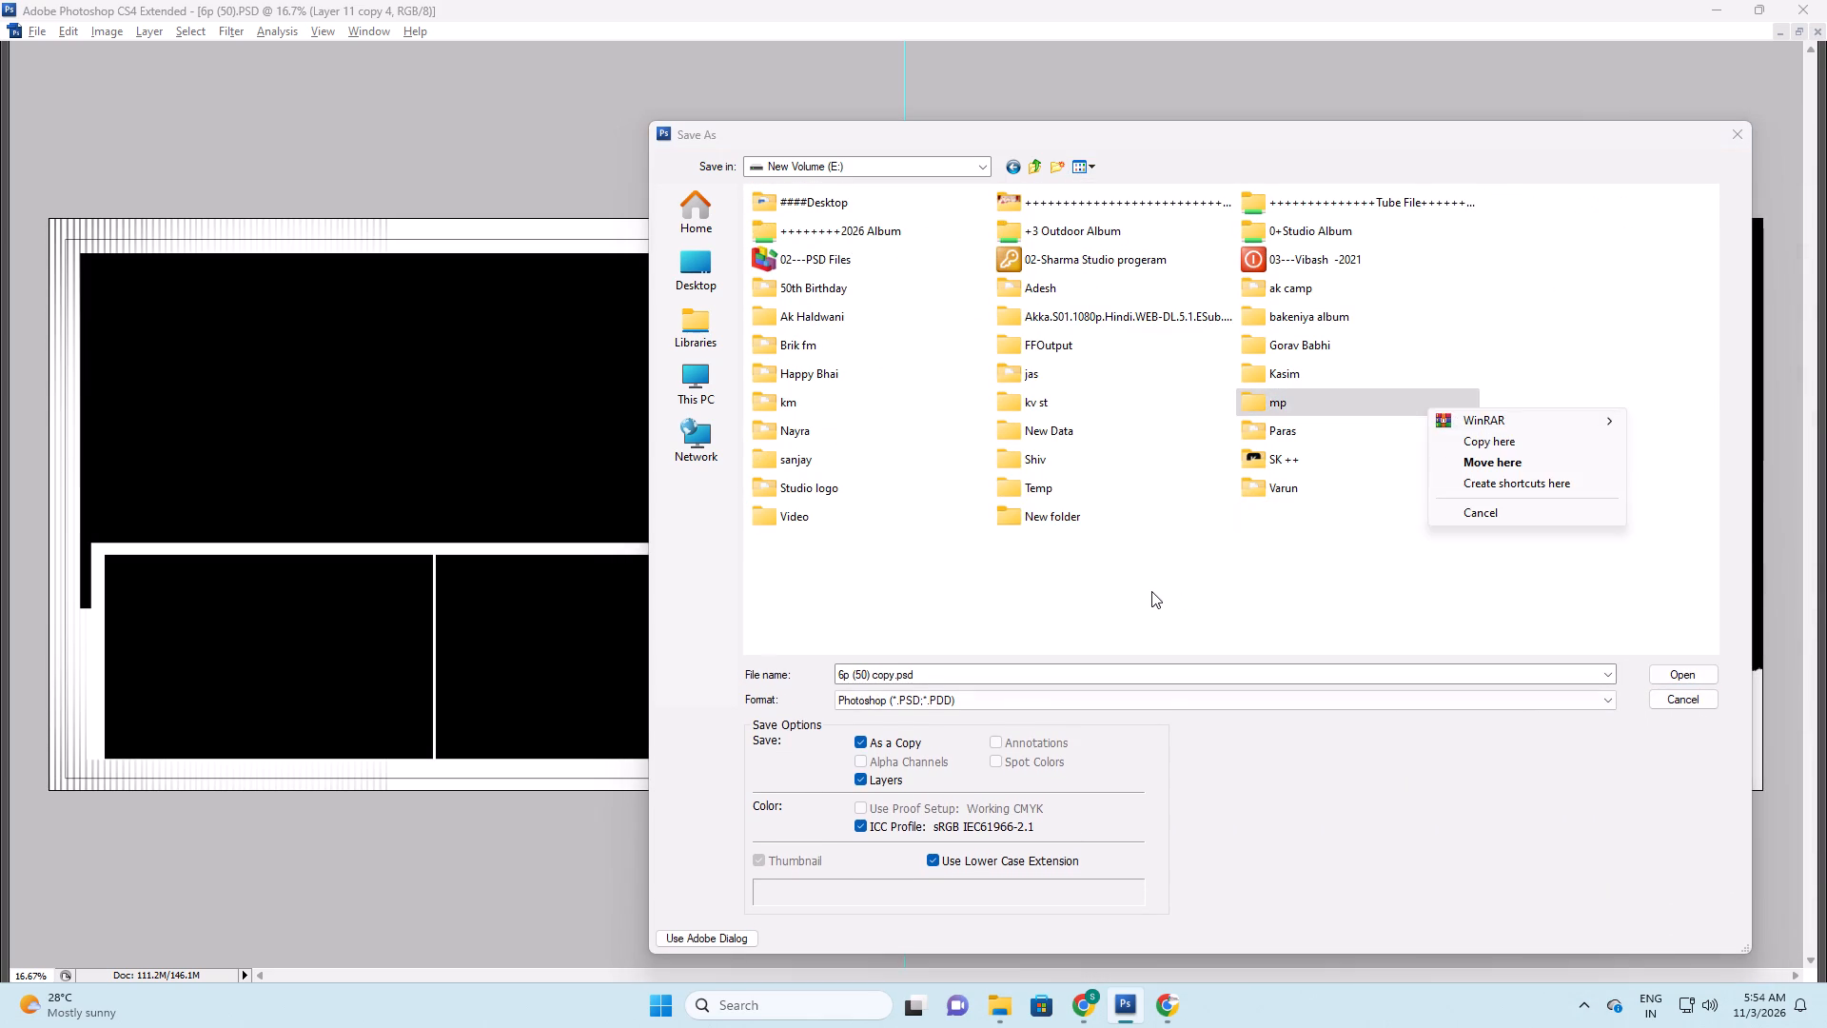
pyautogui.click(1144, 588)
pyautogui.rightClick(1144, 588)
pyautogui.click(1189, 601)
pyautogui.click(1385, 612)
pyautogui.keyDown('ctrl'); pyautogui.scroll(-4, 1369, 495); pyautogui.keyUp('ctrl')
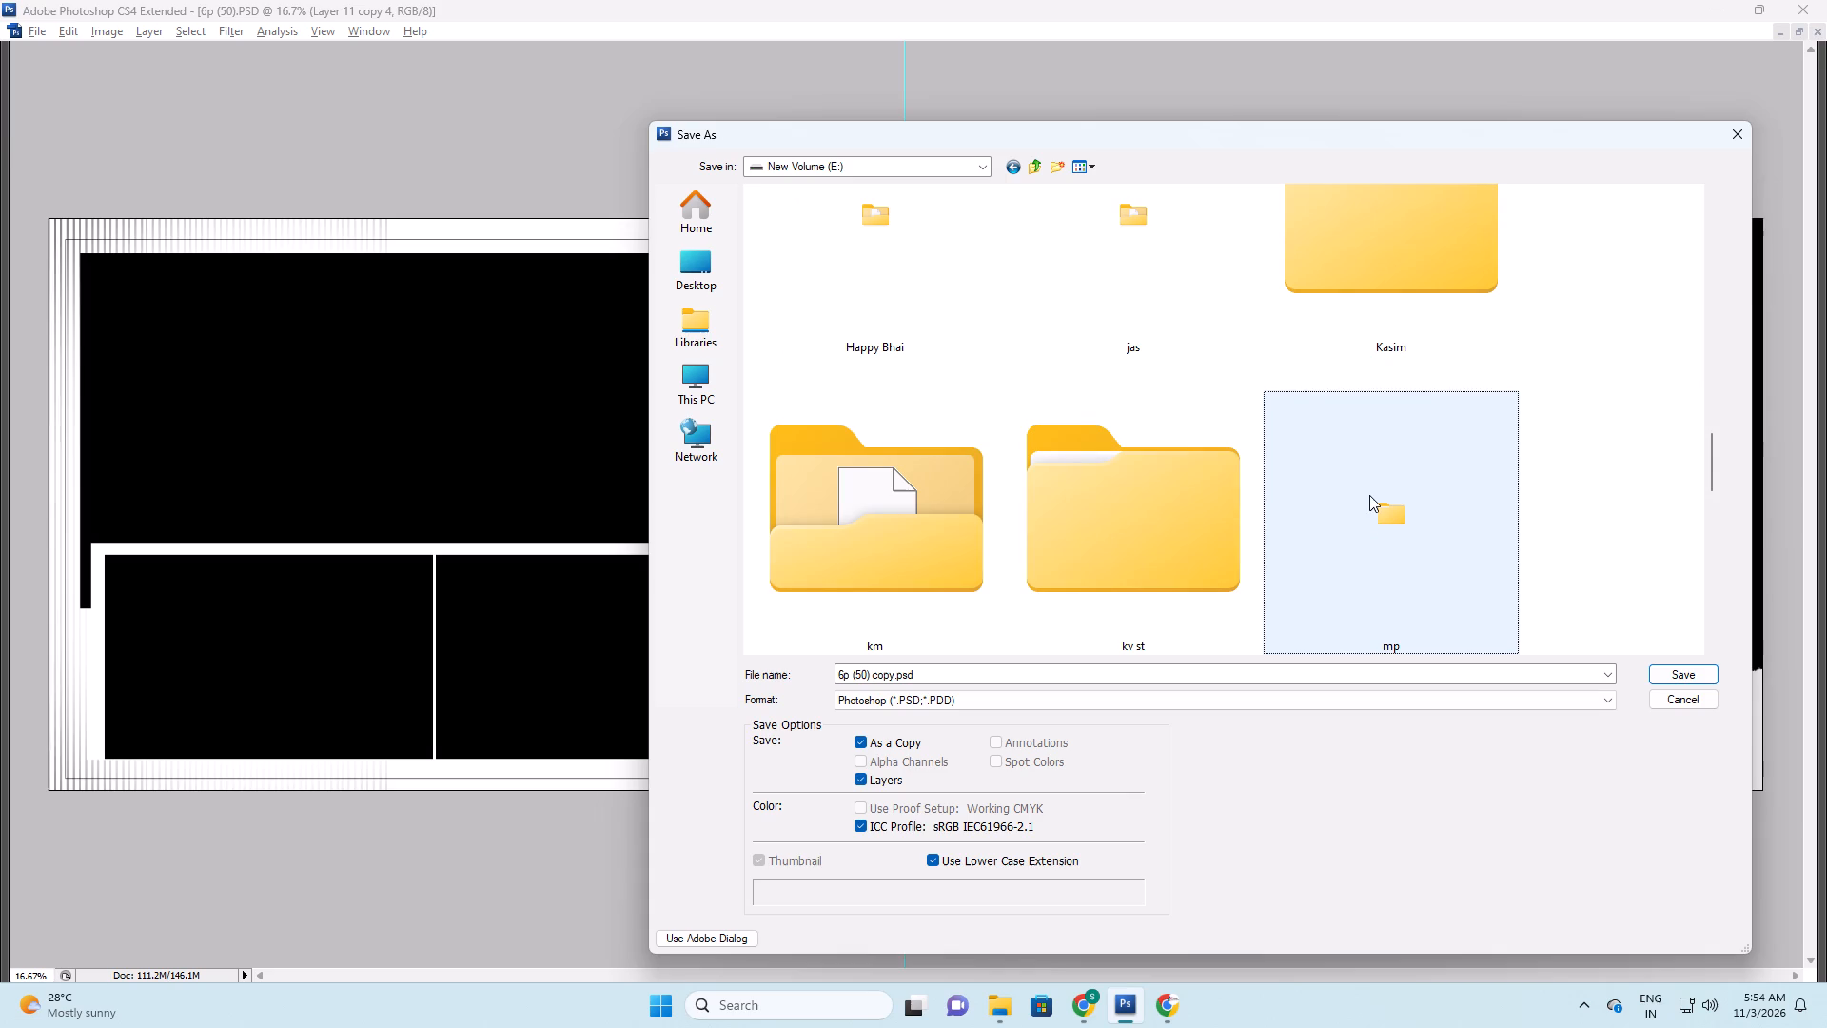
pyautogui.keyDown('ctrl'); pyautogui.scroll(-5, 1369, 495); pyautogui.keyUp('ctrl')
pyautogui.rightClick(1626, 555)
pyautogui.moveTo(1663, 619); pyautogui.dragTo(1671, 623)
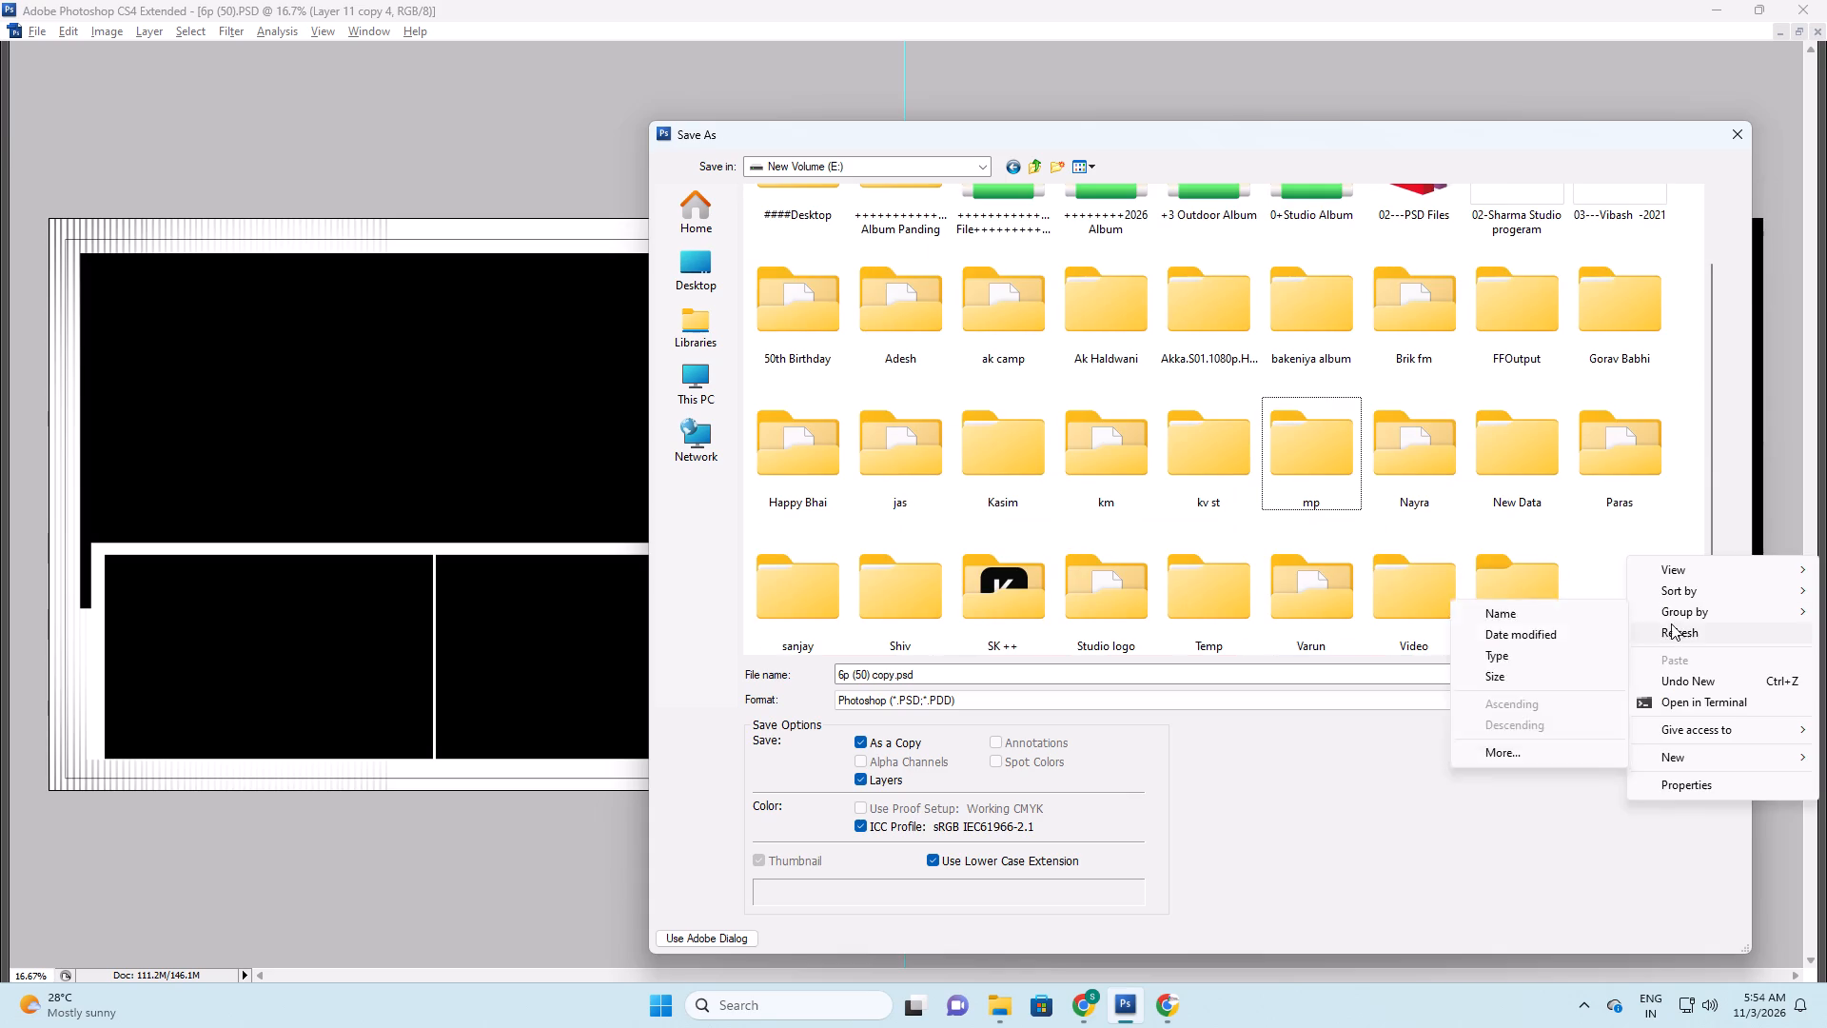
pyautogui.moveTo(1671, 623); pyautogui.dragTo(1672, 624)
pyautogui.rightClick(1642, 585)
pyautogui.click(1682, 656)
pyautogui.click(1574, 579)
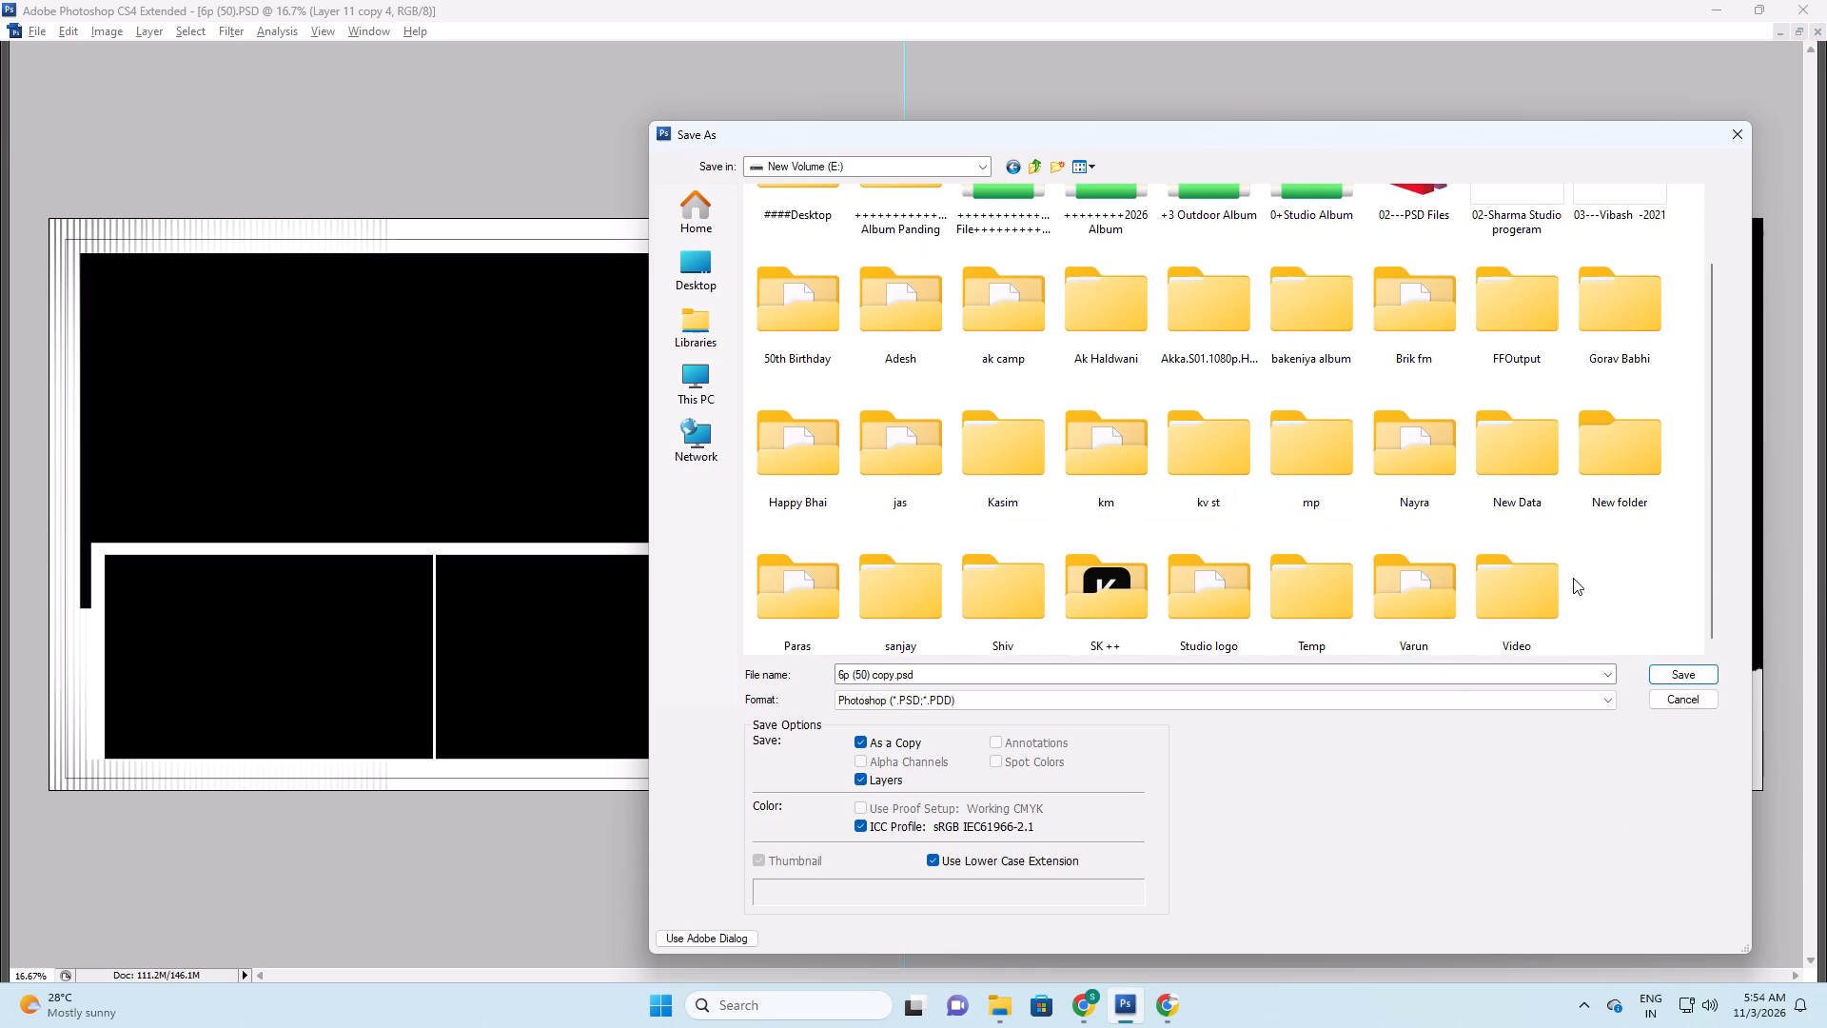
# Set the save location for the layout copy to New folder (5) inside Kasim.
pyautogui.press('l')
pyautogui.scroll(4, 1541, 574)
pyautogui.press('l')
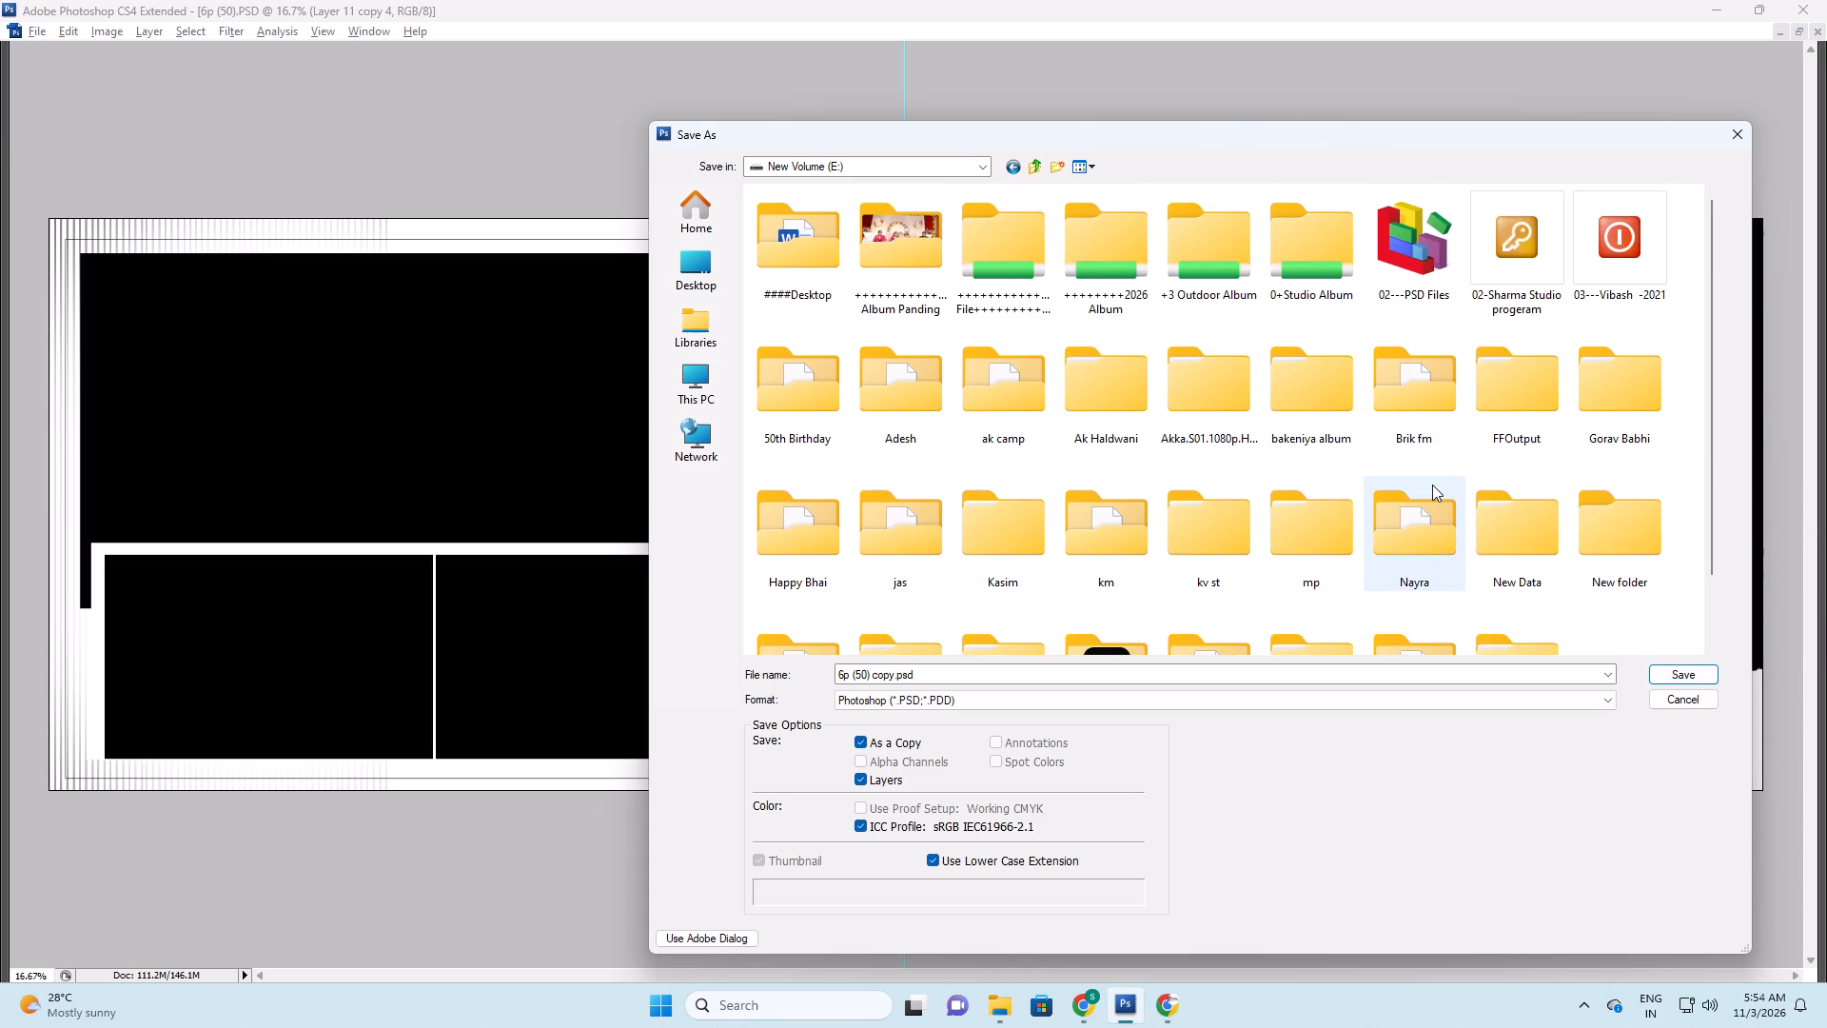
pyautogui.click(1432, 484)
pyautogui.press('k')
pyautogui.press('Return')
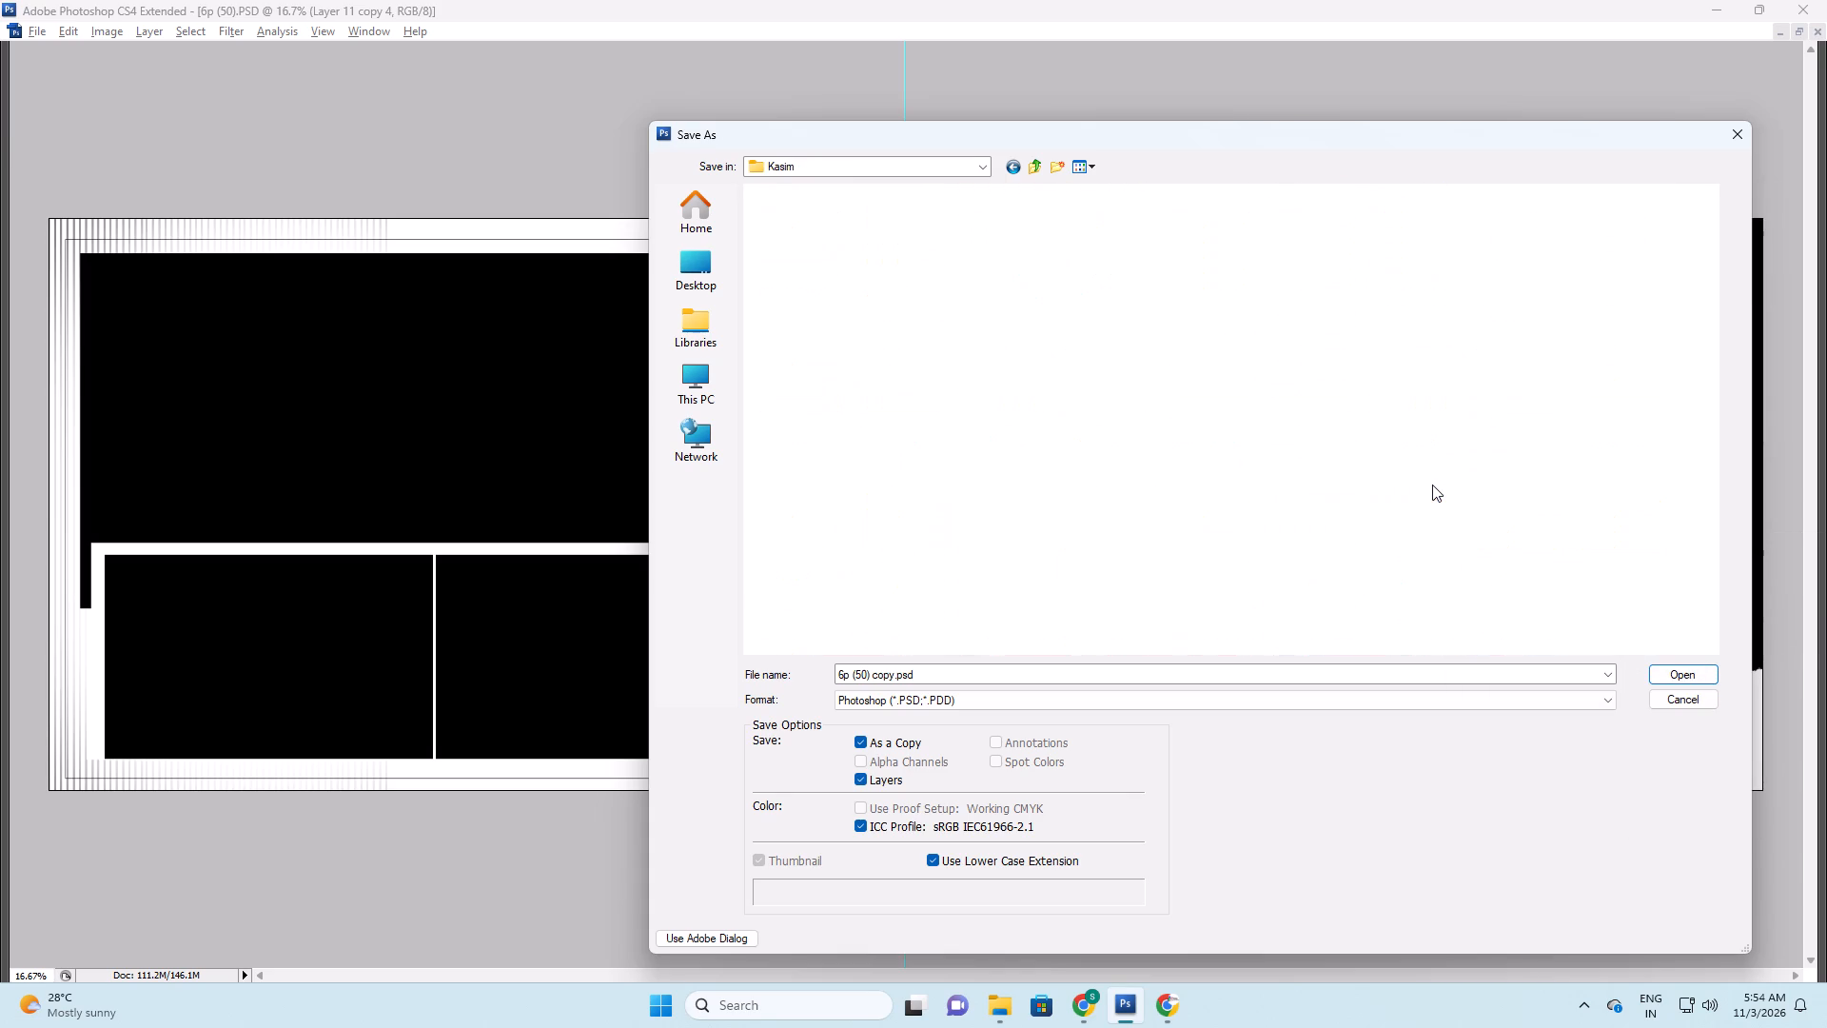
pyautogui.doubleClick(877, 305)
# Save the layout copy as 93 in Photoshop format and close the document.
pyautogui.scroll(-13, 903, 323)
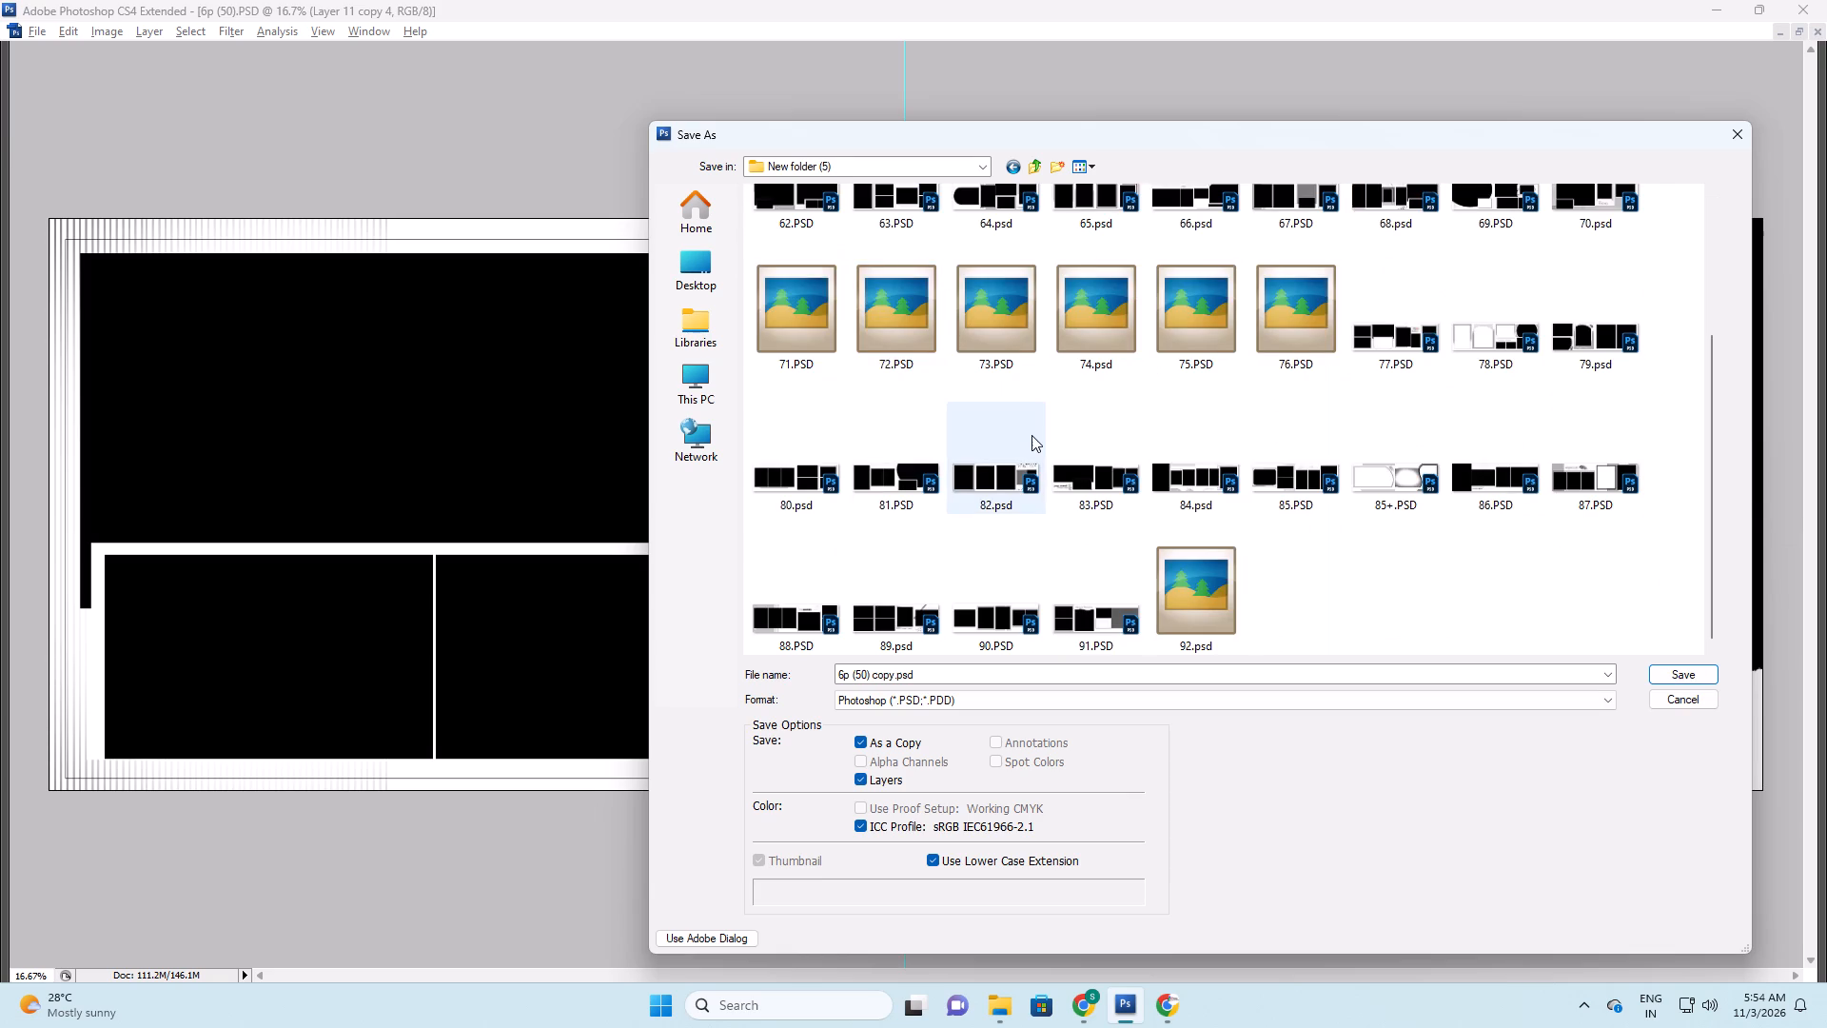
pyautogui.press('Tab')
pyautogui.write('93')
pyautogui.press('Return')
pyautogui.press('Return')
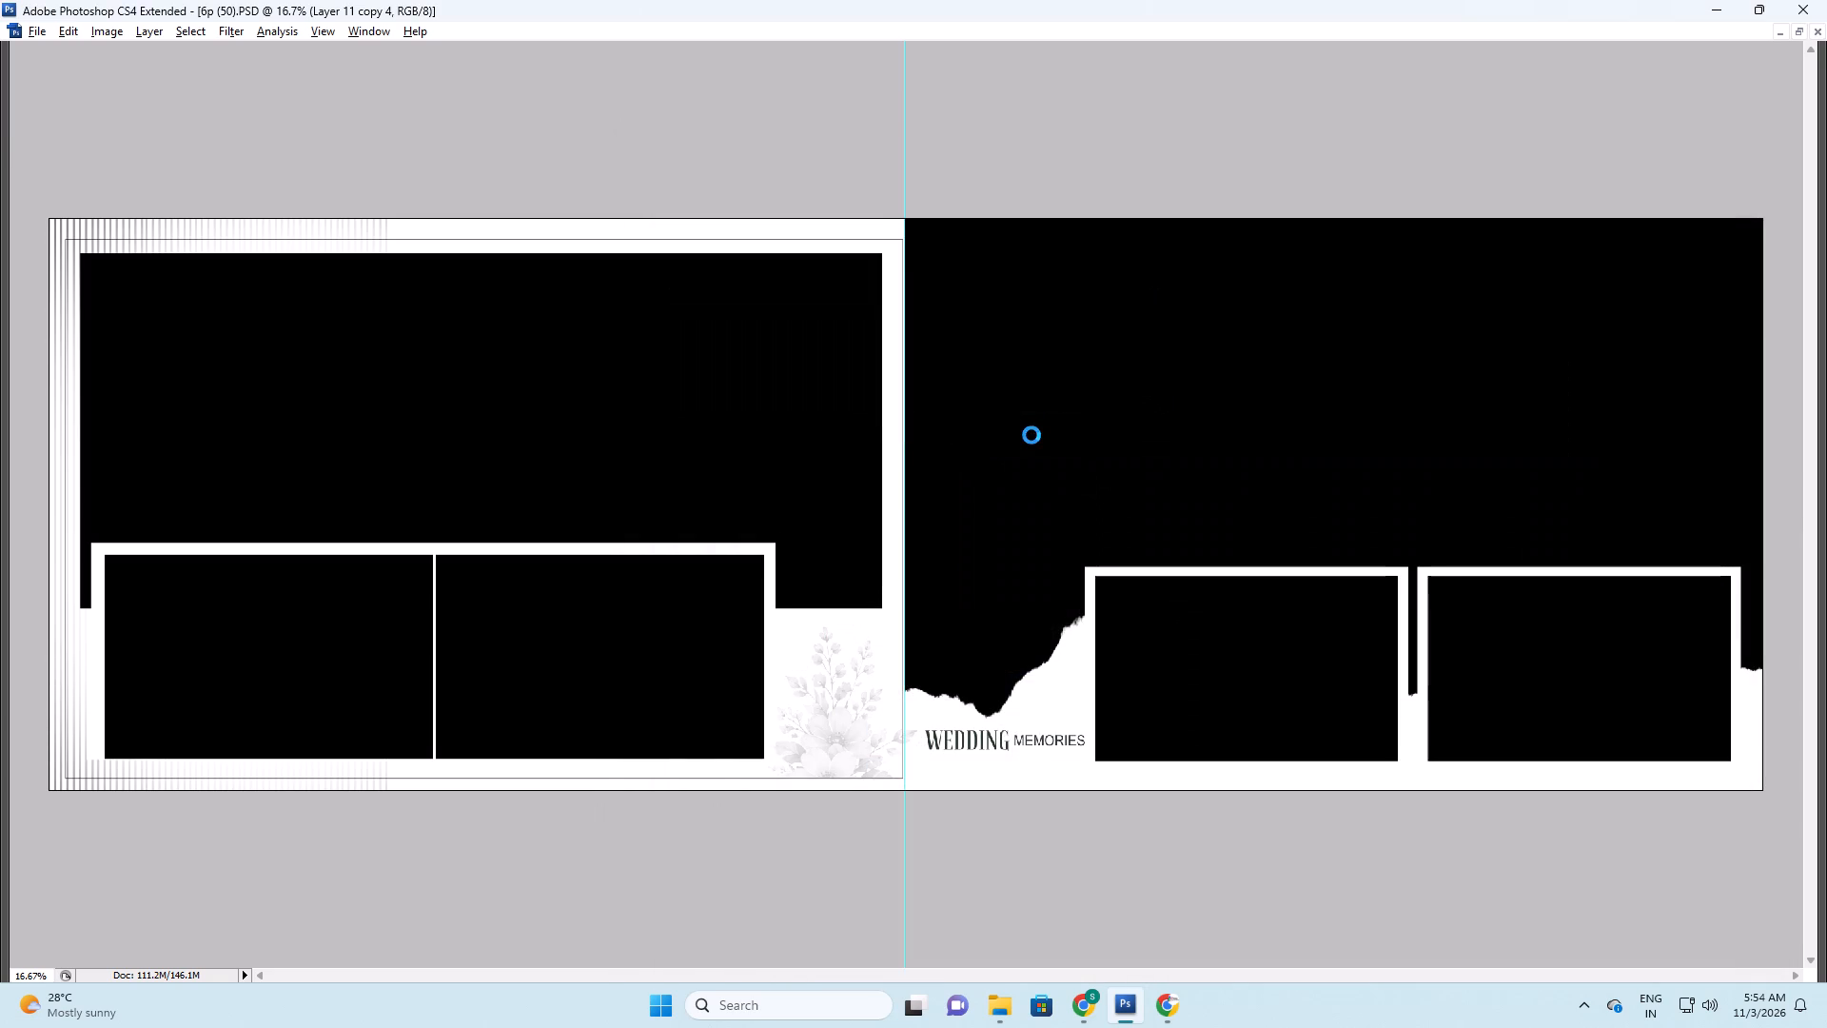
pyautogui.hotkey('ctrl', 'w')
# Examine the photos 3O7A0171 to 3O7A0240 at the start of folder 02 to decide the next group.
pyautogui.hotkey('alt', 'Tab')
pyautogui.moveTo(586, 267); pyautogui.dragTo(597, 274)
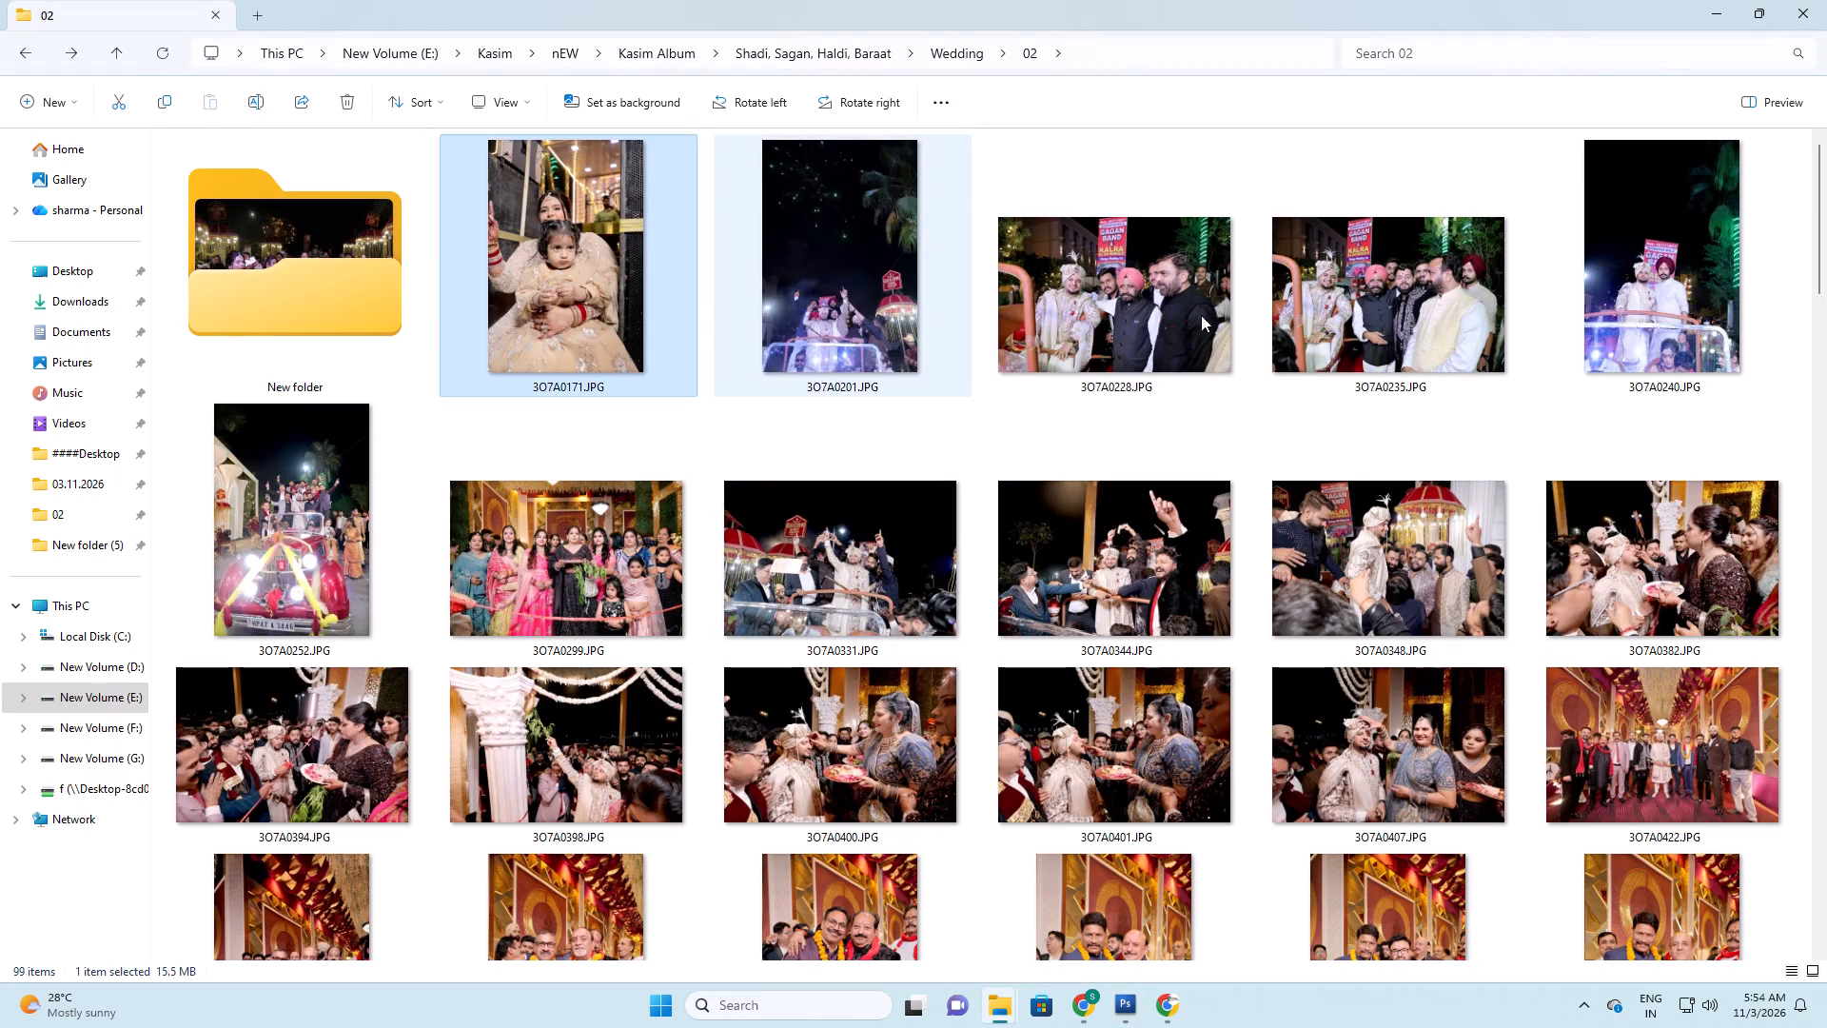
pyautogui.keyDown('ctrl'); pyautogui.keyDown('shift'); pyautogui.click(1172, 305); pyautogui.keyUp('shift'); pyautogui.keyUp('ctrl')
pyautogui.keyDown('ctrl'); pyautogui.keyDown('shift'); pyautogui.click(1577, 304); pyautogui.keyUp('shift'); pyautogui.keyUp('ctrl')
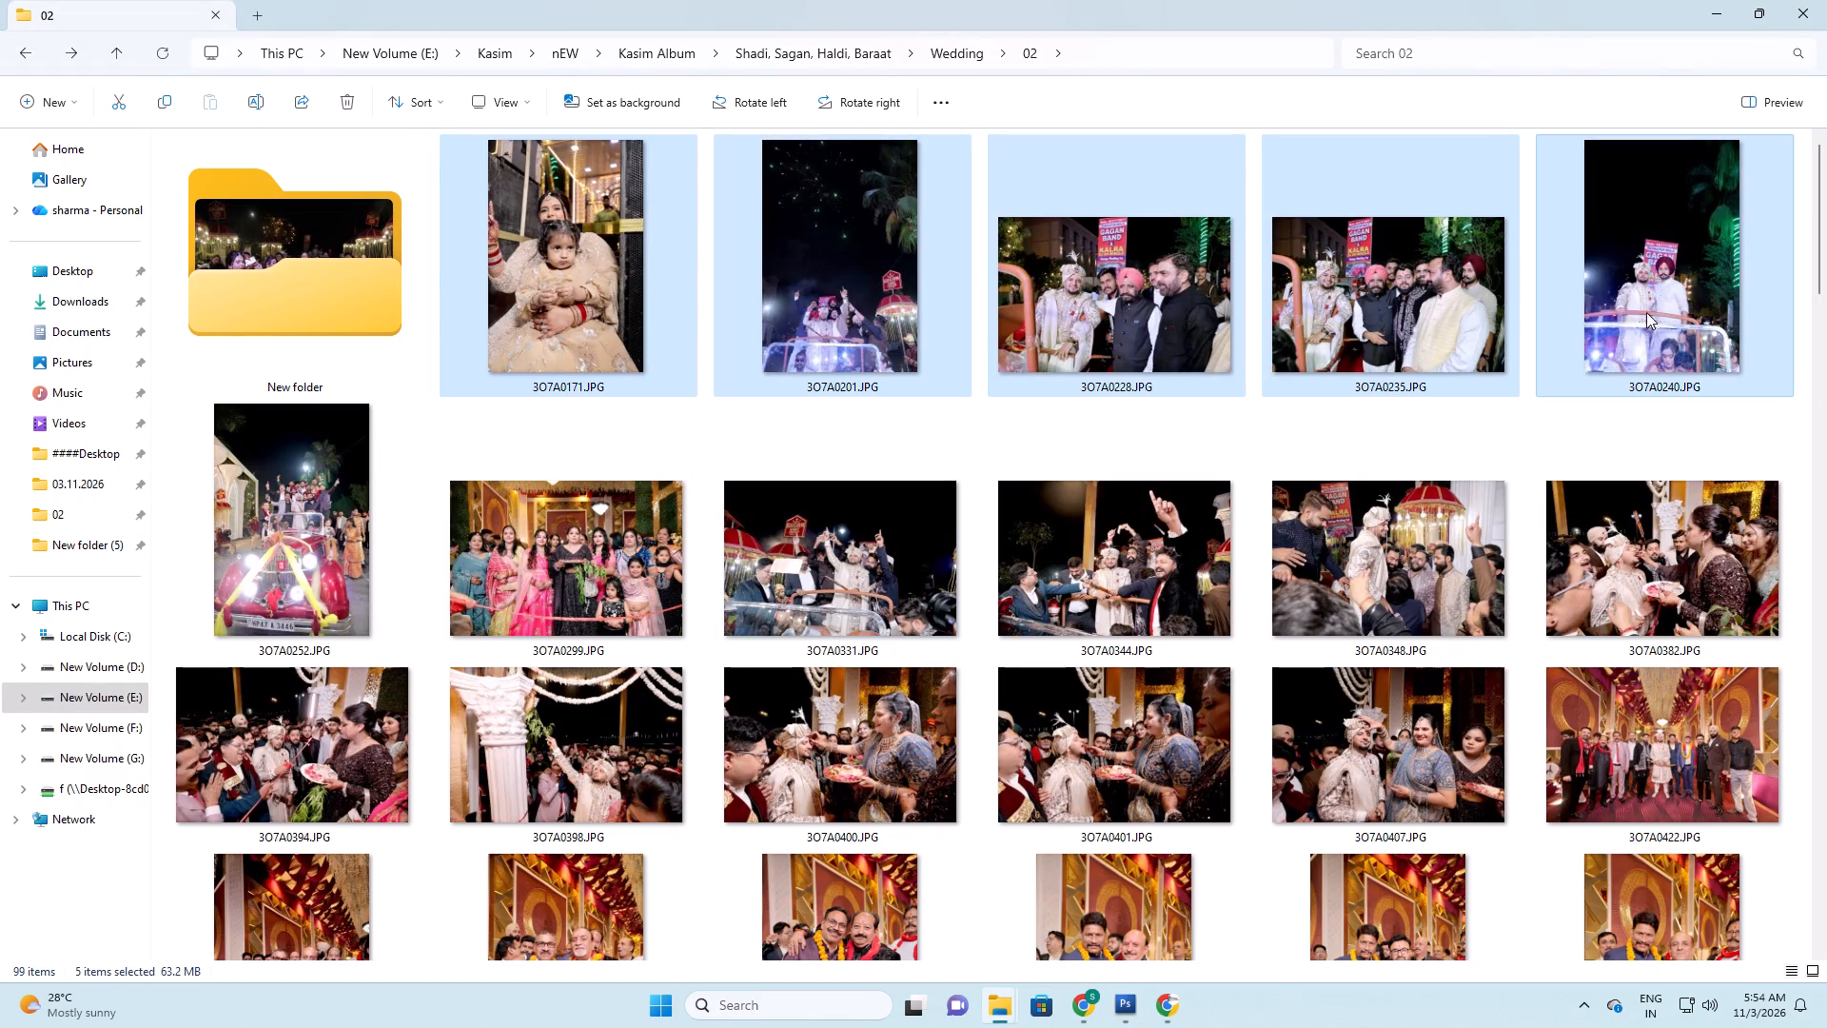
pyautogui.click(1350, 330)
pyautogui.click(818, 316)
pyautogui.click(596, 279)
pyautogui.click(1427, 326)
pyautogui.click(1601, 322)
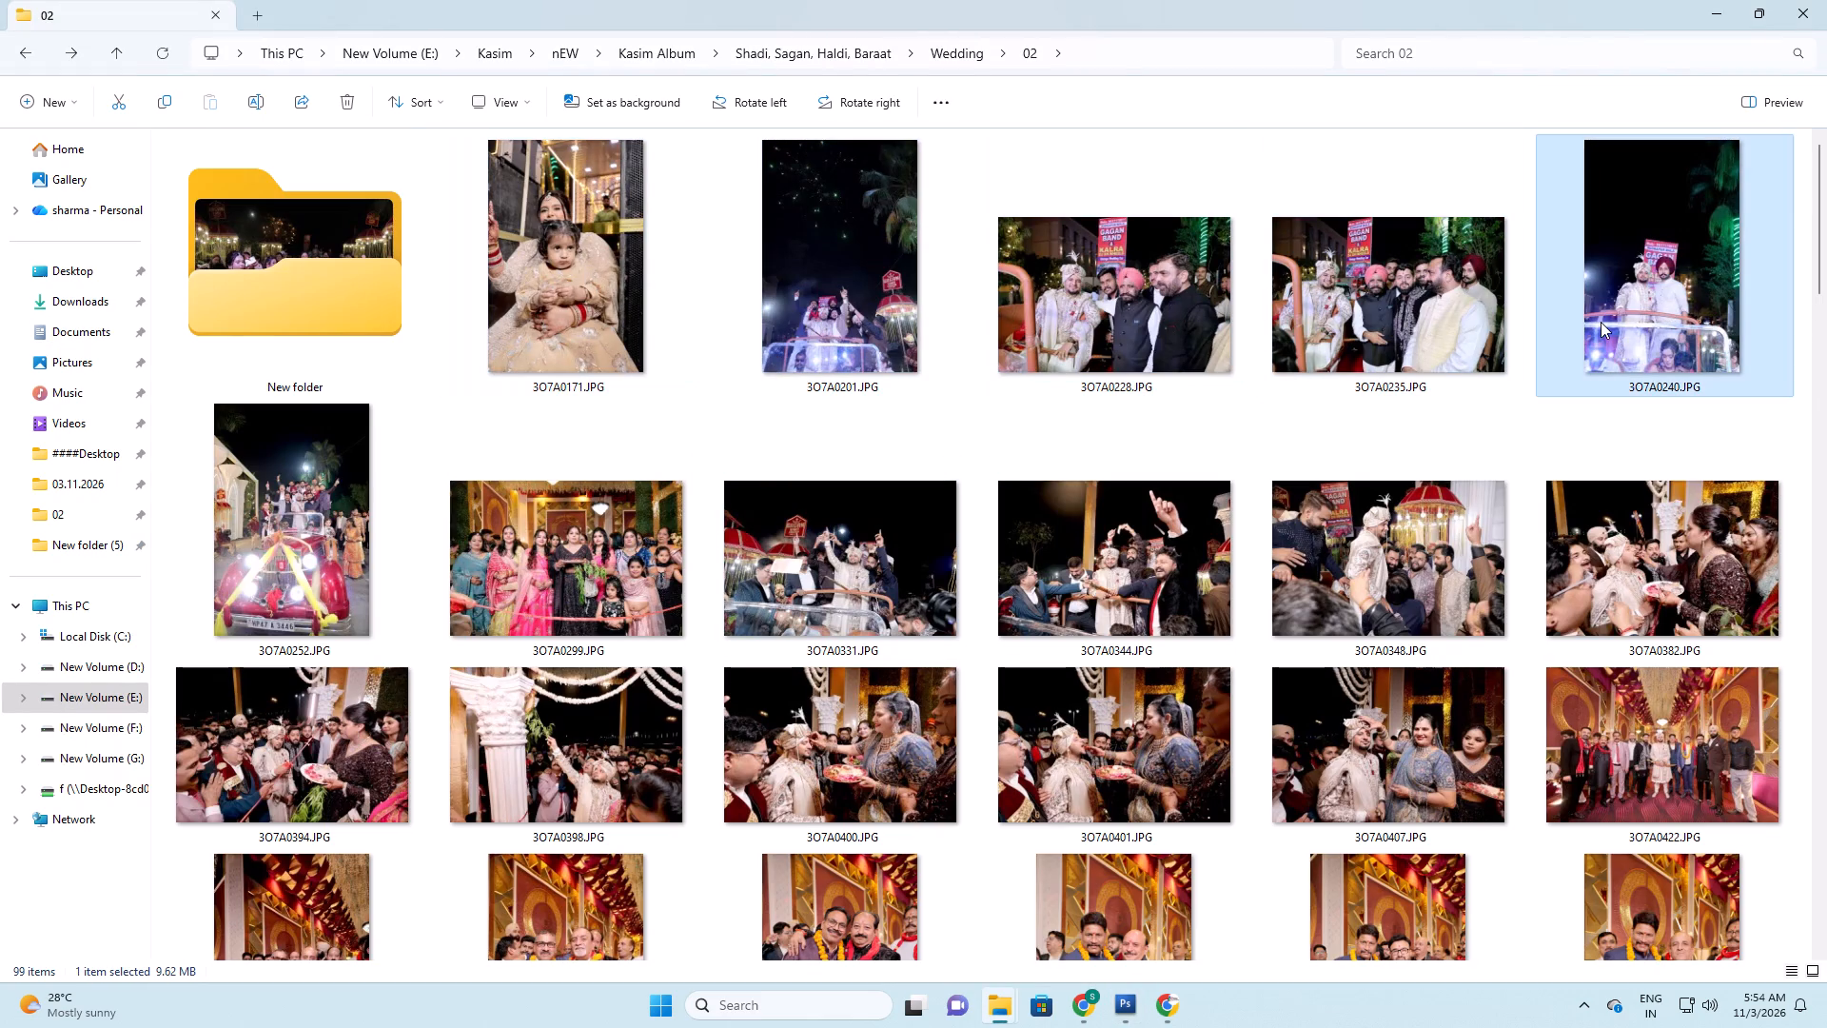
# Search the 01_sheeets layout folder for 2k2p2k.
pyautogui.hotkey('alt', 'Tab')
pyautogui.hotkey('alt', 'Tab')
pyautogui.click(1640, 57)
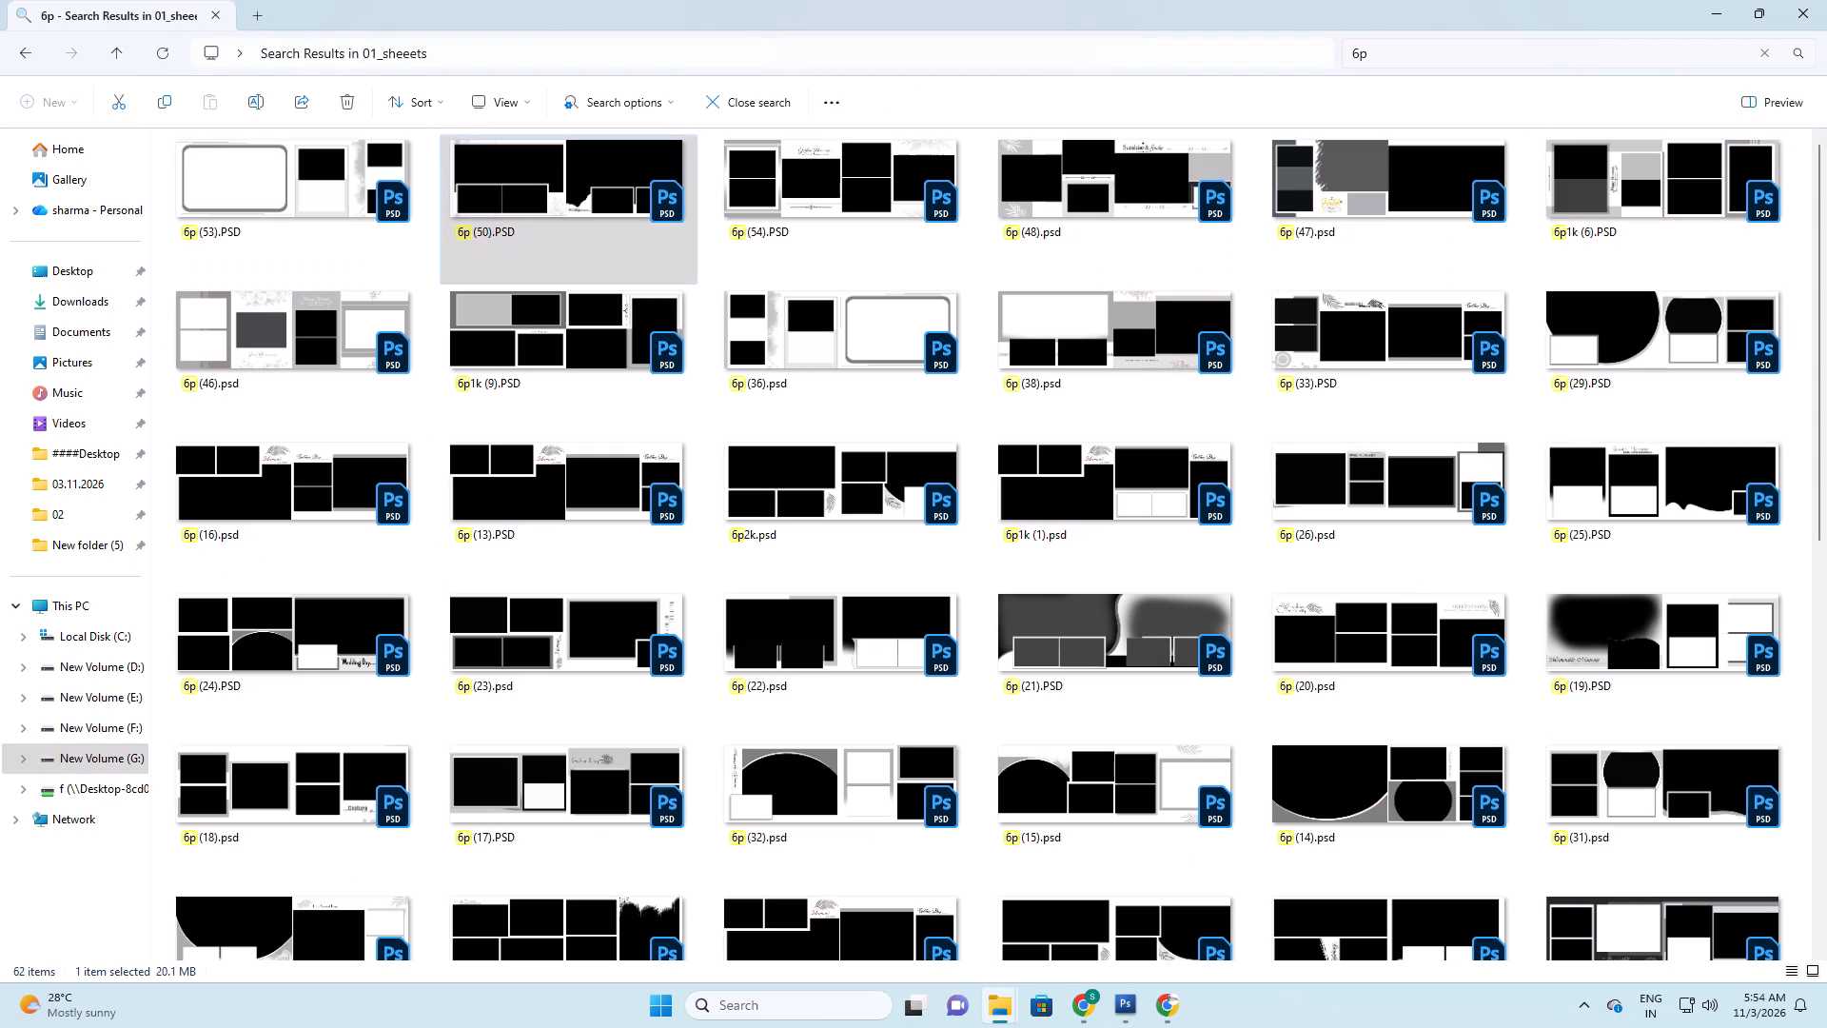
pyautogui.hotkey('ctrl', 'a')
pyautogui.press('2')
pyautogui.write('k2p')
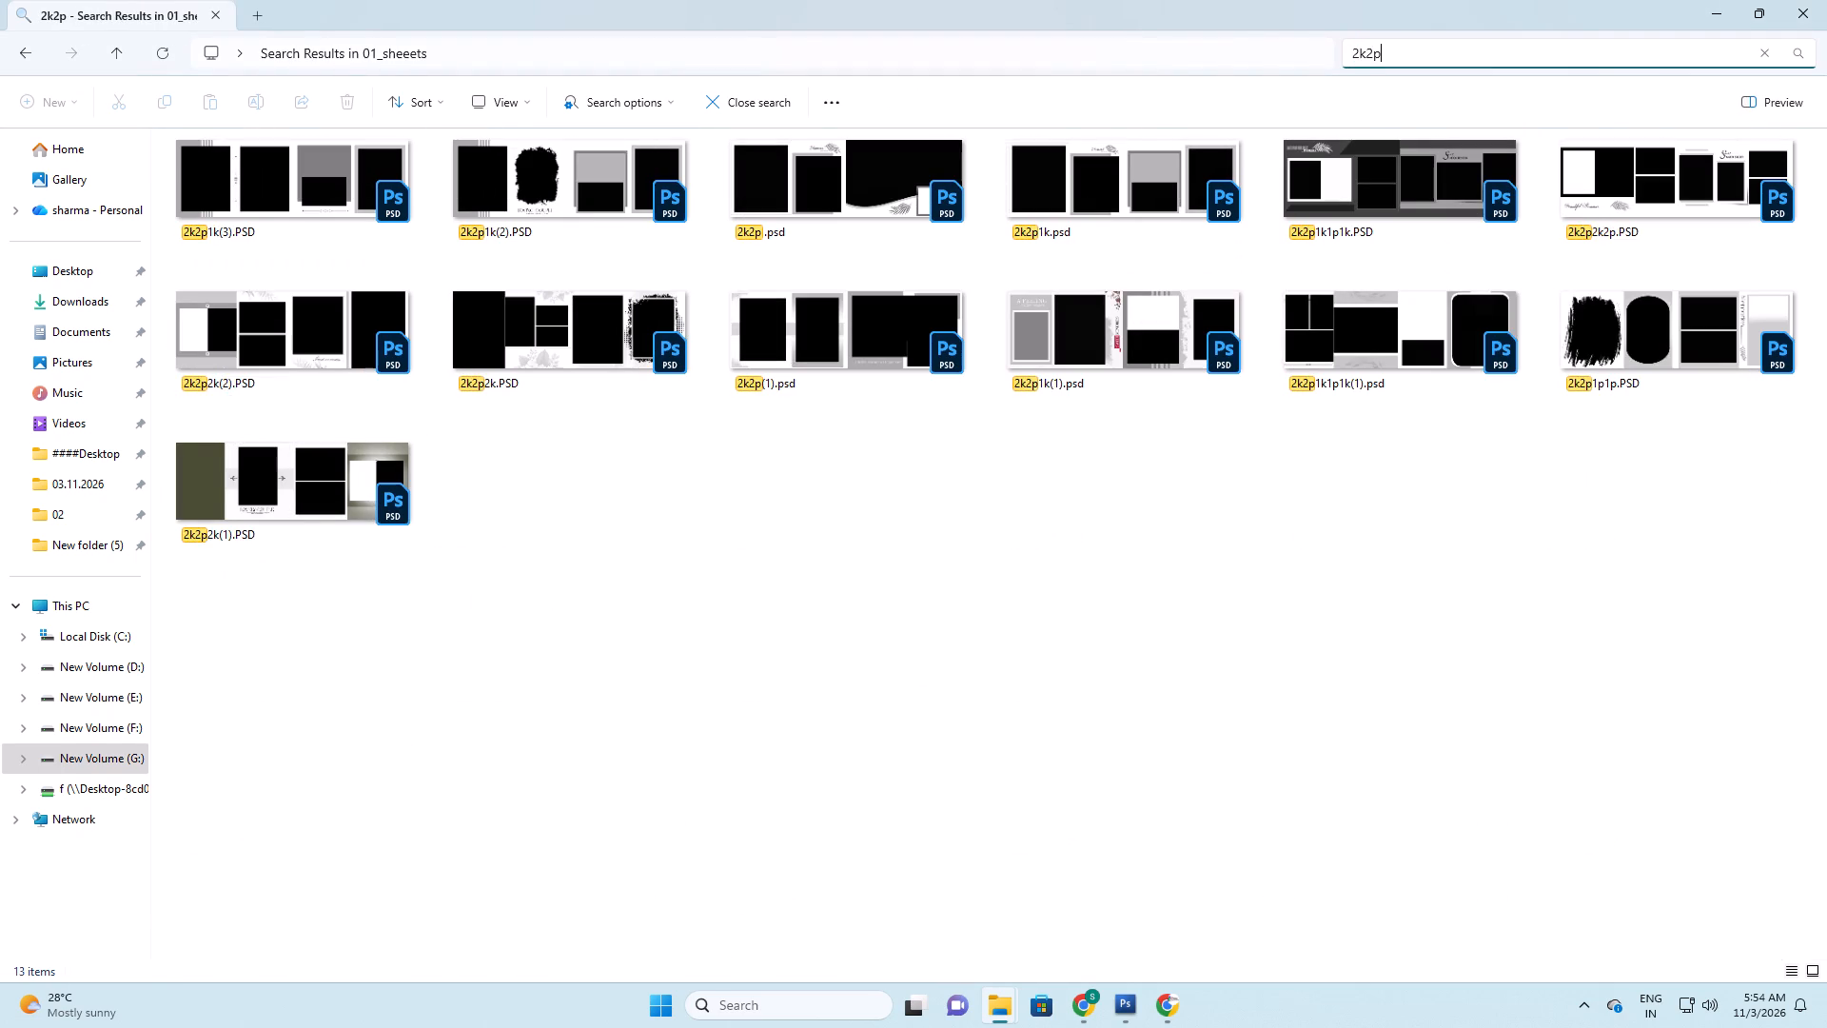
pyautogui.write('2k')
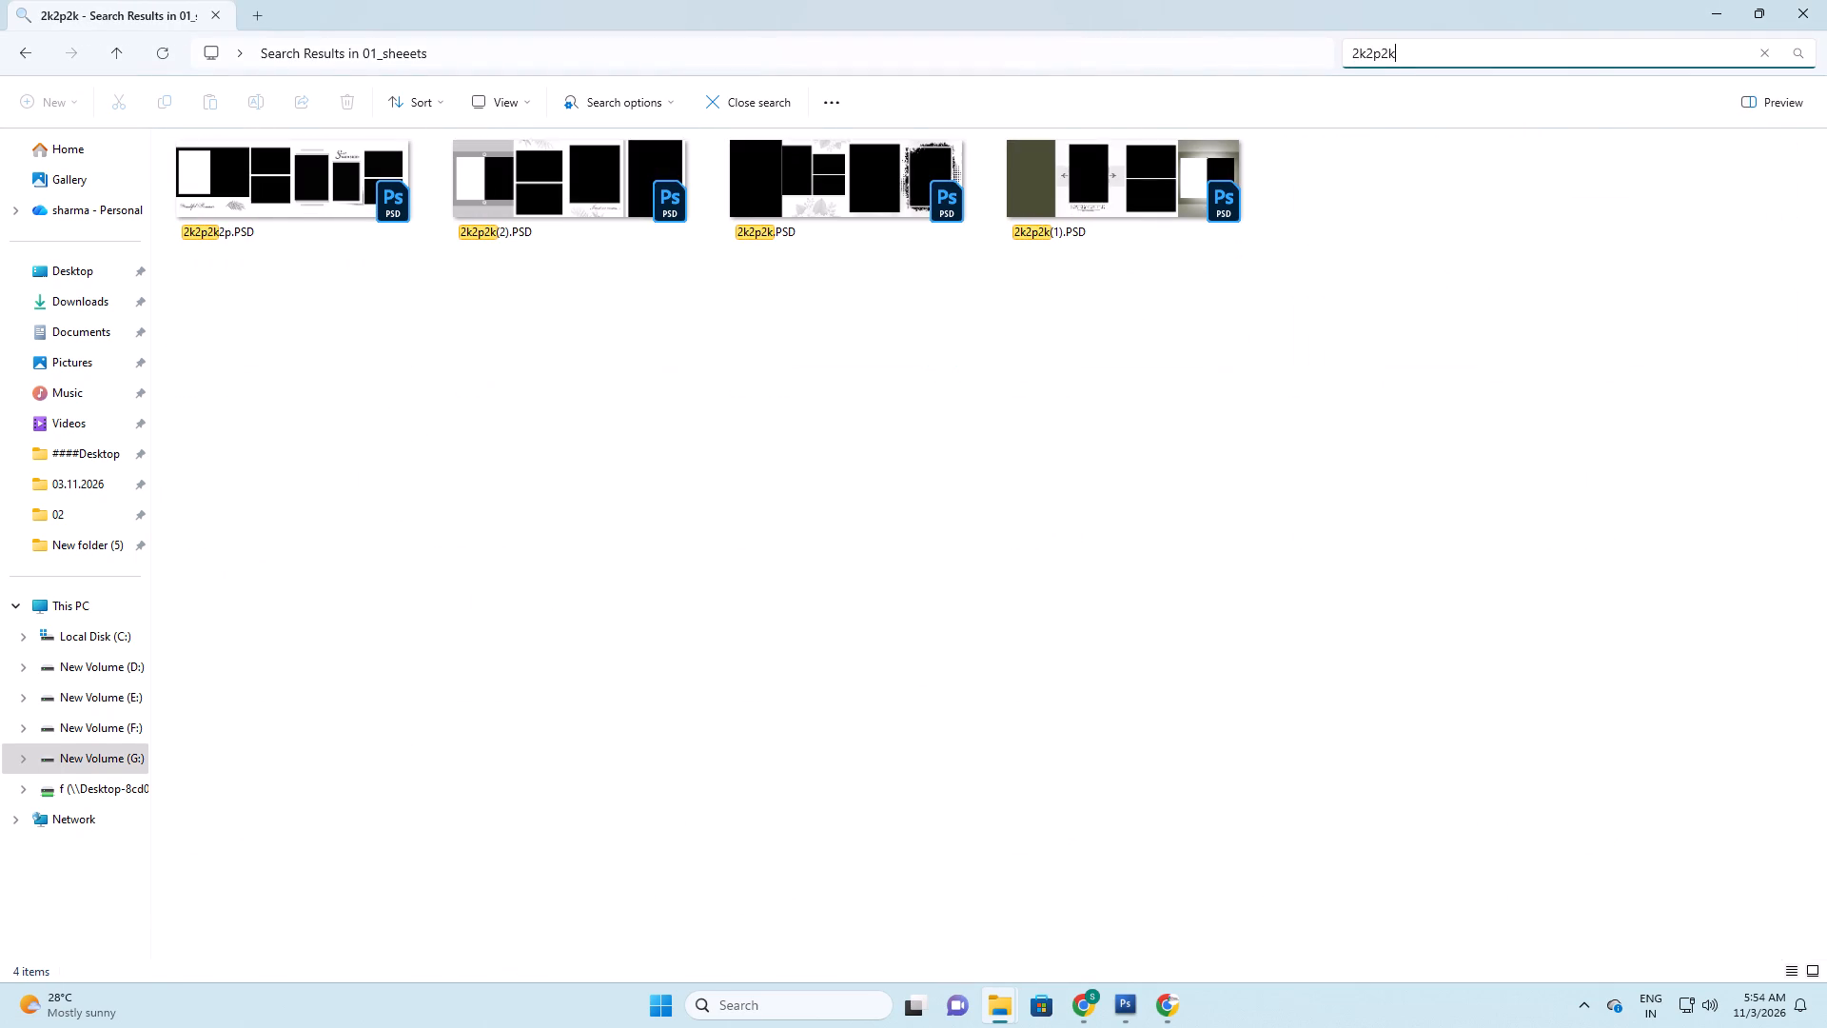
# Check the layouts against the photos and open 2k2p2k(2).PSD in Photoshop in full screen mode.
pyautogui.hotkey('alt', 'Tab')
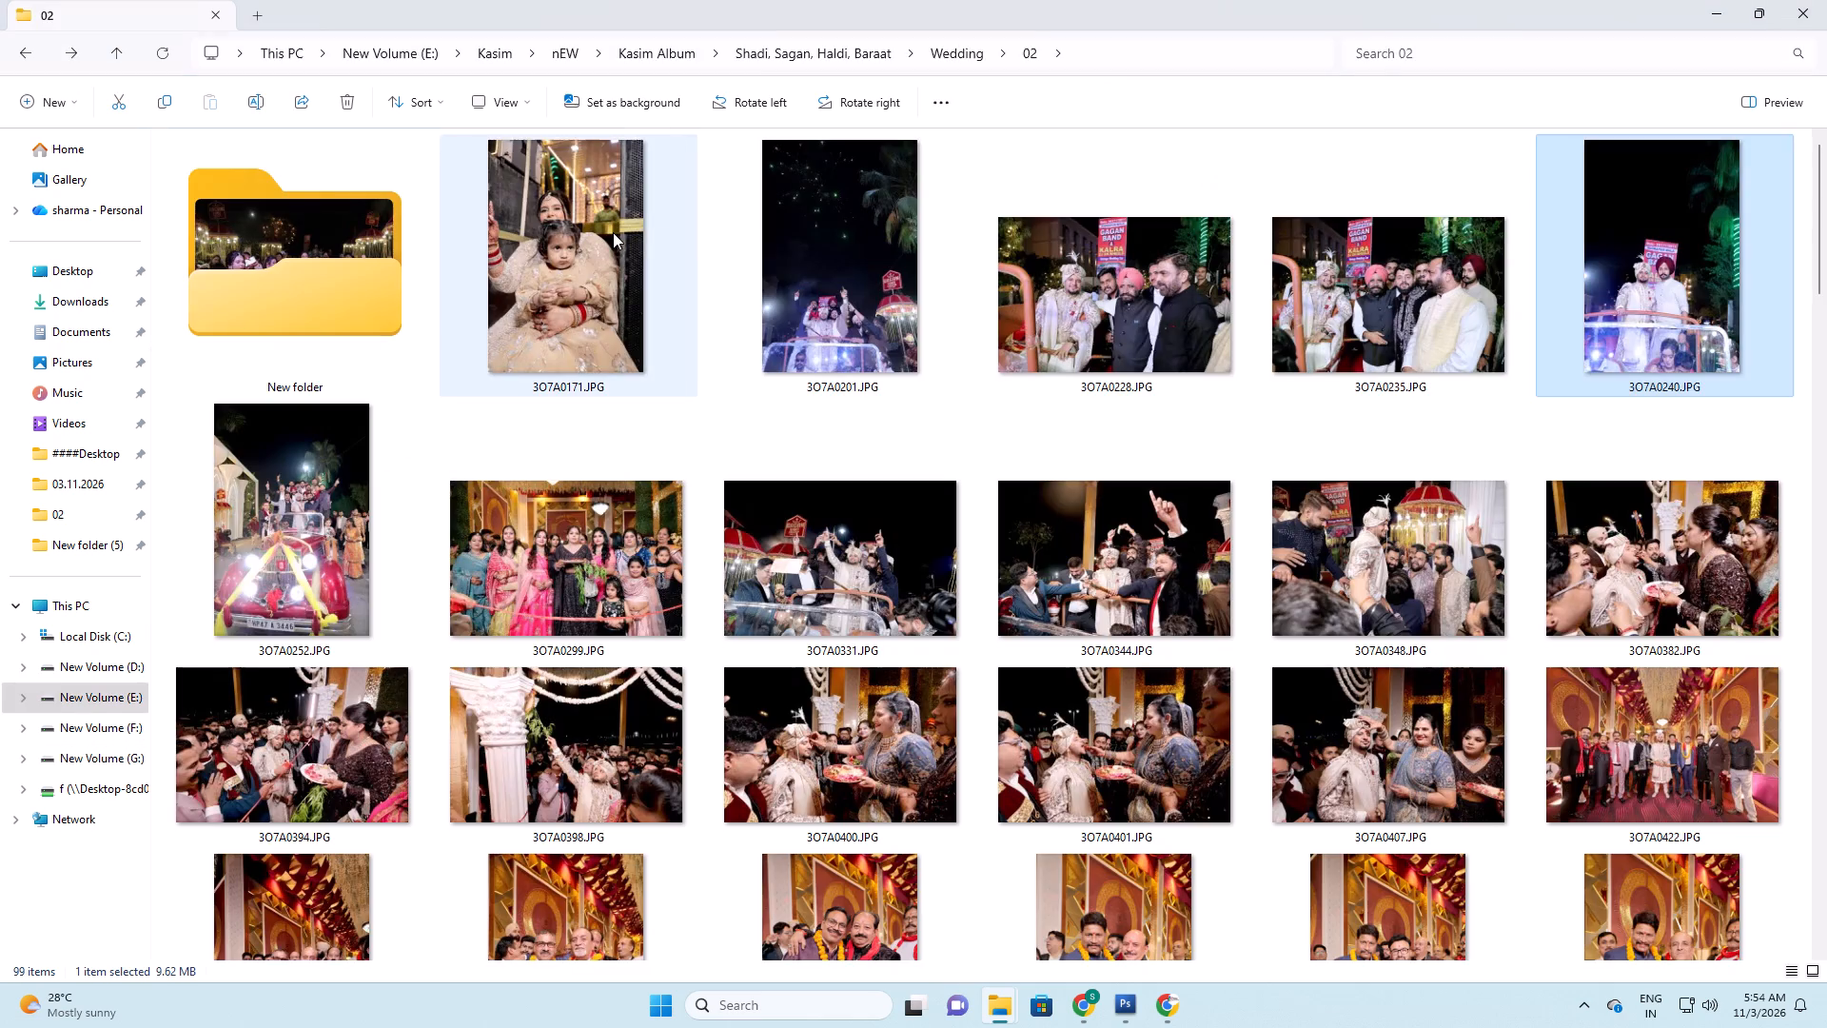
pyautogui.hotkey('alt', 'Tab')
pyautogui.click(545, 193)
pyautogui.hotkey('alt', 'Tab')
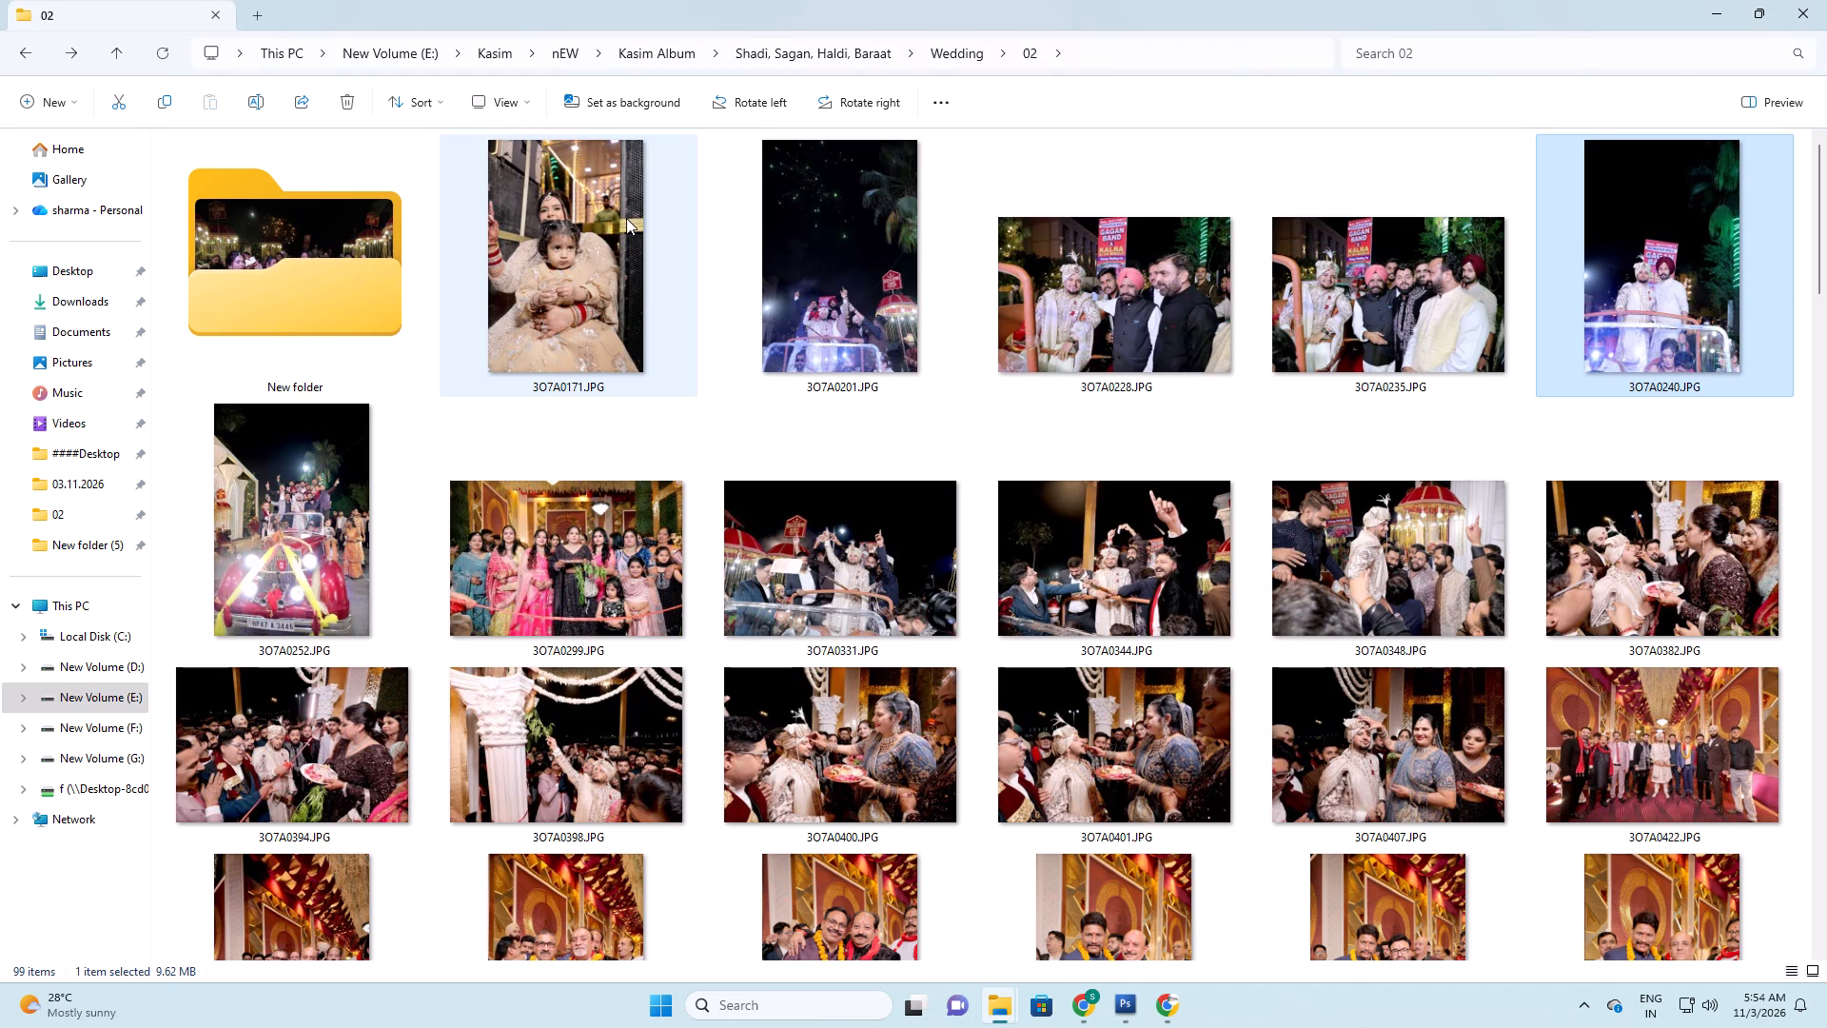
pyautogui.hotkey('alt', 'Tab')
pyautogui.moveTo(603, 168); pyautogui.dragTo(1154, 597)
pyautogui.hotkey('alt', 'Tab')
pyautogui.hotkey('alt', 'Tab')
pyautogui.press('f')
pyautogui.press('space')
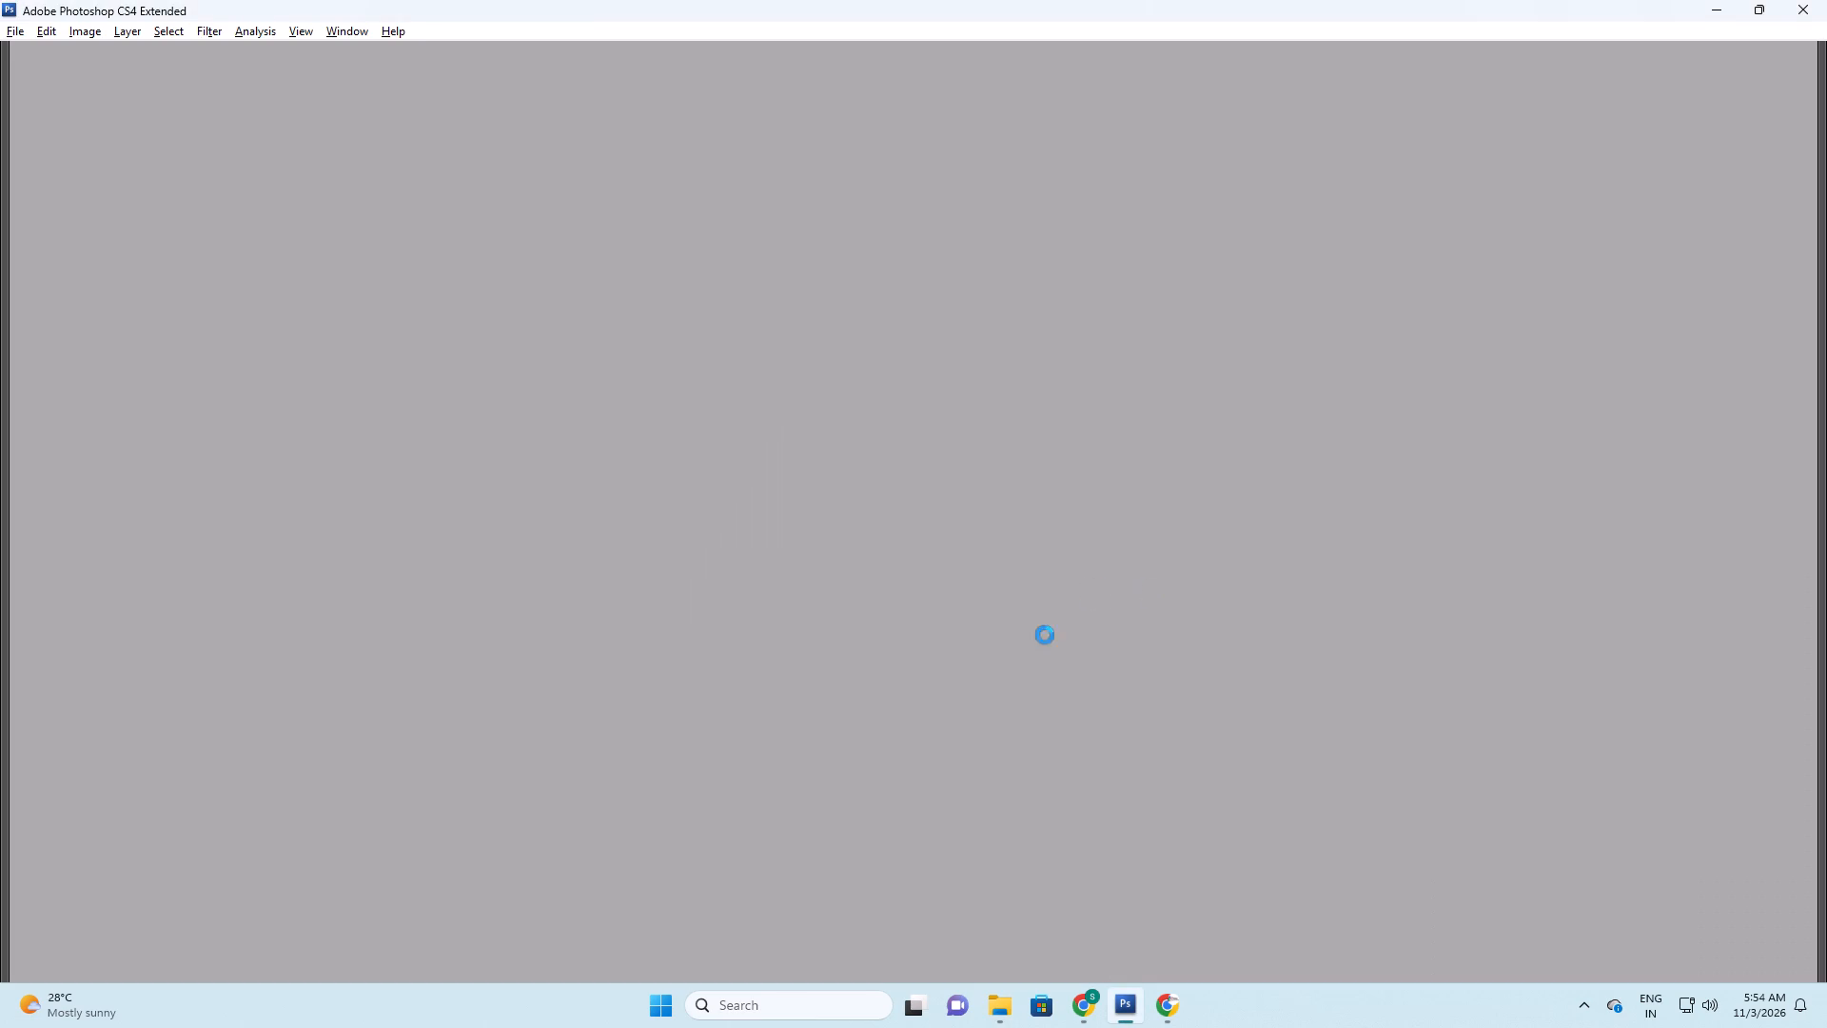
pyautogui.hotkey('ctrl', 'alt', 's')
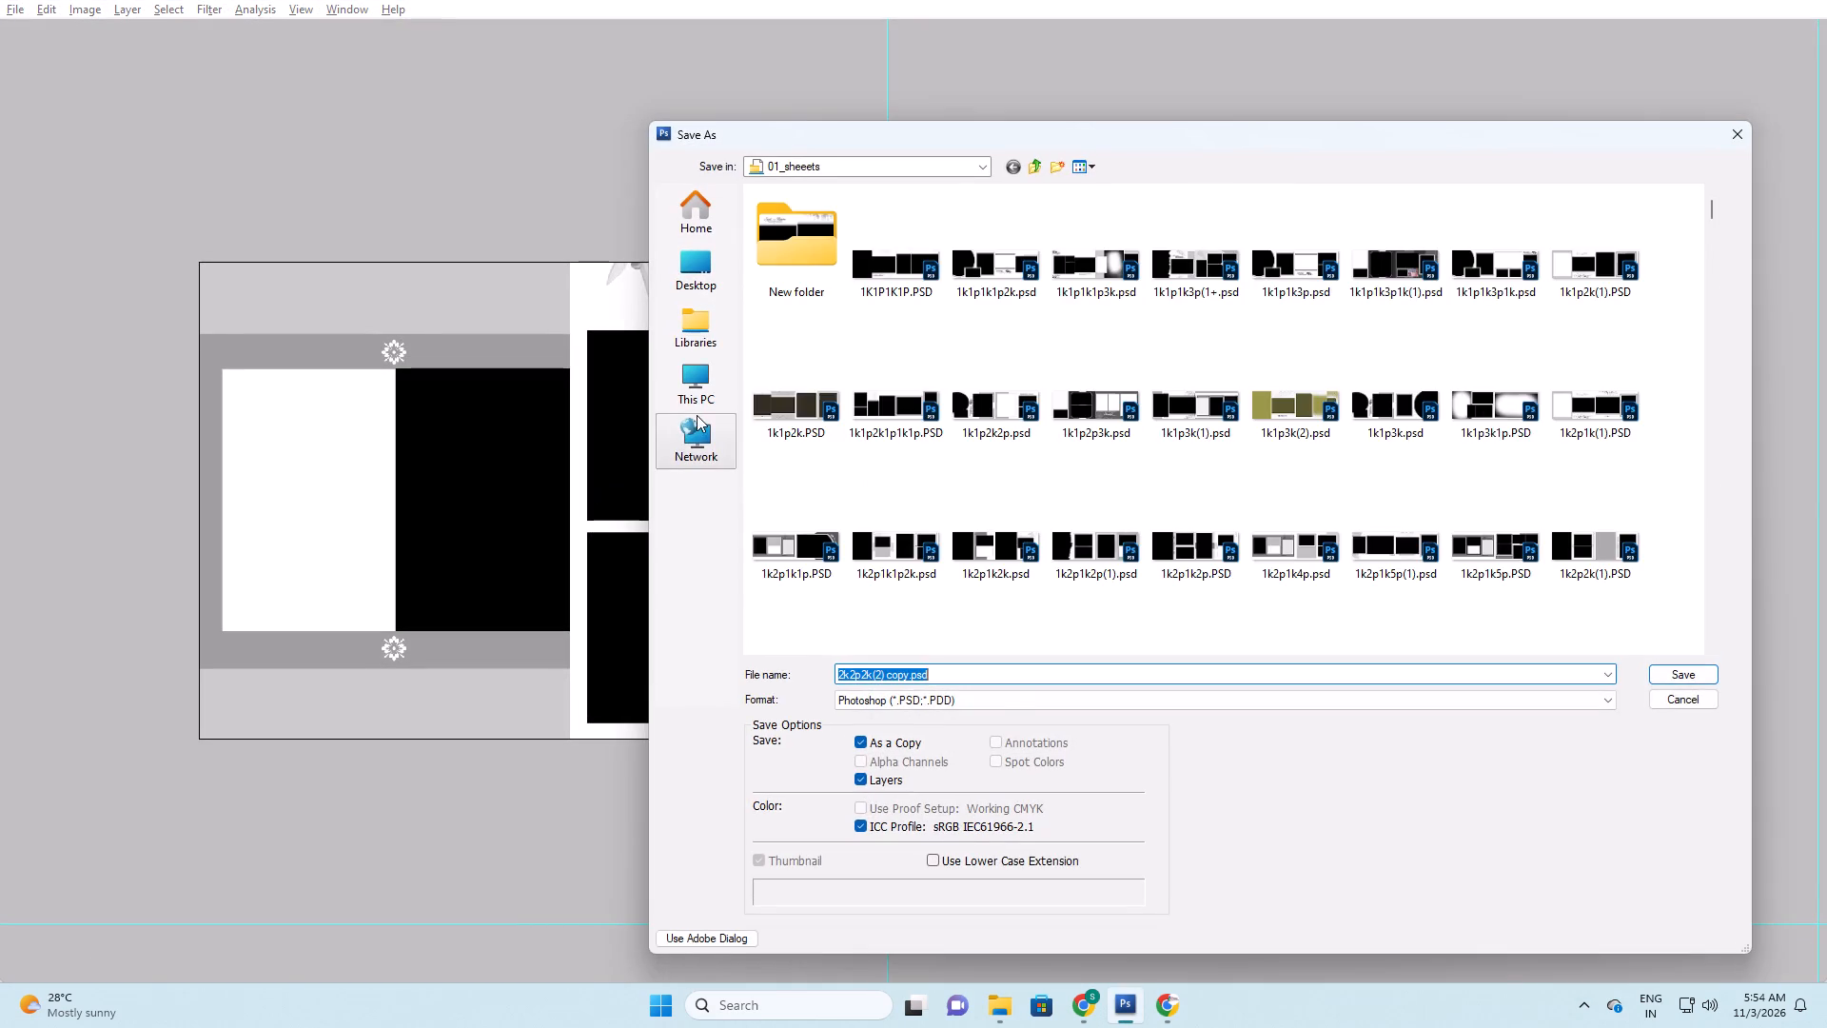
pyautogui.press('Escape')
# Mark photo 3O7A0252.JPG in folder 02 as the end of the group by adding twenty plus signs after its name.
pyautogui.hotkey('alt', 'Tab')
pyautogui.hotkey('alt', 'Tab')
pyautogui.hotkey('alt', 'Tab')
pyautogui.moveTo(923, 315); pyautogui.dragTo(998, 315)
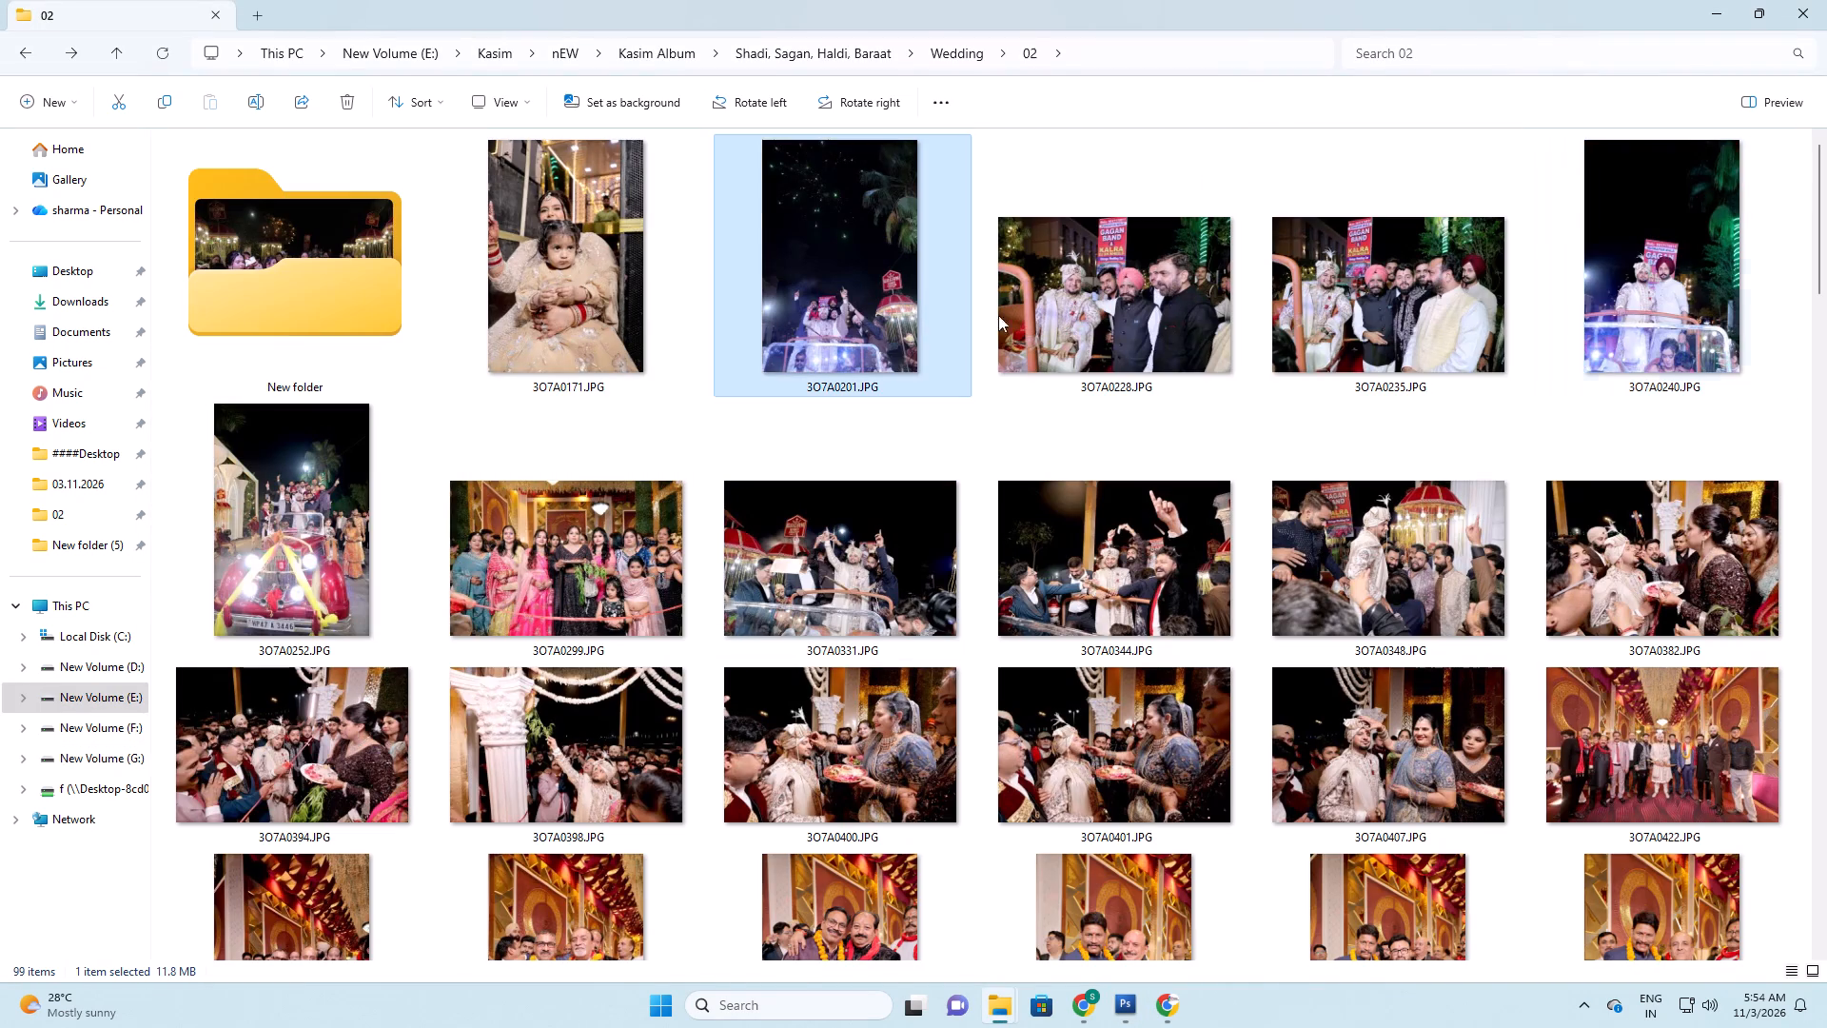
pyautogui.moveTo(998, 315); pyautogui.dragTo(964, 315)
pyautogui.click(323, 528)
pyautogui.press('F2')
pyautogui.press('Right')
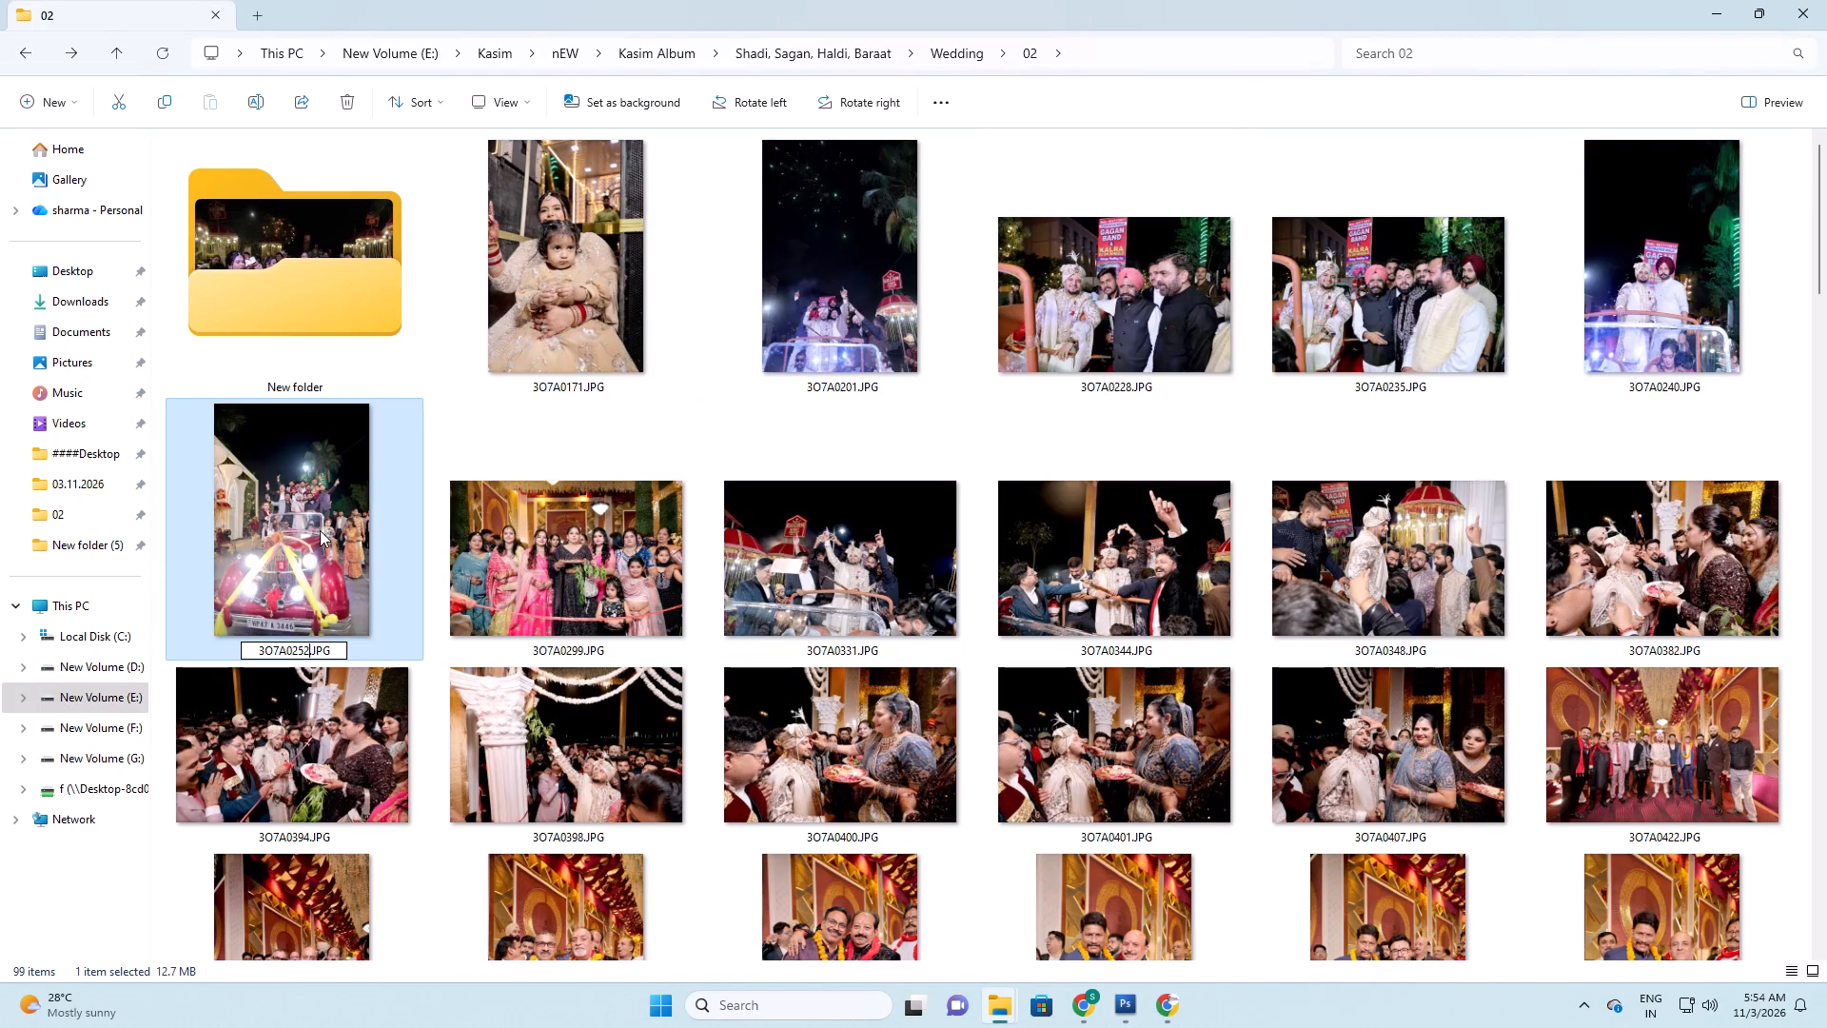
pyautogui.hotkey('shift', '+')
pyautogui.hotkey('shift', '+')
pyautogui.hotkey('shift', '+')
pyautogui.hotkey('shift', '+')
pyautogui.hotkey('shift', '+')
pyautogui.hotkey('shift', '+')
pyautogui.hotkey('shift', '+')
pyautogui.hotkey('shift', '+')
pyautogui.hotkey('shift', '+')
pyautogui.hotkey('shift', '+')
pyautogui.hotkey('shift', '+')
pyautogui.hotkey('shift', '+')
pyautogui.hotkey('shift', '+')
pyautogui.hotkey('shift', '+')
pyautogui.hotkey('shift', '+')
pyautogui.hotkey('shift', '+')
pyautogui.hotkey('shift', '+')
pyautogui.hotkey('shift', '+')
pyautogui.hotkey('shift', '+')
pyautogui.hotkey('shift', '+')
pyautogui.press('Return')
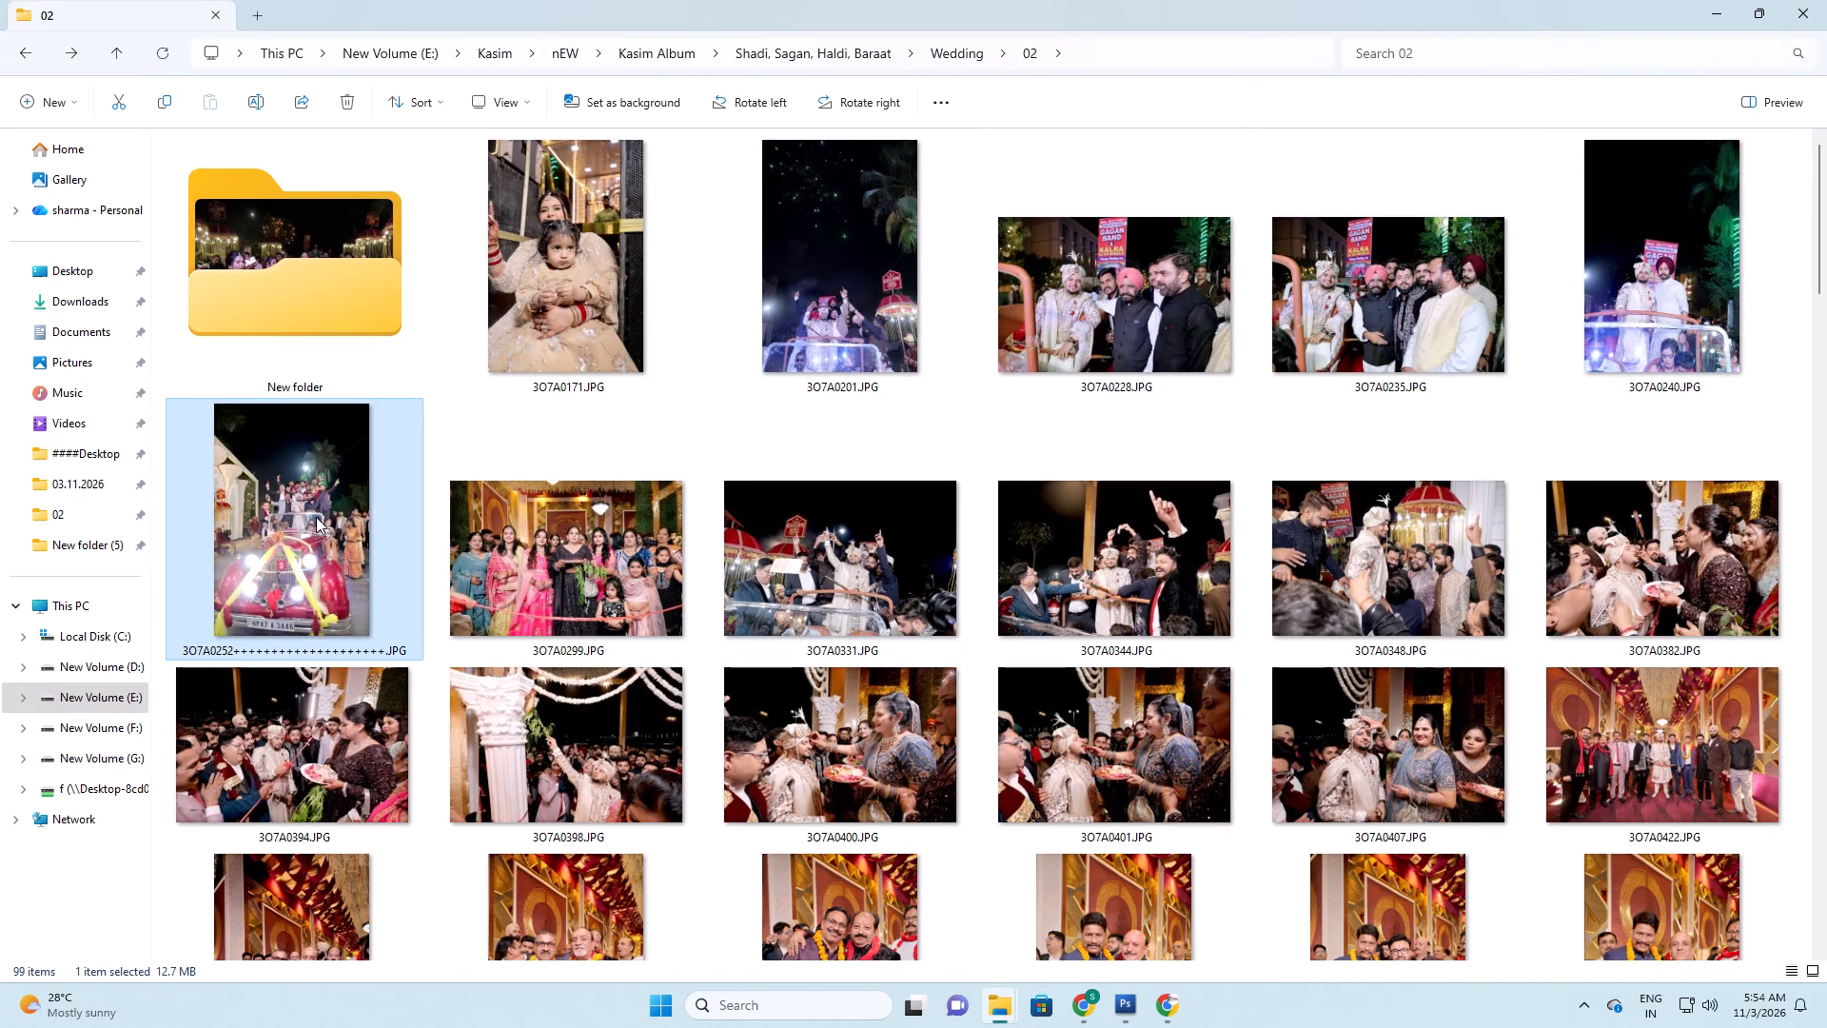
# Move the six photos from 3O7A0171 through the plus-marked 3O7A0252 into New folder.
pyautogui.keyDown('ctrl'); pyautogui.keyDown('shift'); pyautogui.click(551, 297); pyautogui.keyUp('shift'); pyautogui.keyUp('ctrl')
pyautogui.moveTo(615, 230); pyautogui.dragTo(393, 279)
# Set the save location for a copy of the 2k2p2k(2) layout to New folder (5) inside Kasim on New Volume (E:).
pyautogui.hotkey('alt', 'Tab')
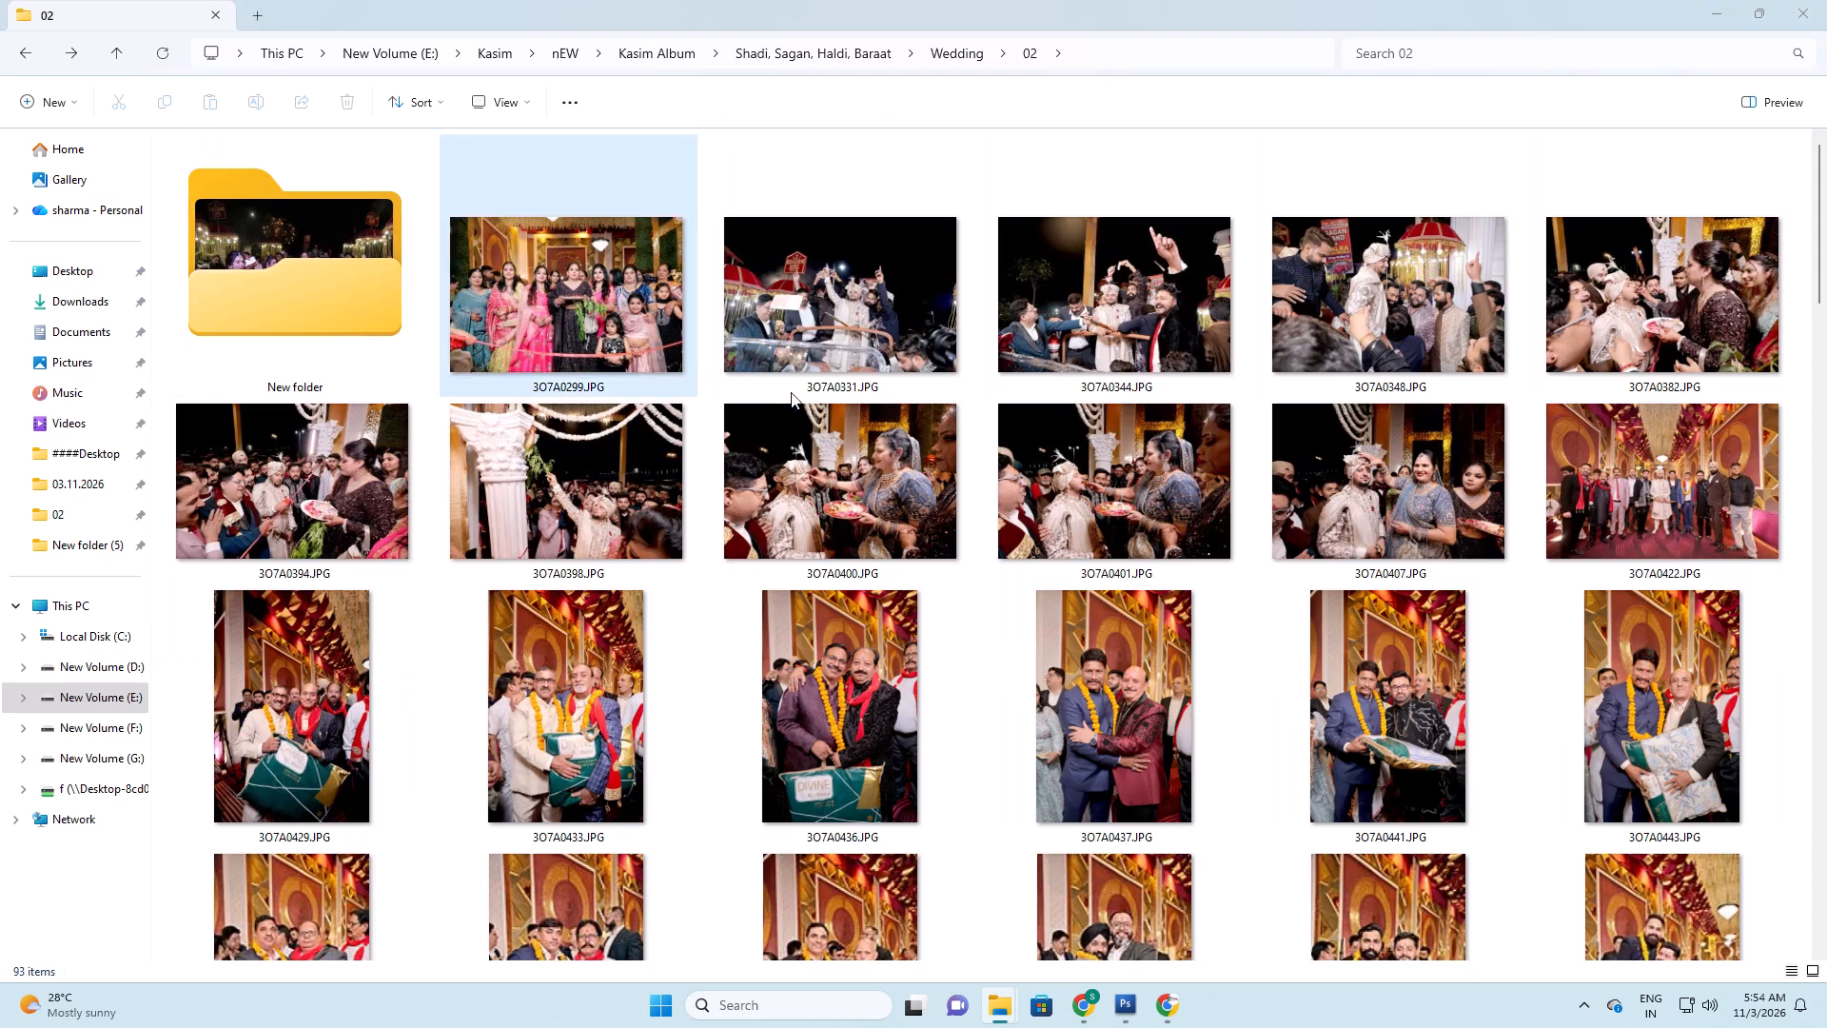
pyautogui.hotkey('alt', 'Tab')
pyautogui.hotkey('alt', 'Tab')
pyautogui.hotkey('ctrl', 'alt', 's')
pyautogui.click(689, 379)
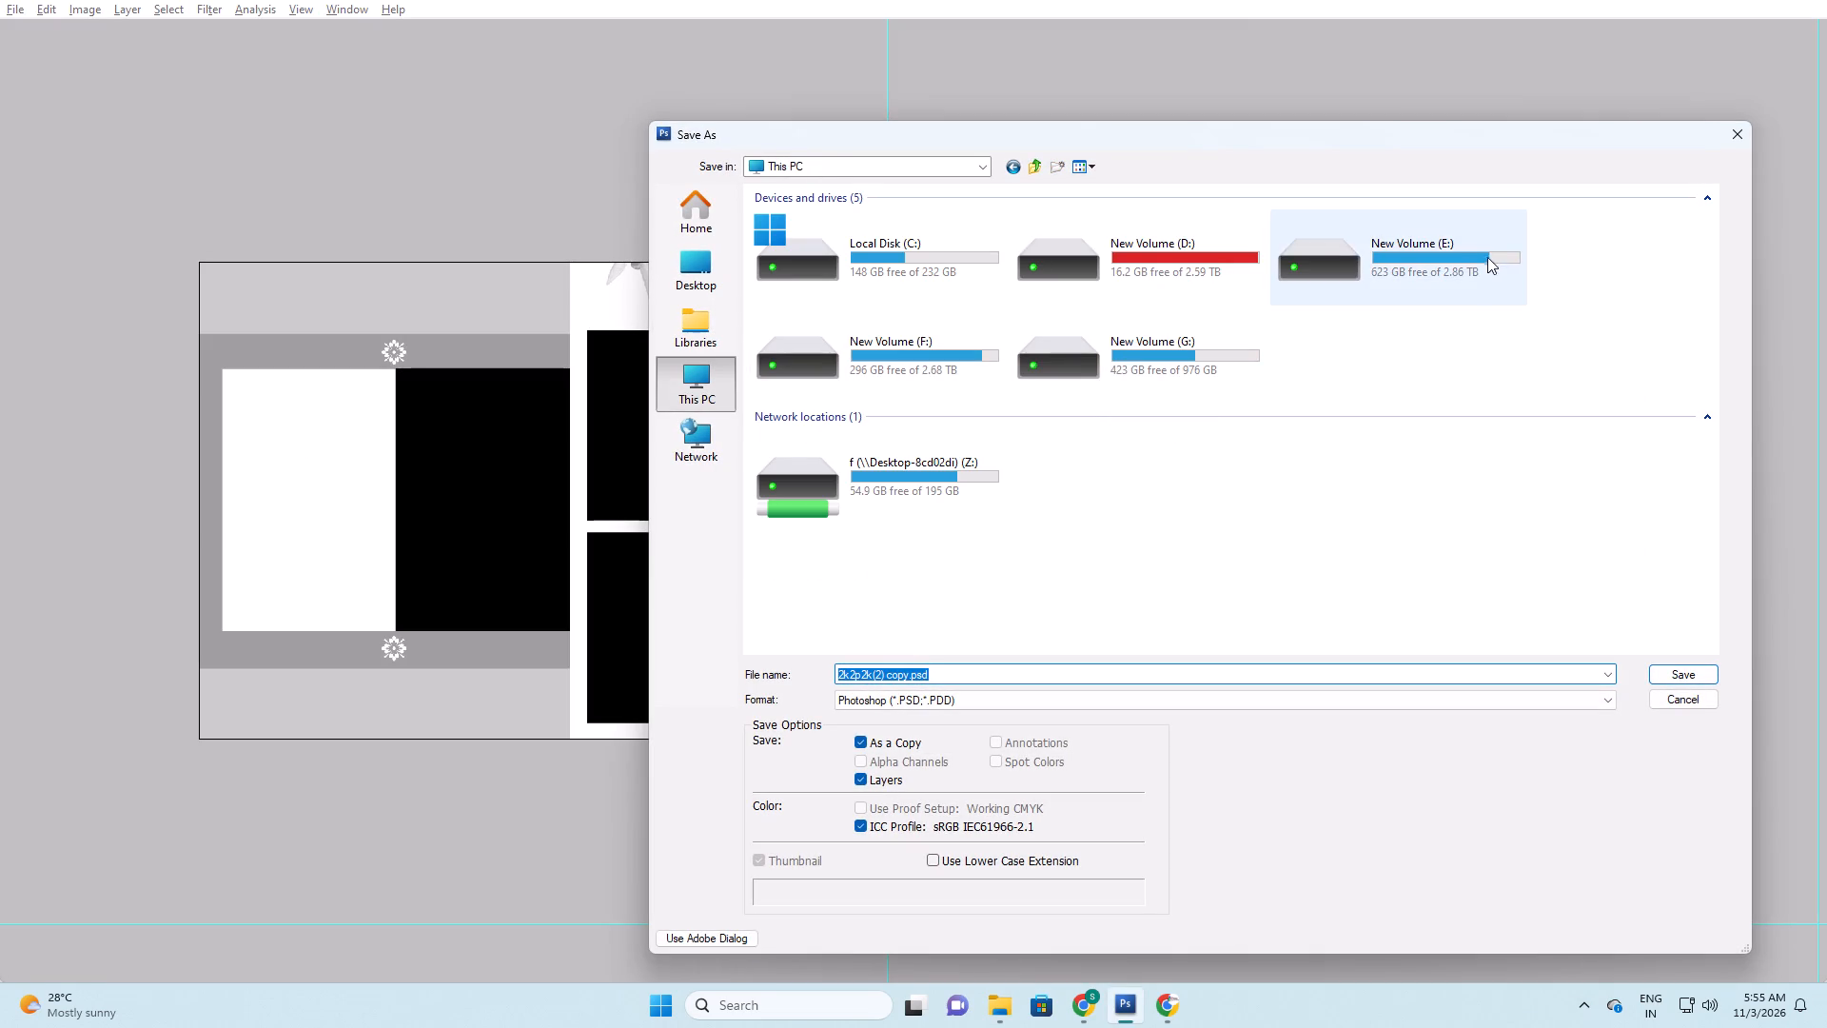
pyautogui.doubleClick(1486, 255)
pyautogui.click(1312, 366)
pyautogui.press('k')
pyautogui.press('Return')
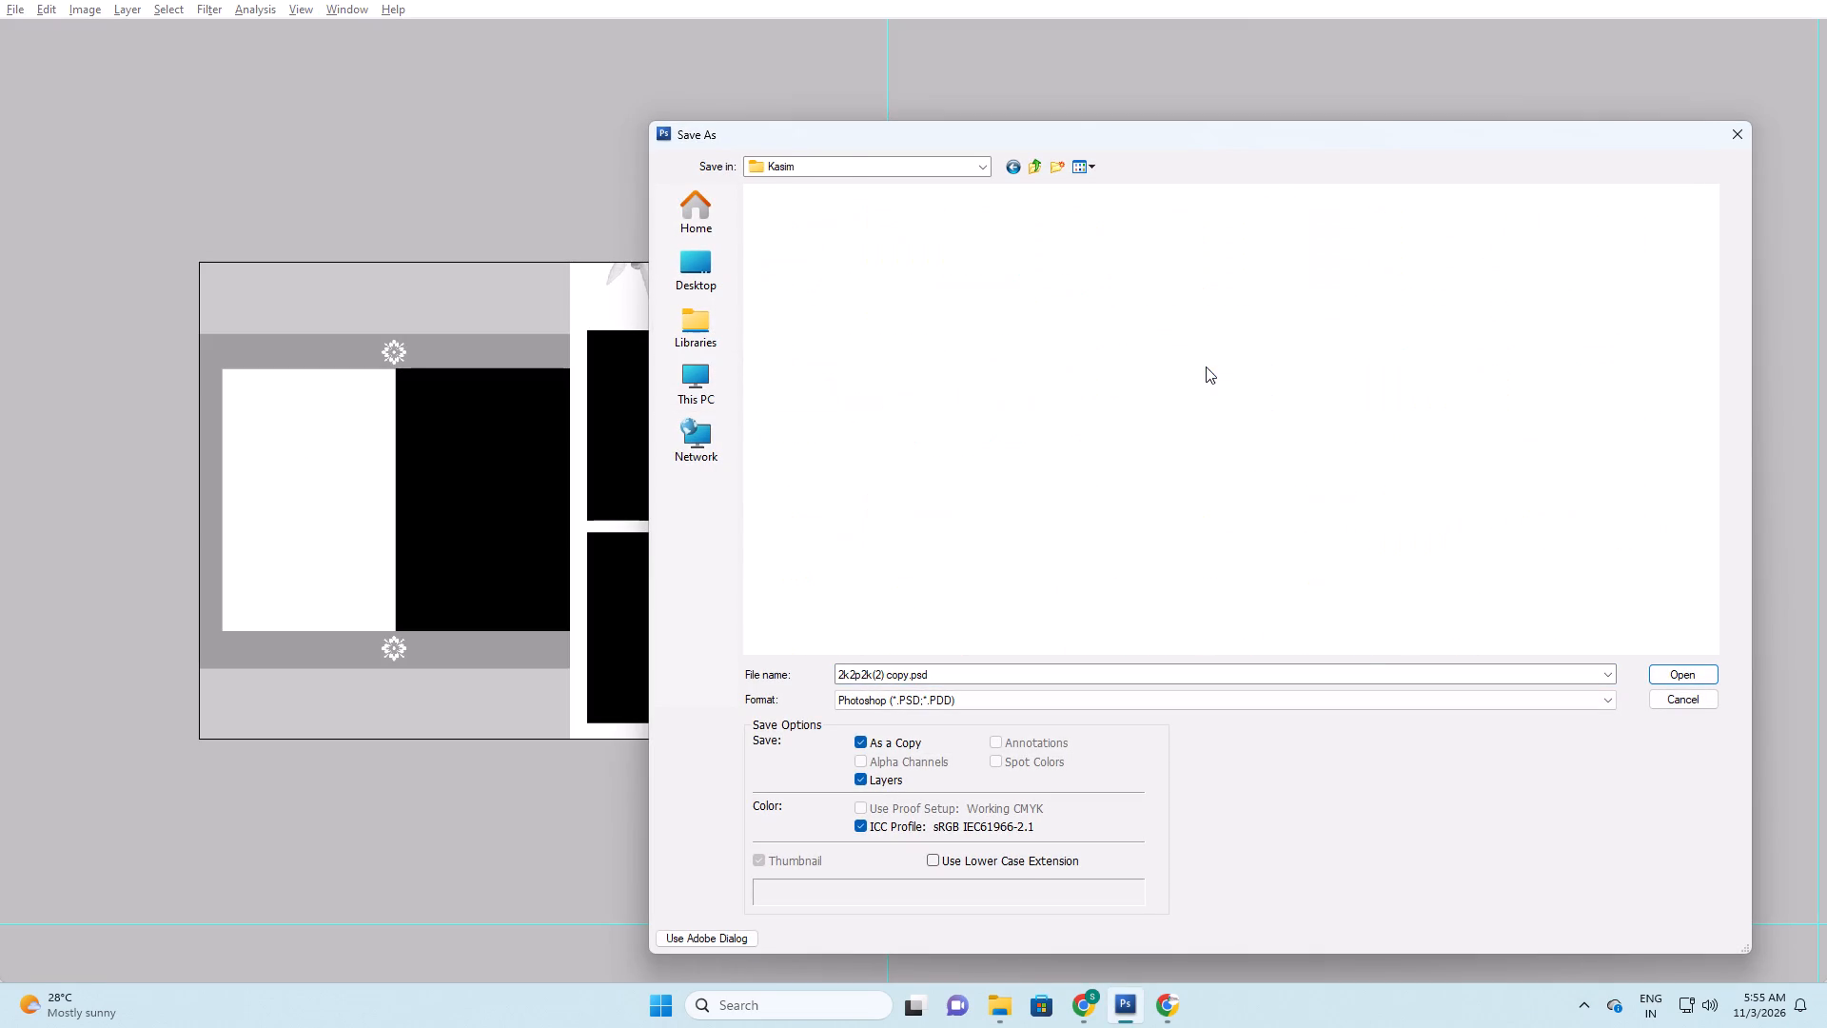
pyautogui.doubleClick(844, 314)
# Save the layout copy as 94 in Photoshop format and close the document.
pyautogui.scroll(-14, 866, 324)
pyautogui.press('Tab')
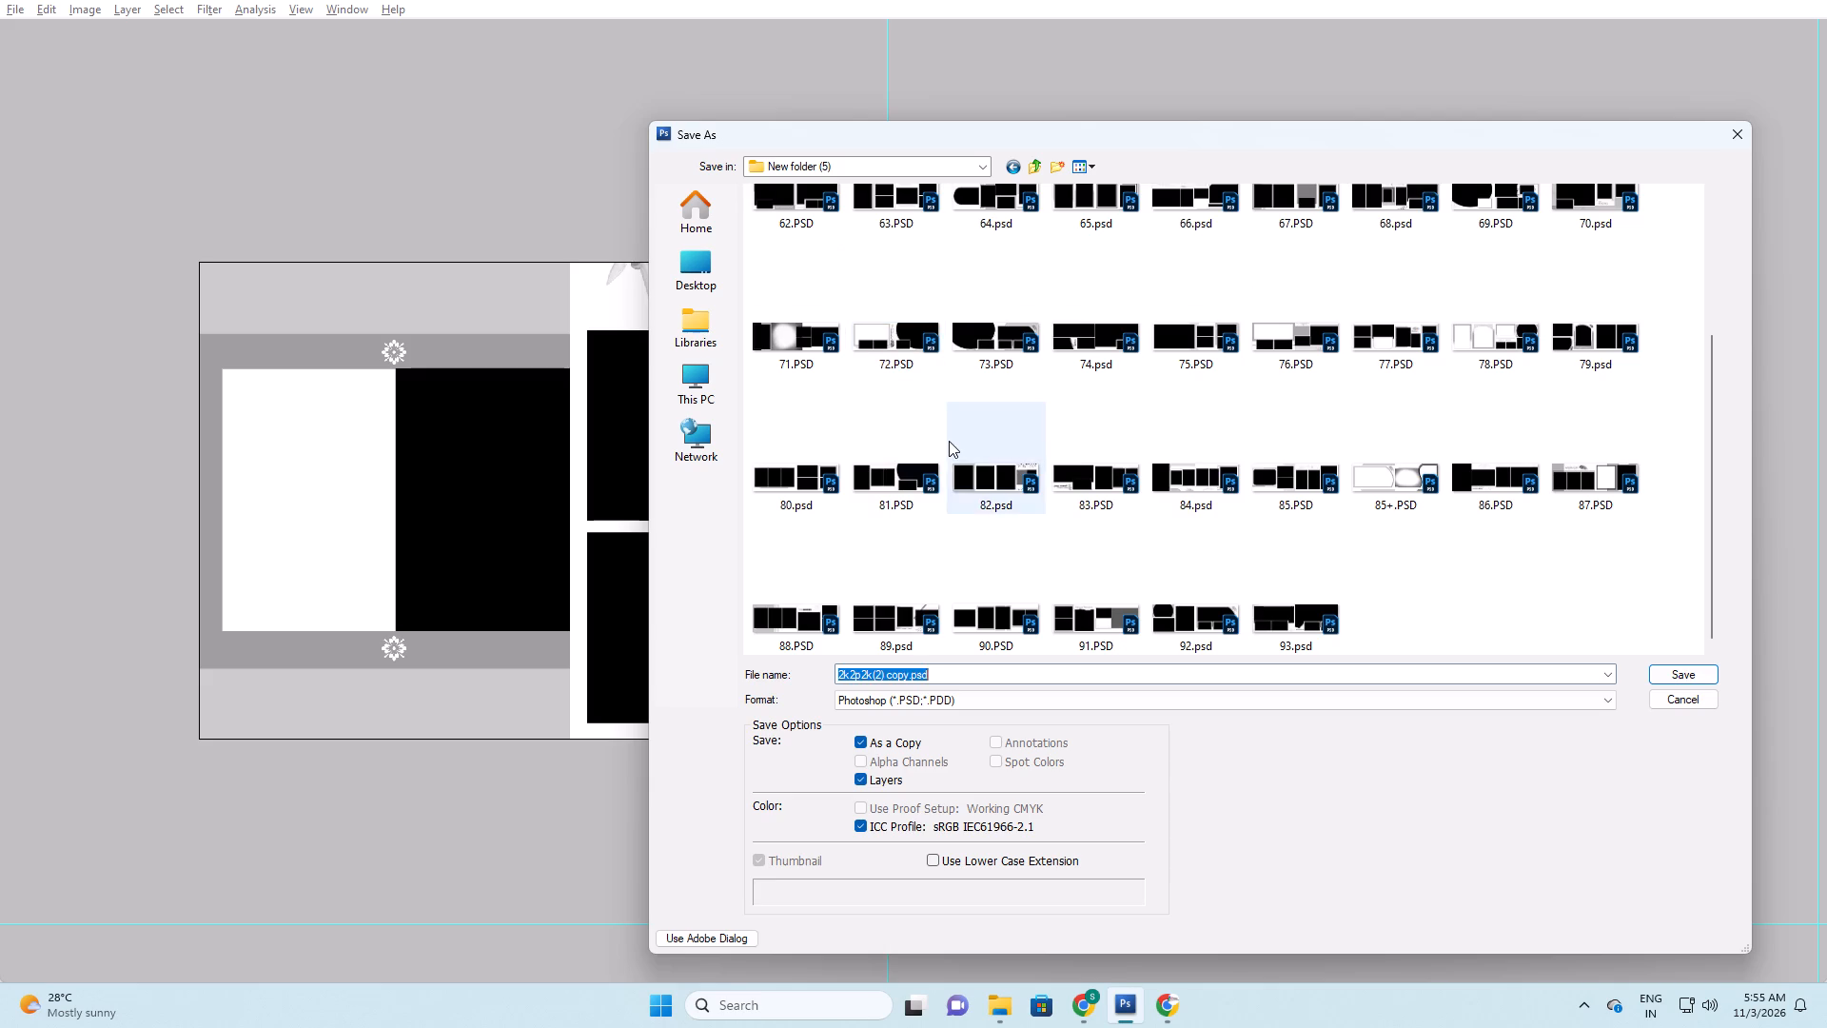
pyautogui.write('94')
pyautogui.press('Return')
pyautogui.press('Return')
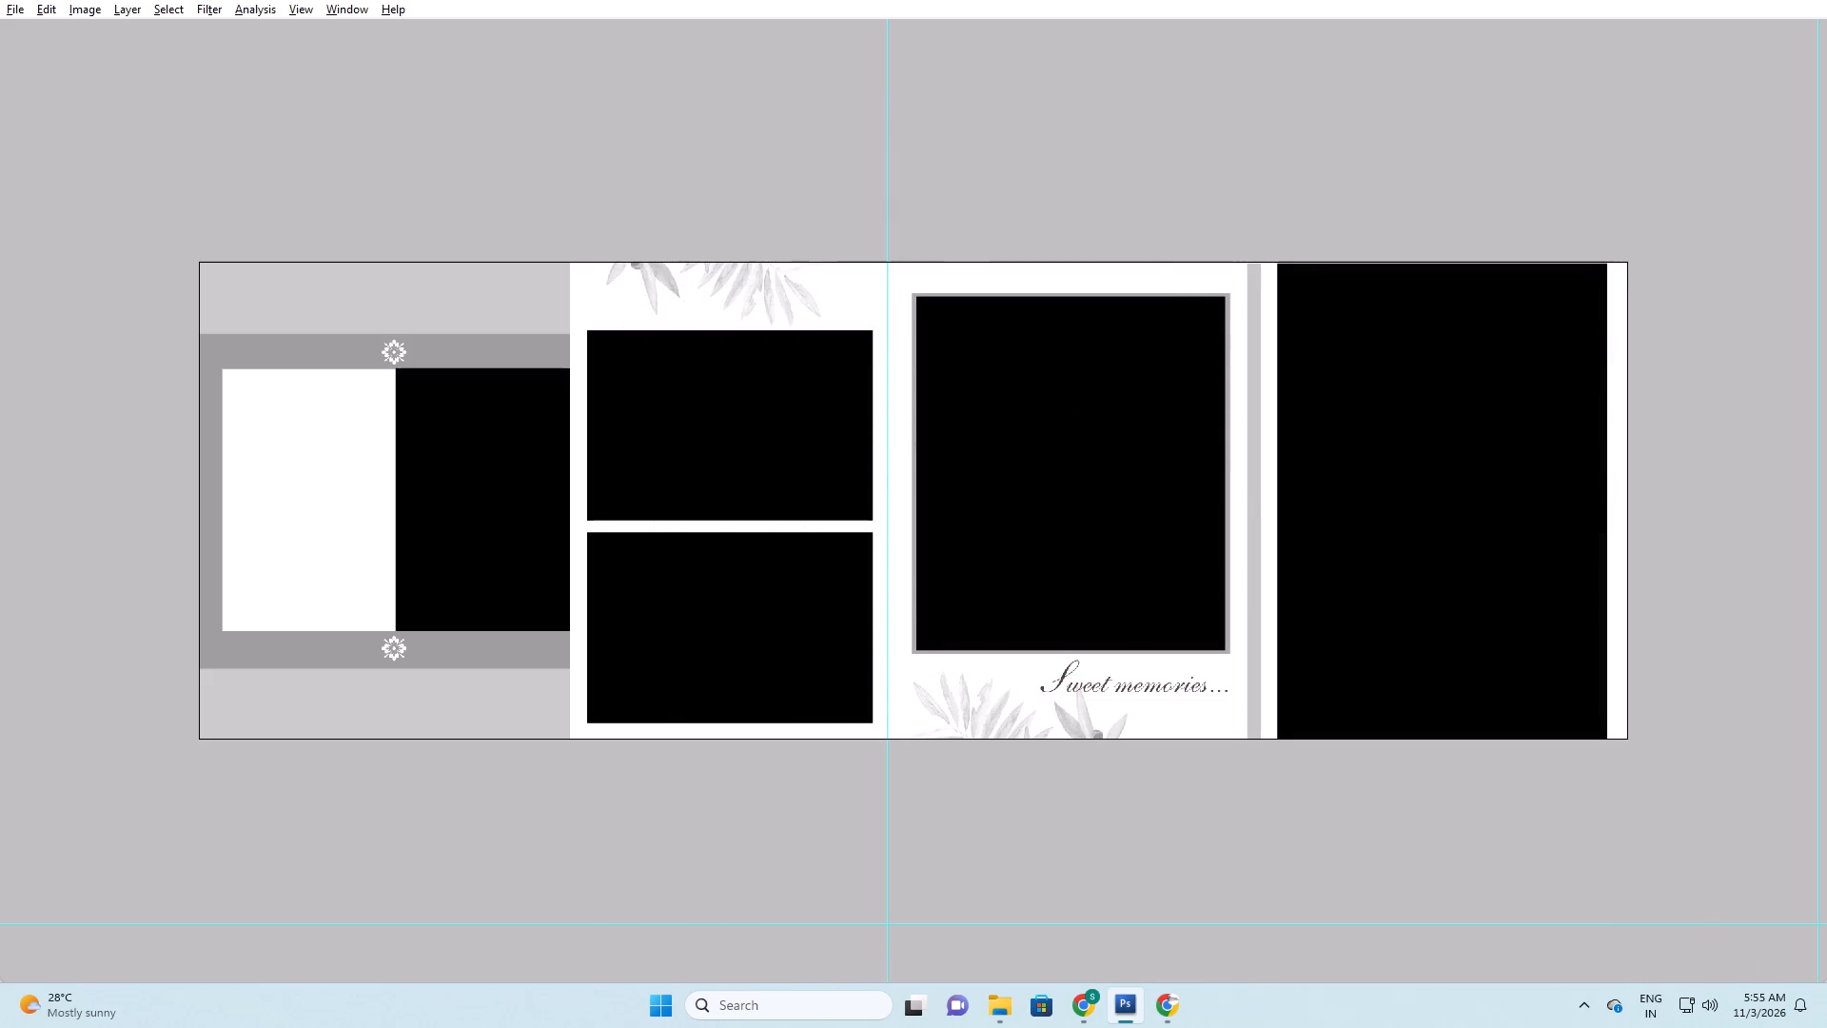
pyautogui.hotkey('ctrl', 'w')
# Select the seven photos from 3O7A0299 to 3O7A0398 in folder 02 as the next group.
pyautogui.hotkey('alt', 'Tab')
pyautogui.hotkey('alt', 'Tab')
pyautogui.hotkey('alt', 'Tab')
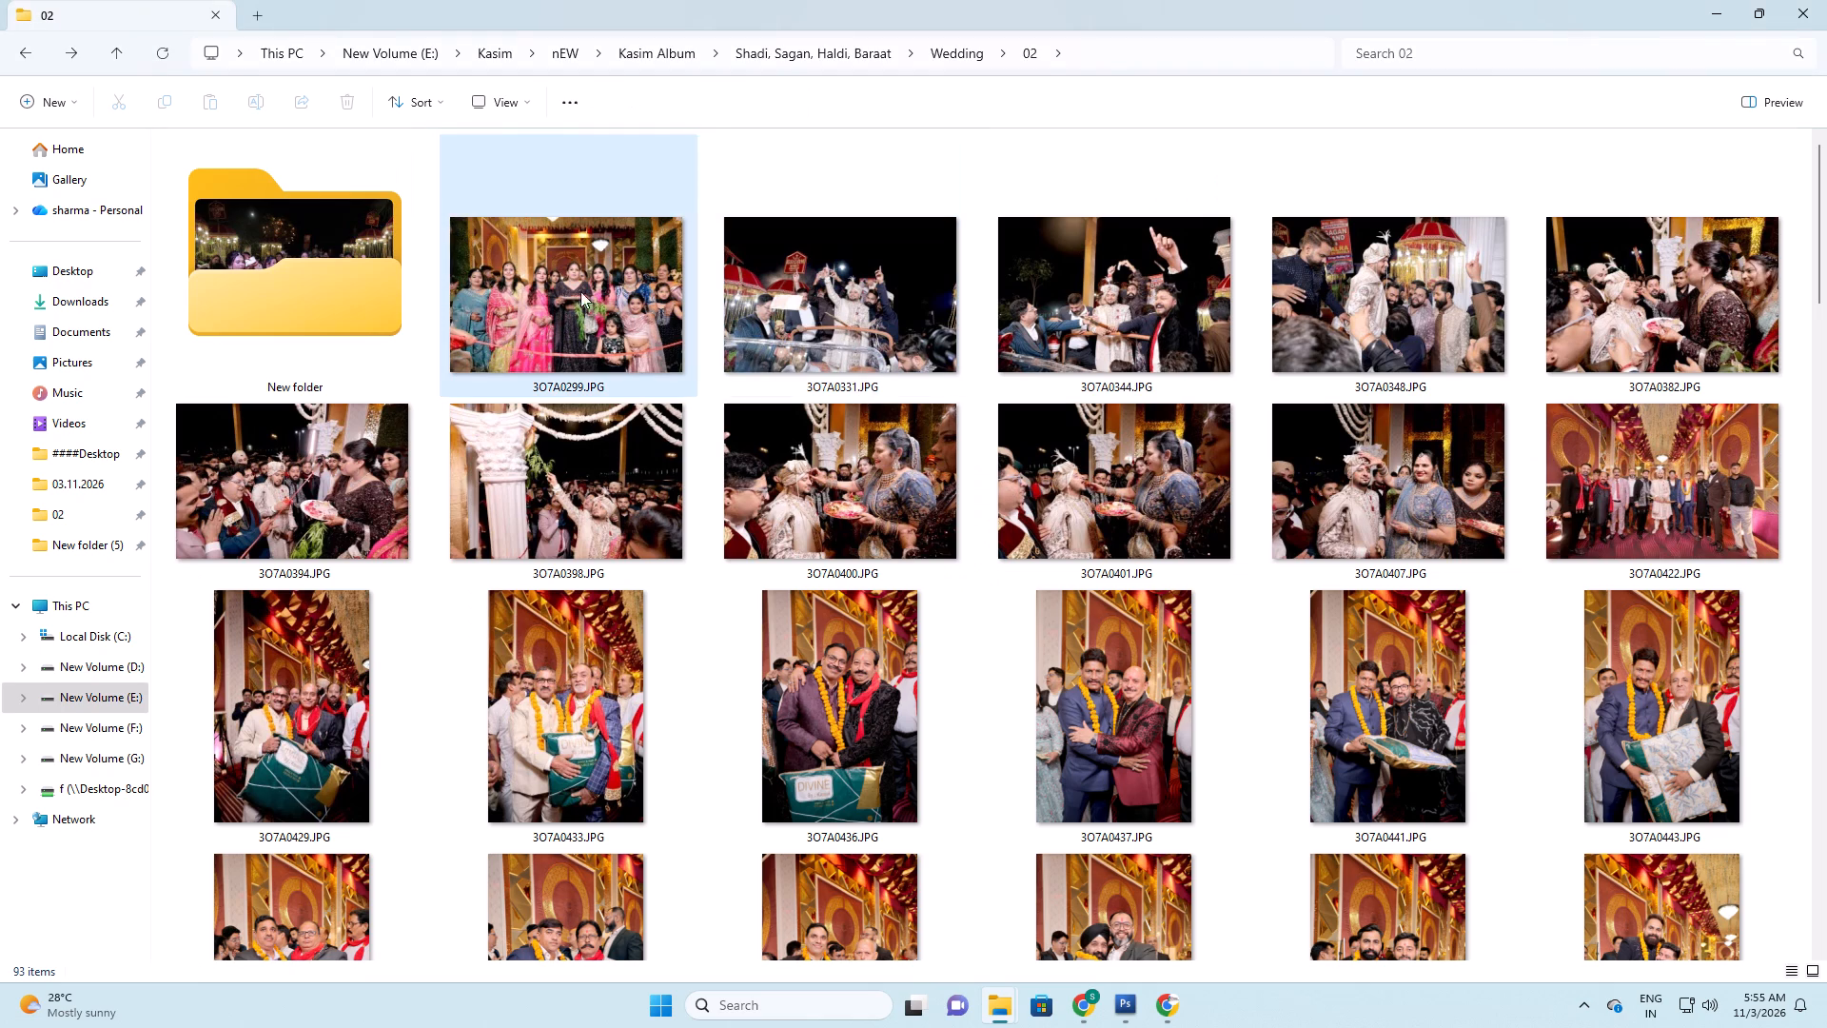
pyautogui.click(552, 280)
pyautogui.keyDown('ctrl'); pyautogui.keyDown('shift'); pyautogui.click(1655, 287); pyautogui.keyUp('shift'); pyautogui.keyUp('ctrl')
pyautogui.keyDown('ctrl'); pyautogui.keyDown('shift'); pyautogui.click(374, 493); pyautogui.keyUp('shift'); pyautogui.keyUp('ctrl')
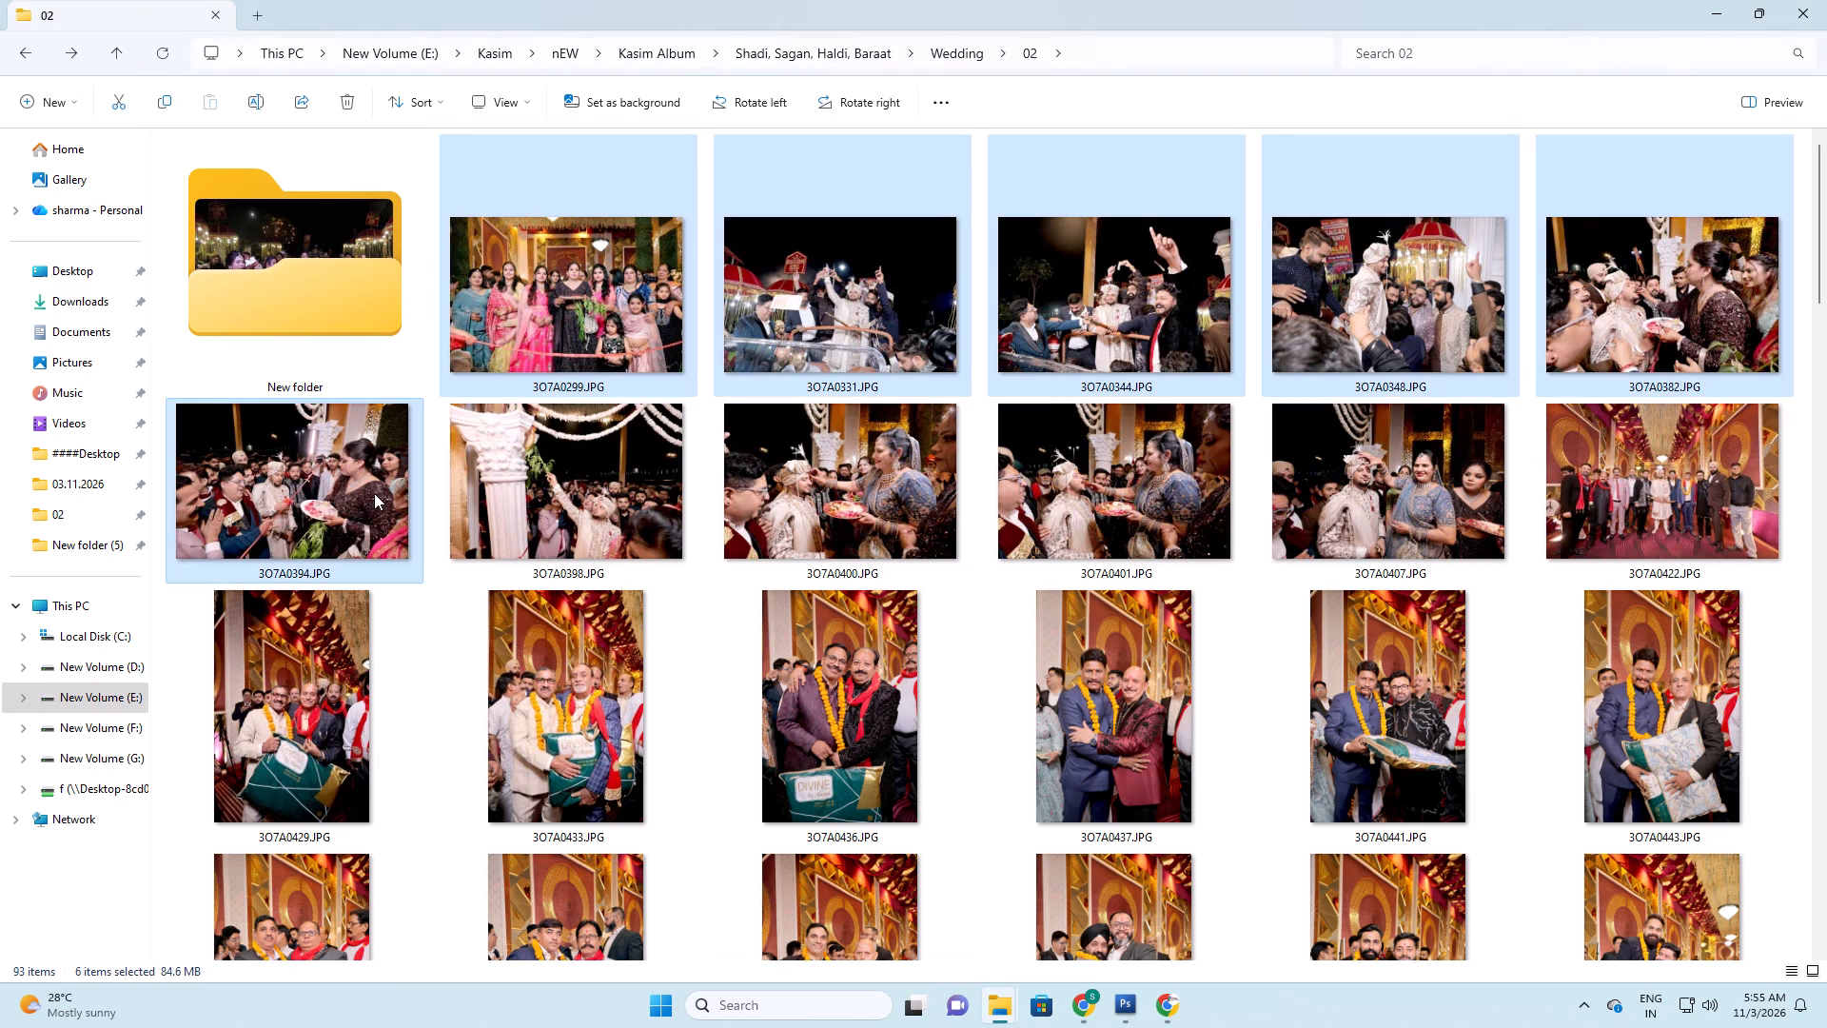
pyautogui.keyDown('ctrl'); pyautogui.keyDown('shift'); pyautogui.click(530, 493); pyautogui.keyUp('shift'); pyautogui.keyUp('ctrl')
# Search the 01_sheeets layout folder for 7p.
pyautogui.hotkey('alt', 'Tab')
pyautogui.hotkey('alt', 'Tab')
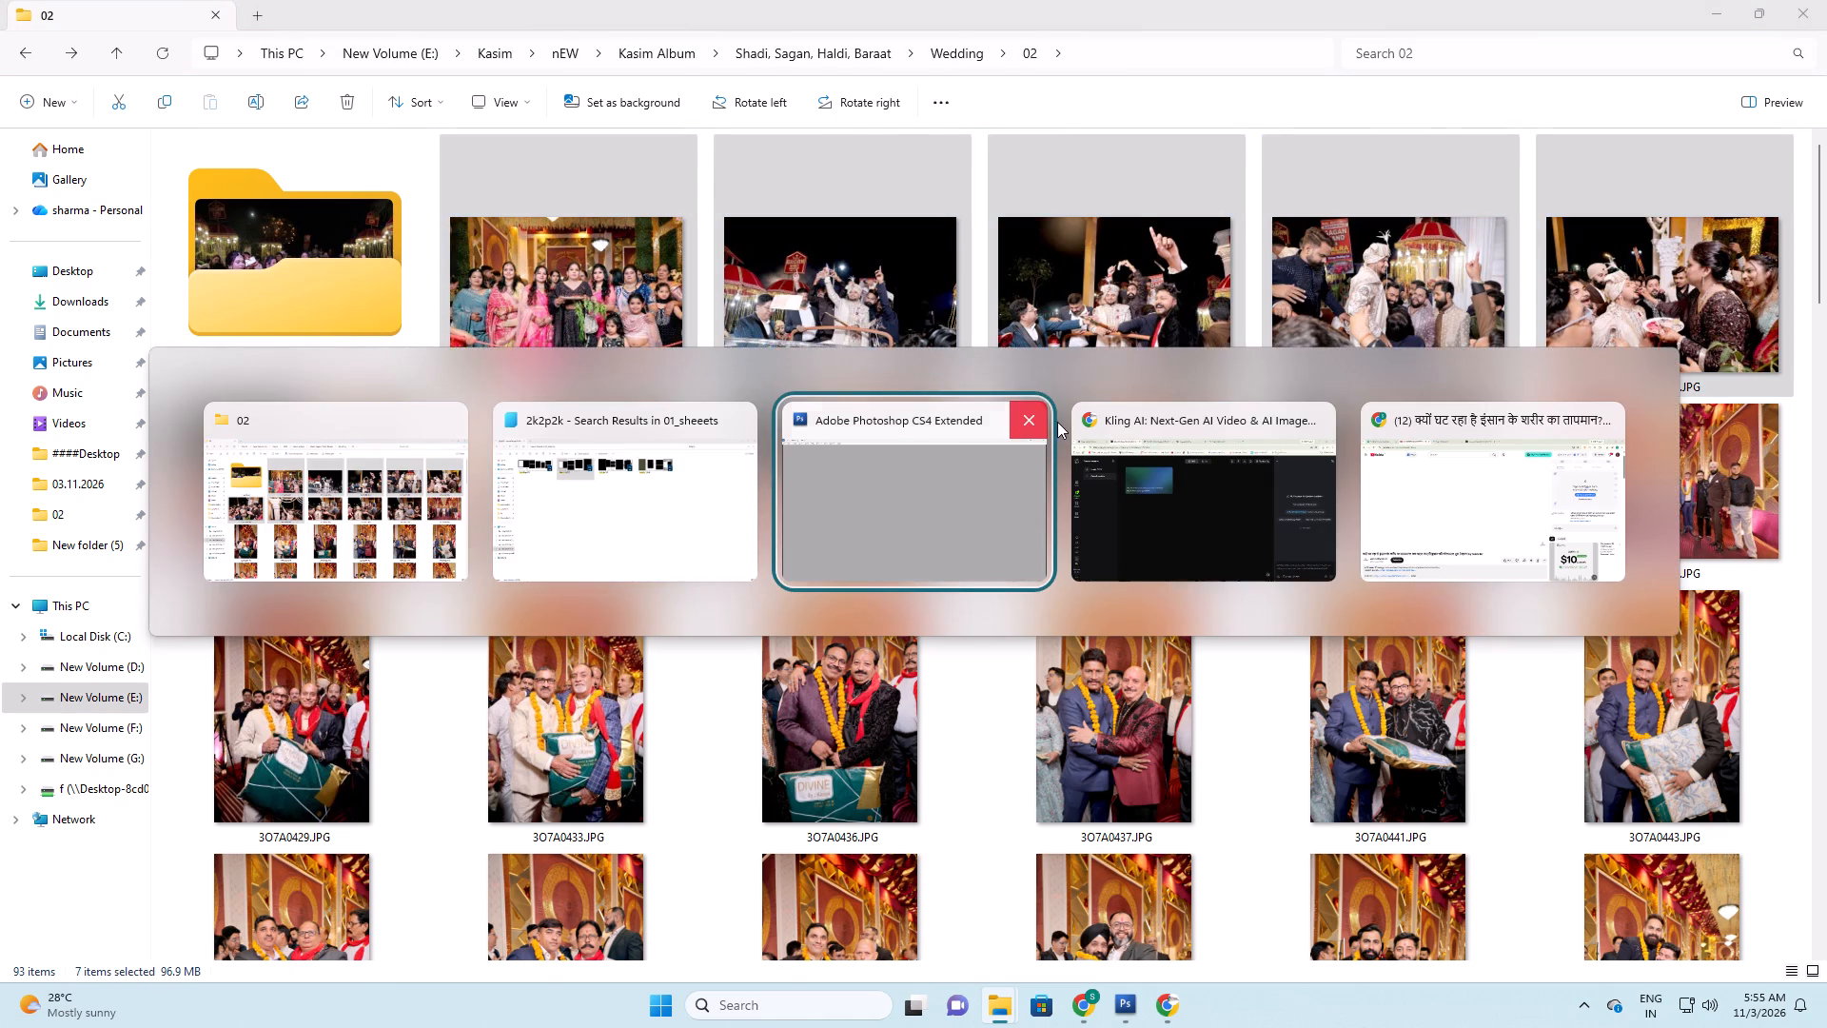
pyautogui.hotkey('alt', 'shift', 'Tab')
pyautogui.click(1560, 80)
pyautogui.hotkey('ctrl', 'a')
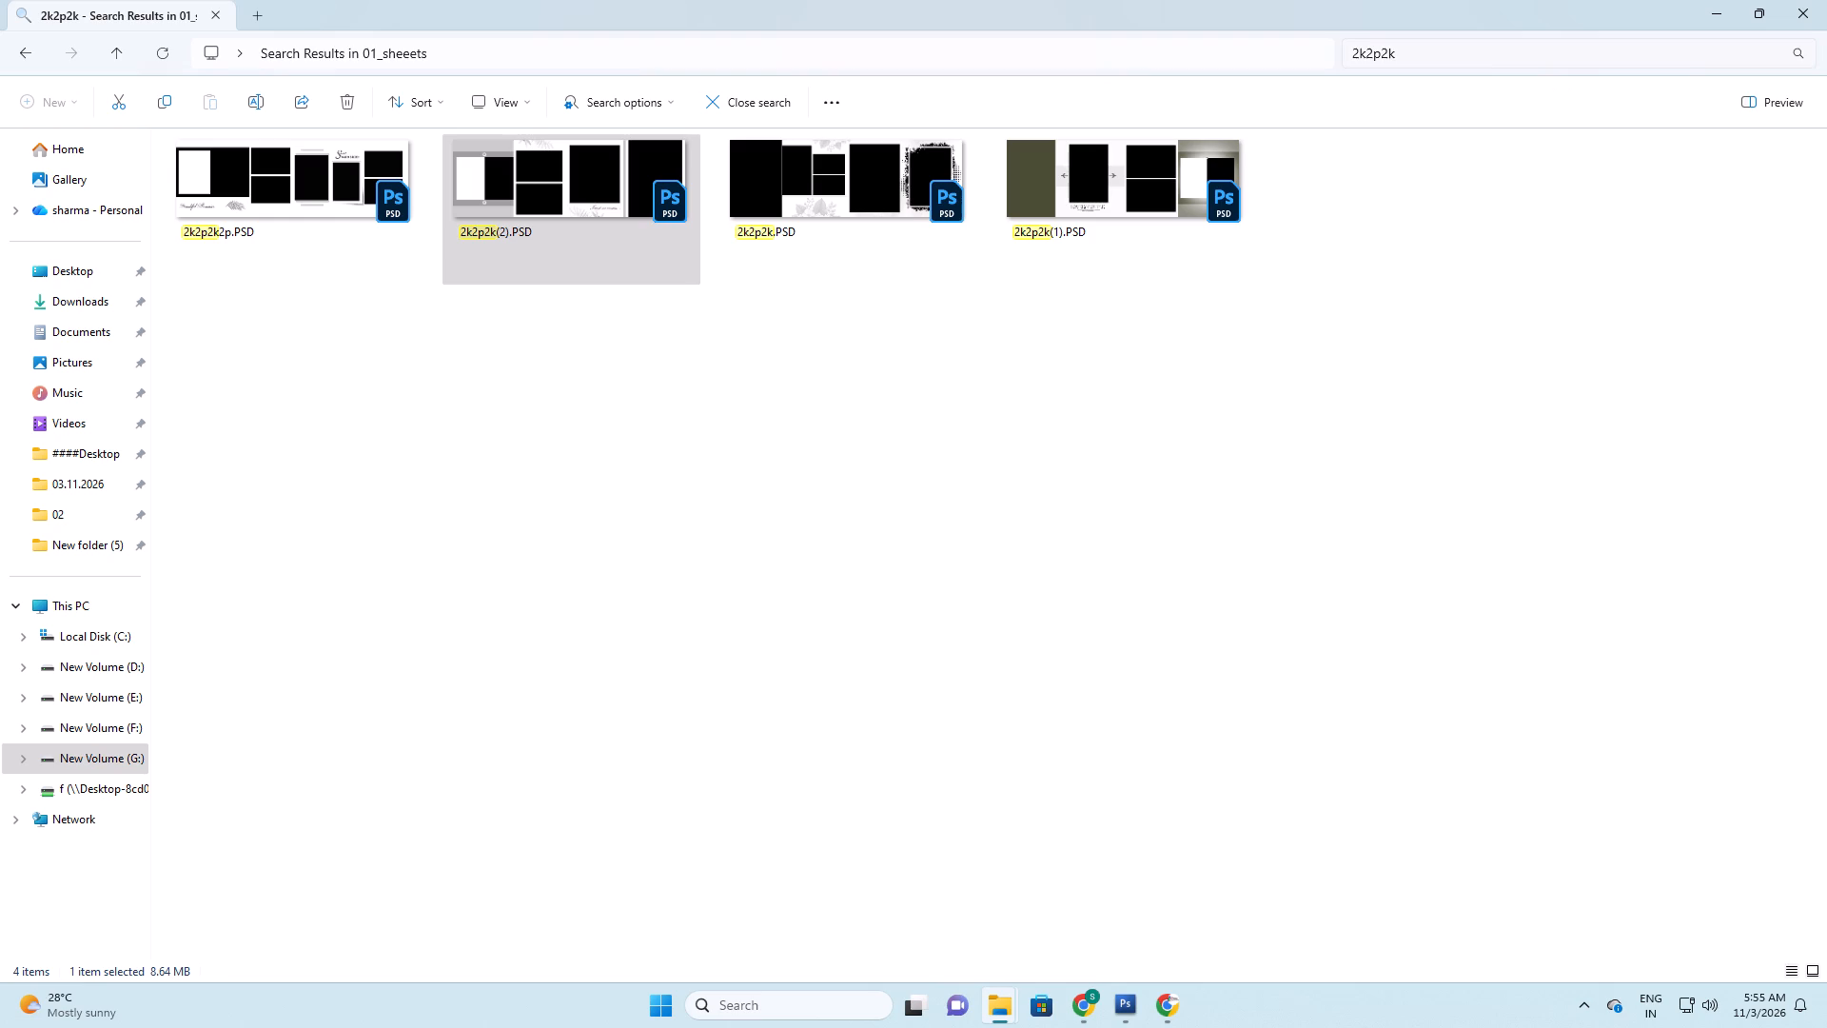
pyautogui.click(1555, 65)
pyautogui.hotkey('ctrl', 'a')
pyautogui.write('7o')
pyautogui.press('BackSpace')
pyautogui.press('o')
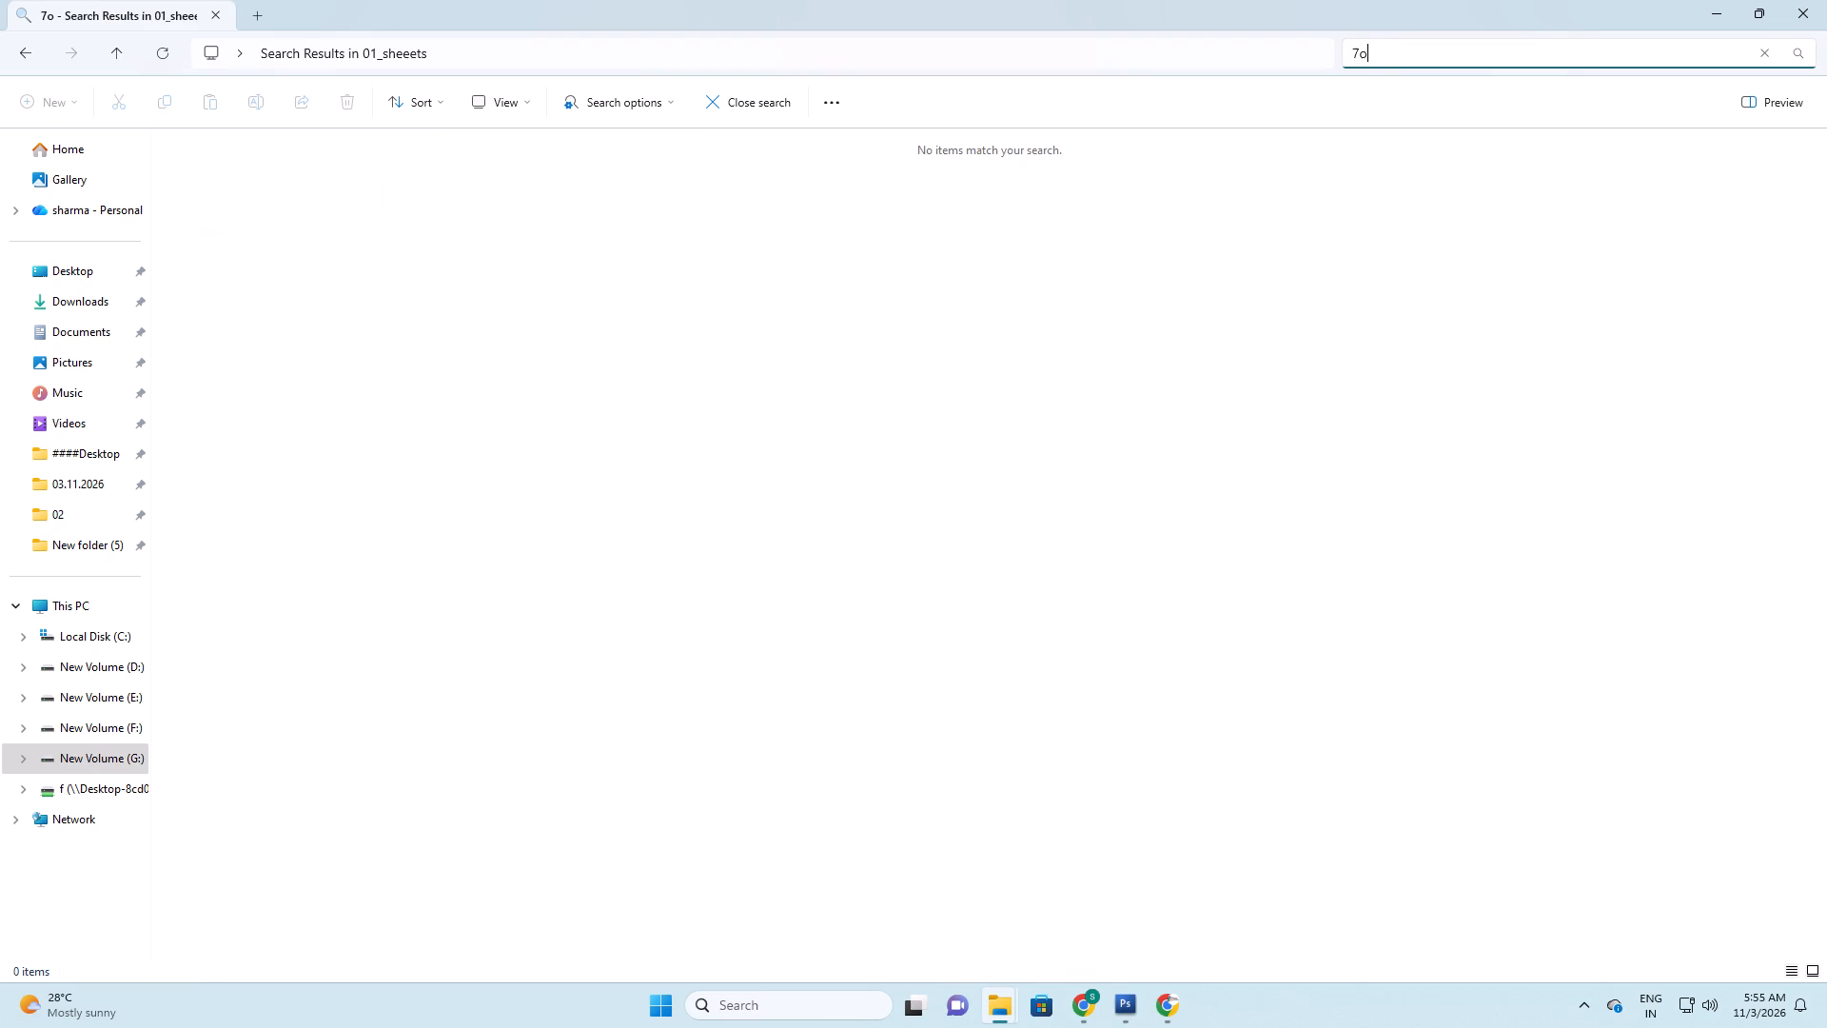
pyautogui.press('BackSpace')
pyautogui.press('p')
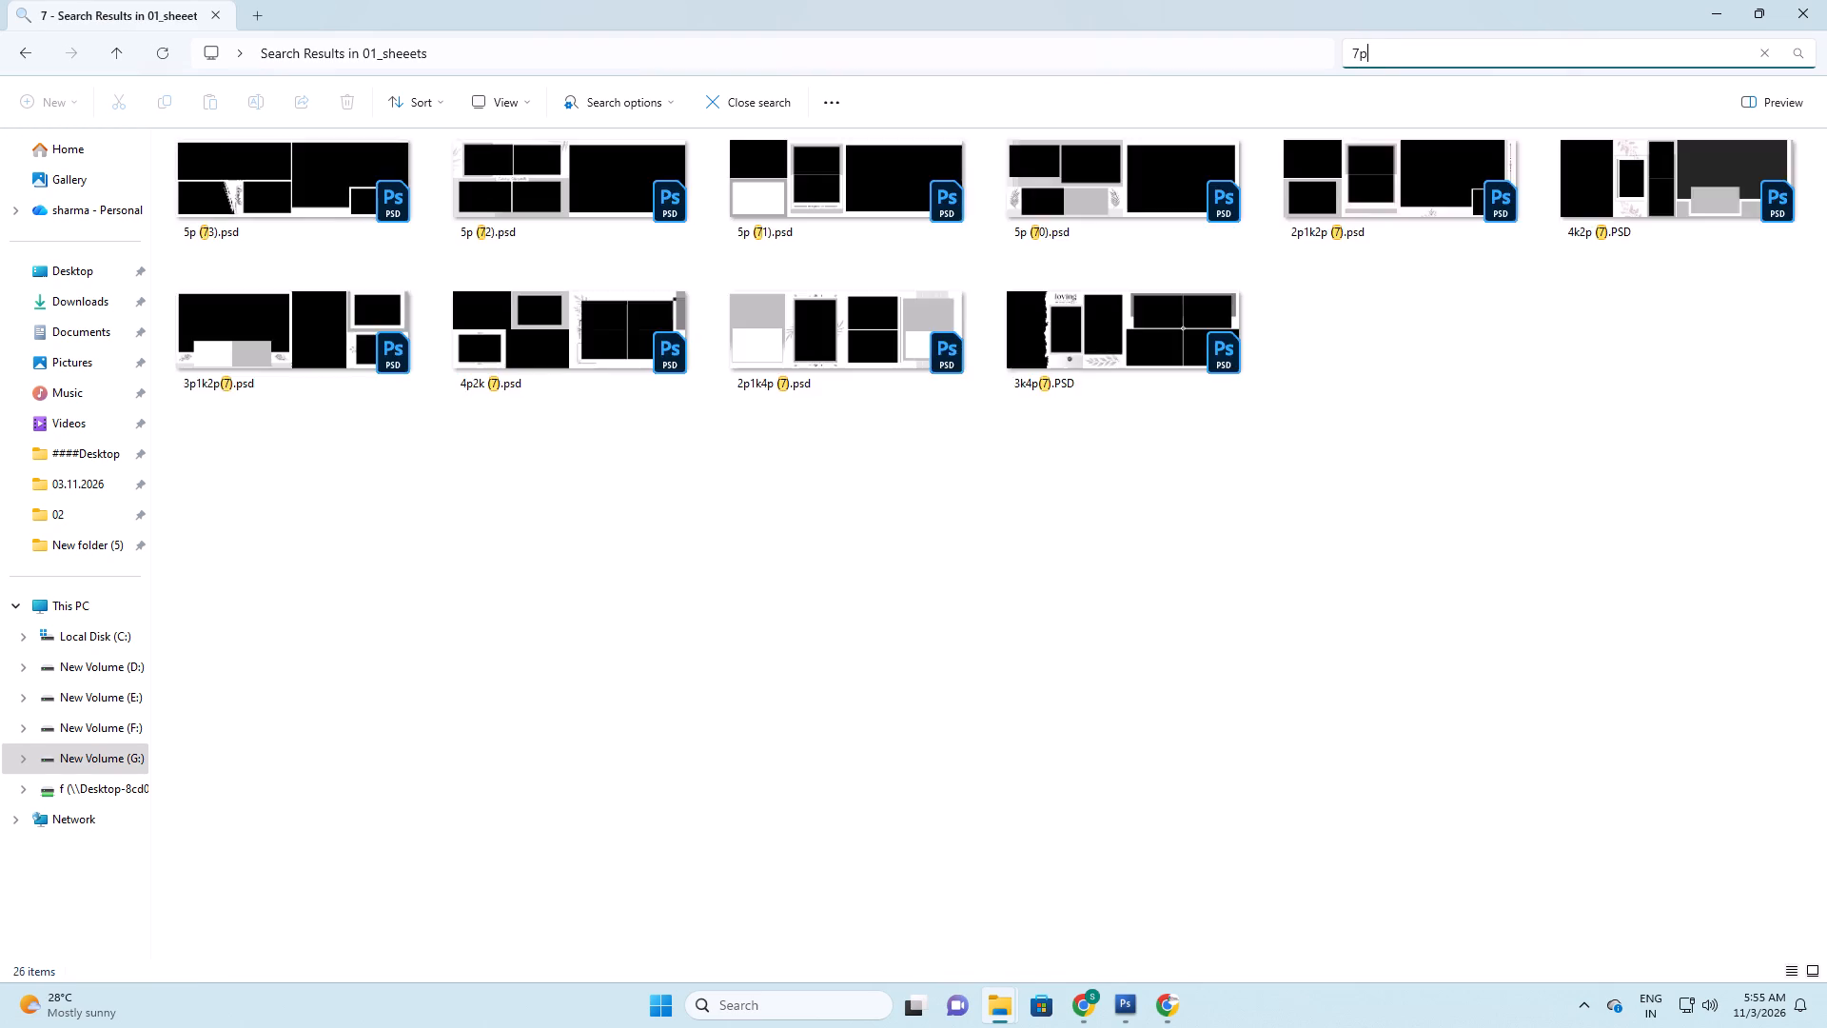
pyautogui.keyDown('ctrl'); pyautogui.scroll(9, 1106, 396); pyautogui.keyUp('ctrl')
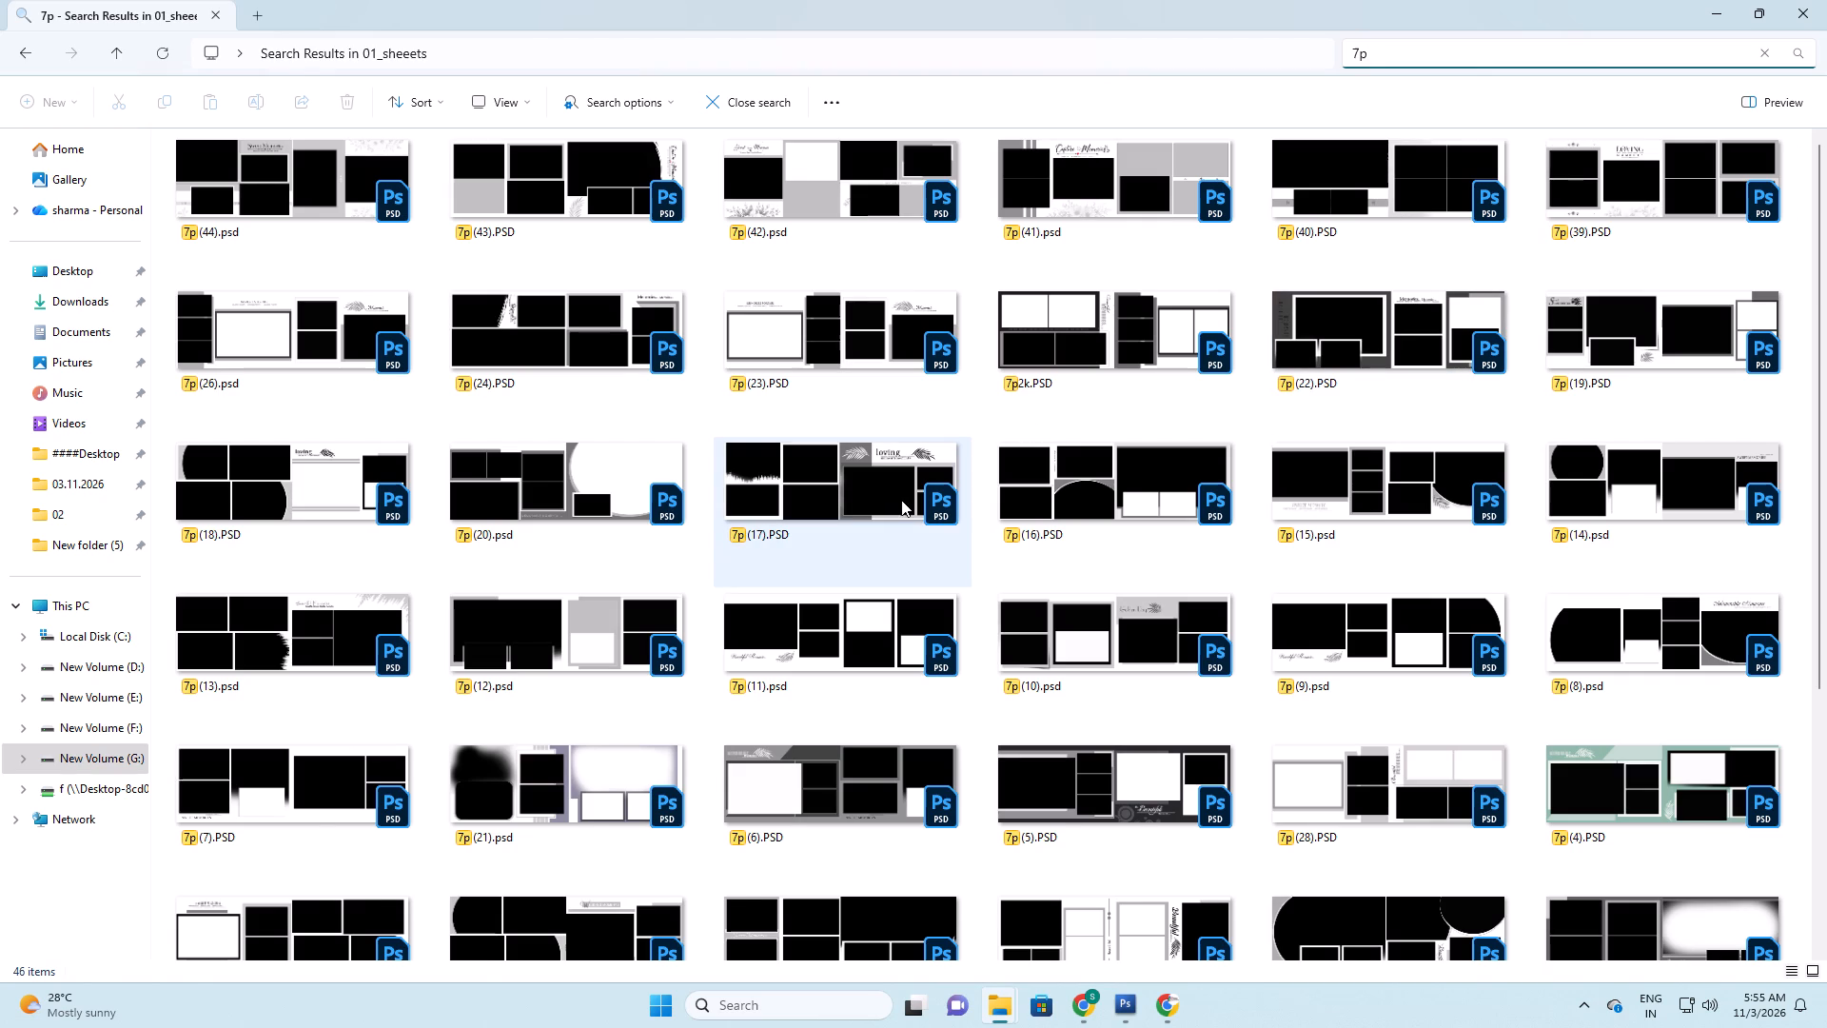
# Compare the 7p layouts with the selected photos and open 7p (7).PSD in Photoshop.
pyautogui.hotkey('alt', 'Tab')
pyautogui.hotkey('alt', 'Tab')
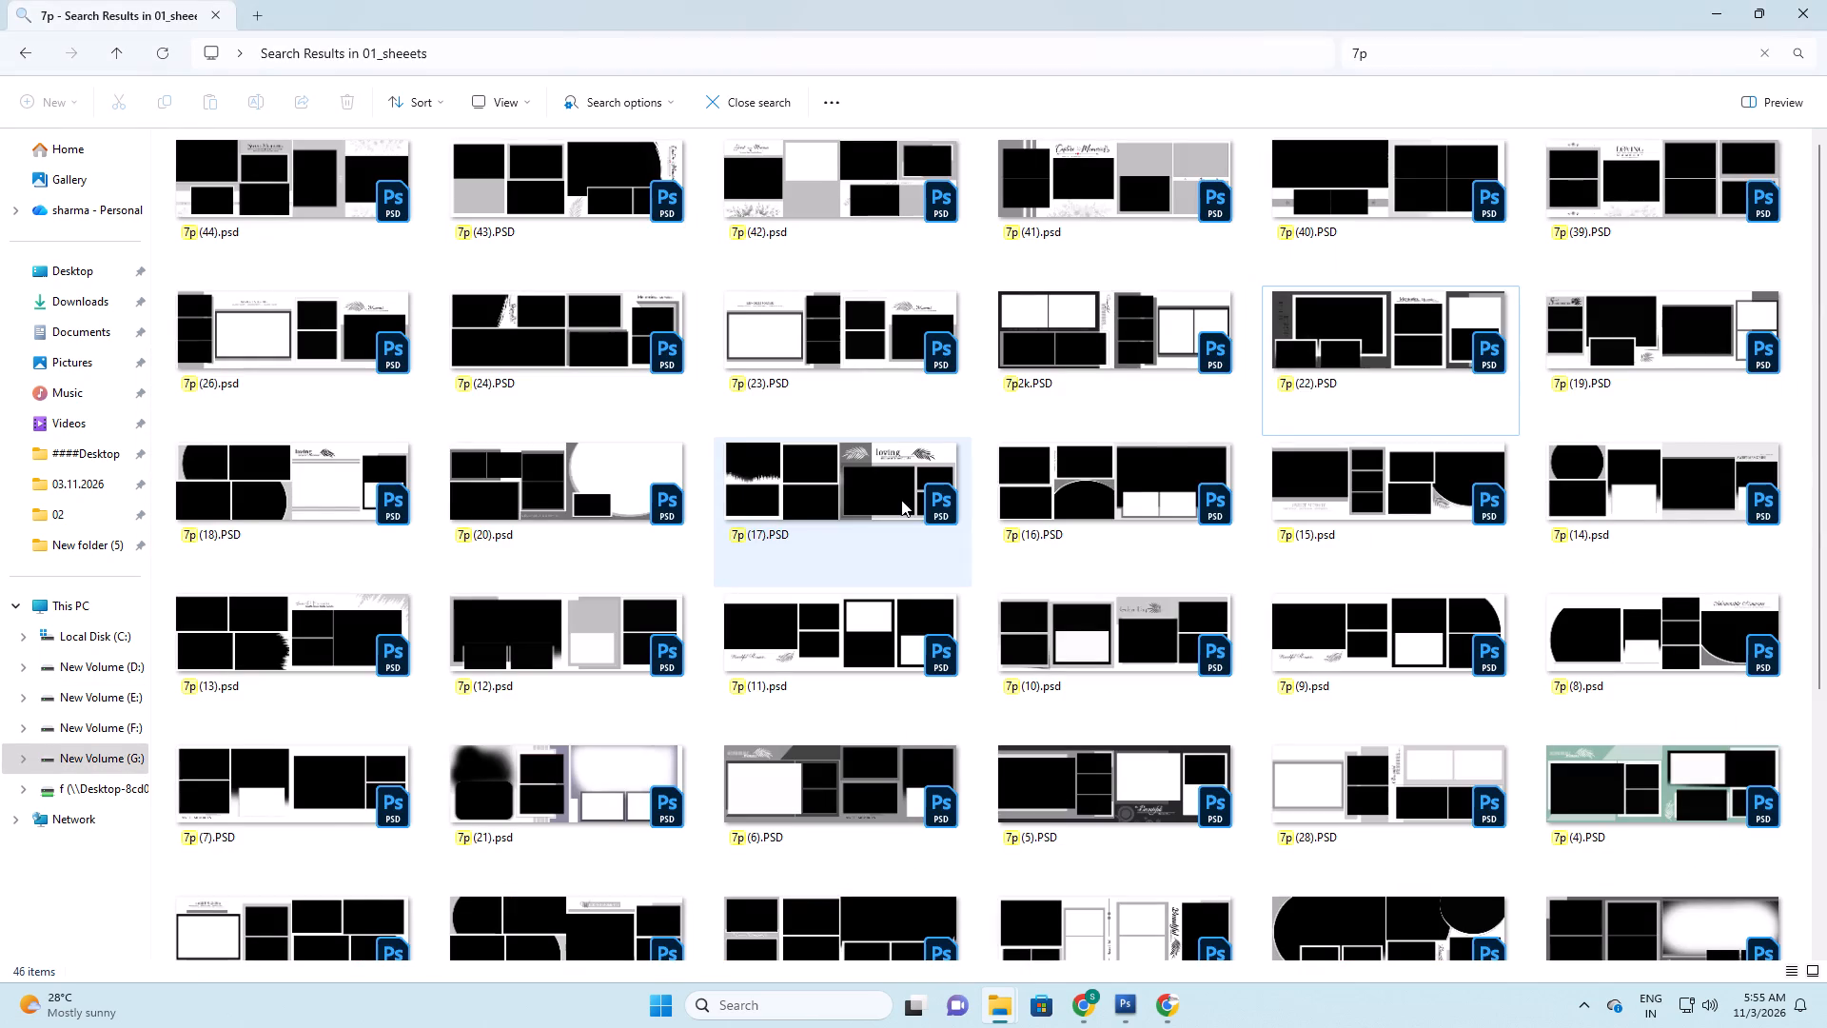
pyautogui.hotkey('alt', 'Tab')
pyautogui.hotkey('alt', 'Tab')
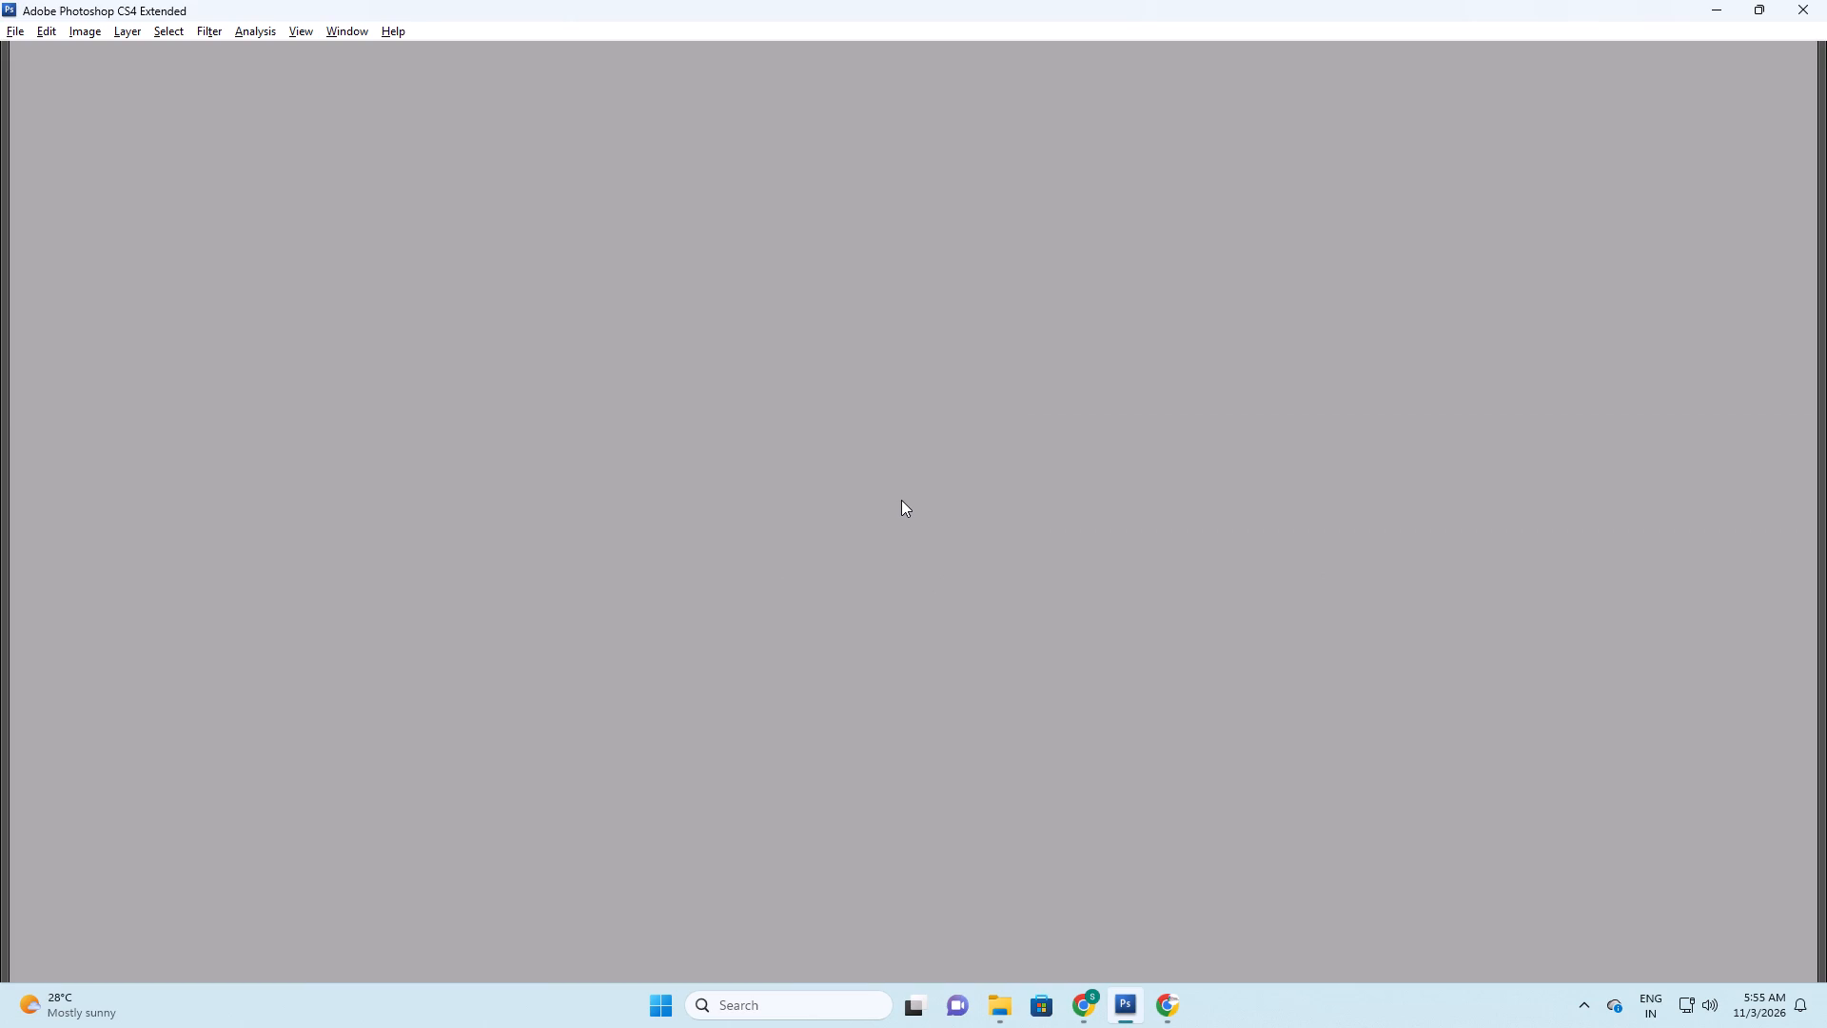
pyautogui.hotkey('alt', 'Tab')
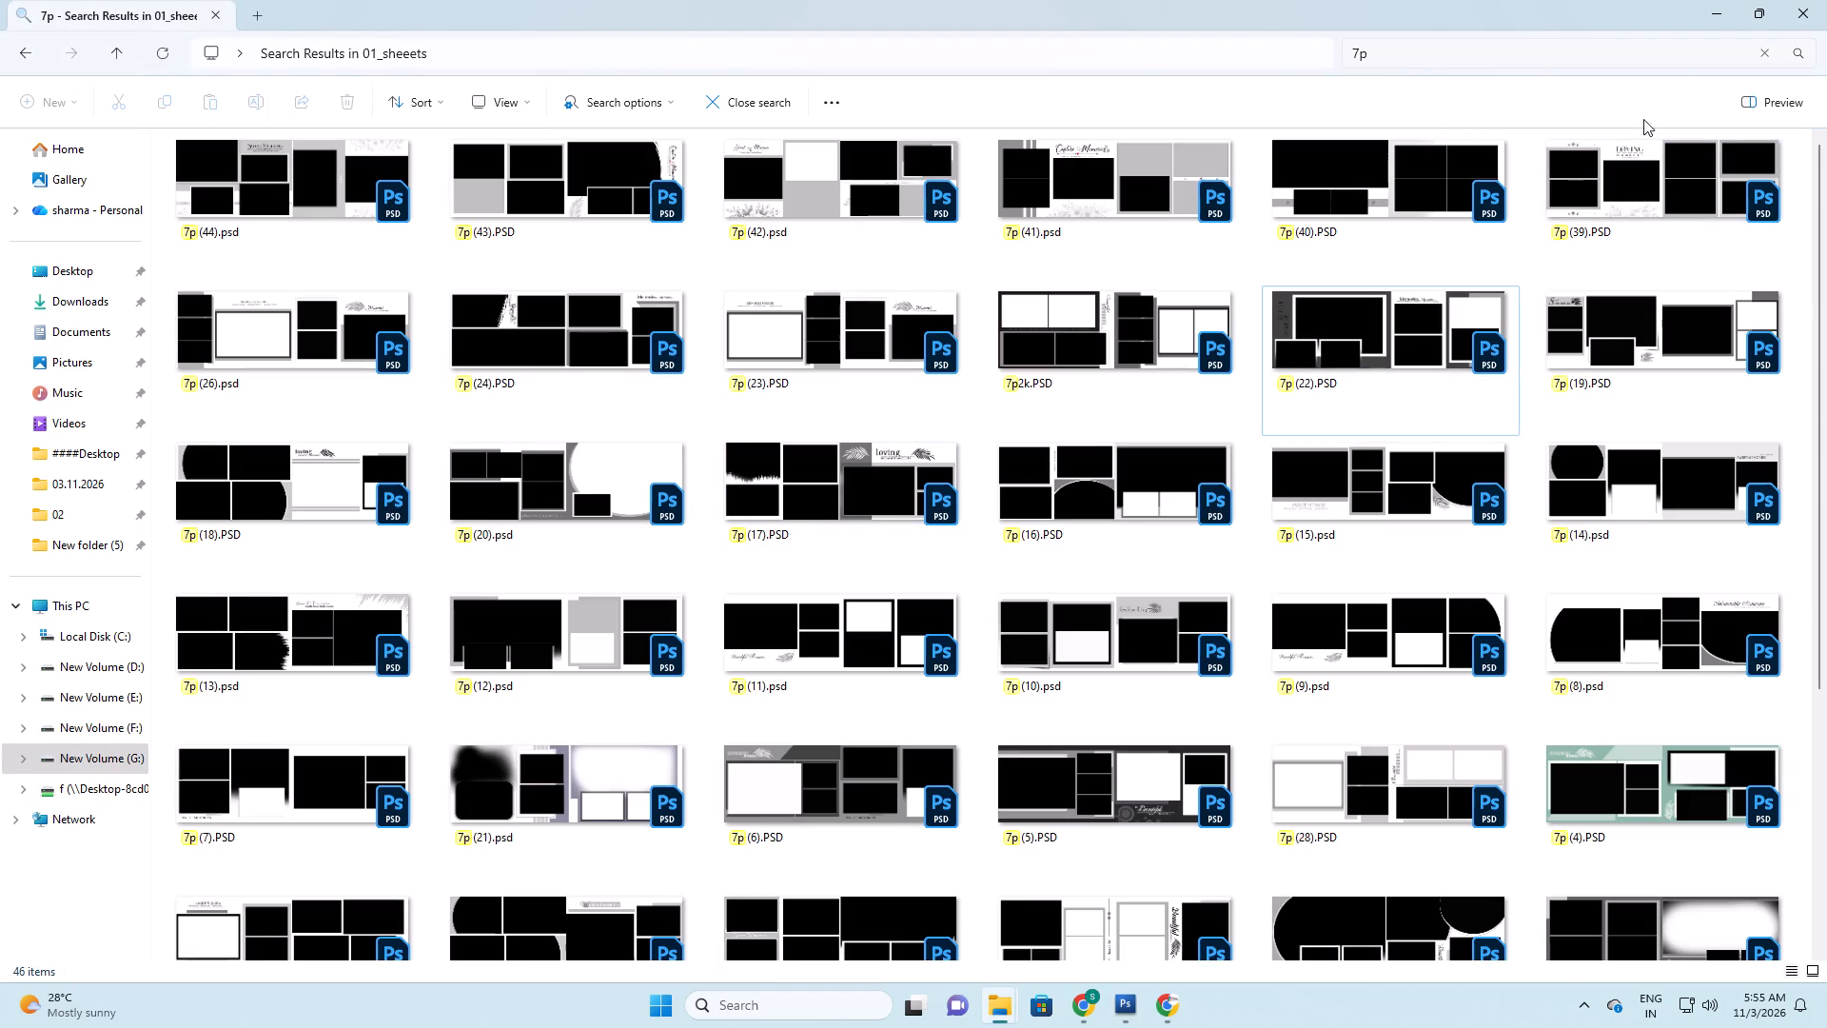
pyautogui.click(1438, 56)
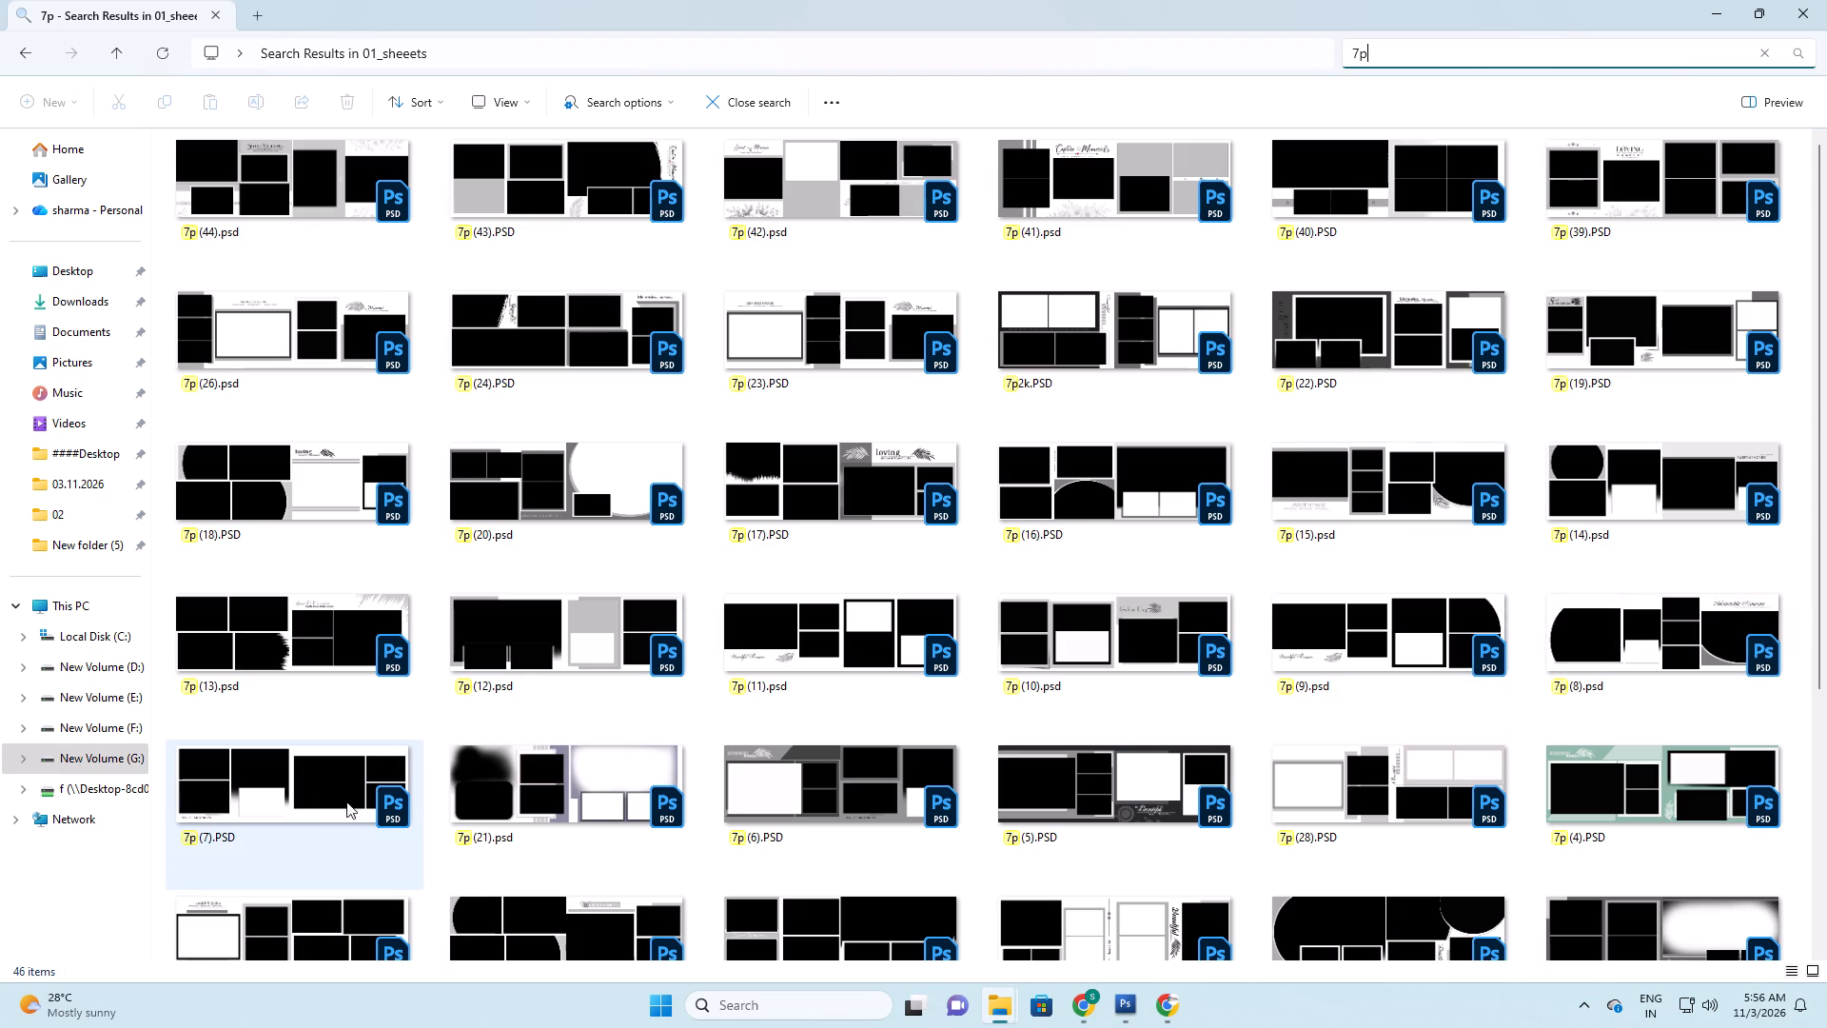
pyautogui.moveTo(285, 790); pyautogui.dragTo(711, 678)
pyautogui.hotkey('alt', 'Tab')
pyautogui.hotkey('alt', 'Tab')
pyautogui.hotkey('alt', 'shift', 'Tab')
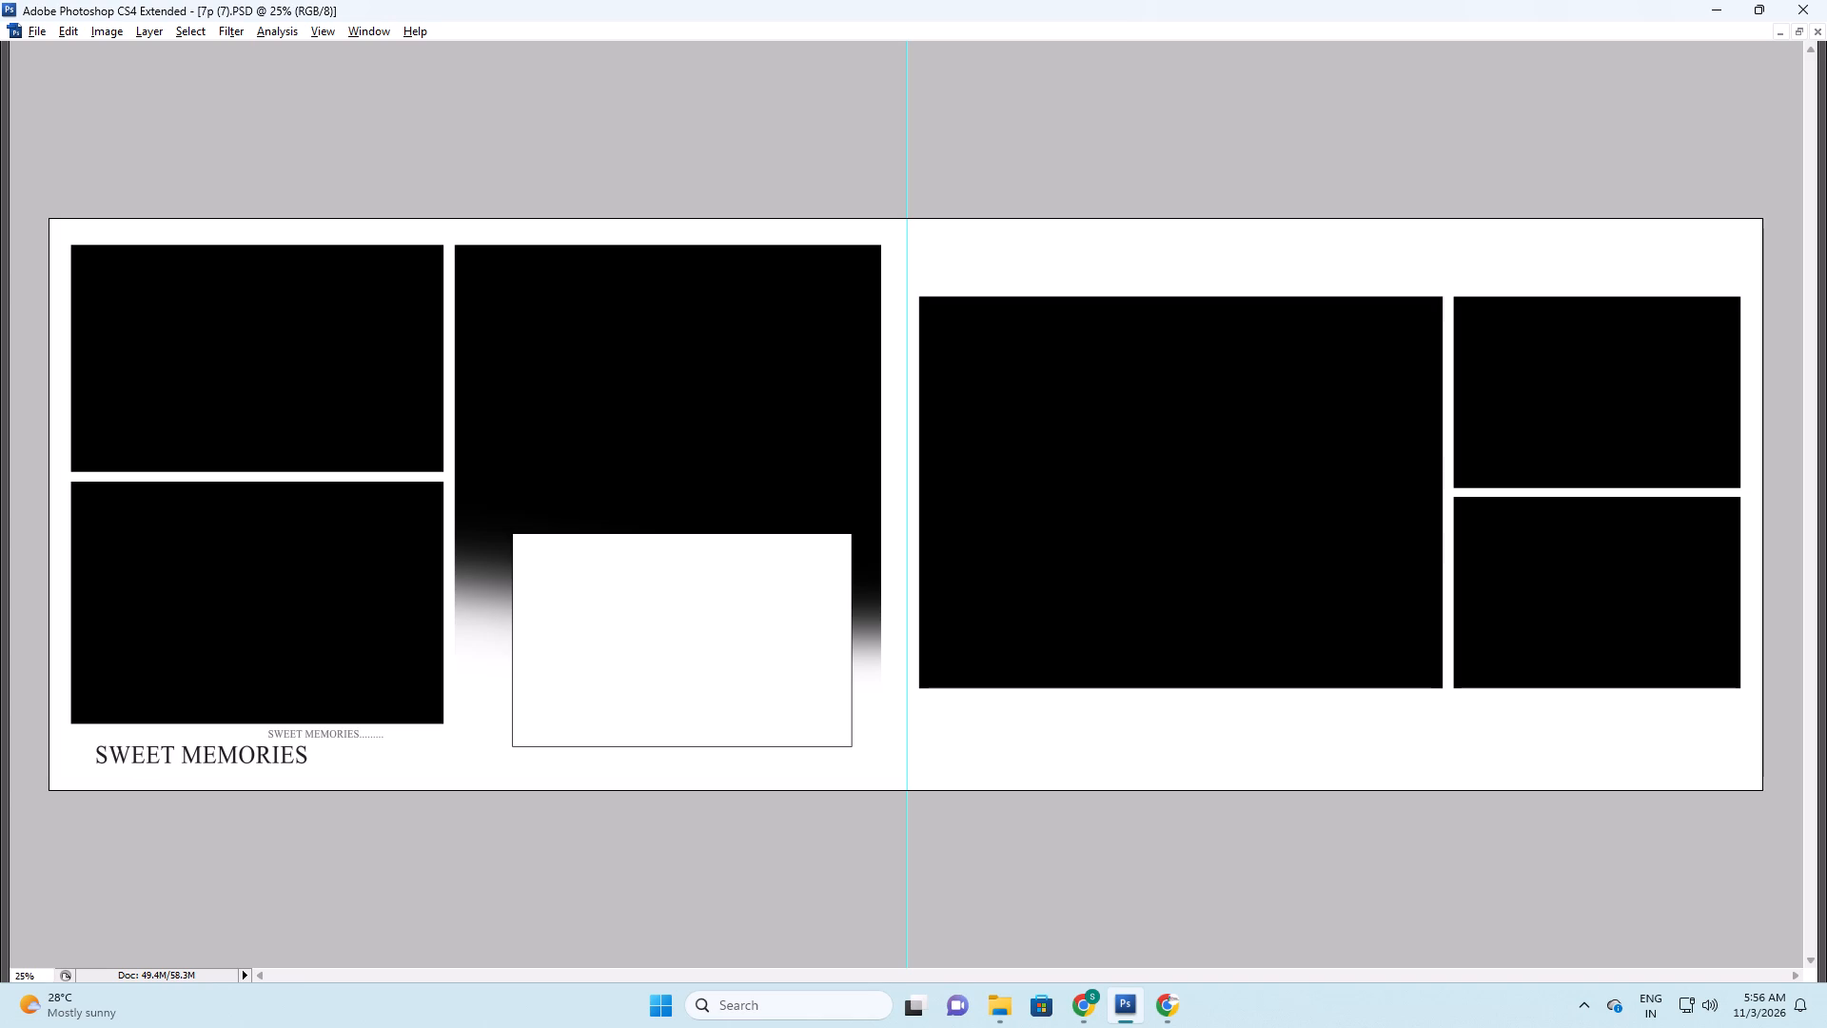
# Delete the SWEET MEMORIES text below the lower-left frame of the layout.
pyautogui.press('v')
pyautogui.rightClick(276, 756)
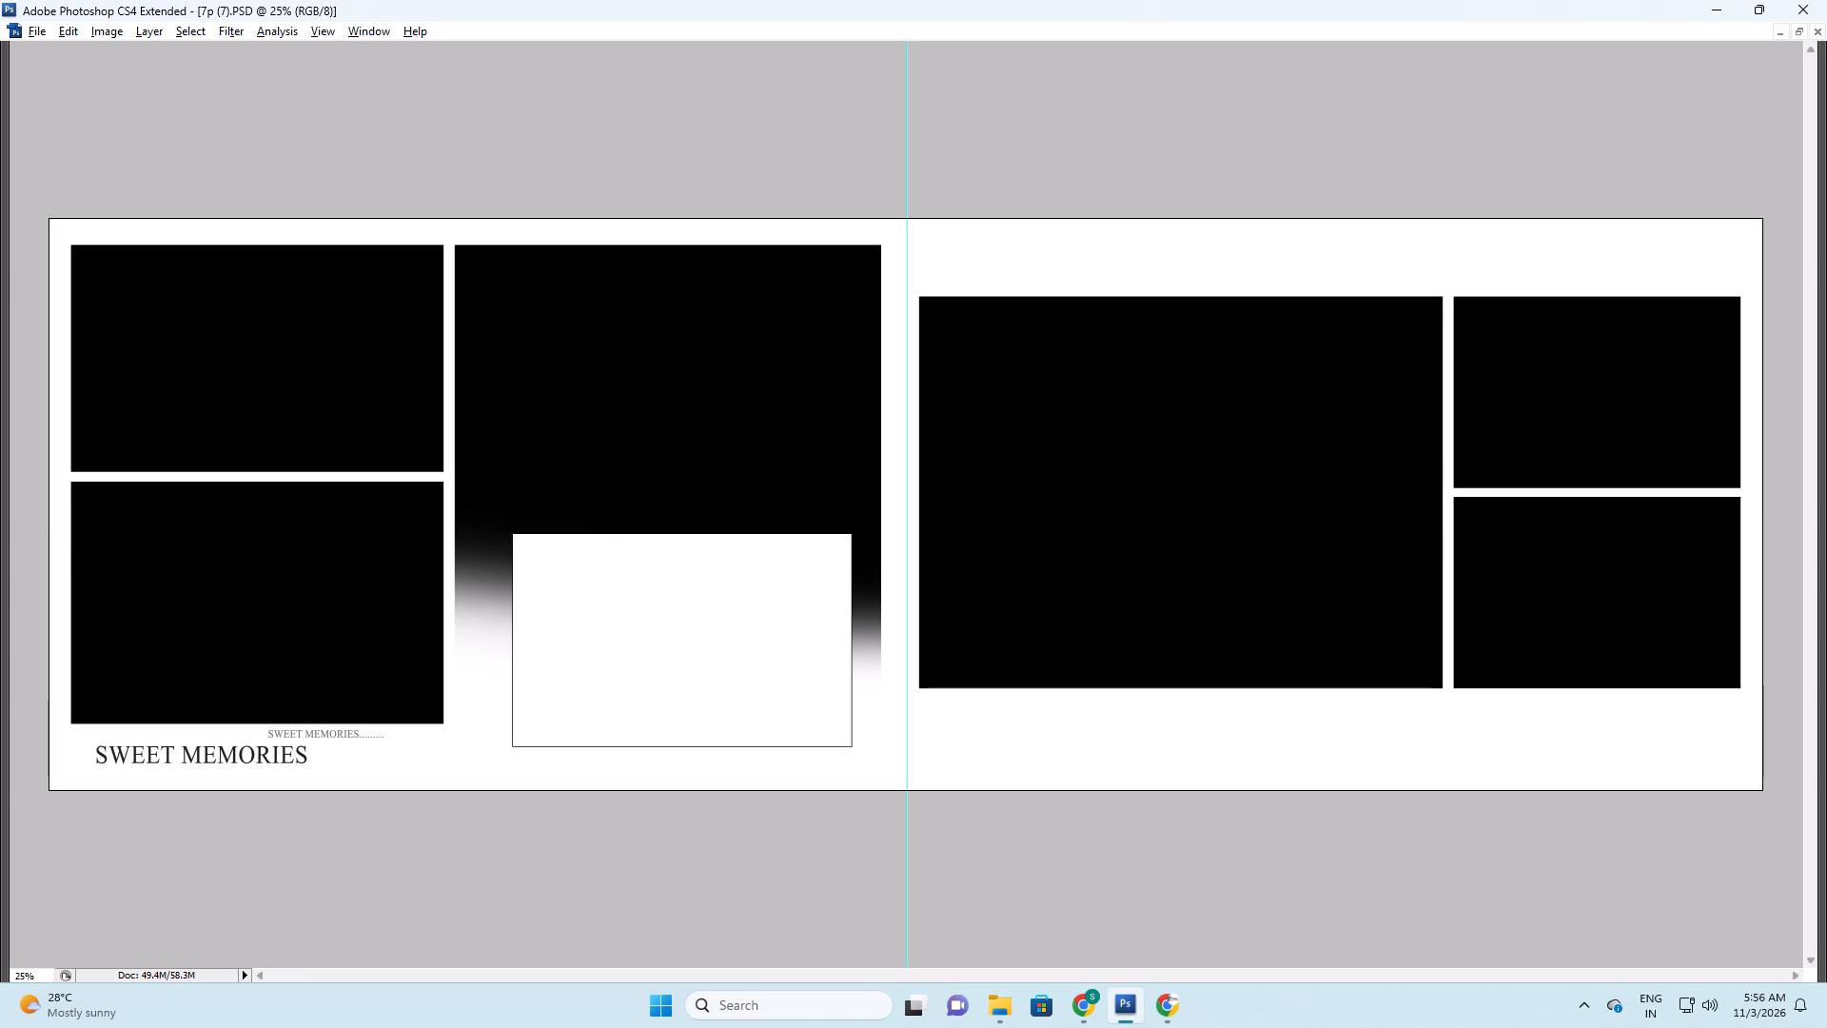
pyautogui.click(282, 759)
pyautogui.press('F5')
# Stretch the lower-left frame, Layer 3, downward with Free Transform into the space where the text was.
pyautogui.moveTo(316, 684); pyautogui.dragTo(324, 690, button='right')
pyautogui.click(335, 694)
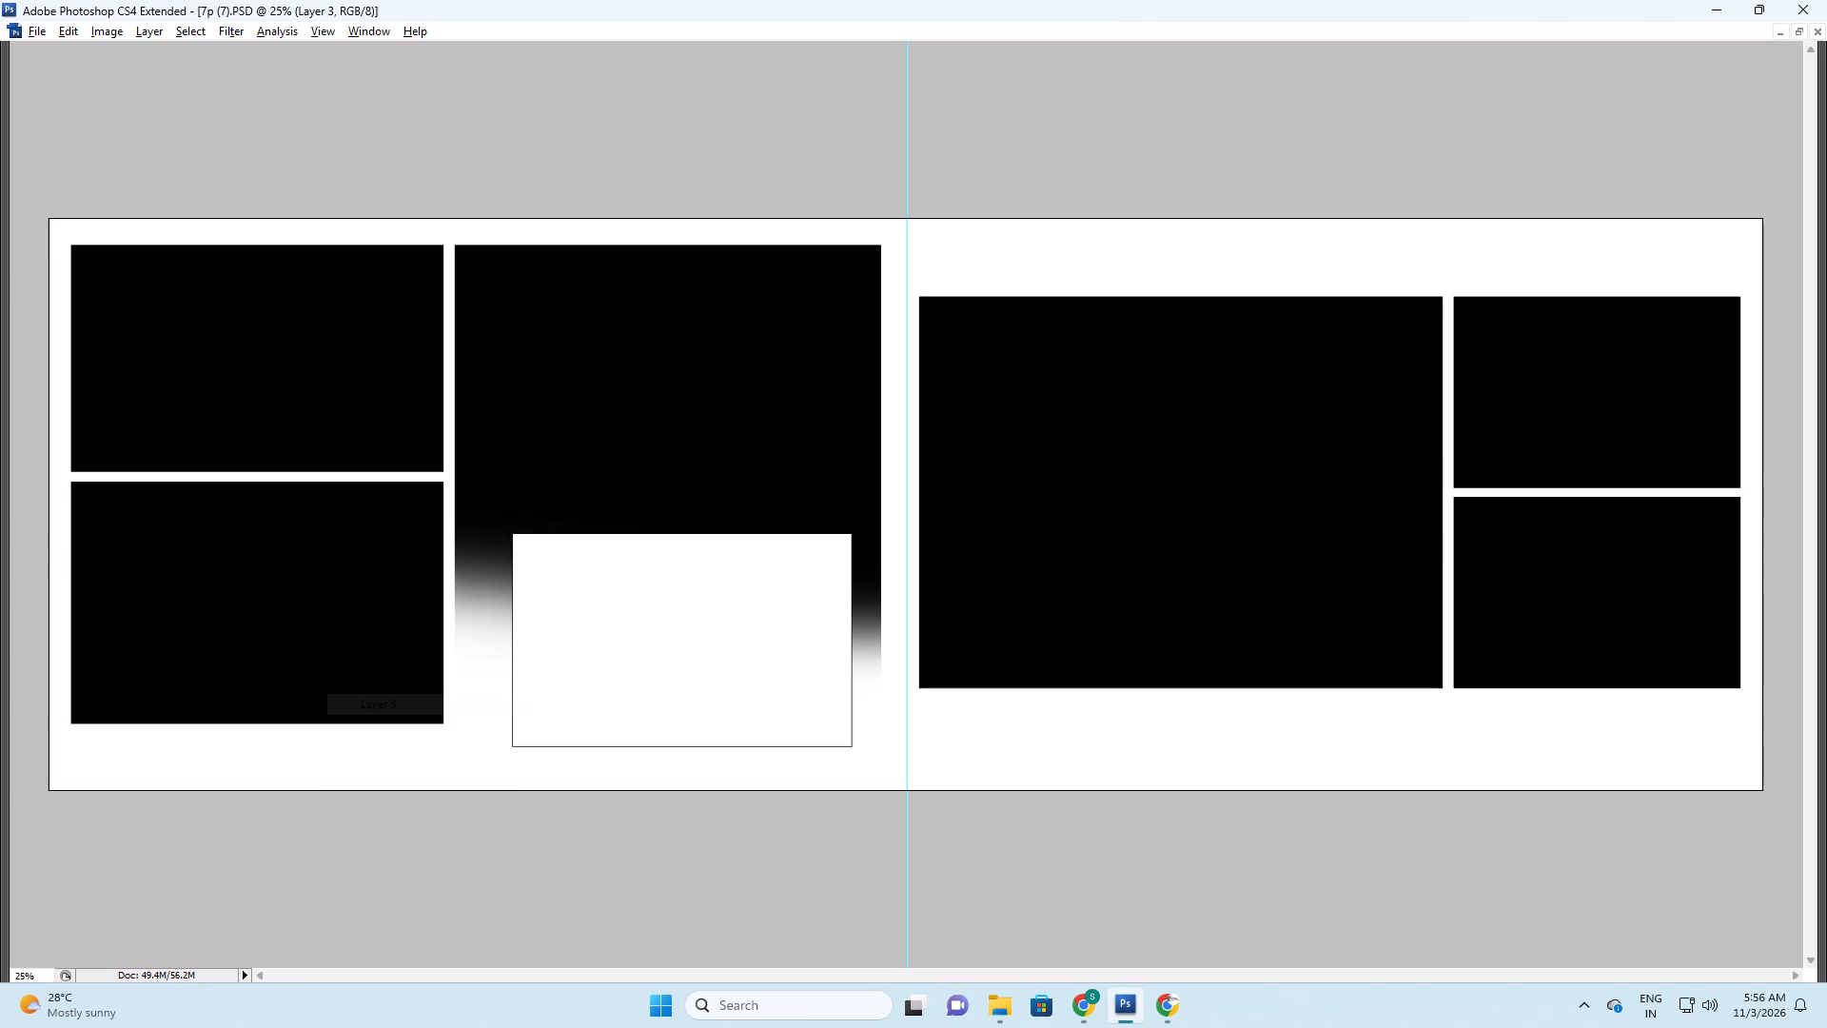
pyautogui.hotkey('ctrl', 't')
pyautogui.keyDown('shift'); pyautogui.moveTo(313, 731); pyautogui.dragTo(334, 771); pyautogui.keyUp('shift')
pyautogui.press('Return')
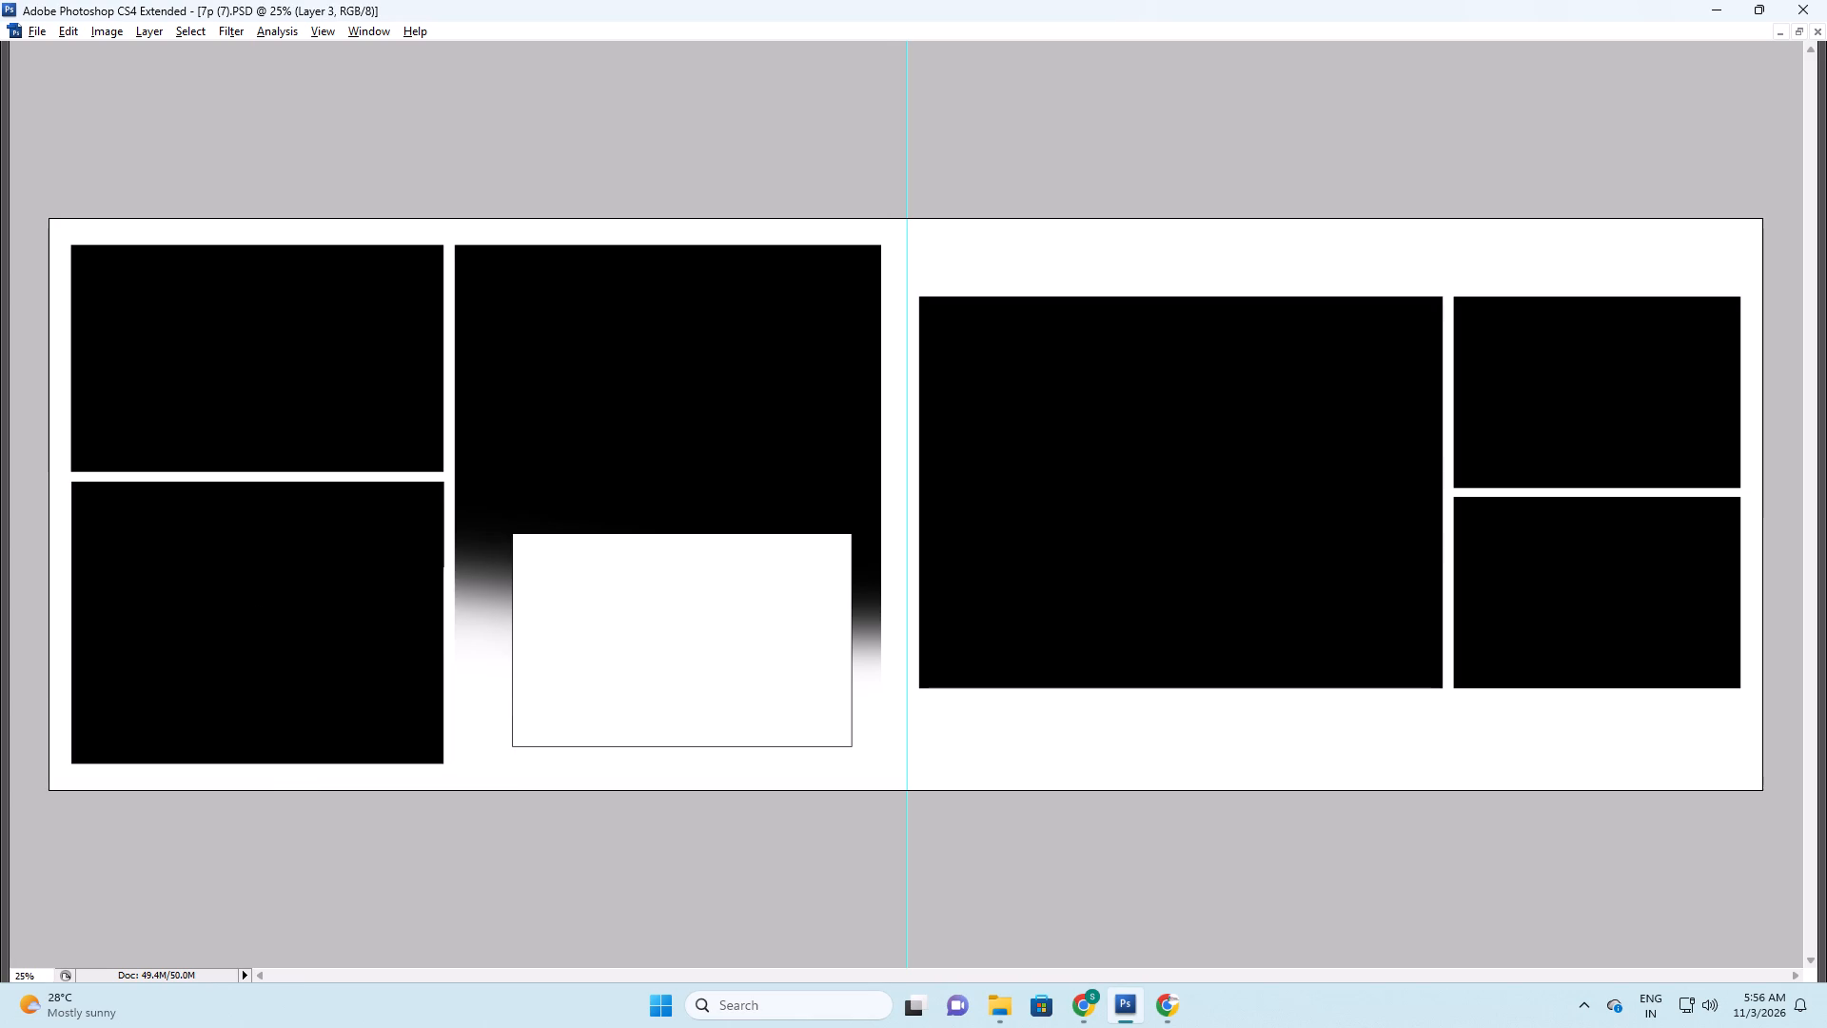
# Compare the frames of the 7p (7) layout with the first wedding photos in folder 02.
pyautogui.press('v')
pyautogui.moveTo(1080, 496); pyautogui.dragTo(1093, 500, button='right')
pyautogui.click(1103, 504)
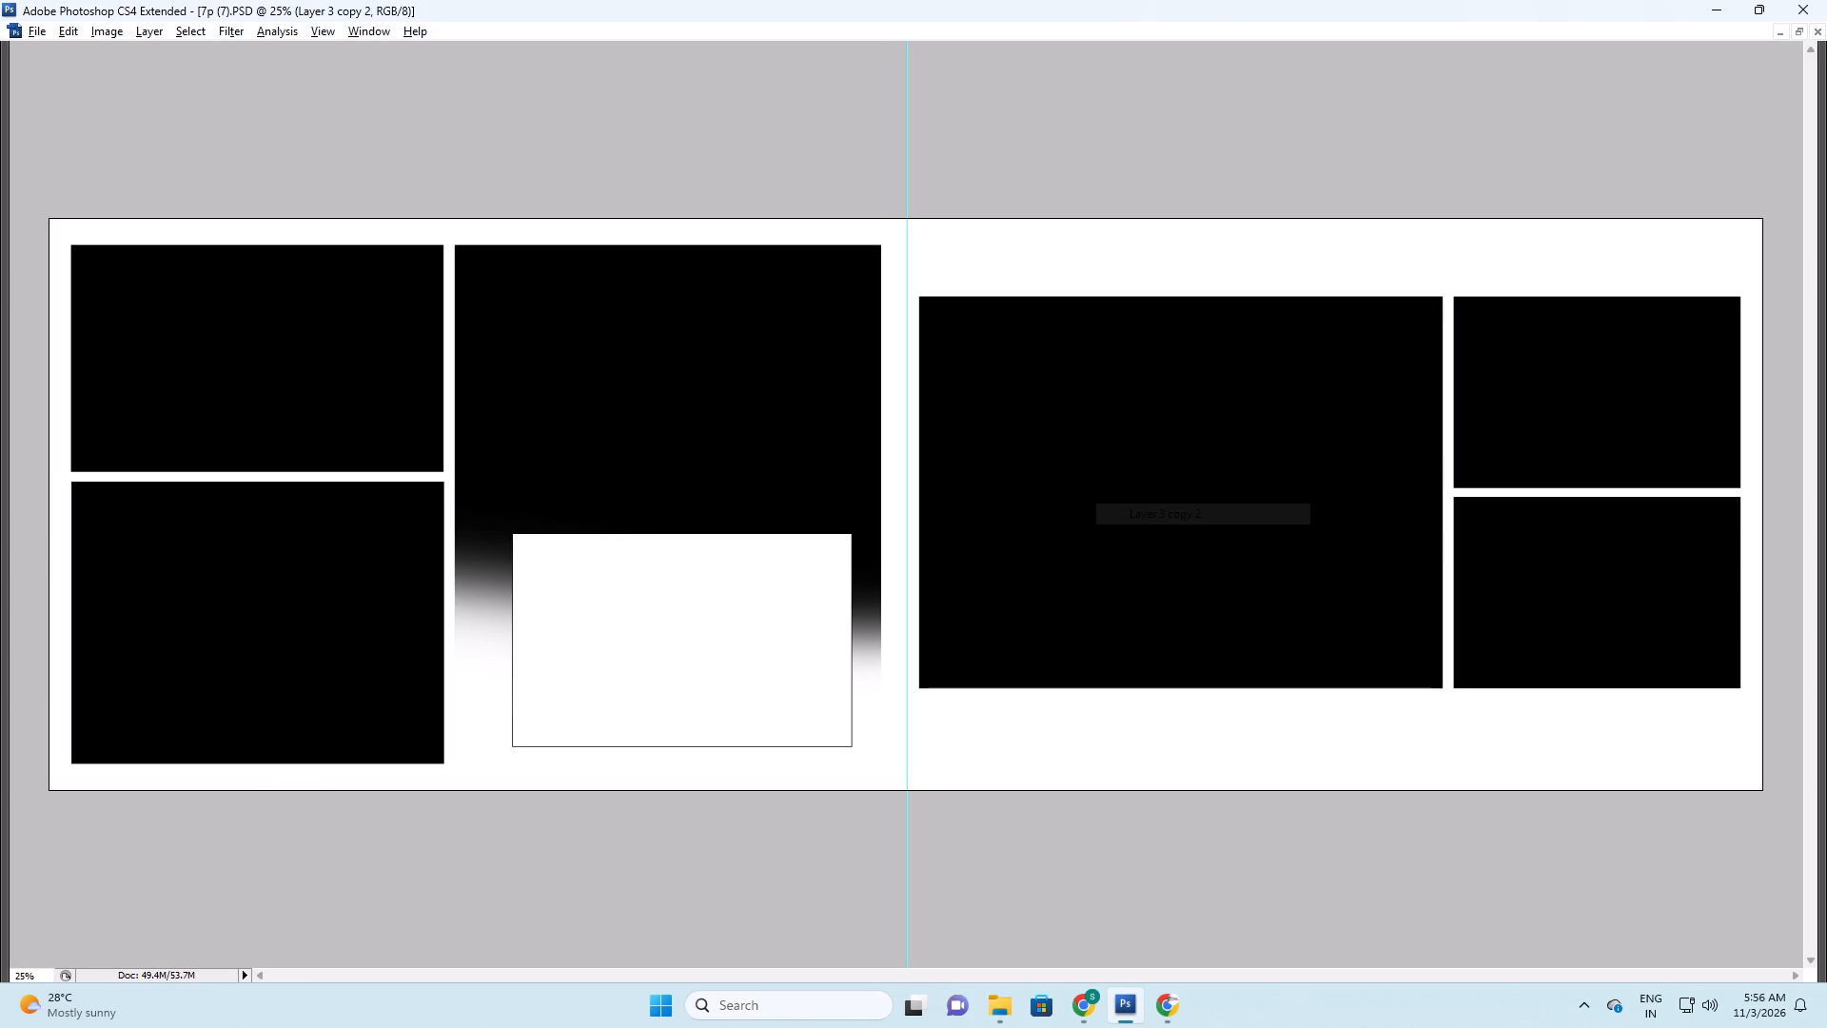
pyautogui.keyDown('shift'); pyautogui.moveTo(1572, 381); pyautogui.dragTo(1582, 384, button='right'); pyautogui.keyUp('shift')
pyautogui.keyDown('shift'); pyautogui.click(1599, 393); pyautogui.keyUp('shift')
pyautogui.keyDown('shift'); pyautogui.moveTo(1548, 552); pyautogui.dragTo(1561, 557, button='right'); pyautogui.keyUp('shift')
pyautogui.keyDown('shift'); pyautogui.click(1580, 567); pyautogui.keyUp('shift')
pyautogui.hotkey('alt', 'Tab')
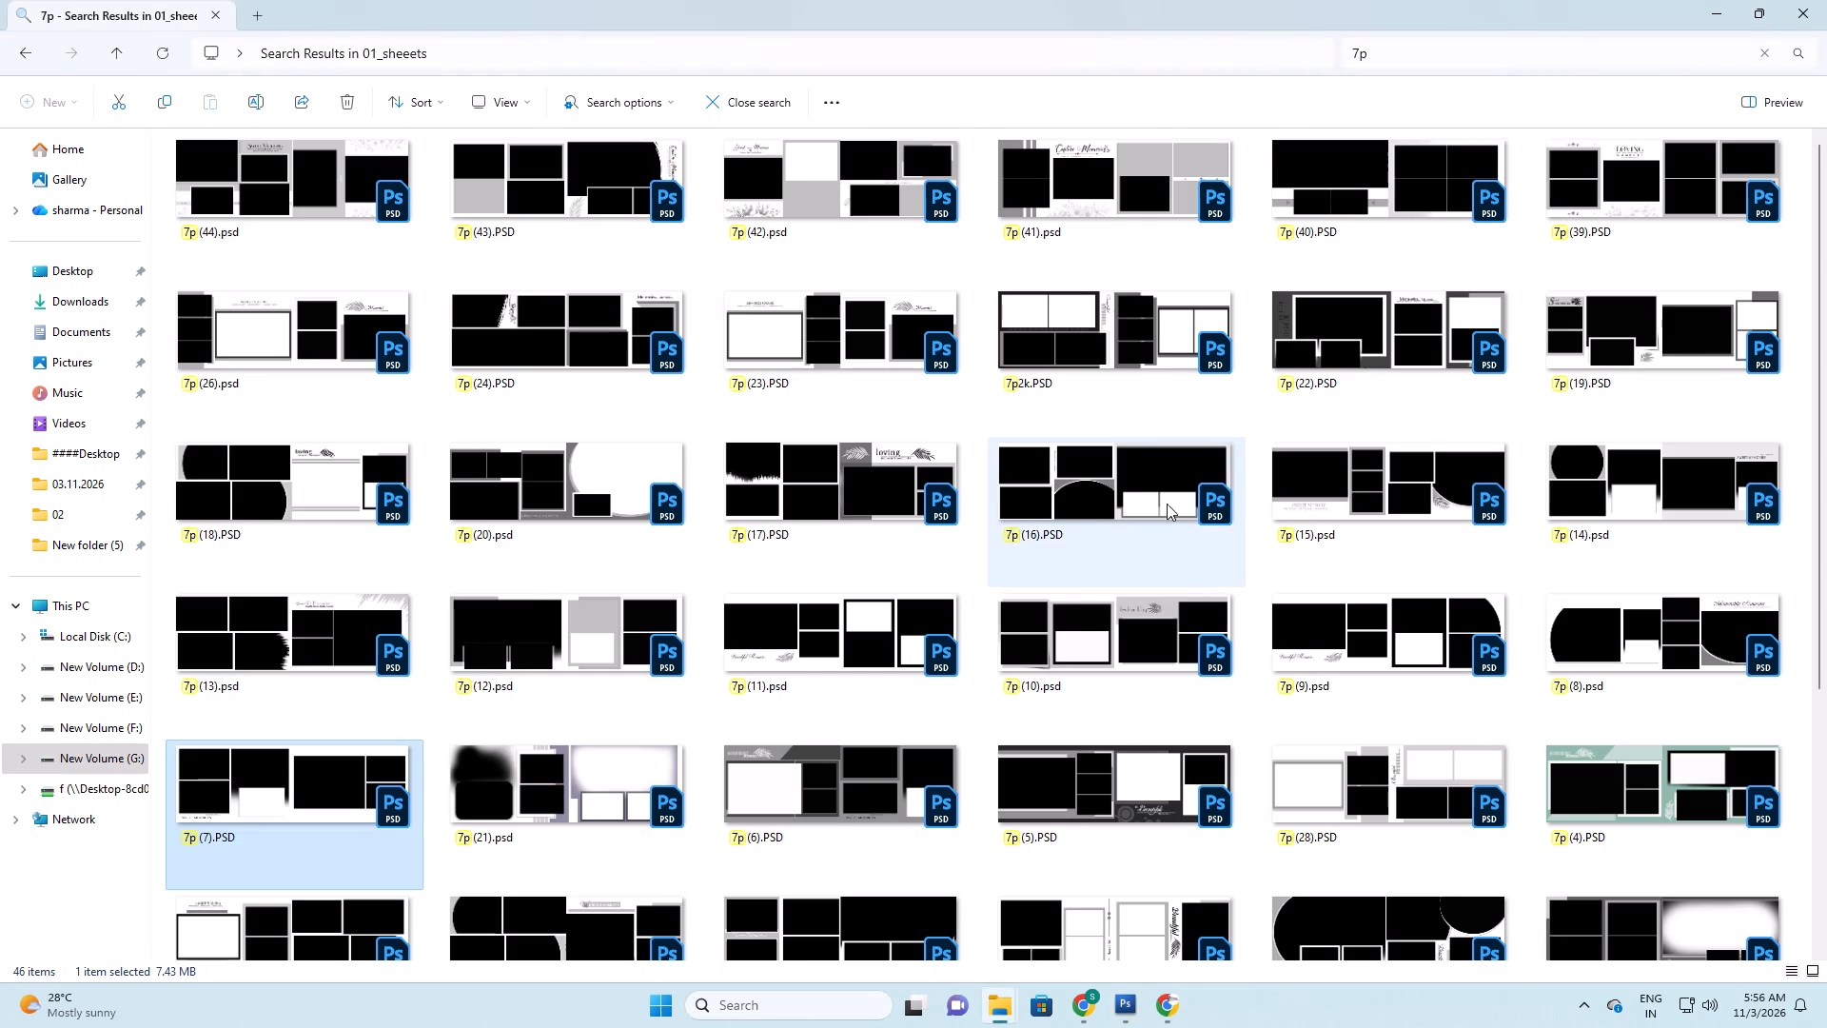
pyautogui.hotkey('alt', 'Tab')
pyautogui.hotkey('alt', 'Tab')
pyautogui.click(554, 247)
pyautogui.hotkey('alt', 'Tab')
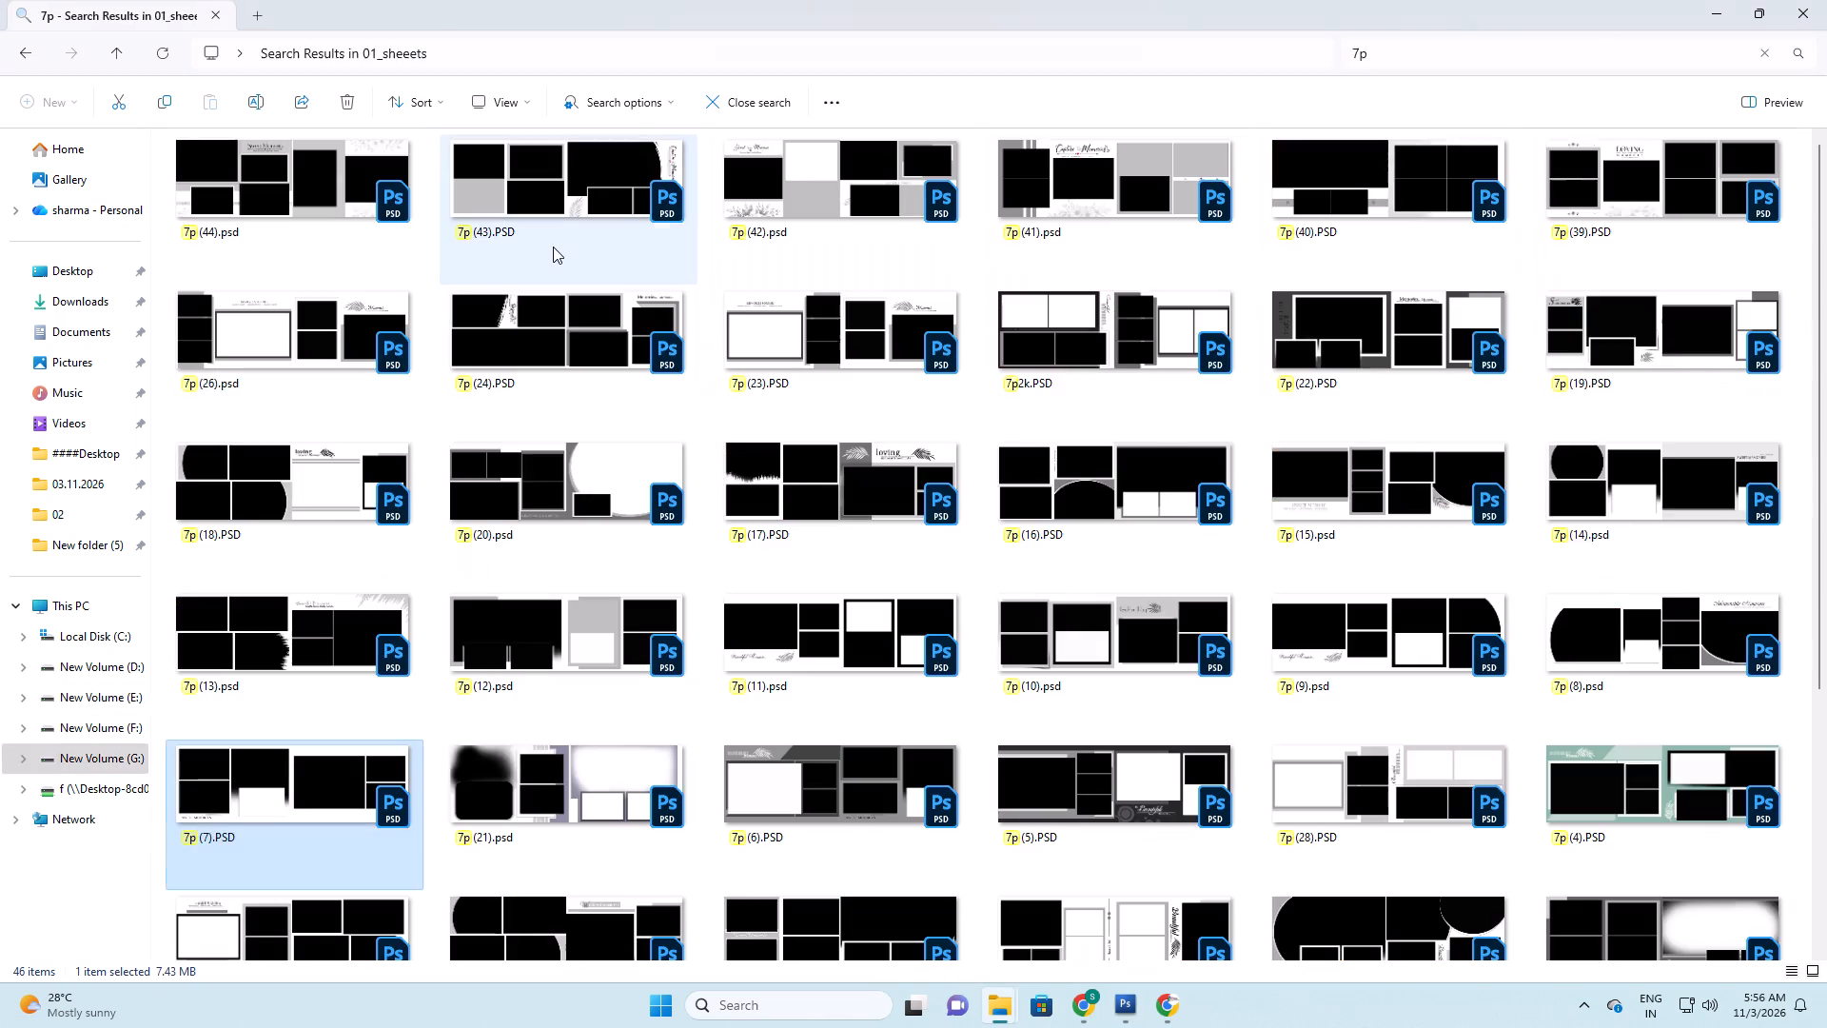
pyautogui.hotkey('alt', 'Tab')
pyautogui.hotkey('alt', 'Tab')
pyautogui.hotkey('alt', 'Tab')
pyautogui.hotkey('alt', 'Tab')
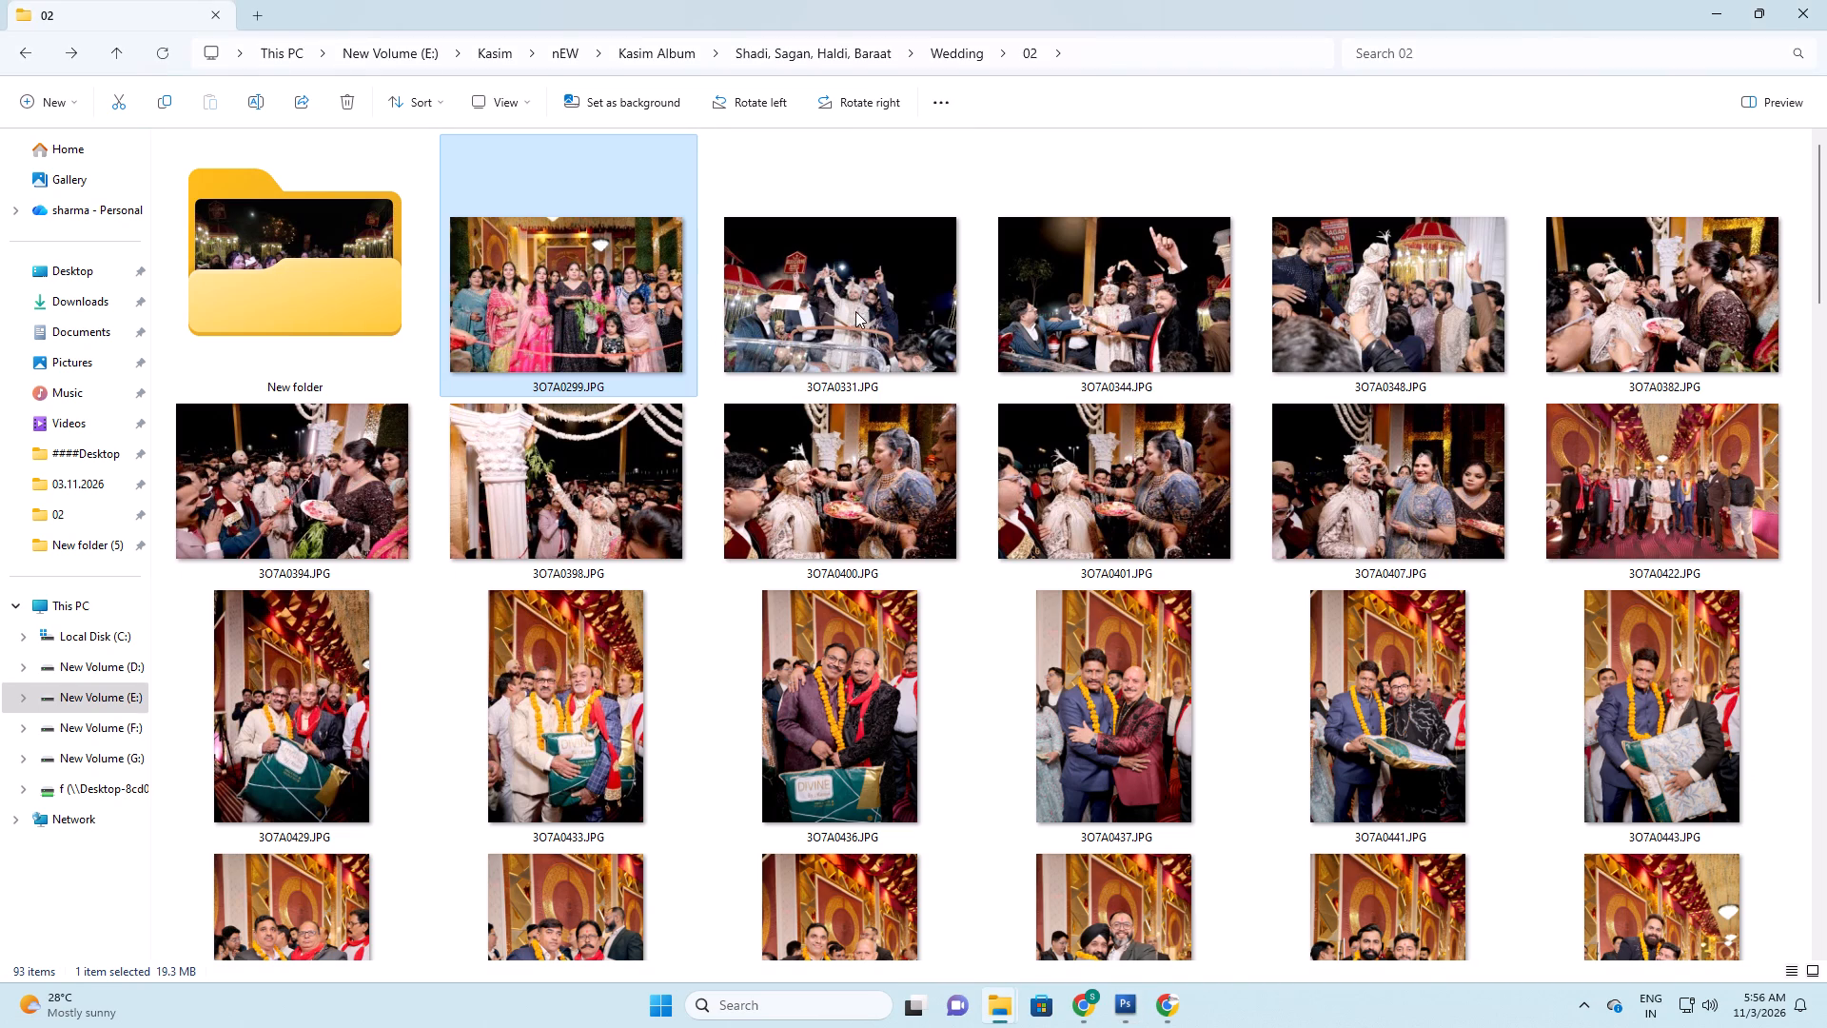
pyautogui.click(855, 311)
pyautogui.click(1447, 331)
pyautogui.hotkey('alt', 'Tab')
pyautogui.hotkey('alt', 'Tab')
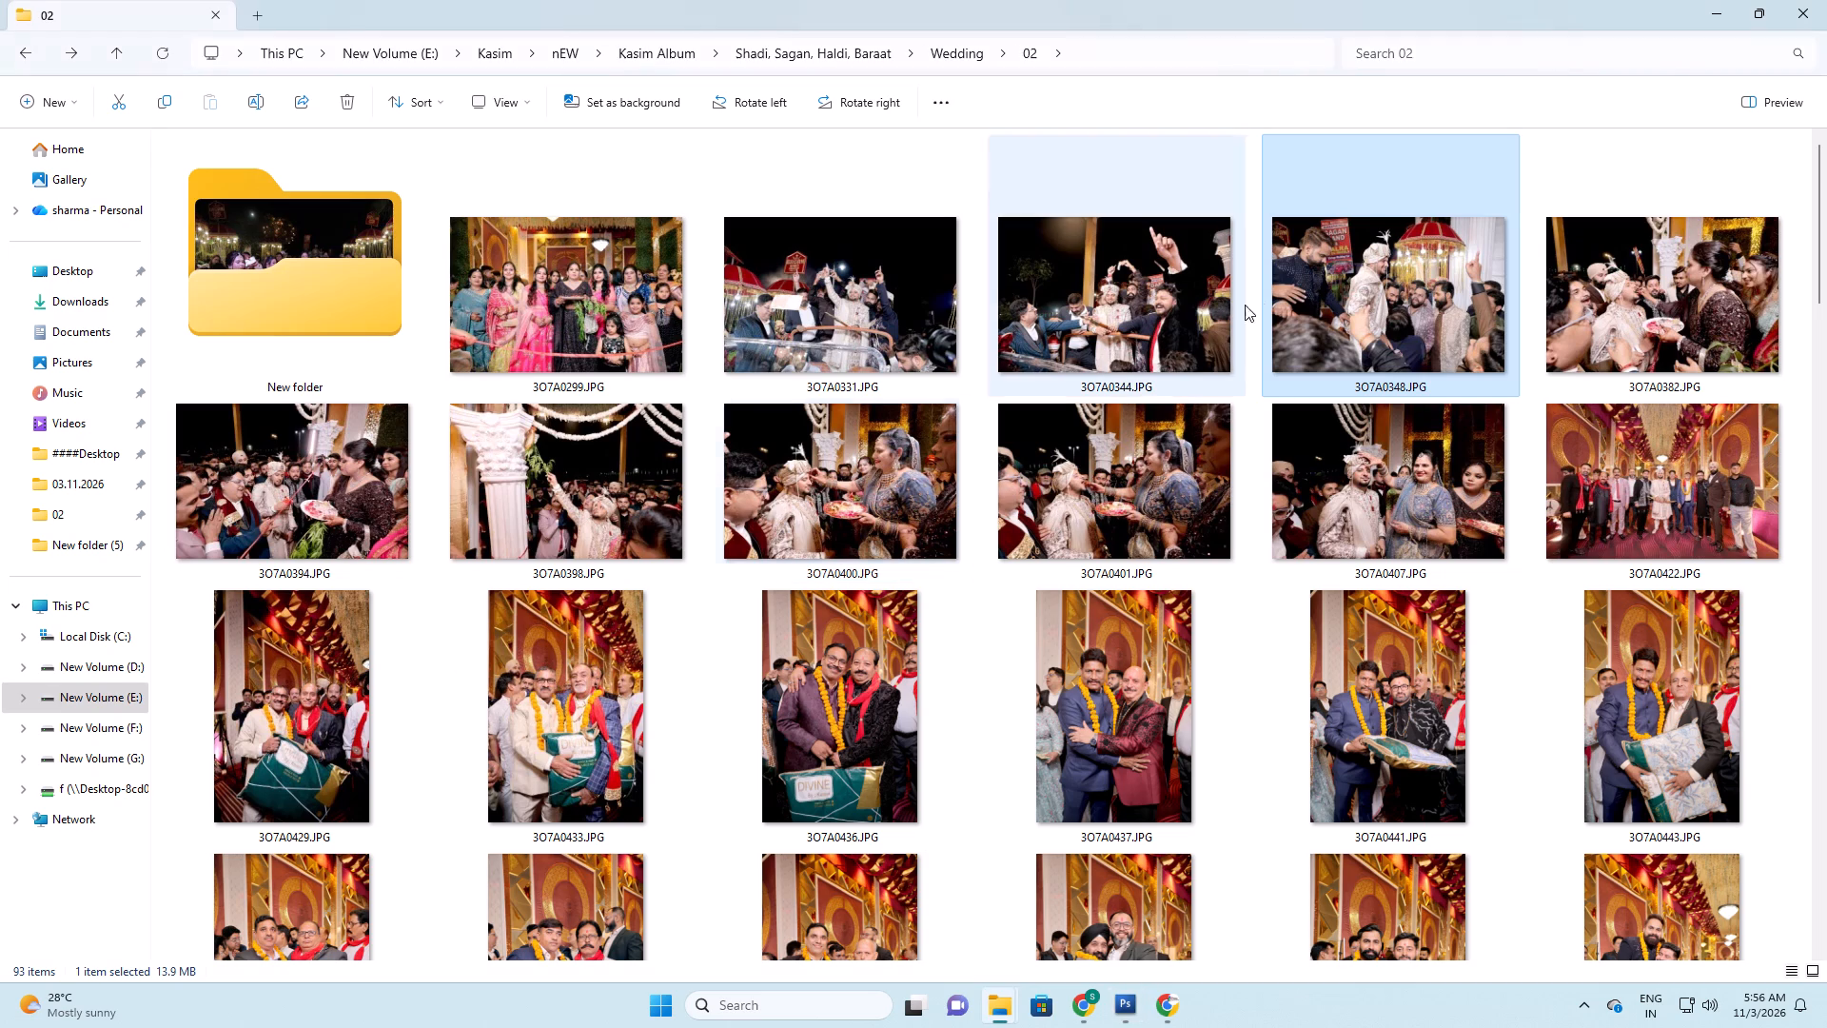
pyautogui.click(1665, 307)
pyautogui.click(1454, 319)
pyautogui.moveTo(1111, 315); pyautogui.dragTo(1097, 315)
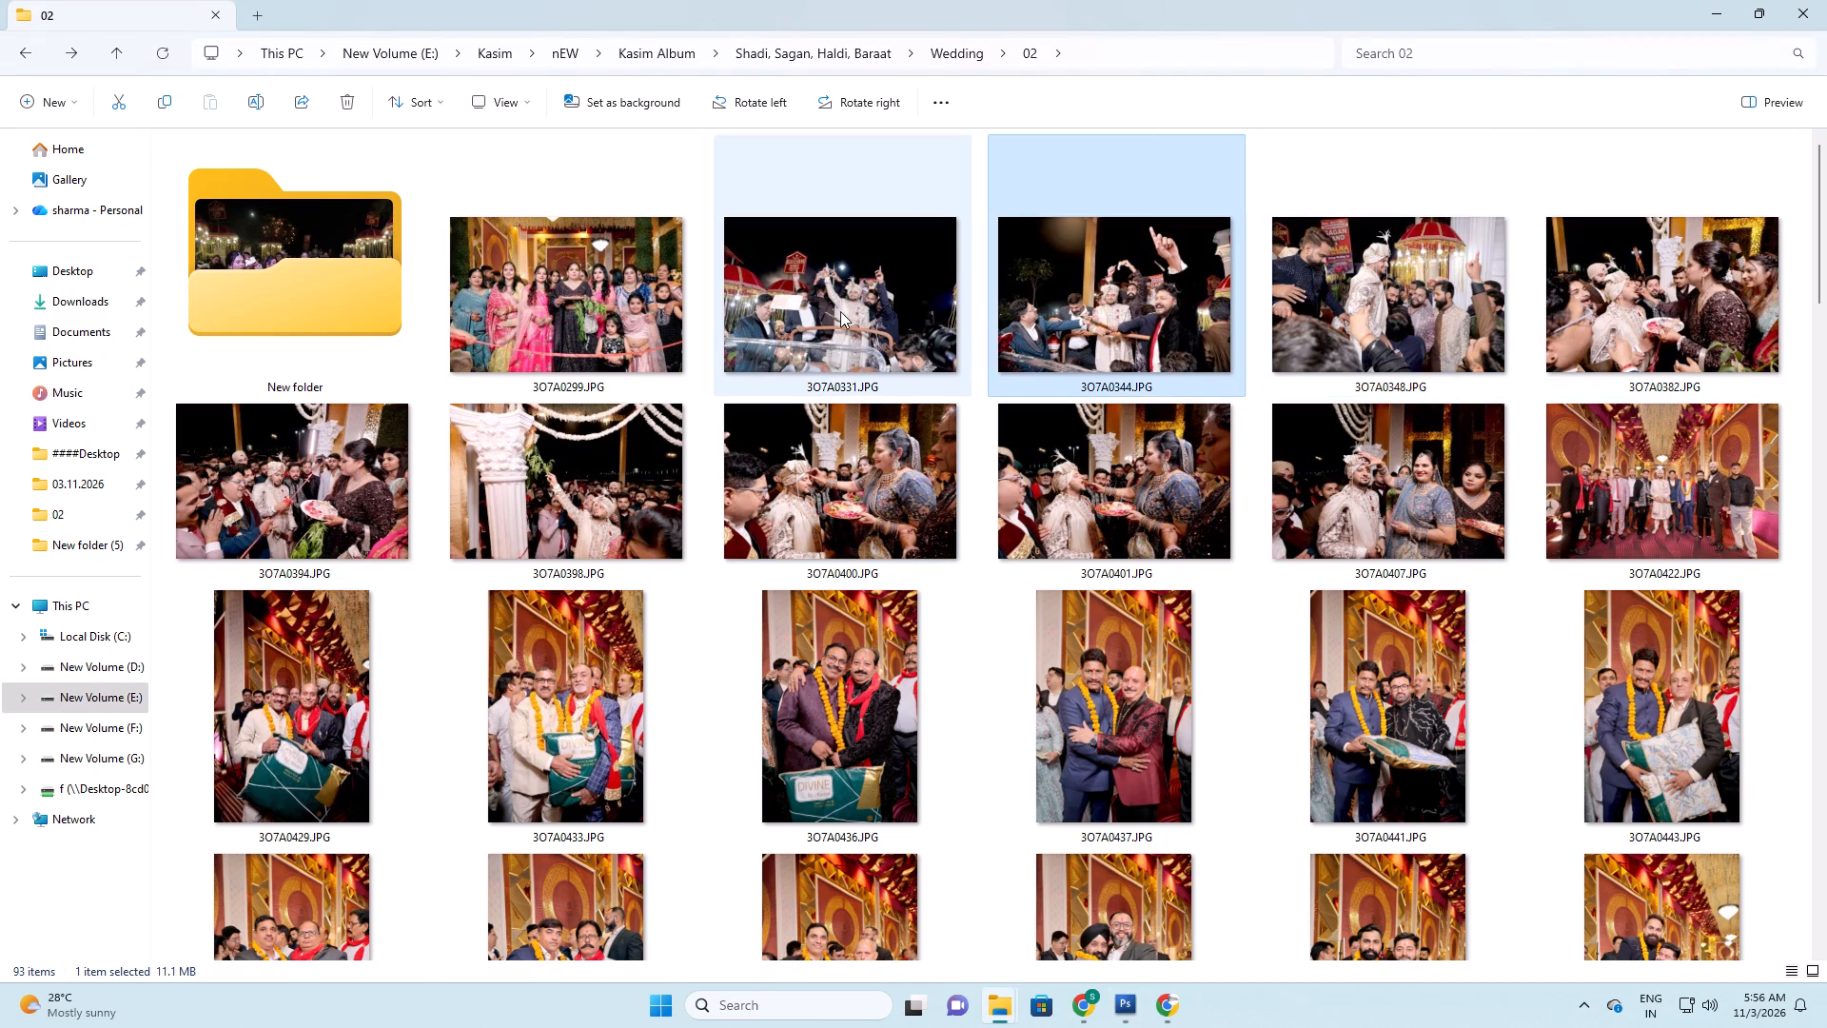
pyautogui.click(807, 301)
# Rename the group photo 3O7A0299.JPG as 3O7A0349.JPG, based on the name of 3O7A0348.JPG, and refresh folder 02 to re-sort it.
pyautogui.click(1426, 299)
pyautogui.press('F2')
pyautogui.hotkey('ctrl', 'c')
pyautogui.click(573, 287)
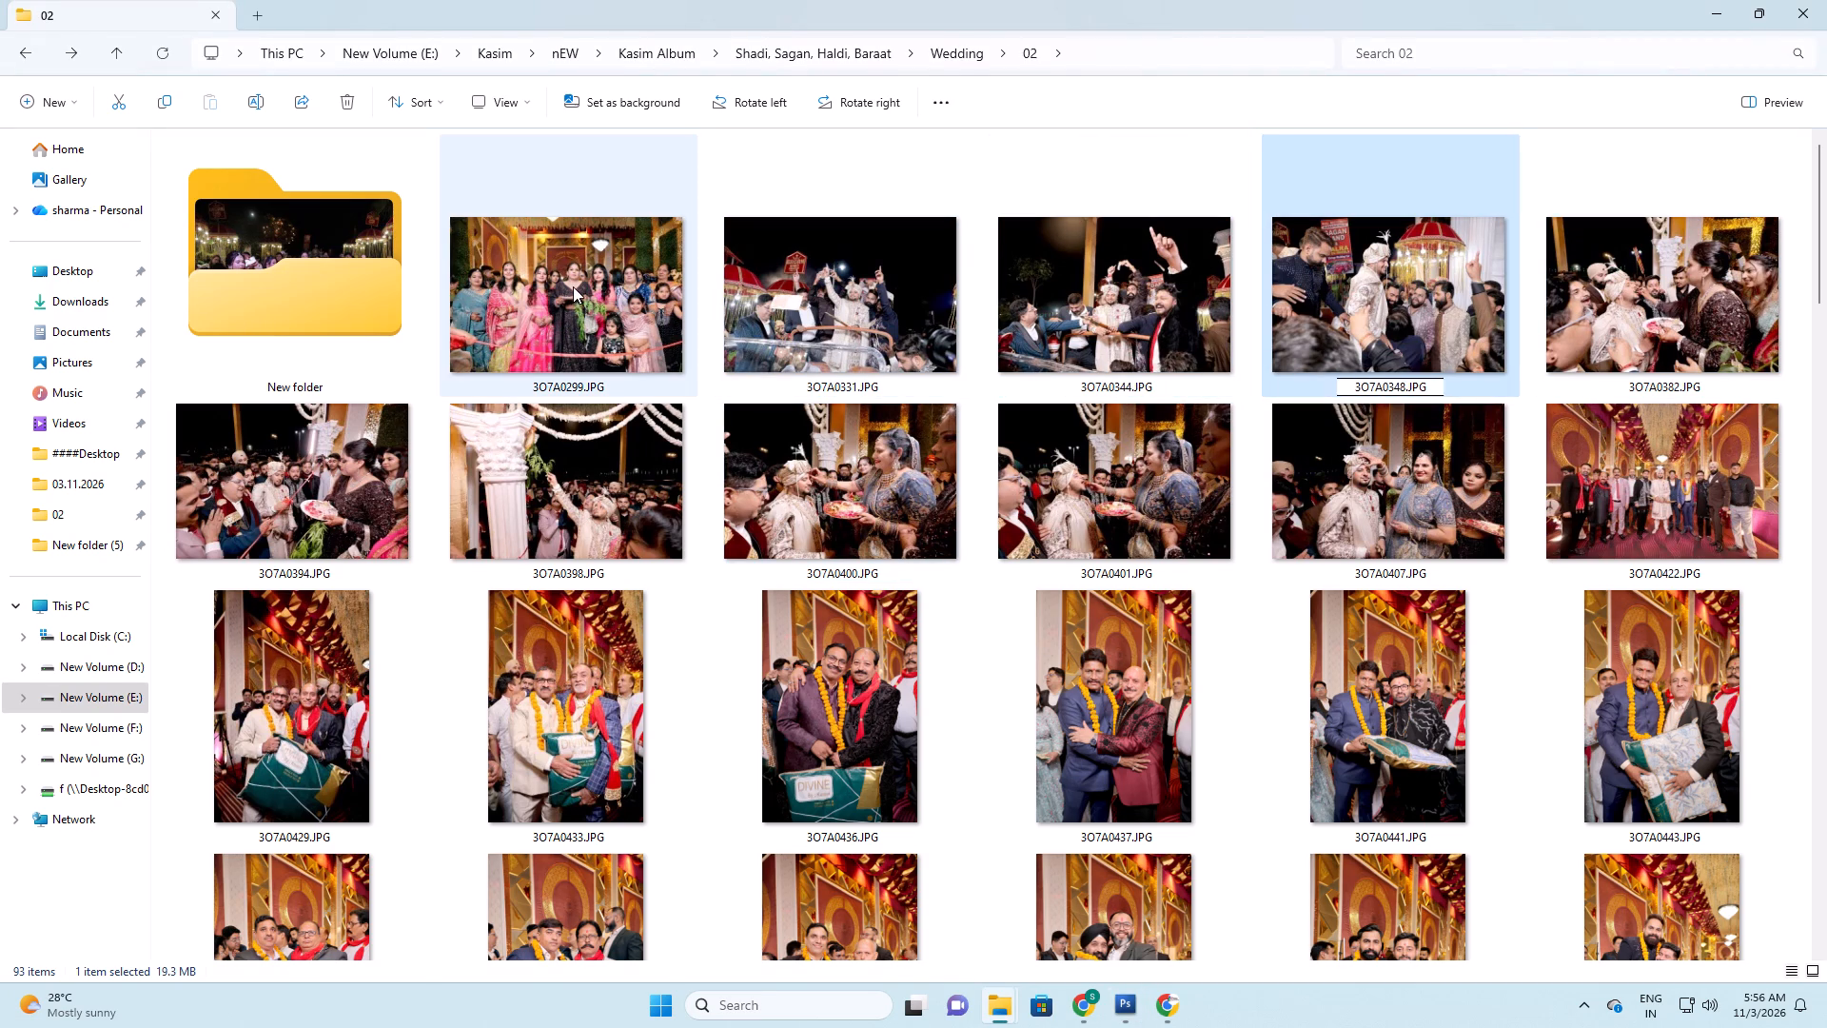
pyautogui.press('F2')
pyautogui.hotkey('ctrl', 'v')
pyautogui.press('BackSpace')
pyautogui.press('9')
pyautogui.press('Return')
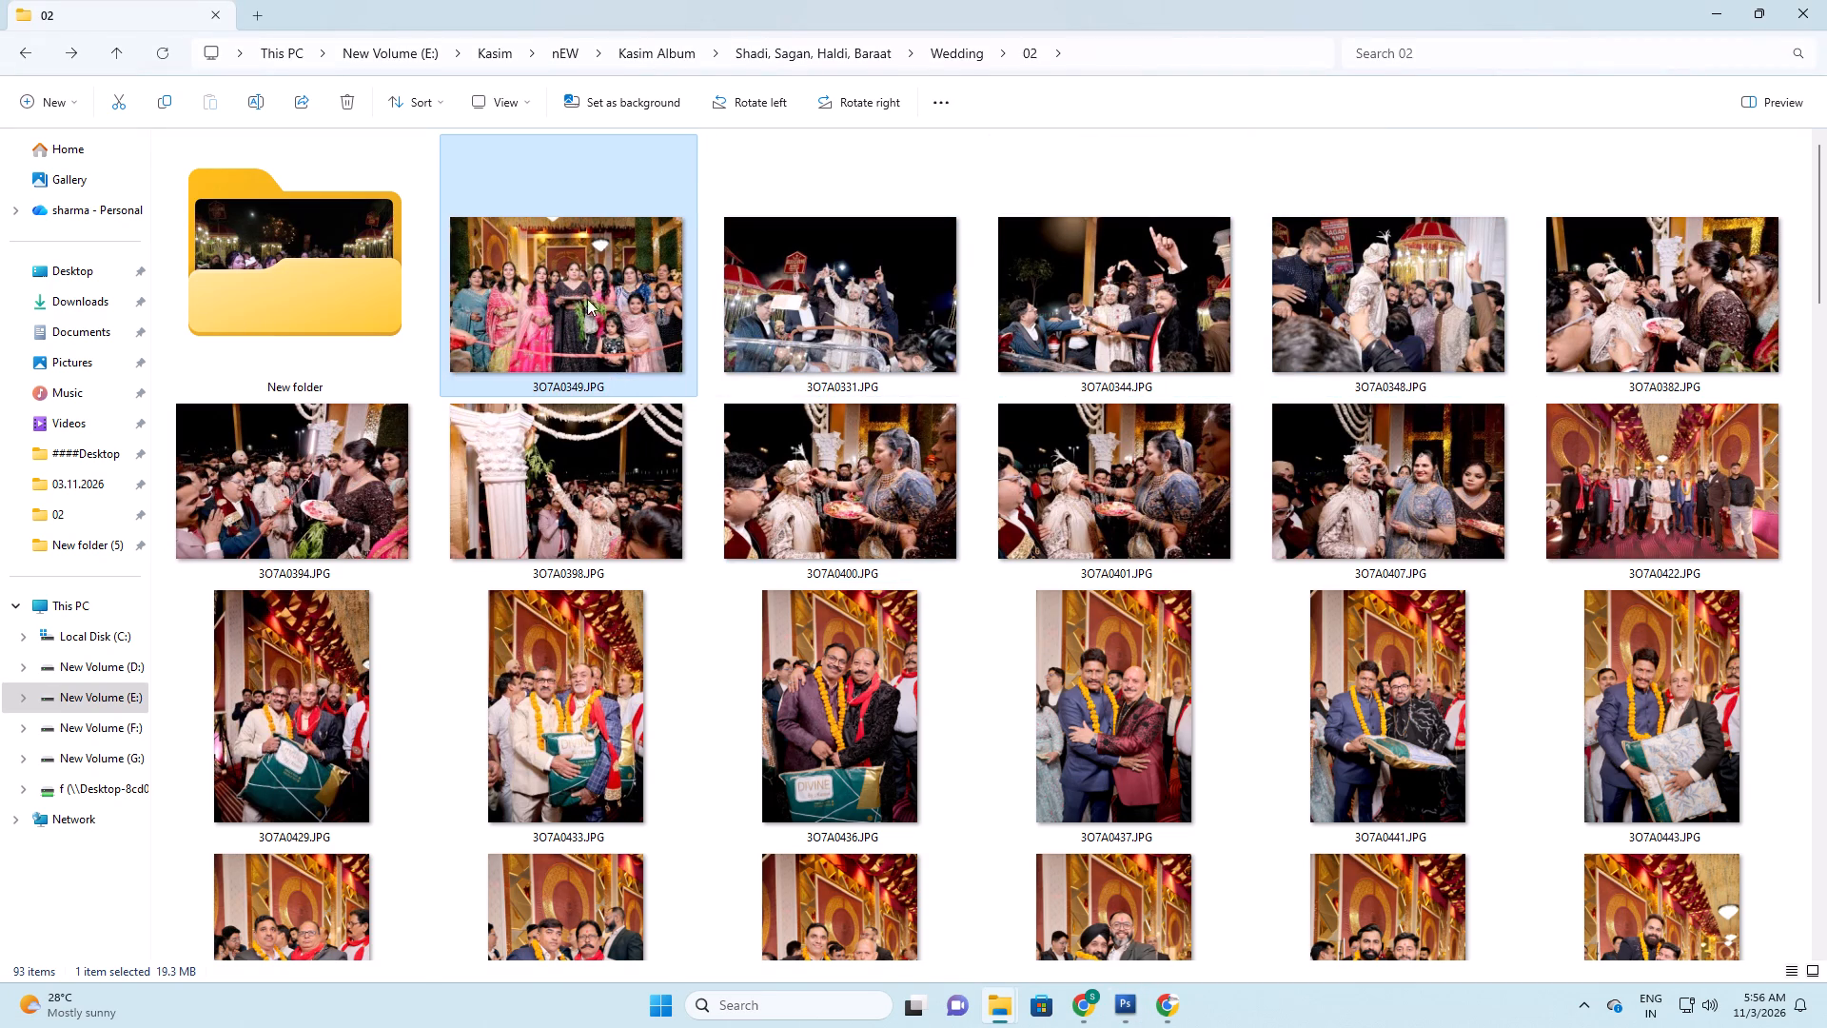
pyautogui.rightClick(1256, 403)
pyautogui.moveTo(1303, 501); pyautogui.dragTo(1312, 483)
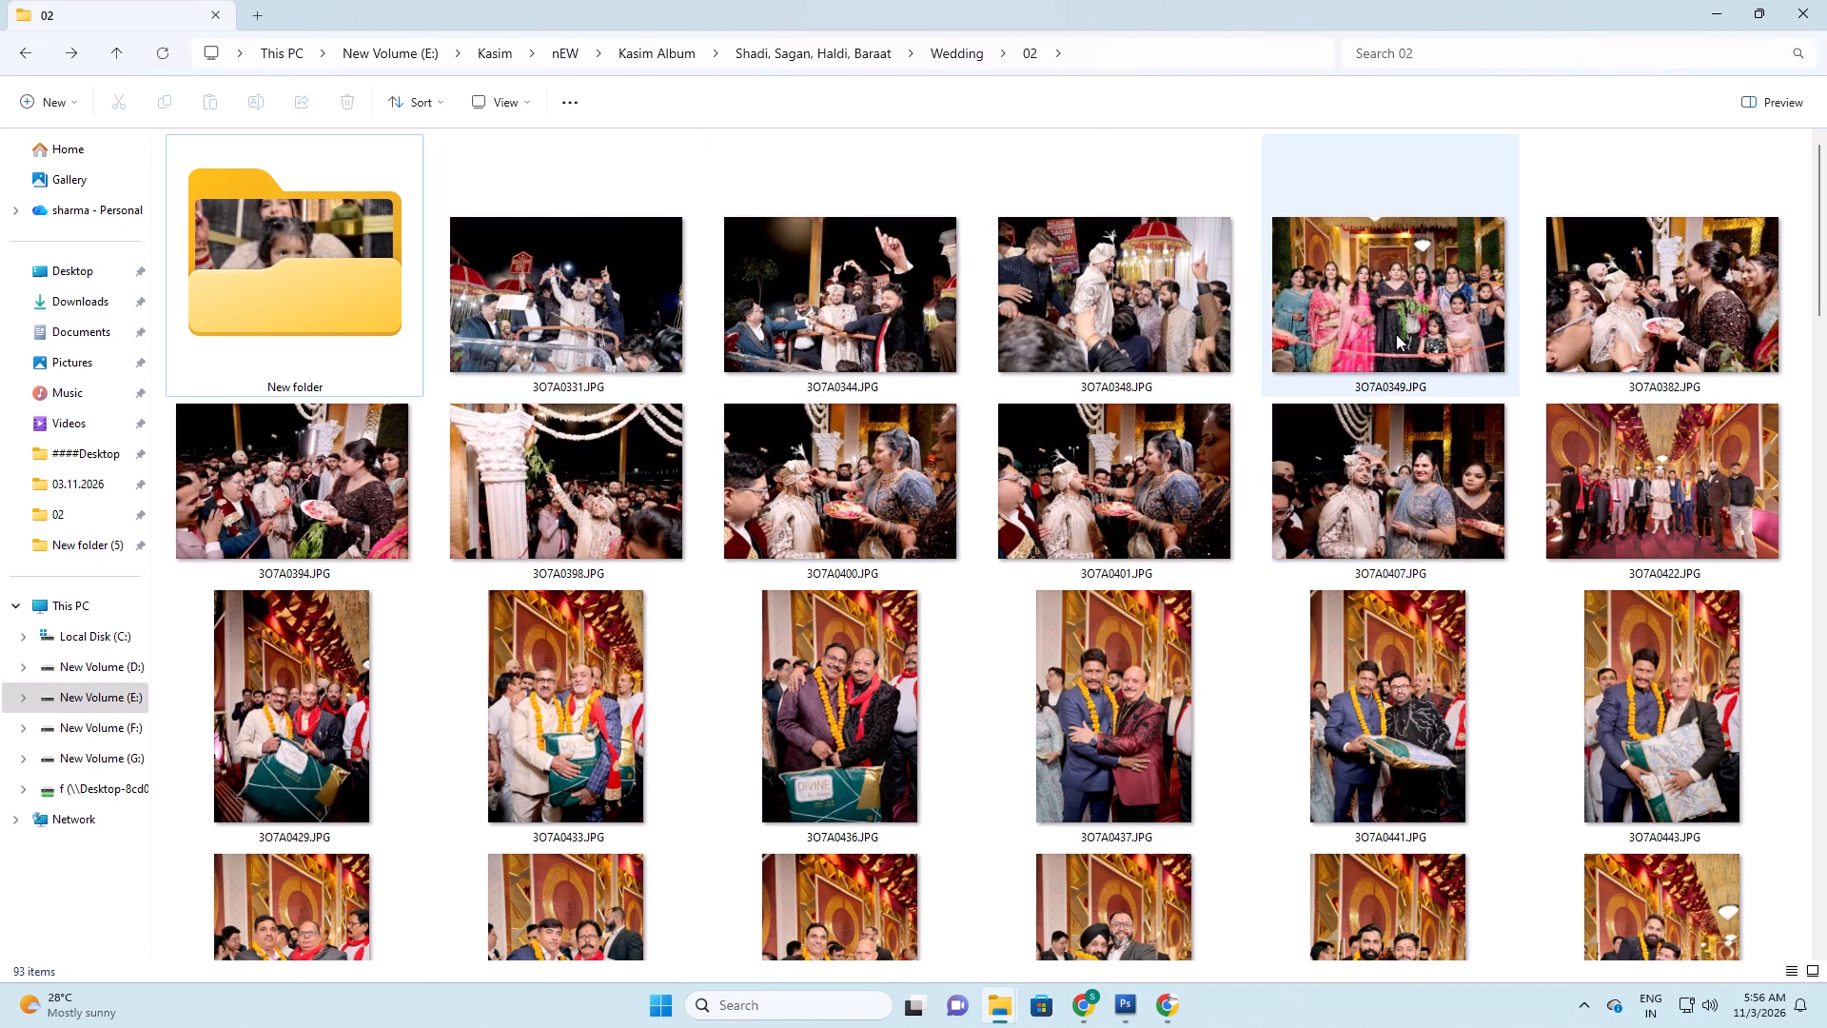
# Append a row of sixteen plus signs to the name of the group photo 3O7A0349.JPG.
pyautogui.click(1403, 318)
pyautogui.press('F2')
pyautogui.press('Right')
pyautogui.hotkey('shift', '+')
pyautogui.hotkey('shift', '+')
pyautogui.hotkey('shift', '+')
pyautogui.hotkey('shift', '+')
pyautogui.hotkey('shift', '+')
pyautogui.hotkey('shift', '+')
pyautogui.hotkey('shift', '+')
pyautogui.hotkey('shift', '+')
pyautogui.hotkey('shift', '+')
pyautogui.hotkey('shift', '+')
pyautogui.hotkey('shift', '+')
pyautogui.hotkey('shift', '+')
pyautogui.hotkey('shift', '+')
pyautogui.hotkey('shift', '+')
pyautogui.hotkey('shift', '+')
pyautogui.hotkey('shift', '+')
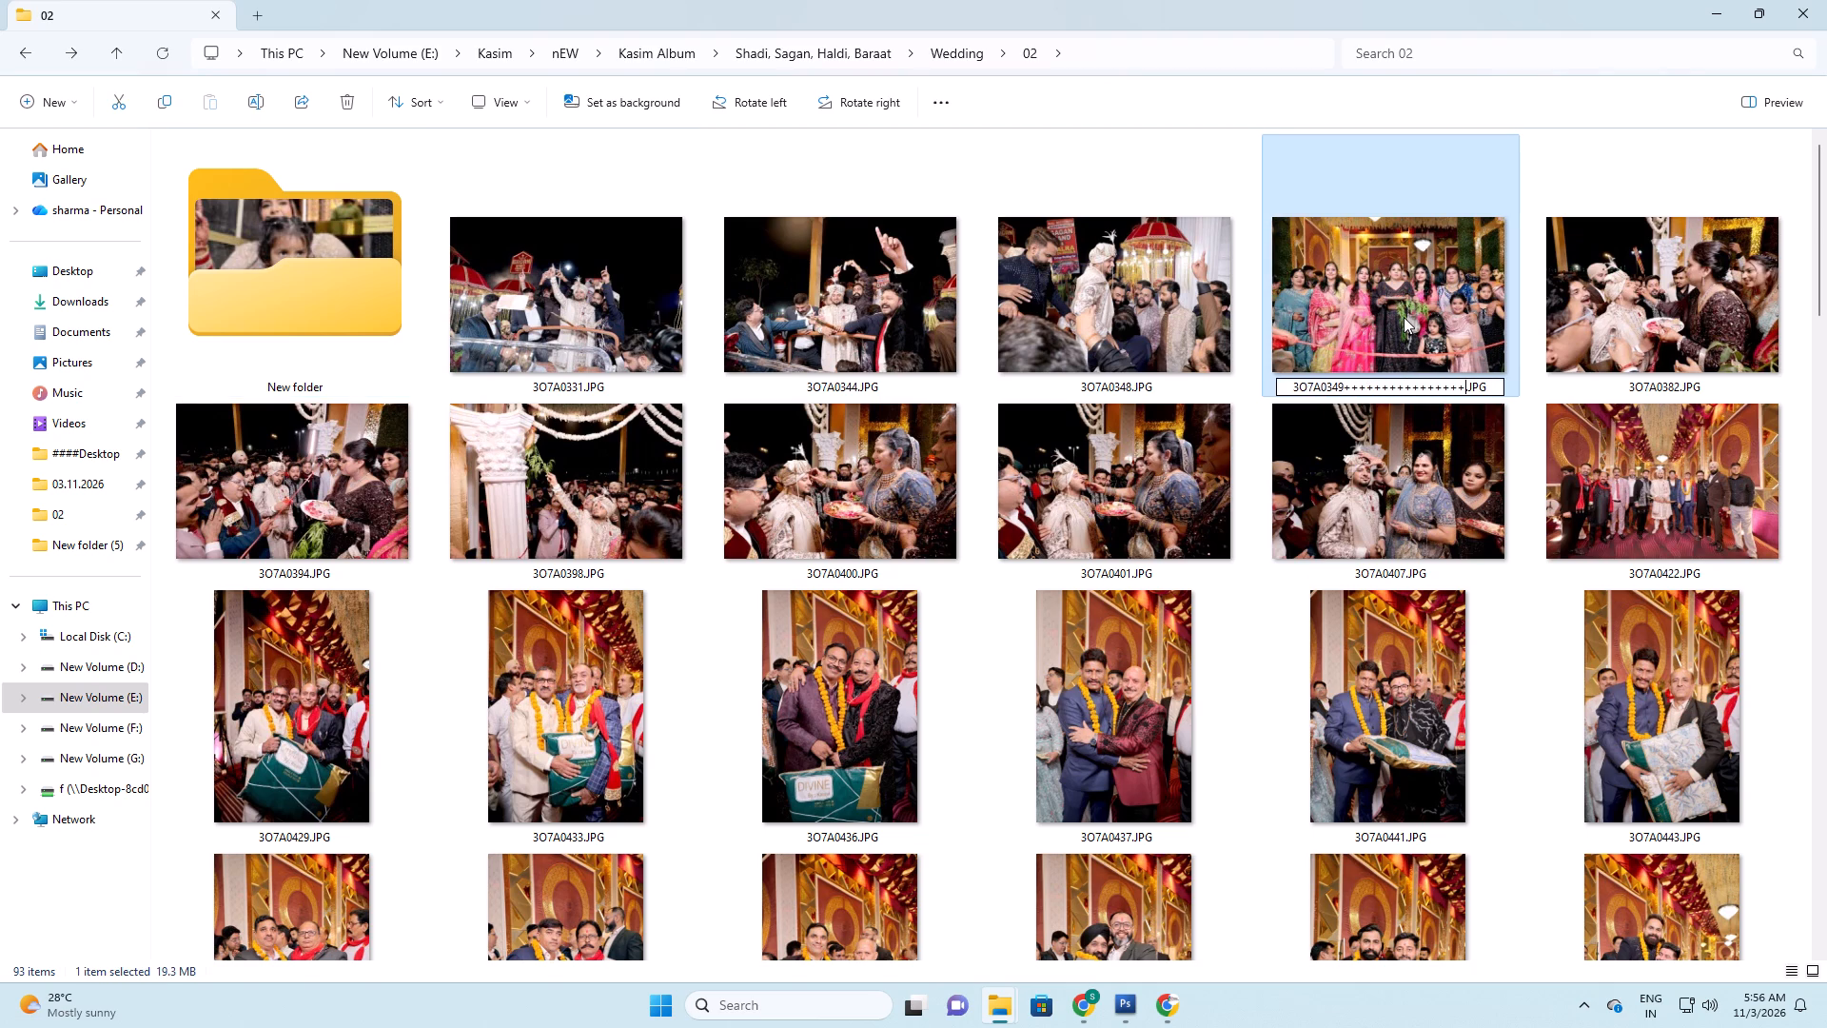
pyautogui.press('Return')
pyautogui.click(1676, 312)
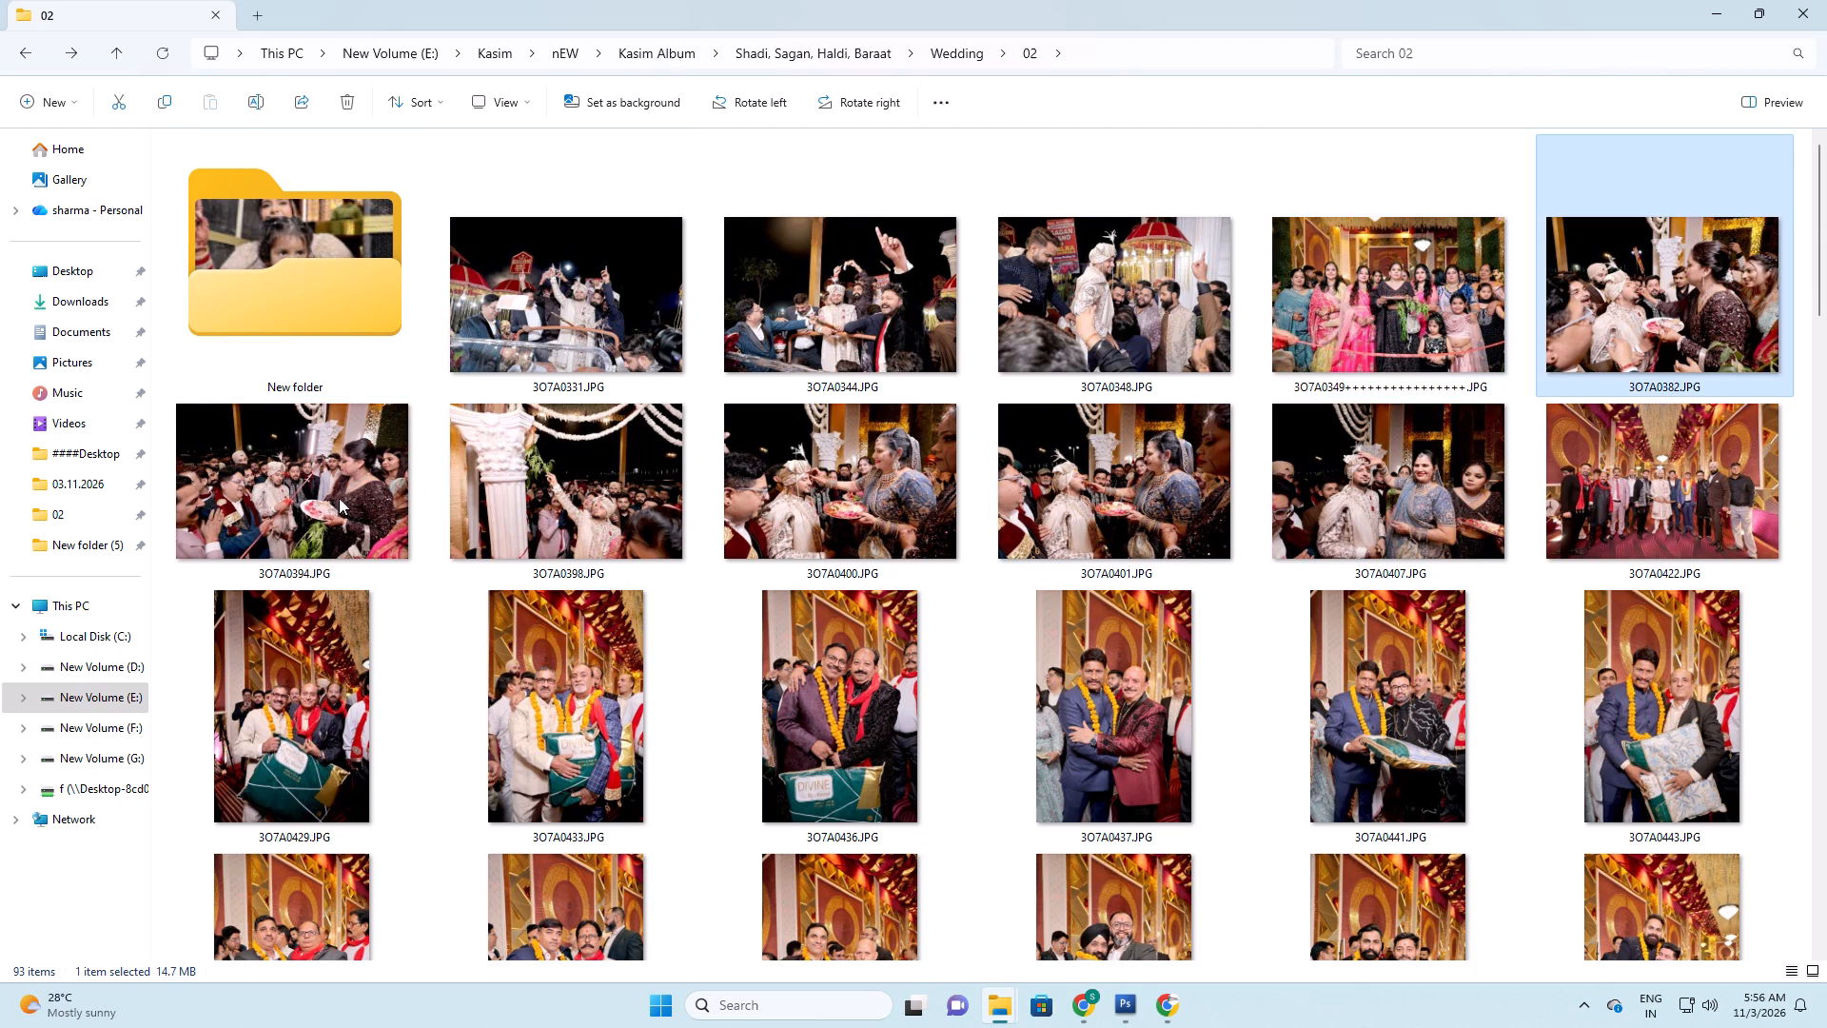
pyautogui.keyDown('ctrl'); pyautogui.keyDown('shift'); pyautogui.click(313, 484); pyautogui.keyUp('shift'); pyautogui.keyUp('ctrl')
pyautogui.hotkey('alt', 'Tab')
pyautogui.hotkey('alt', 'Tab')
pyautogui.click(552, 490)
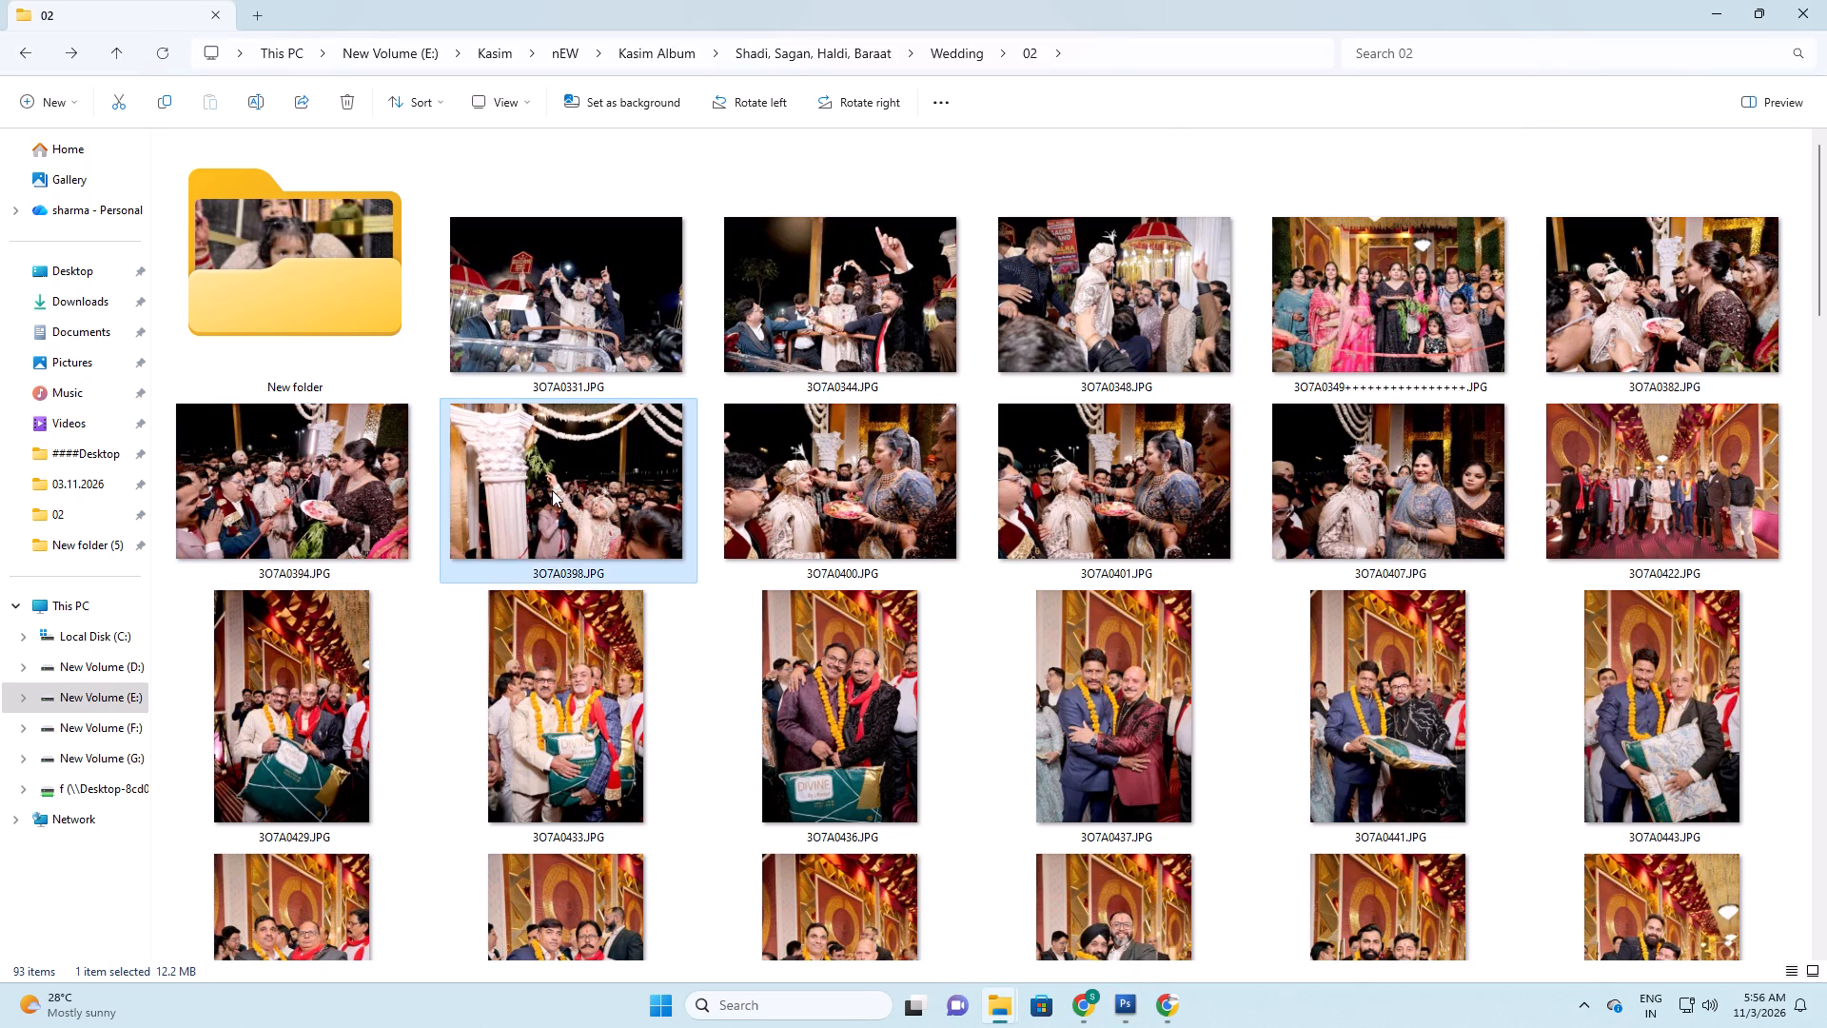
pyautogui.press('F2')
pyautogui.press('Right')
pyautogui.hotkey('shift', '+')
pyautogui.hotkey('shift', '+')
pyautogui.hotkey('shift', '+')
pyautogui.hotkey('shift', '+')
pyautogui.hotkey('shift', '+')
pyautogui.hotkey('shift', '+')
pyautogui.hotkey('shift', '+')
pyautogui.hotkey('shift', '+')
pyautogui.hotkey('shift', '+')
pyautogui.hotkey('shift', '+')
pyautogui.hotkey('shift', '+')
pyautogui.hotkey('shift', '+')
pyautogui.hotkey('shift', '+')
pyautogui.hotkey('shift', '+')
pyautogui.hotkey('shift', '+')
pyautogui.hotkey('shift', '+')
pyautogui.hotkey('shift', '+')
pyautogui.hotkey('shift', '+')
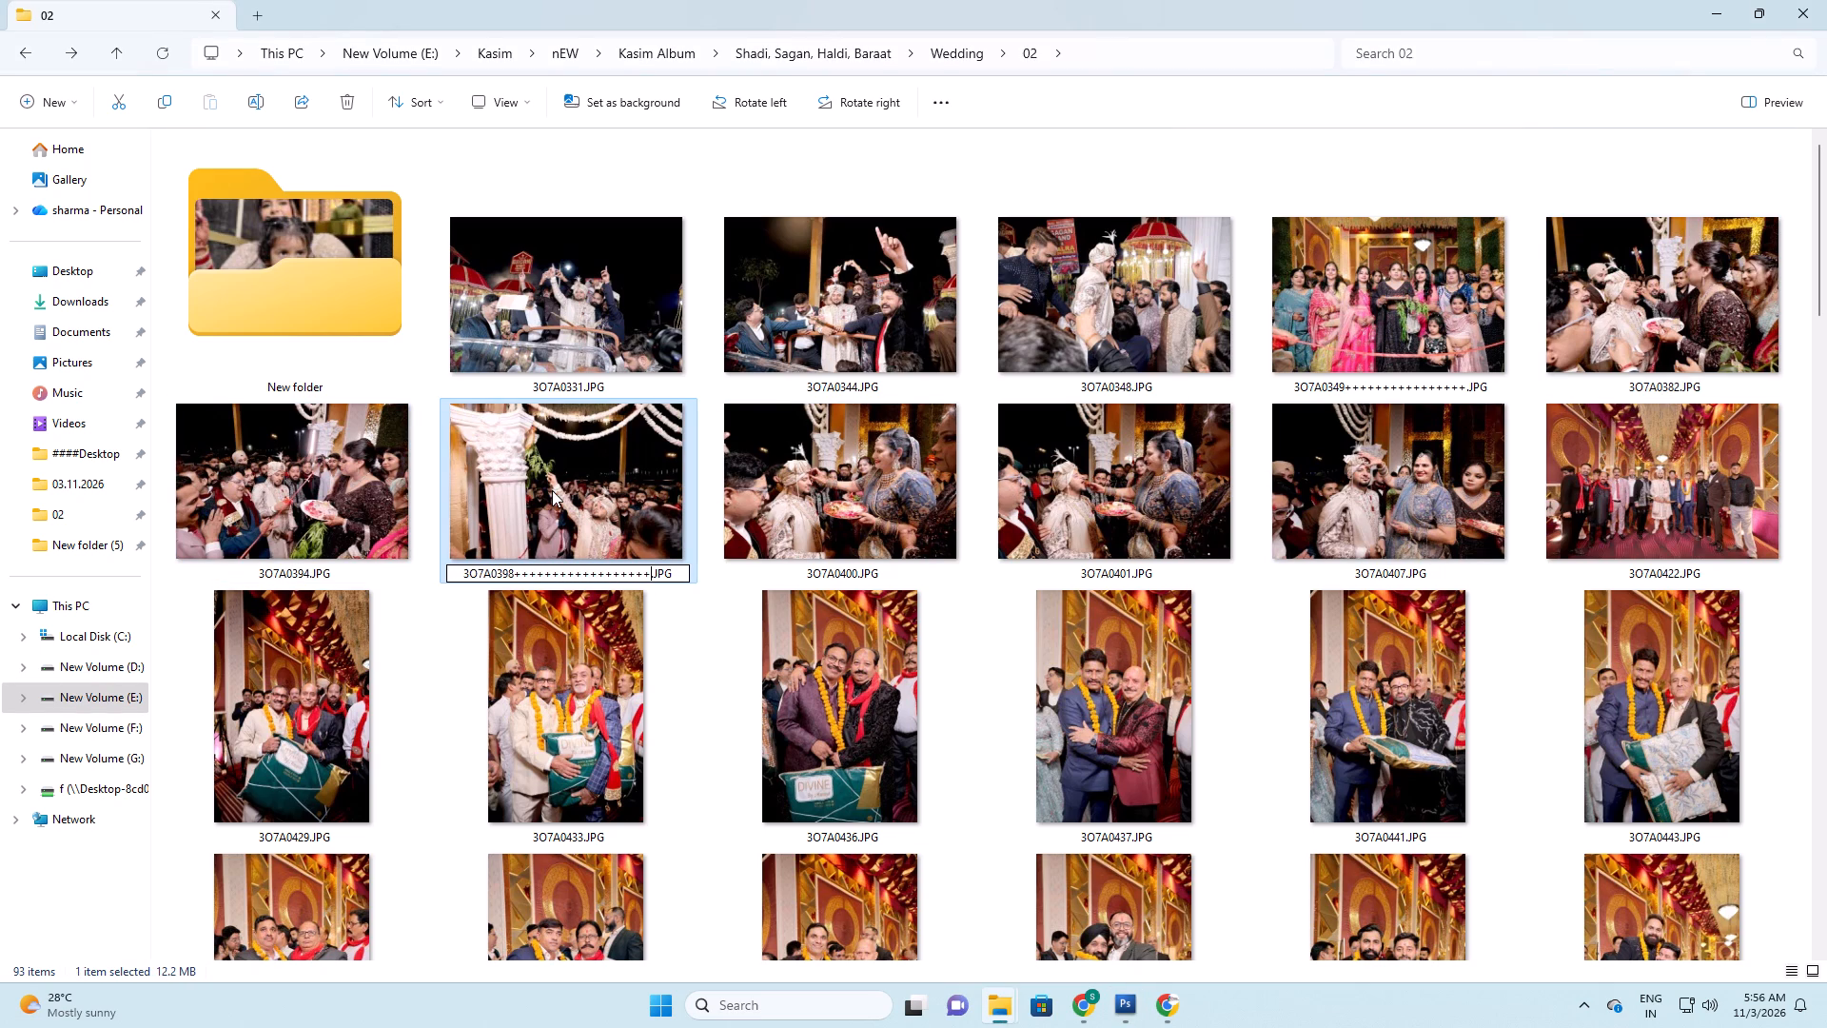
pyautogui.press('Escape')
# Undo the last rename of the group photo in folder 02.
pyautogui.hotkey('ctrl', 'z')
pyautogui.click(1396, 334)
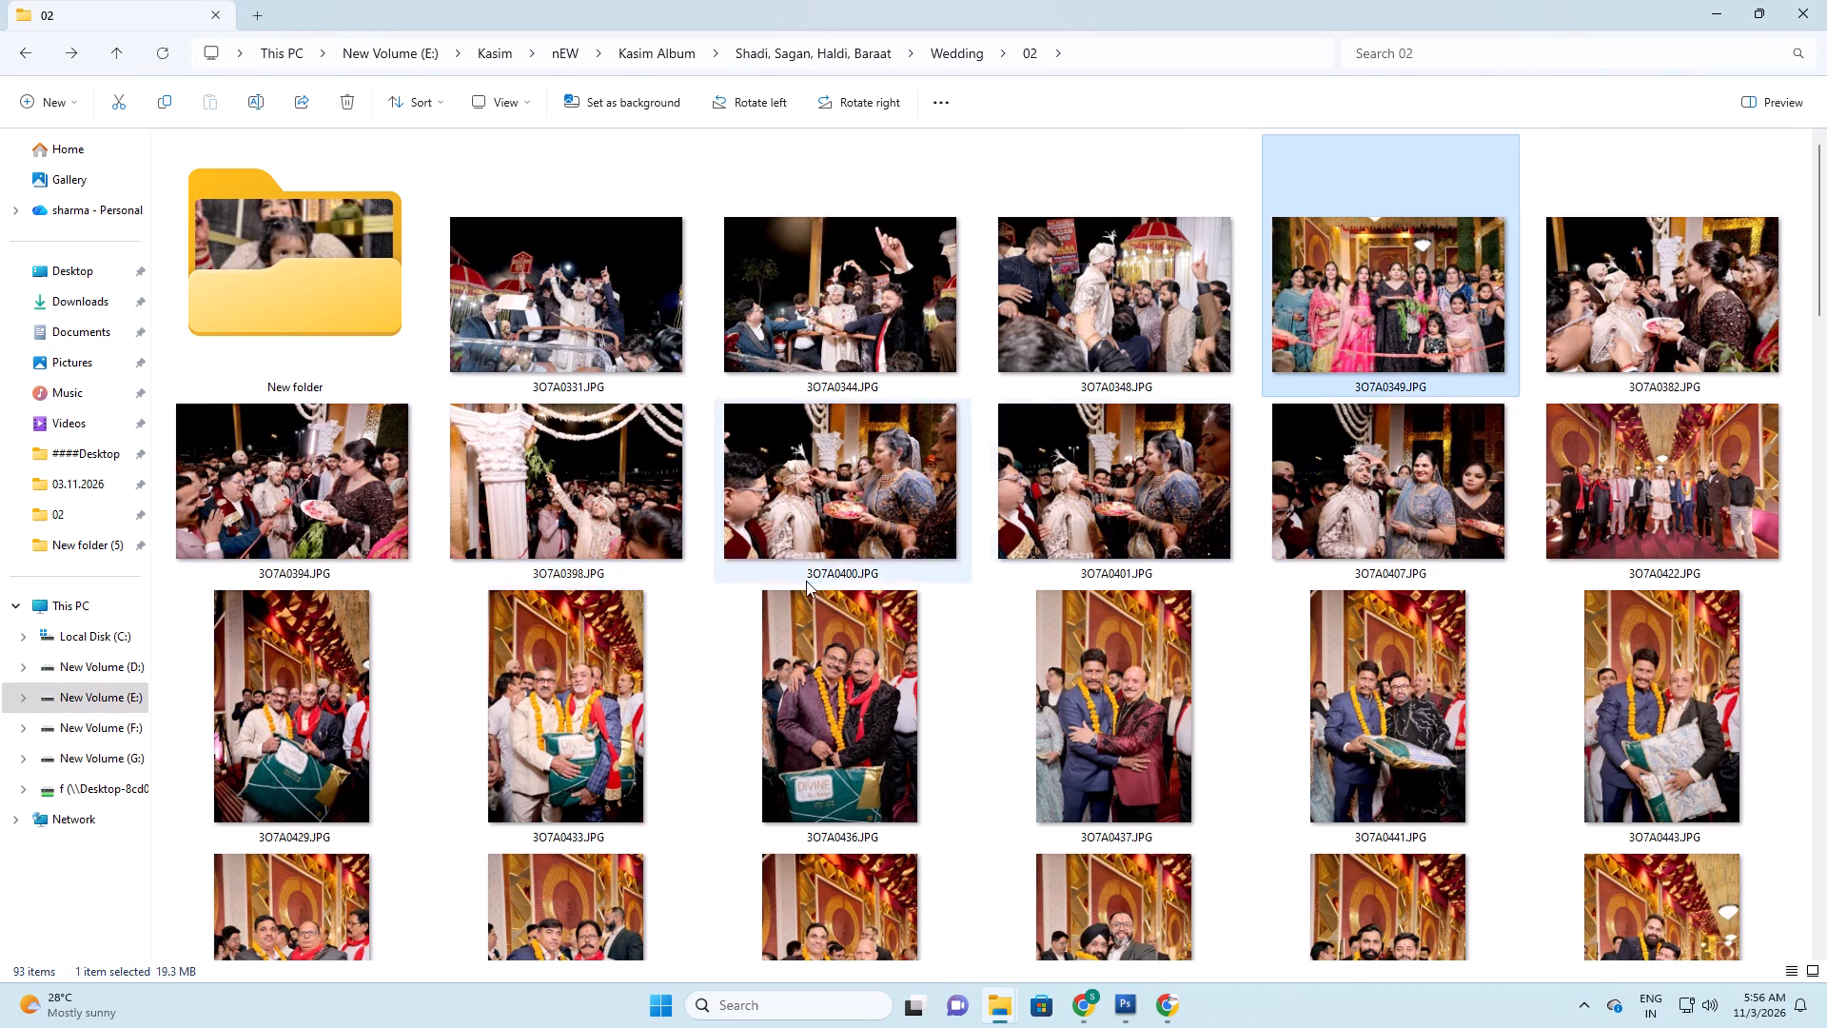
# Append a row of twenty plus signs to the name of 3O7A0398.JPG to mark the end of the photo group.
pyautogui.click(598, 496)
pyautogui.keyDown('ctrl'); pyautogui.keyDown('shift'); pyautogui.click(571, 343); pyautogui.keyUp('shift'); pyautogui.keyUp('ctrl')
pyautogui.click(542, 508)
pyautogui.press('F2')
pyautogui.press('Right')
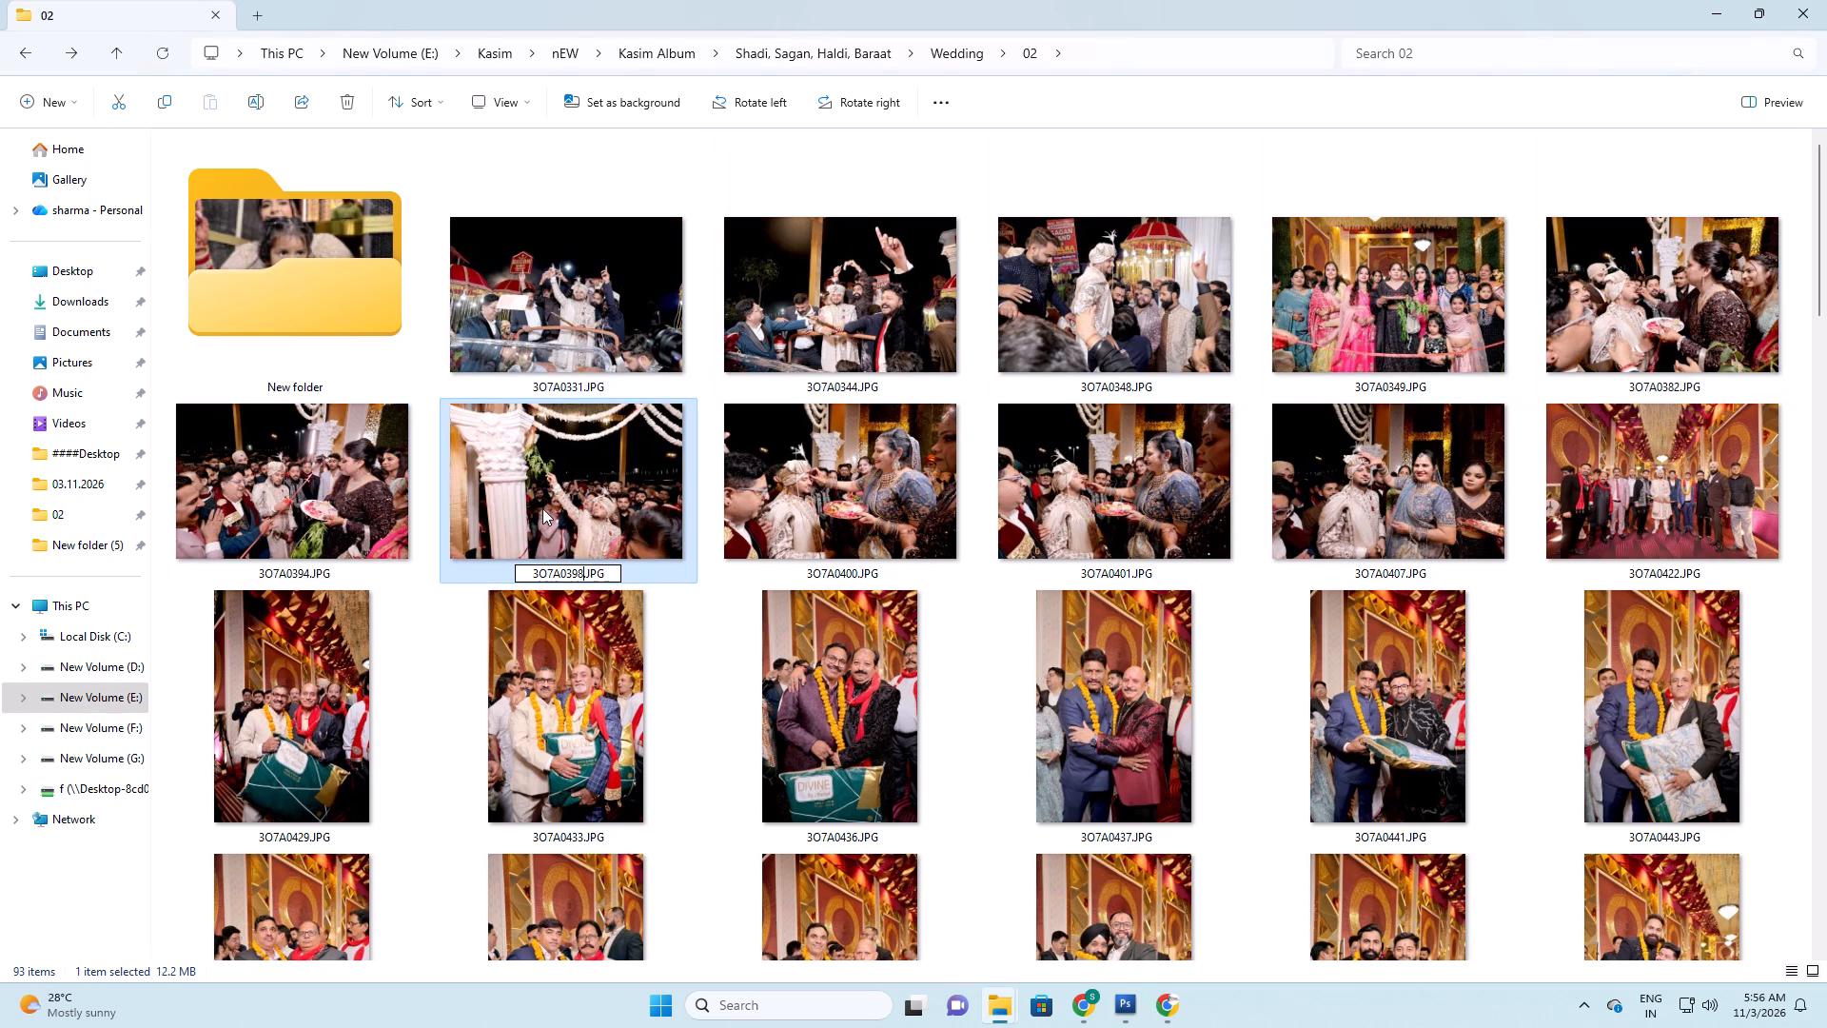
pyautogui.hotkey('shift', '+')
pyautogui.hotkey('shift', '+')
pyautogui.hotkey('shift', '+')
pyautogui.hotkey('shift', '+')
pyautogui.hotkey('shift', '+')
pyautogui.hotkey('shift', '+')
pyautogui.hotkey('shift', '+')
pyautogui.hotkey('shift', '+')
pyautogui.hotkey('shift', '+')
pyautogui.hotkey('shift', '+')
pyautogui.hotkey('shift', '+')
pyautogui.hotkey('shift', '+')
pyautogui.hotkey('shift', '+')
pyautogui.hotkey('shift', '+')
pyautogui.hotkey('shift', '+')
pyautogui.hotkey('shift', '+')
pyautogui.hotkey('shift', '+')
pyautogui.hotkey('shift', '+')
pyautogui.hotkey('shift', '+')
pyautogui.hotkey('shift', '+')
pyautogui.press('Return')
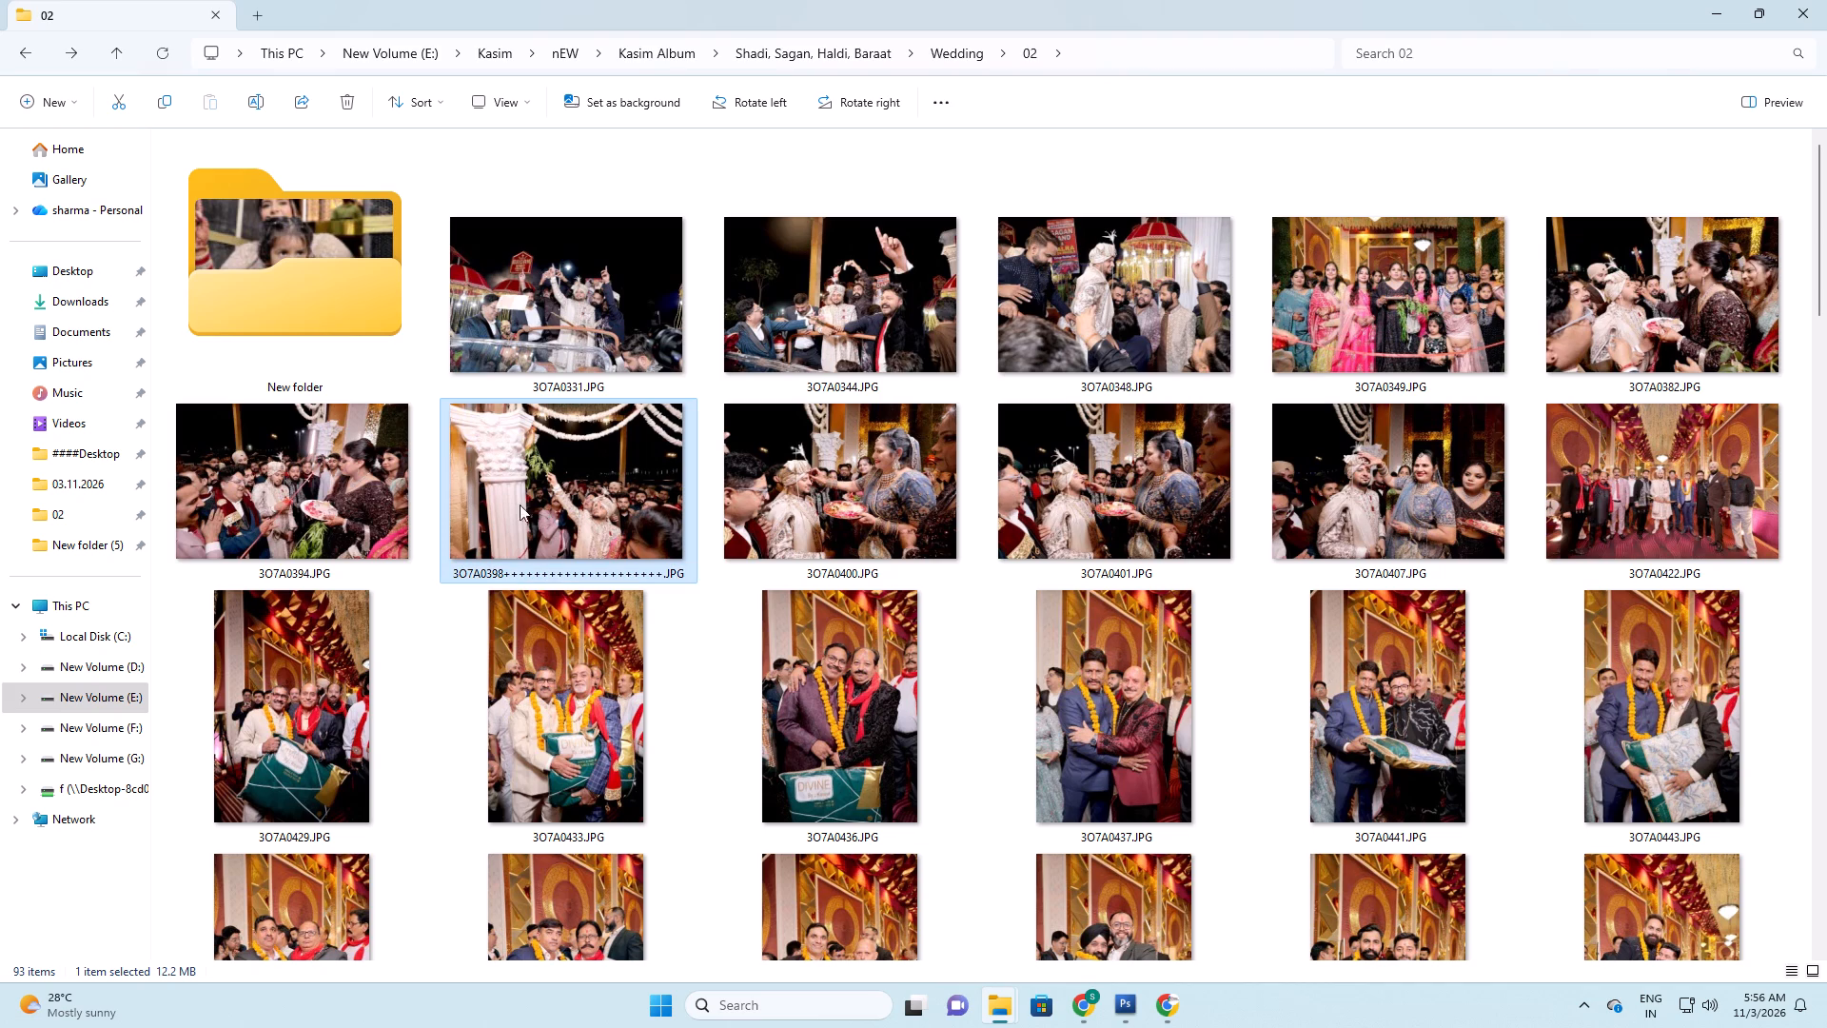
# Move the seven photos from 3O7A0331.JPG through the plus-marked 3O7A0398 photo into New folder.
pyautogui.keyDown('ctrl'); pyautogui.keyDown('shift'); pyautogui.click(587, 318); pyautogui.keyUp('shift'); pyautogui.keyUp('ctrl')
pyautogui.hotkey('alt', 'Tab')
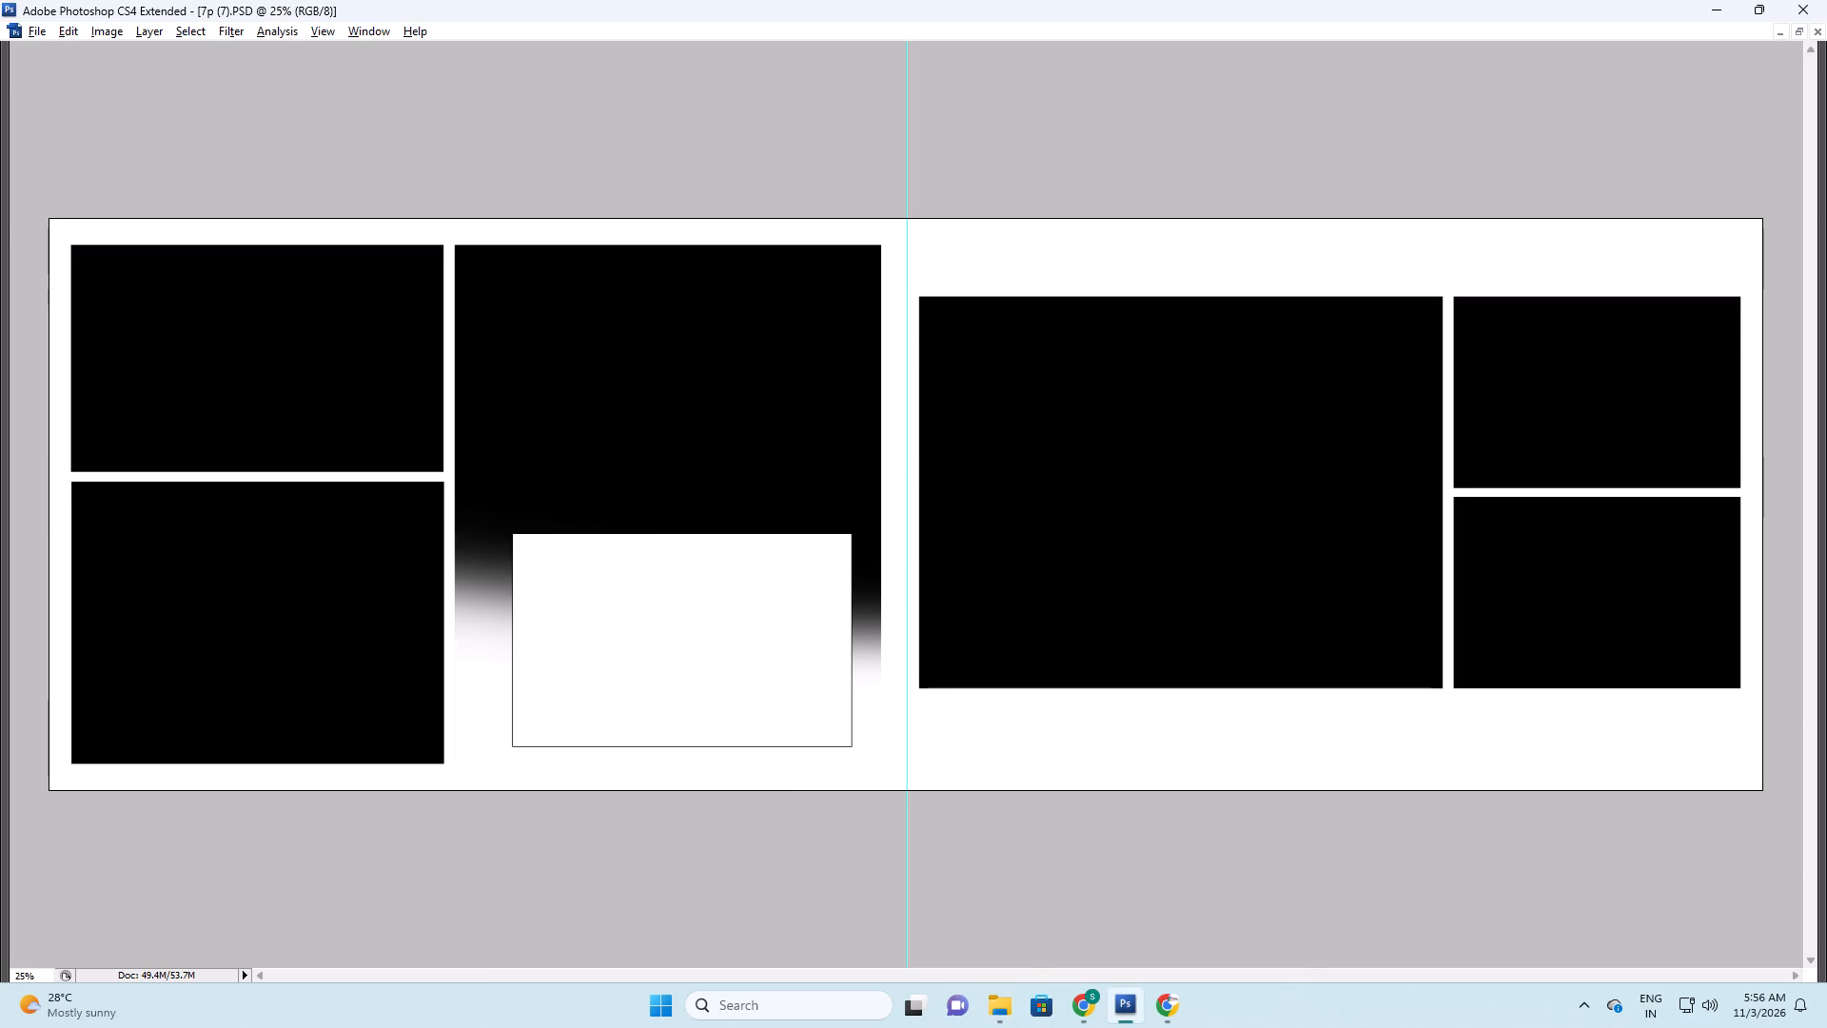
pyautogui.hotkey('alt', 'Tab')
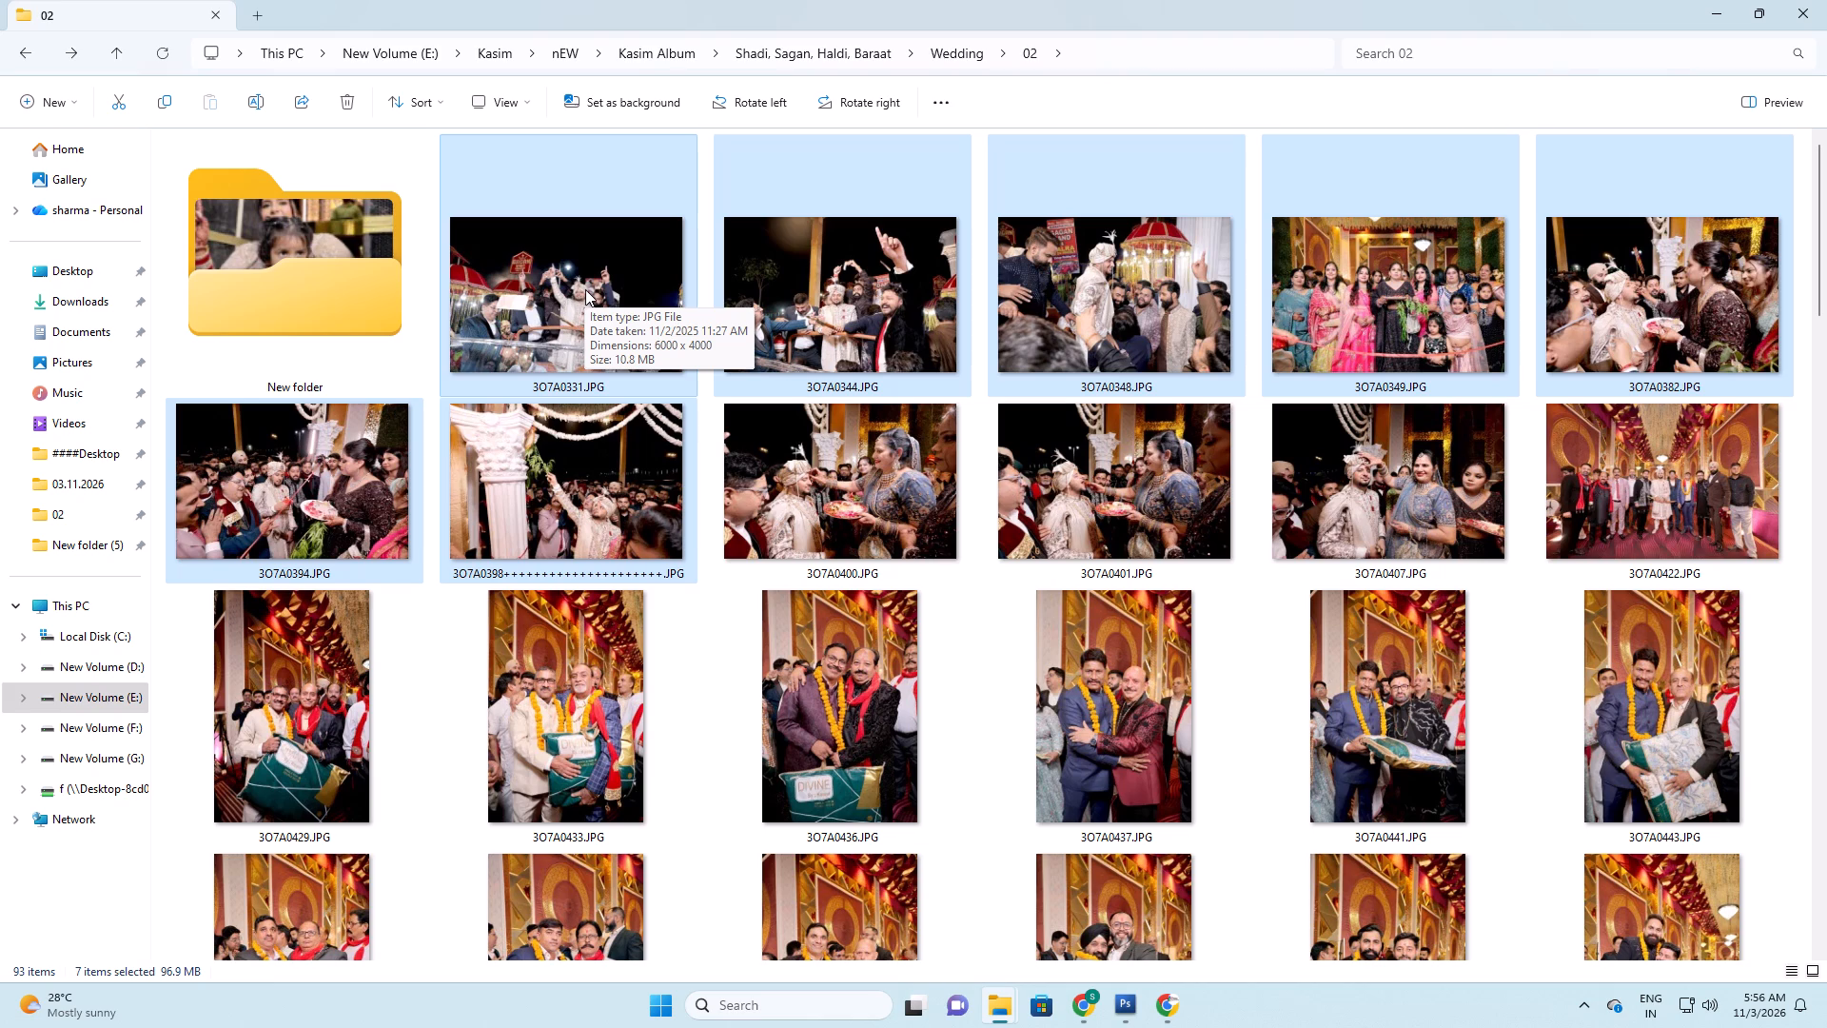
pyautogui.moveTo(562, 256); pyautogui.dragTo(357, 278)
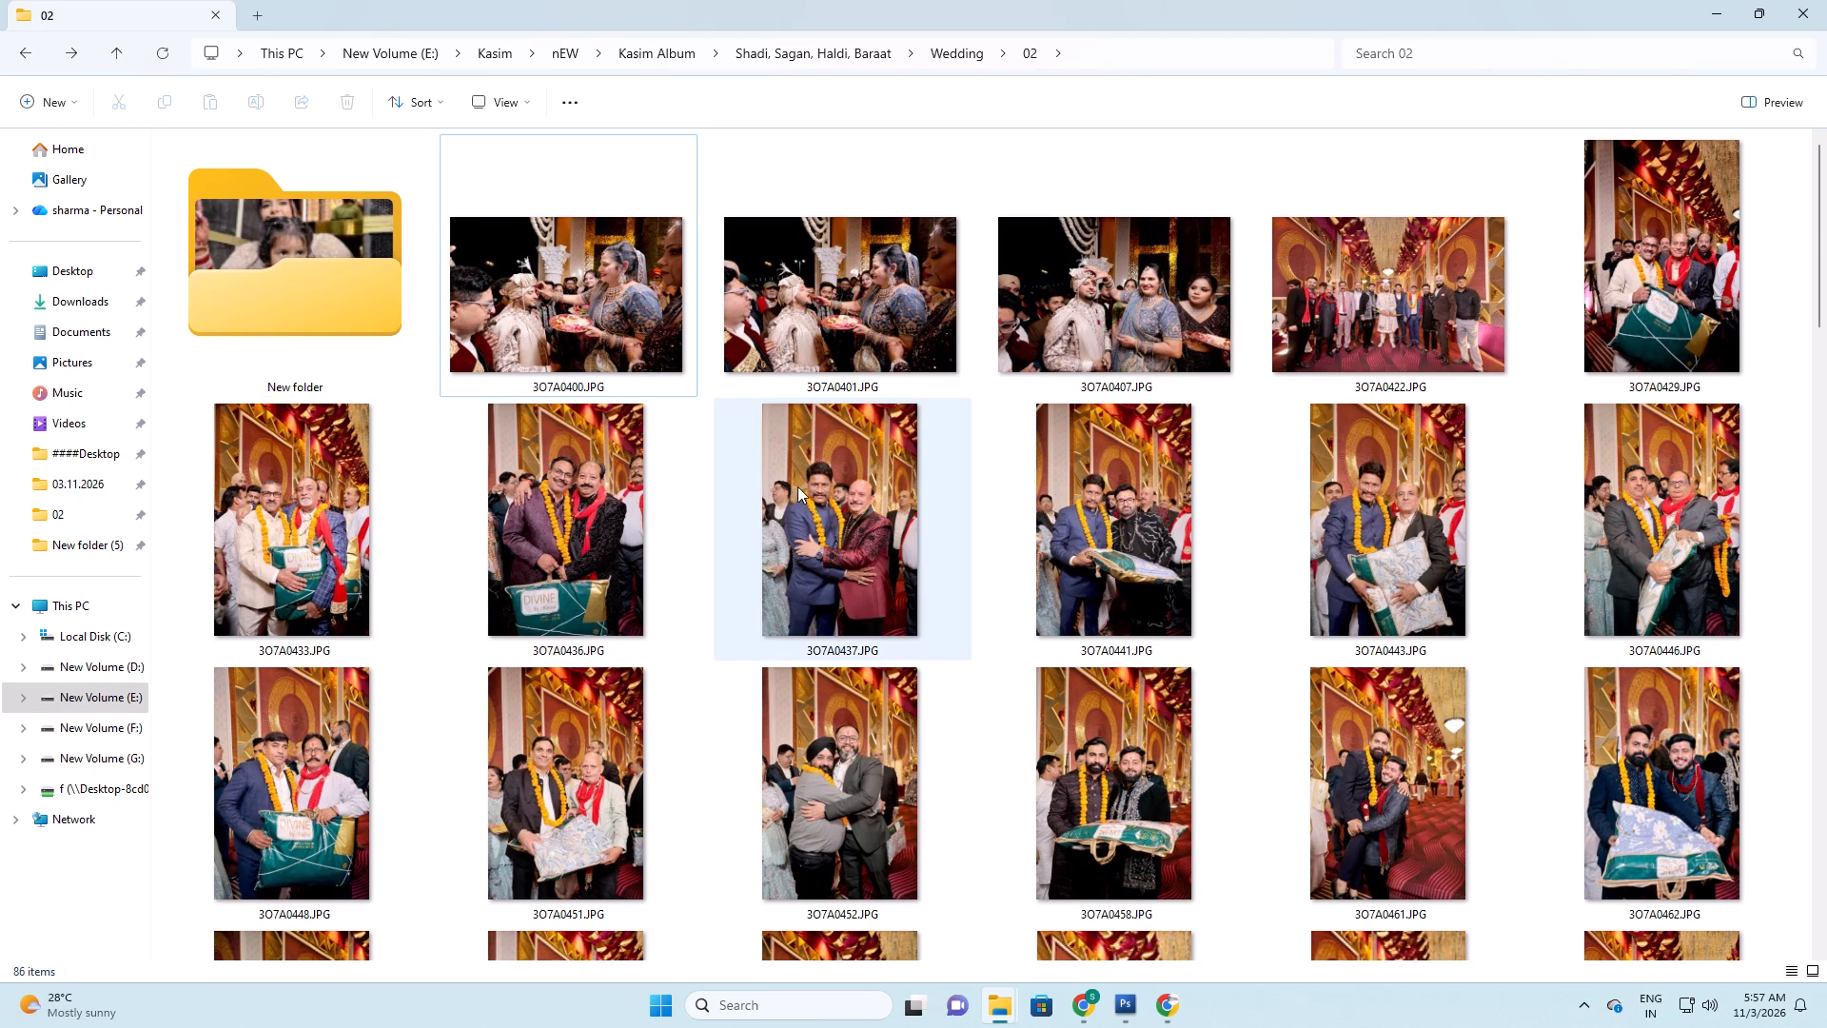
# Switch to Google Chrome and open a new tab.
pyautogui.click(1165, 997)
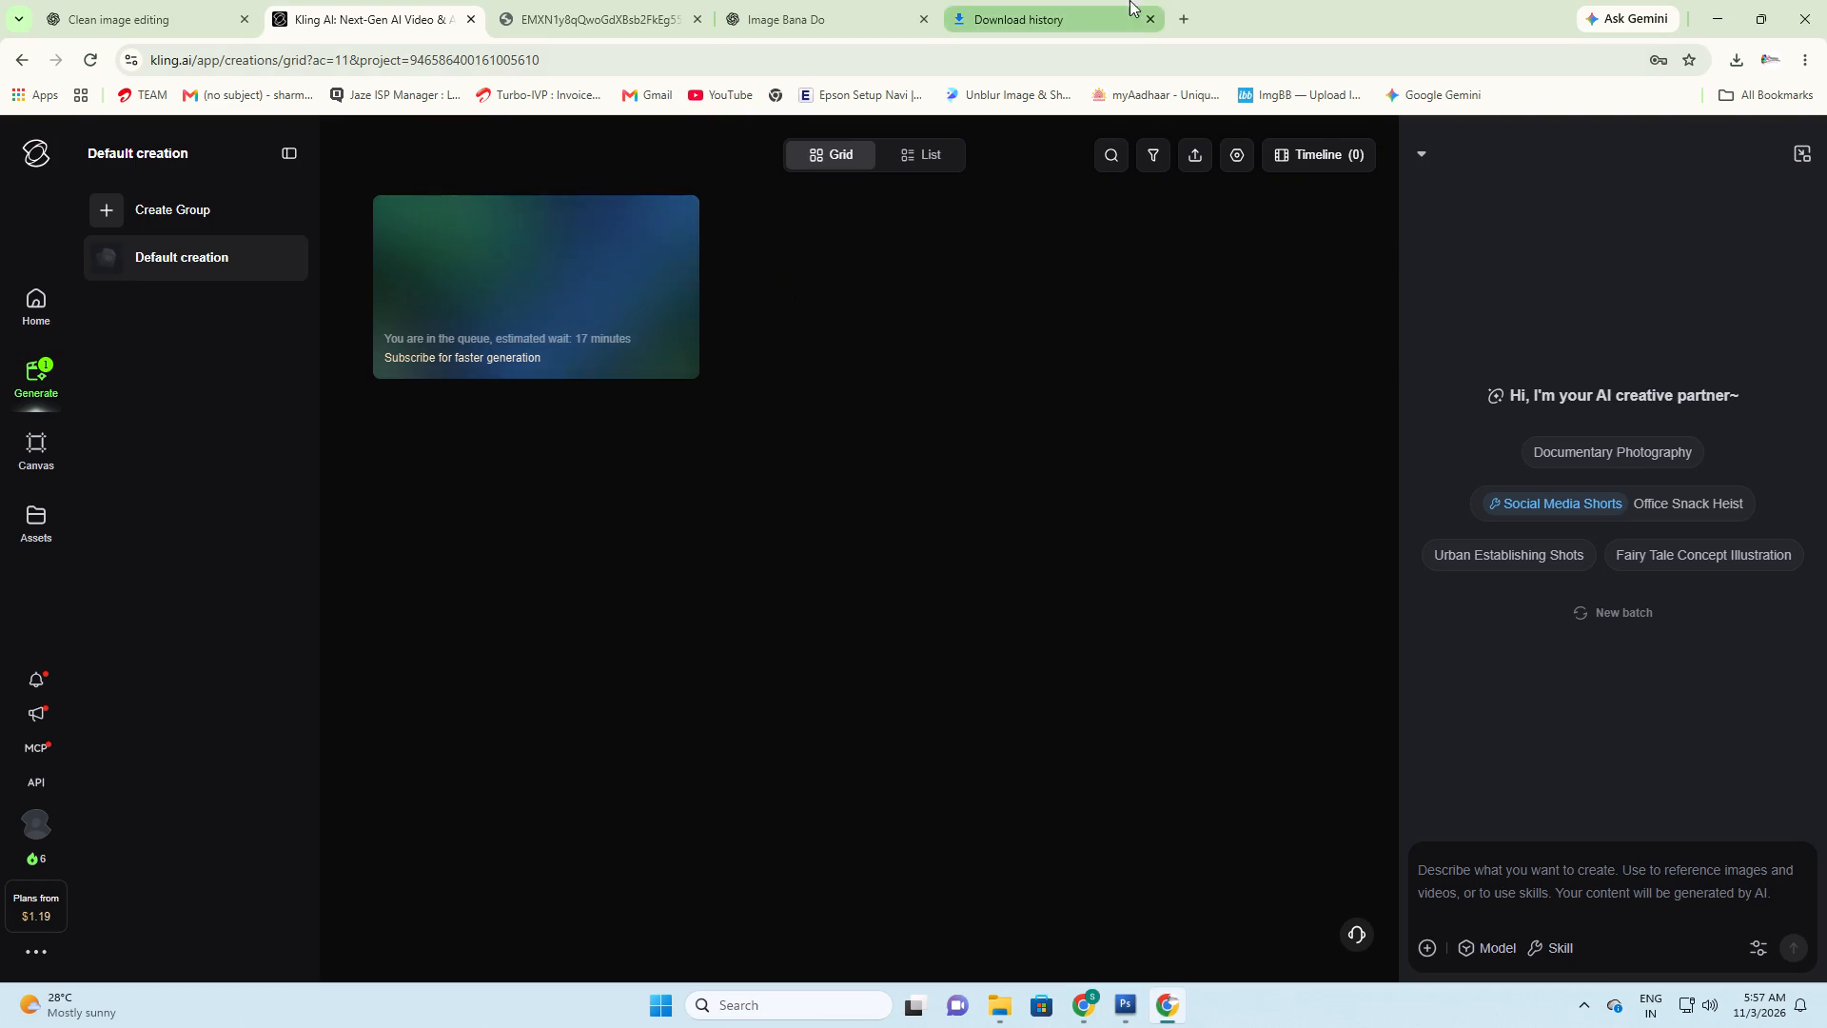
pyautogui.click(1183, 14)
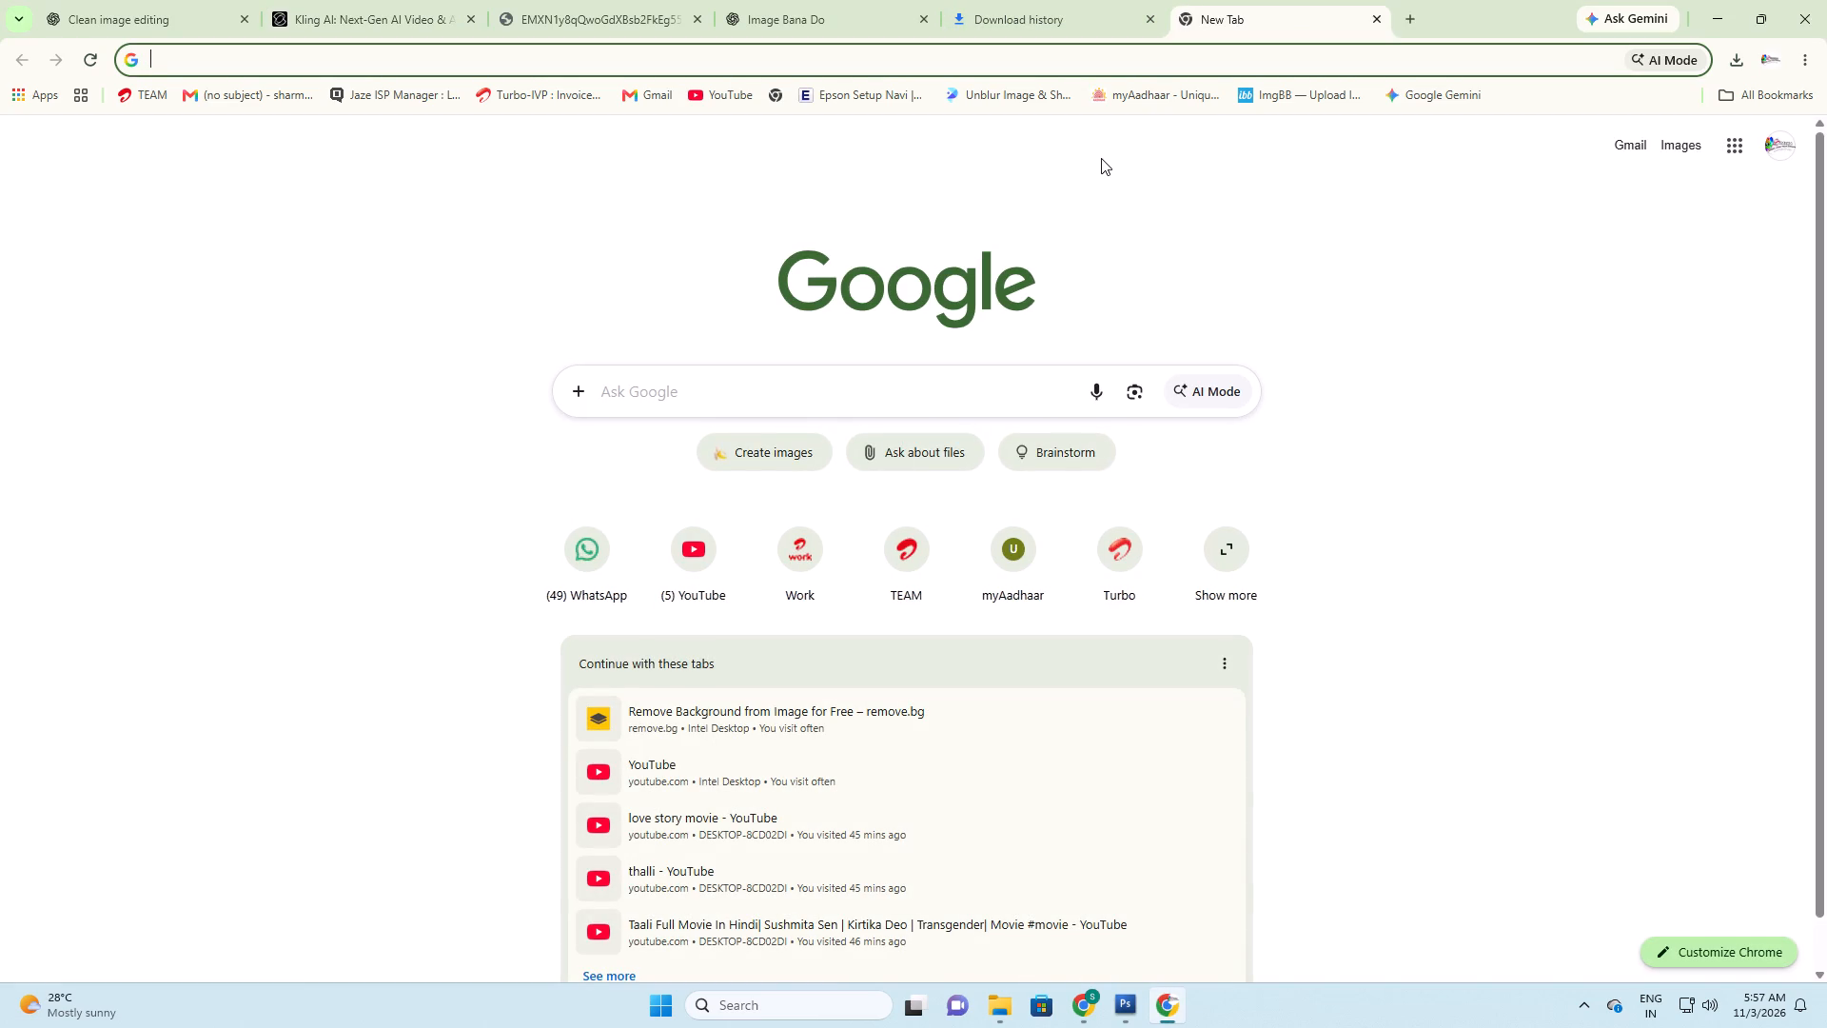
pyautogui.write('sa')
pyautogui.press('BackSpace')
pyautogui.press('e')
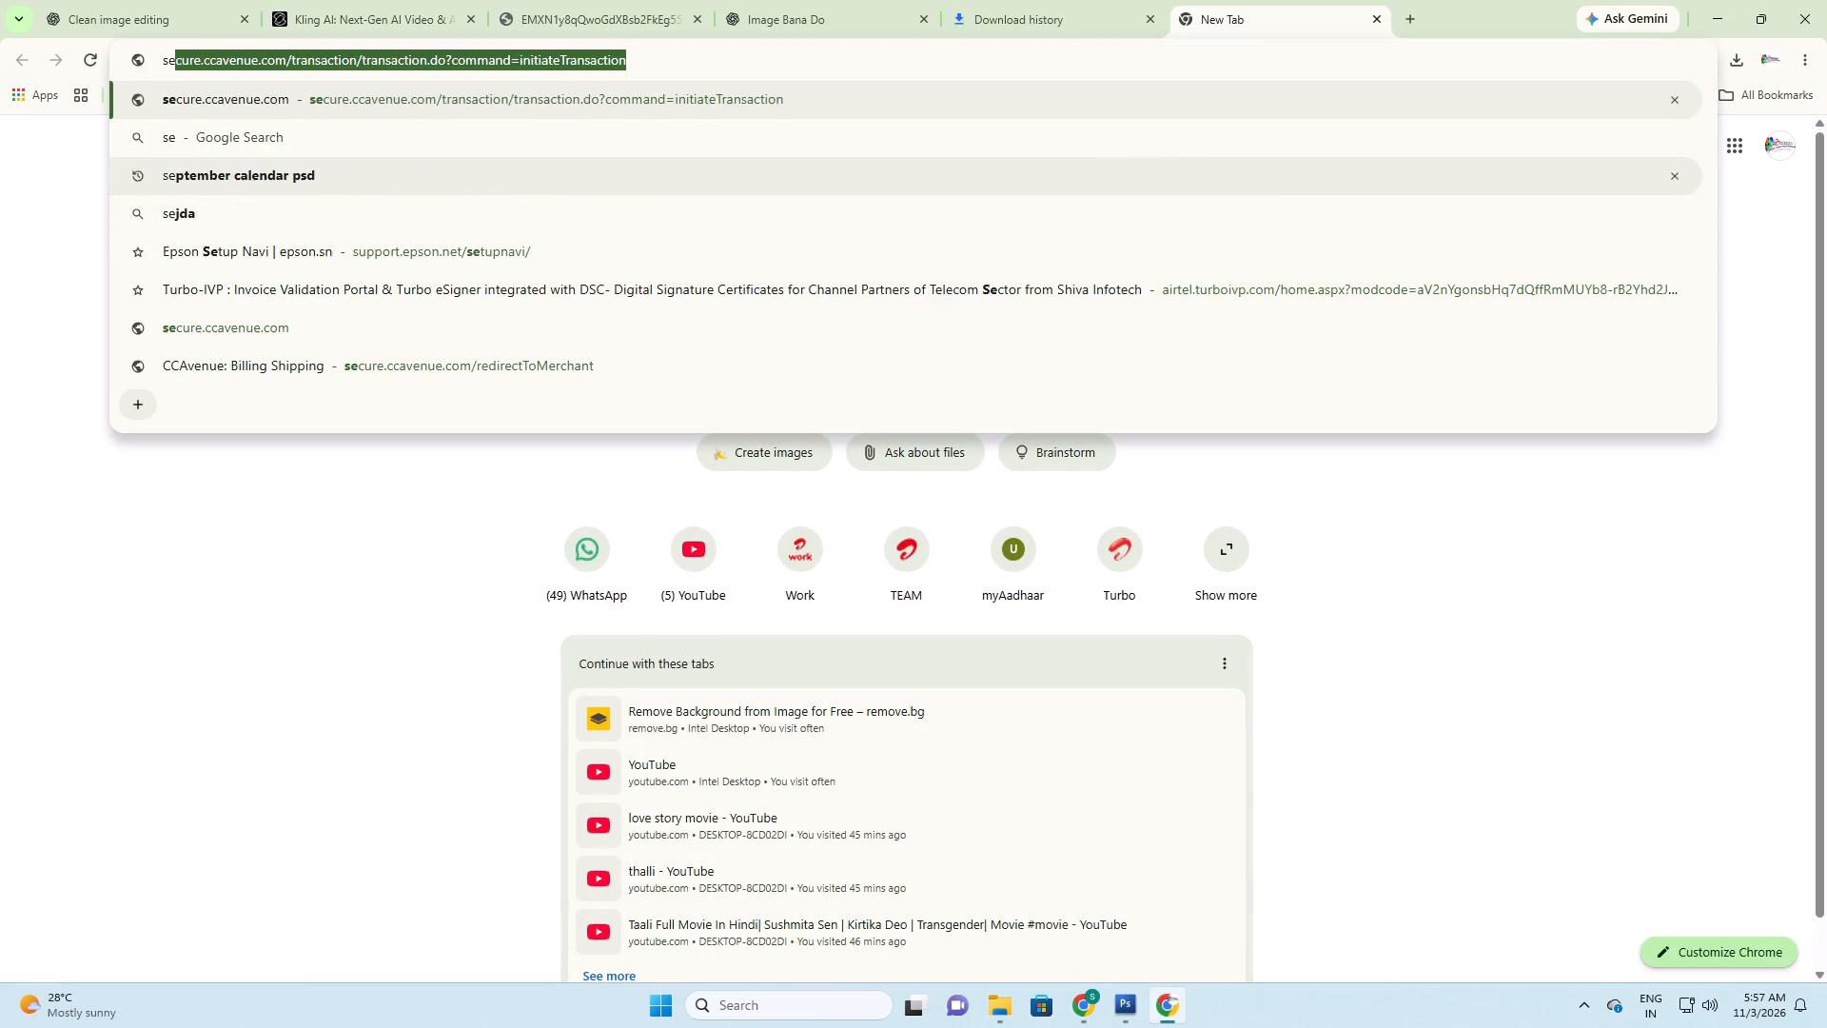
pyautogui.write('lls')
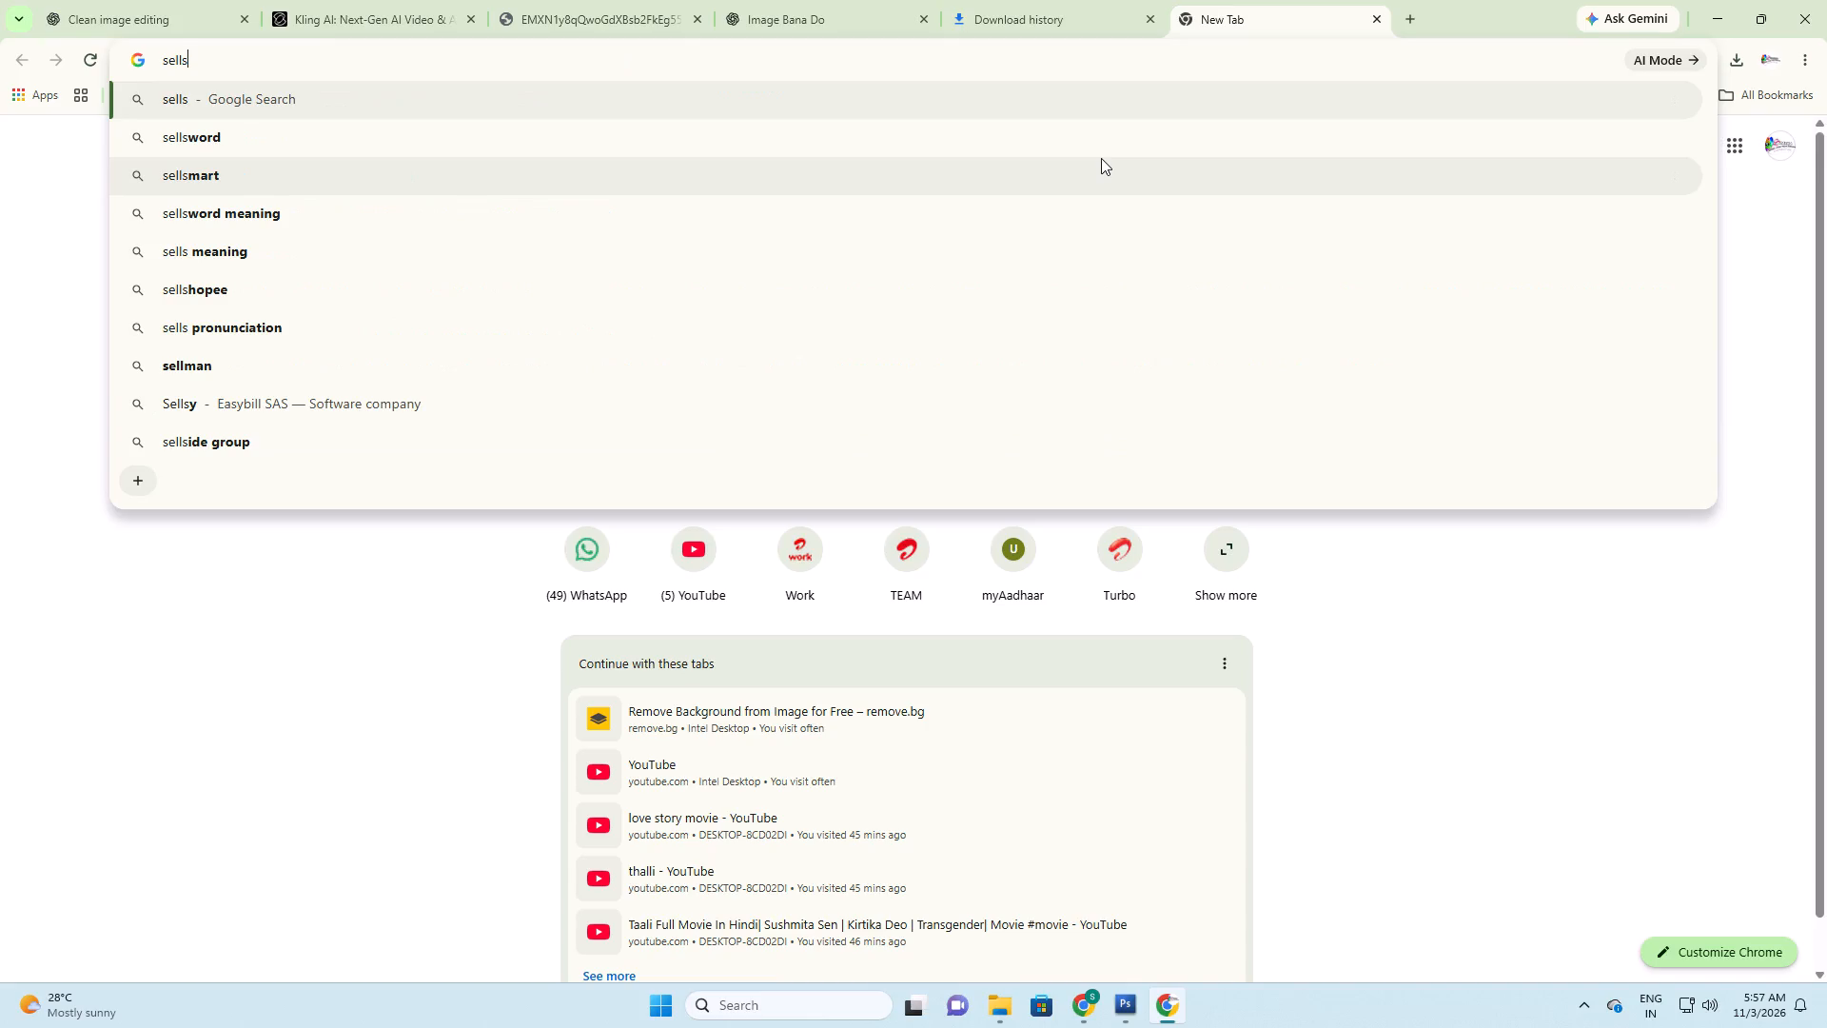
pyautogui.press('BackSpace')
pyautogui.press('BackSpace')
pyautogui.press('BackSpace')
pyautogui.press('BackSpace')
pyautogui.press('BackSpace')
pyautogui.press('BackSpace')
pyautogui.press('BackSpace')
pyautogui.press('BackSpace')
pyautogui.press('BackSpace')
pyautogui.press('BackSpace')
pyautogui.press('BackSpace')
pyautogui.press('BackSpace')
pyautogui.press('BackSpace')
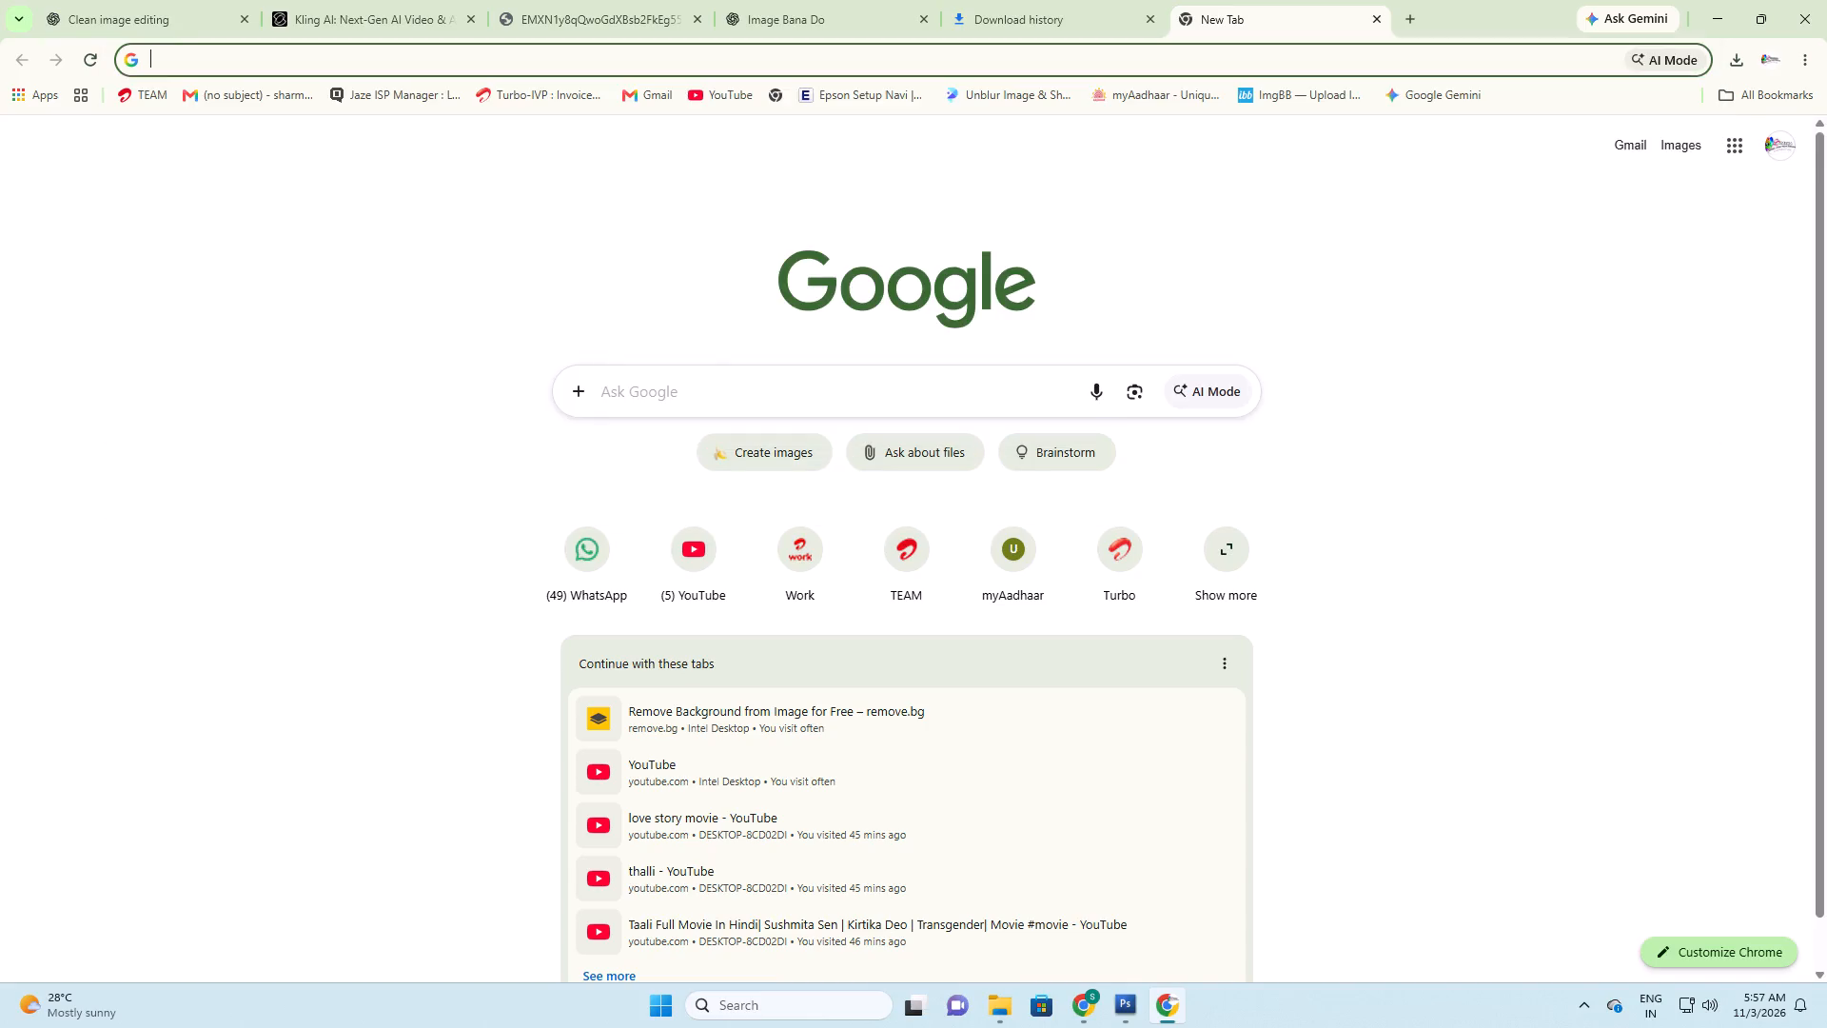
# Search Google for "cell check machine" and show the image results.
pyautogui.write('ce')
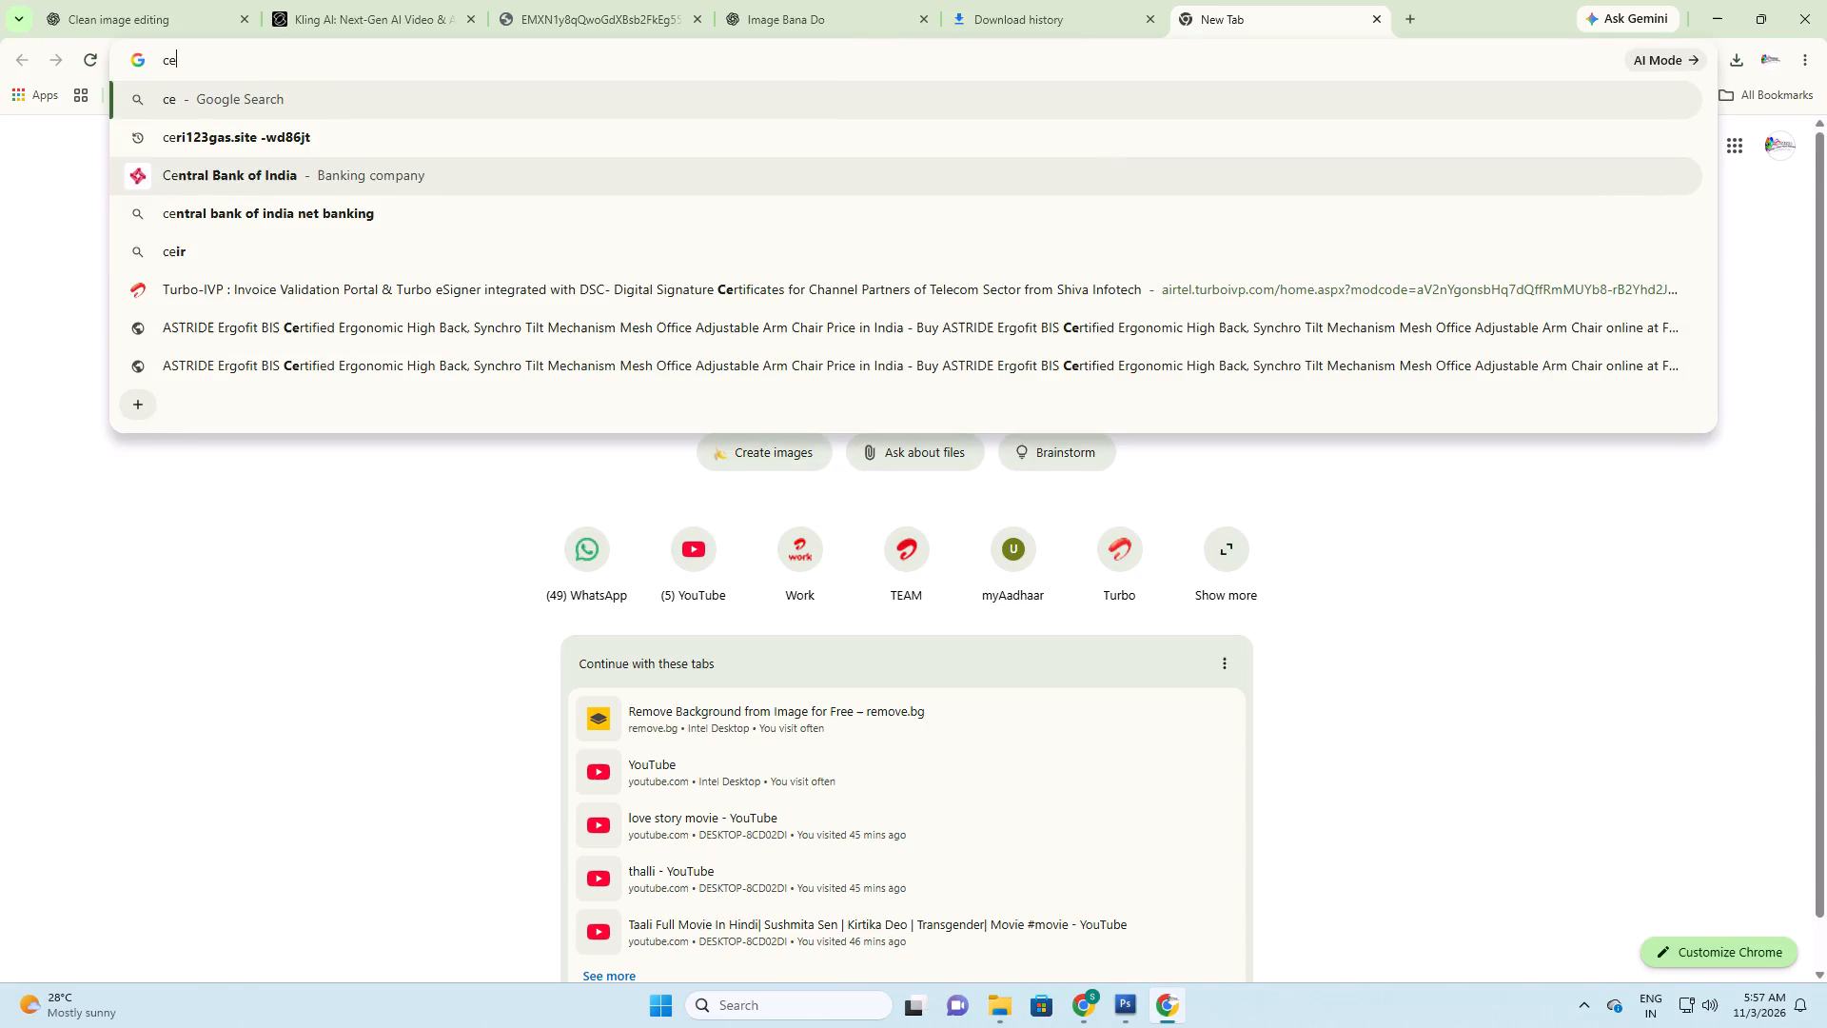
pyautogui.write('lls')
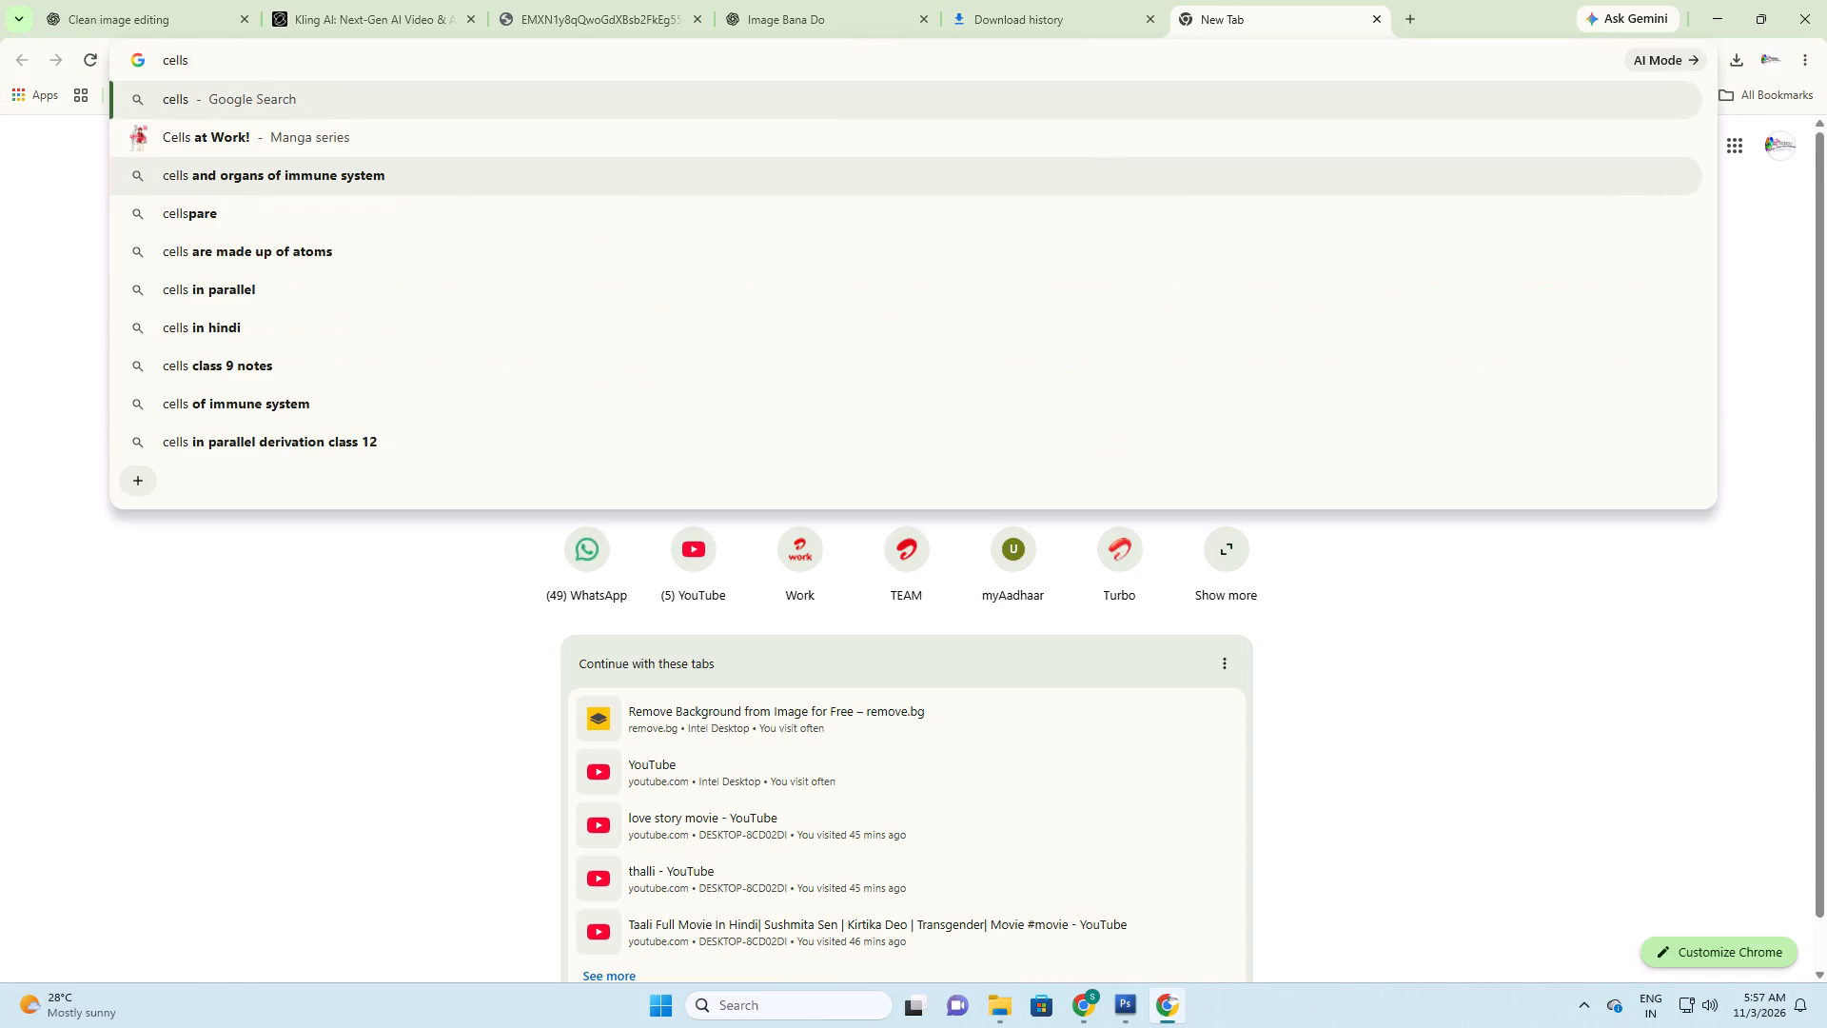
pyautogui.press('space')
pyautogui.write('chake')
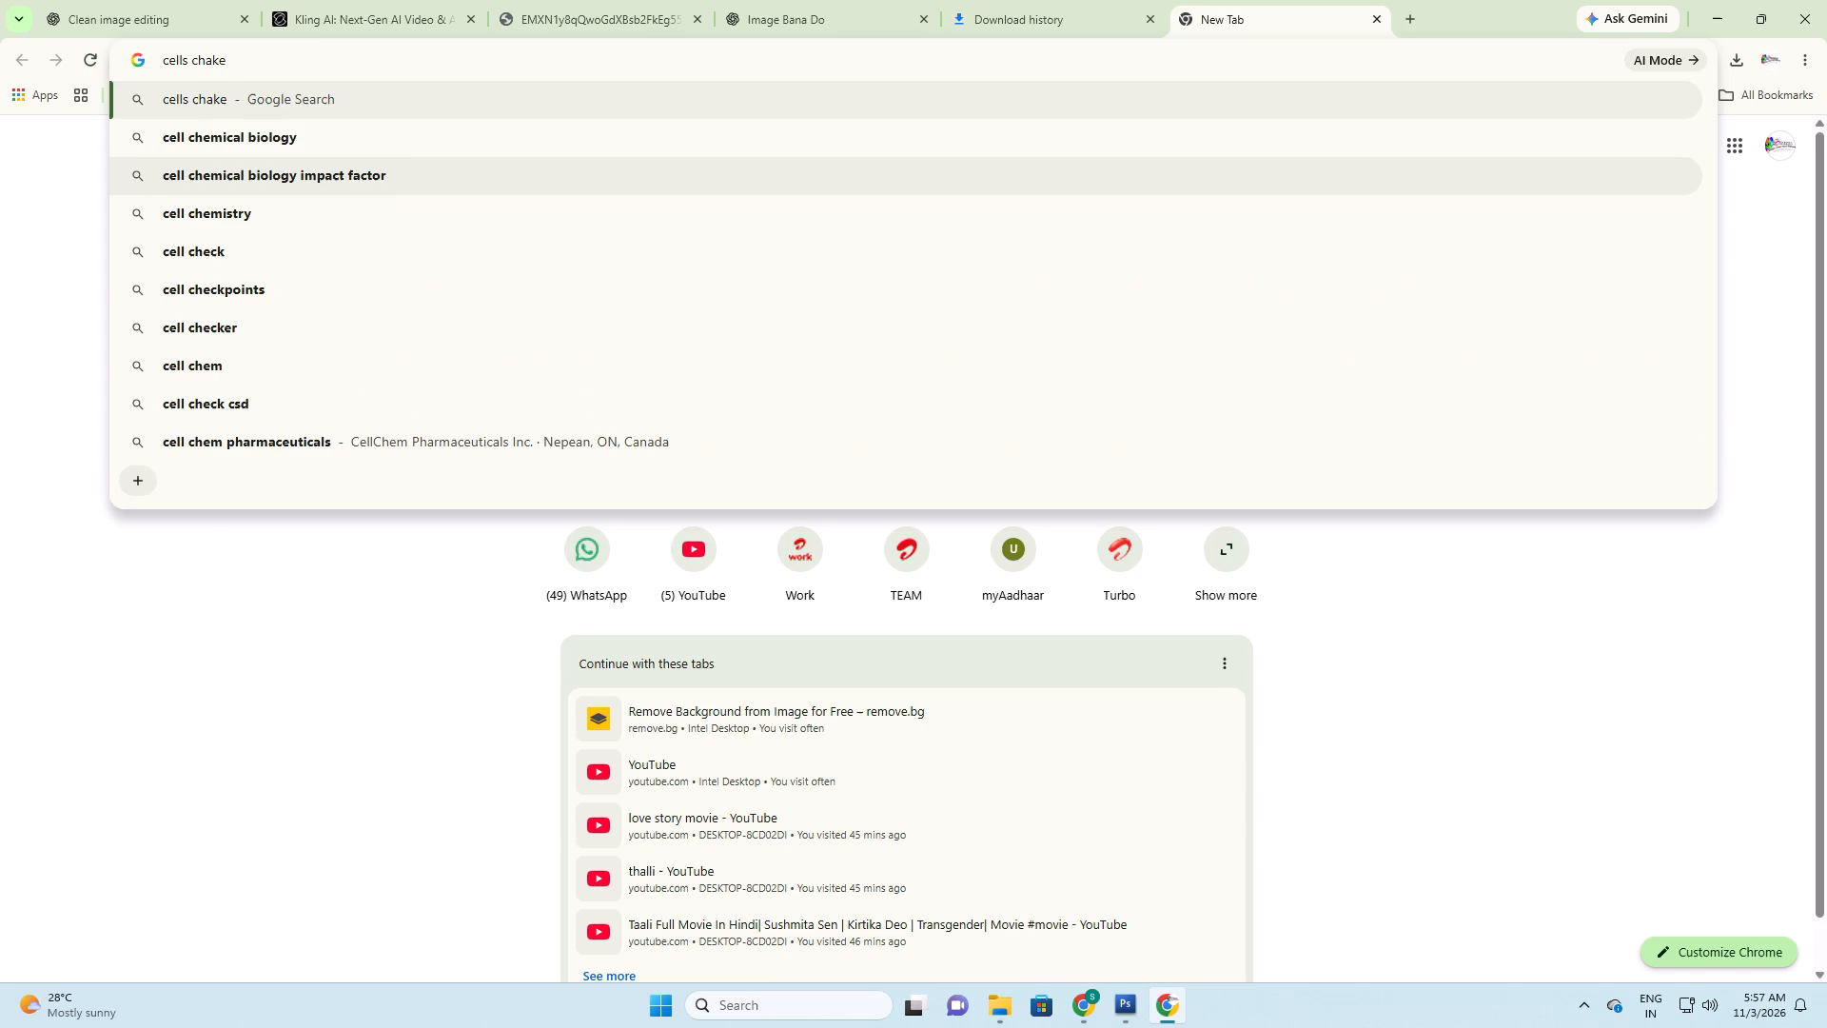
pyautogui.press('space')
pyautogui.write('ma')
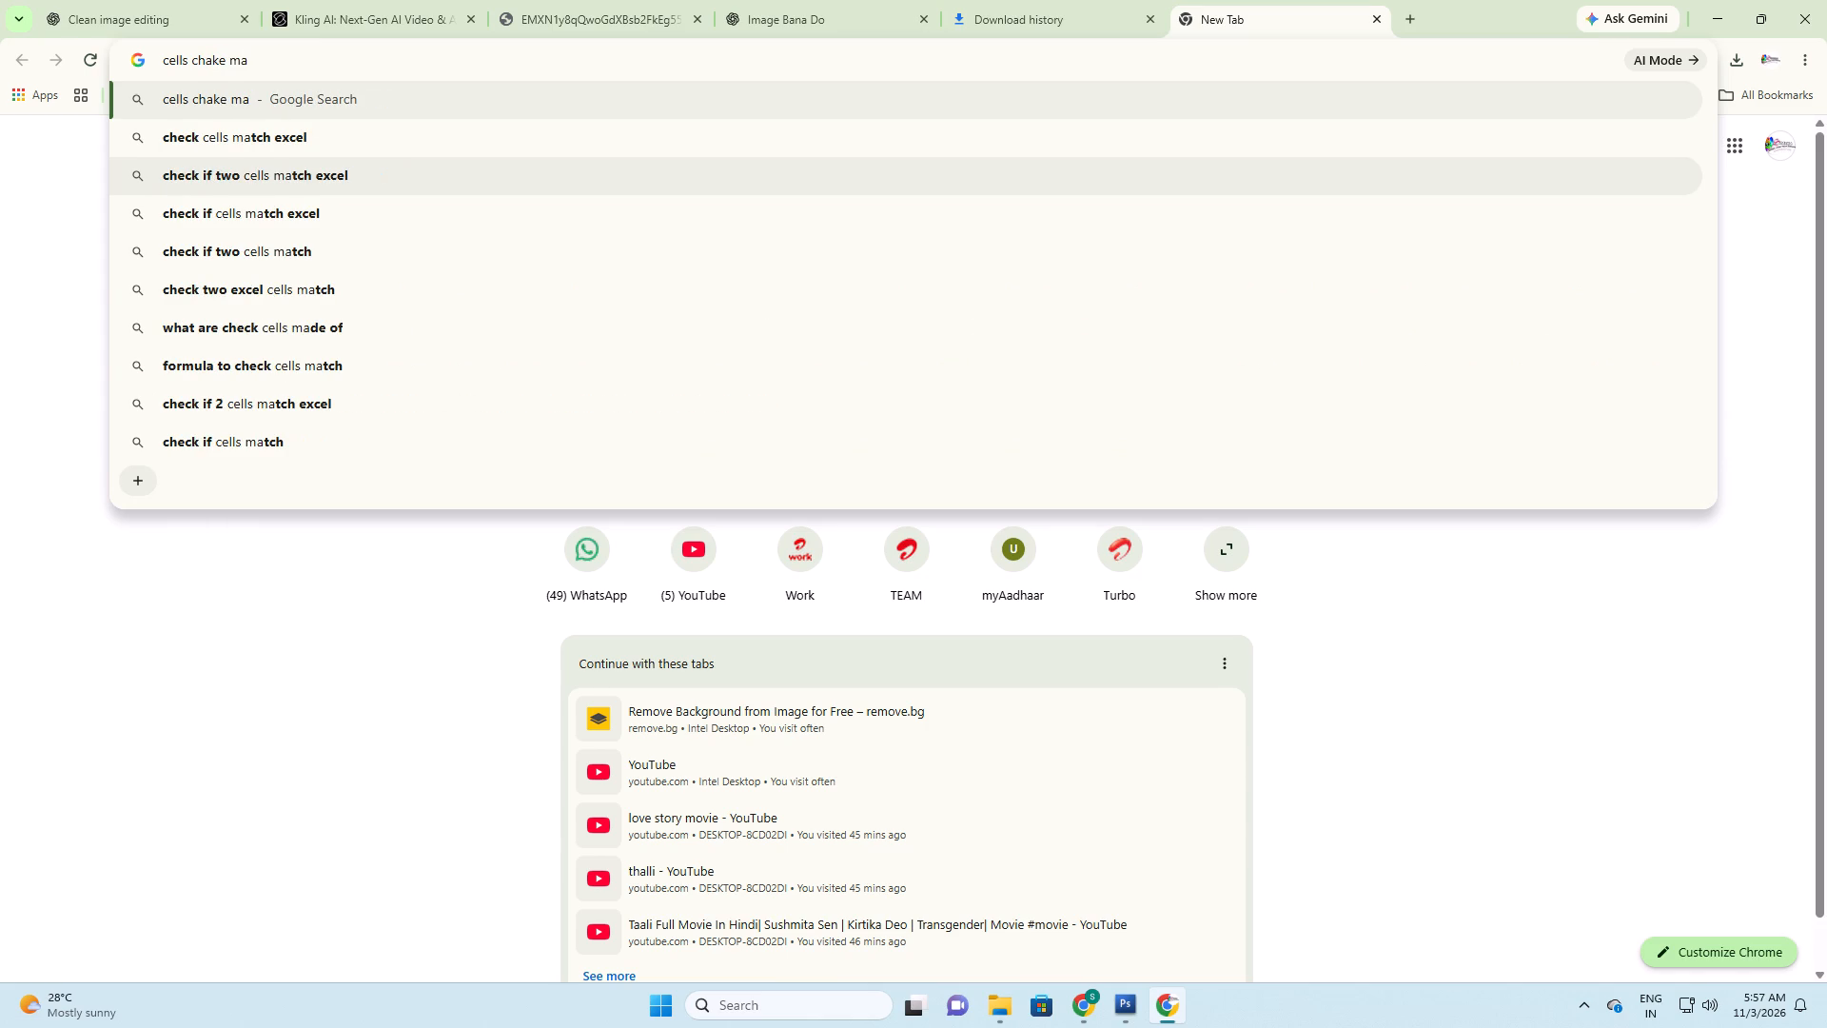
pyautogui.write('ci')
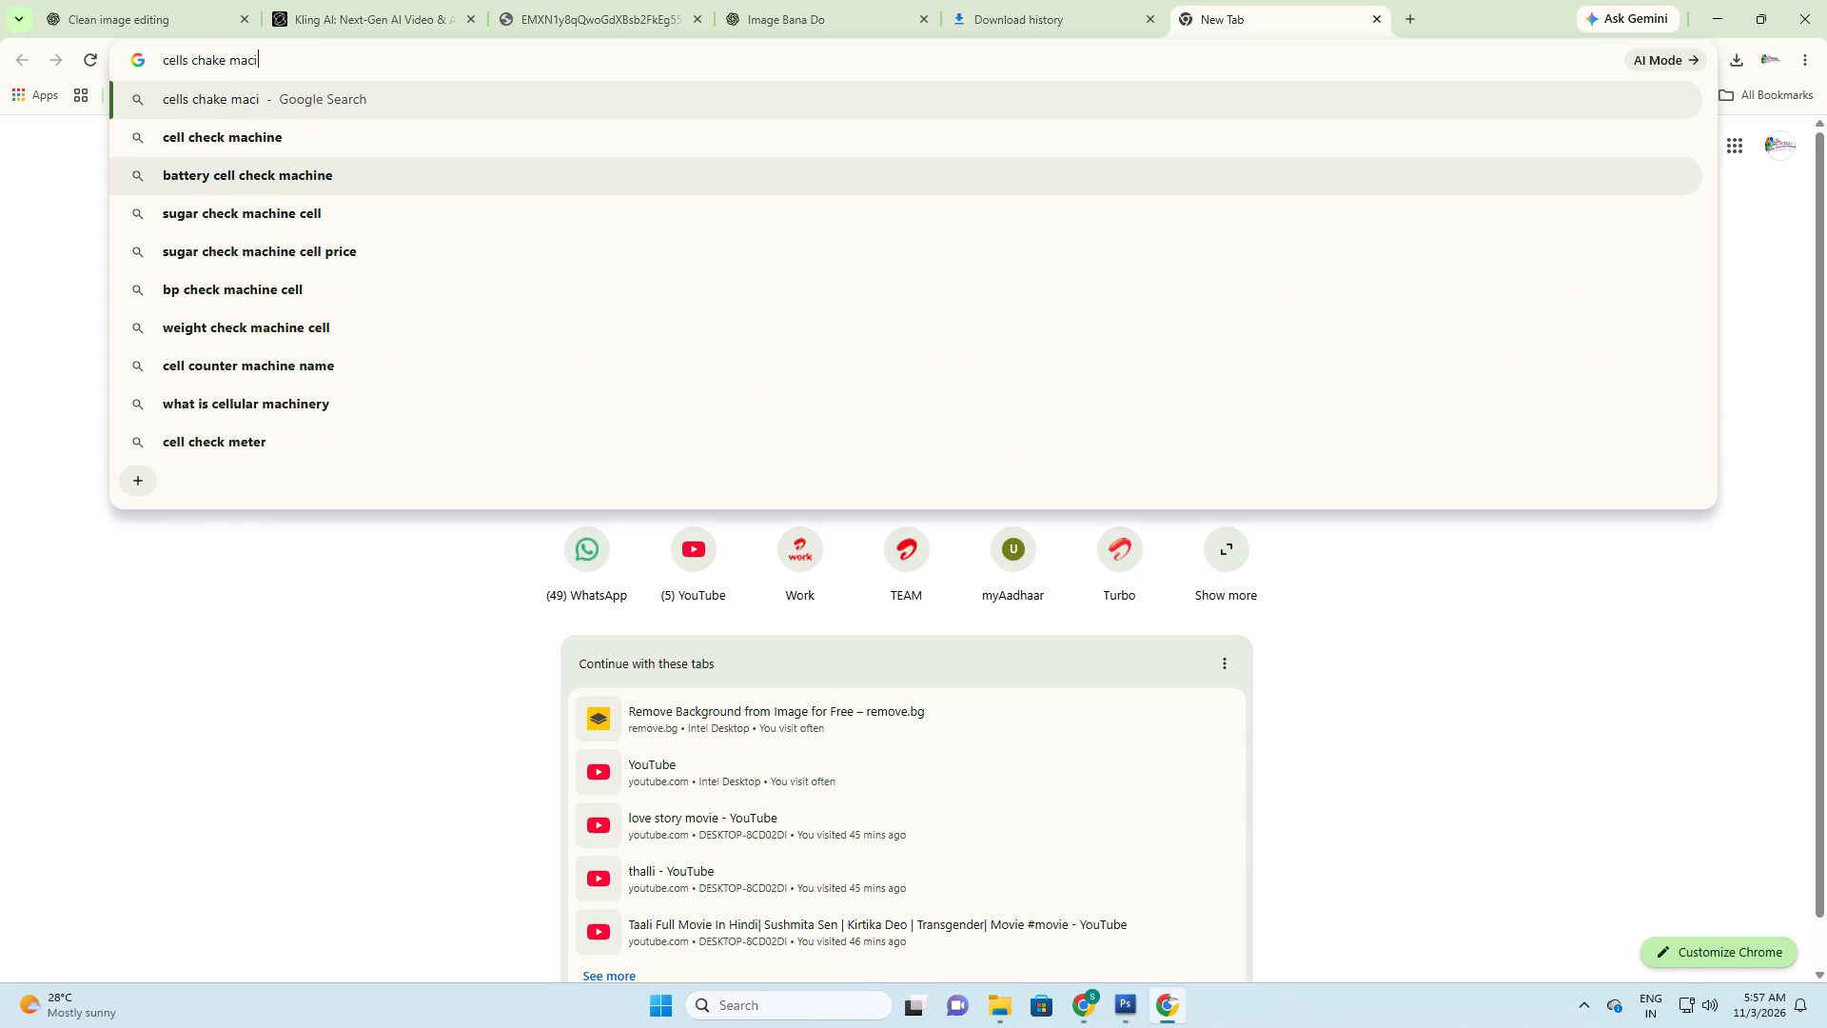
pyautogui.press('Down')
pyautogui.press('Return')
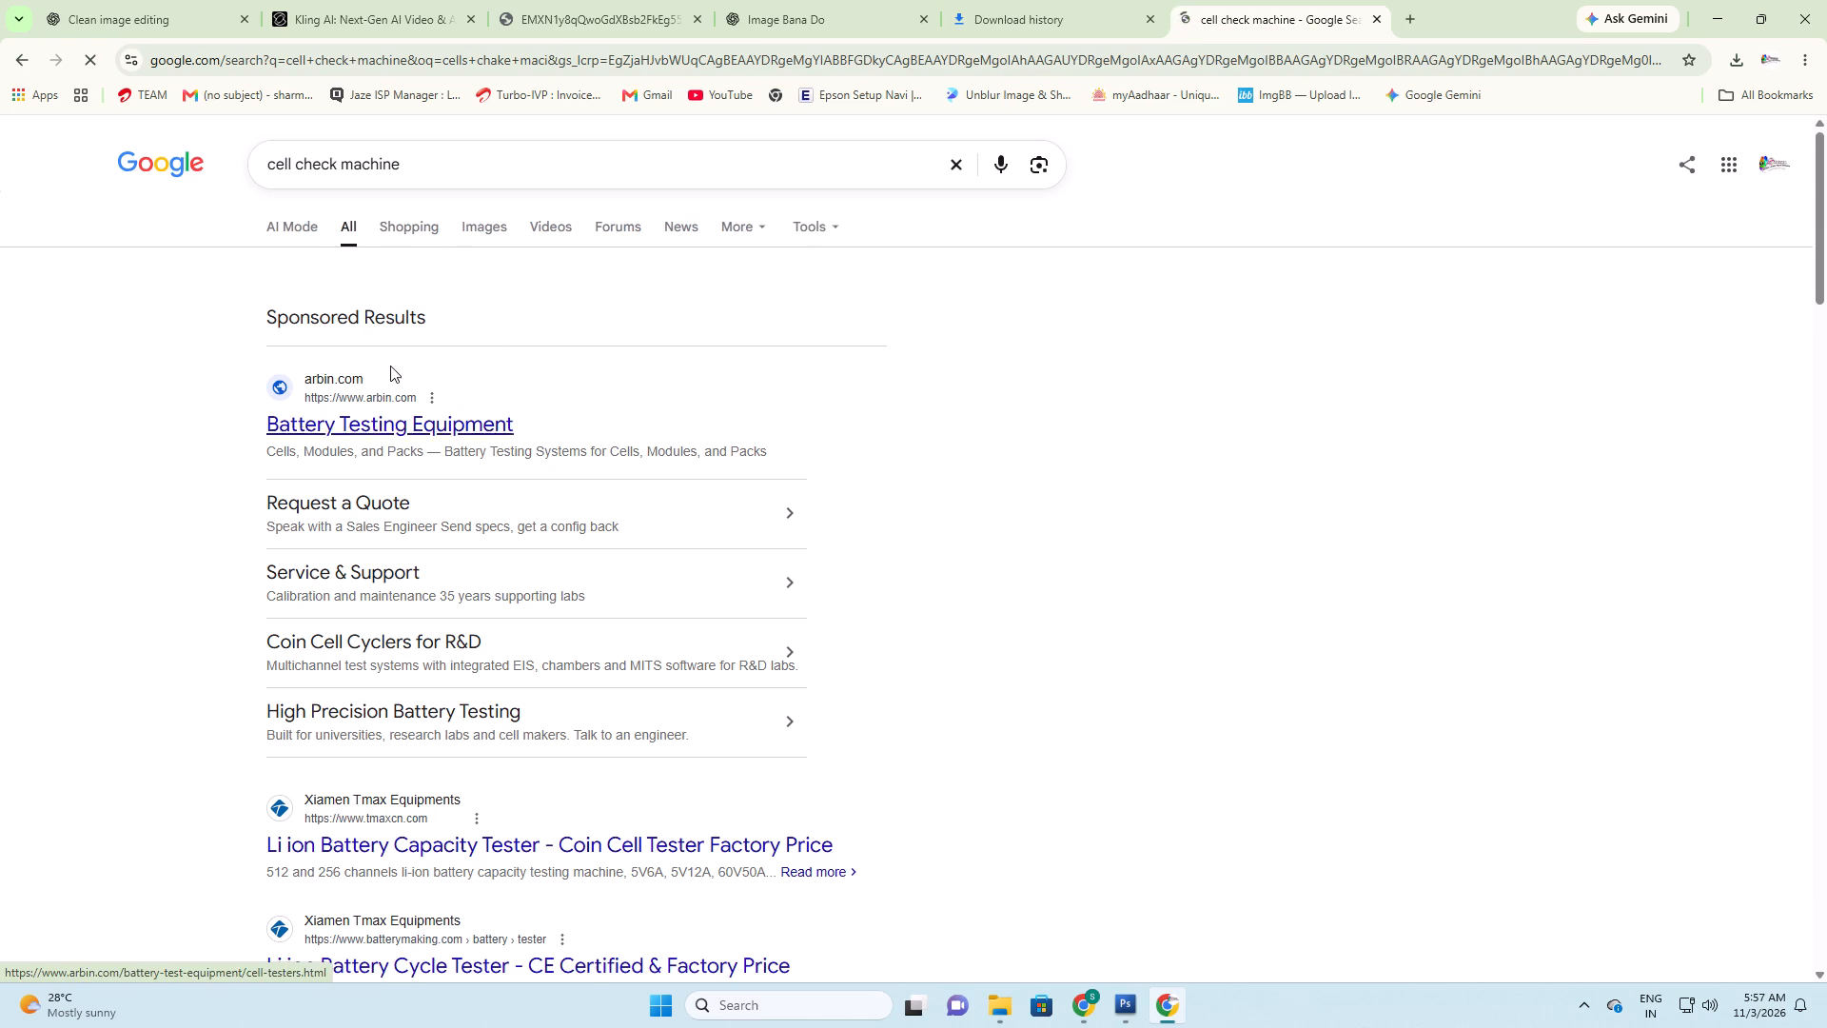
pyautogui.click(492, 222)
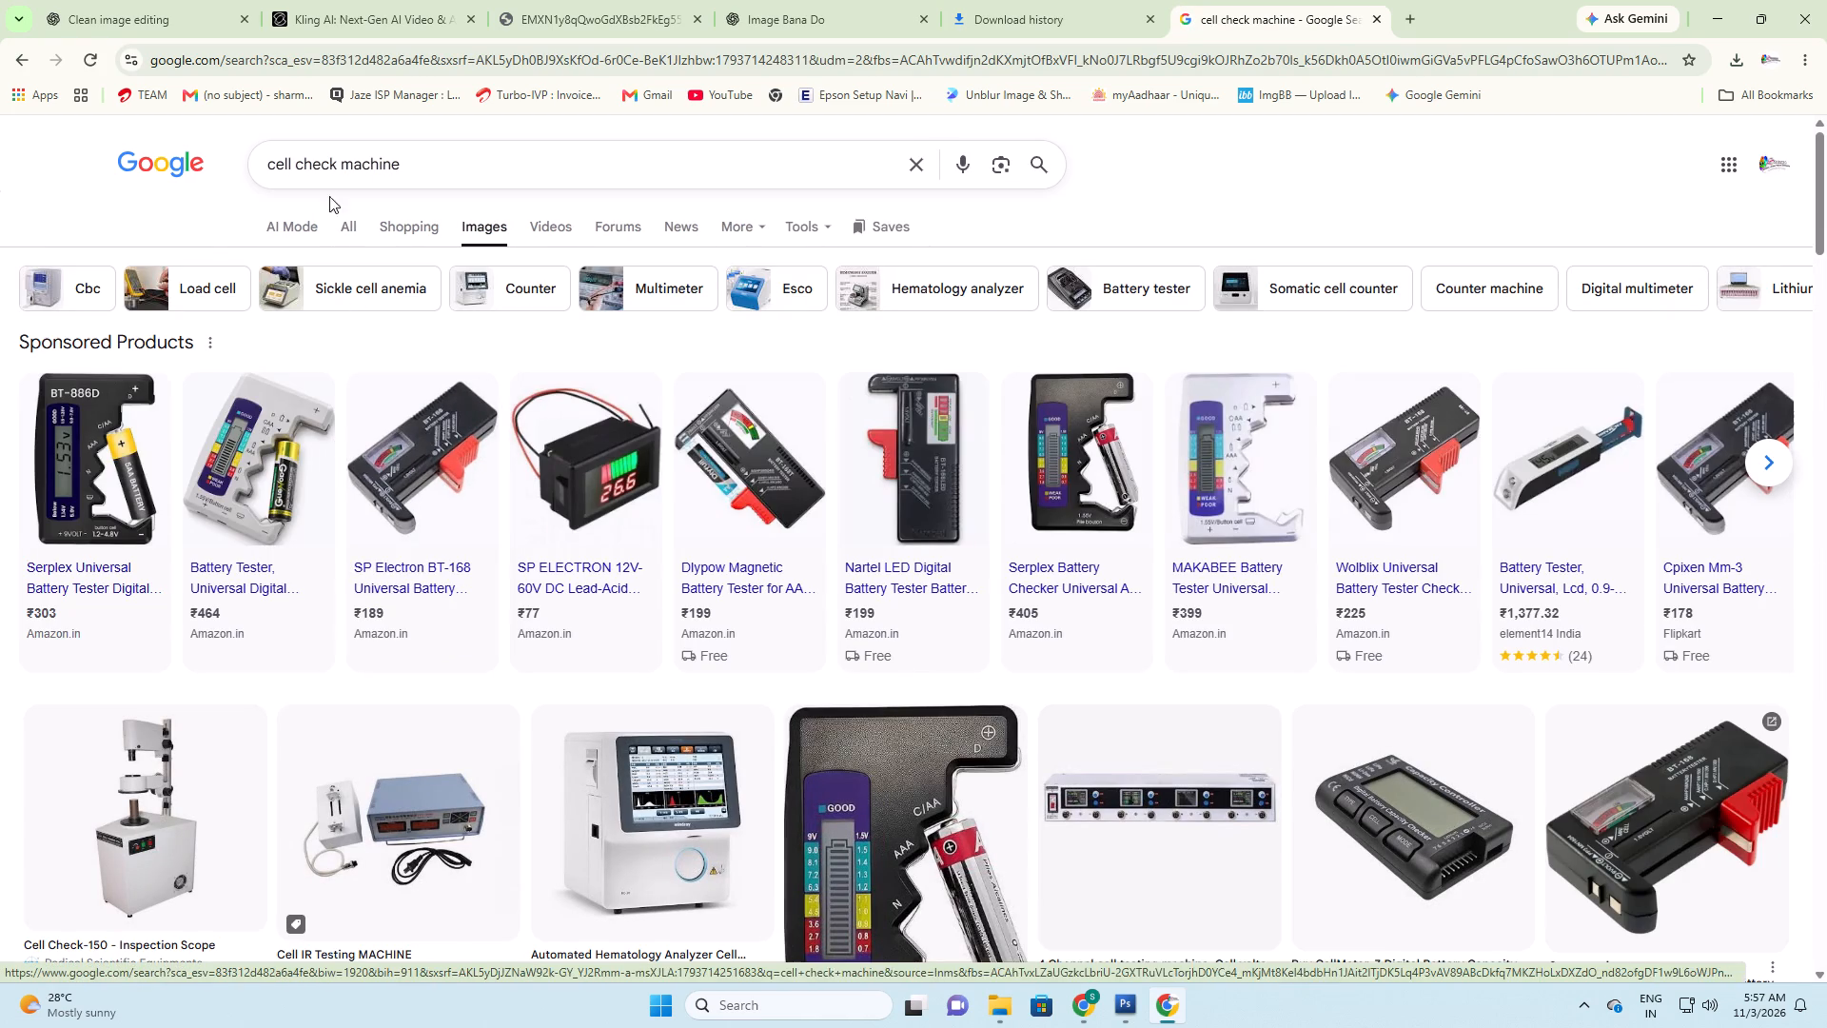
# Change the Google image search to "blood cell check machine" and browse the resulting pictures.
pyautogui.moveTo(295, 167); pyautogui.dragTo(223, 164)
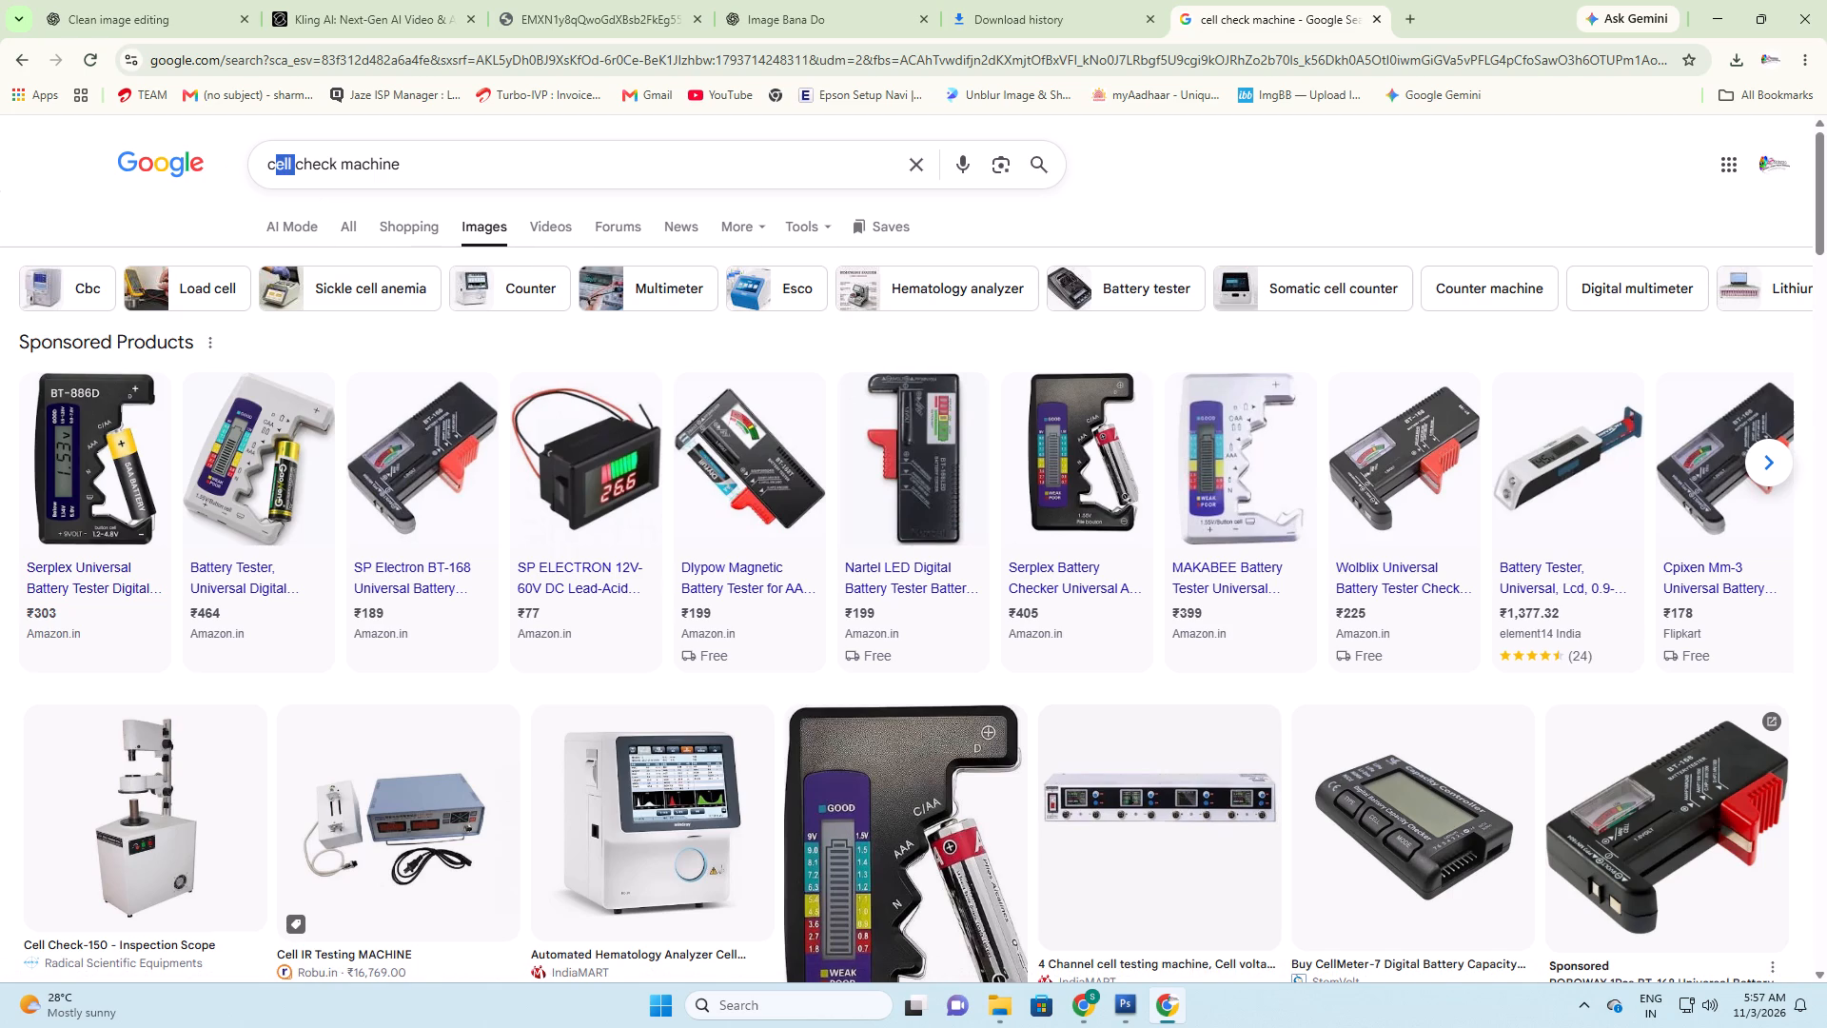
pyautogui.click(288, 166)
pyautogui.moveTo(290, 162); pyautogui.dragTo(262, 166)
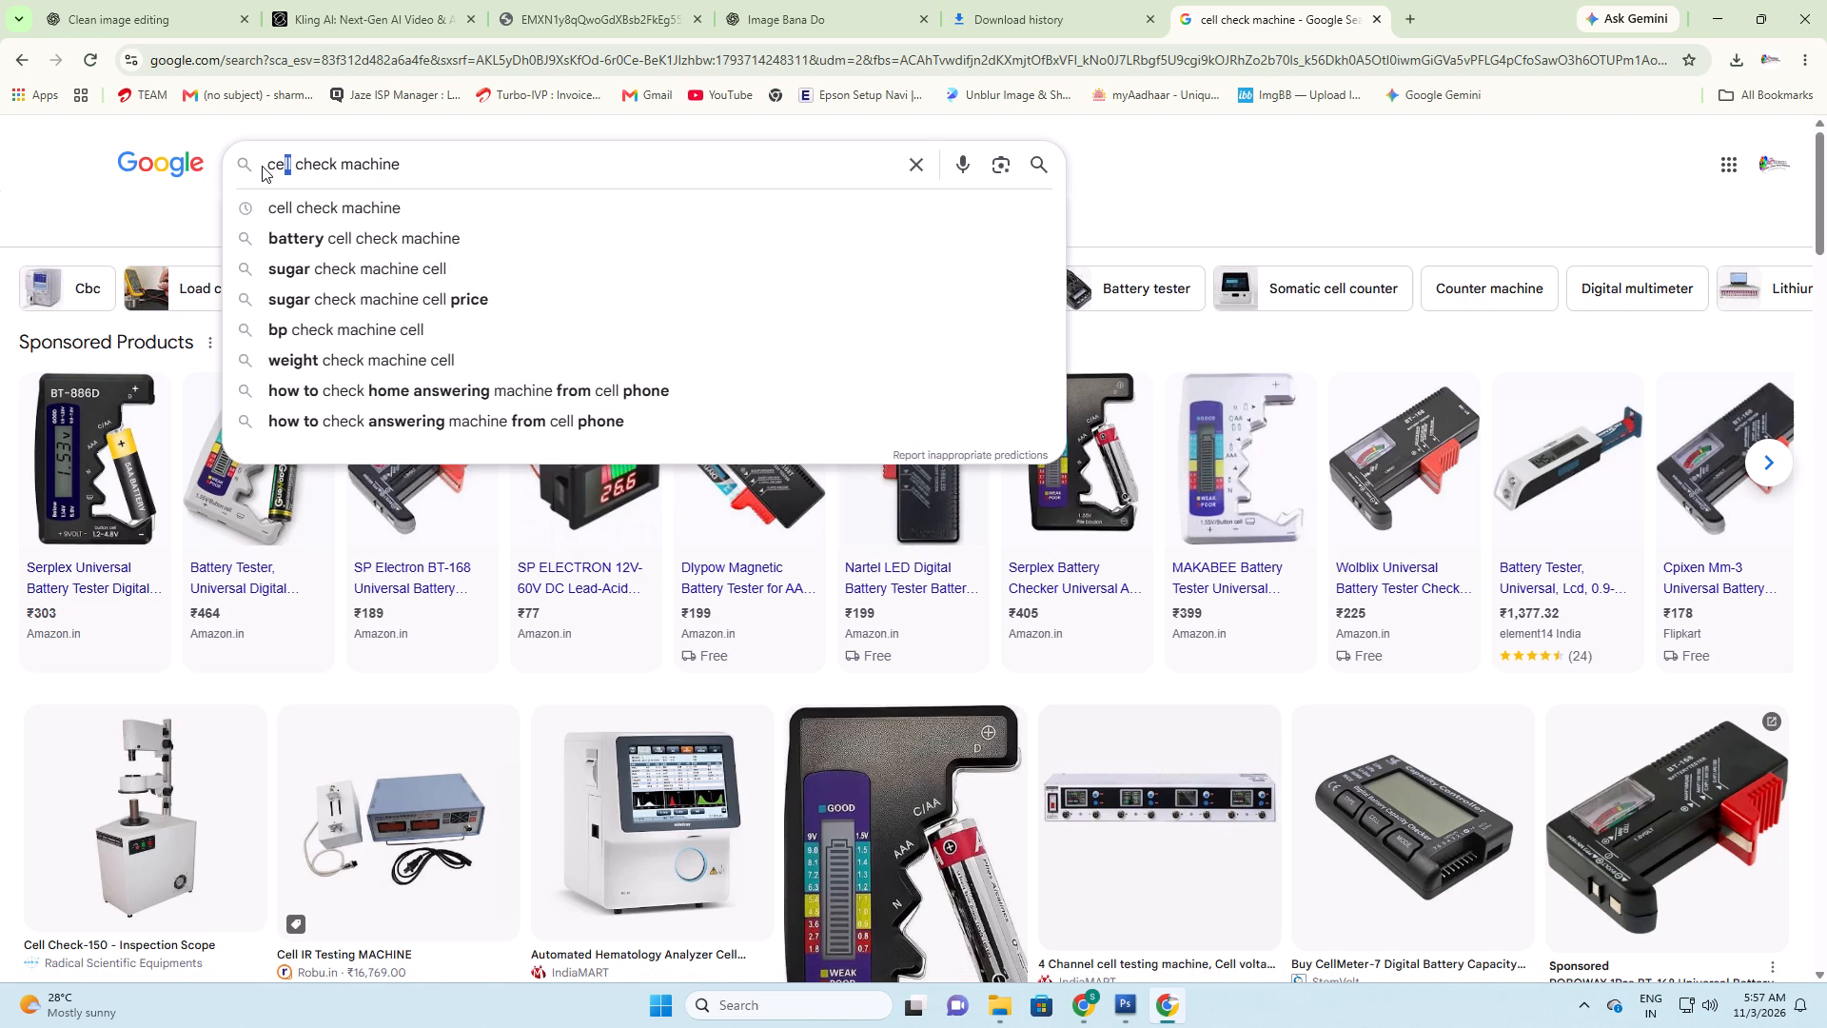
pyautogui.press('Left')
pyautogui.press('b')
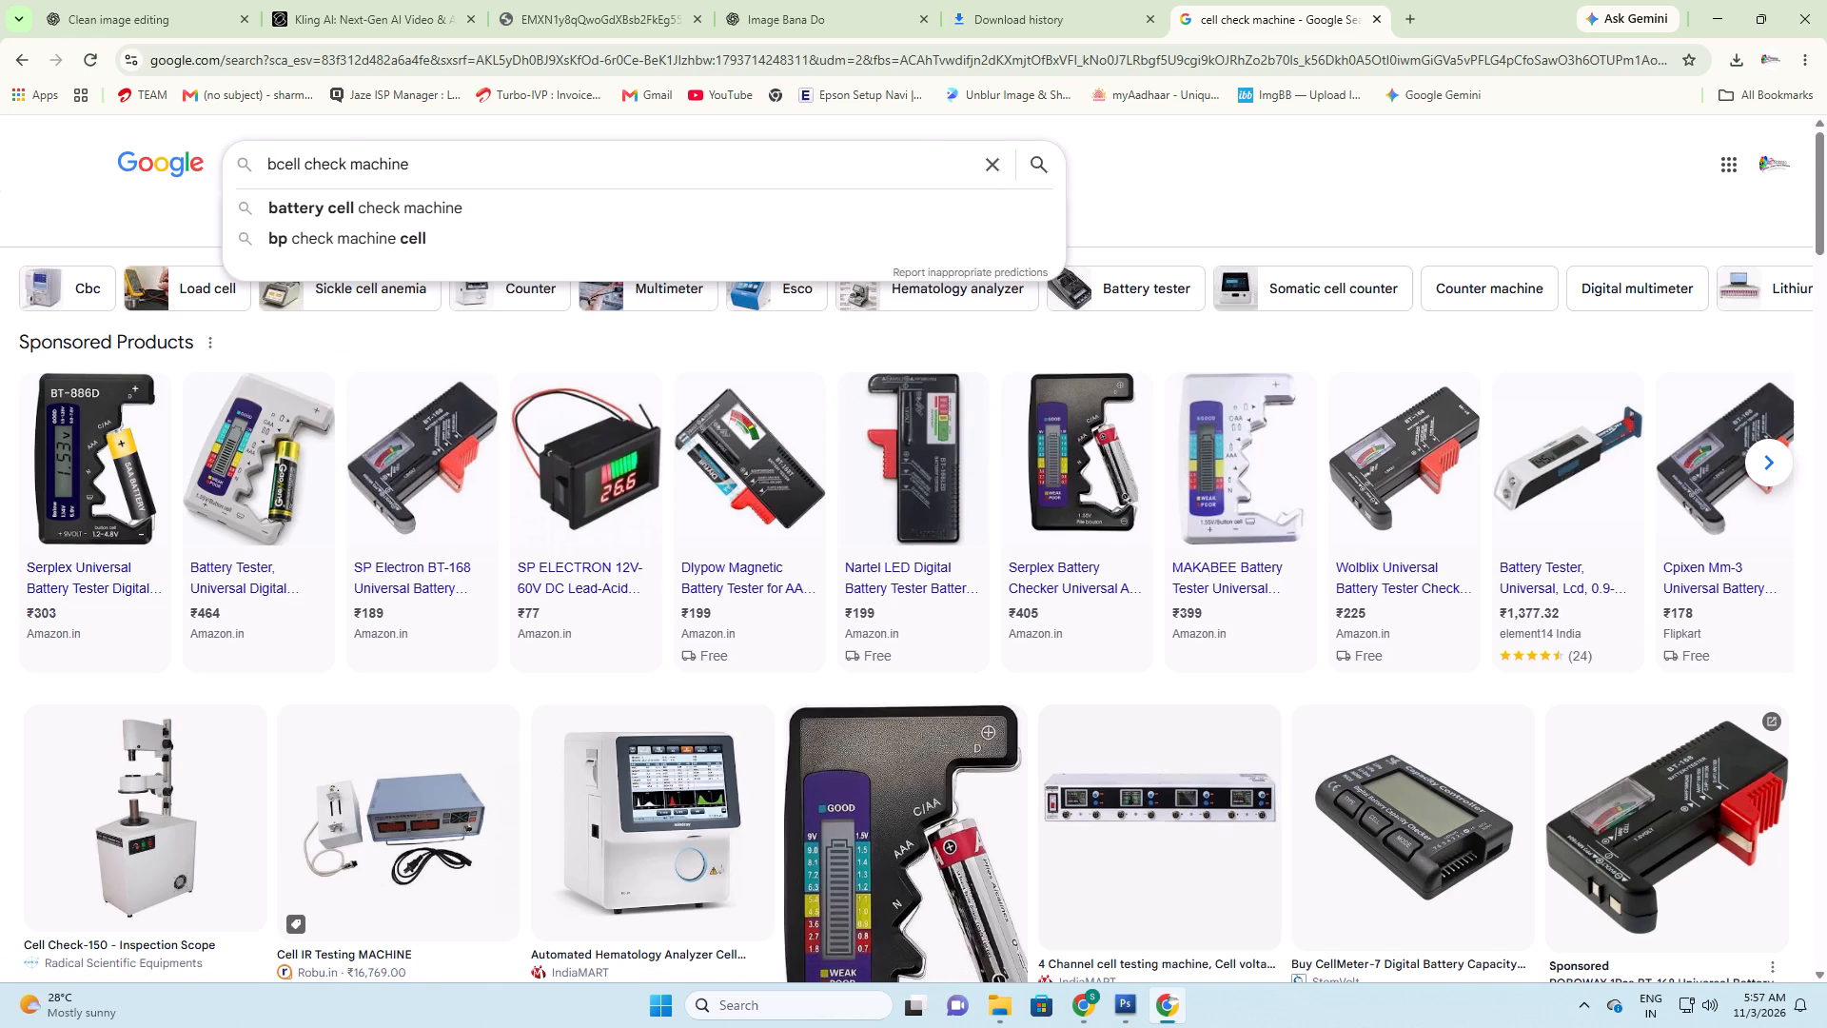
pyautogui.write('lood')
pyautogui.press('space')
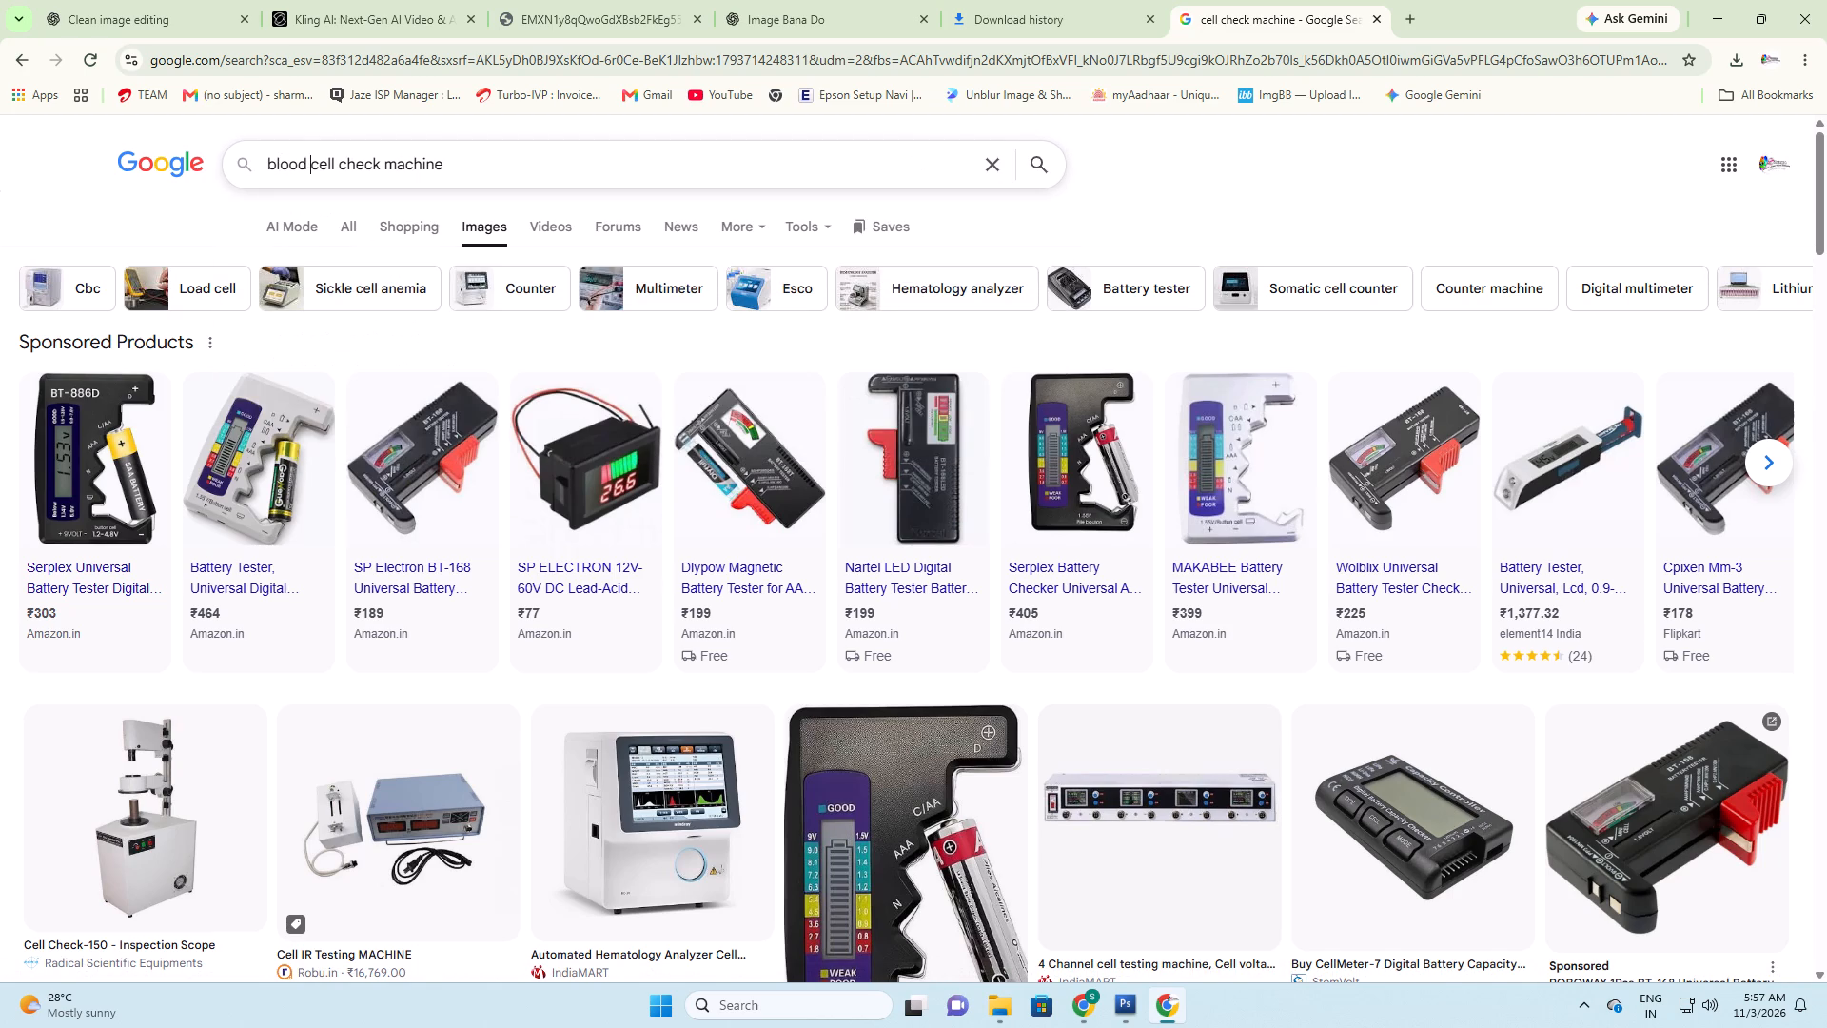
pyautogui.press('Return')
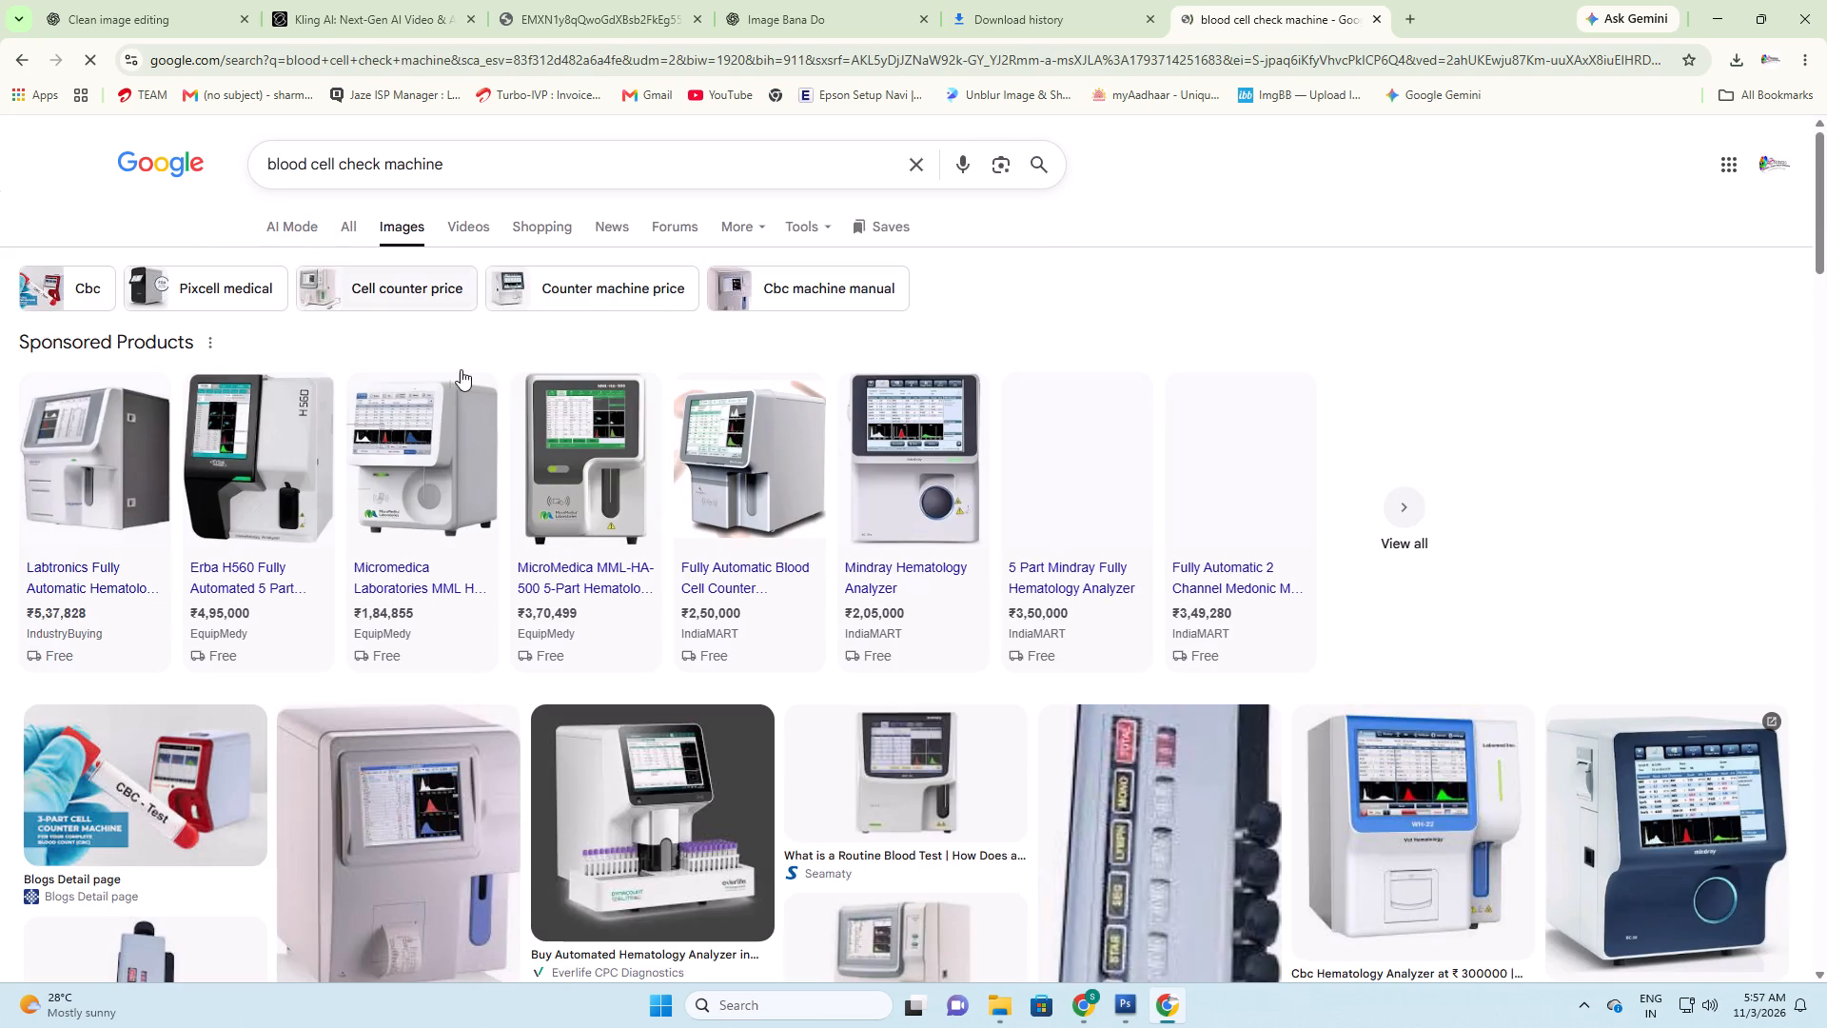
pyautogui.scroll(-2, 700, 480)
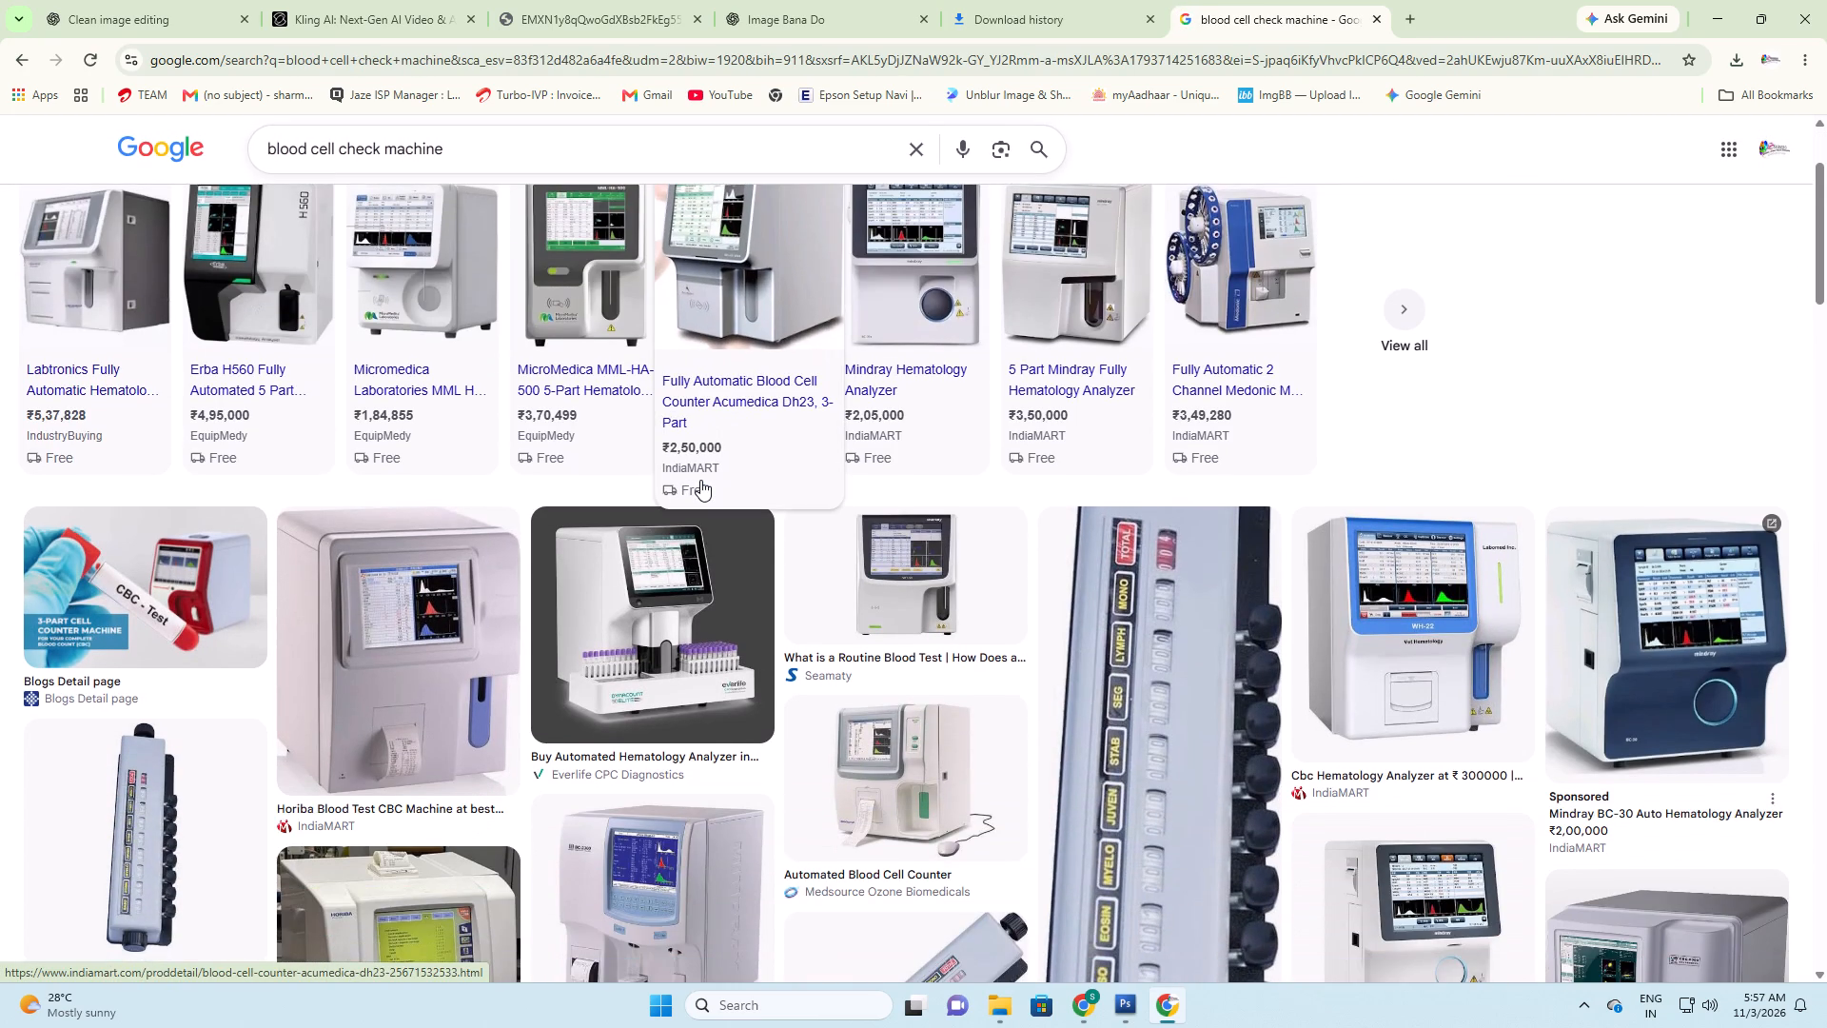
pyautogui.scroll(-6, 700, 480)
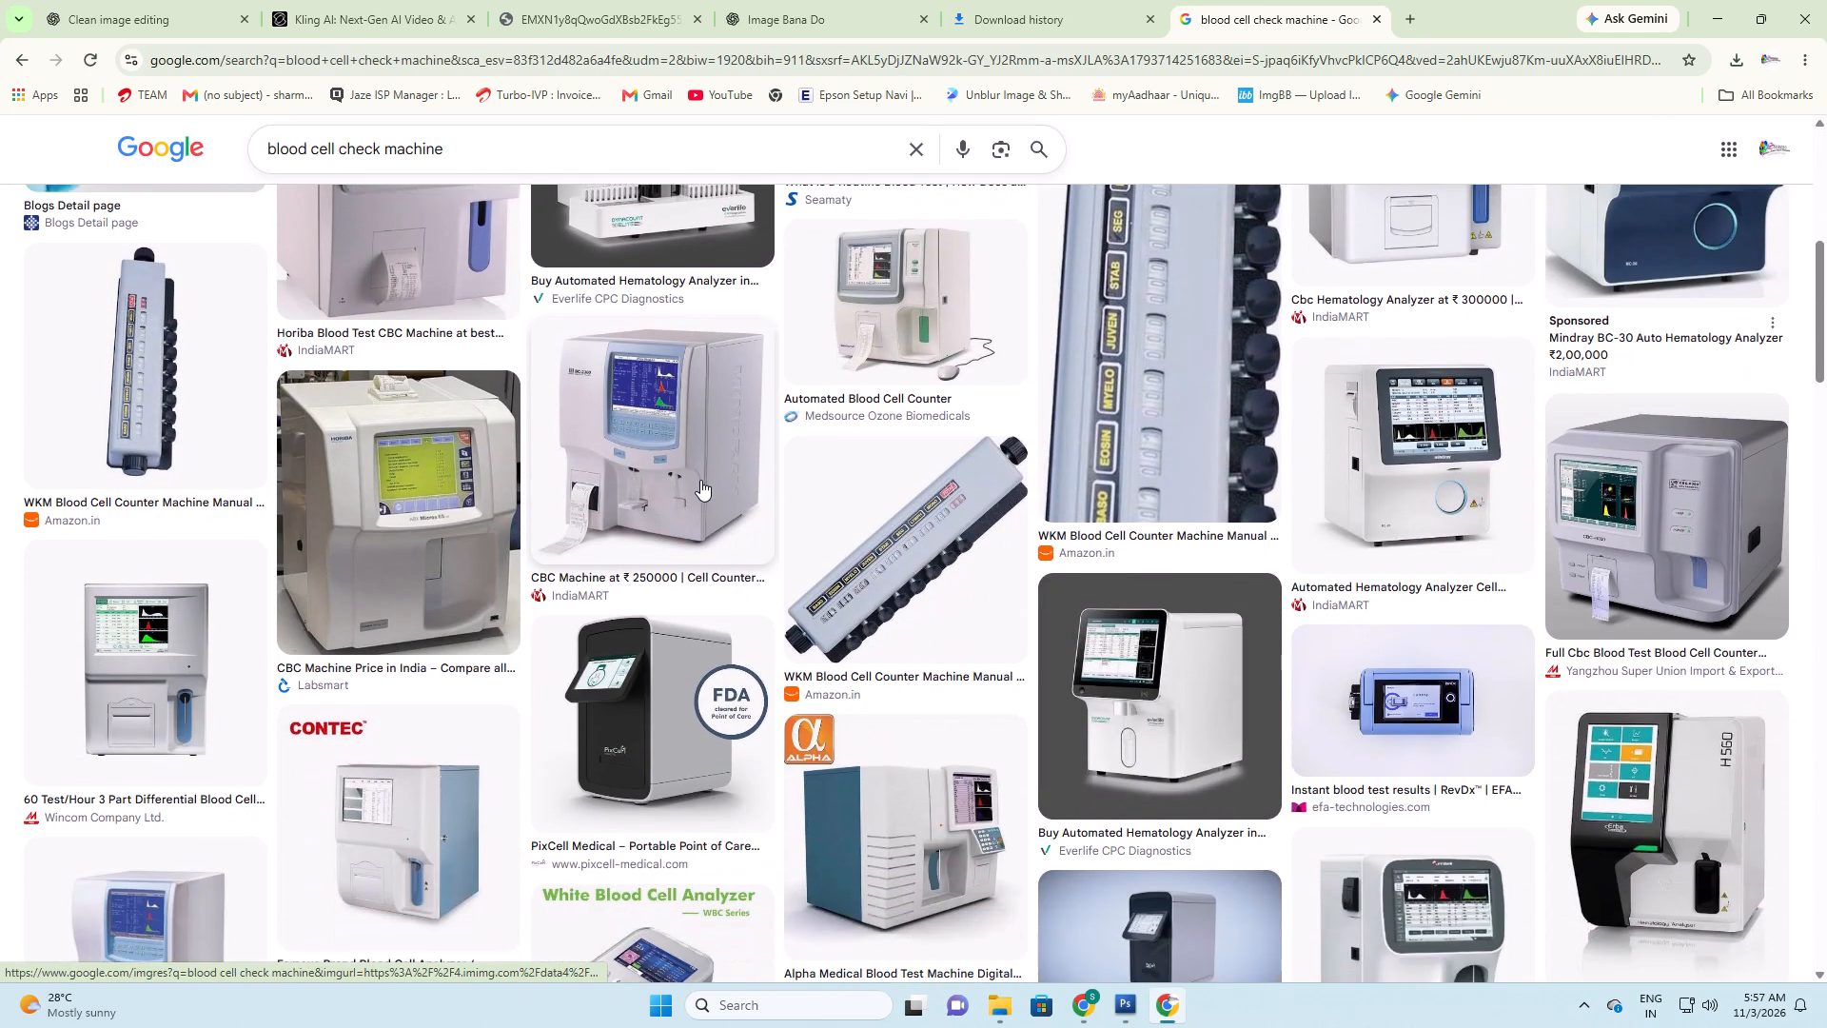
pyautogui.scroll(-2, 700, 480)
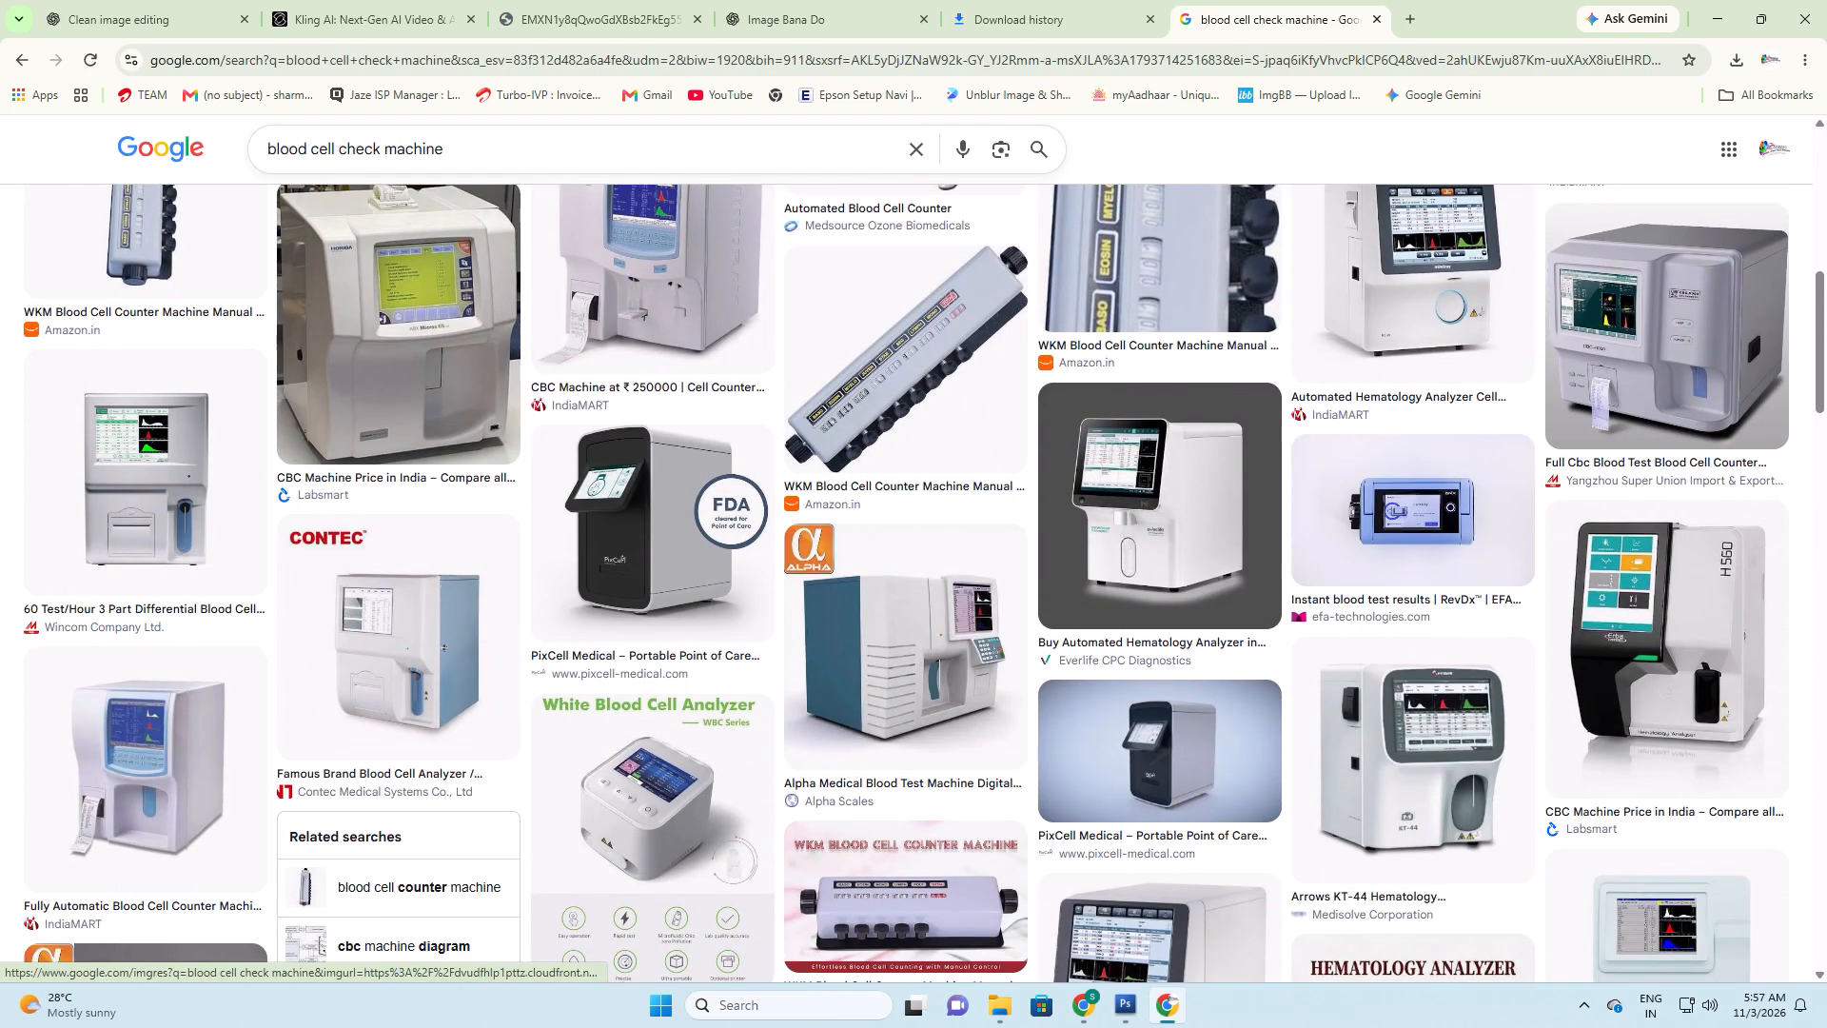
# Refine the search to "blood cell check machine new" and look through the general web results instead of images.
pyautogui.click(463, 139)
pyautogui.press('space')
pyautogui.write('new')
pyautogui.press('Return')
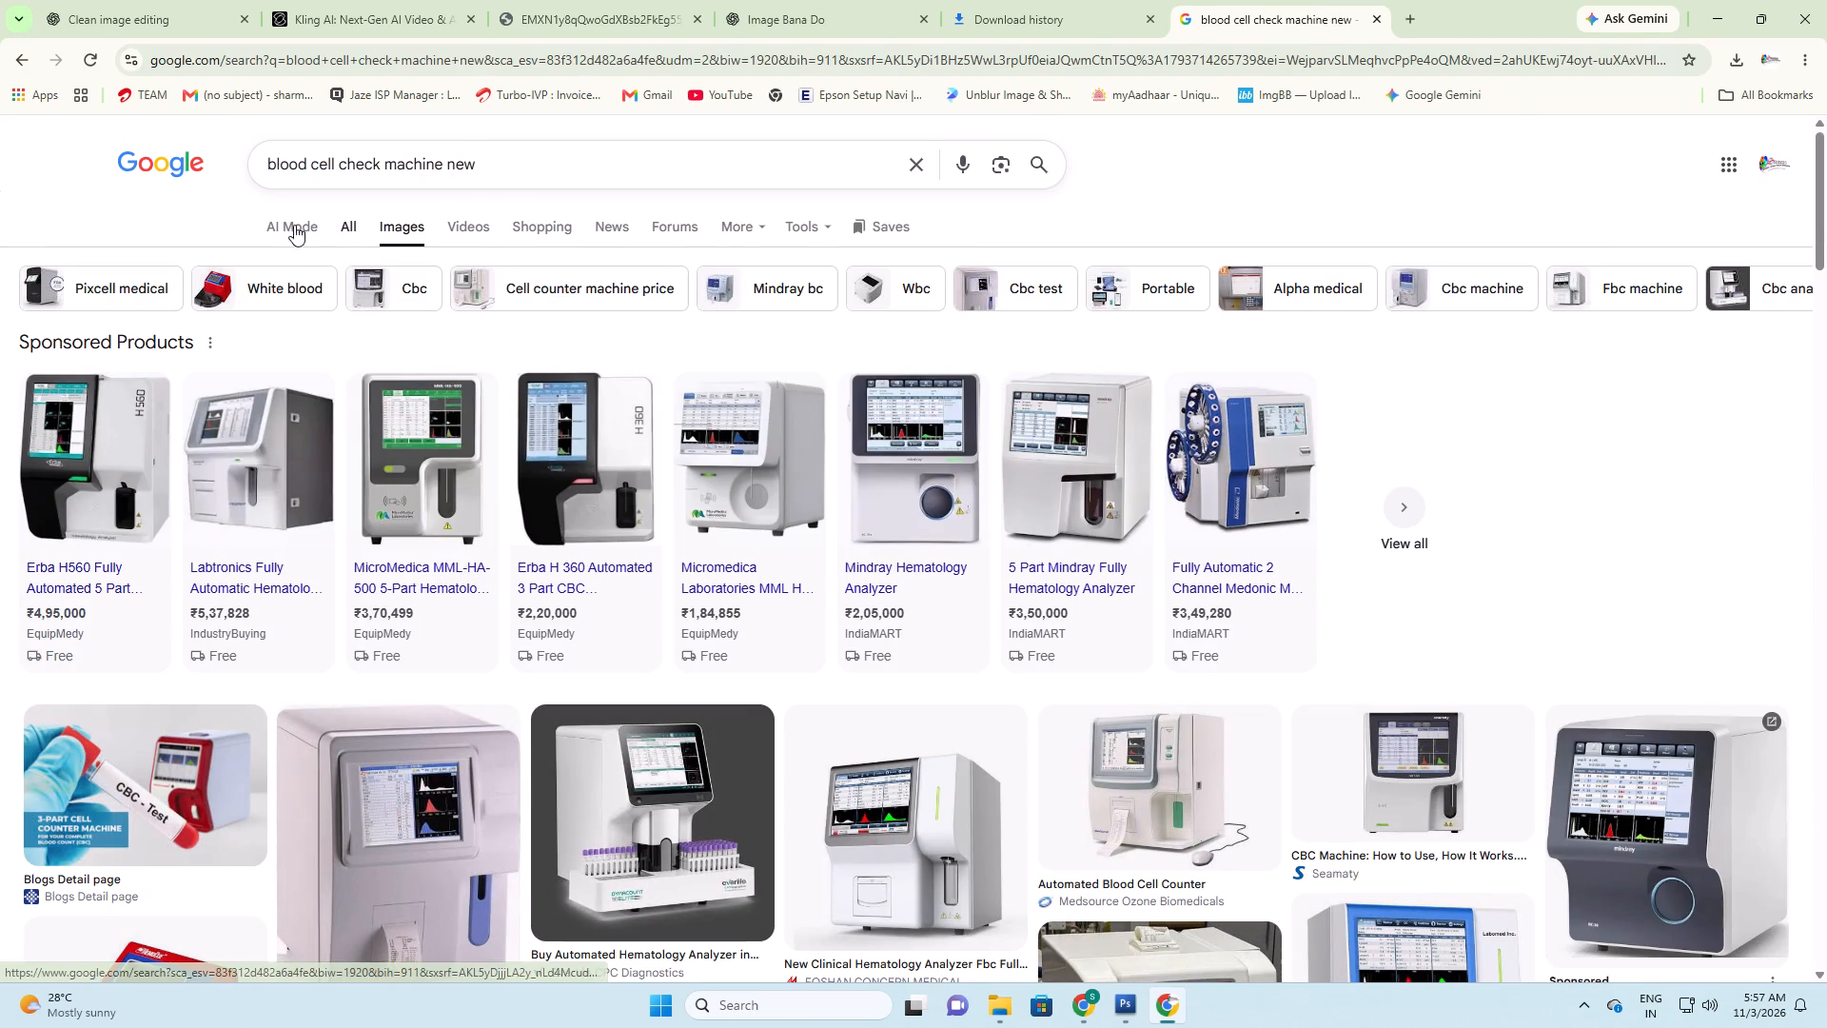
pyautogui.click(352, 226)
pyautogui.scroll(-2, 480, 706)
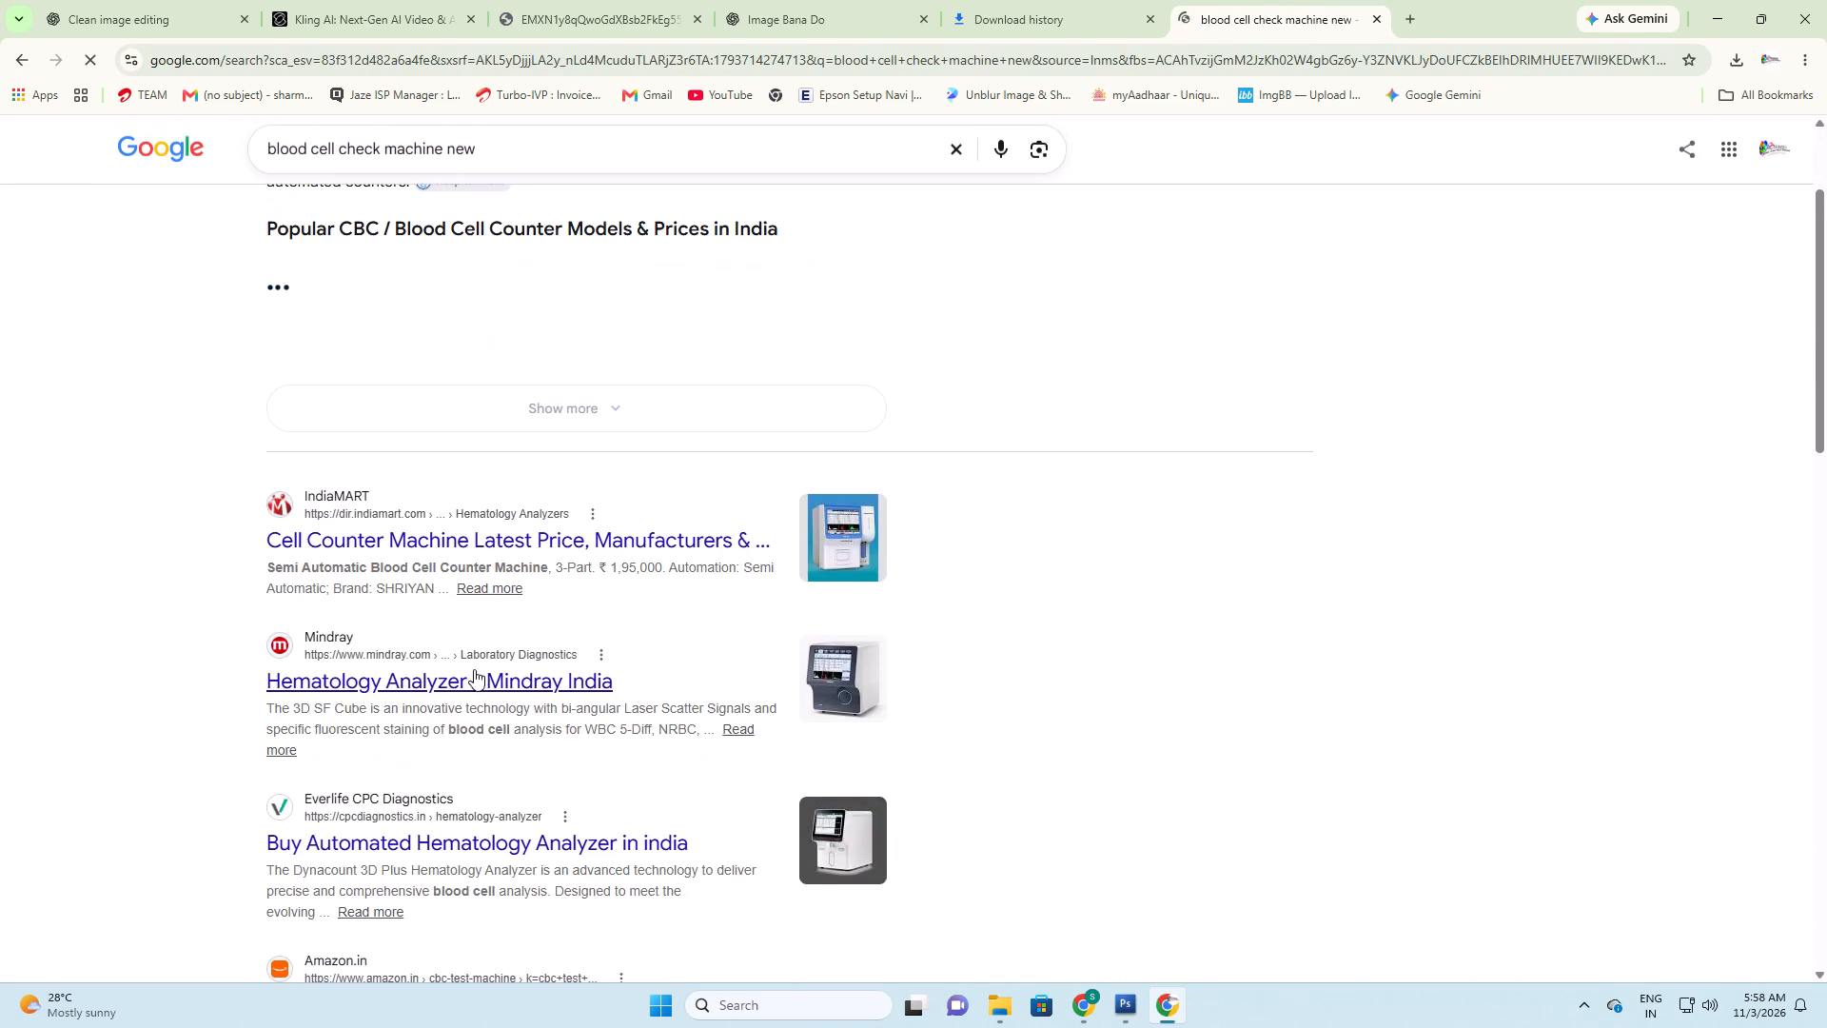
pyautogui.scroll(-5, 535, 574)
pyautogui.scroll(4, 537, 575)
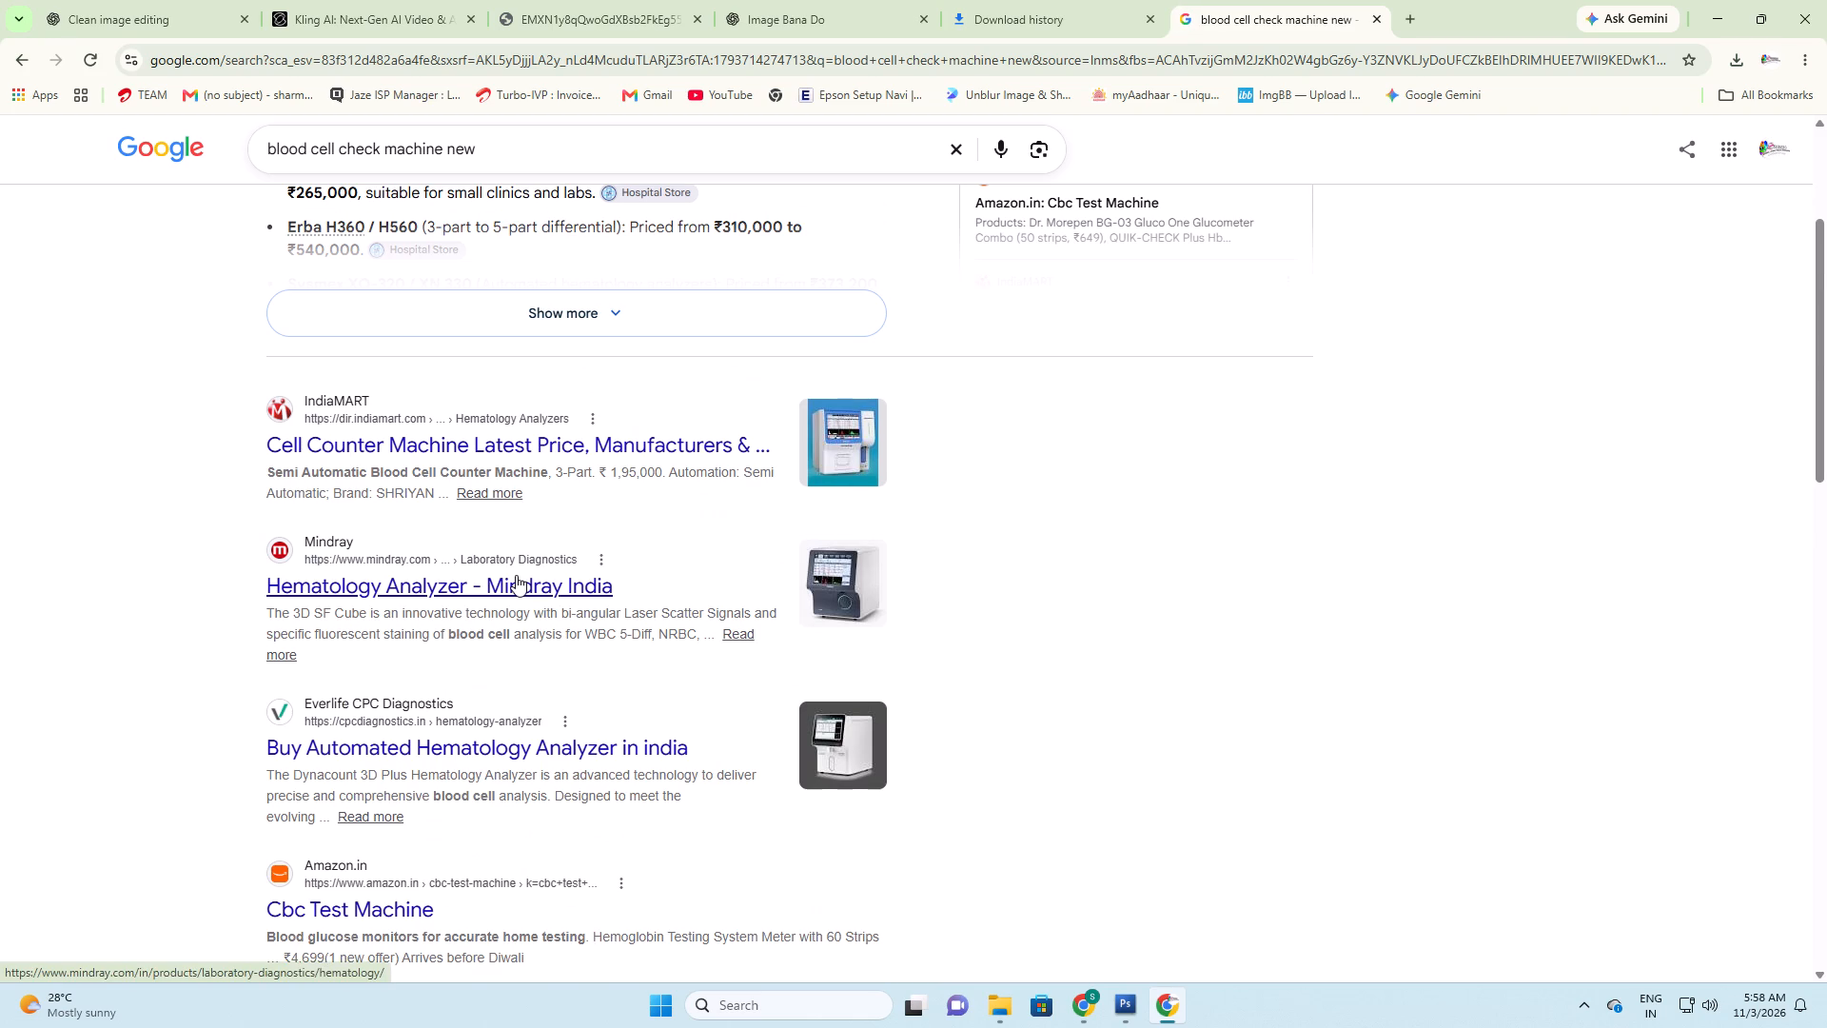
pyautogui.scroll(-5, 516, 575)
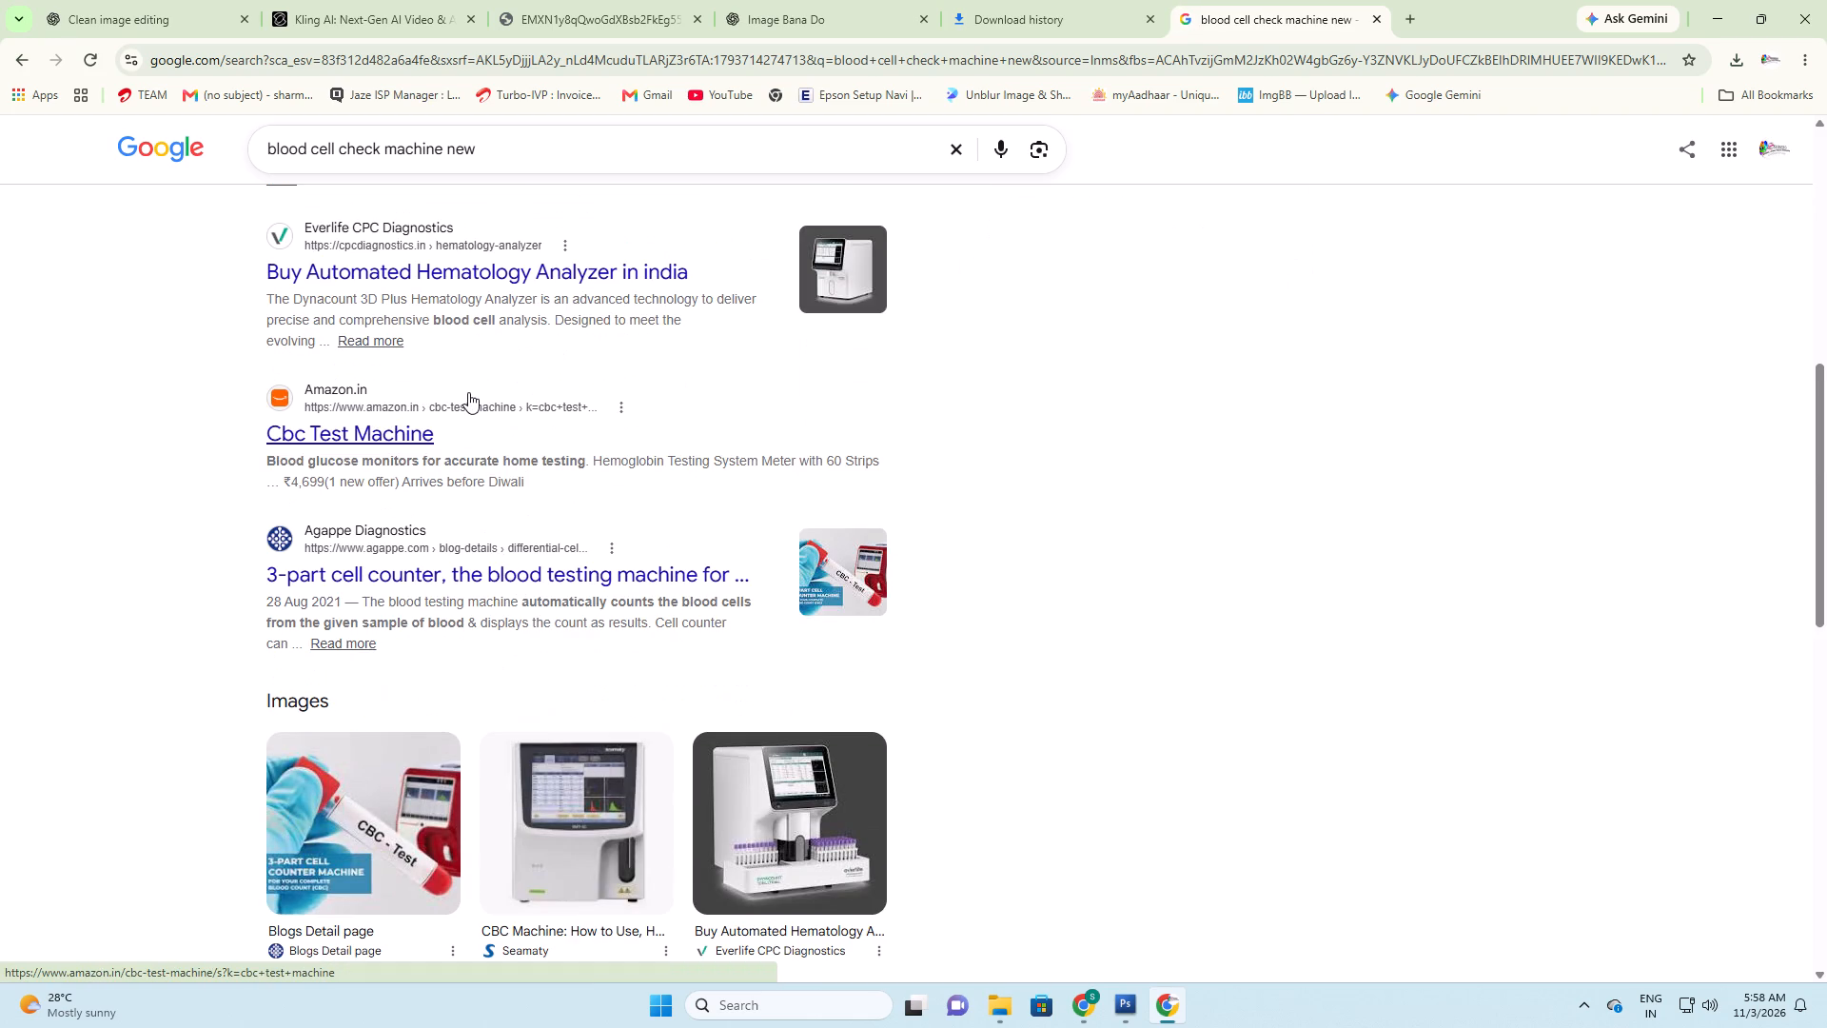
# Open the Amazon.in "Cbc Test Machine" result, look over its products and return to the search results.
pyautogui.click(415, 425)
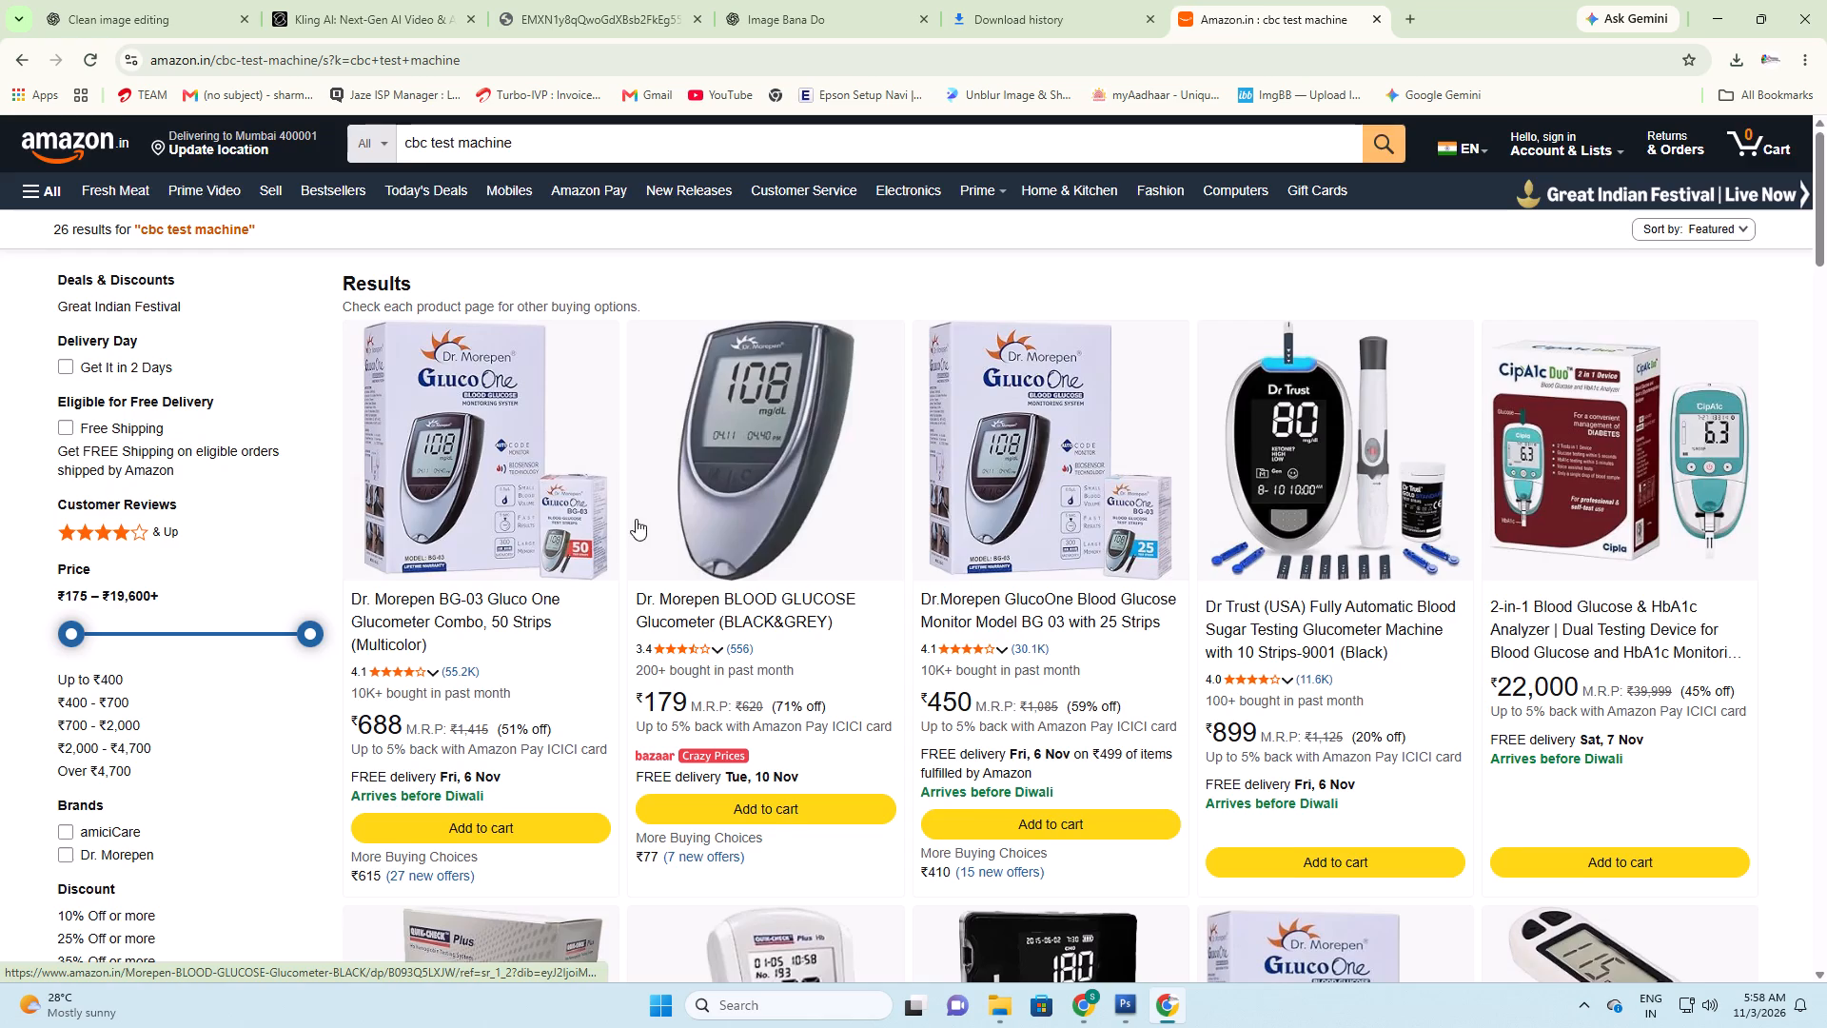
pyautogui.scroll(-10, 636, 519)
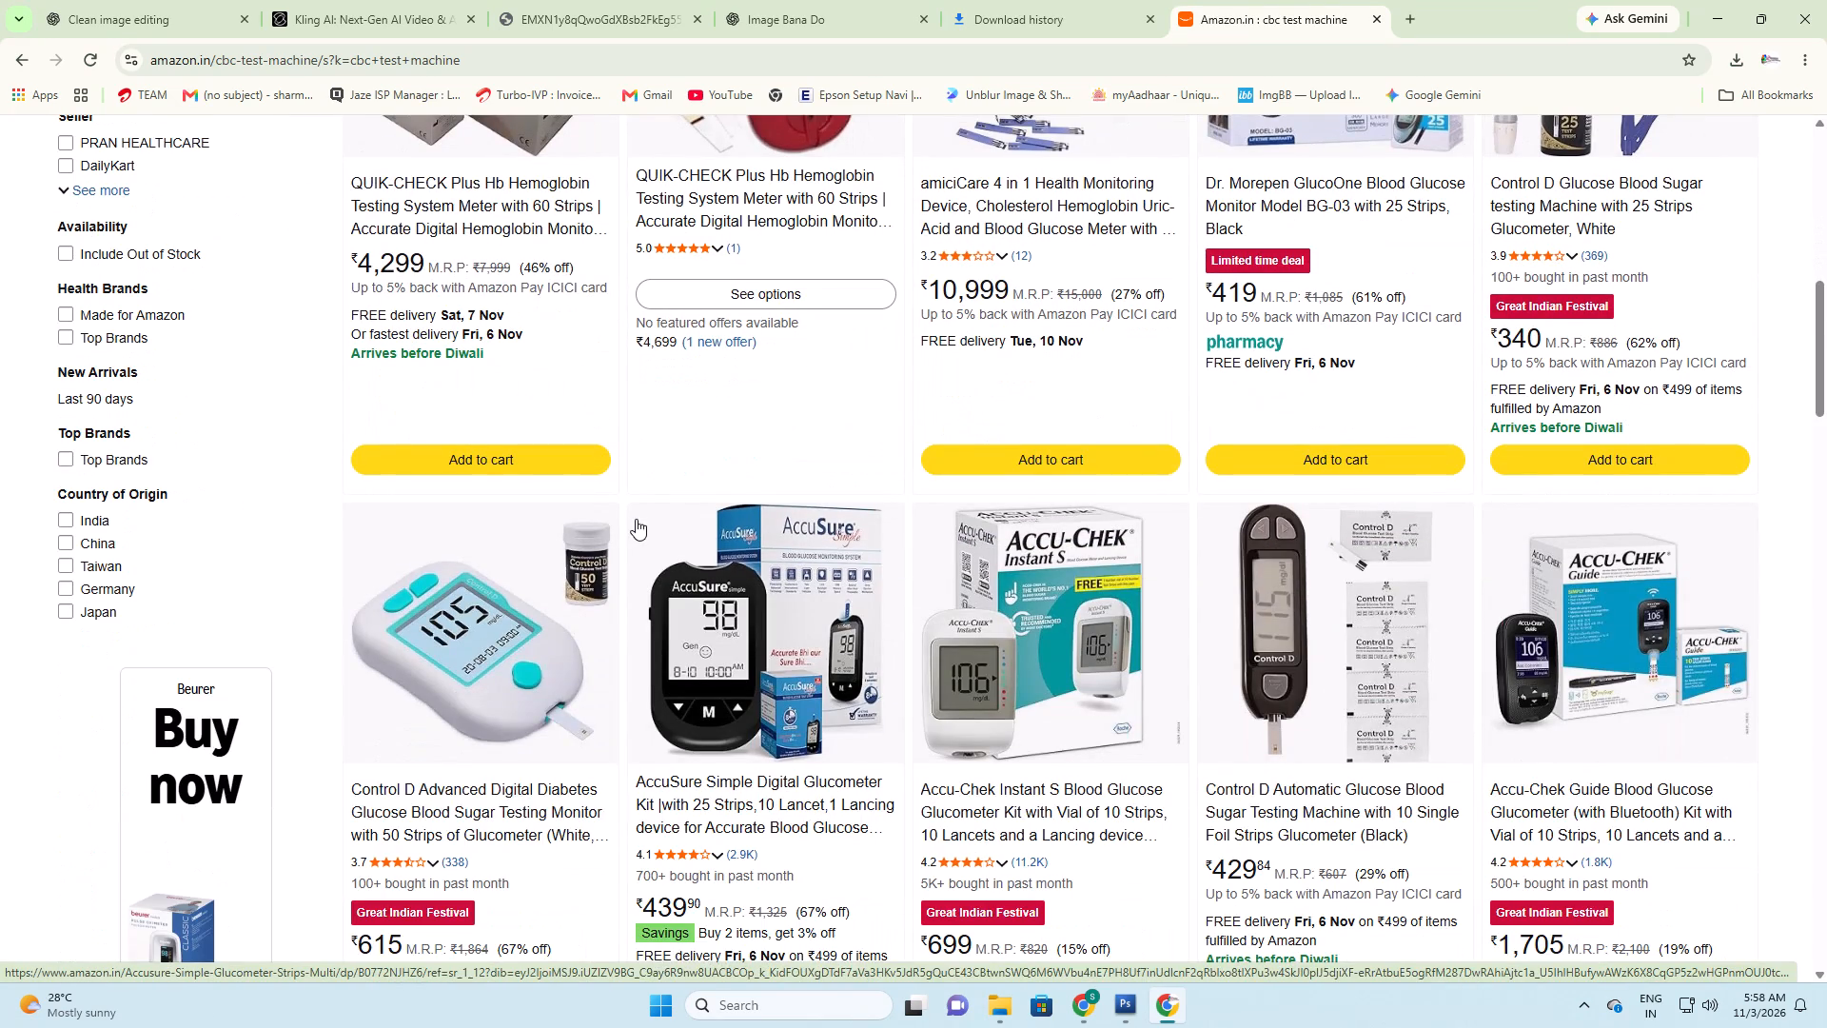
pyautogui.scroll(10, 636, 519)
pyautogui.click(636, 519)
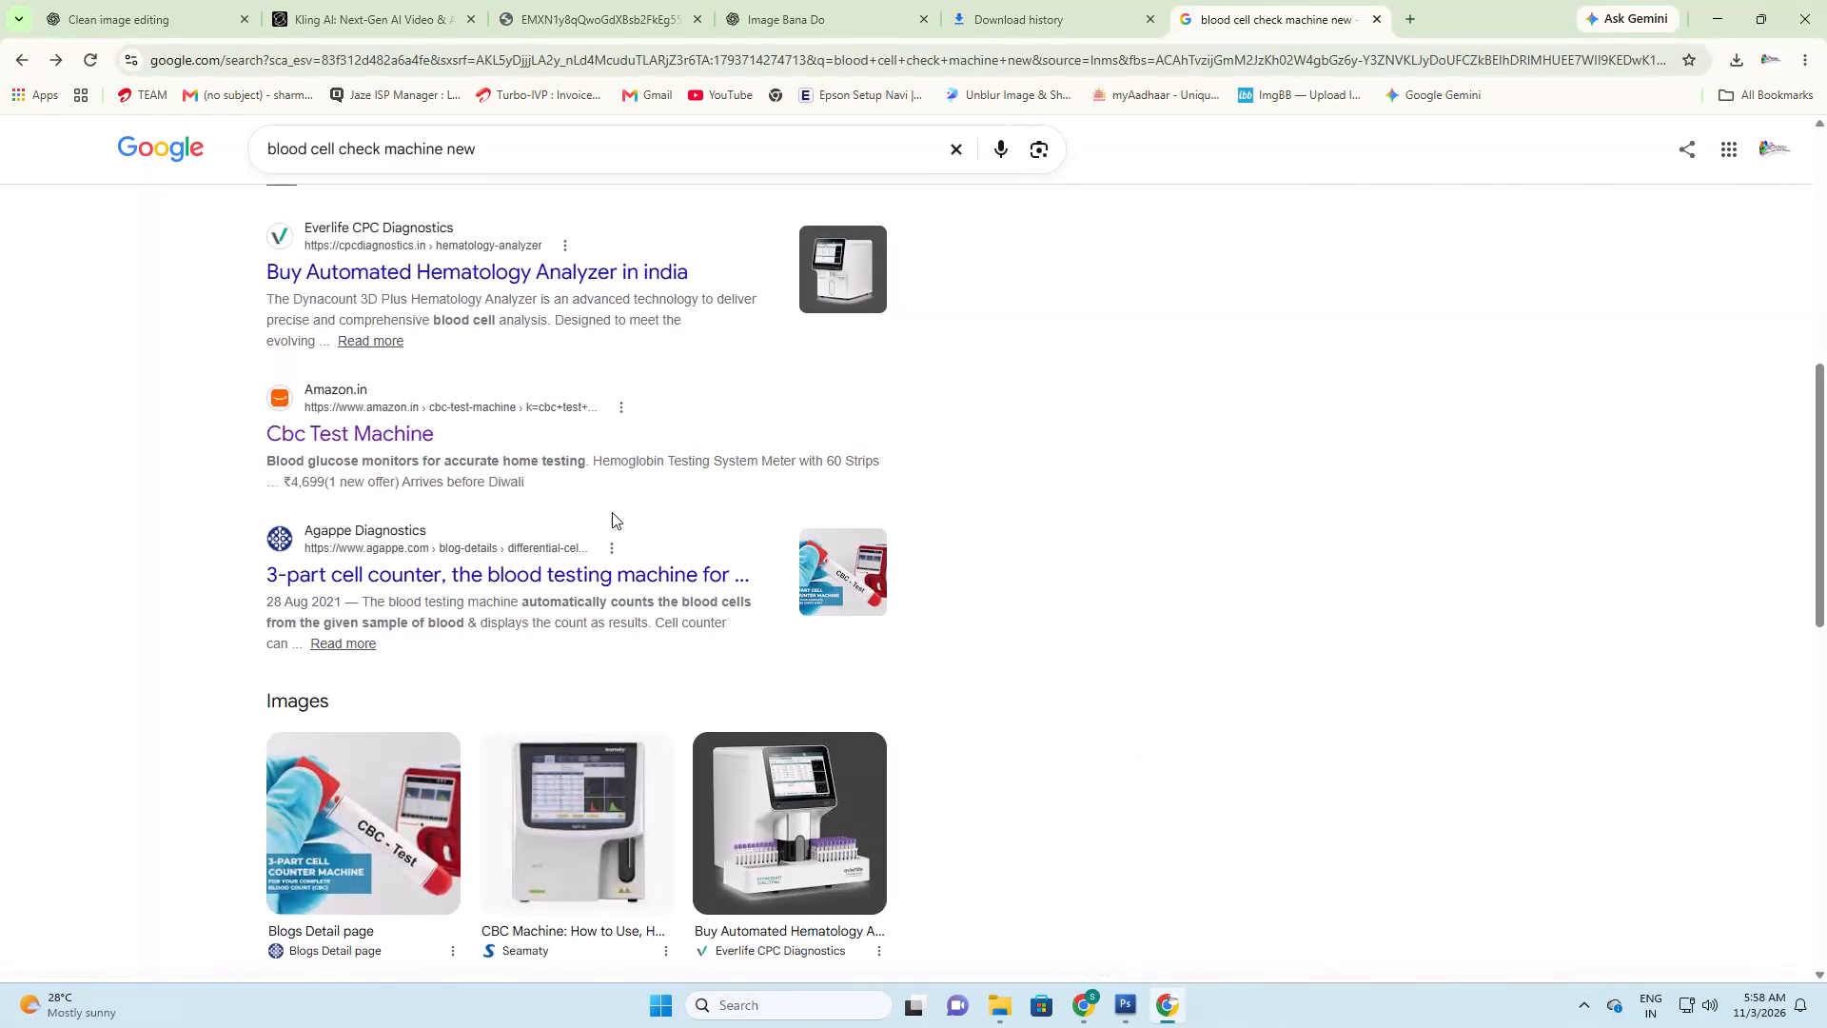
# Cut the Google query, switch to the other Chrome window and search YouTube for "blood cell check machine new", browsing the videos.
pyautogui.moveTo(564, 152); pyautogui.dragTo(46, 150)
pyautogui.hotkey('ctrl', 'x')
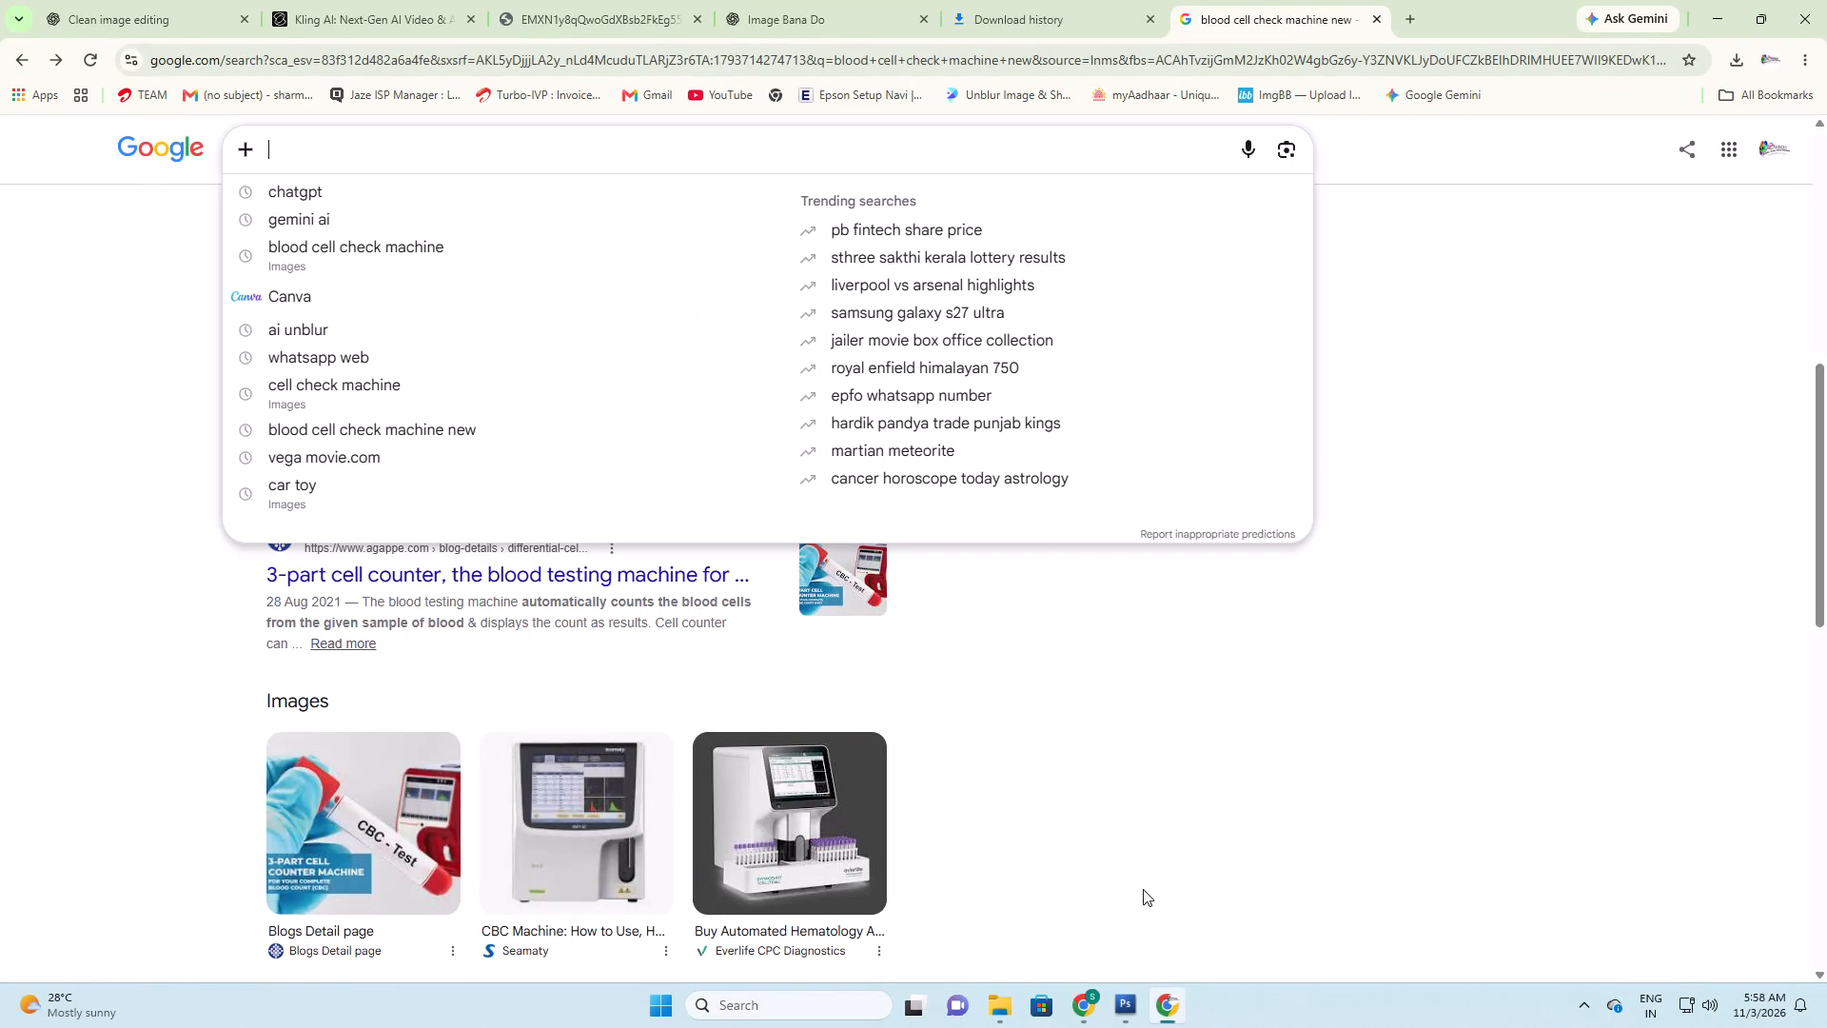
pyautogui.click(1090, 1011)
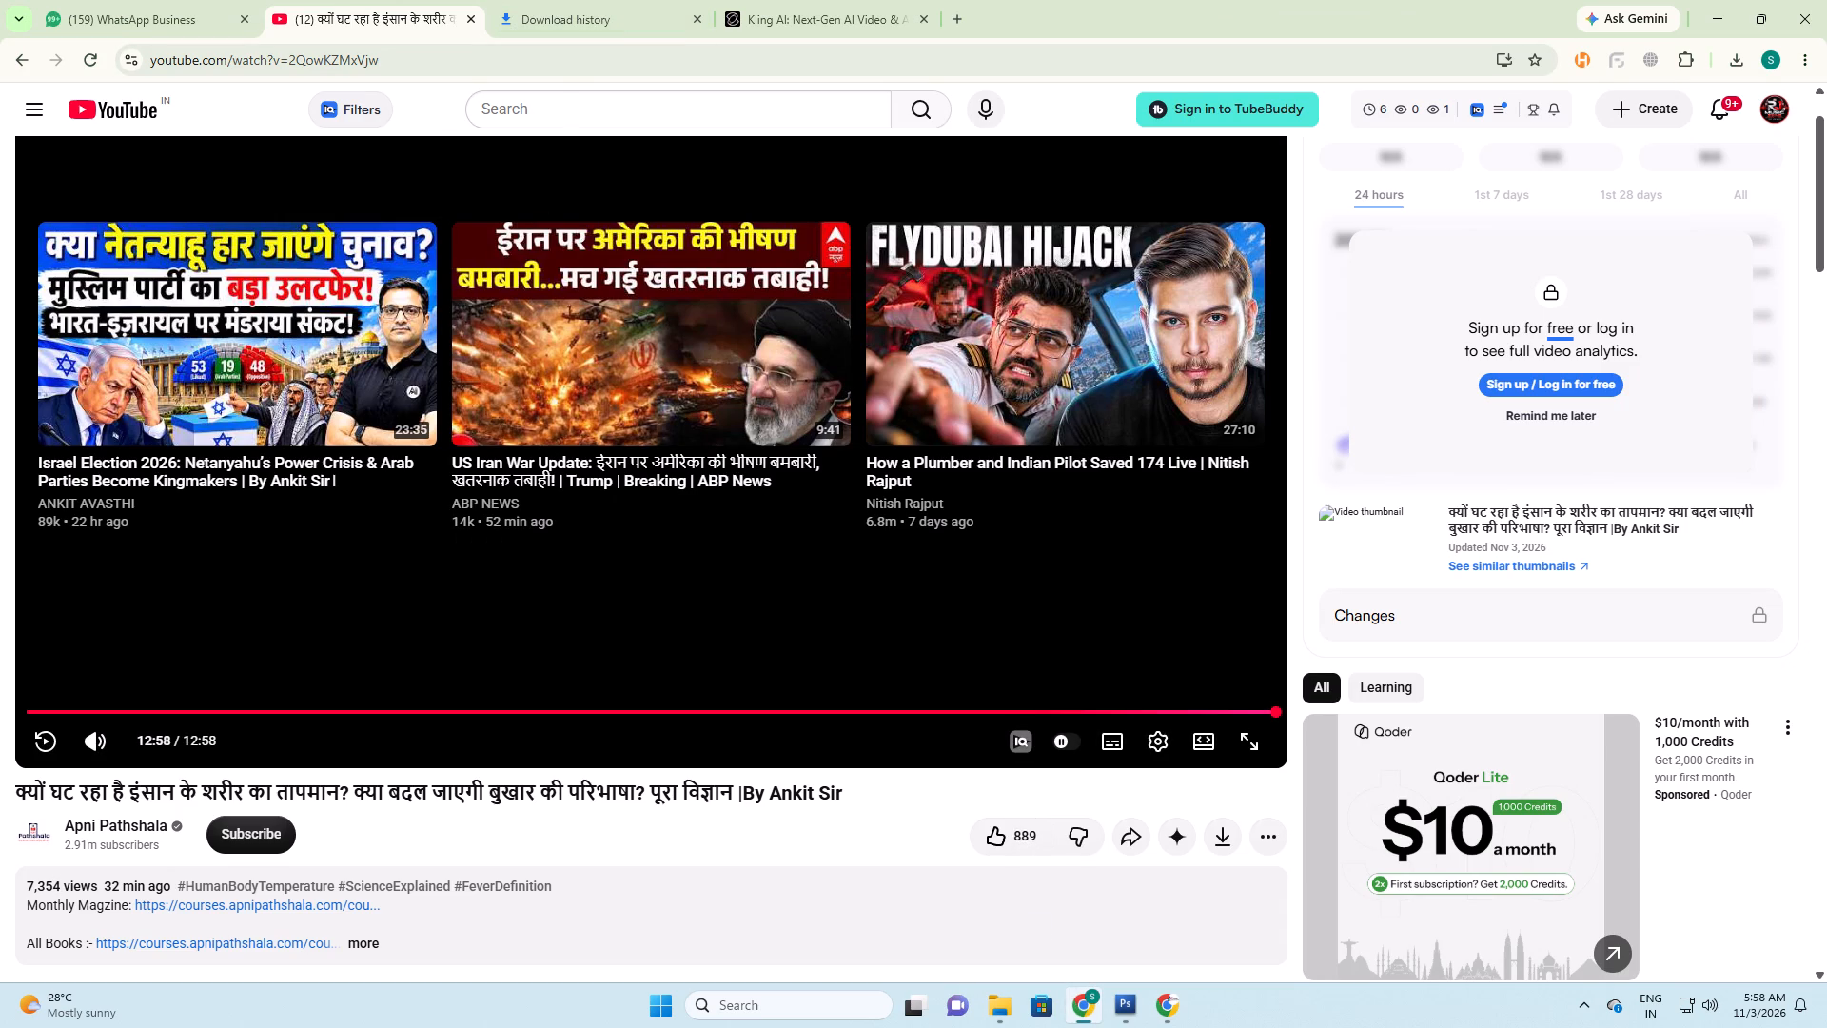
pyautogui.click(557, 119)
pyautogui.hotkey('ctrl', 'v')
pyautogui.press('Return')
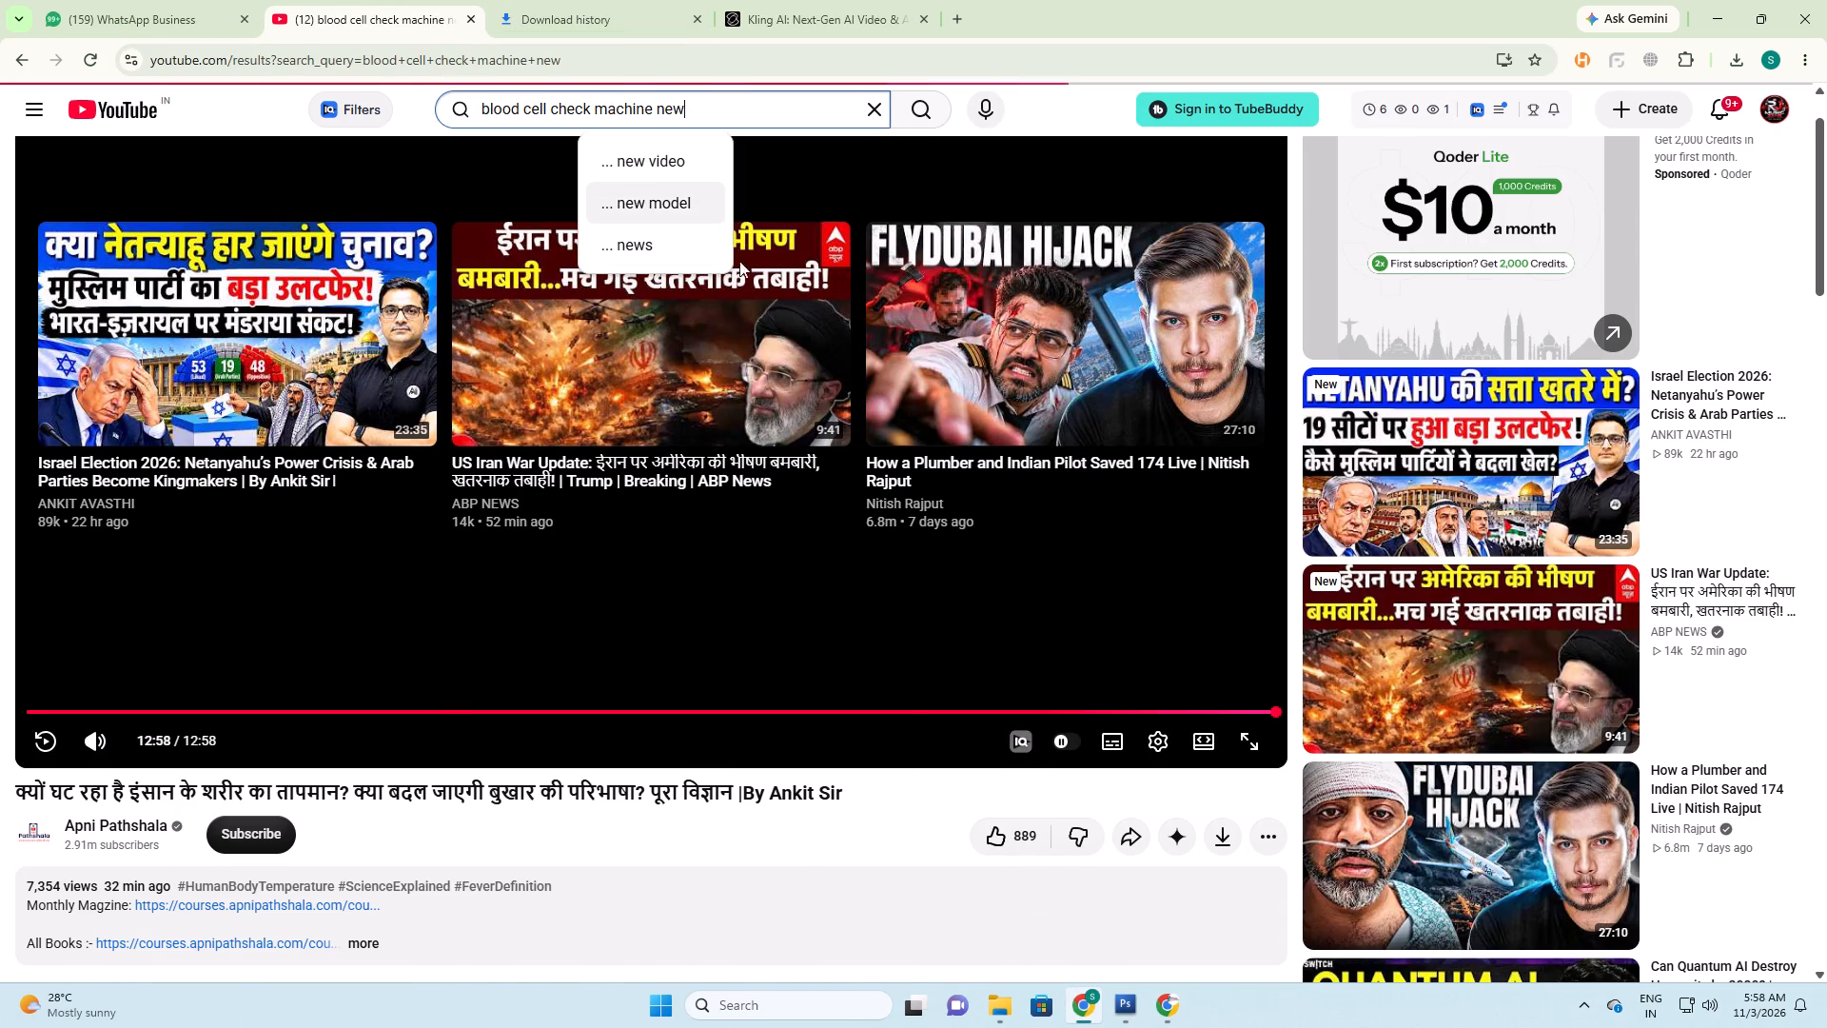
pyautogui.scroll(-4, 916, 358)
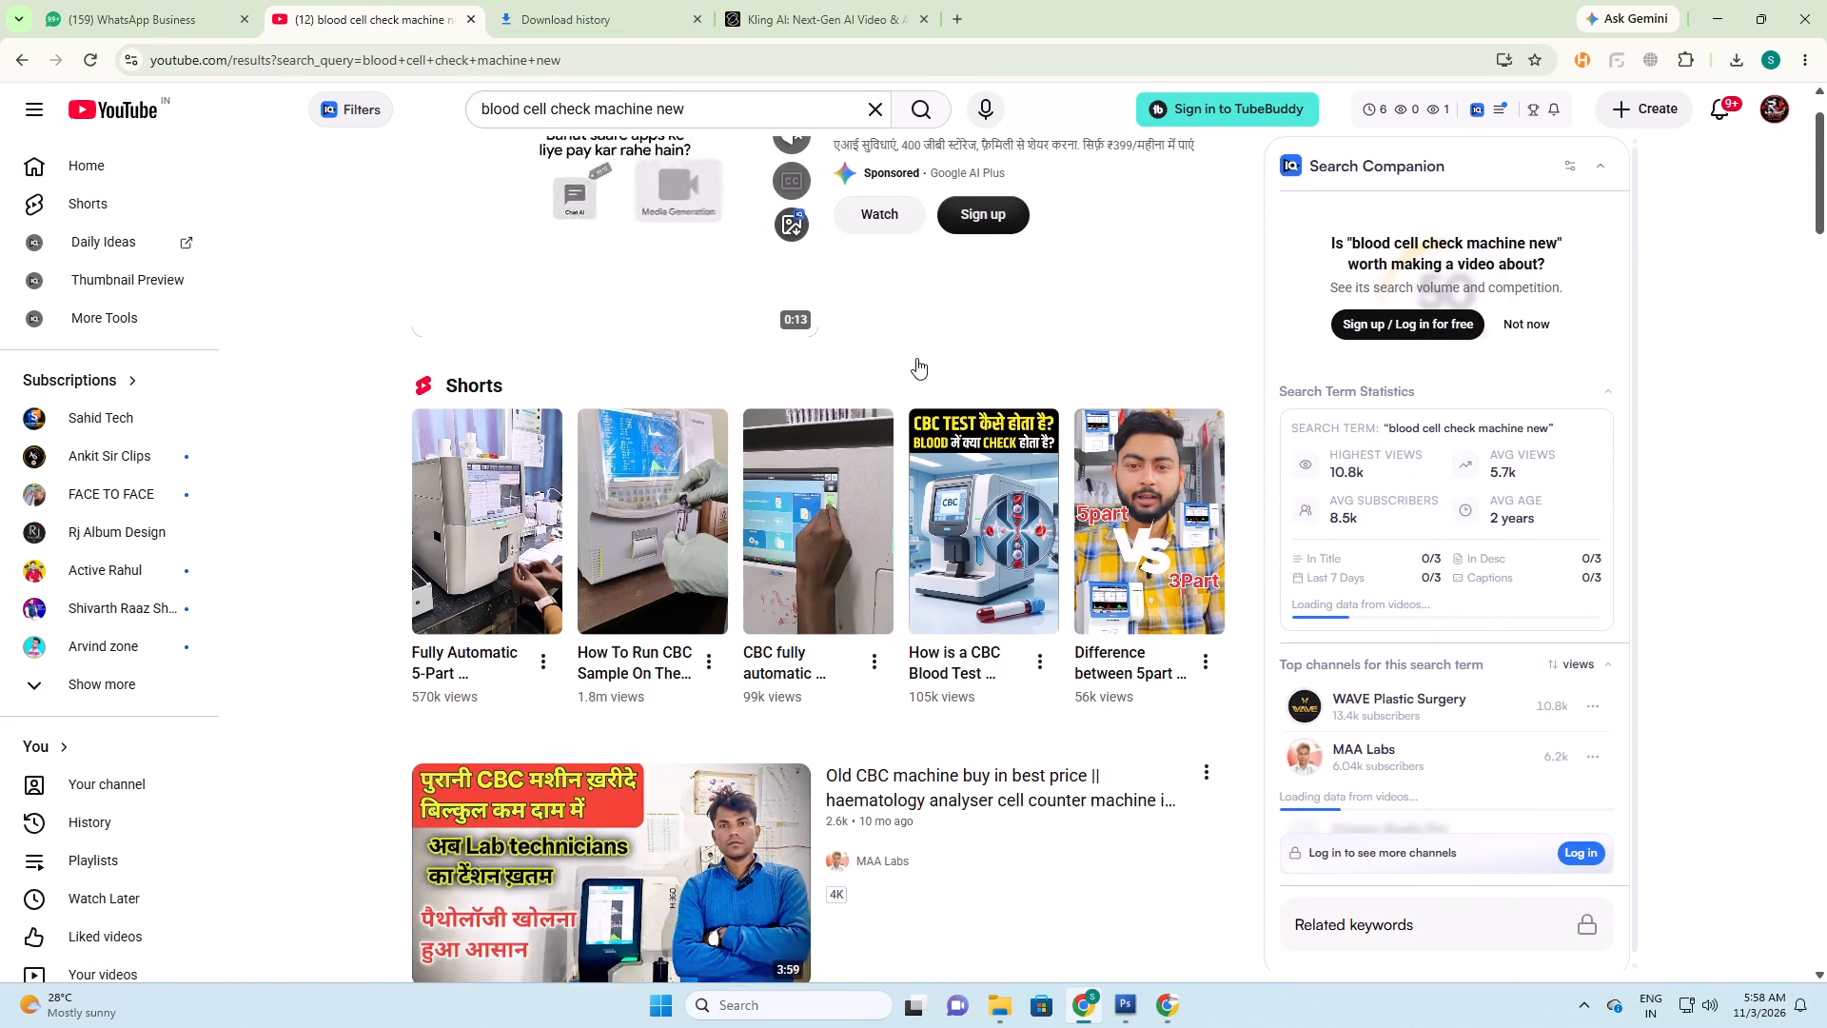
pyautogui.scroll(-6, 916, 358)
pyautogui.scroll(-4, 947, 480)
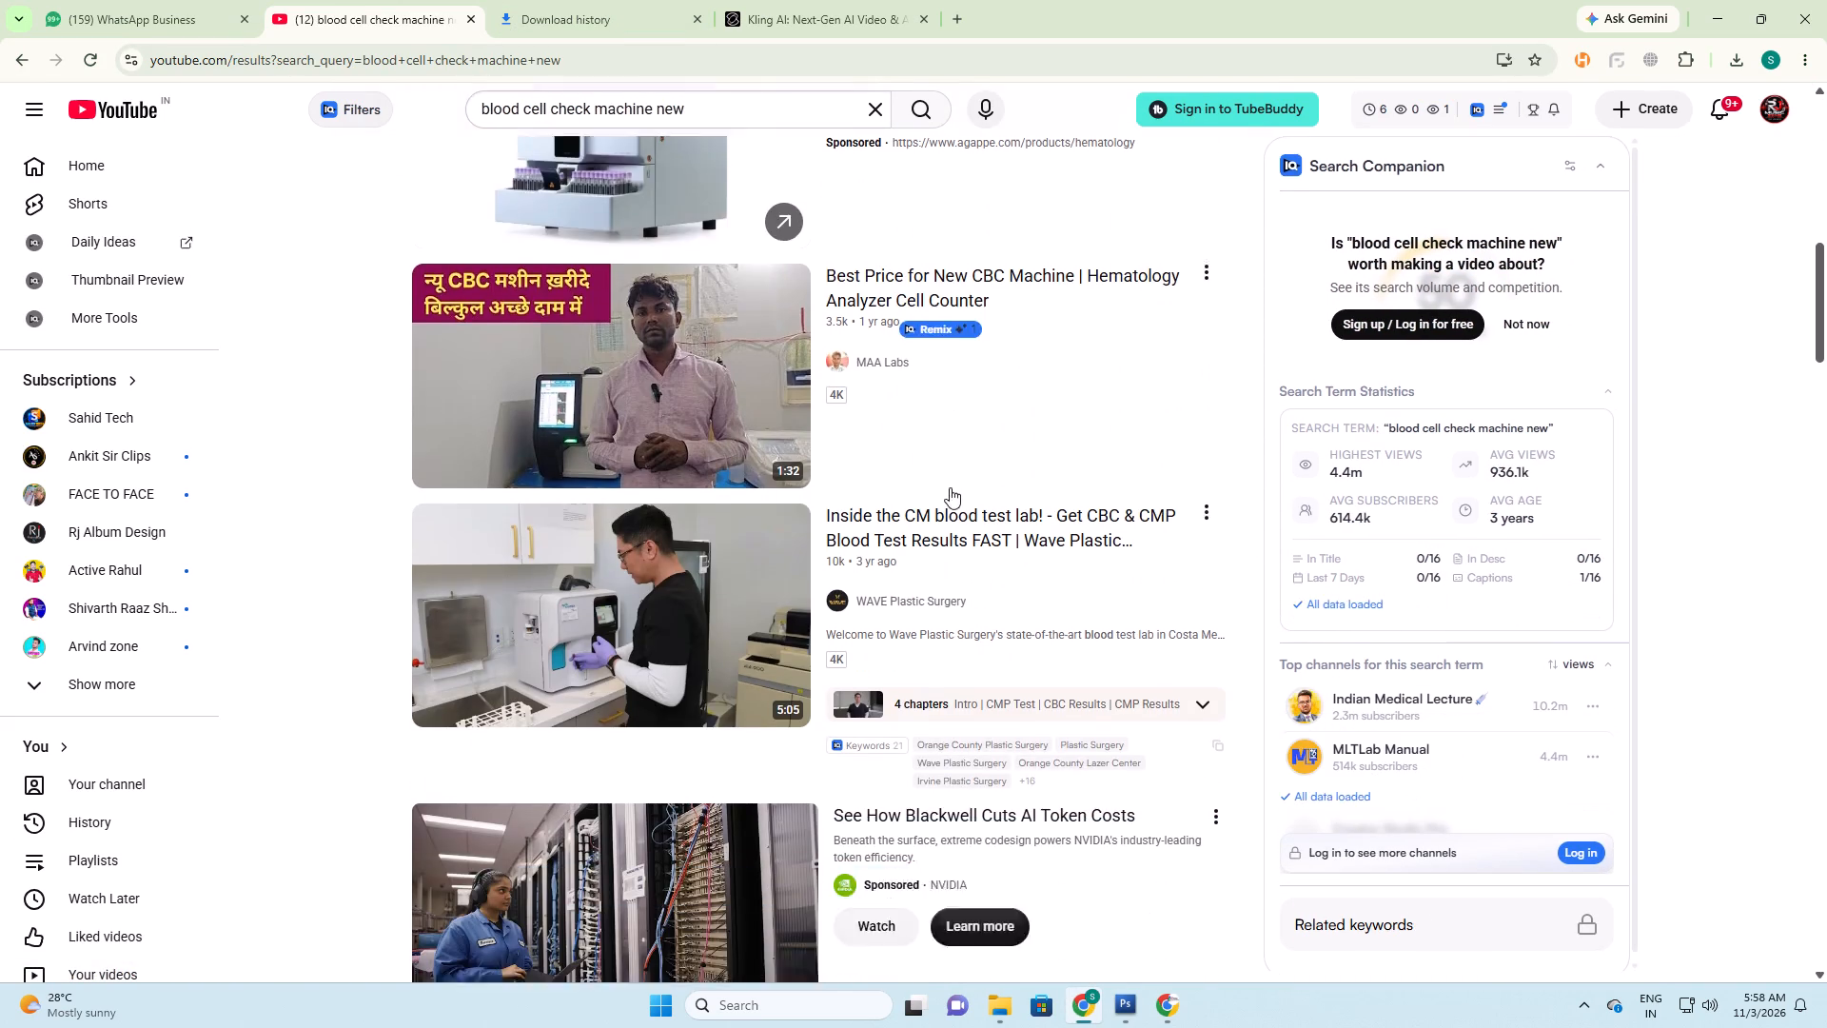
pyautogui.scroll(-3, 942, 479)
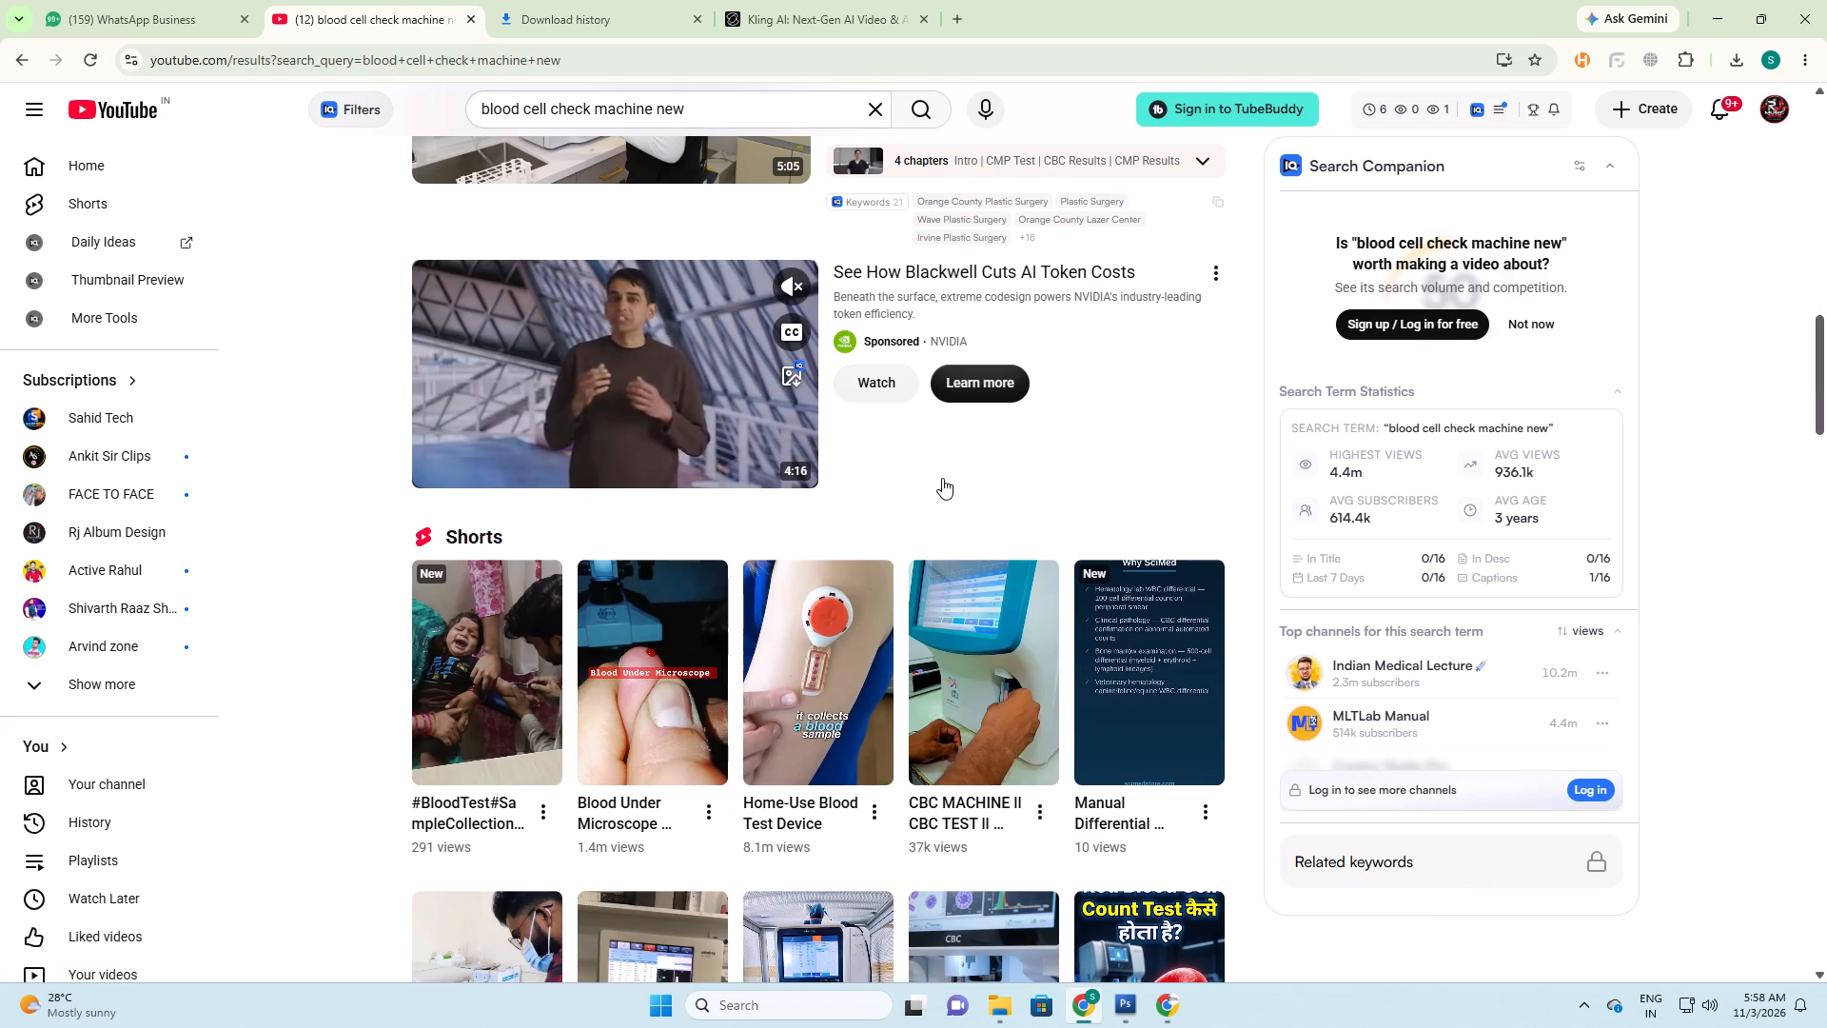
# Extend the YouTube search query after "new" with a further keyword starting with "cha".
pyautogui.click(756, 106)
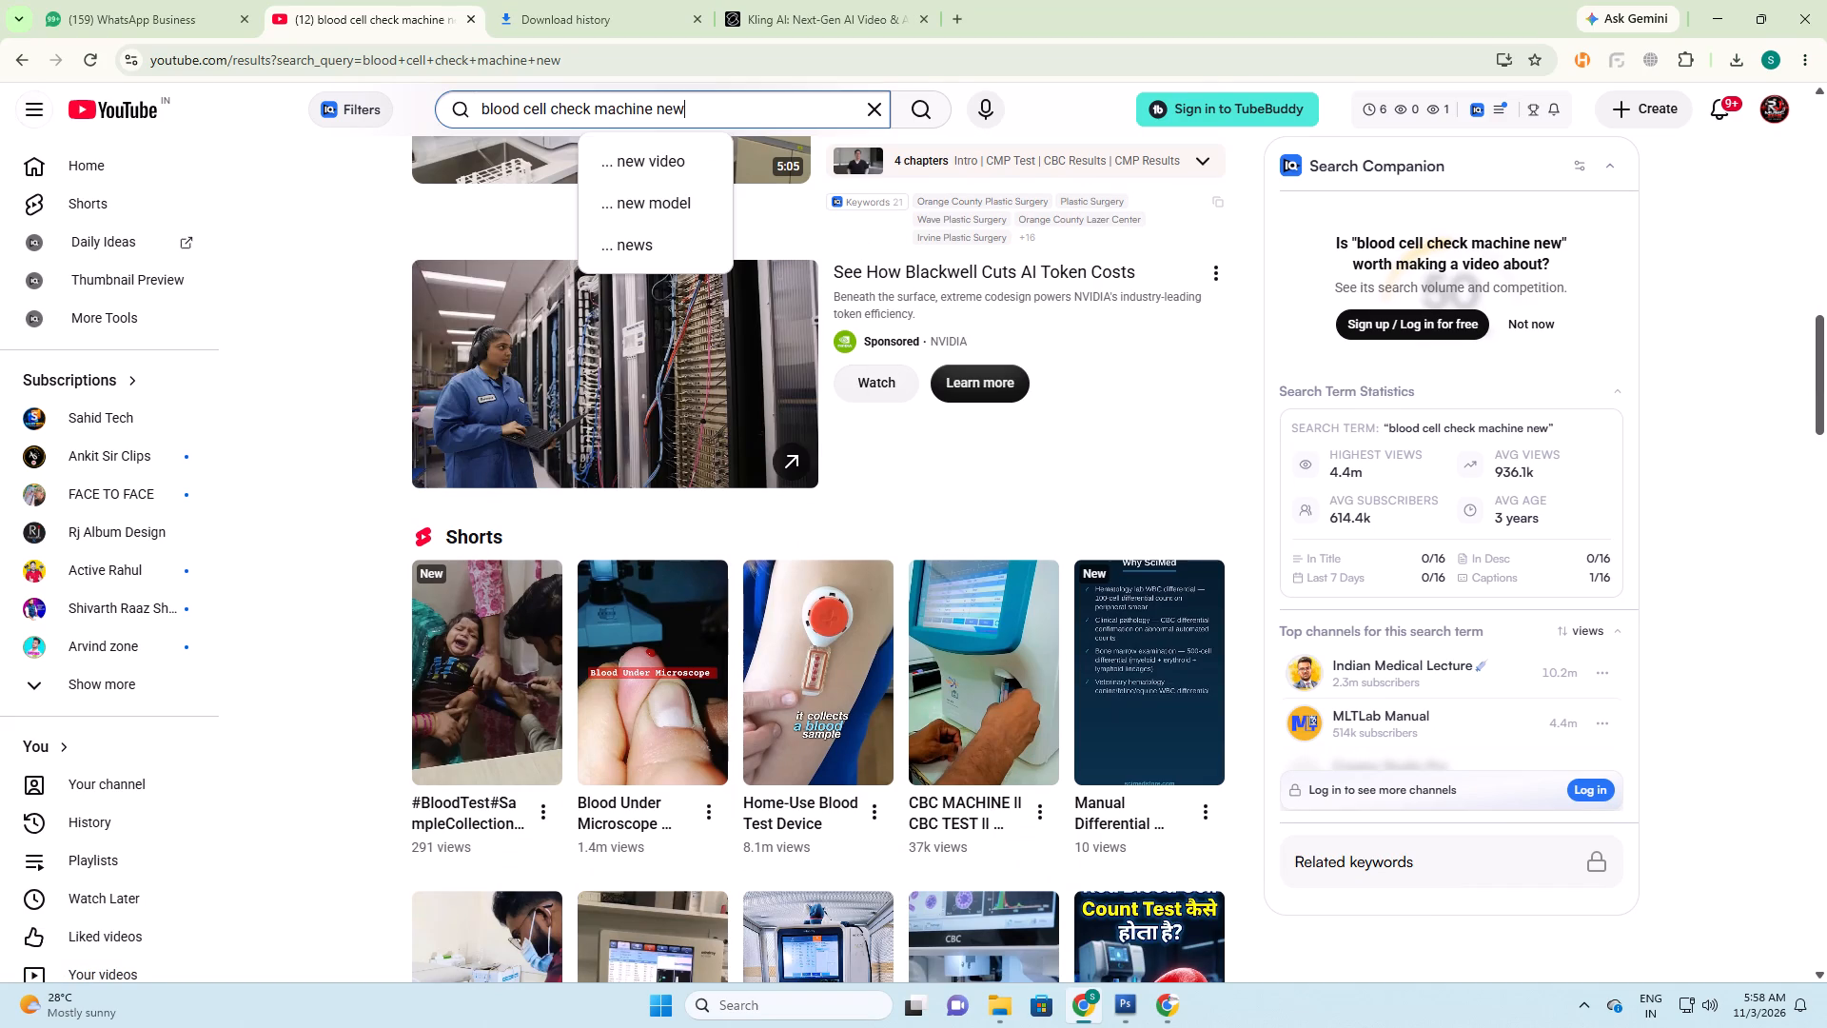
pyautogui.press('space')
pyautogui.write('chaian')
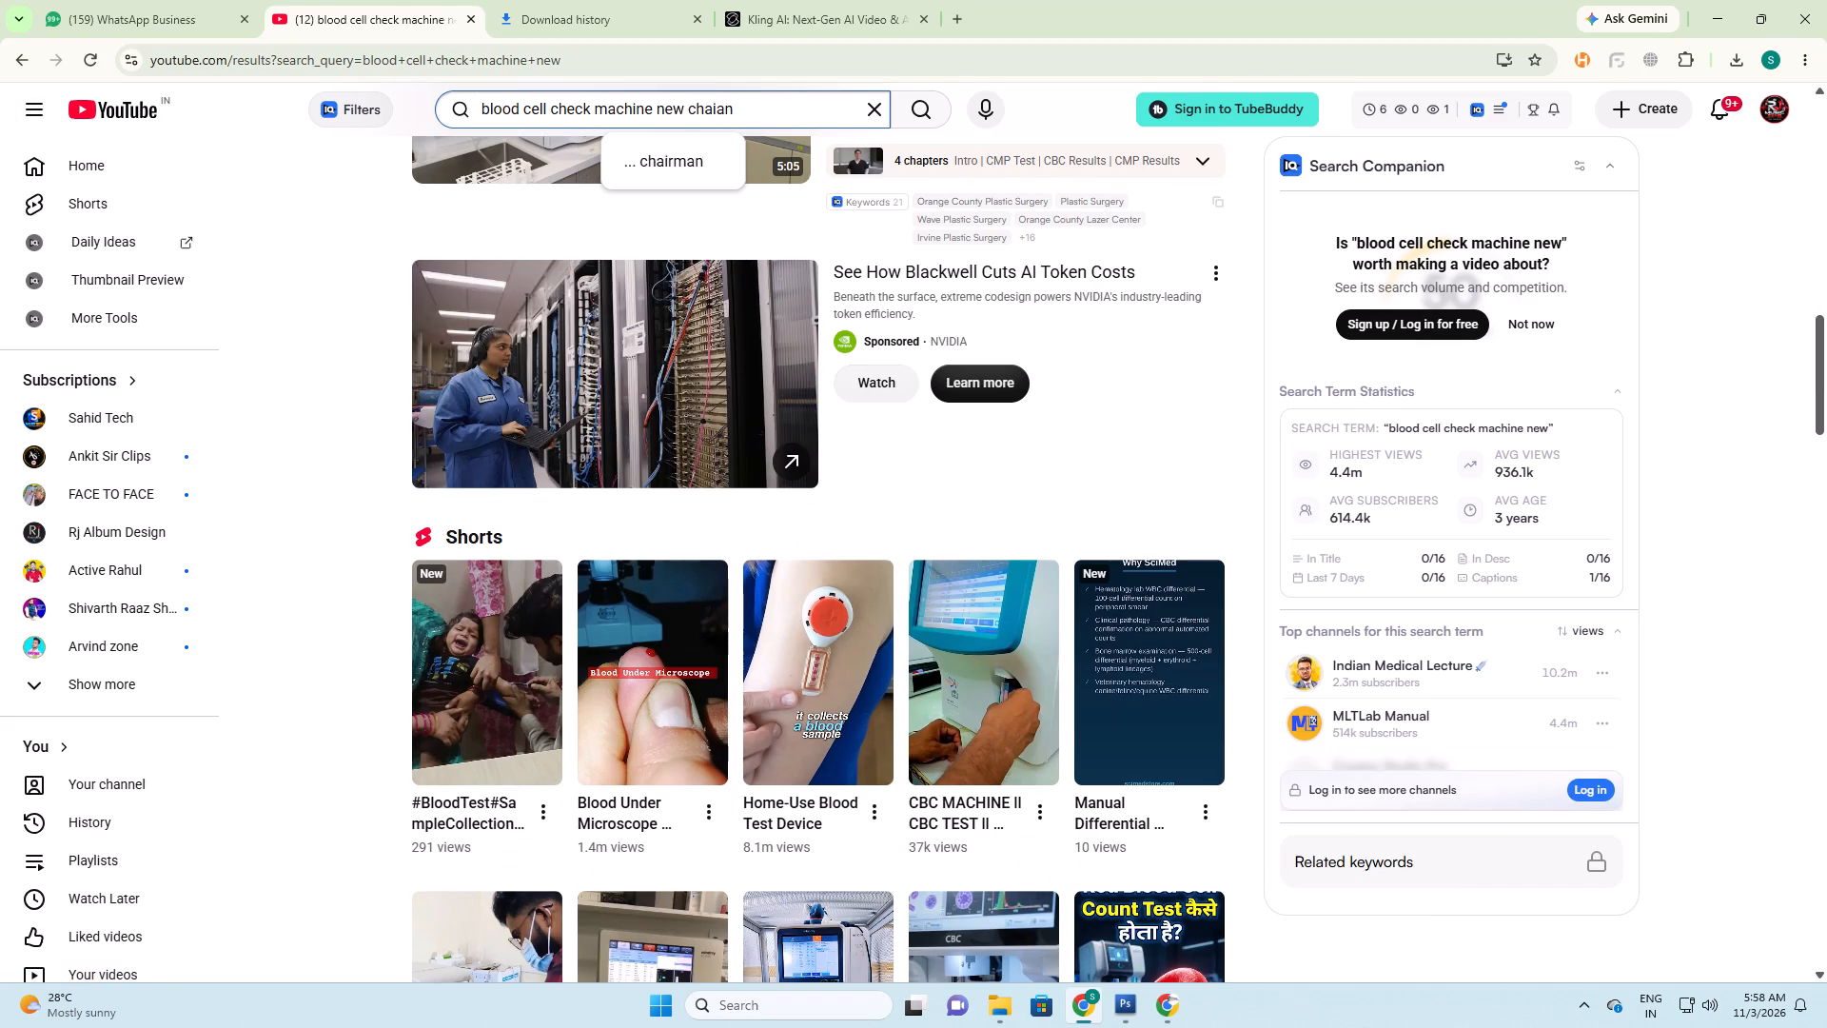
pyautogui.press('BackSpace')
pyautogui.press('BackSpace')
pyautogui.press('BackSpace')
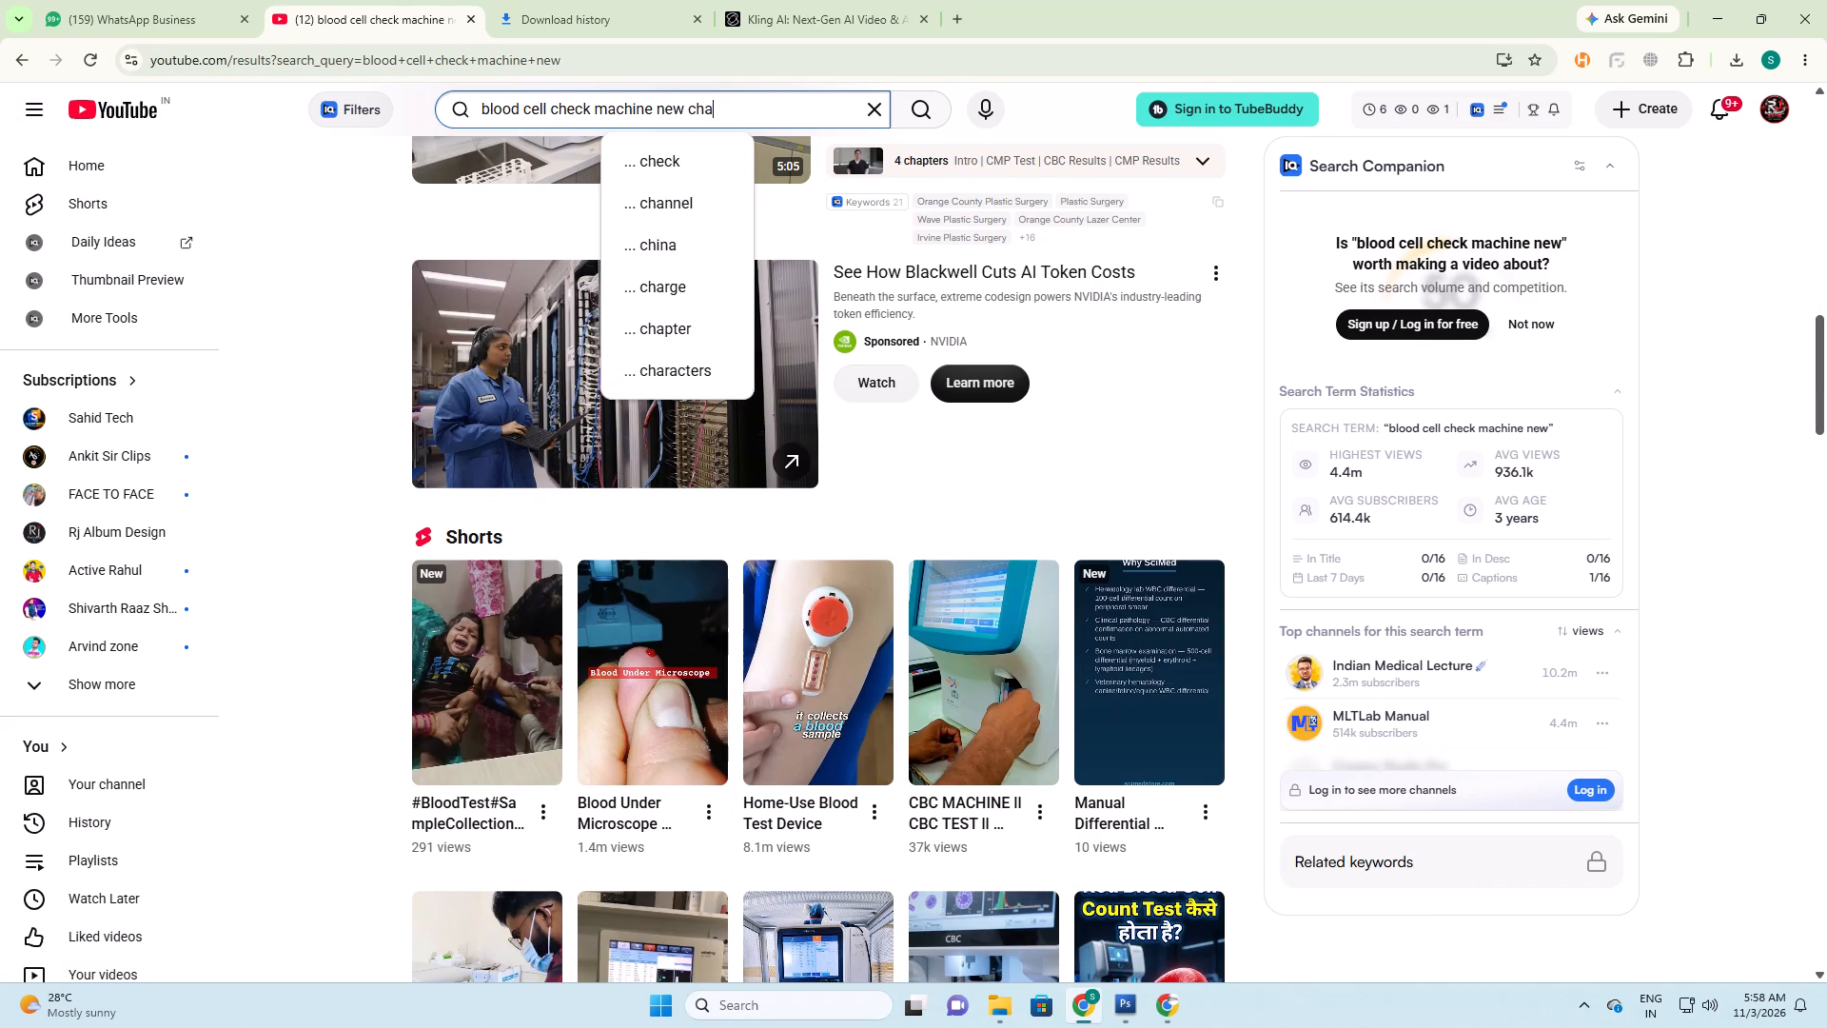
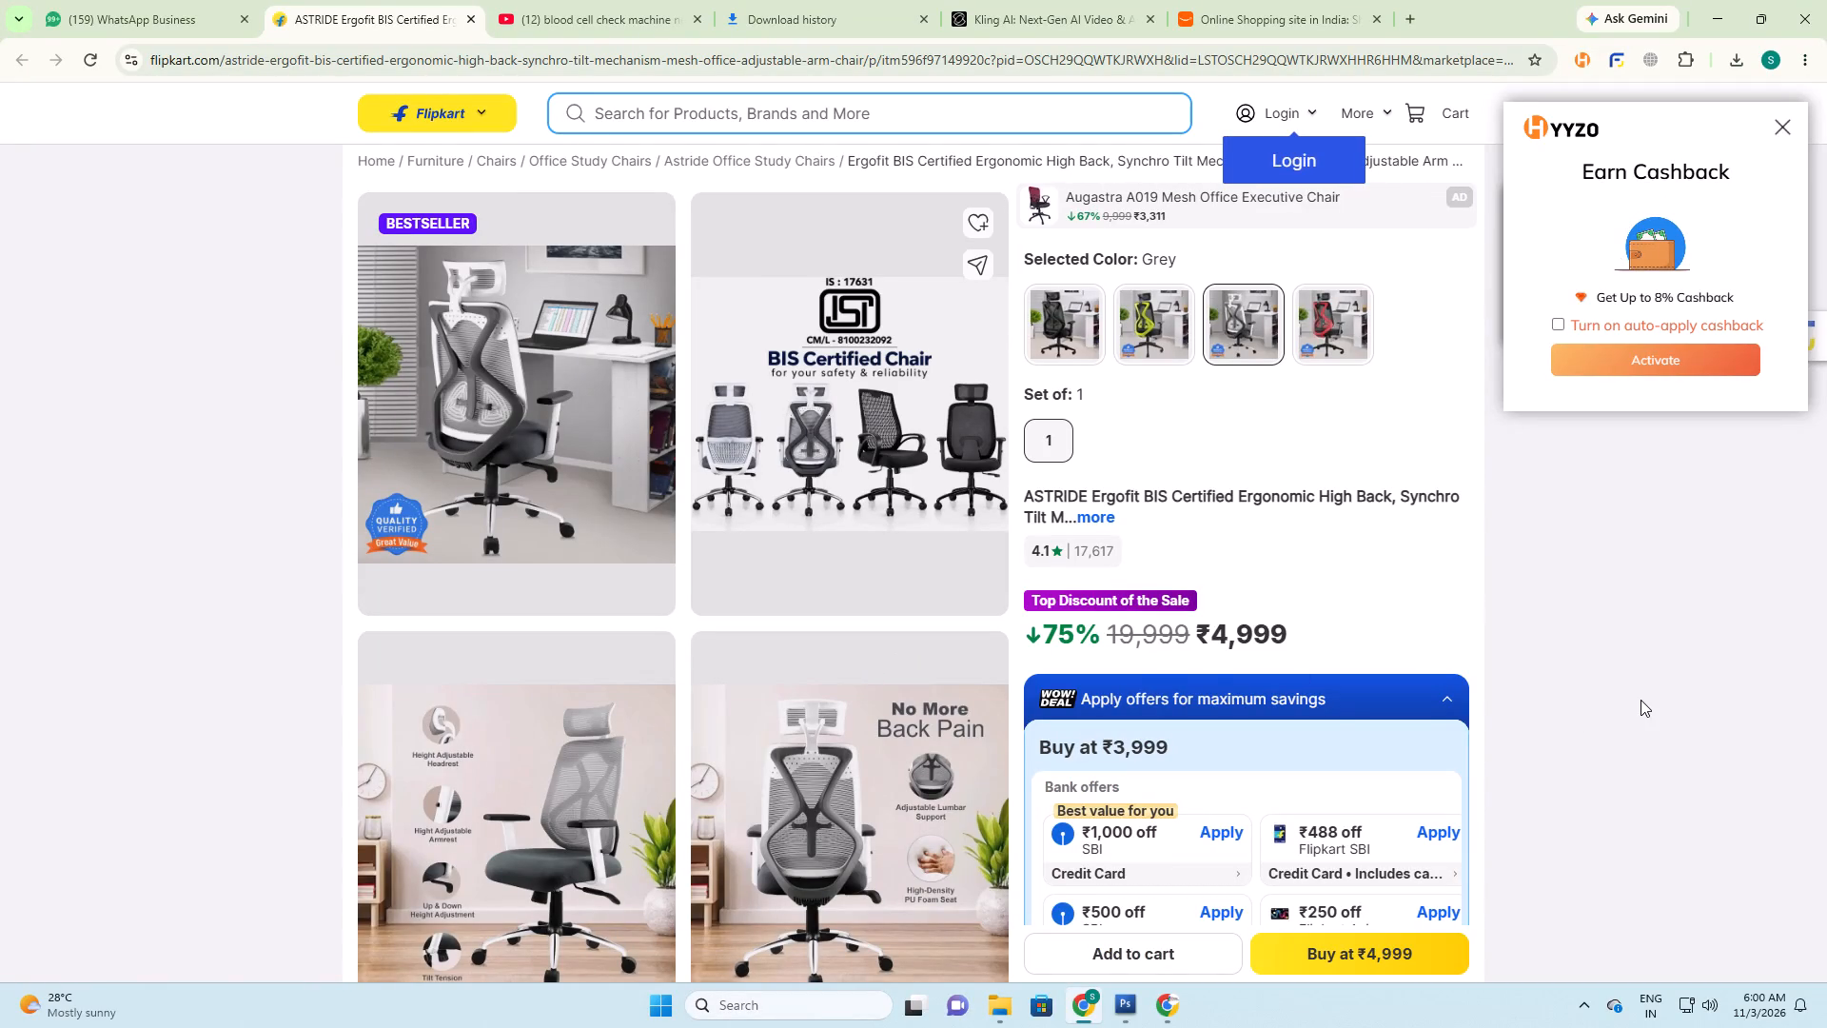
pyautogui.scroll(-1, 1632, 687)
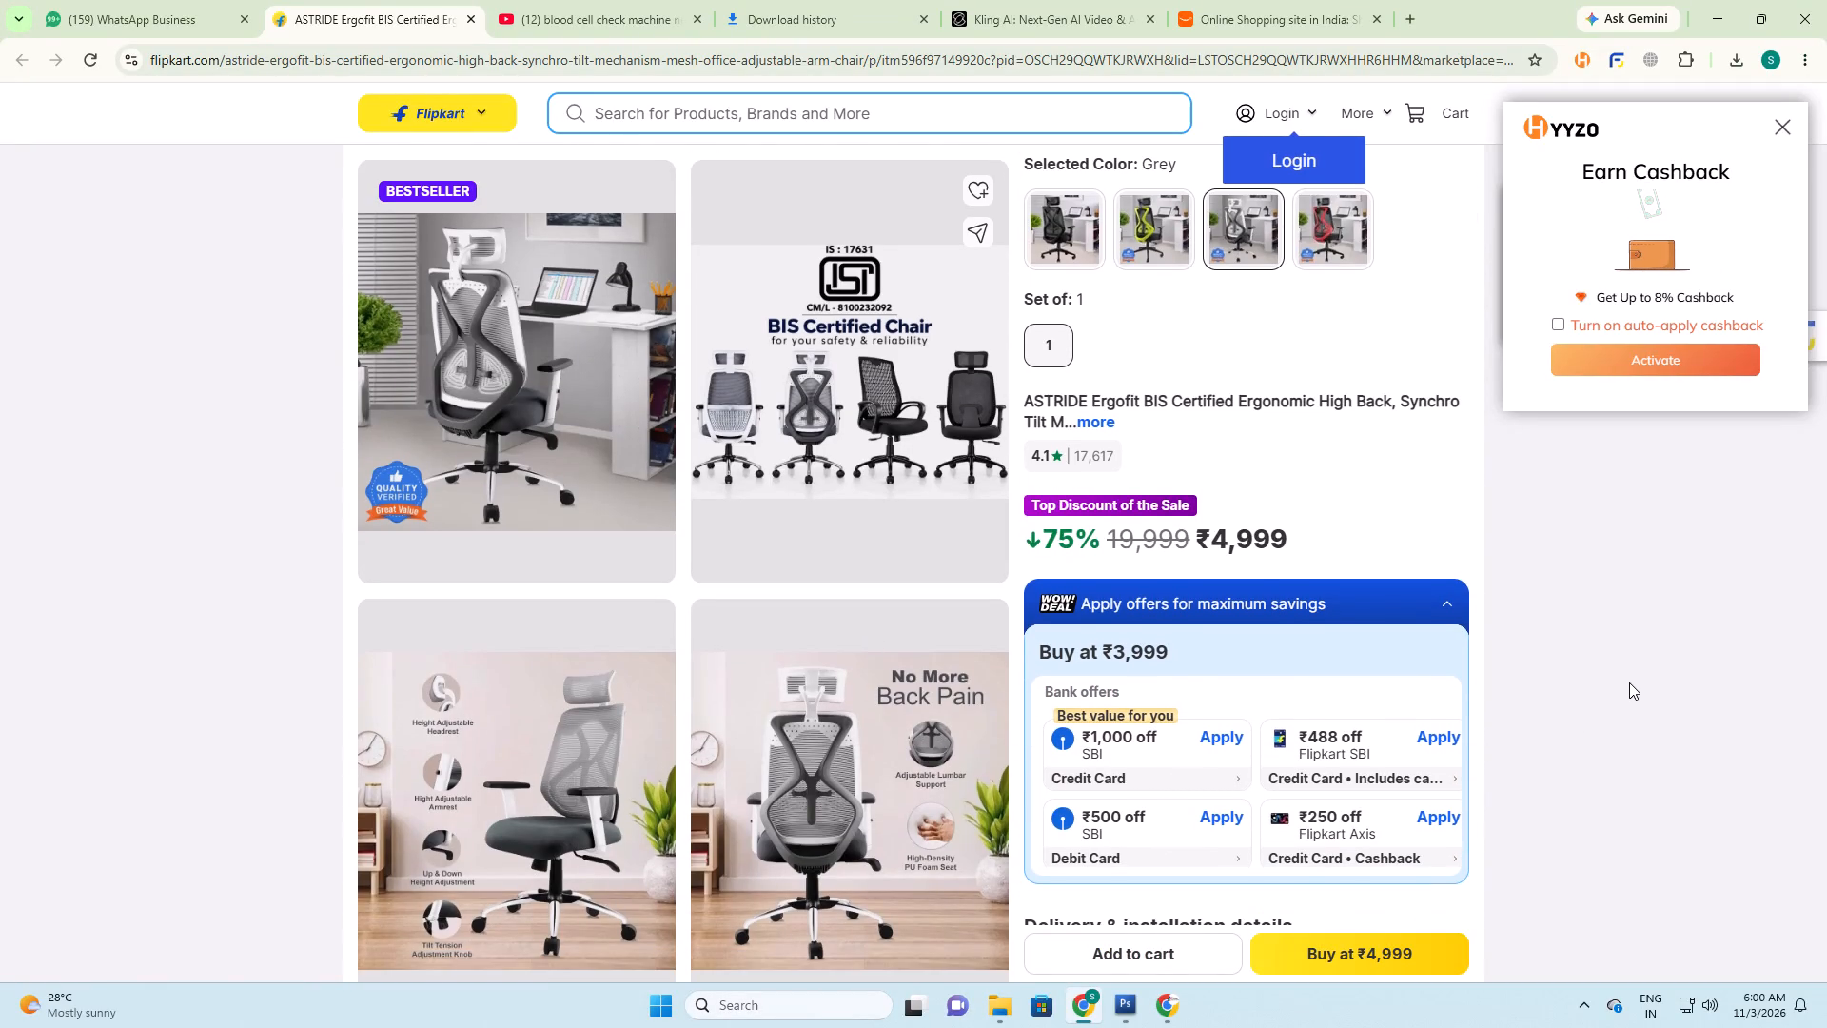
pyautogui.scroll(-1, 1628, 682)
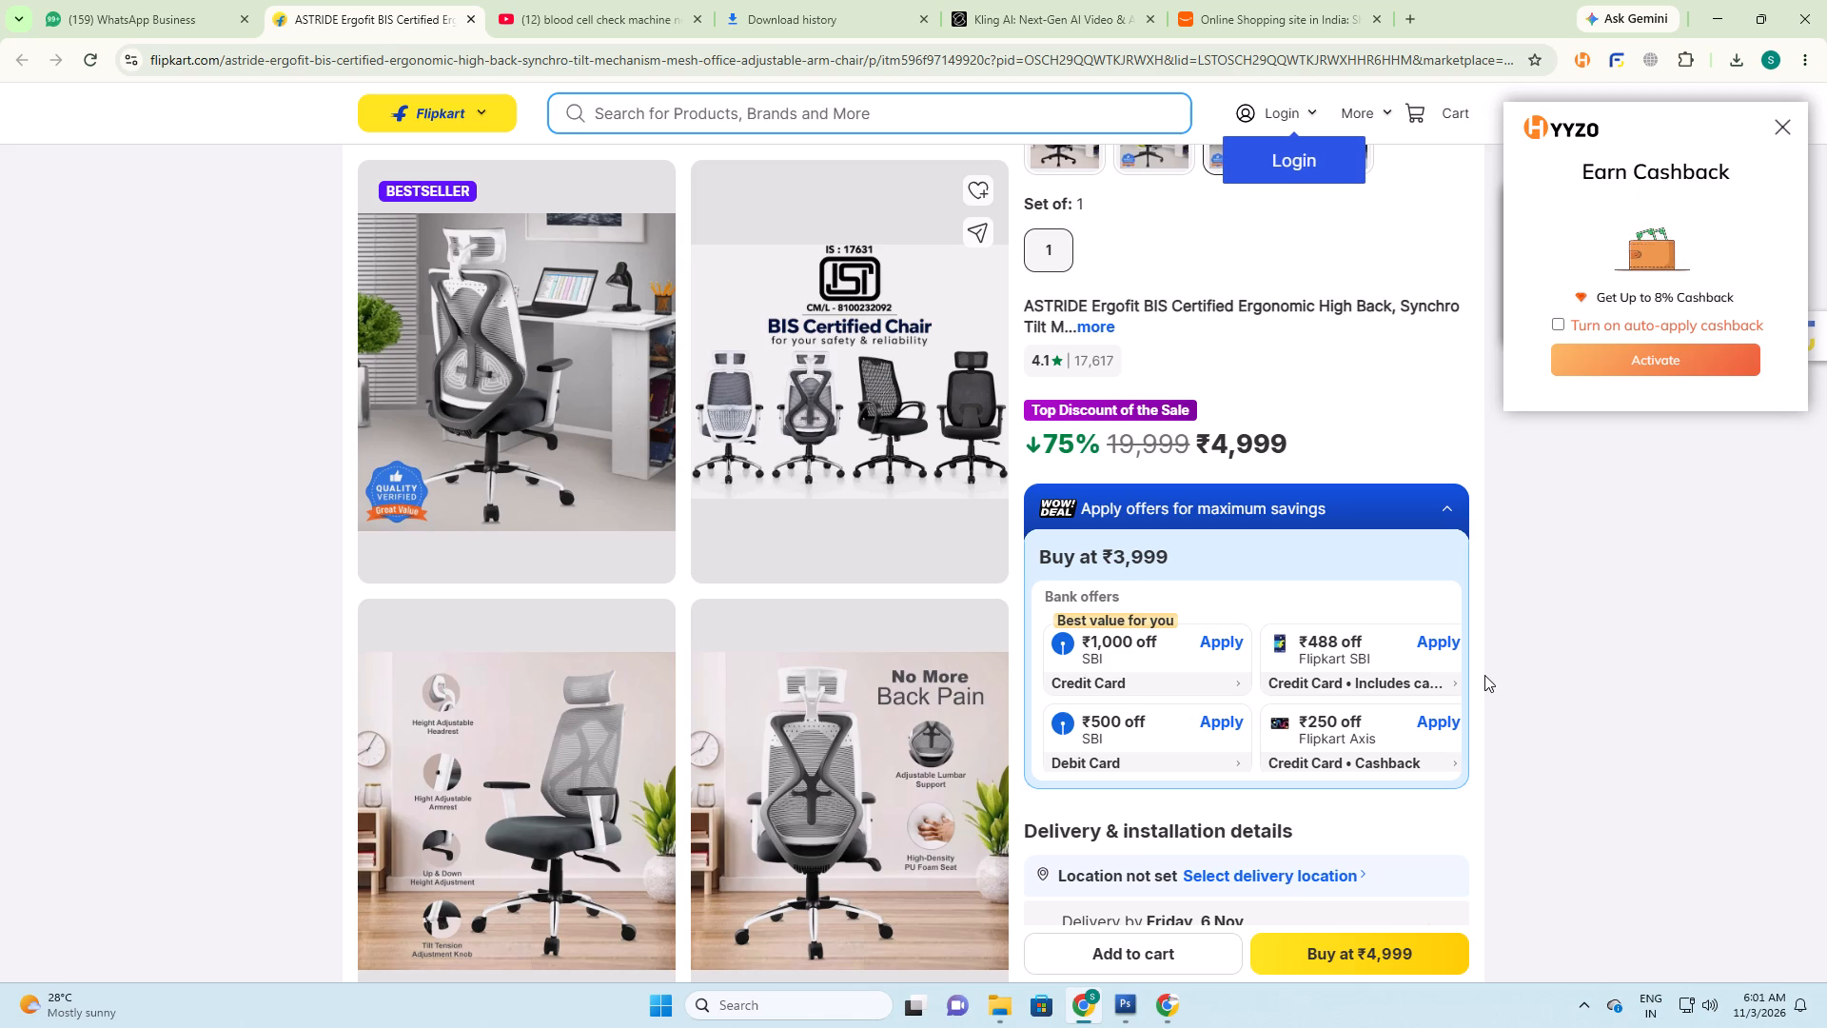
pyautogui.click(1220, 651)
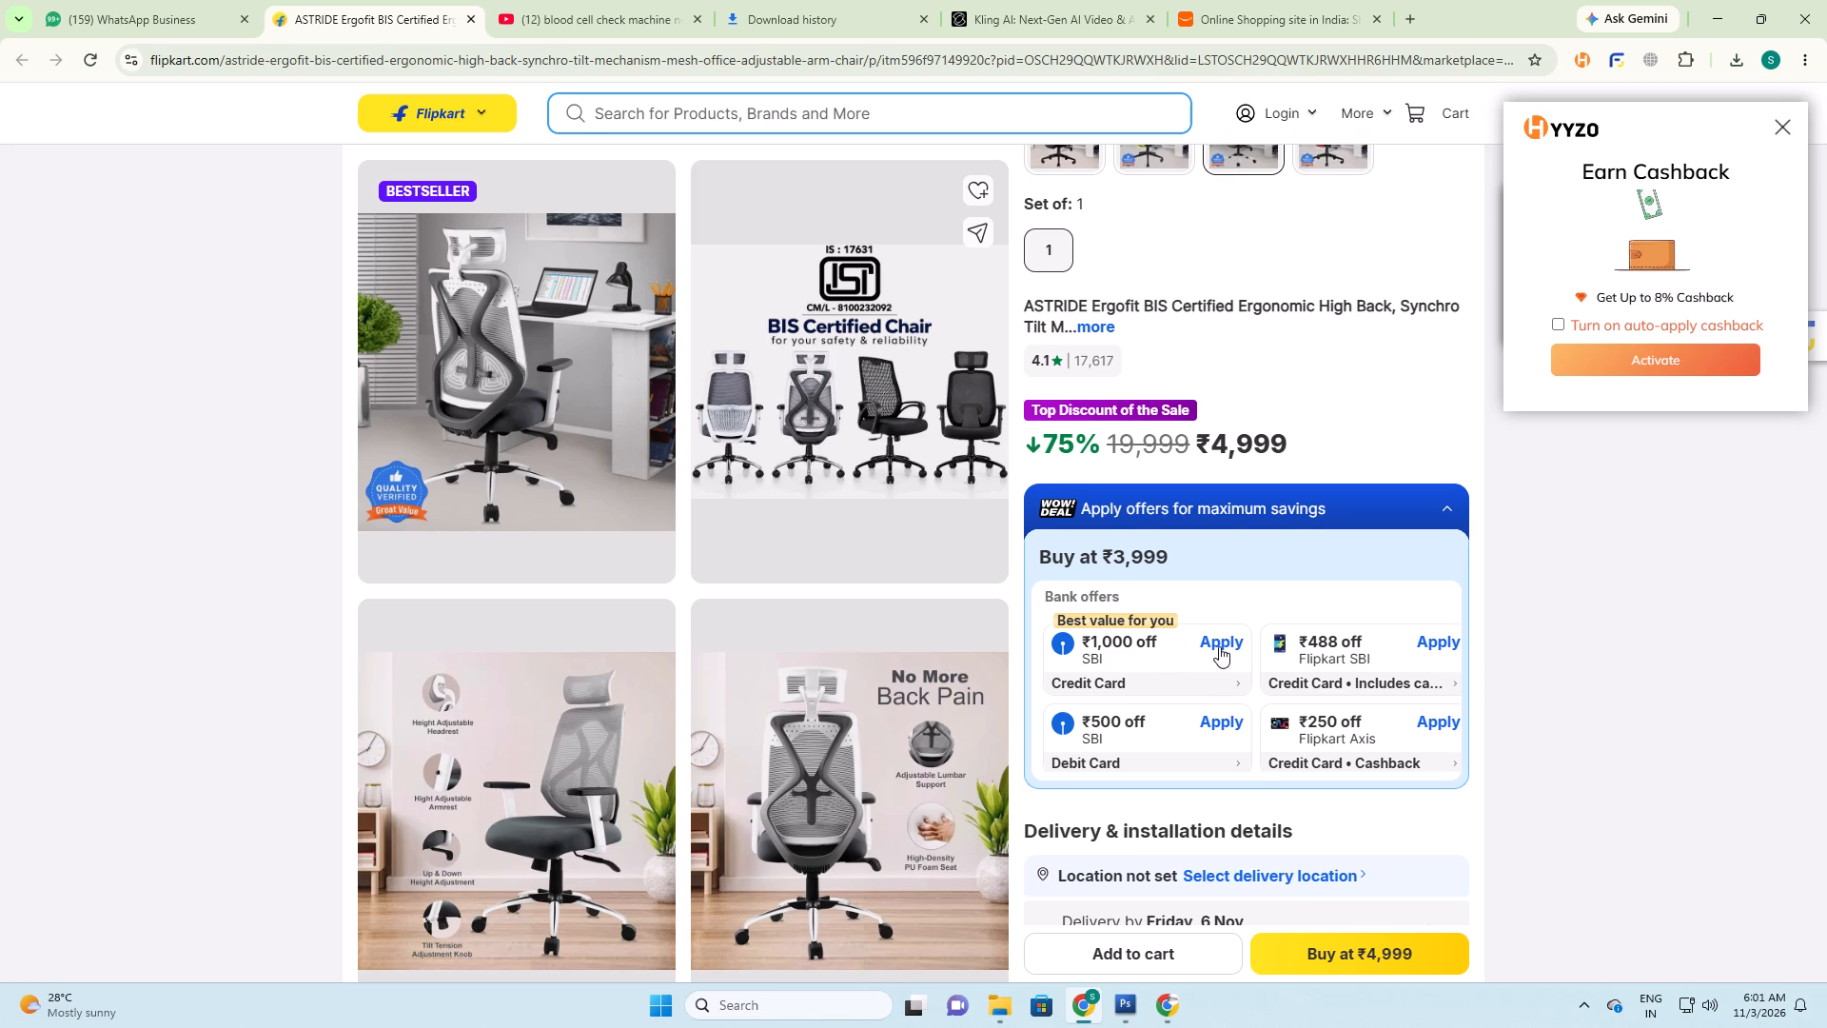
pyautogui.scroll(-1, 1219, 646)
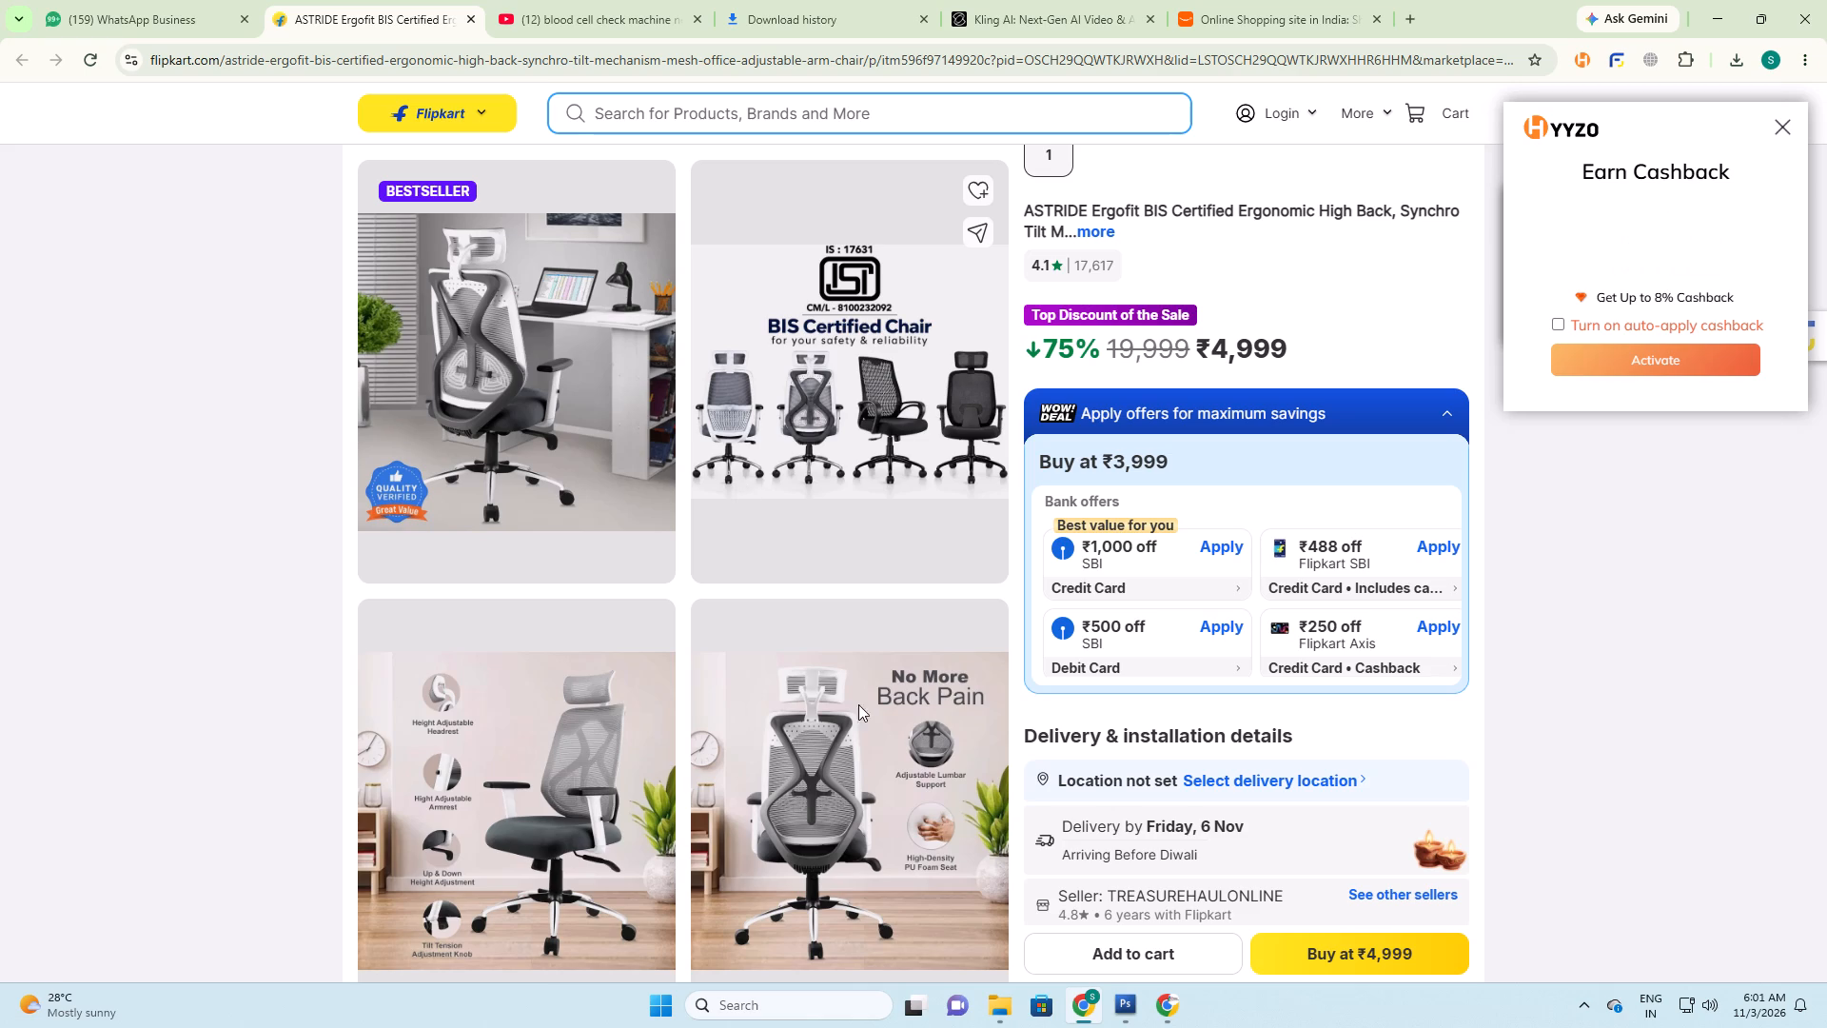
pyautogui.scroll(-4, 806, 728)
pyautogui.scroll(3, 862, 690)
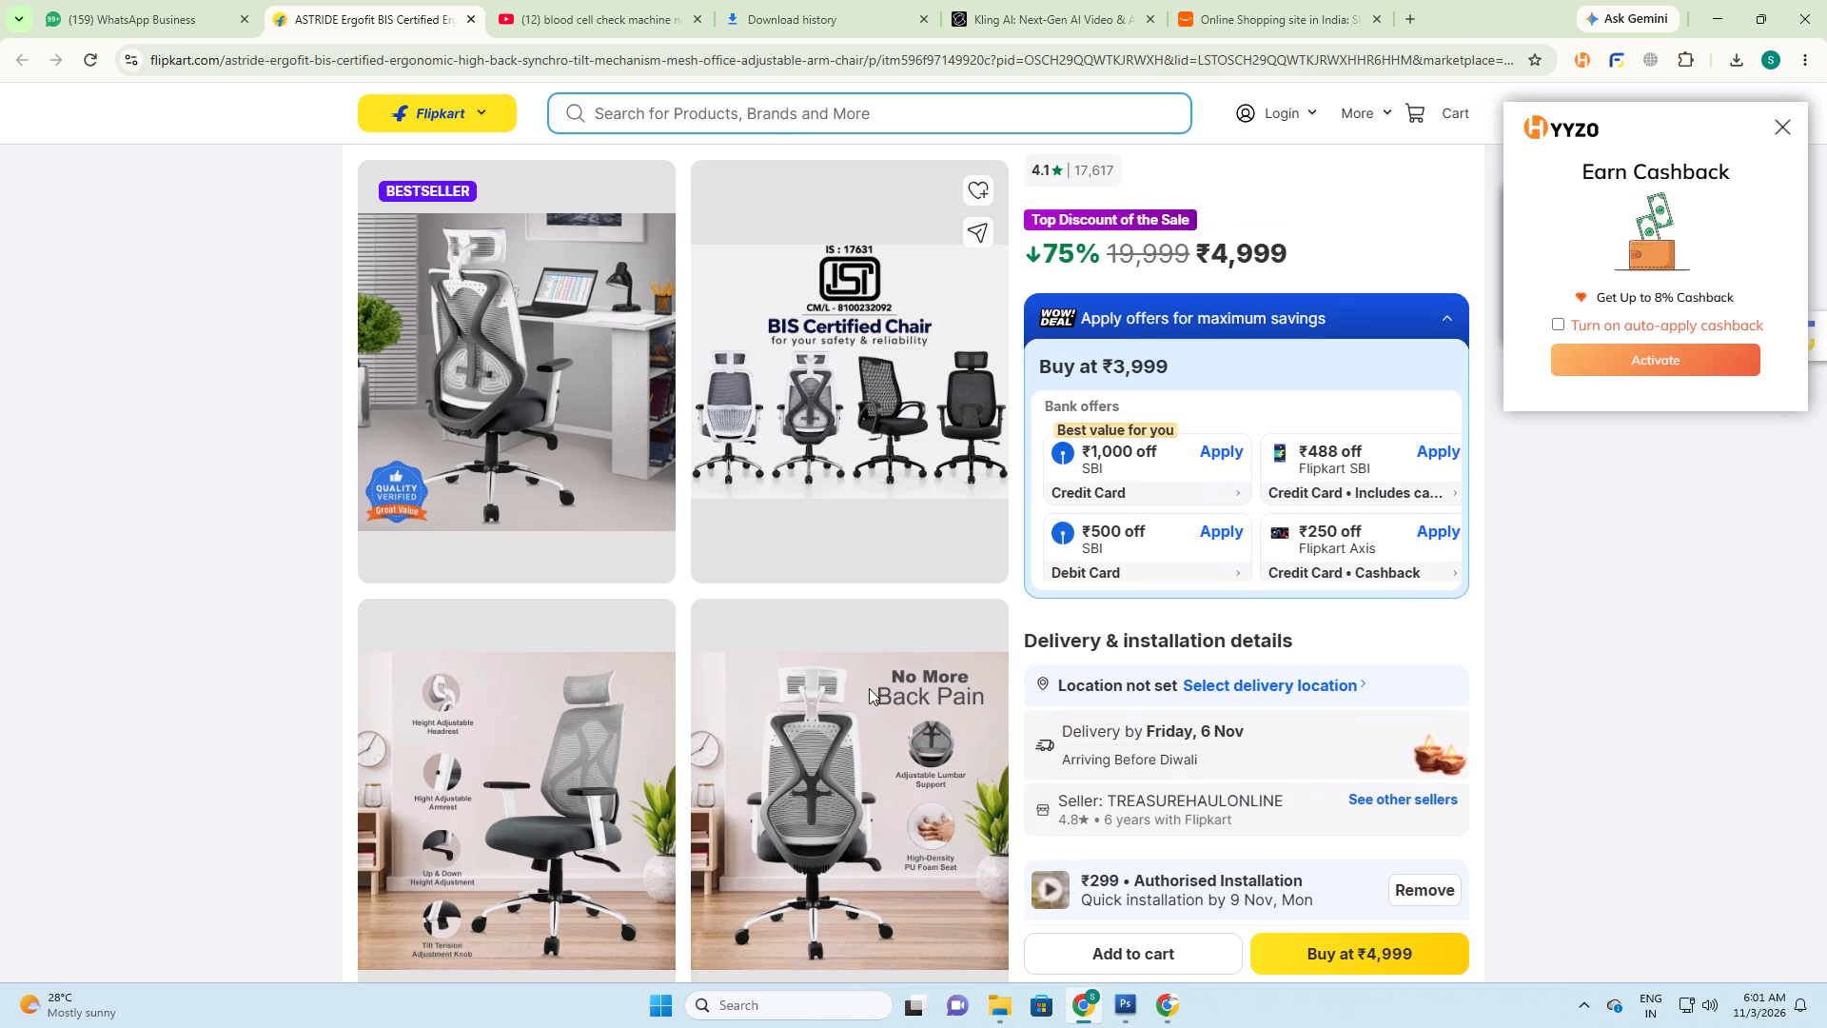
pyautogui.click(1151, 369)
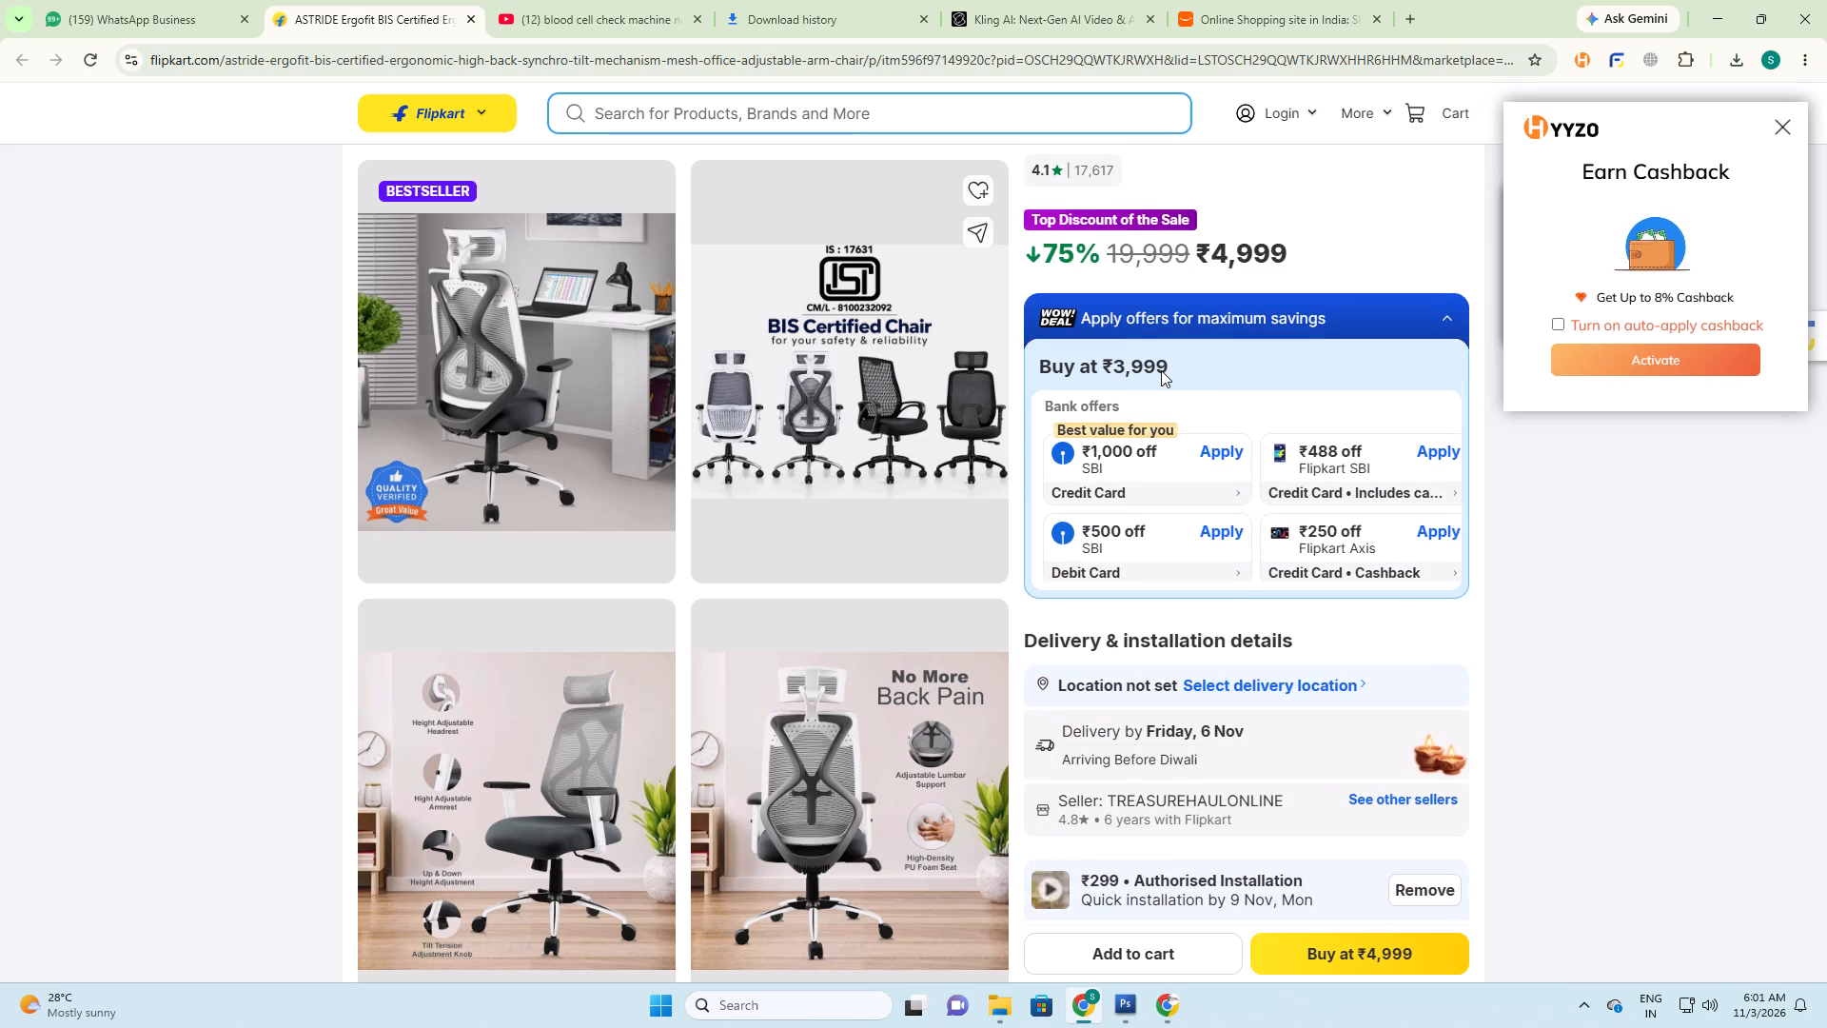
pyautogui.click(1231, 454)
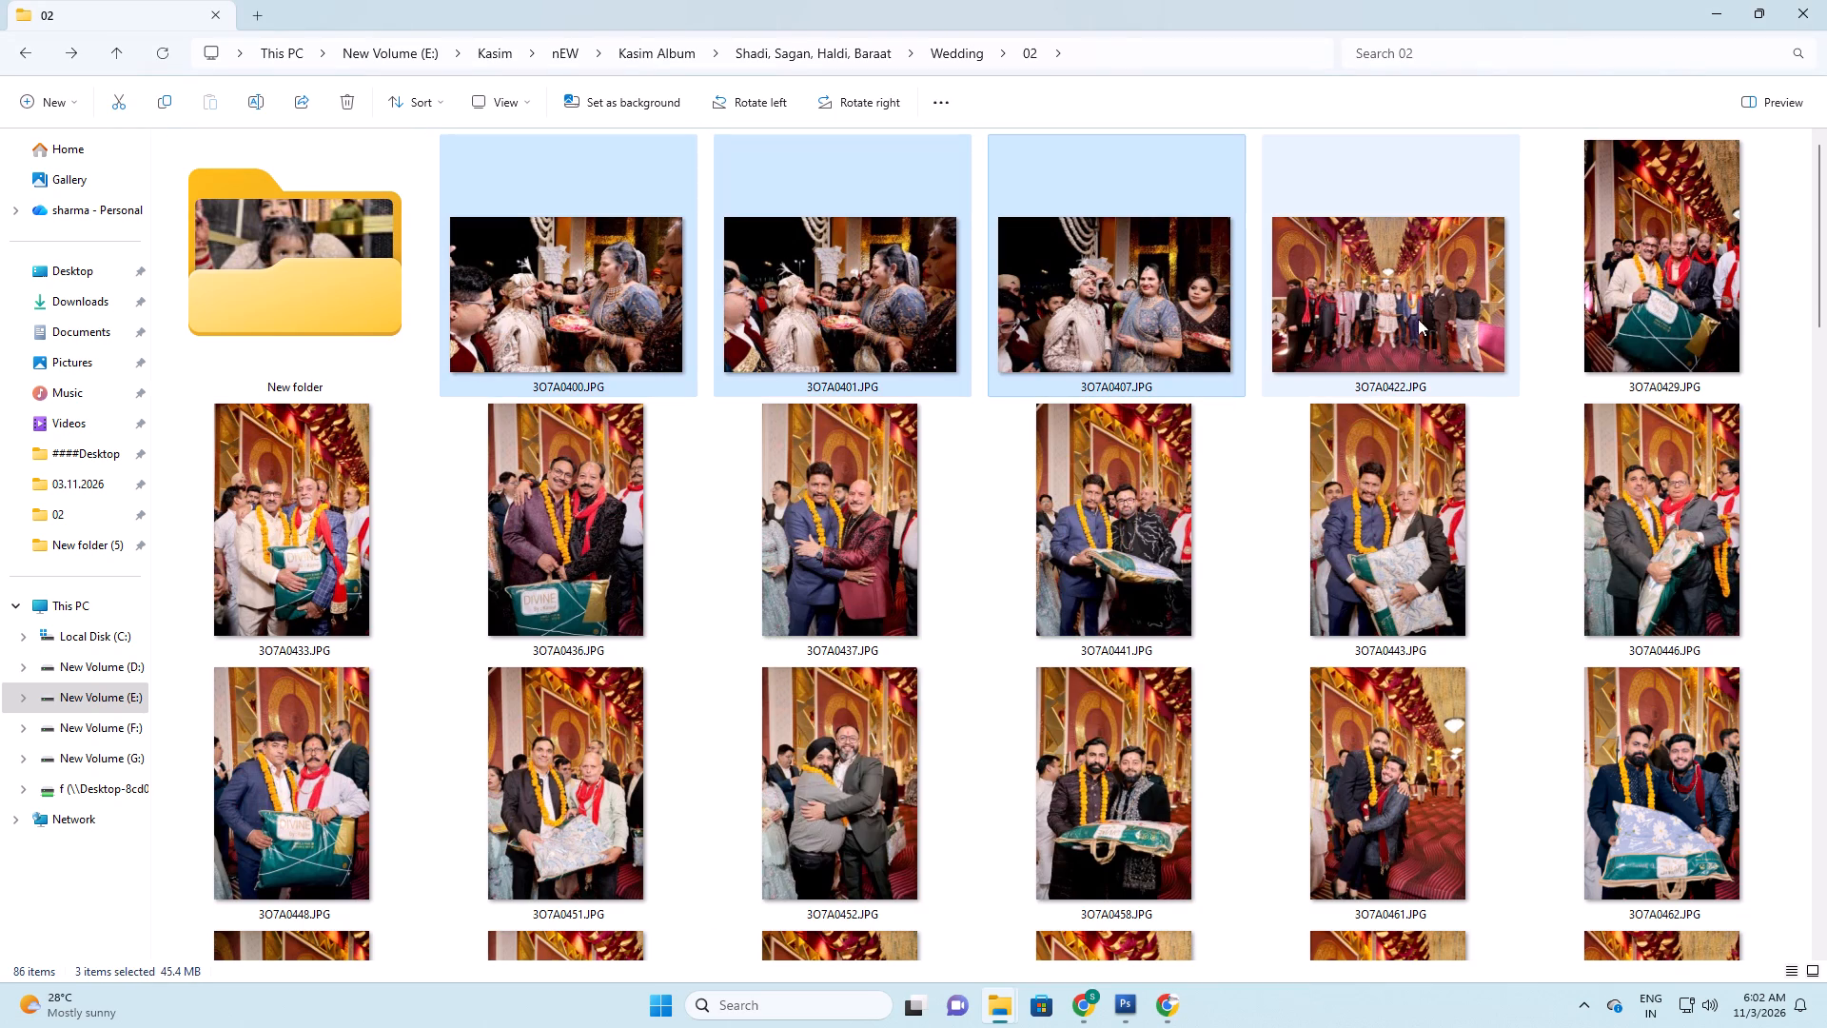
# Switch to Photoshop and save a copy of the open 7p (7) layout as 95 under the Kasim folder on drive E:.
pyautogui.hotkey('alt', 'Tab')
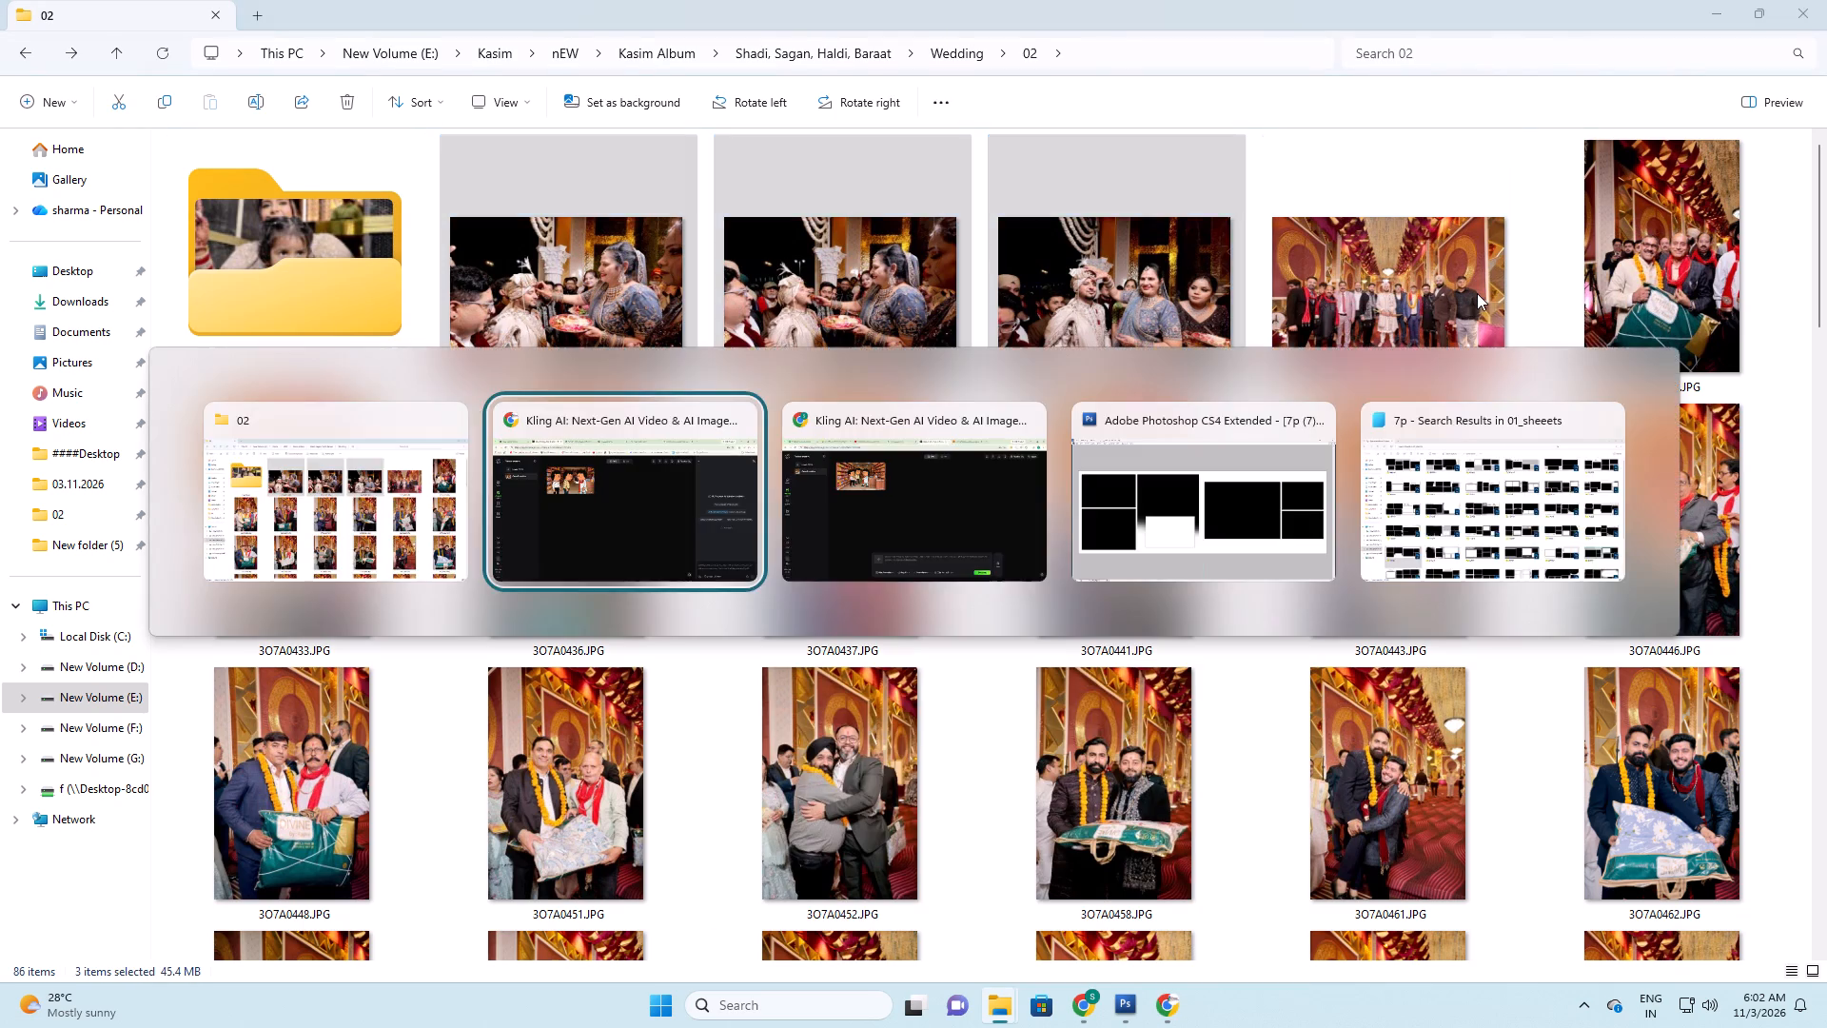
pyautogui.hotkey('alt', 'Tab')
pyautogui.hotkey('alt', 'Tab')
pyautogui.hotkey('alt', 'Tab')
pyautogui.hotkey('alt', 'Tab')
pyautogui.hotkey('alt', 'Tab')
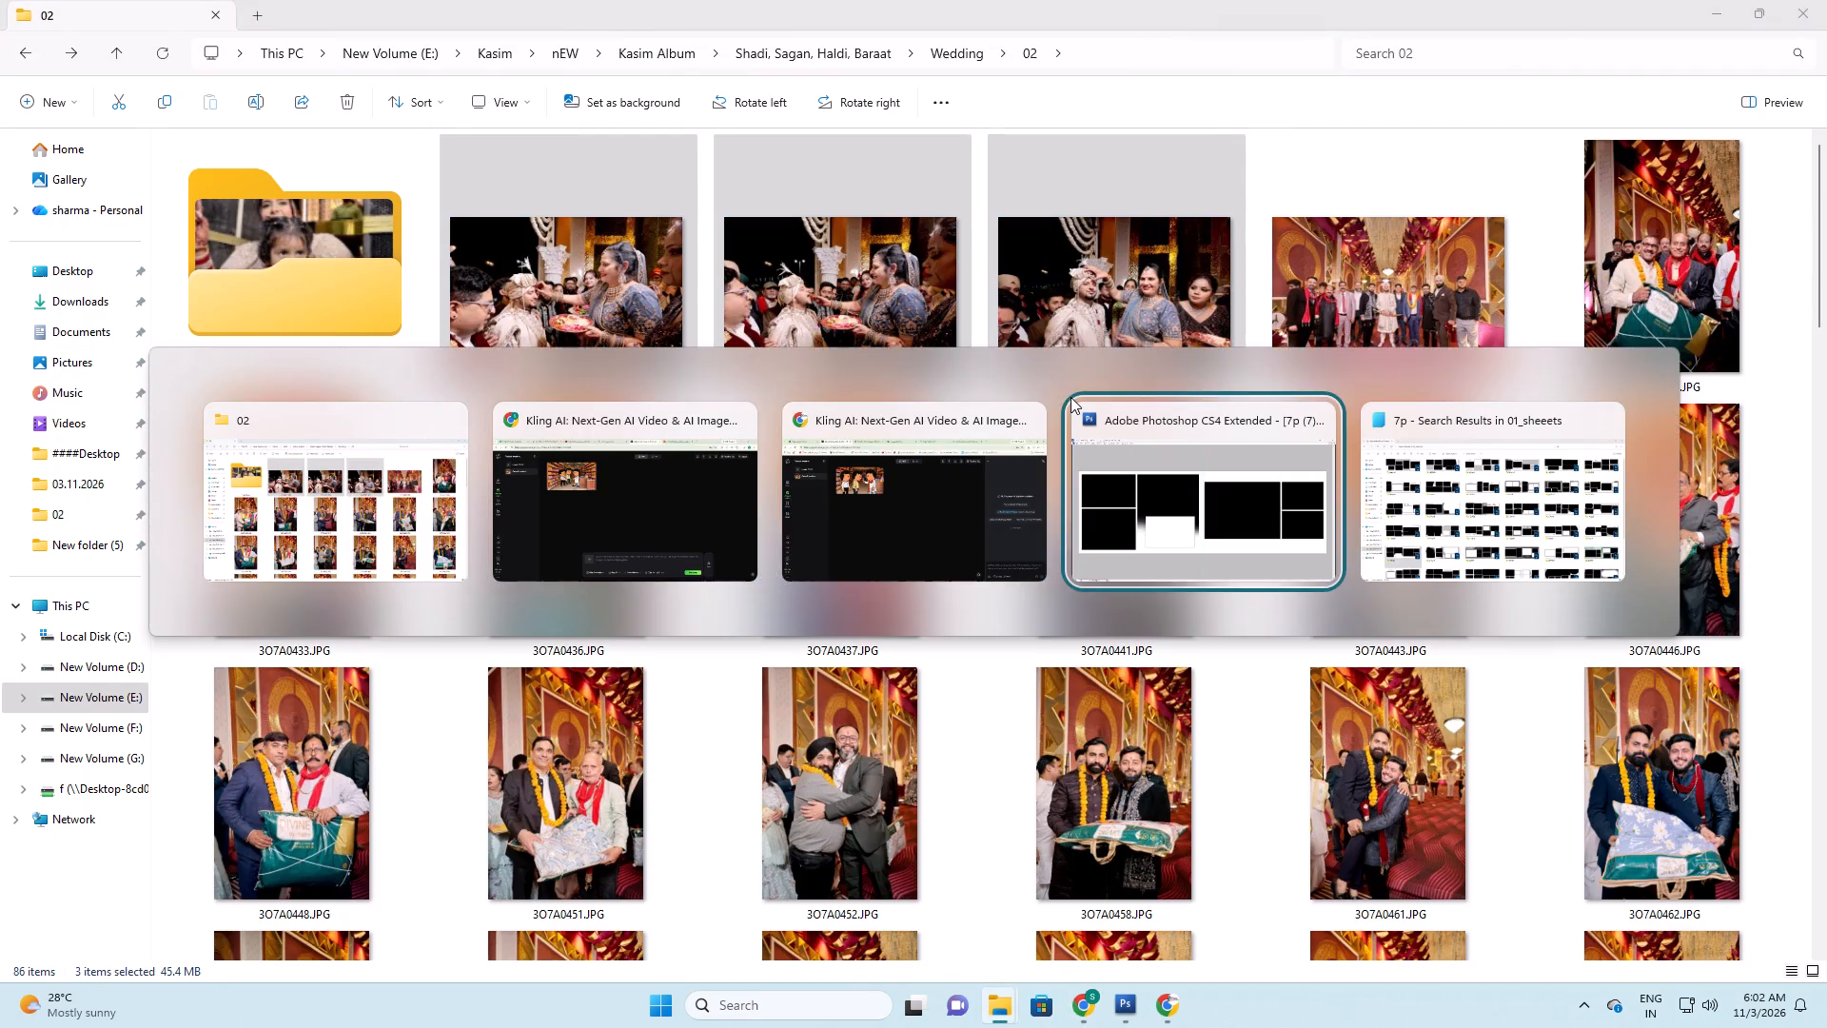
pyautogui.hotkey('alt', 'Tab')
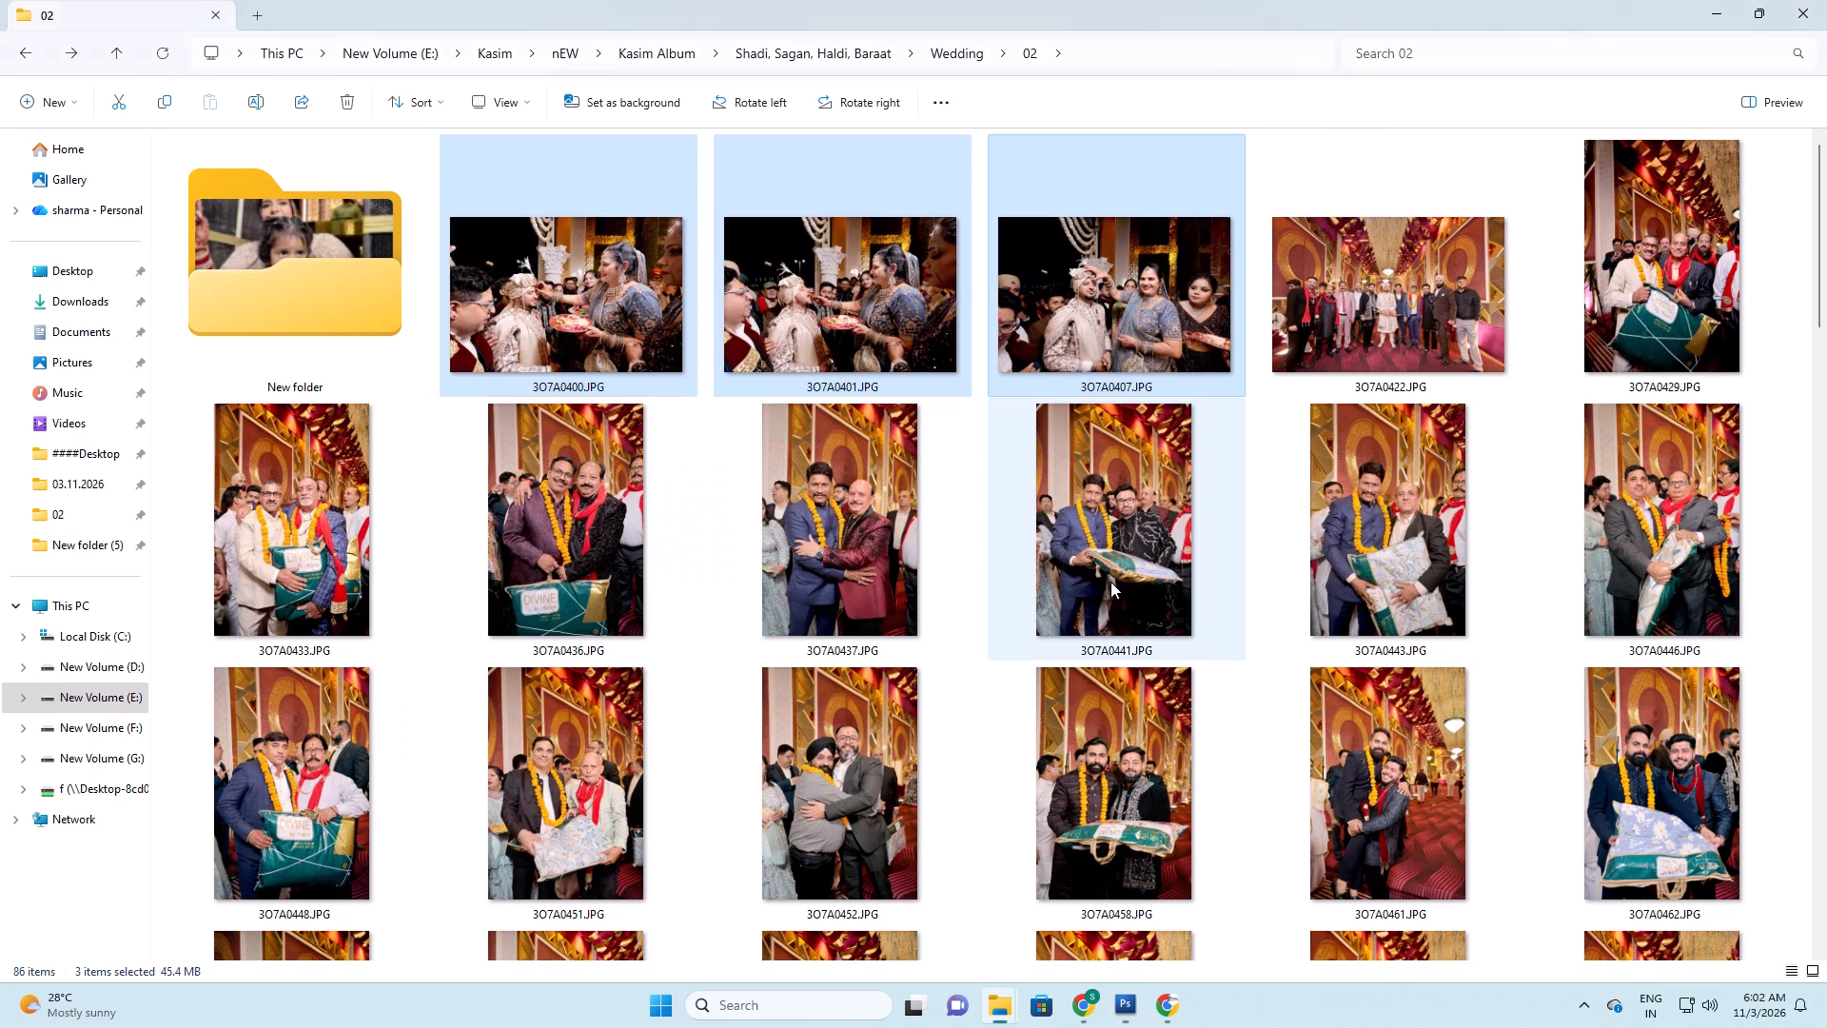
pyautogui.hotkey('alt', 'Tab')
pyautogui.hotkey('ctrl', 'alt', 's')
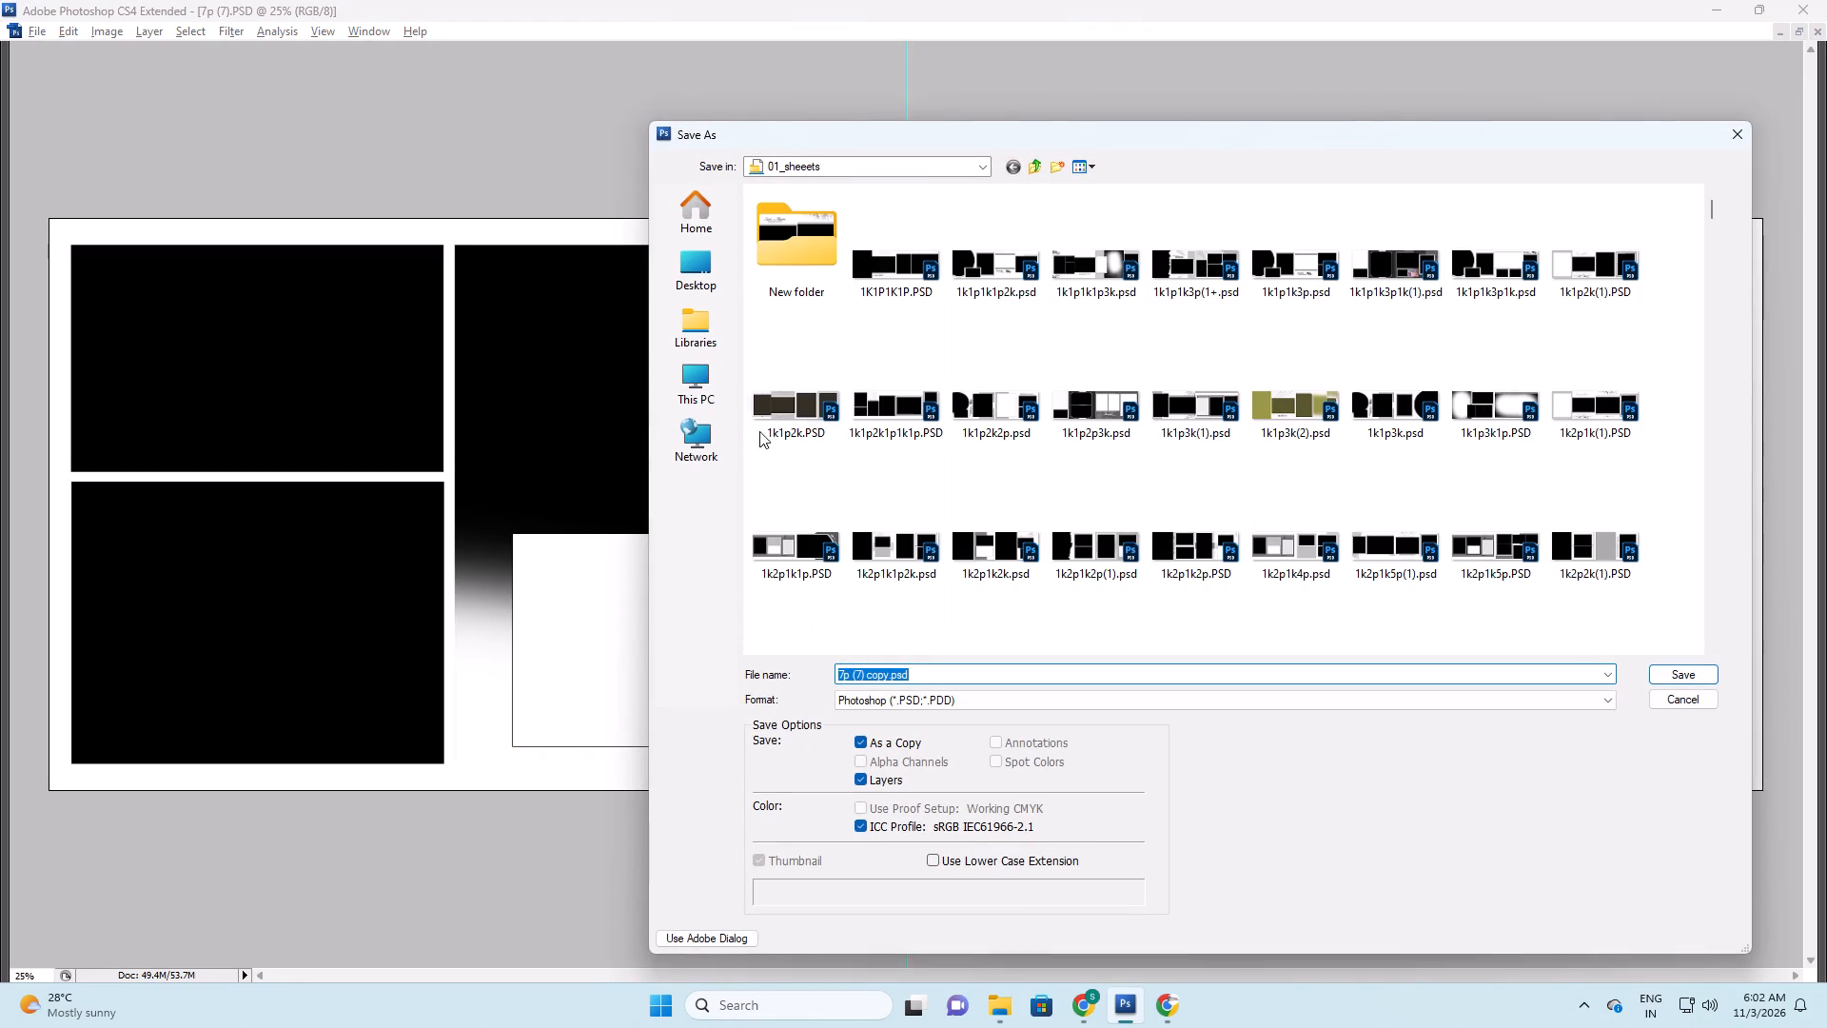
pyautogui.click(717, 403)
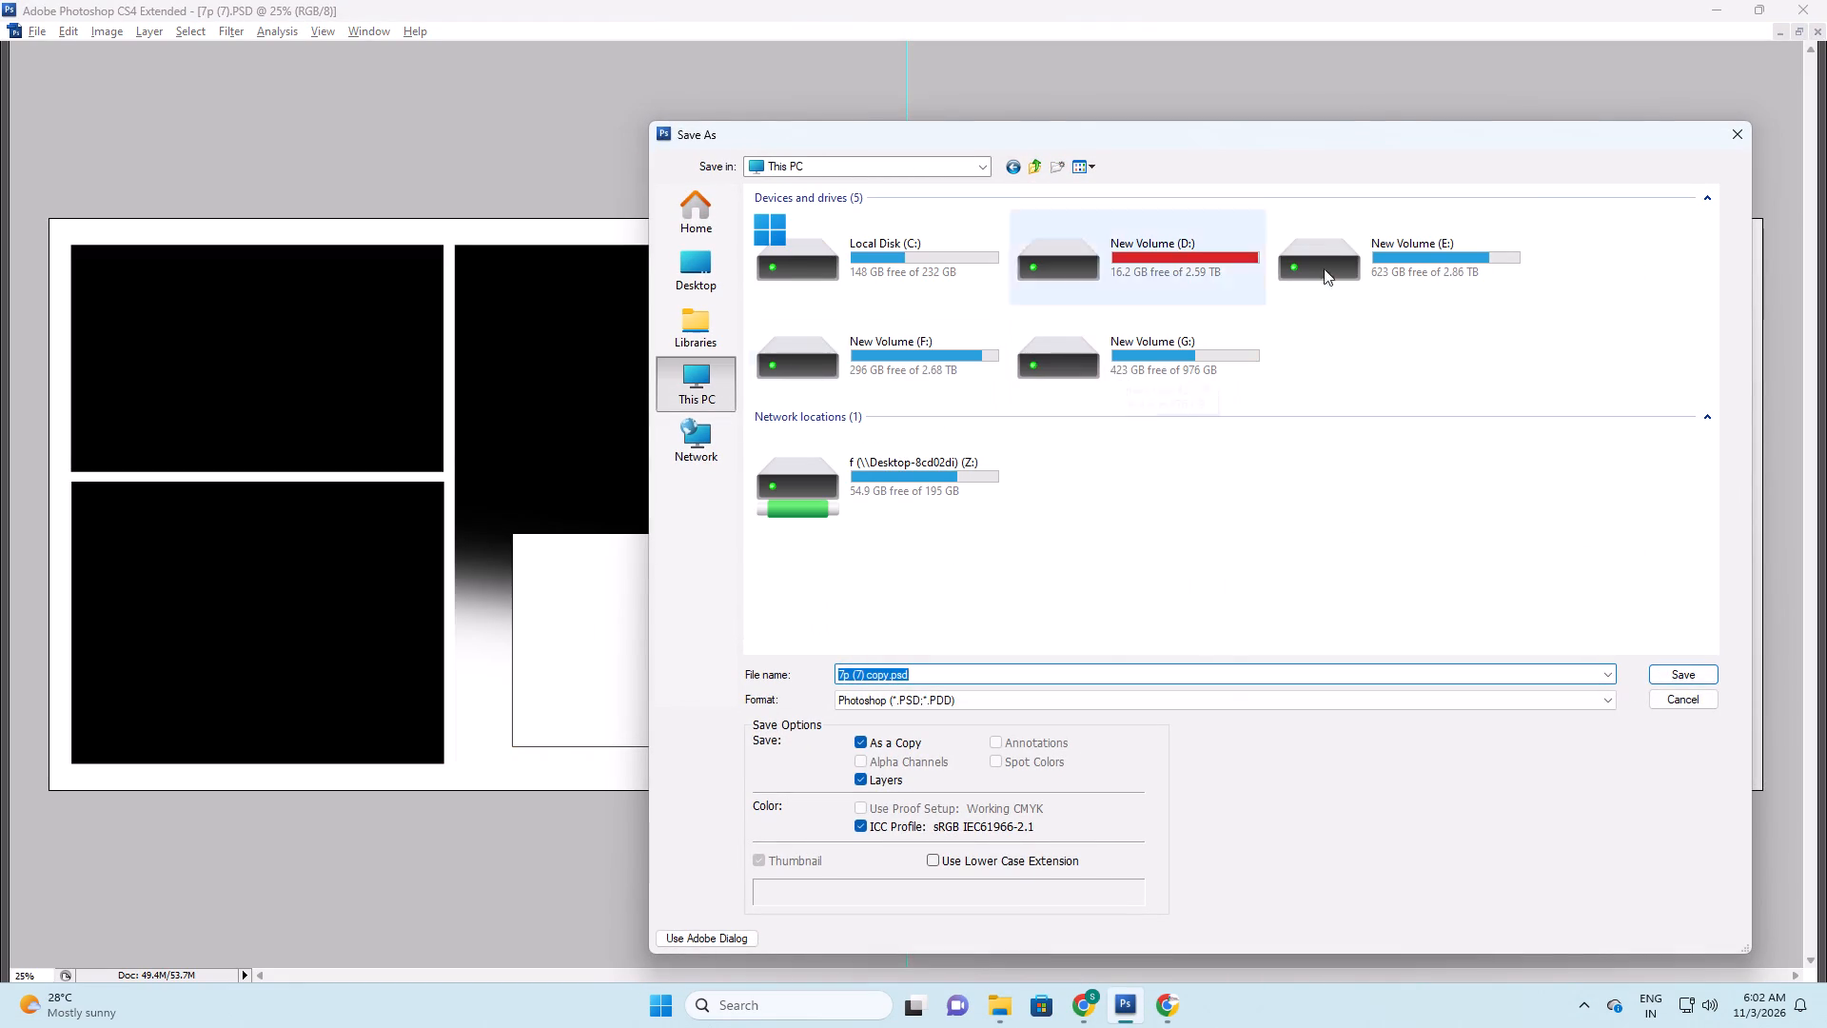
pyautogui.doubleClick(1442, 264)
pyautogui.press('k')
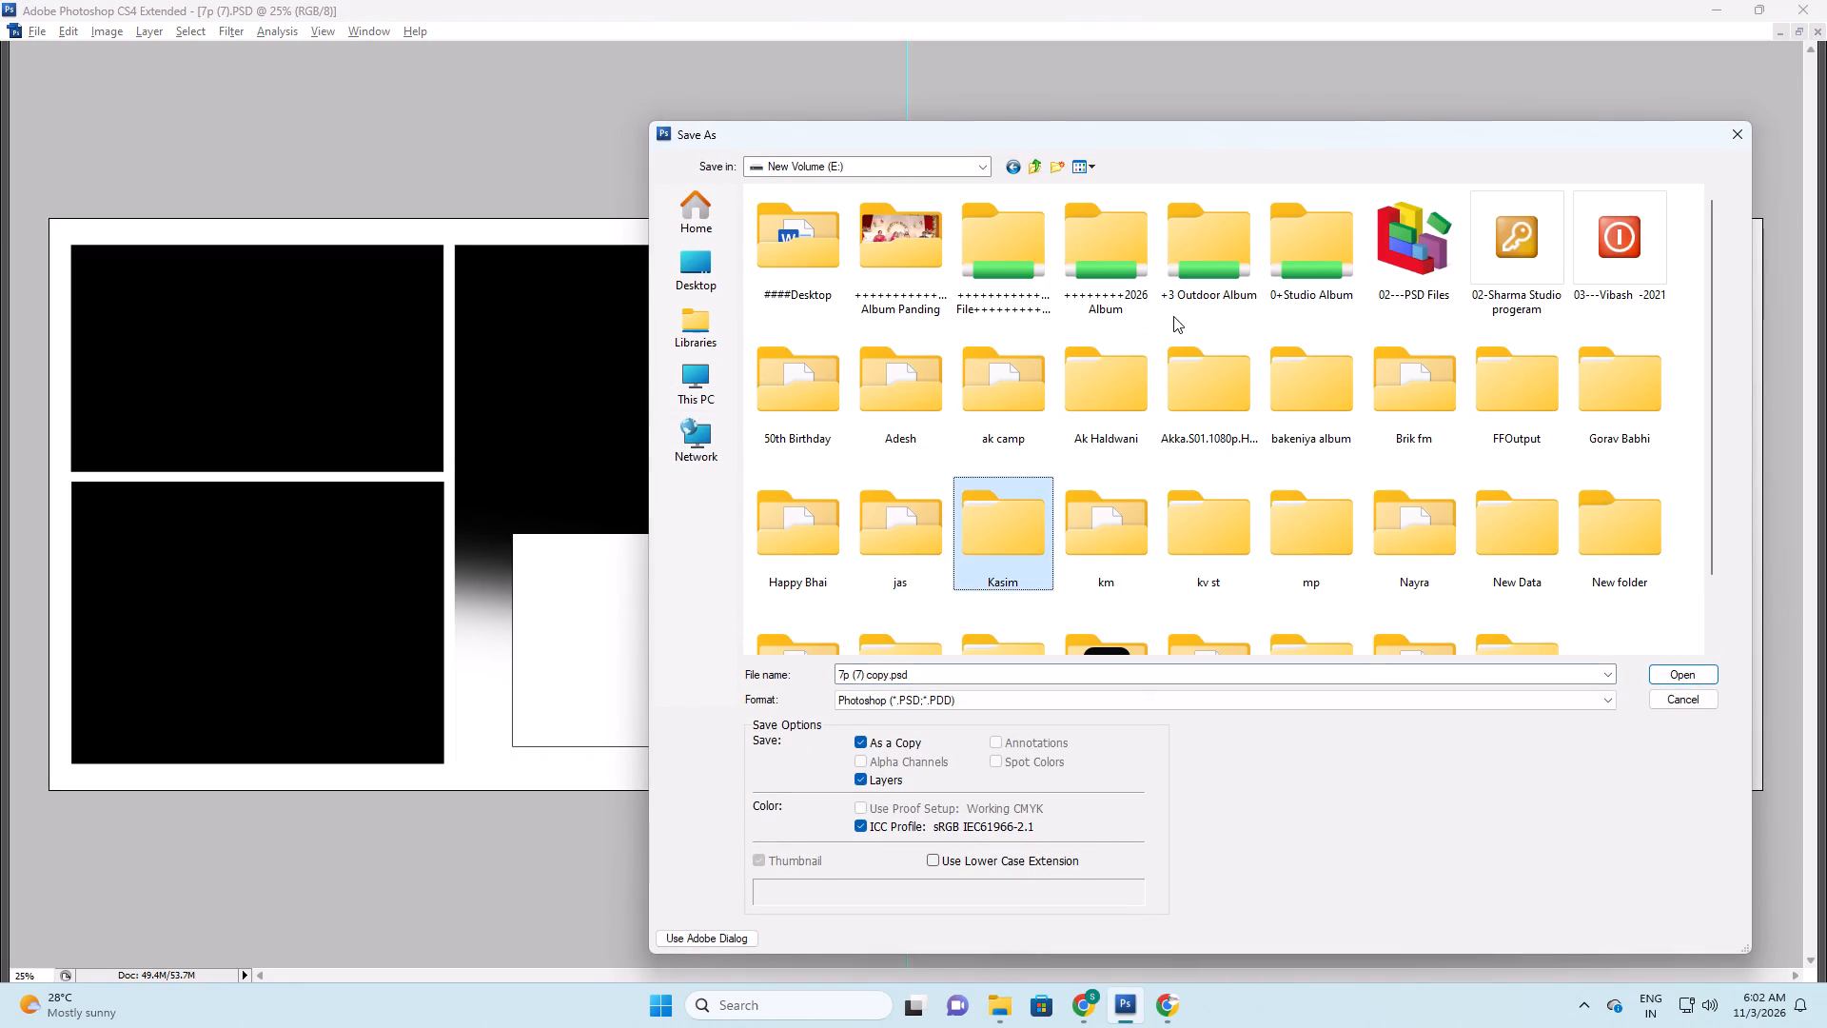
pyautogui.press('Return')
pyautogui.doubleClick(841, 306)
pyautogui.scroll(-14, 895, 340)
pyautogui.press('Tab')
pyautogui.write('95')
pyautogui.press('Return')
pyautogui.press('Return')
# Close the 7p (7) layout document without saving its changes.
pyautogui.hotkey('ctrl', 'w')
pyautogui.press('Right')
pyautogui.press('Return')
# Return to the 01_sheeets layout search in File Explorer and search for "4p2k" instead of "7p".
pyautogui.hotkey('alt', 'Tab')
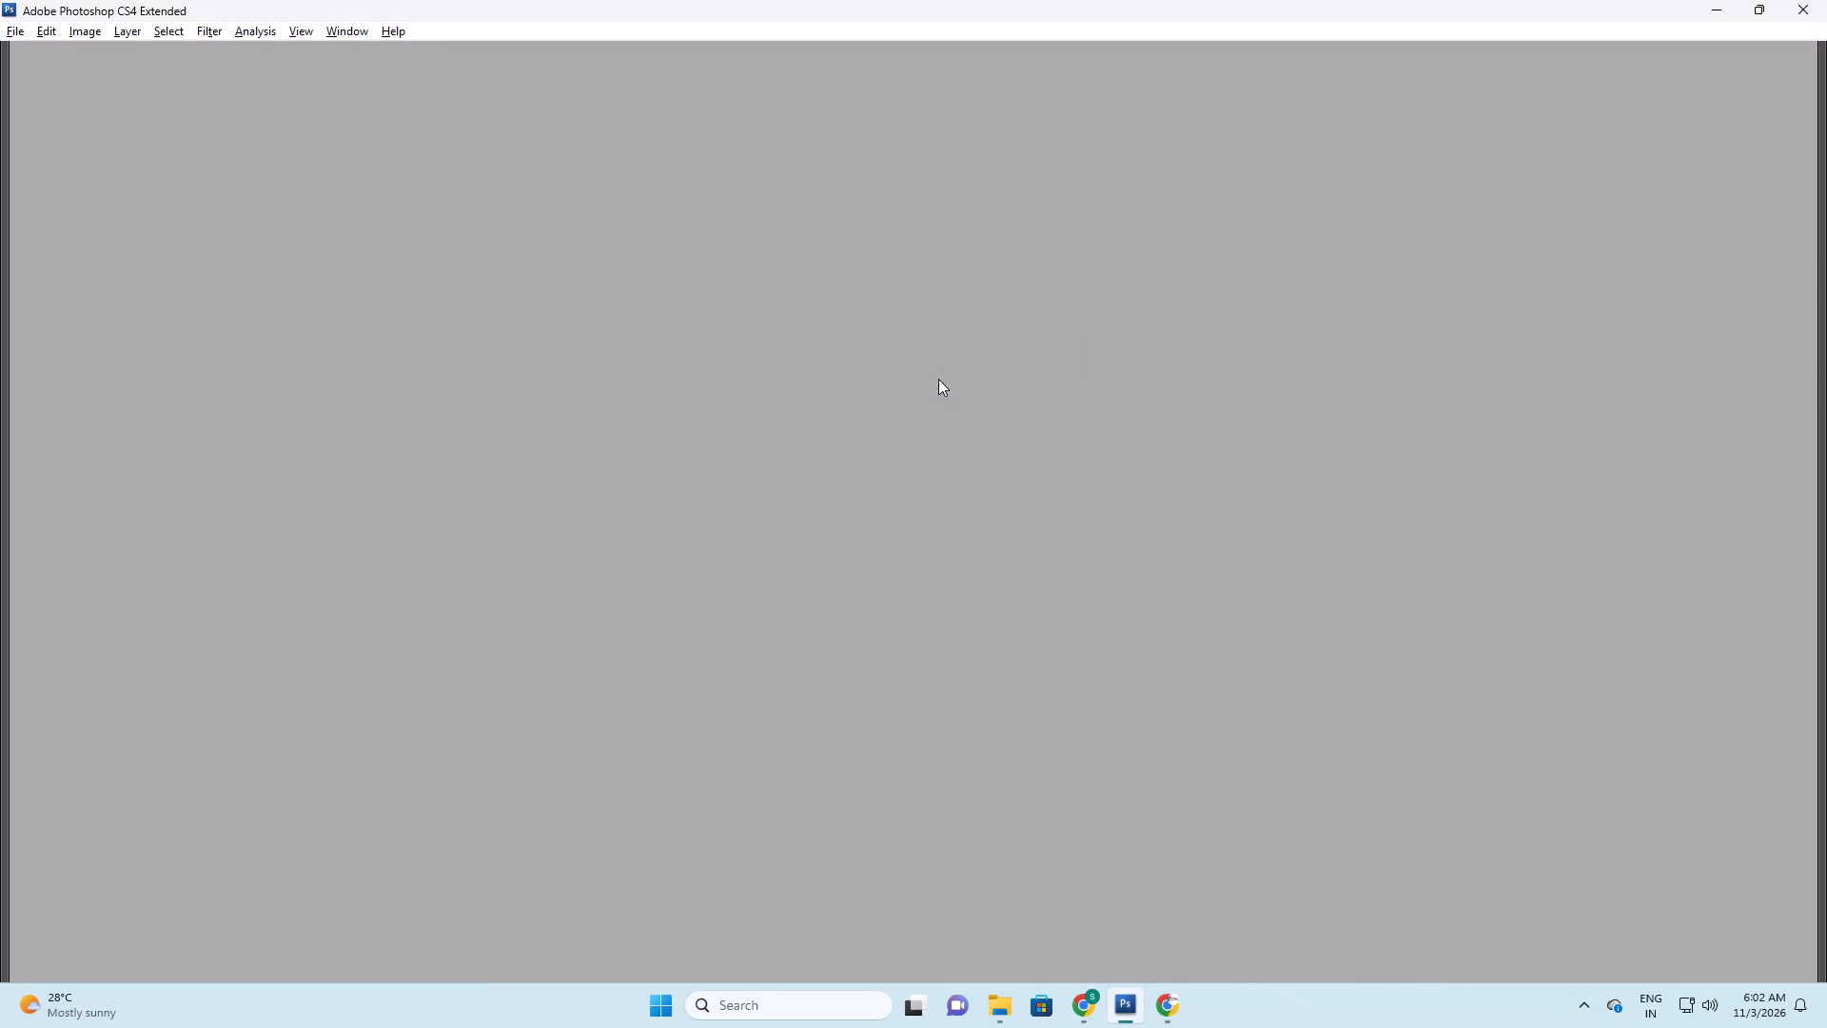
pyautogui.hotkey('alt', 'Tab')
pyautogui.hotkey('alt', 'Tab')
pyautogui.hotkey('alt', 'Tab')
pyautogui.hotkey('alt', 'Tab')
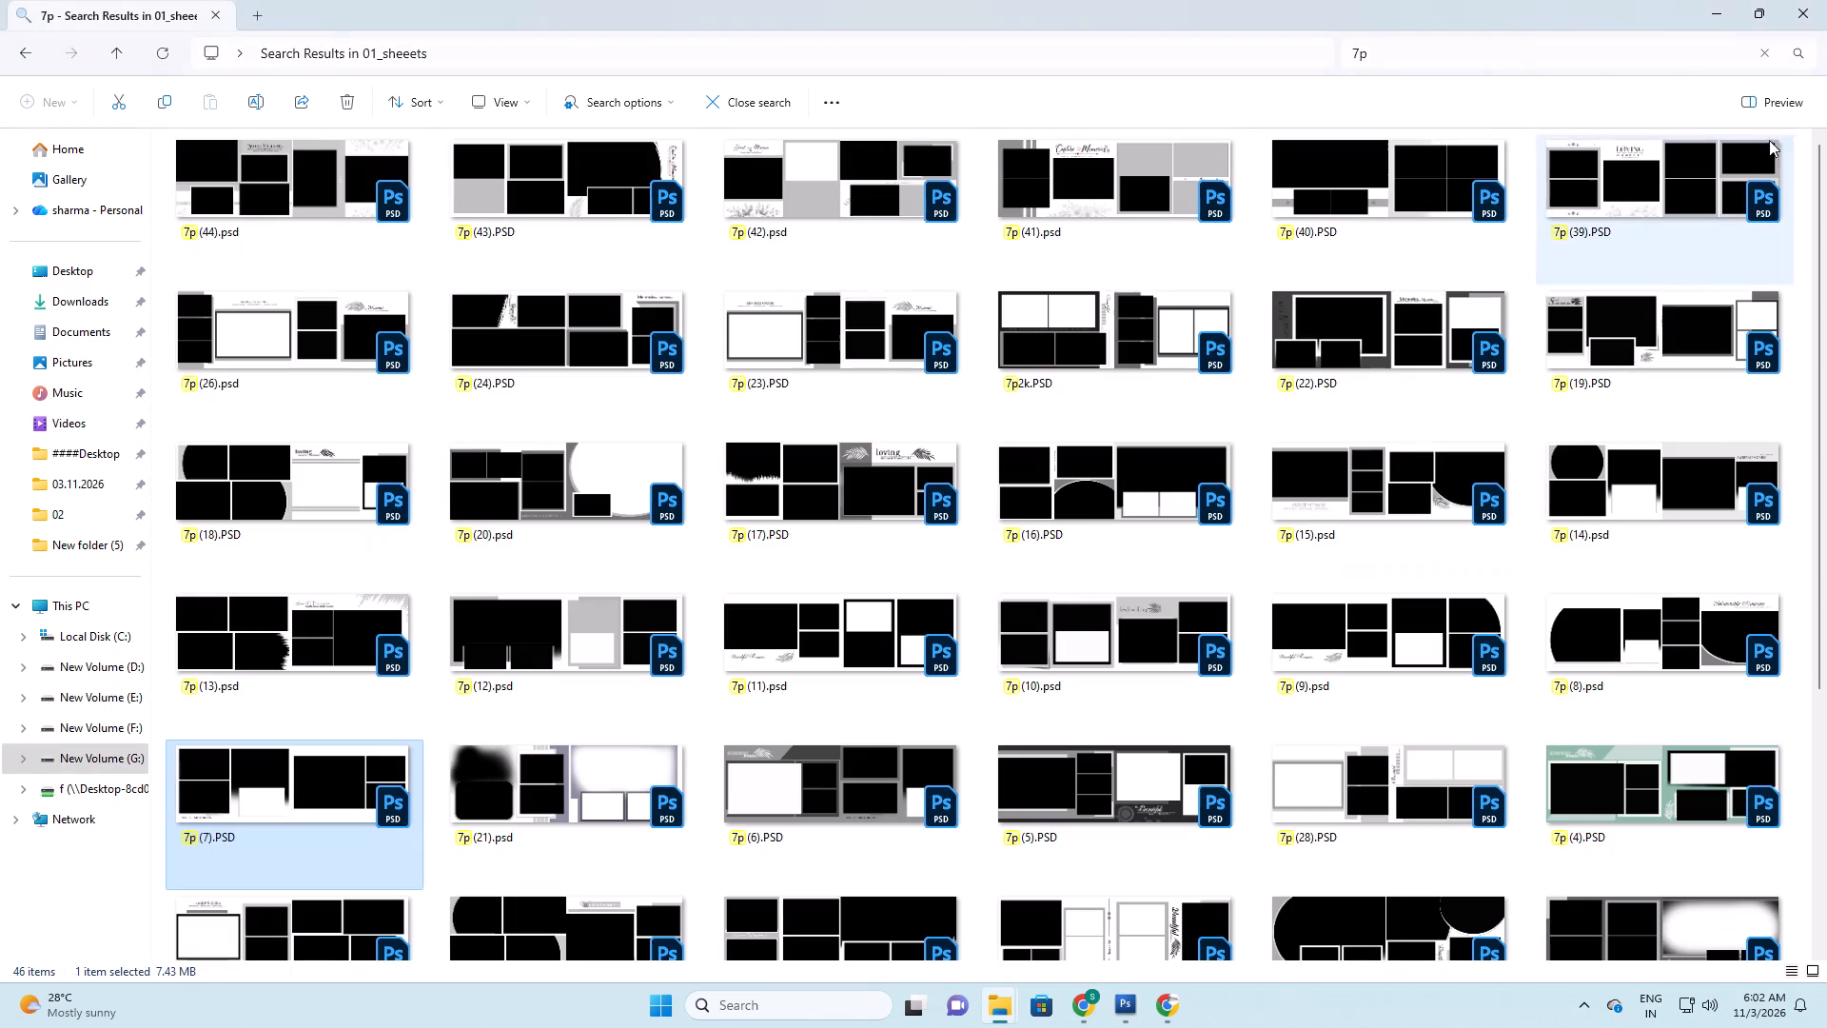
pyautogui.click(1475, 61)
pyautogui.hotkey('ctrl', 'a')
pyautogui.write('4p')
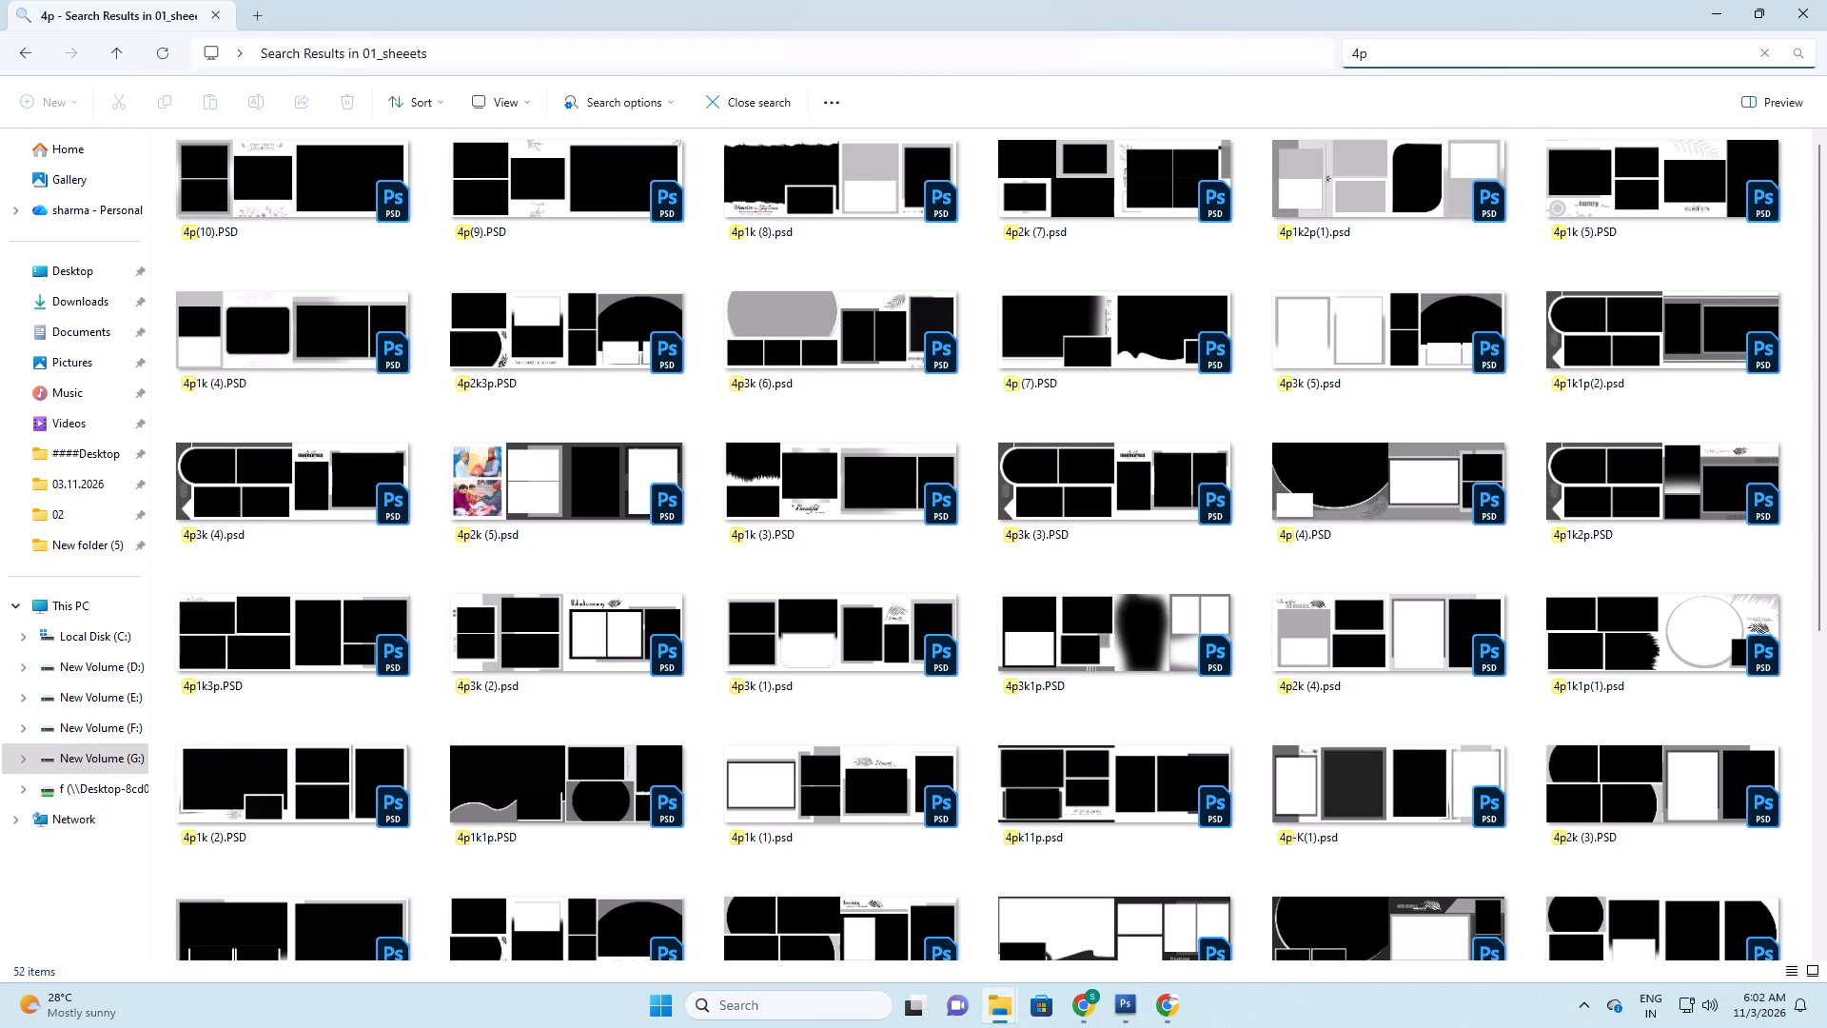
pyautogui.press('2')
pyautogui.press('k')
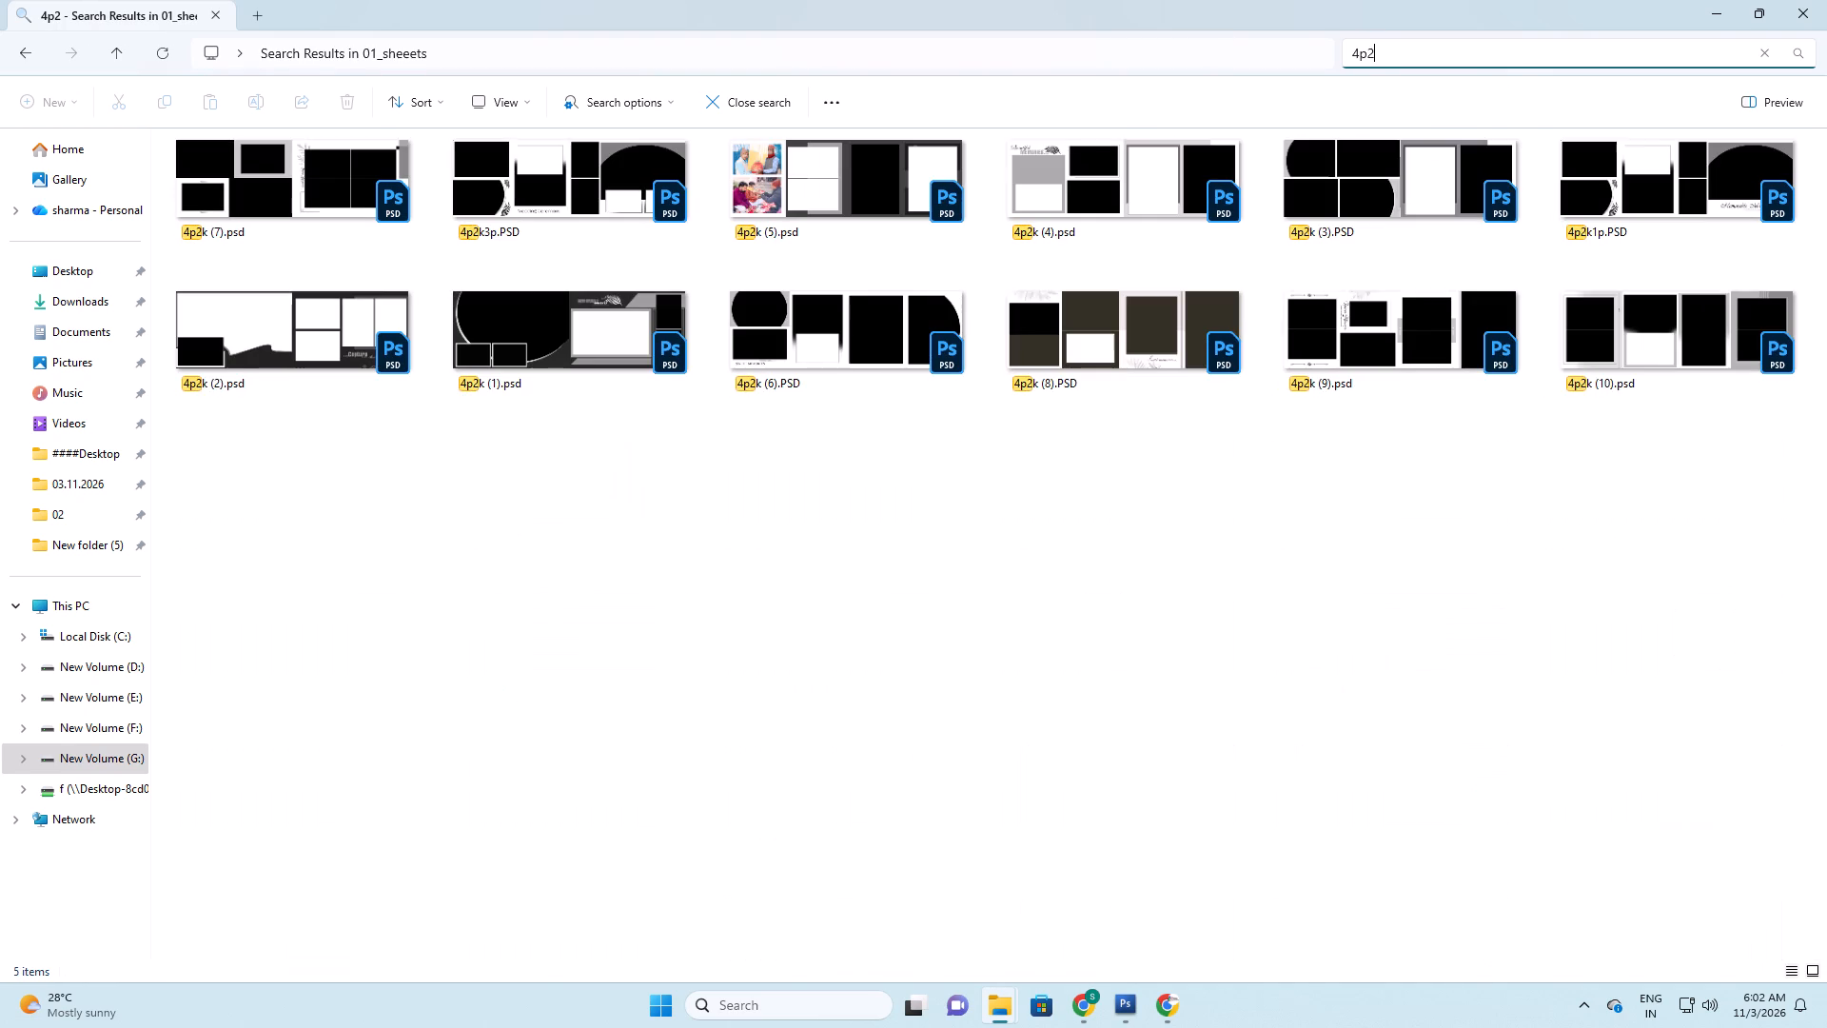
pyautogui.keyDown('ctrl'); pyautogui.scroll(11, 654, 472); pyautogui.keyUp('ctrl')
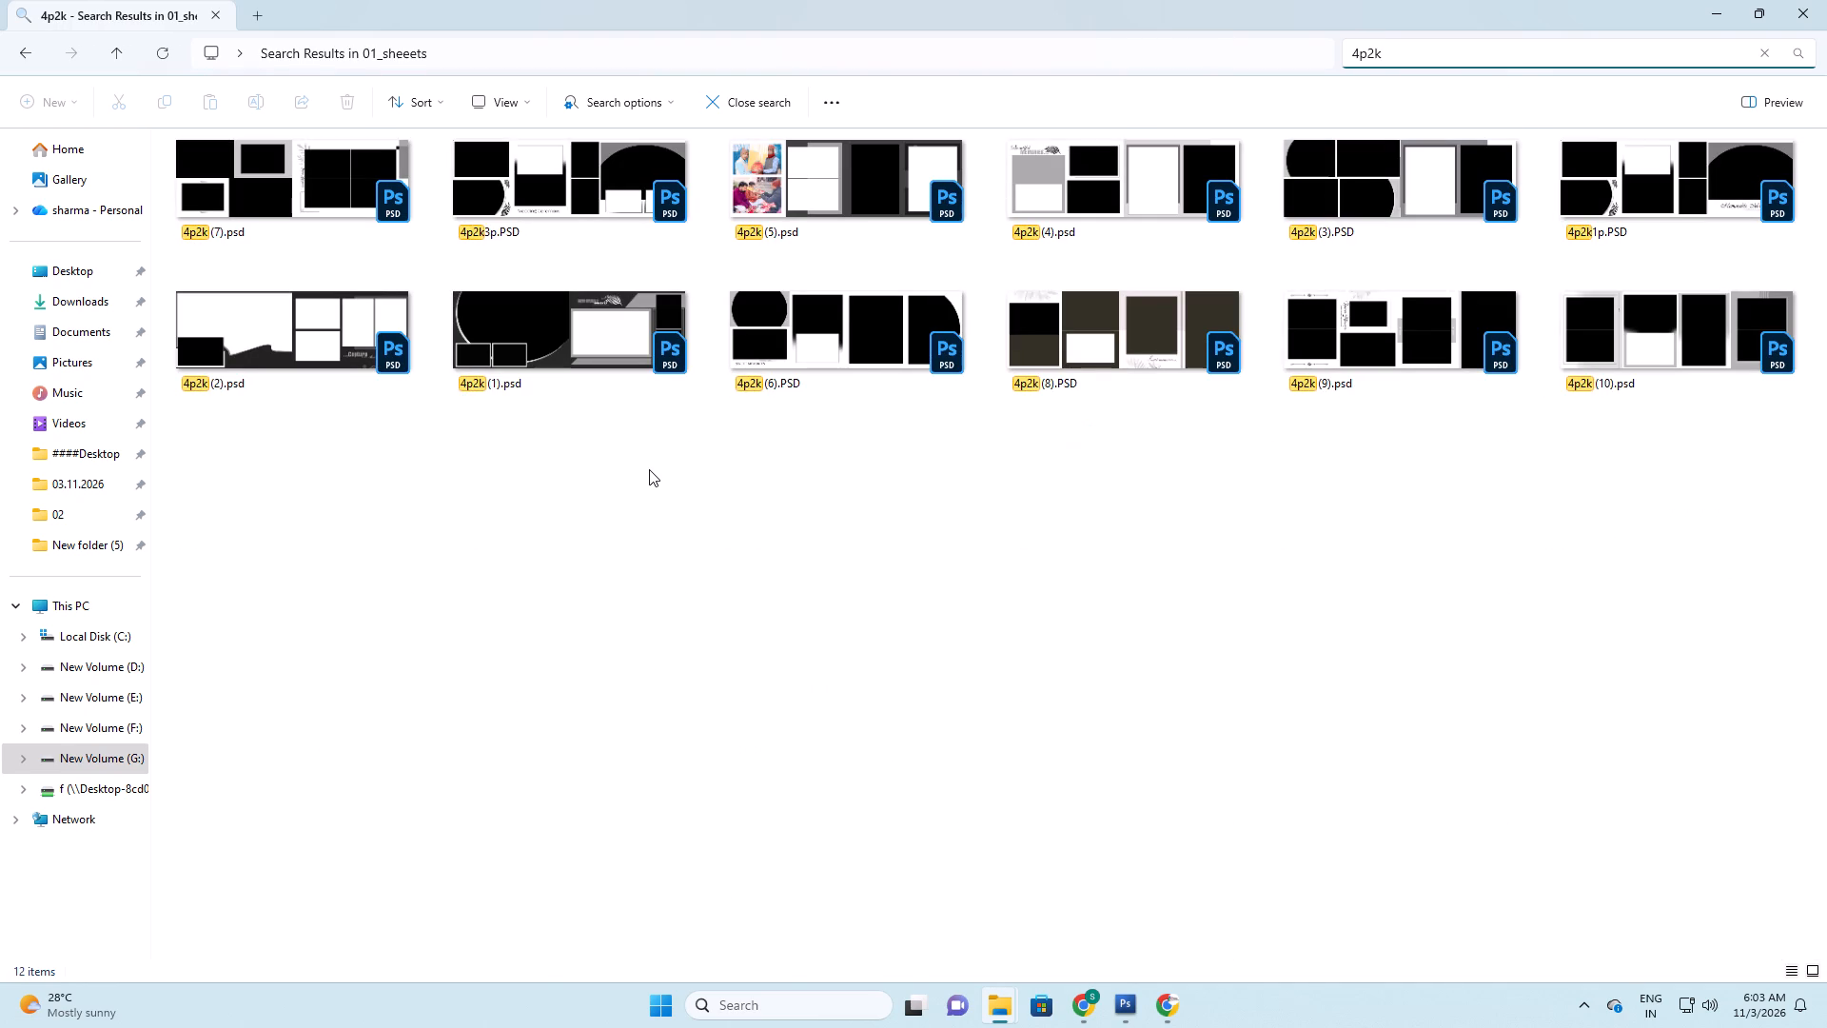
# Preview the 4p2k (7) layout at larger size and check the selected photos in folder 02 against the available layouts.
pyautogui.click(318, 179)
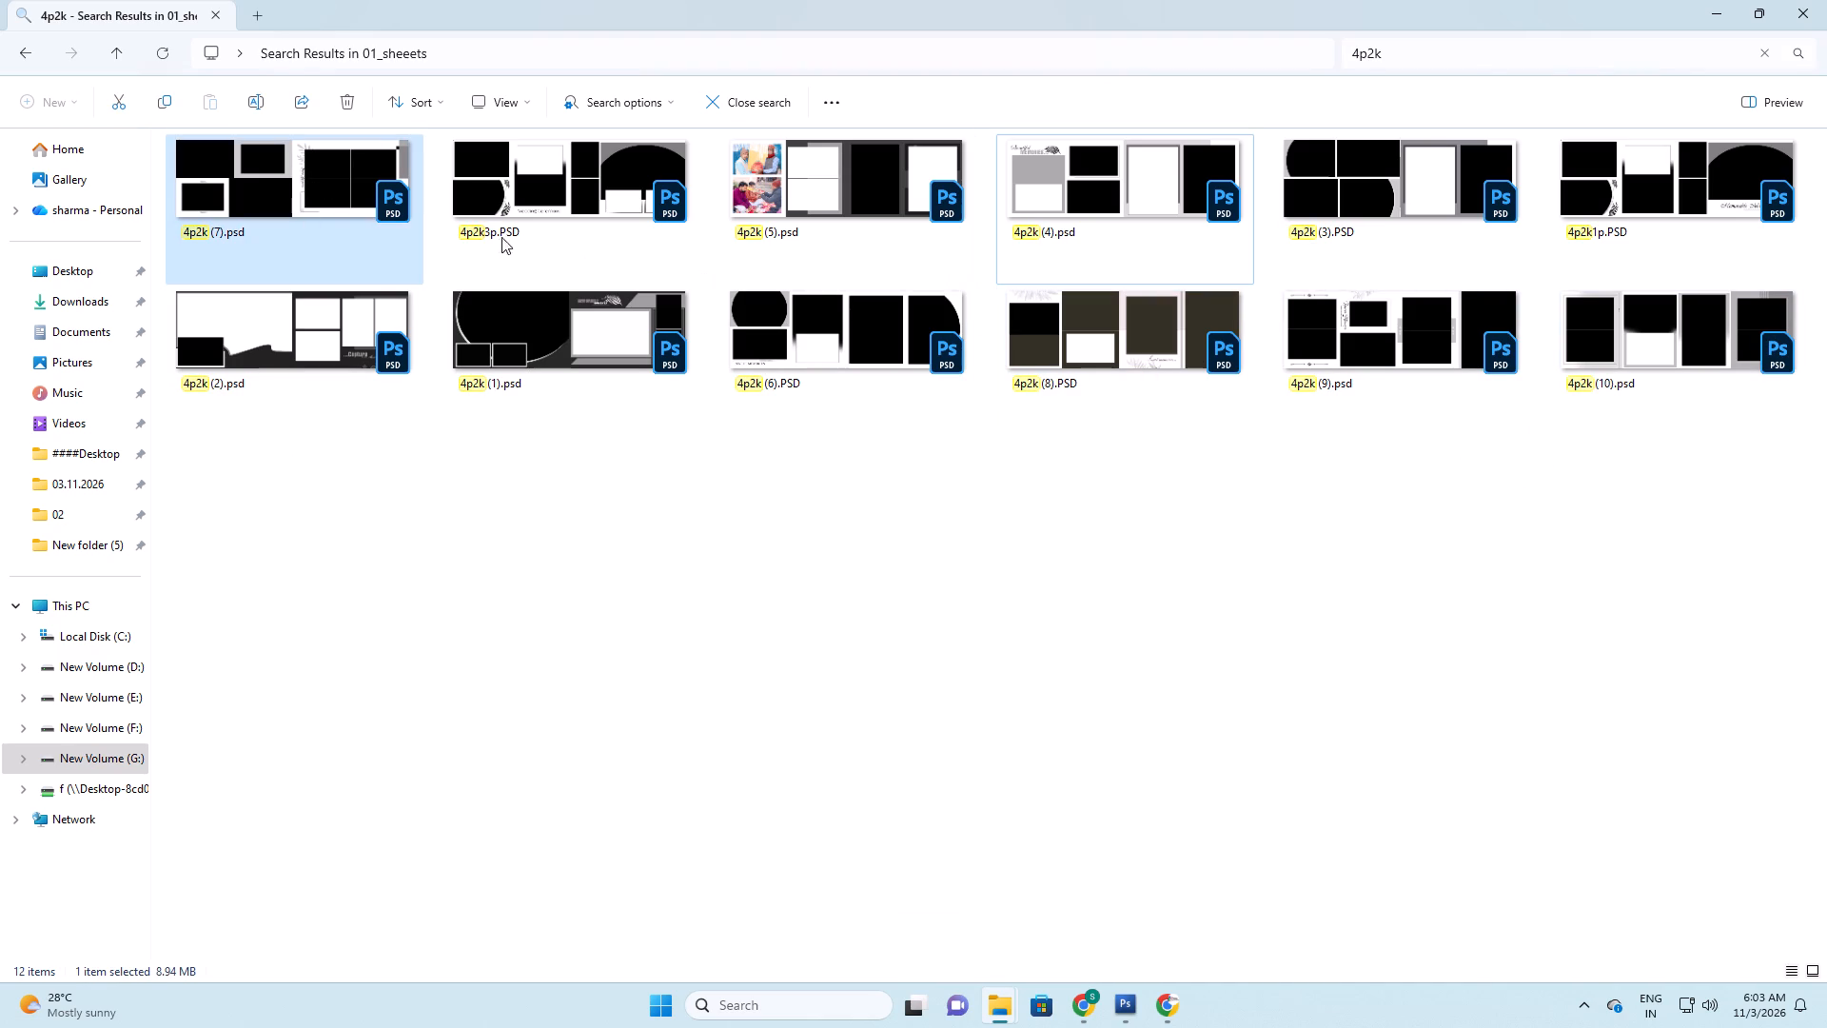
pyautogui.doubleClick(337, 199)
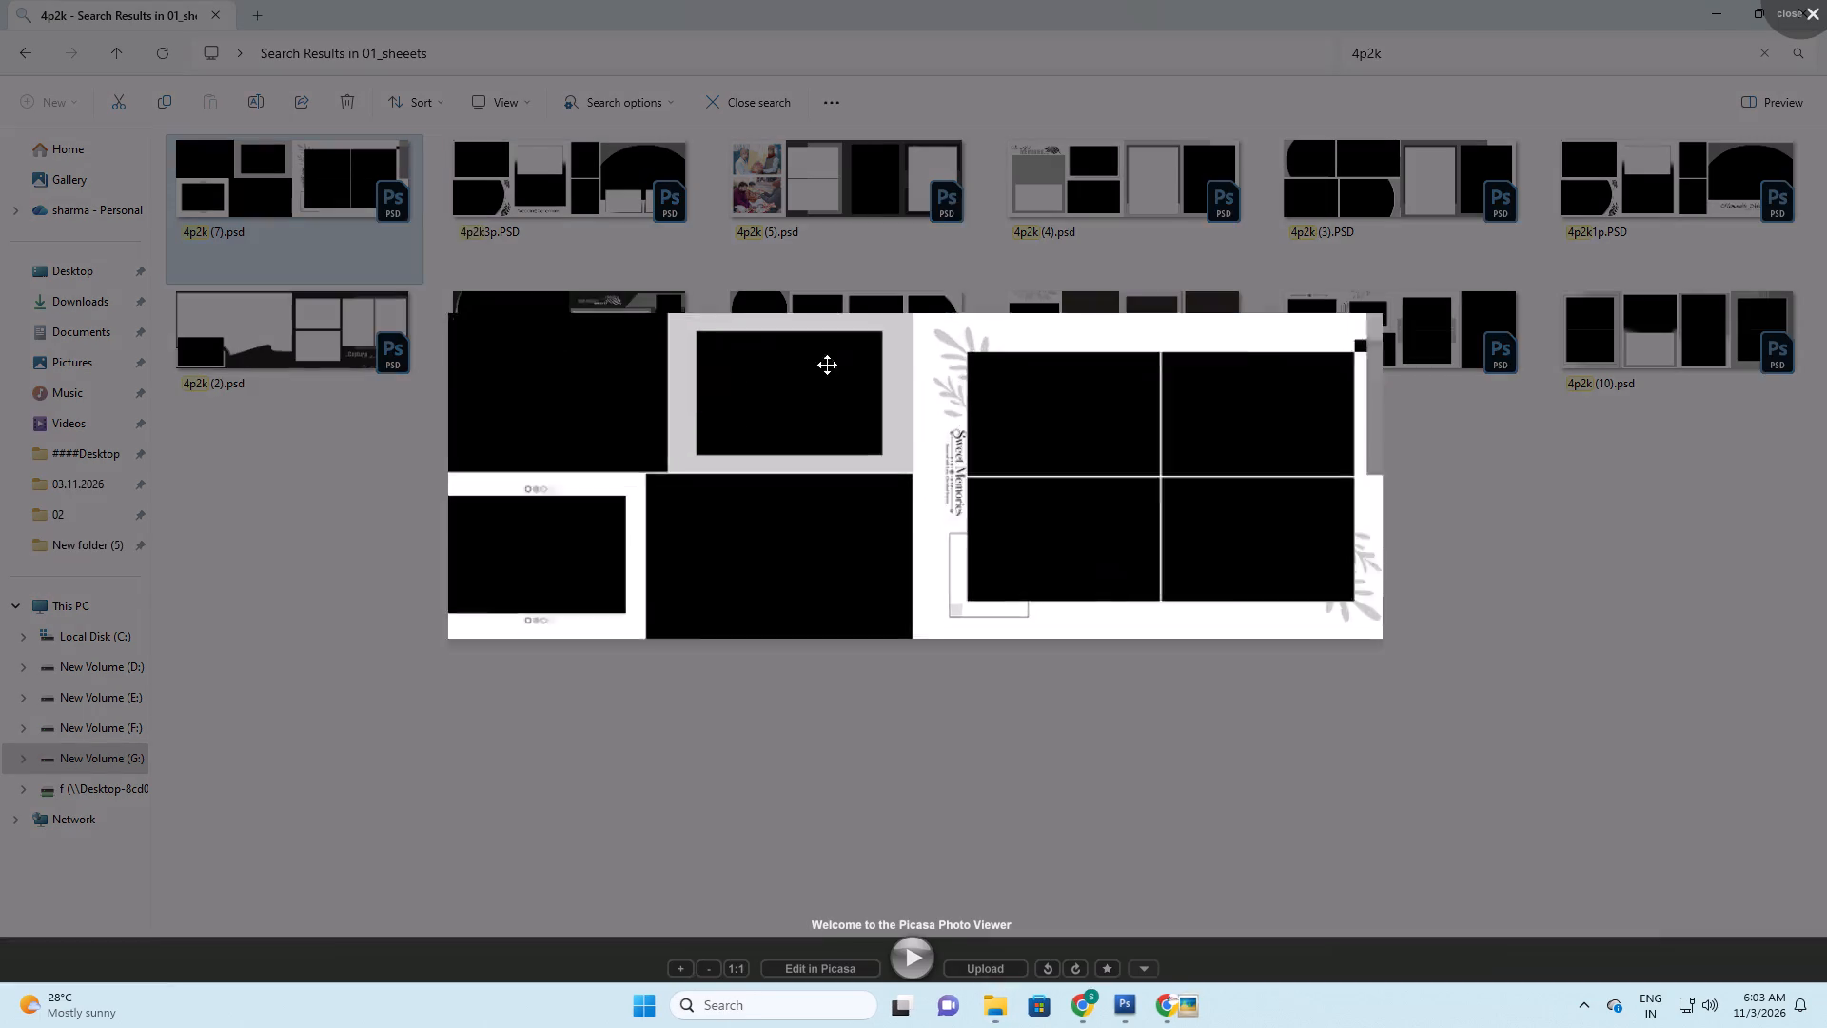
pyautogui.click(1826, 0)
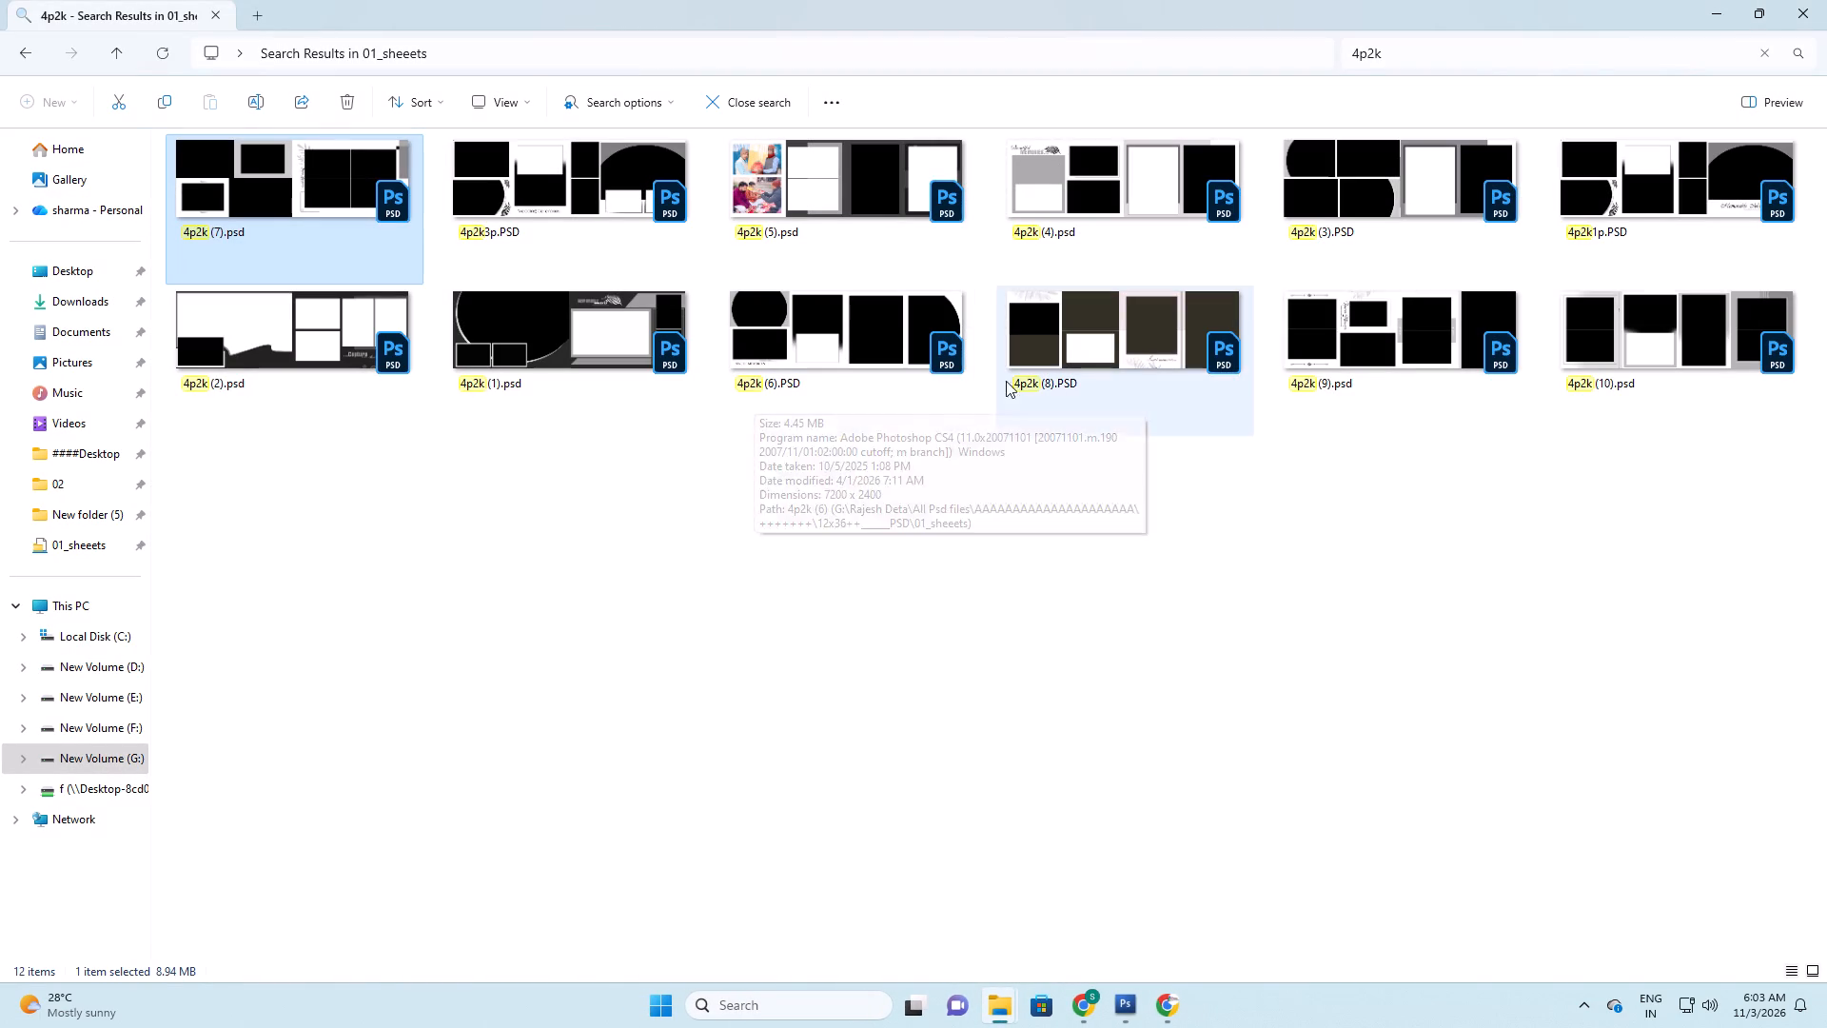
pyautogui.hotkey('alt', 'Tab')
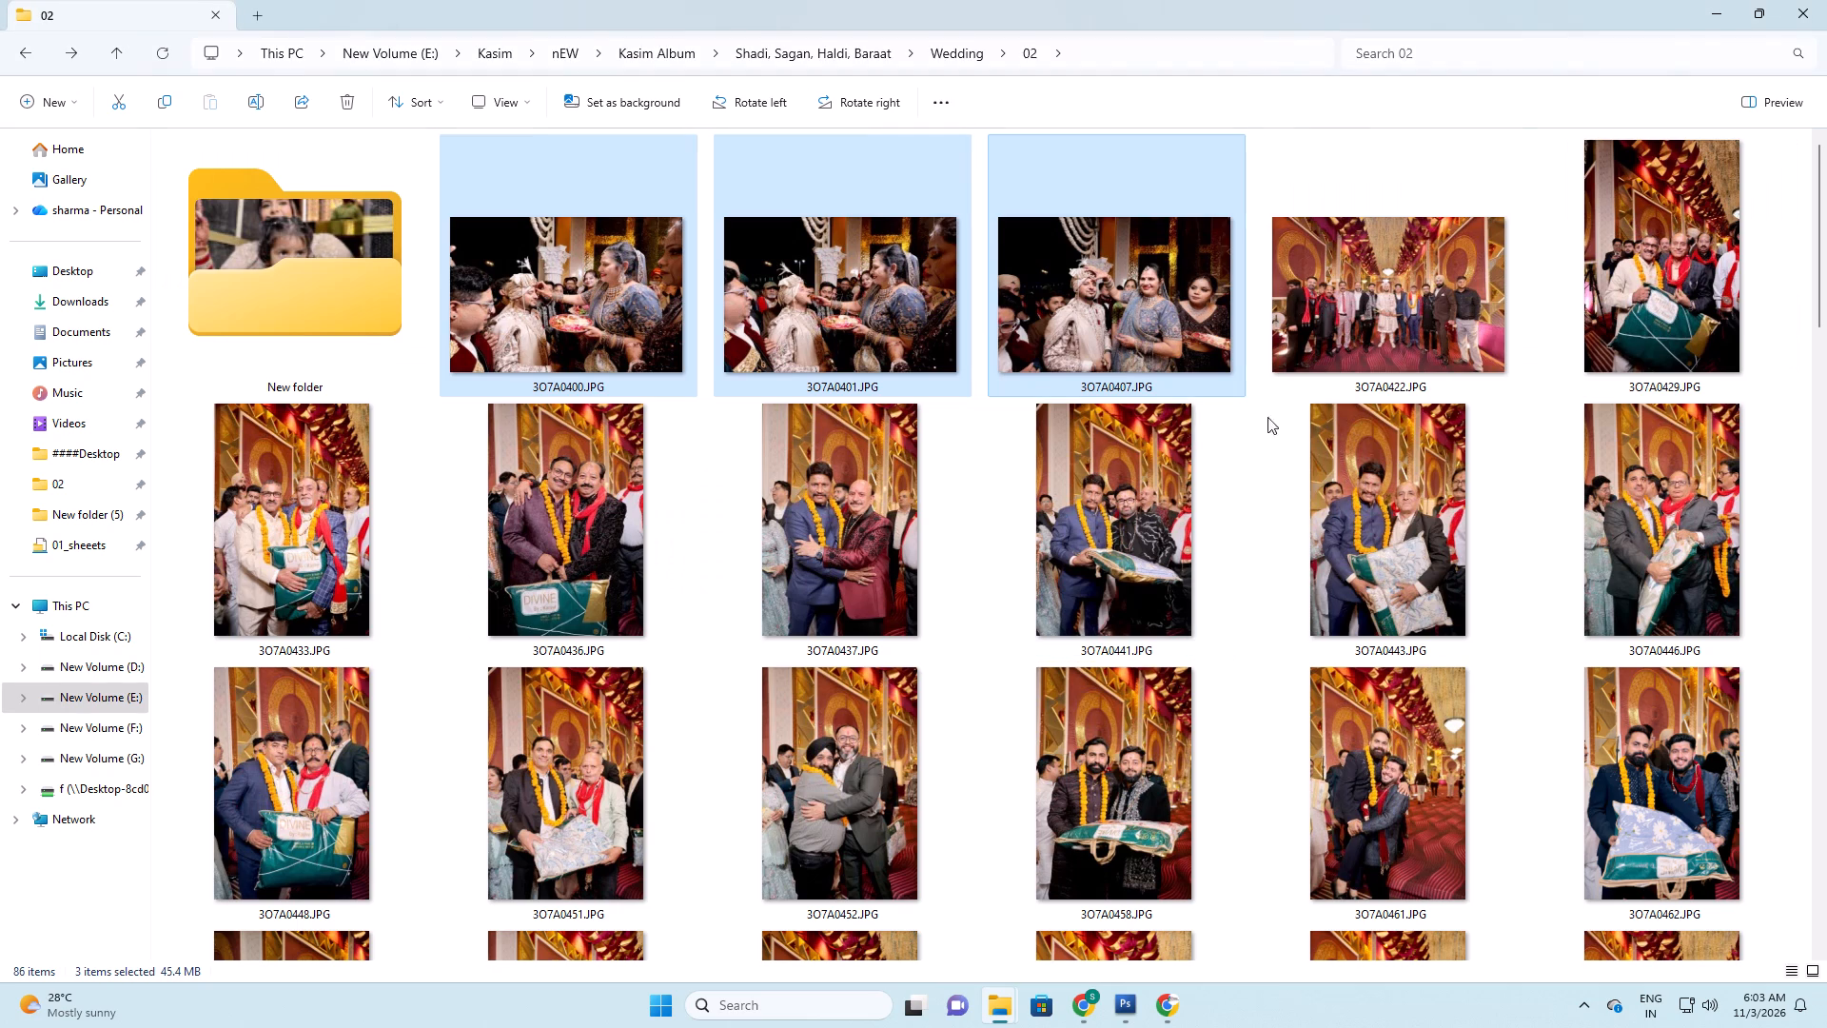
pyautogui.hotkey('alt', 'Tab')
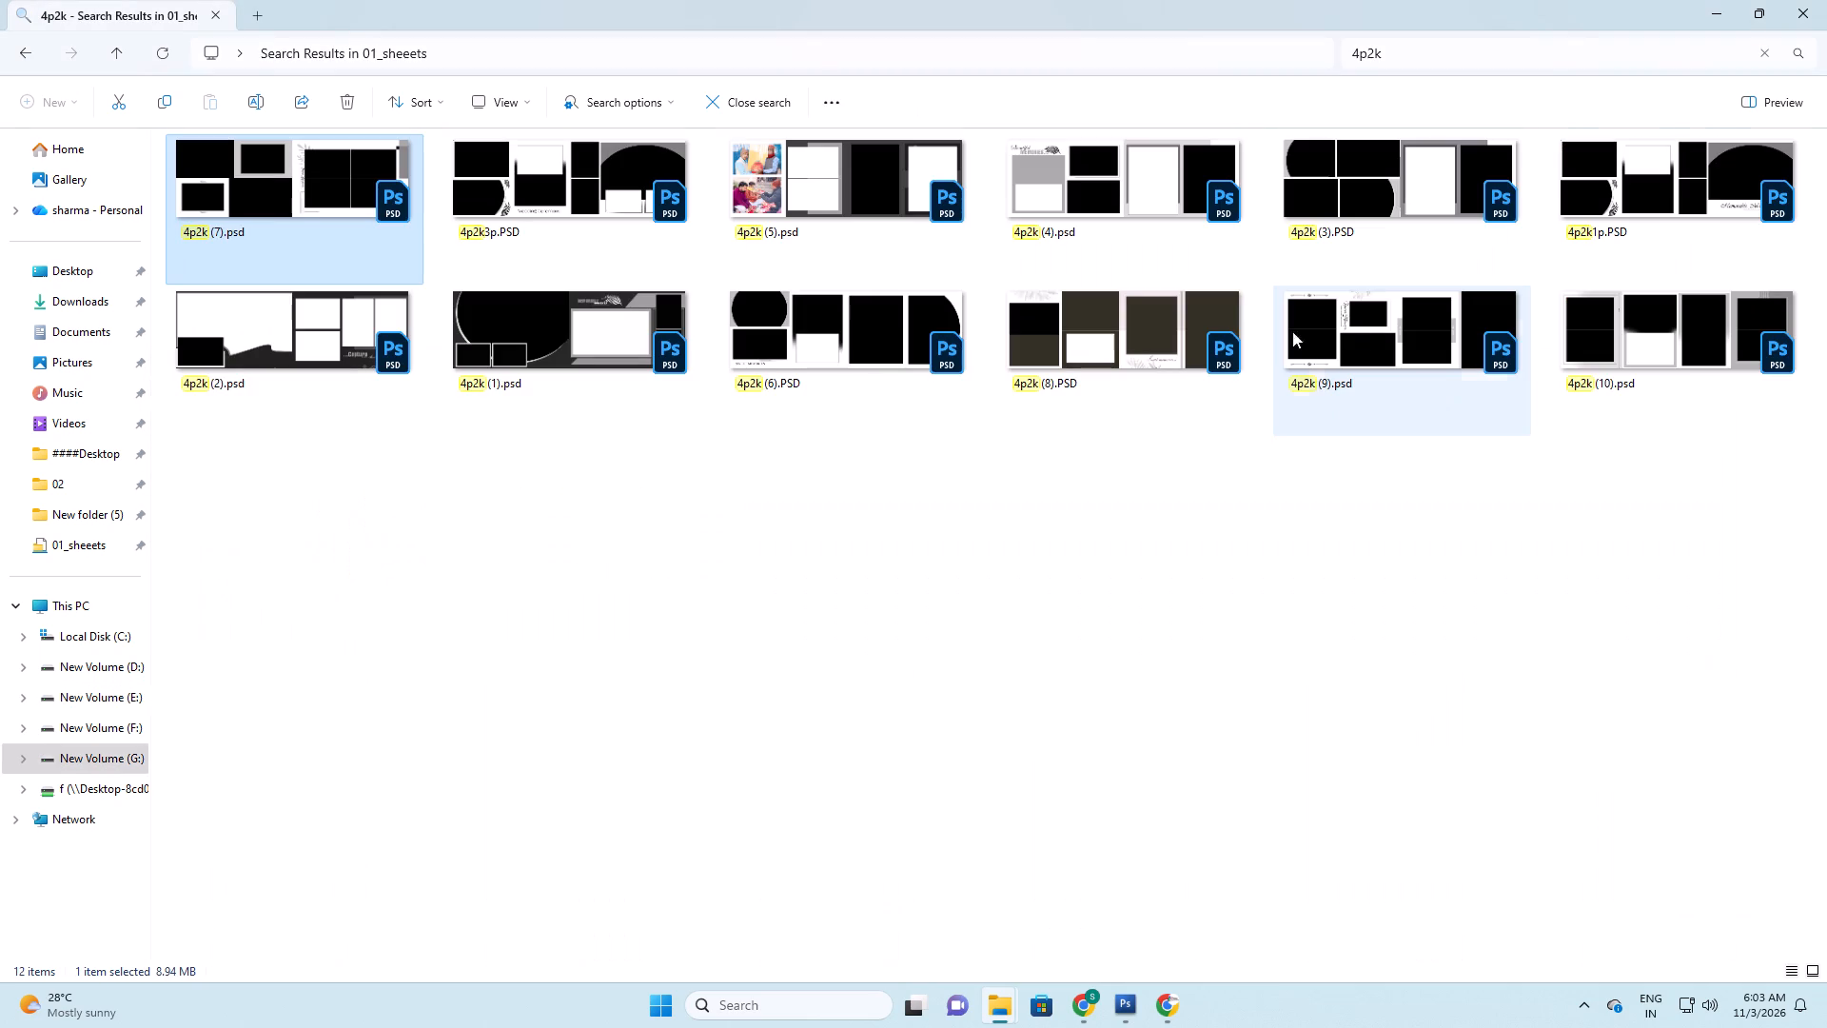
# Search the 01_sheeets layouts for "8p" instead of "4p2k".
pyautogui.click(1545, 54)
pyautogui.hotkey('ctrl', 'a')
pyautogui.press('8')
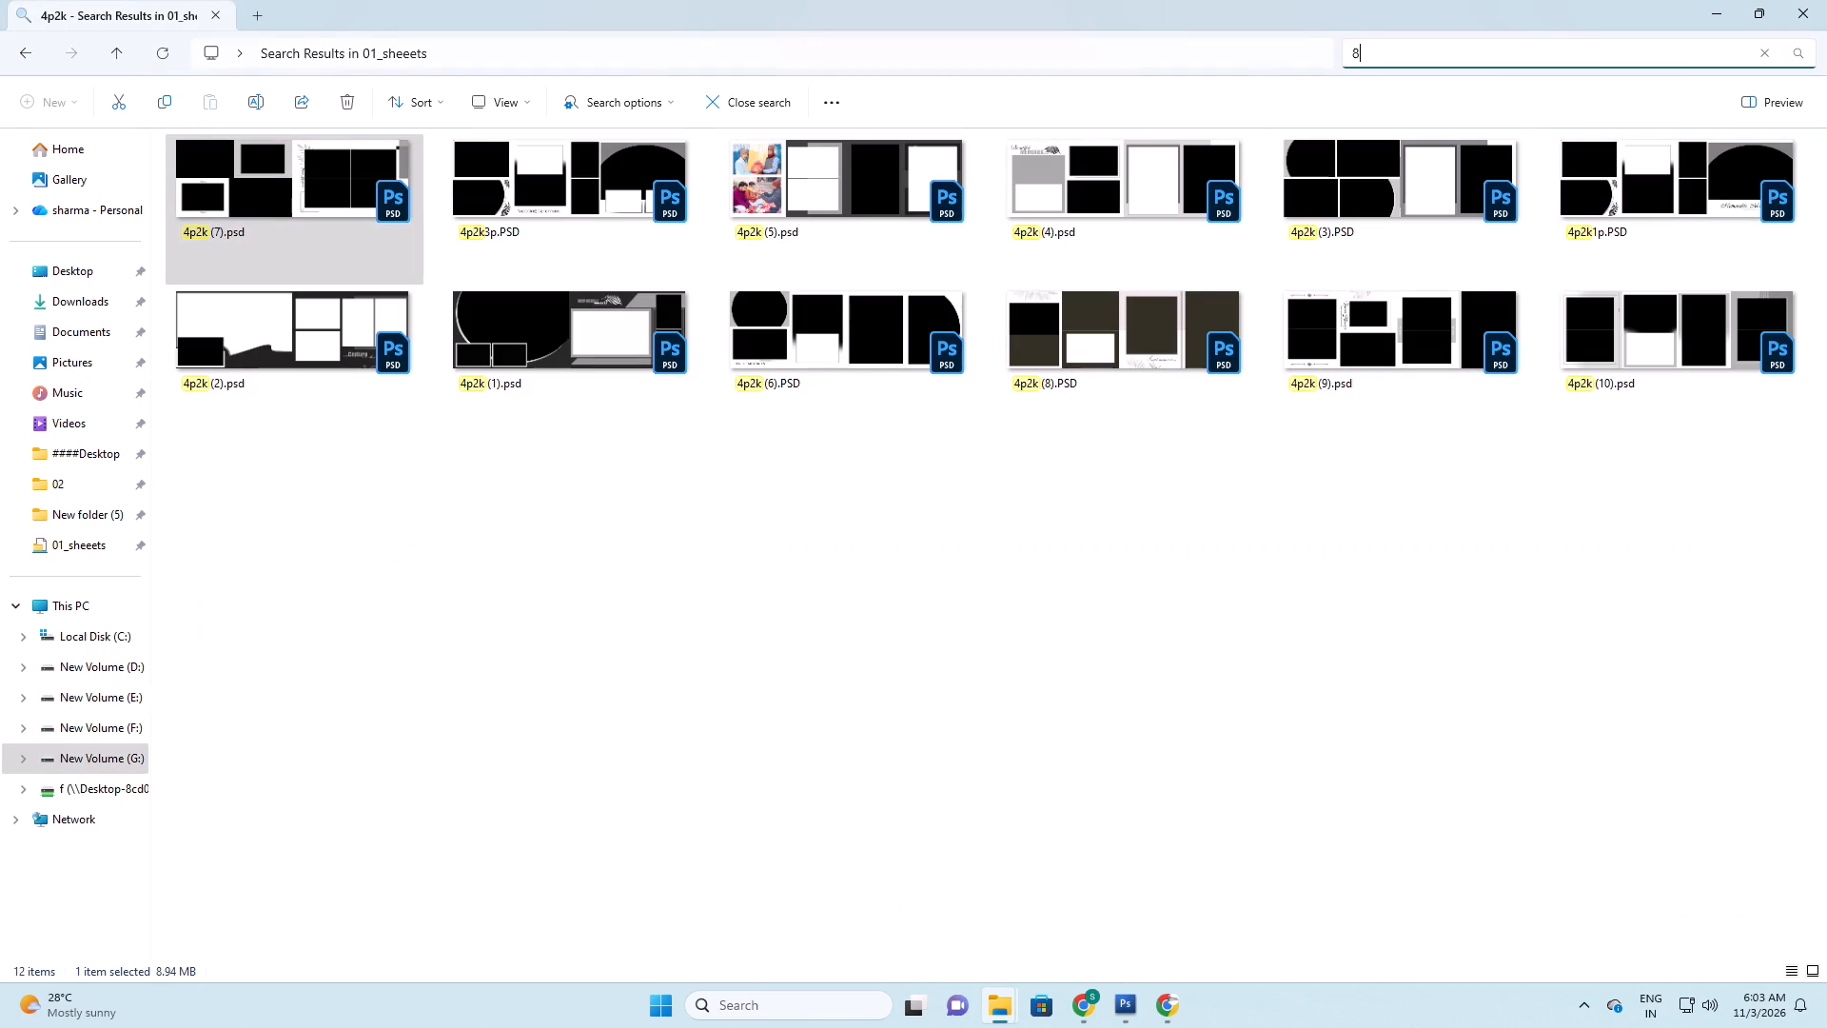
pyautogui.press('p')
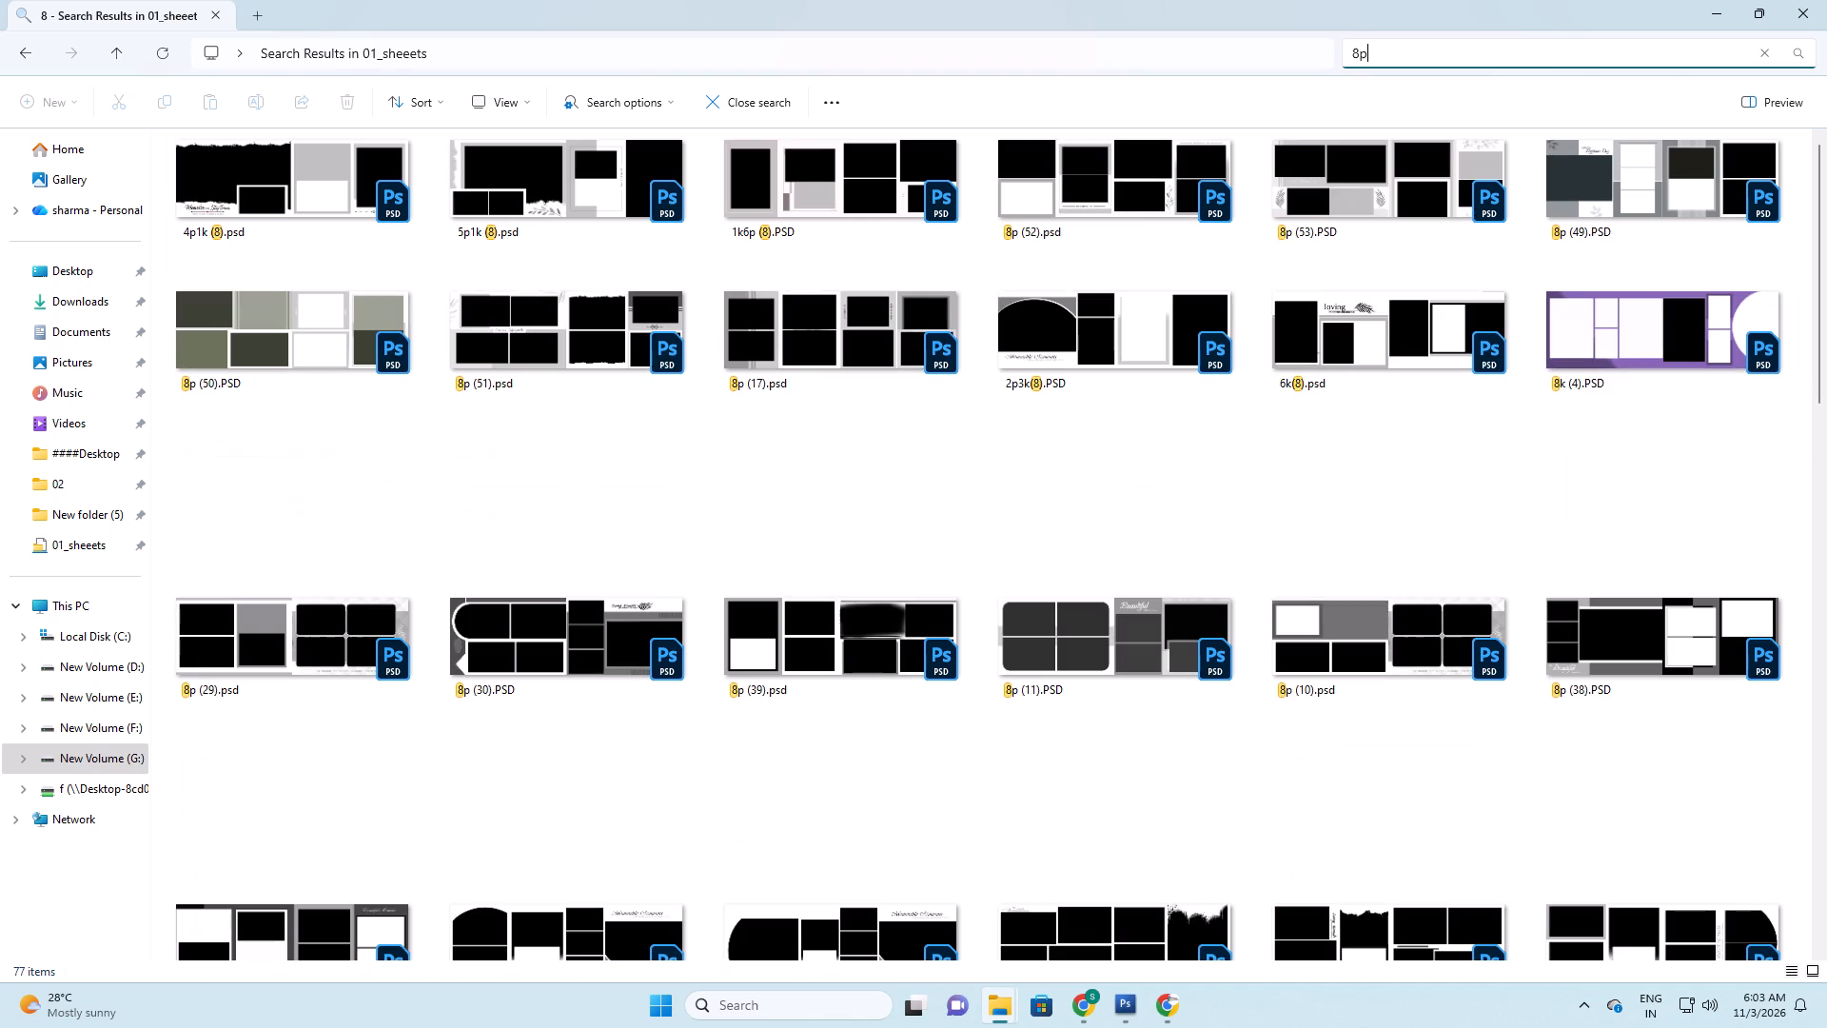
# Browse the 8p layouts for one that suits the selected photos, previewing 8p (13) at larger size.
pyautogui.keyDown('ctrl'); pyautogui.scroll(13, 513, 478); pyautogui.keyUp('ctrl')
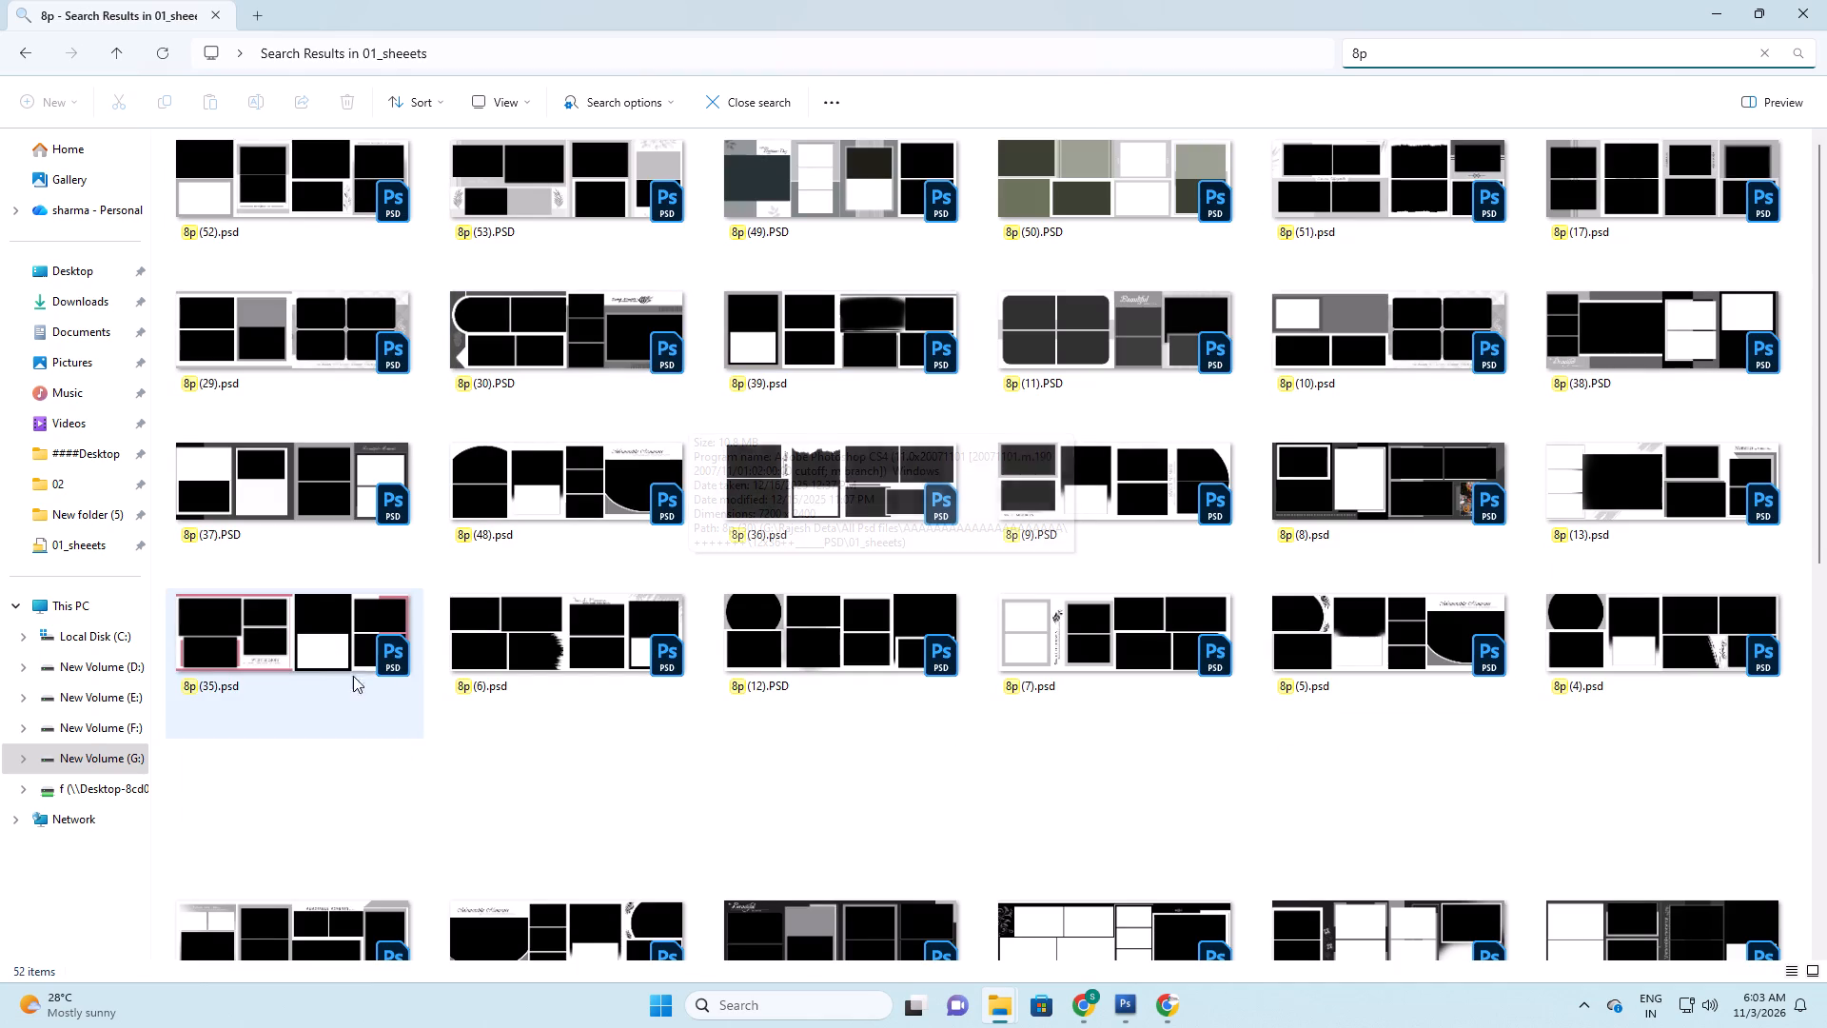
pyautogui.scroll(-1, 676, 726)
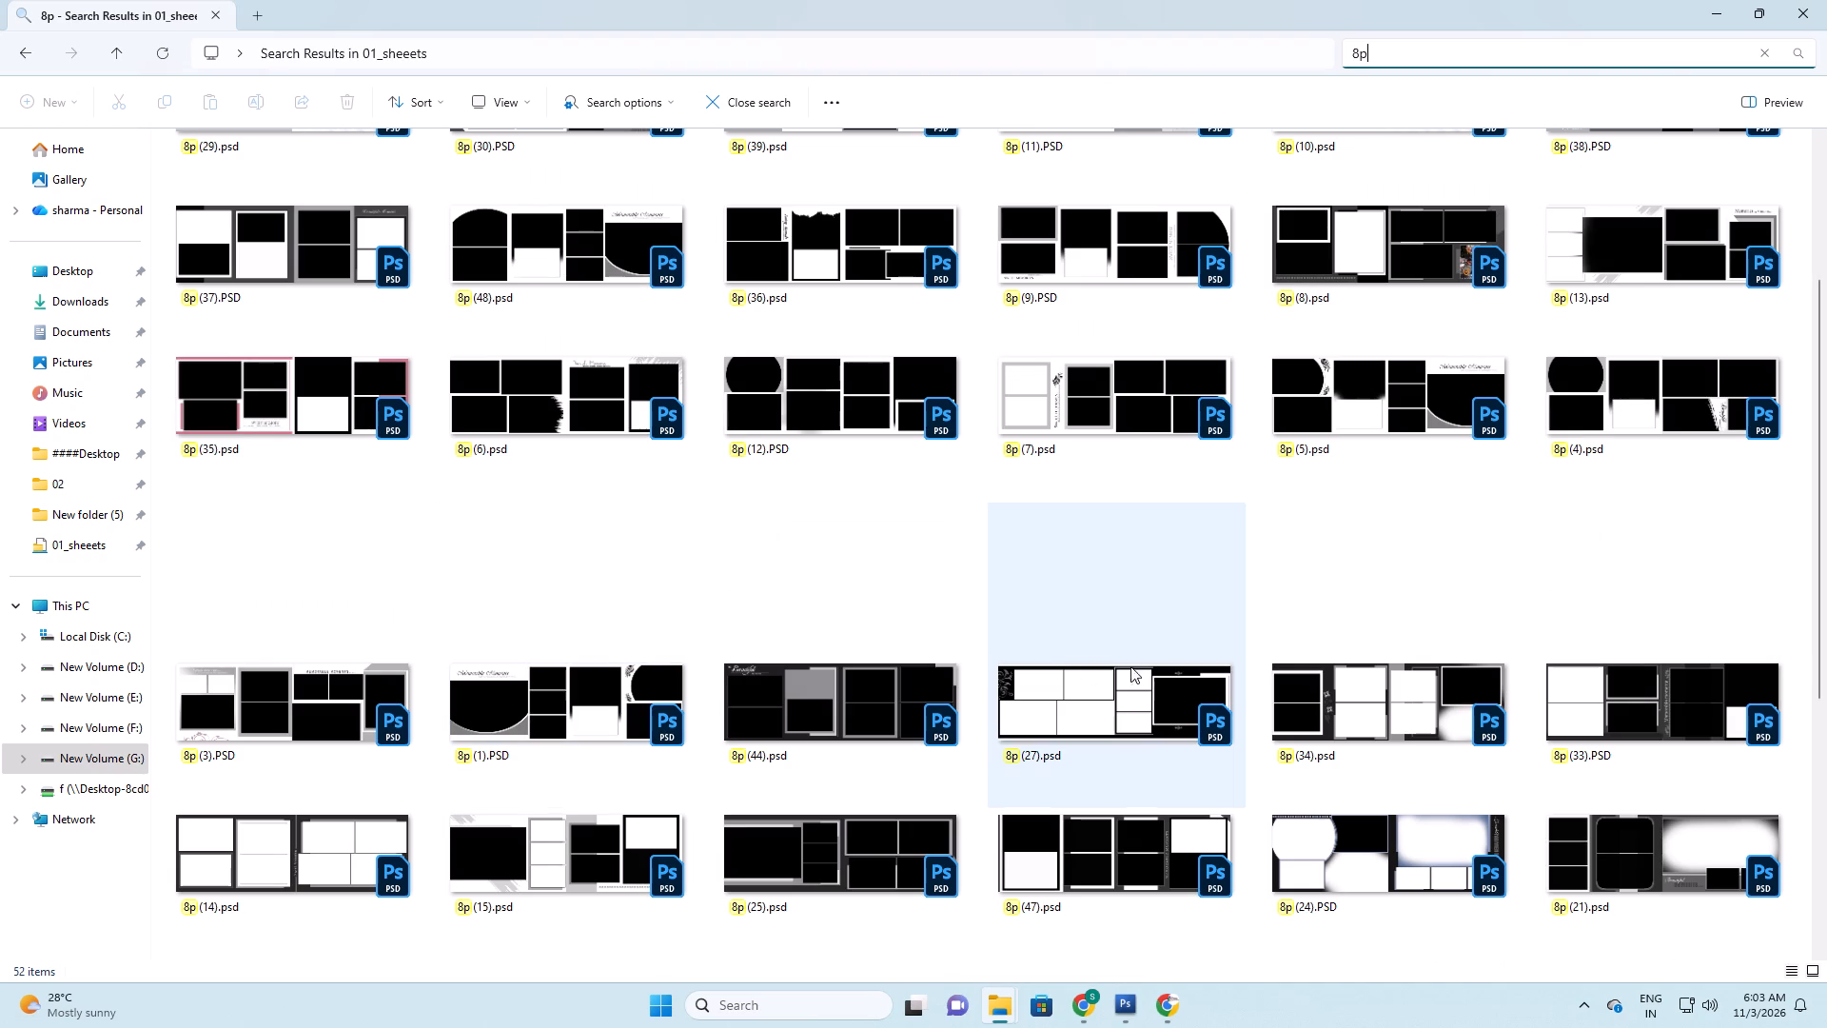
pyautogui.scroll(-1, 1287, 582)
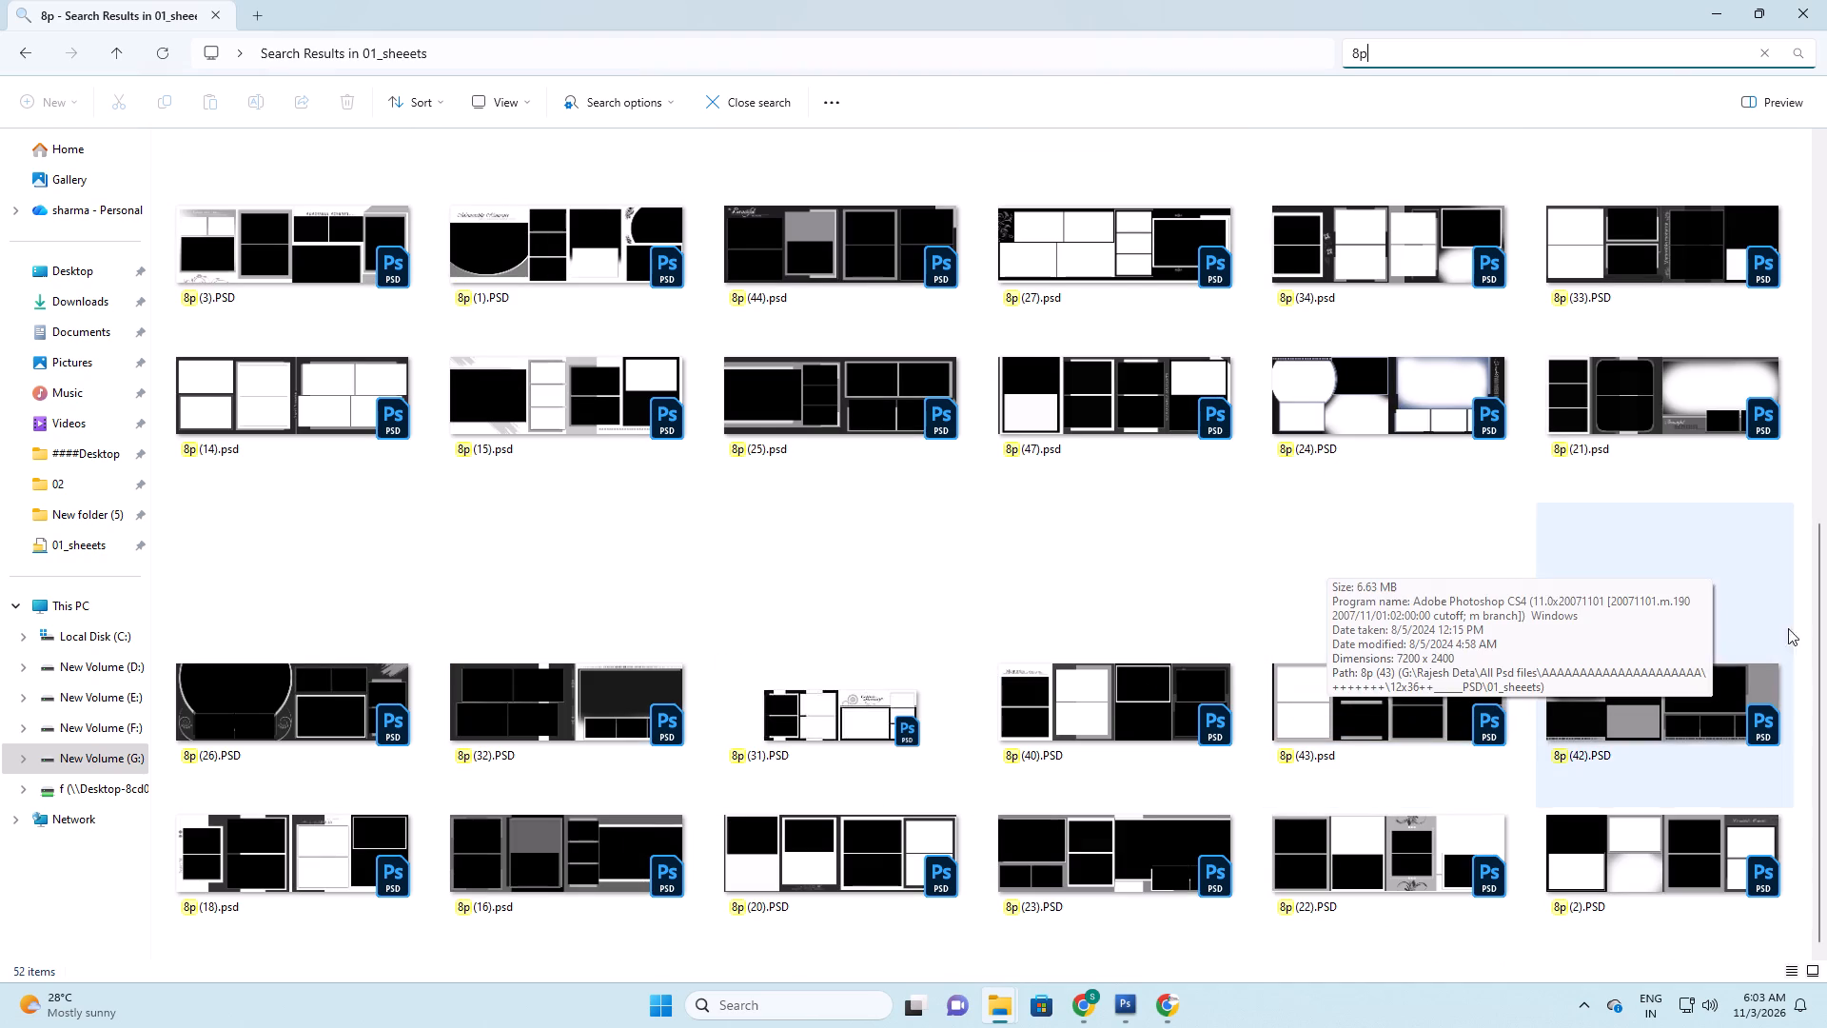
pyautogui.scroll(-1, 1645, 662)
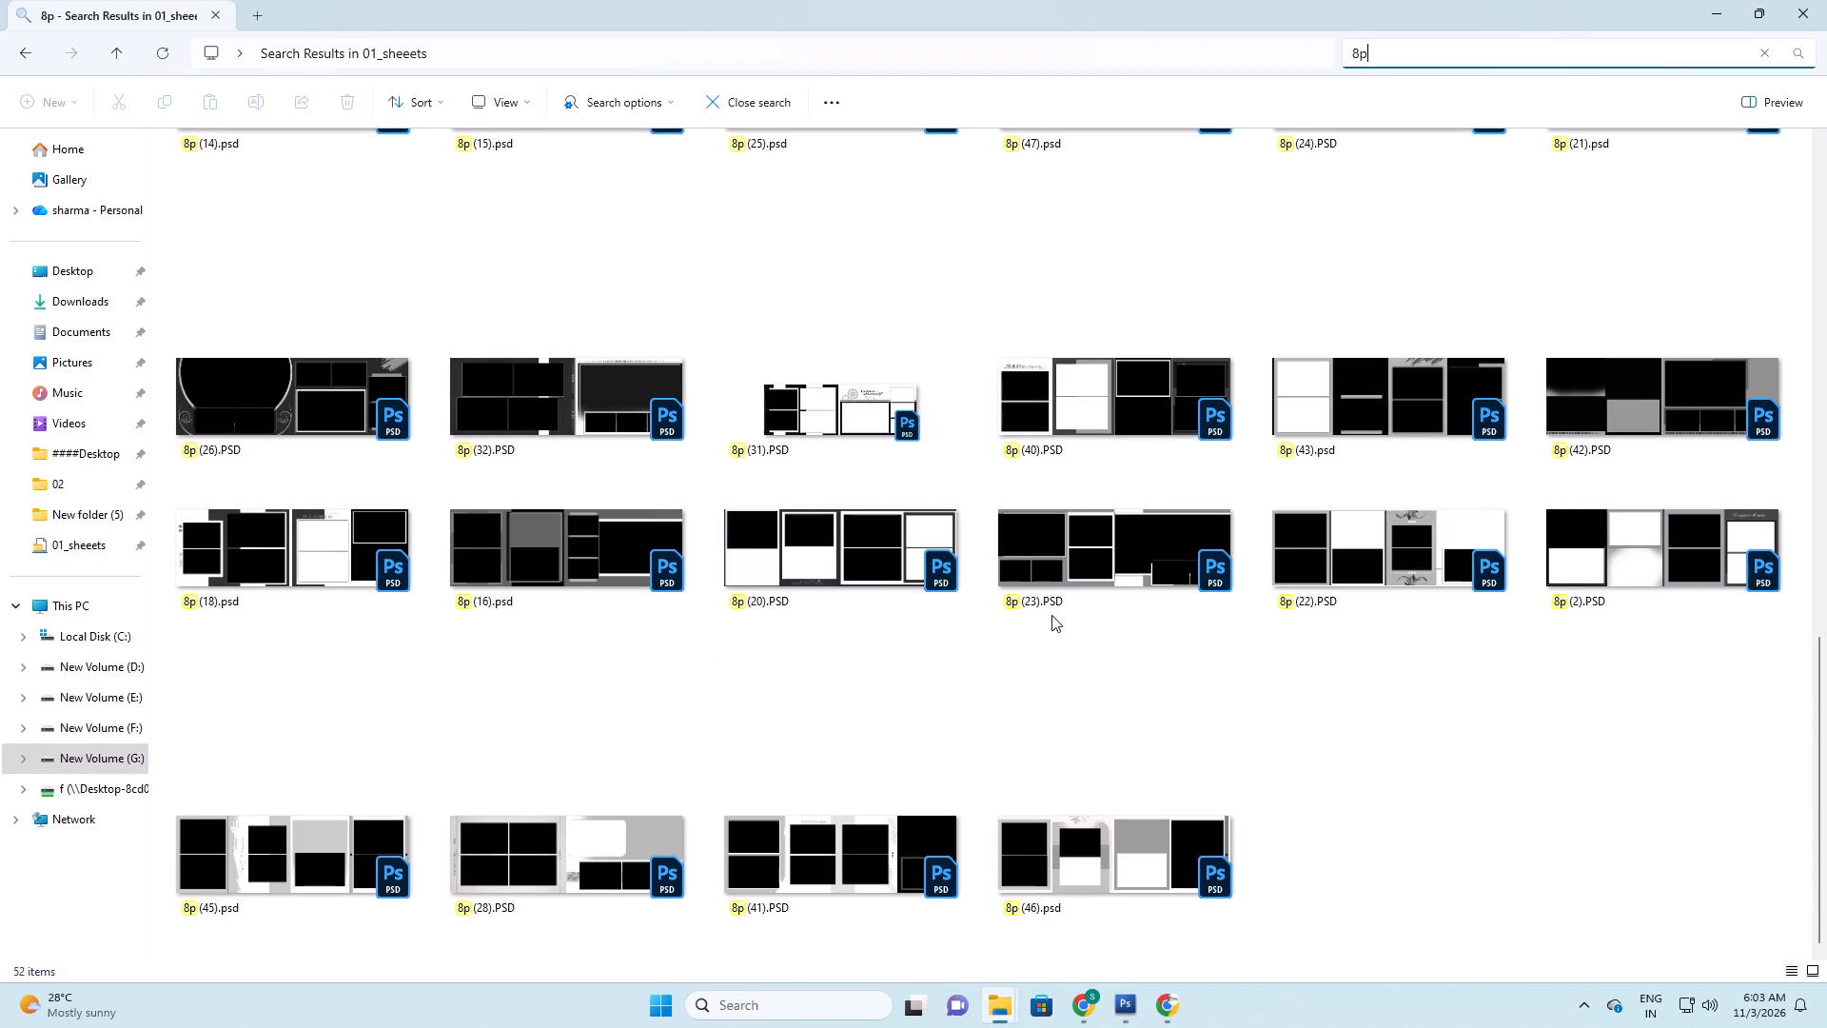
pyautogui.scroll(2, 689, 582)
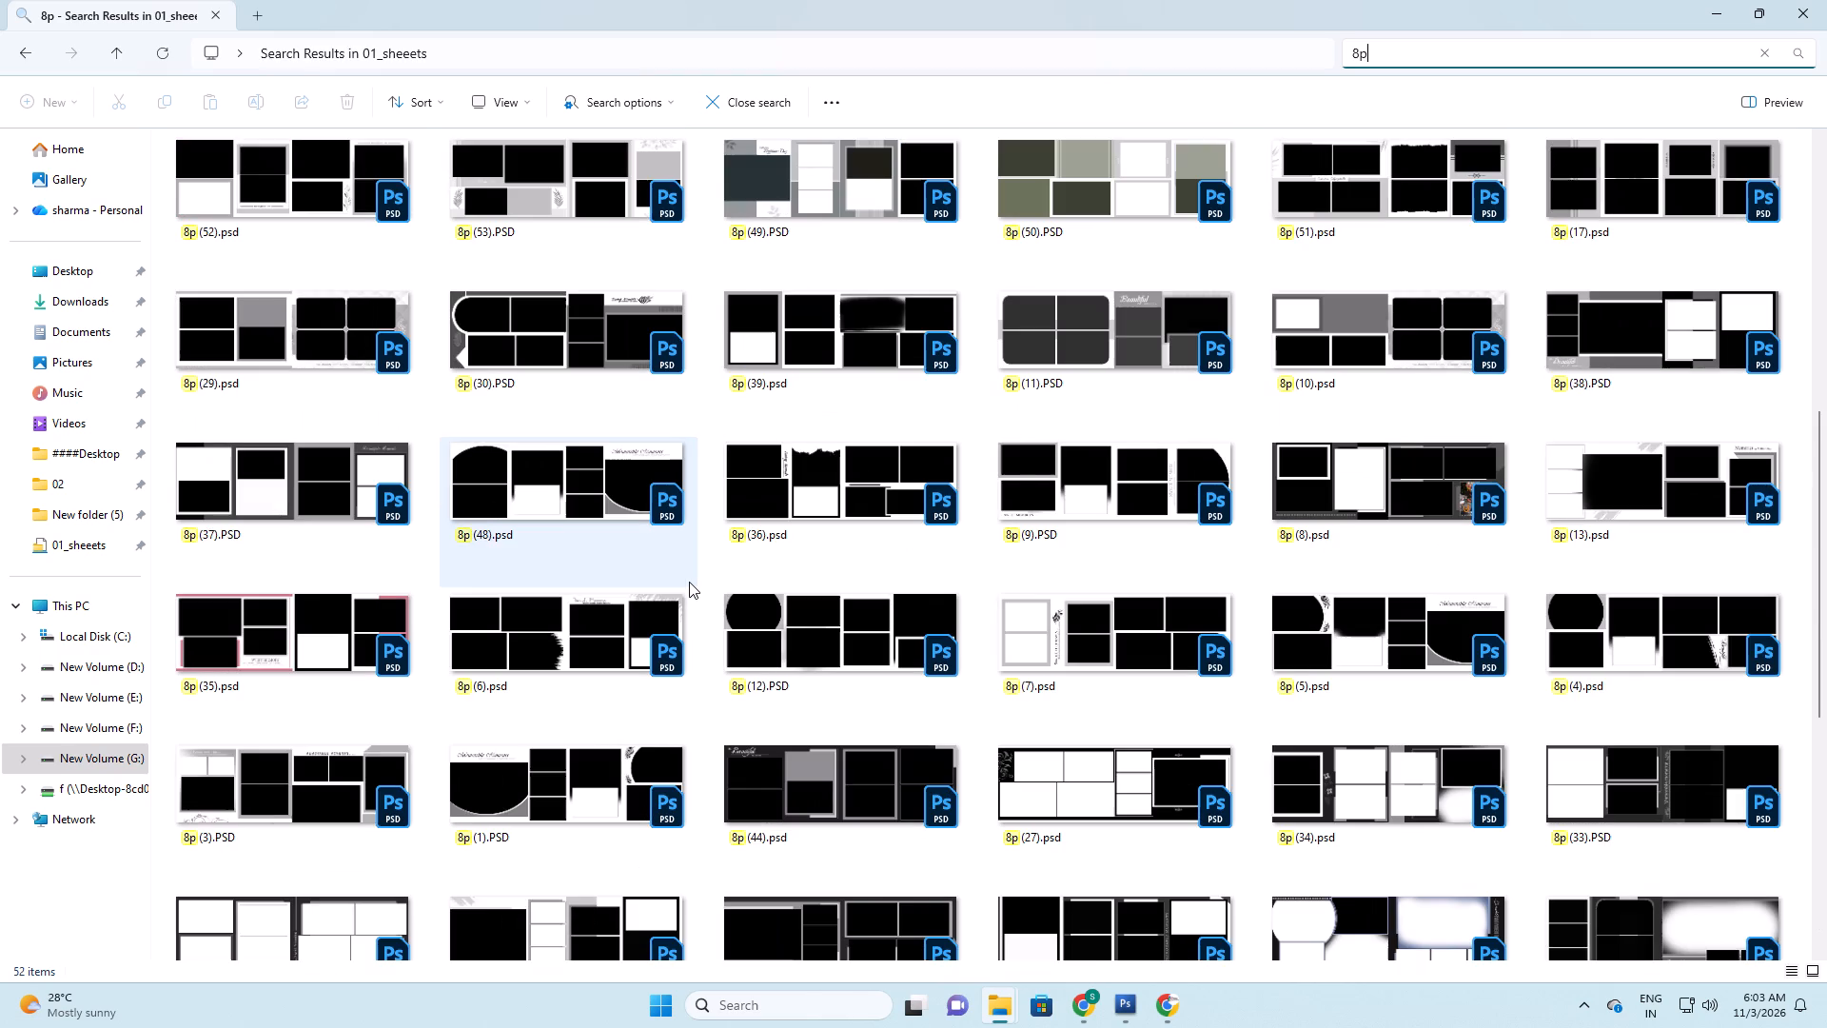
pyautogui.scroll(2, 689, 582)
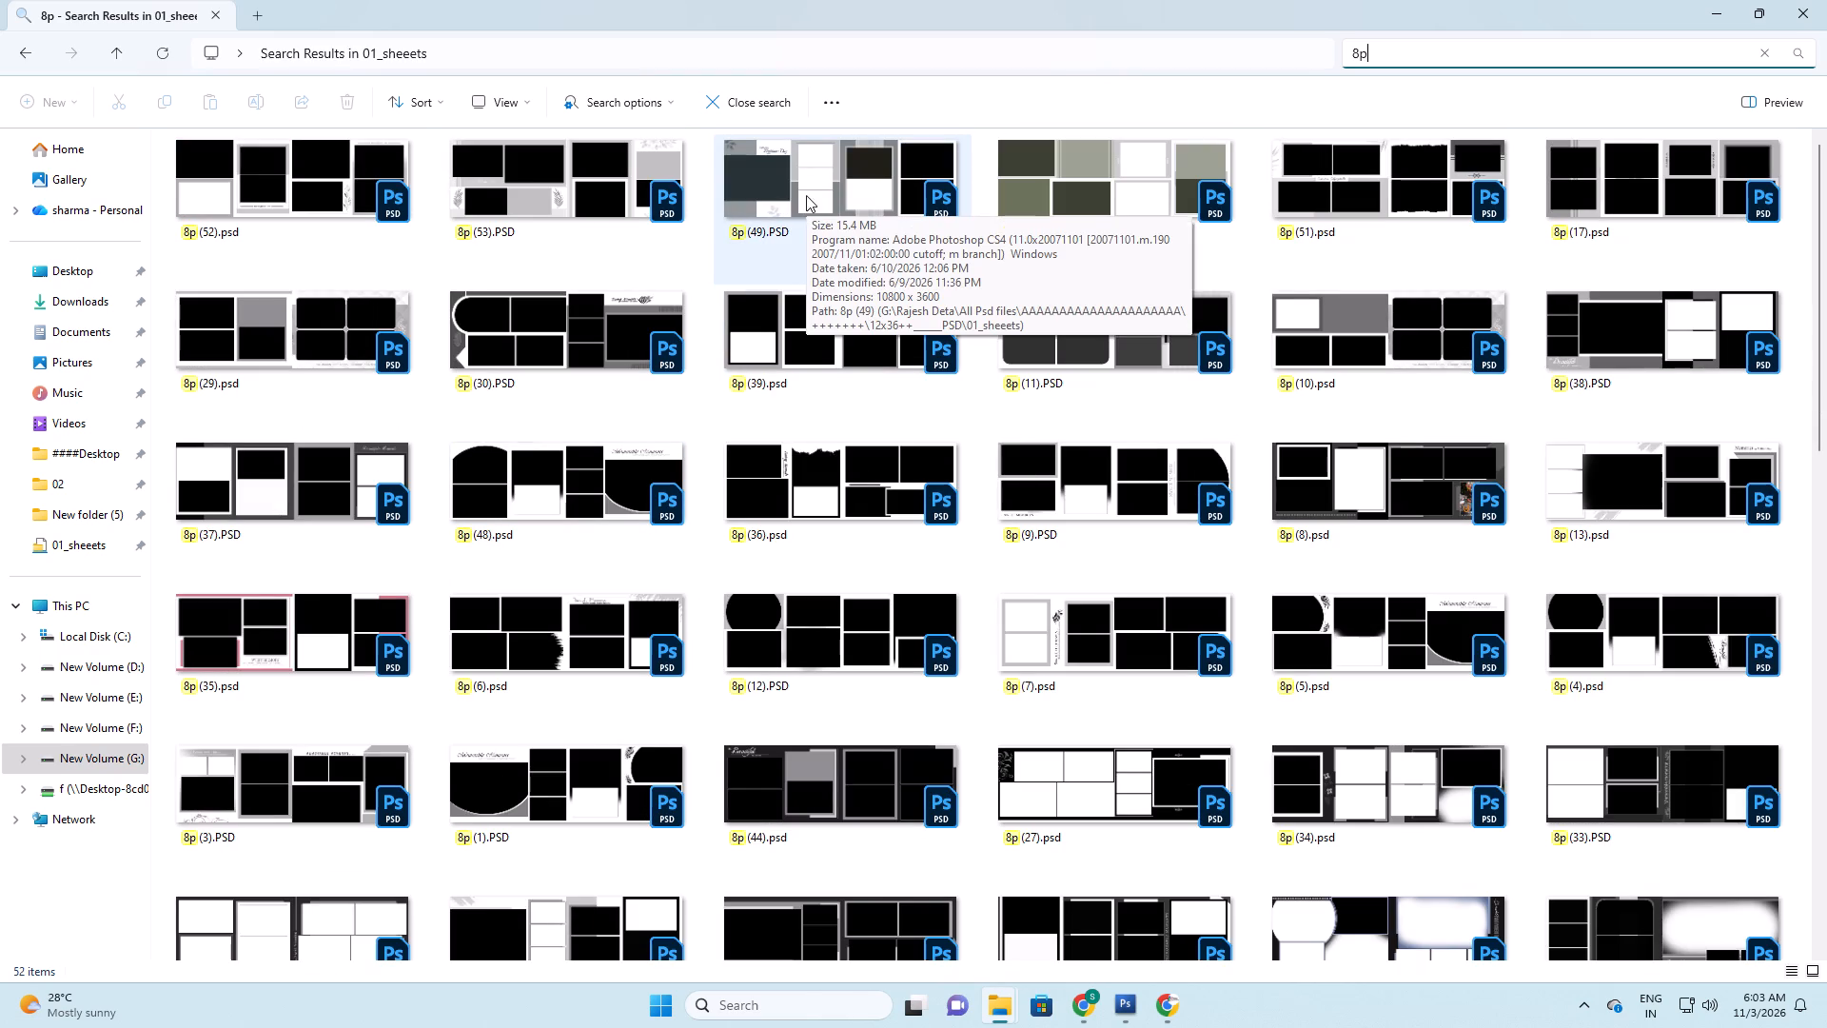
pyautogui.moveTo(810, 186); pyautogui.dragTo(796, 214)
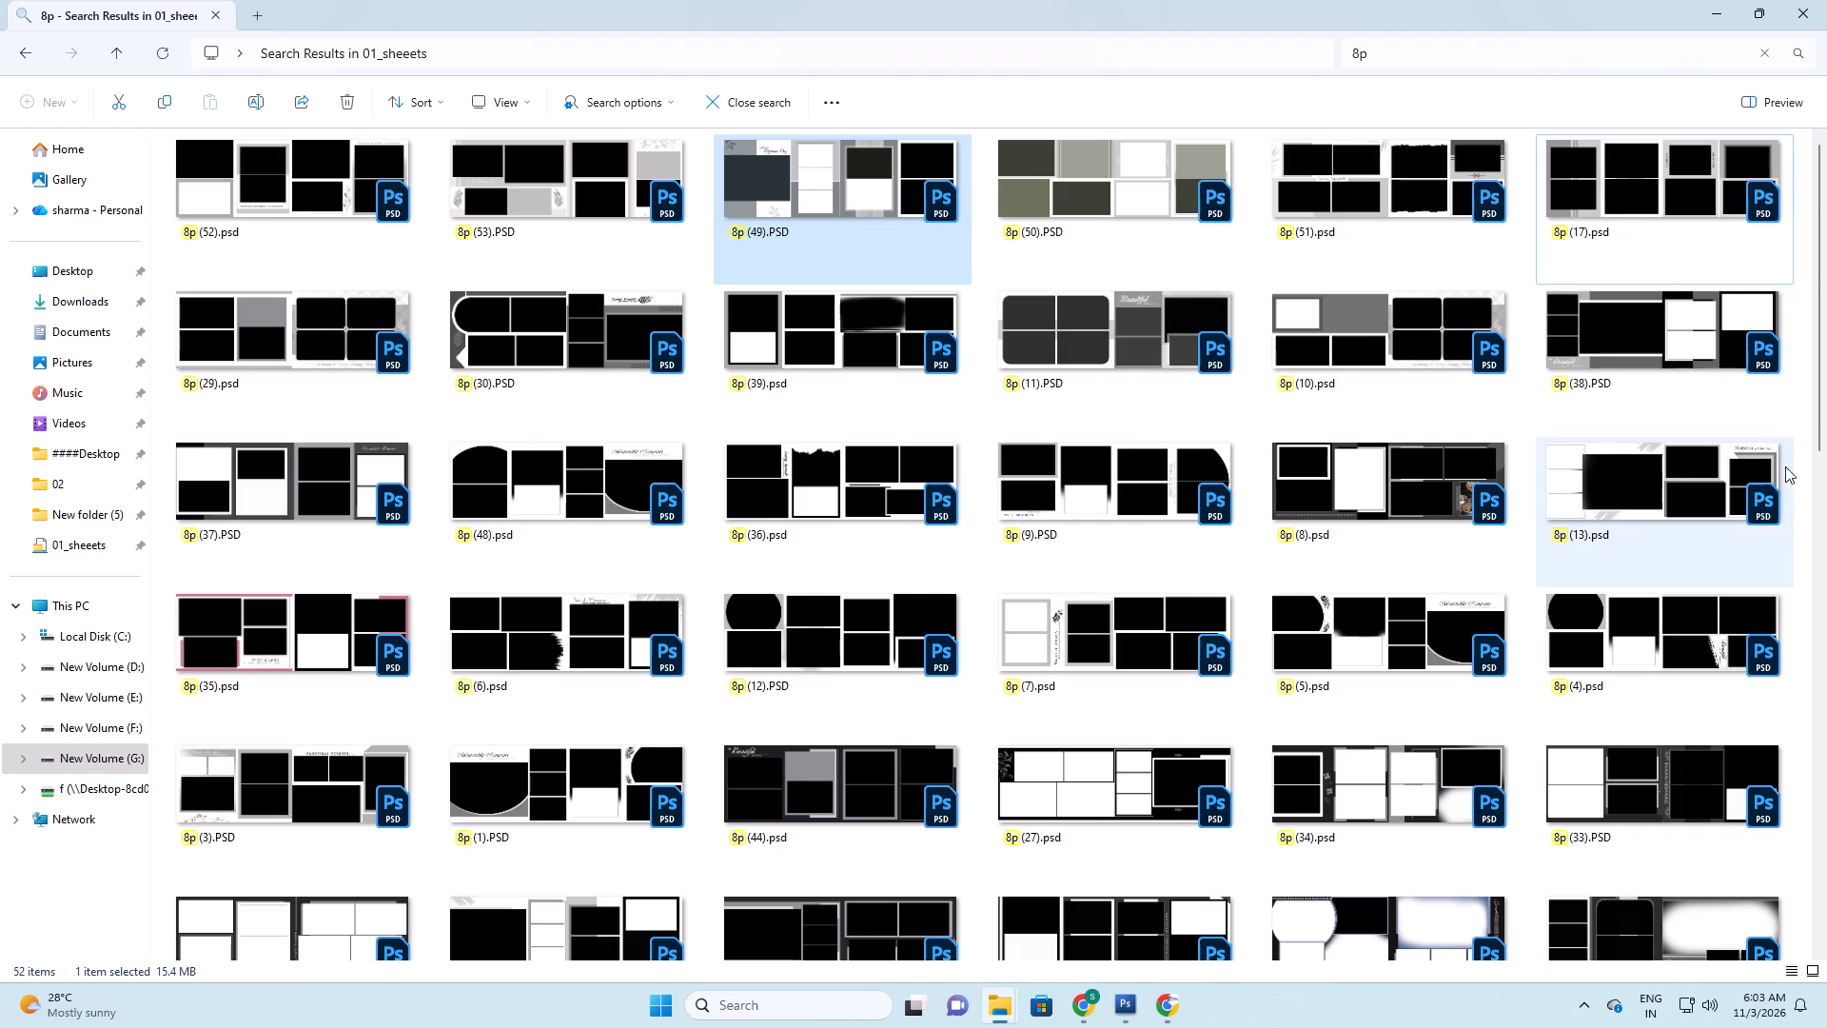
pyautogui.doubleClick(1617, 493)
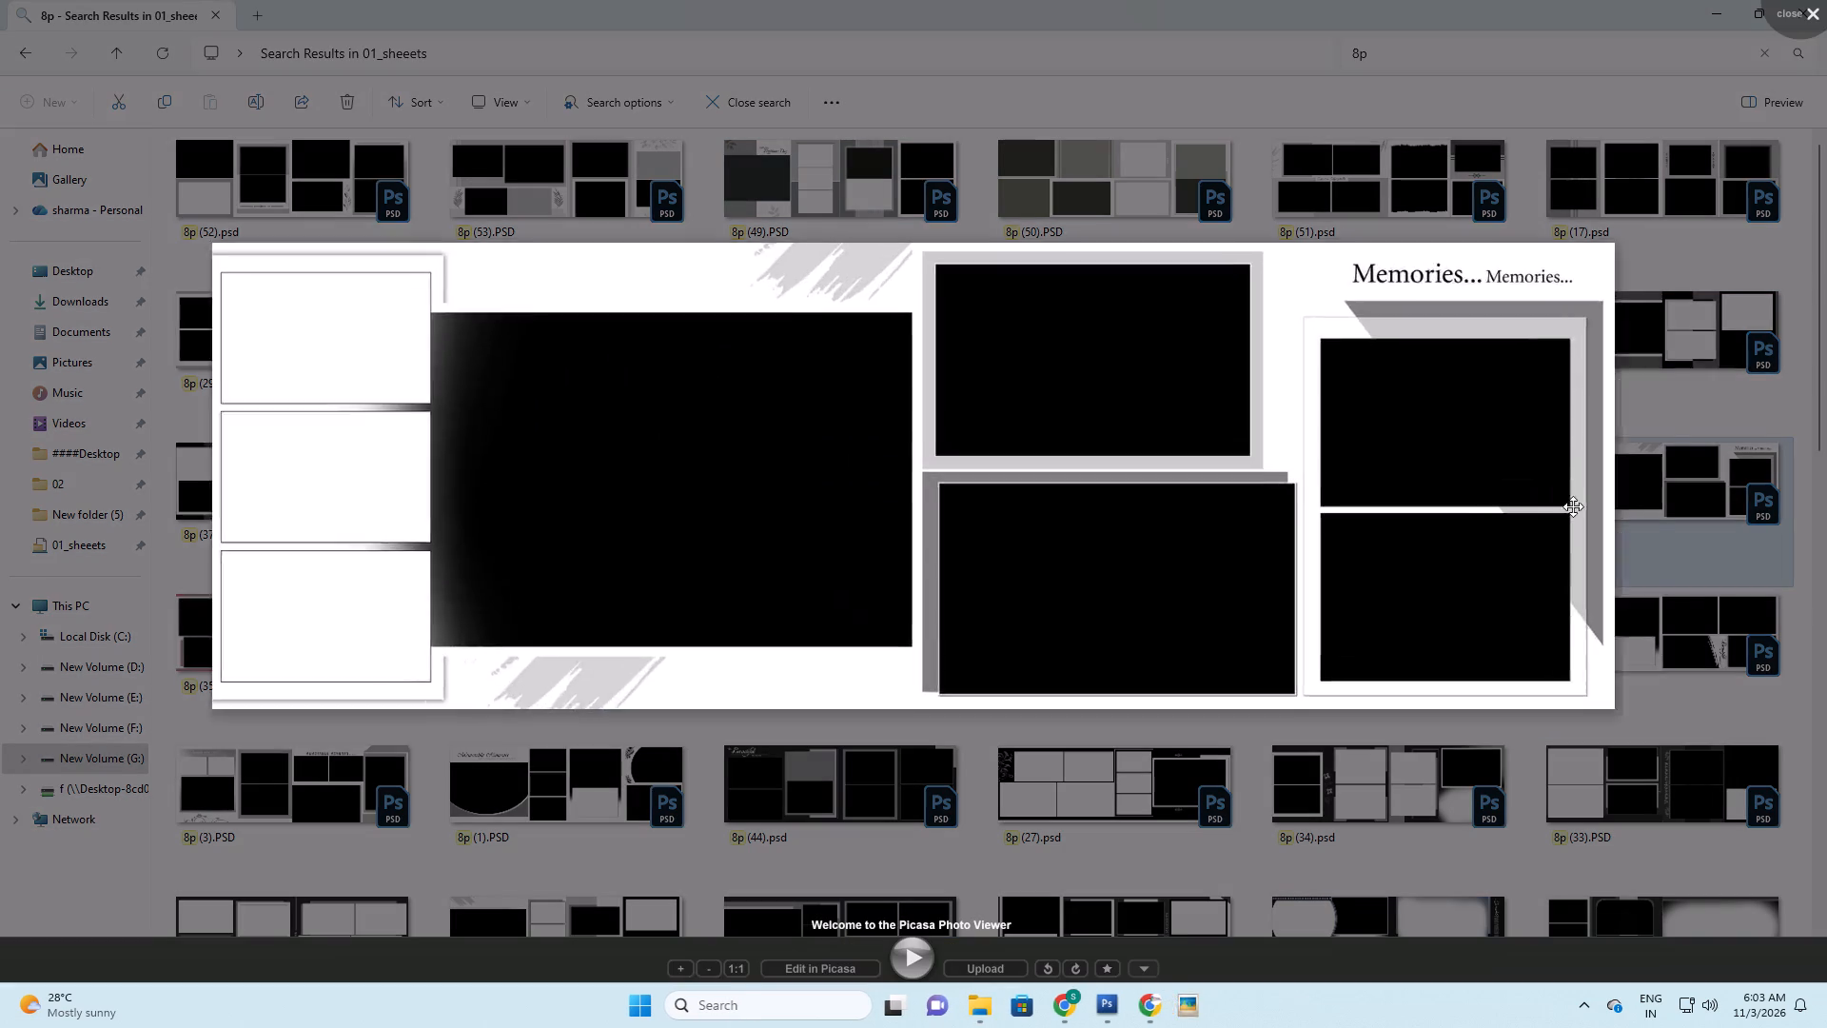
pyautogui.click(1826, 0)
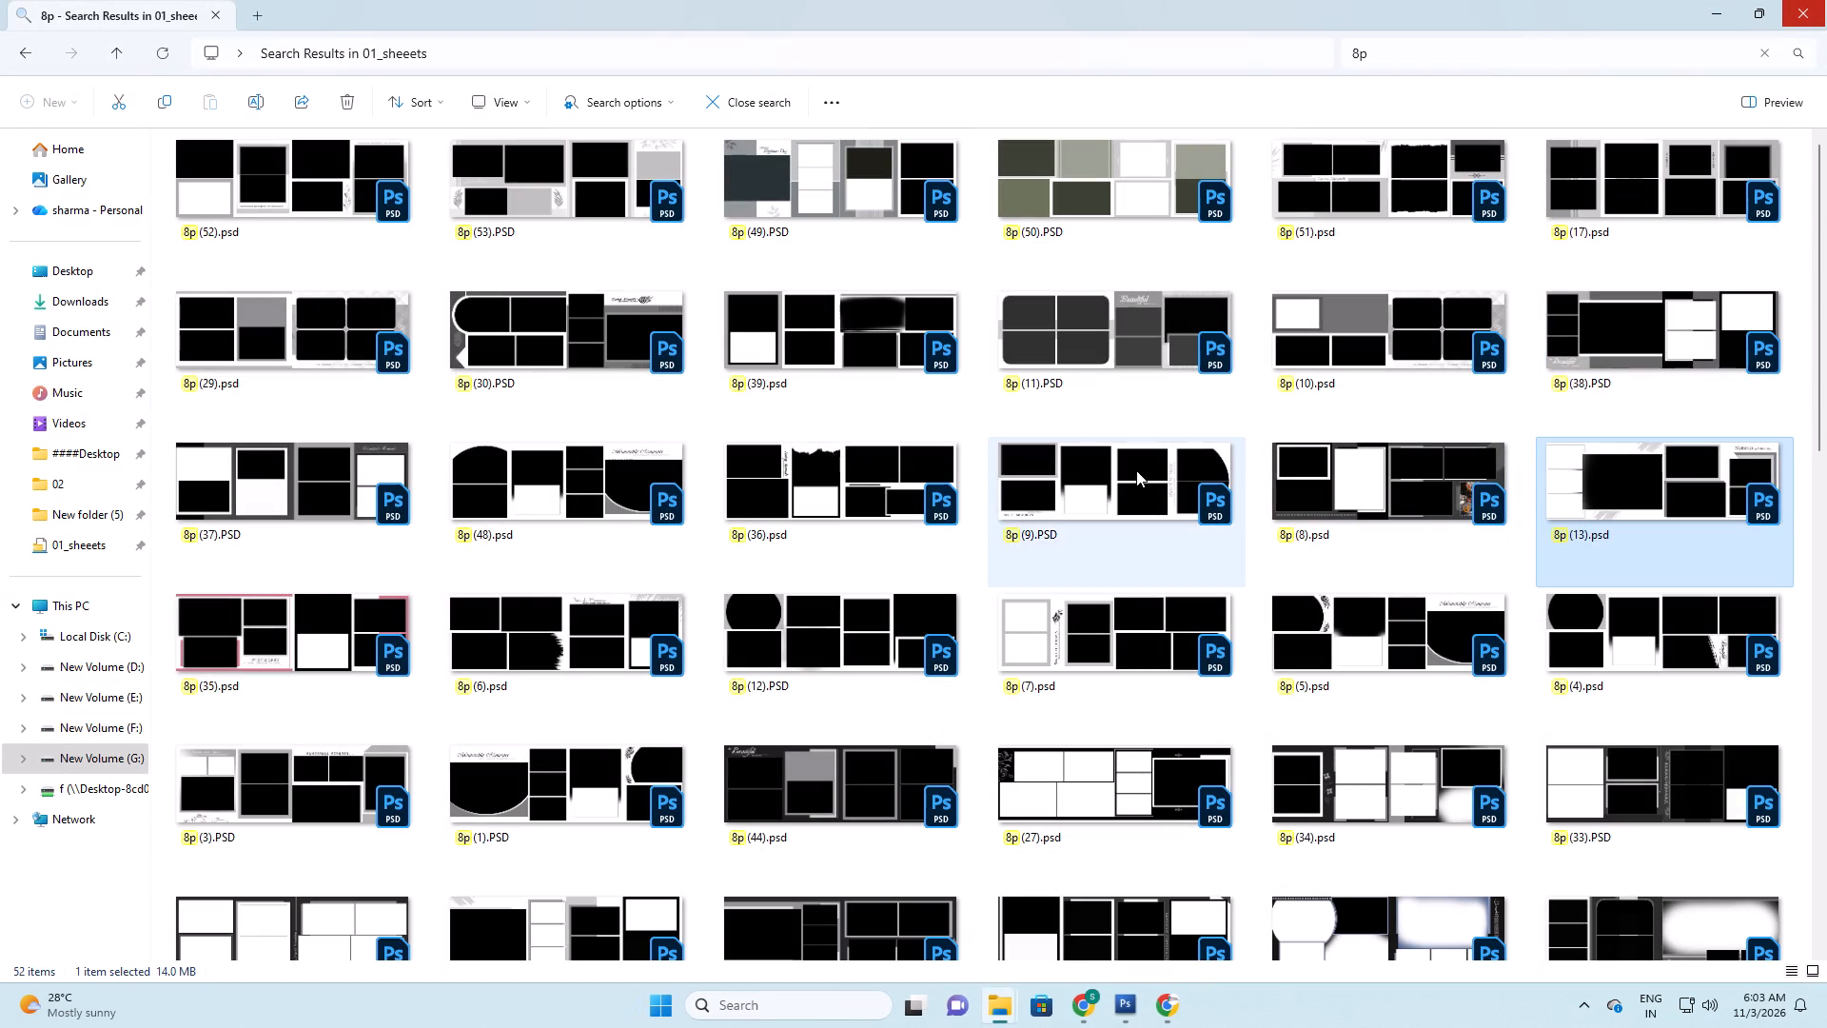
pyautogui.scroll(-1, 910, 641)
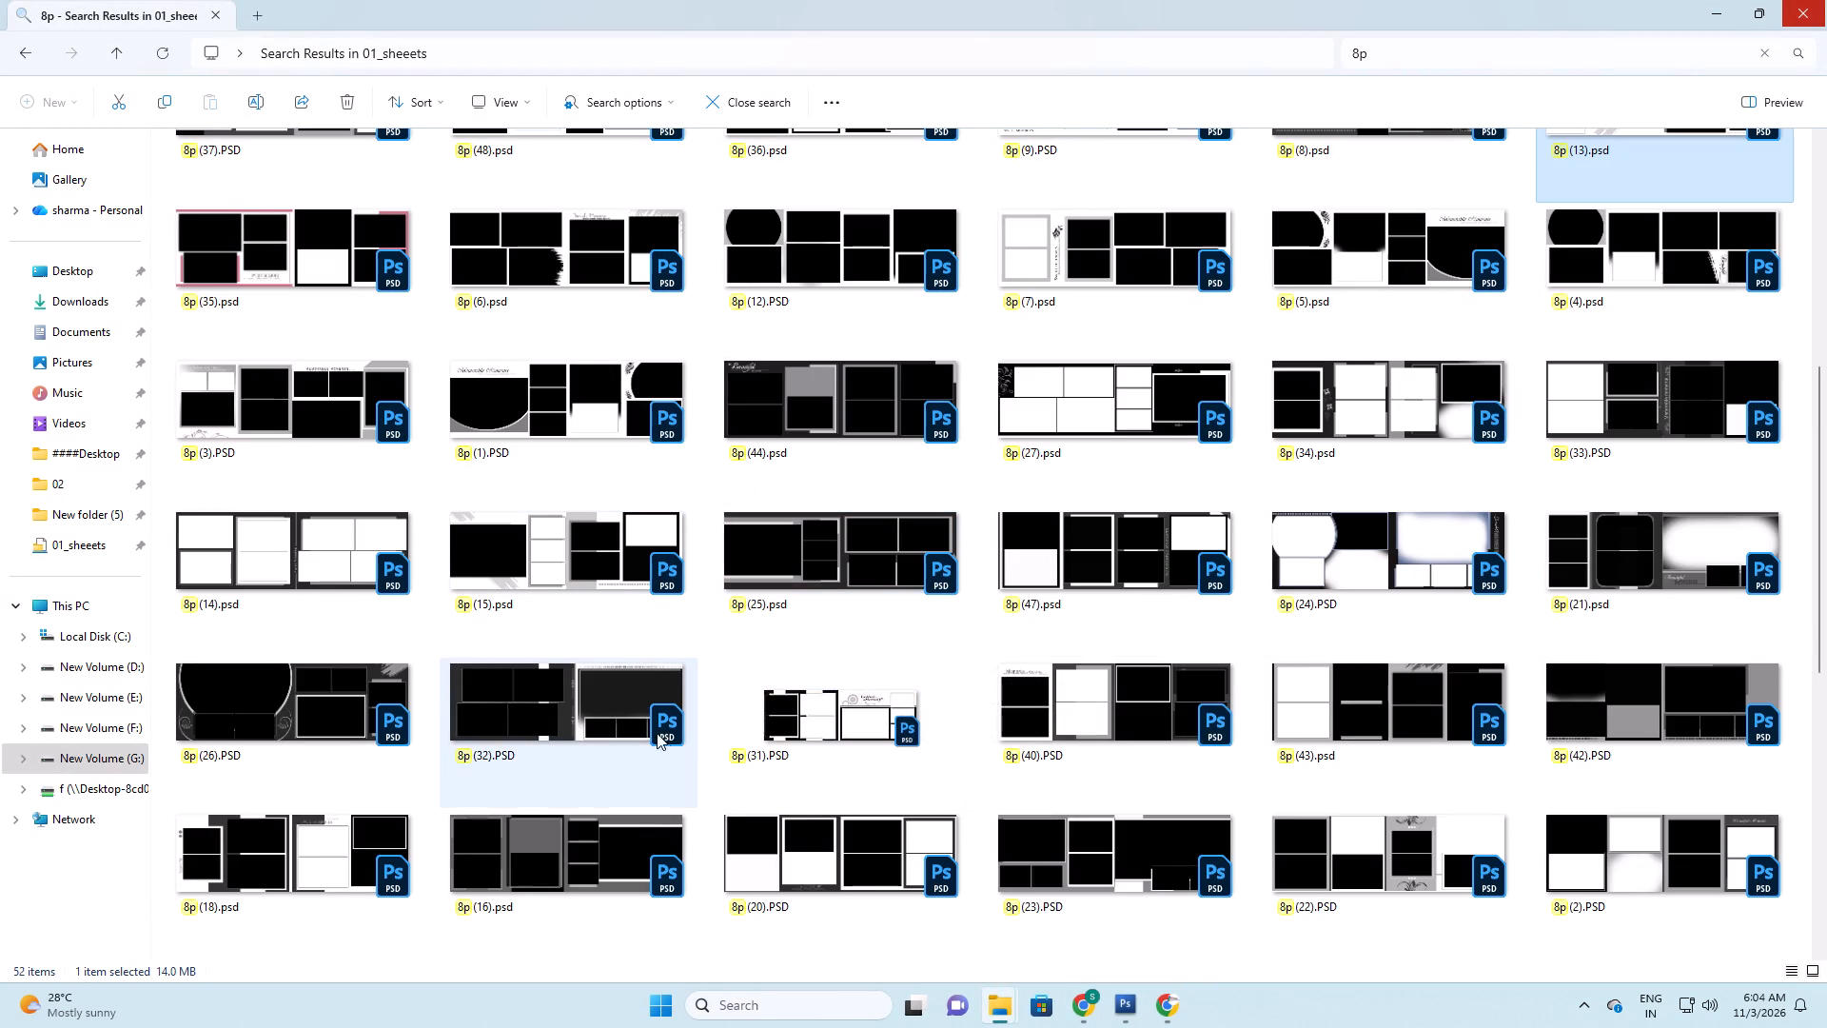
# Open the 8p (32) layout from the search results in Photoshop.
pyautogui.moveTo(587, 709); pyautogui.dragTo(831, 692)
pyautogui.press('Tab')
pyautogui.hotkey('alt', 'Tab')
pyautogui.hotkey('alt', 'Tab')
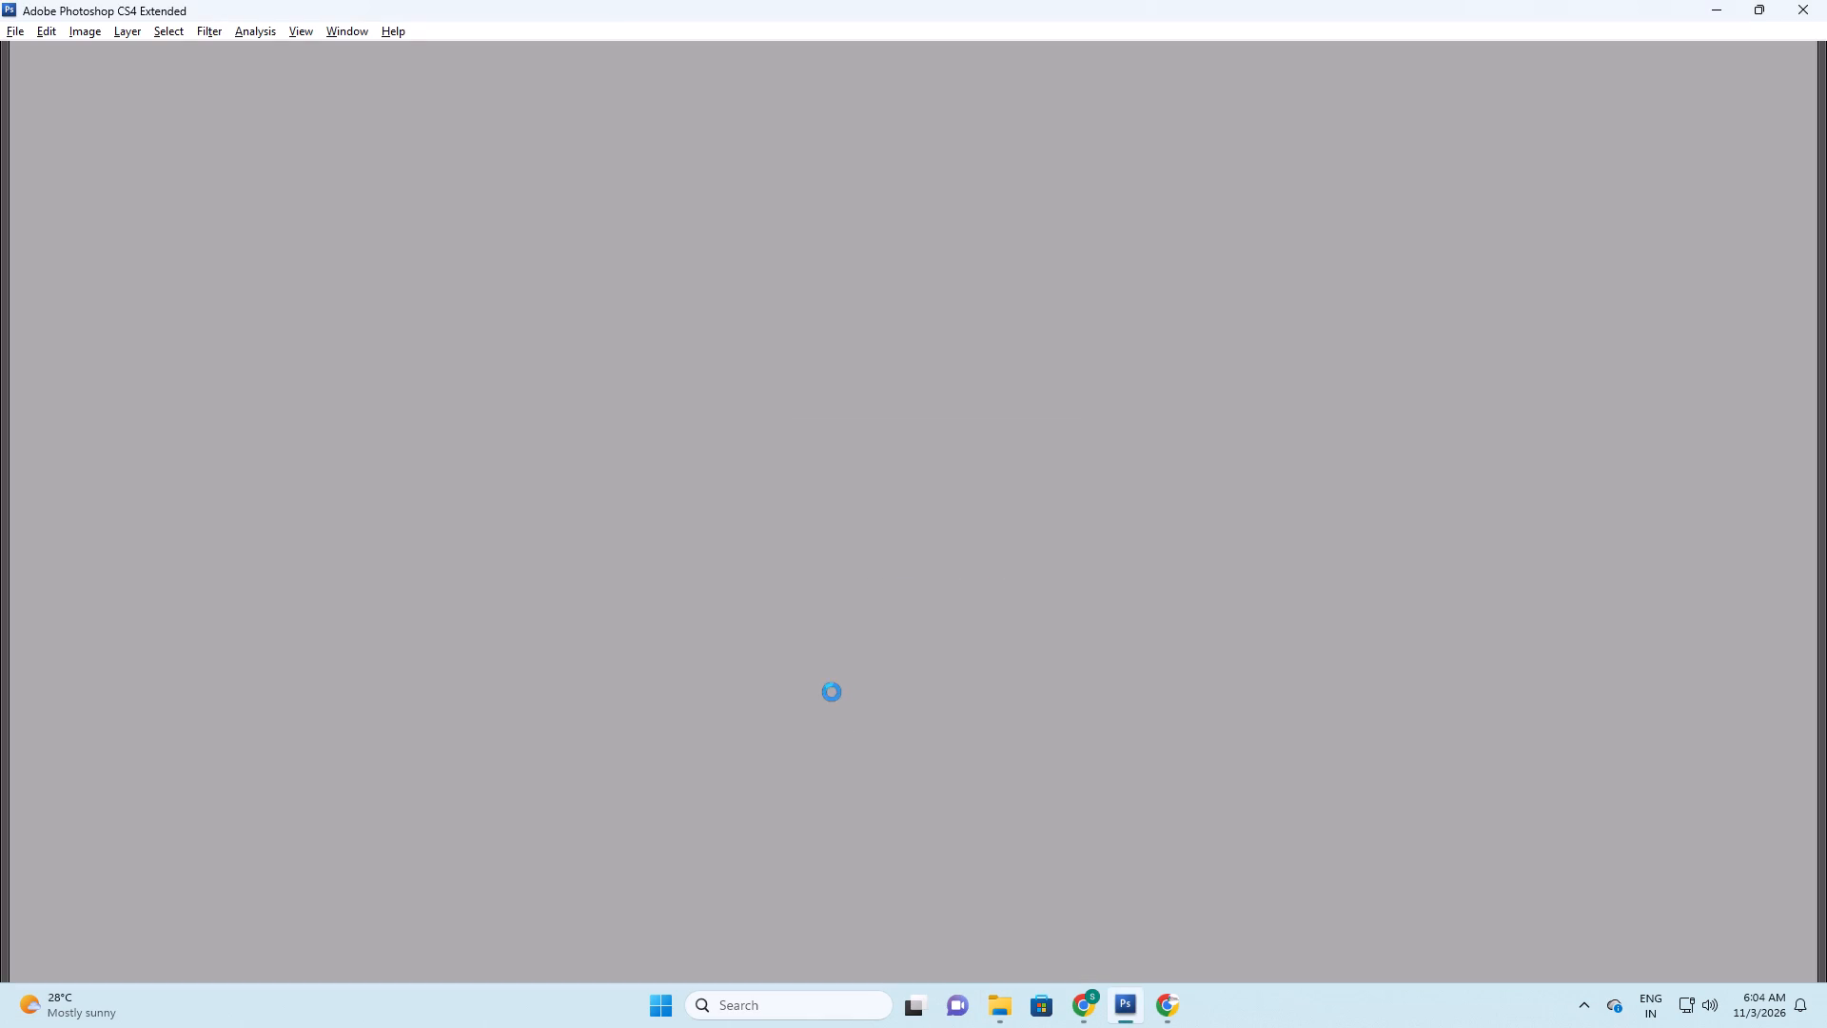
pyautogui.press('space')
# Rotate the 8p (32) canvas 180°, so the four-photo group sits on the right page.
pyautogui.hotkey('alt', 'i')
pyautogui.hotkey('alt', 'e')
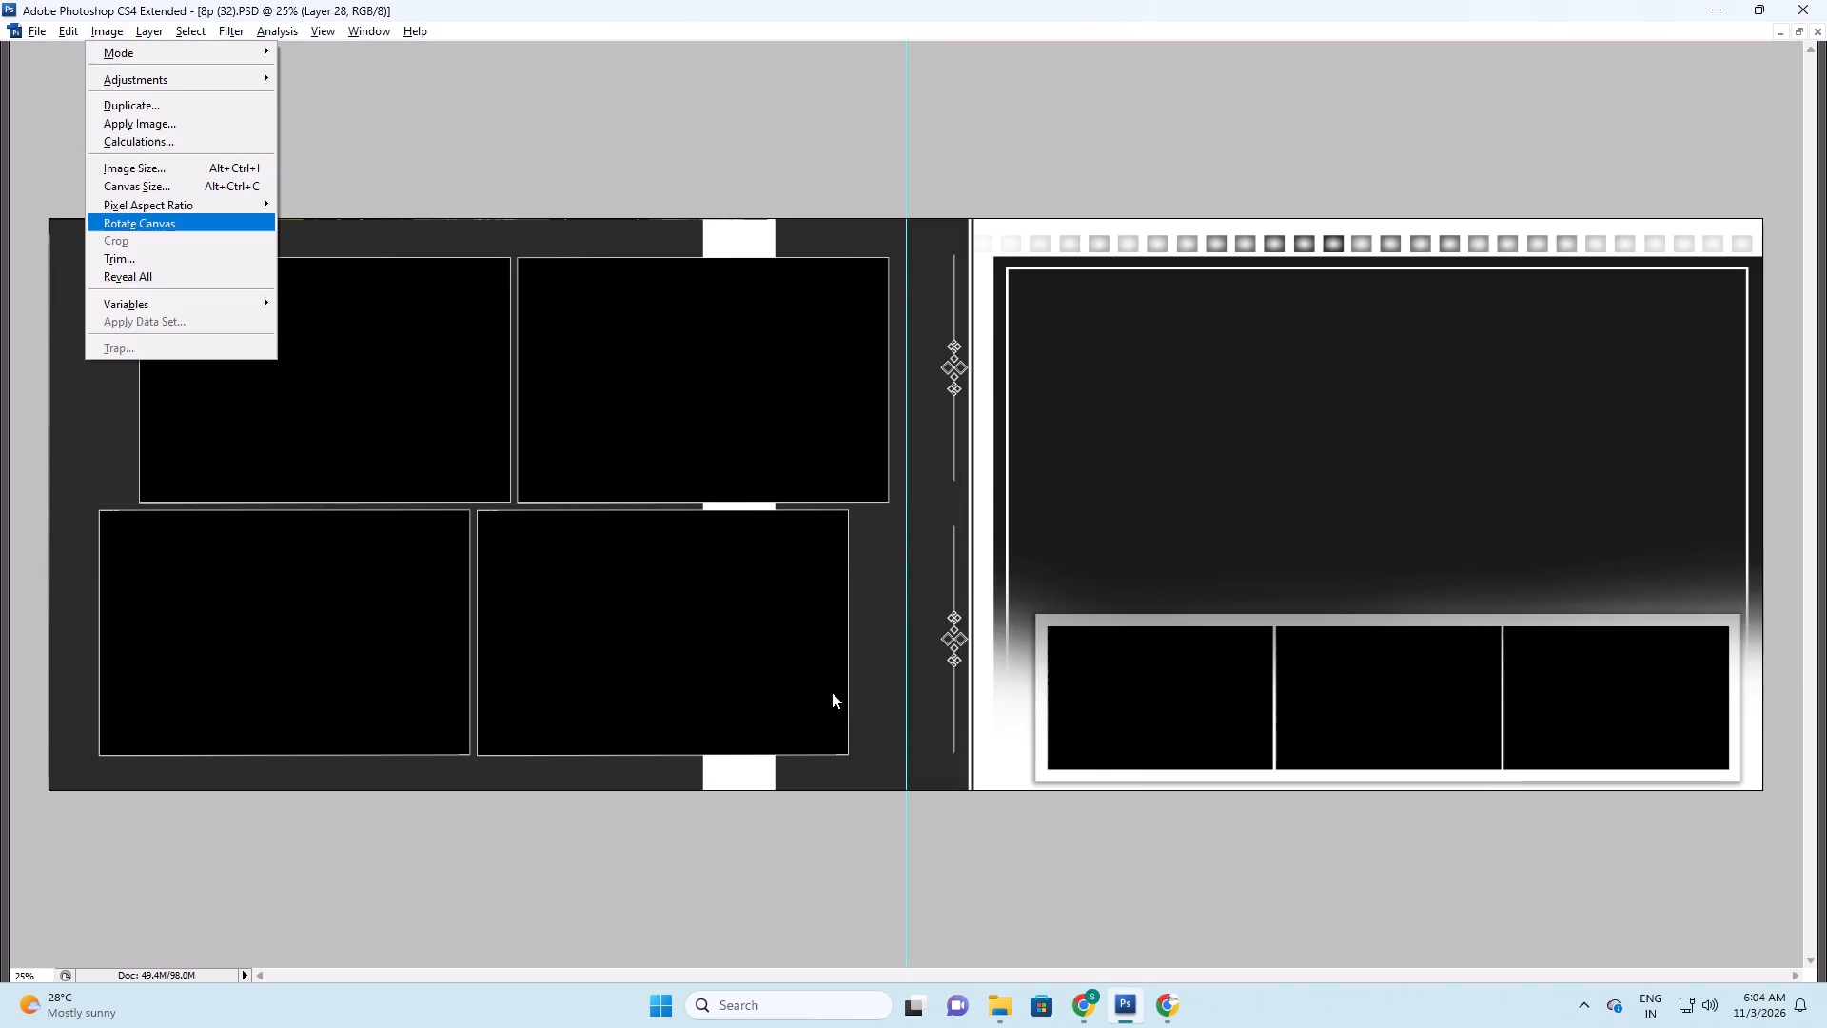
pyautogui.press('Return')
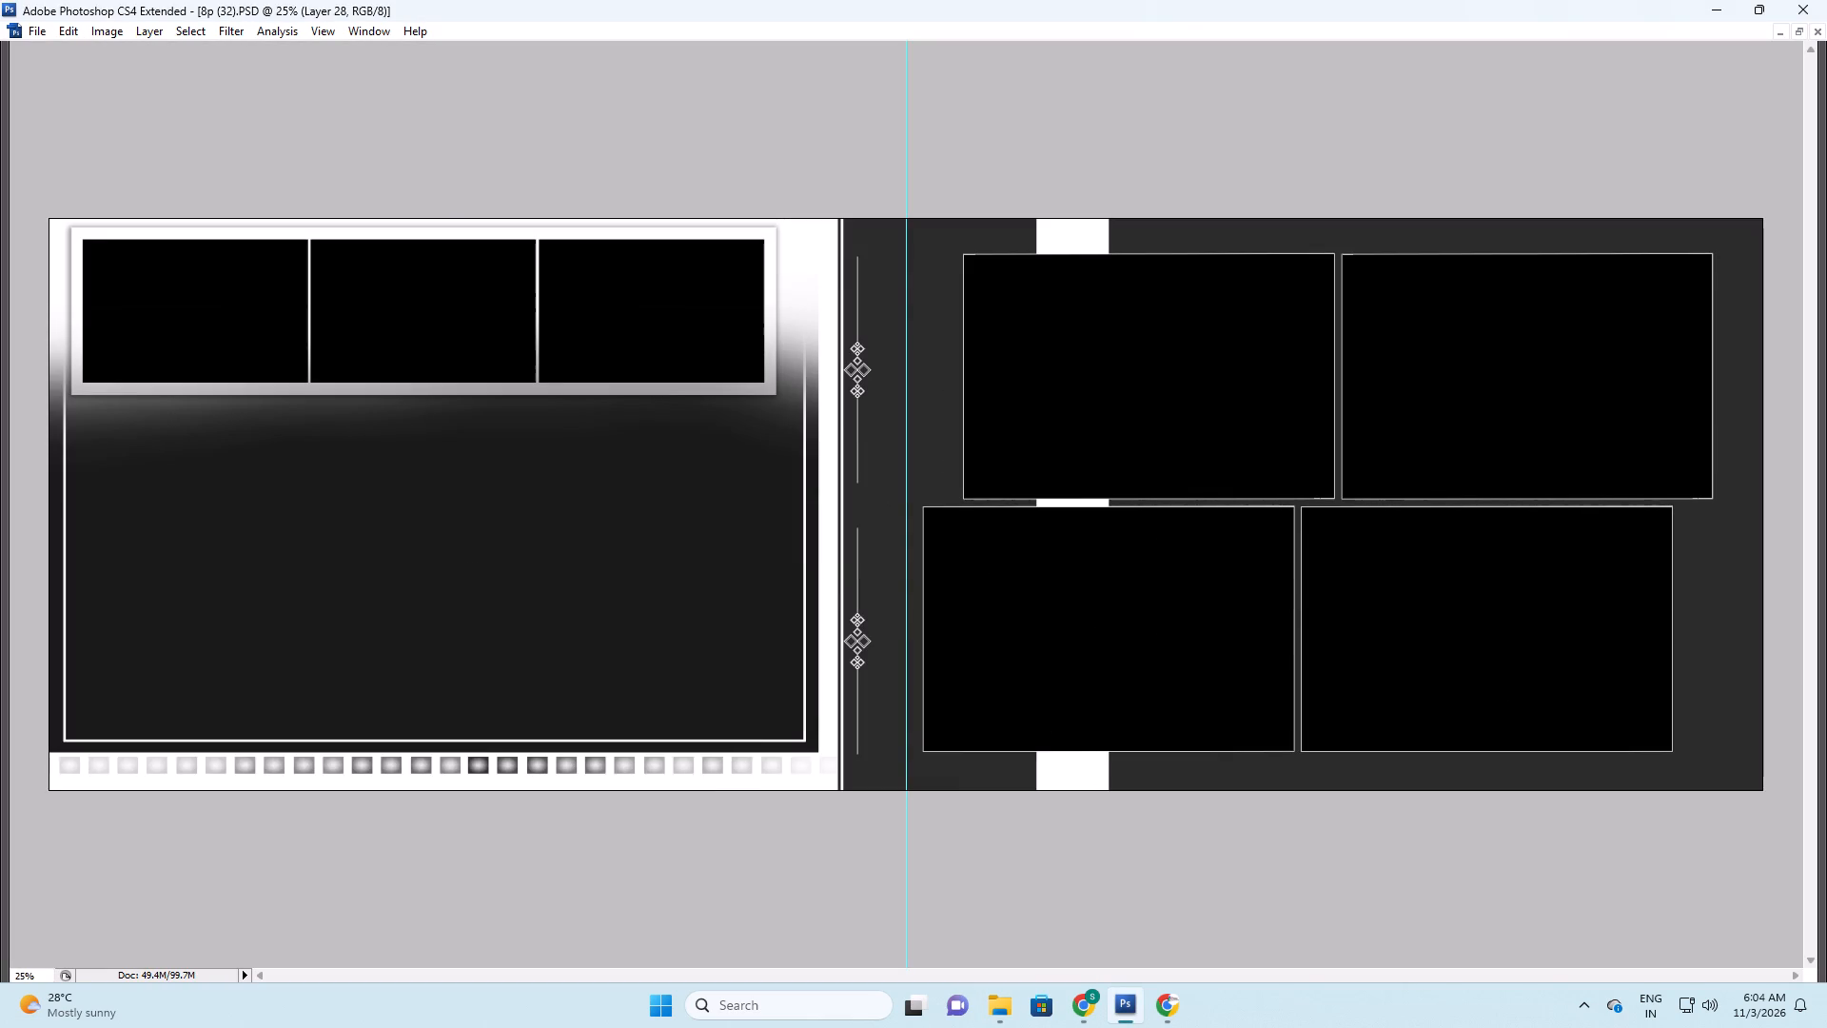
# Delete the lower and upper line ornaments beside the centre guide.
pyautogui.rightClick(857, 662)
pyautogui.click(874, 673)
pyautogui.press('F5')
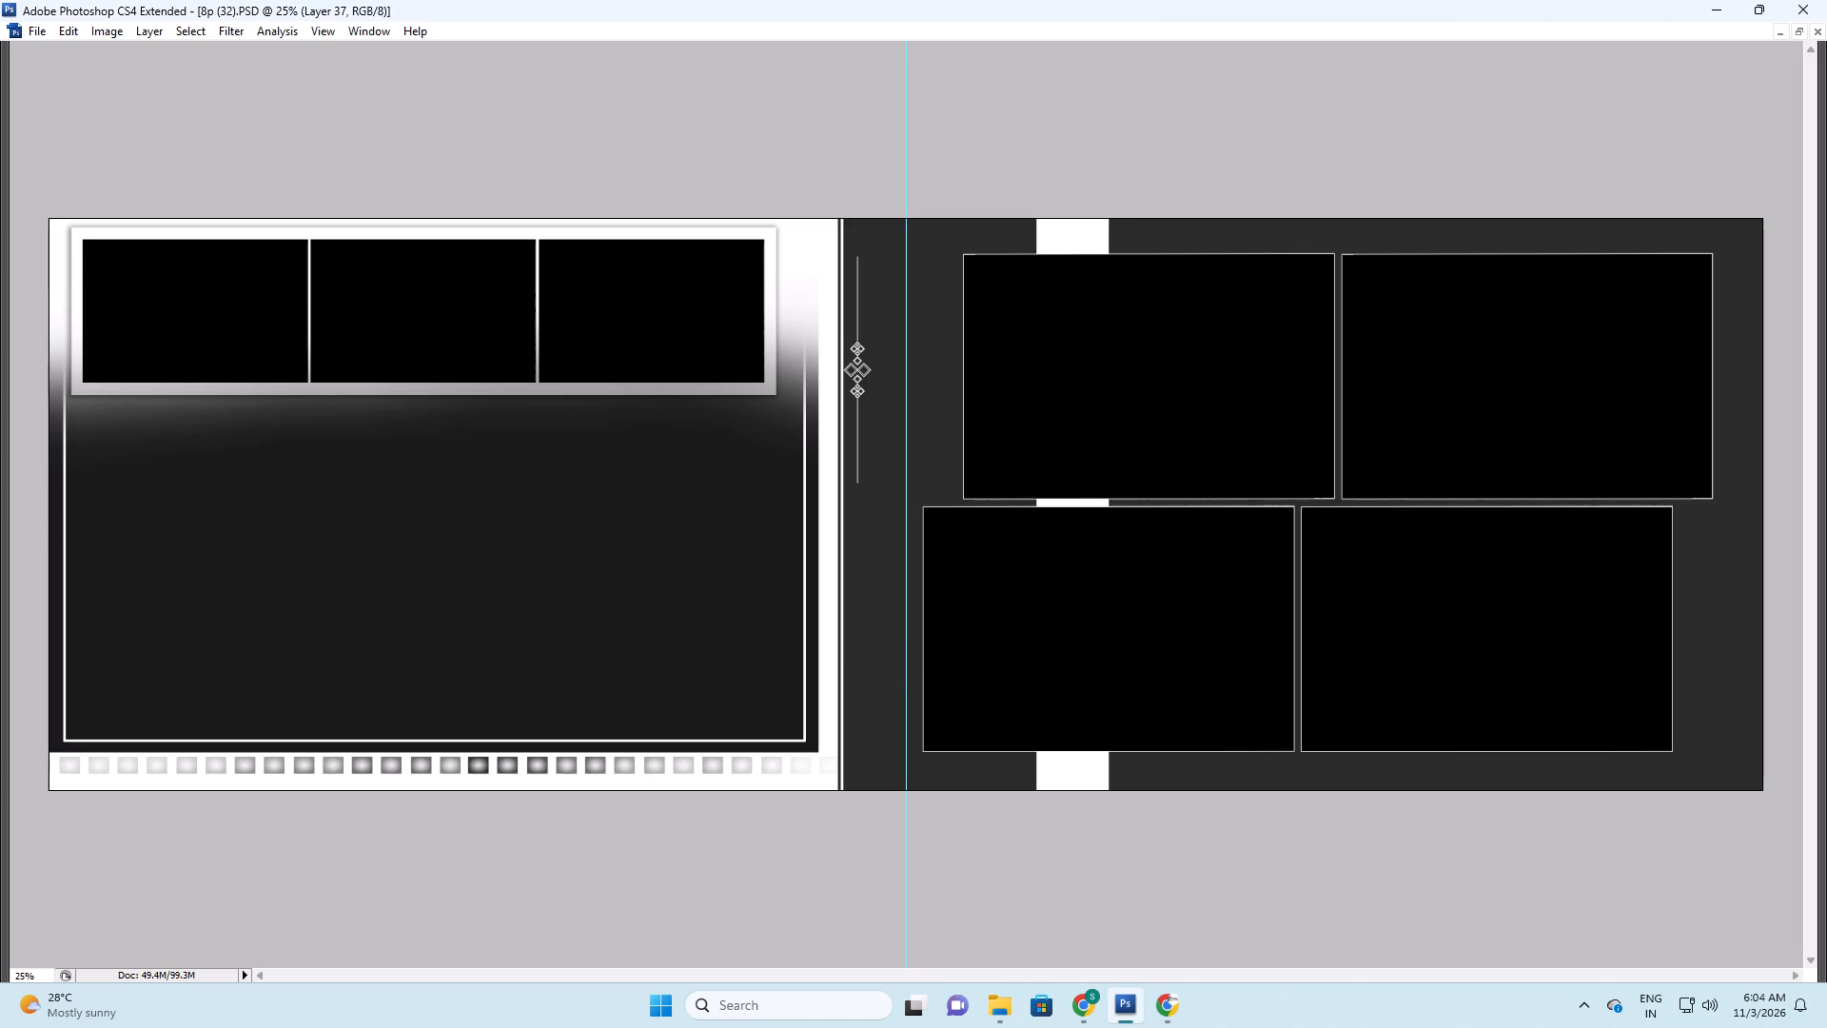
pyautogui.rightClick(857, 390)
pyautogui.click(863, 393)
pyautogui.press('F5')
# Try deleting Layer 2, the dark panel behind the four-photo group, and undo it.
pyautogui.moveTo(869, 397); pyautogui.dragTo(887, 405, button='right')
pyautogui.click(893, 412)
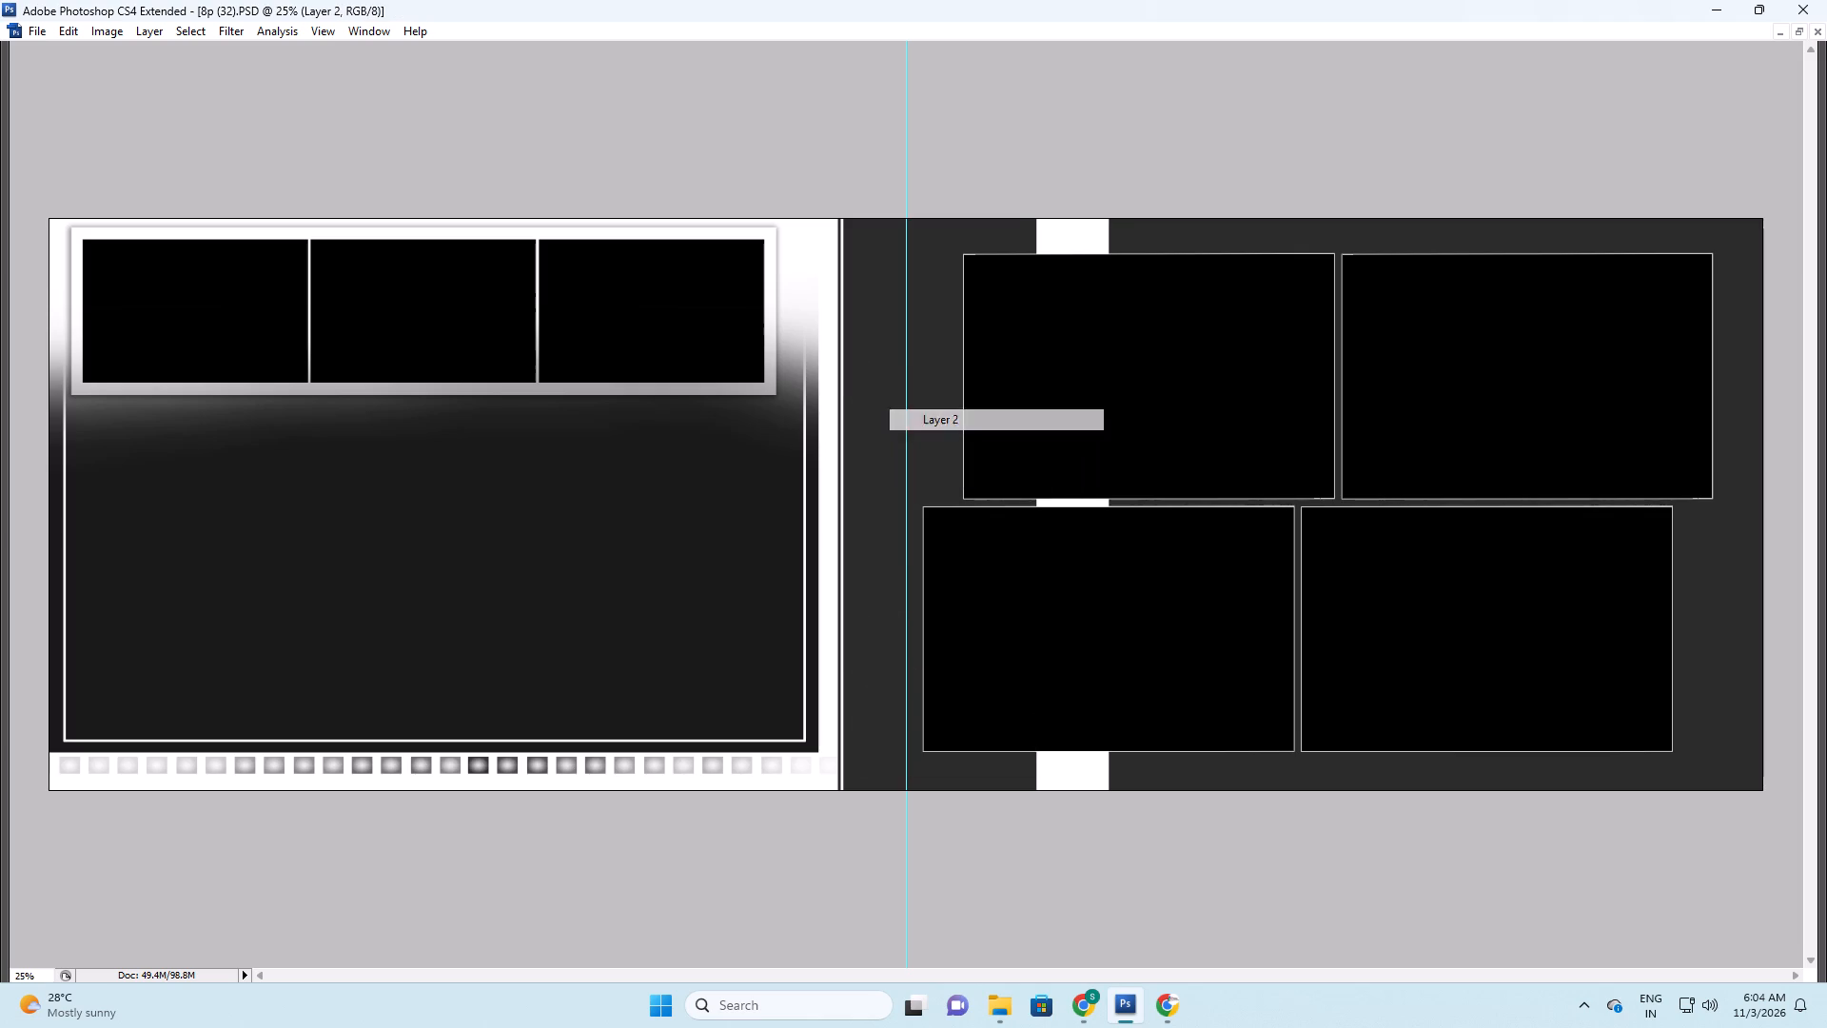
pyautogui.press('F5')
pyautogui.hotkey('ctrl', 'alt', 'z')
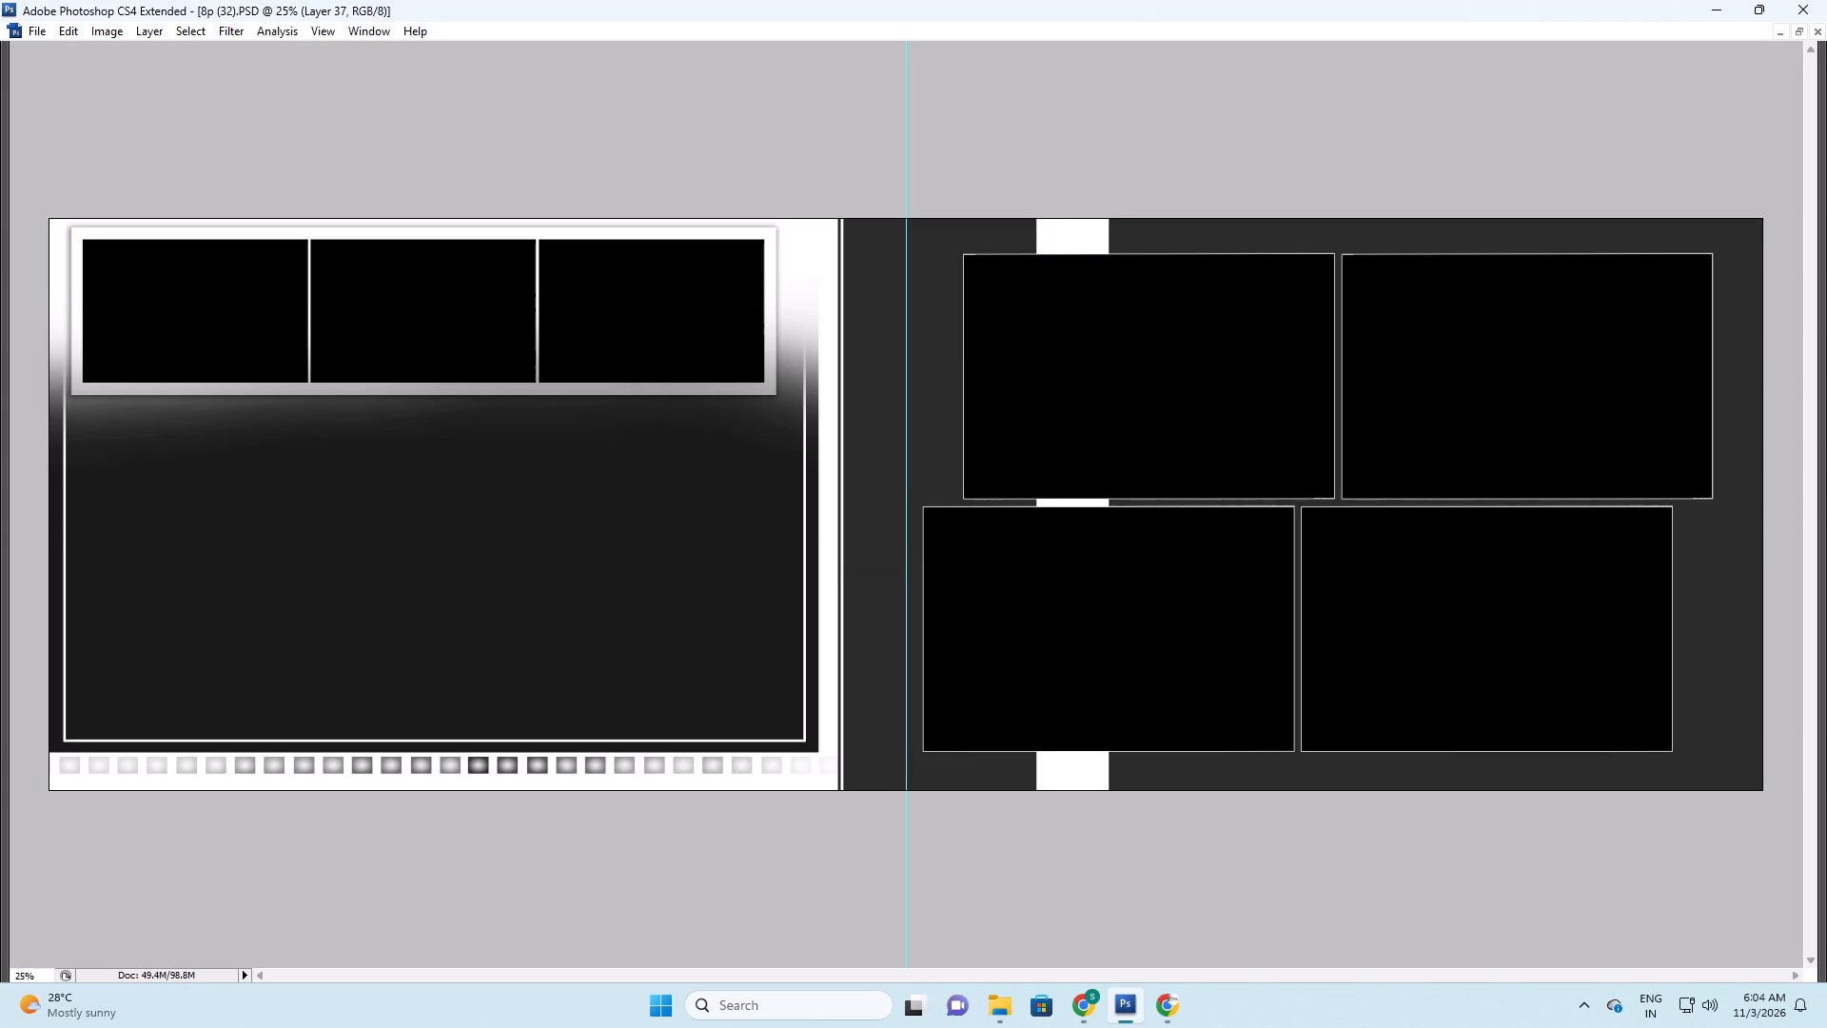
# Transform the dark Layer 2 panel so its inner edge meets the centre guide.
pyautogui.rightClick(878, 540)
pyautogui.moveTo(895, 552); pyautogui.dragTo(905, 559)
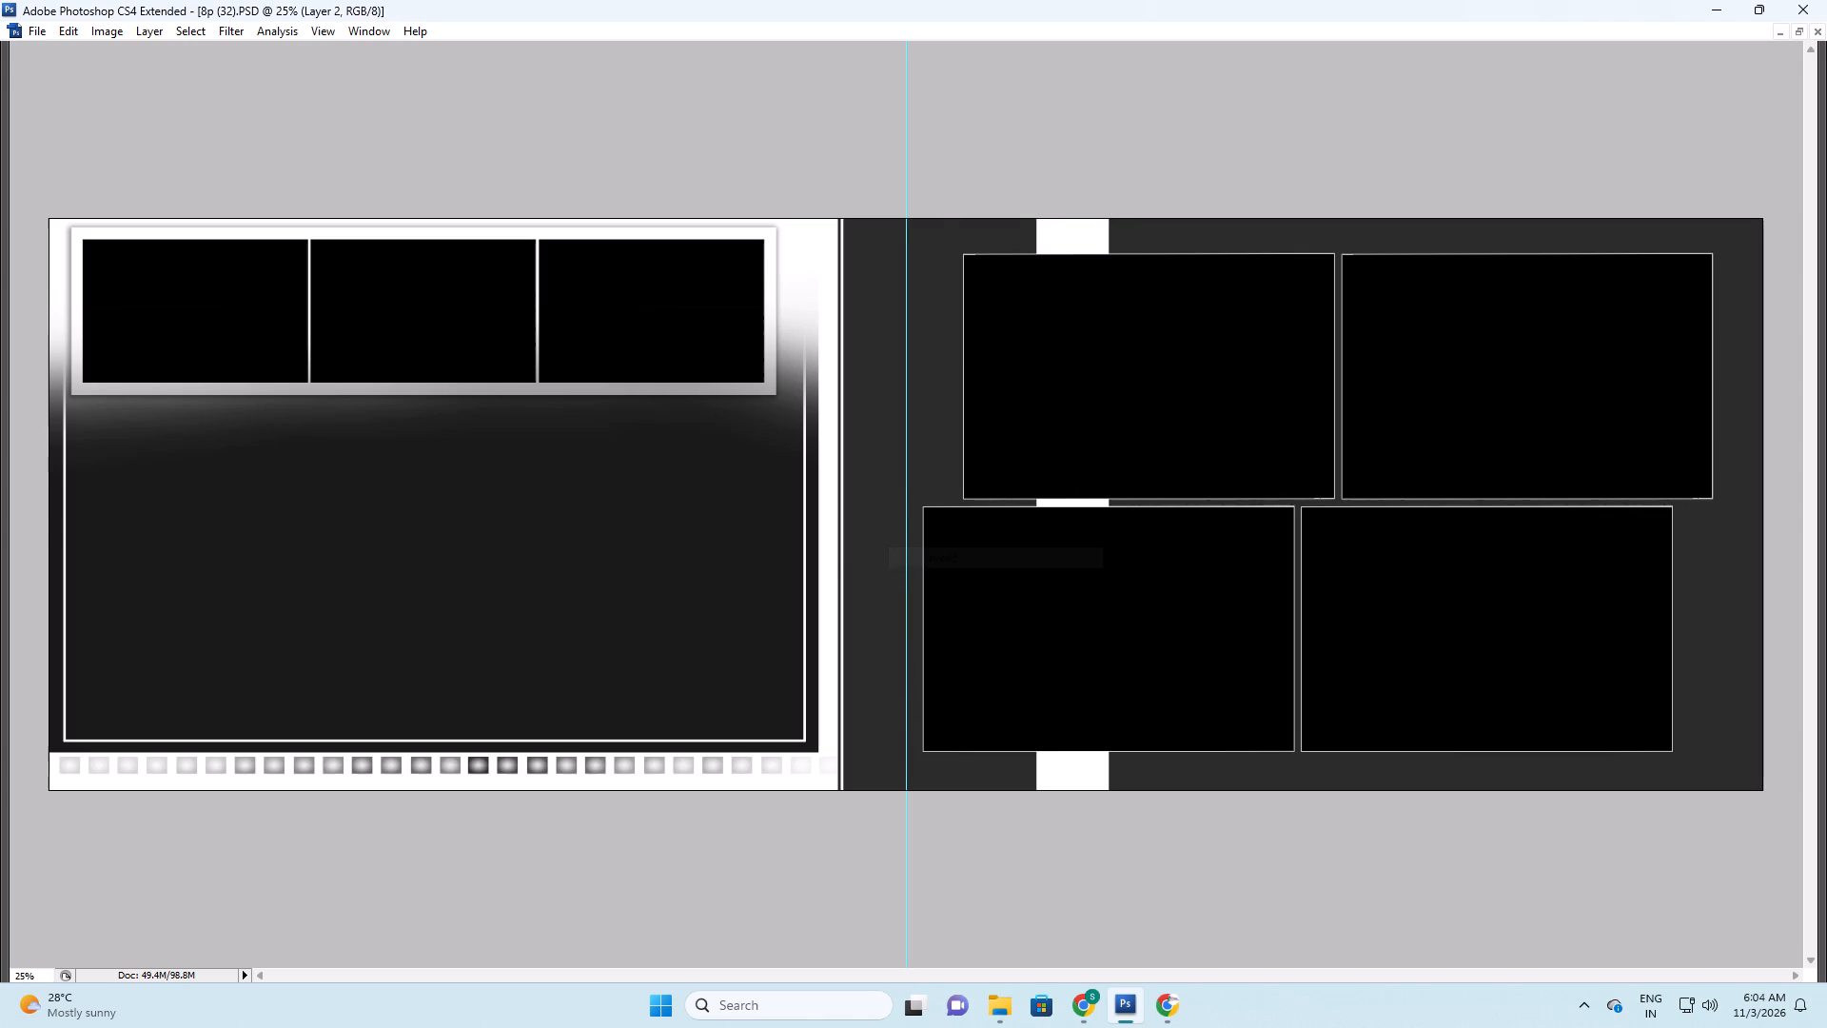
pyautogui.hotkey('ctrl', 't')
pyautogui.keyDown('shift'); pyautogui.moveTo(849, 511); pyautogui.dragTo(911, 521); pyautogui.keyUp('shift')
pyautogui.press('Return')
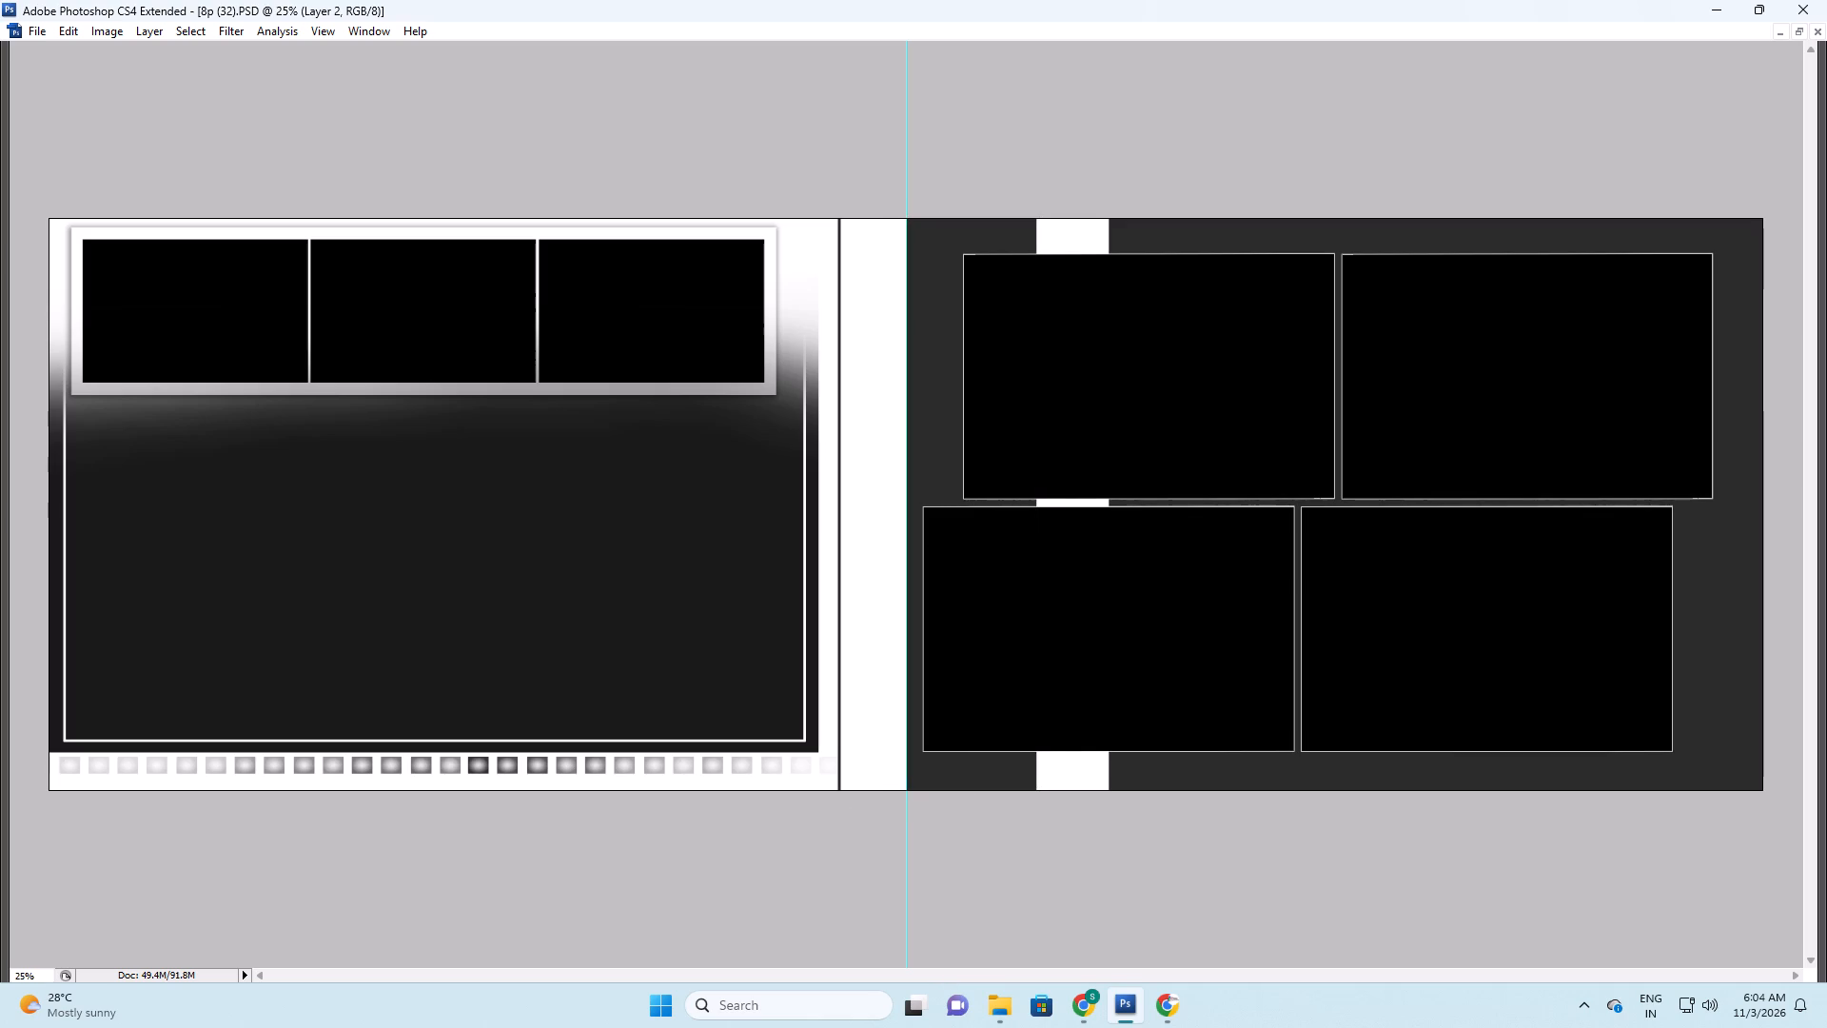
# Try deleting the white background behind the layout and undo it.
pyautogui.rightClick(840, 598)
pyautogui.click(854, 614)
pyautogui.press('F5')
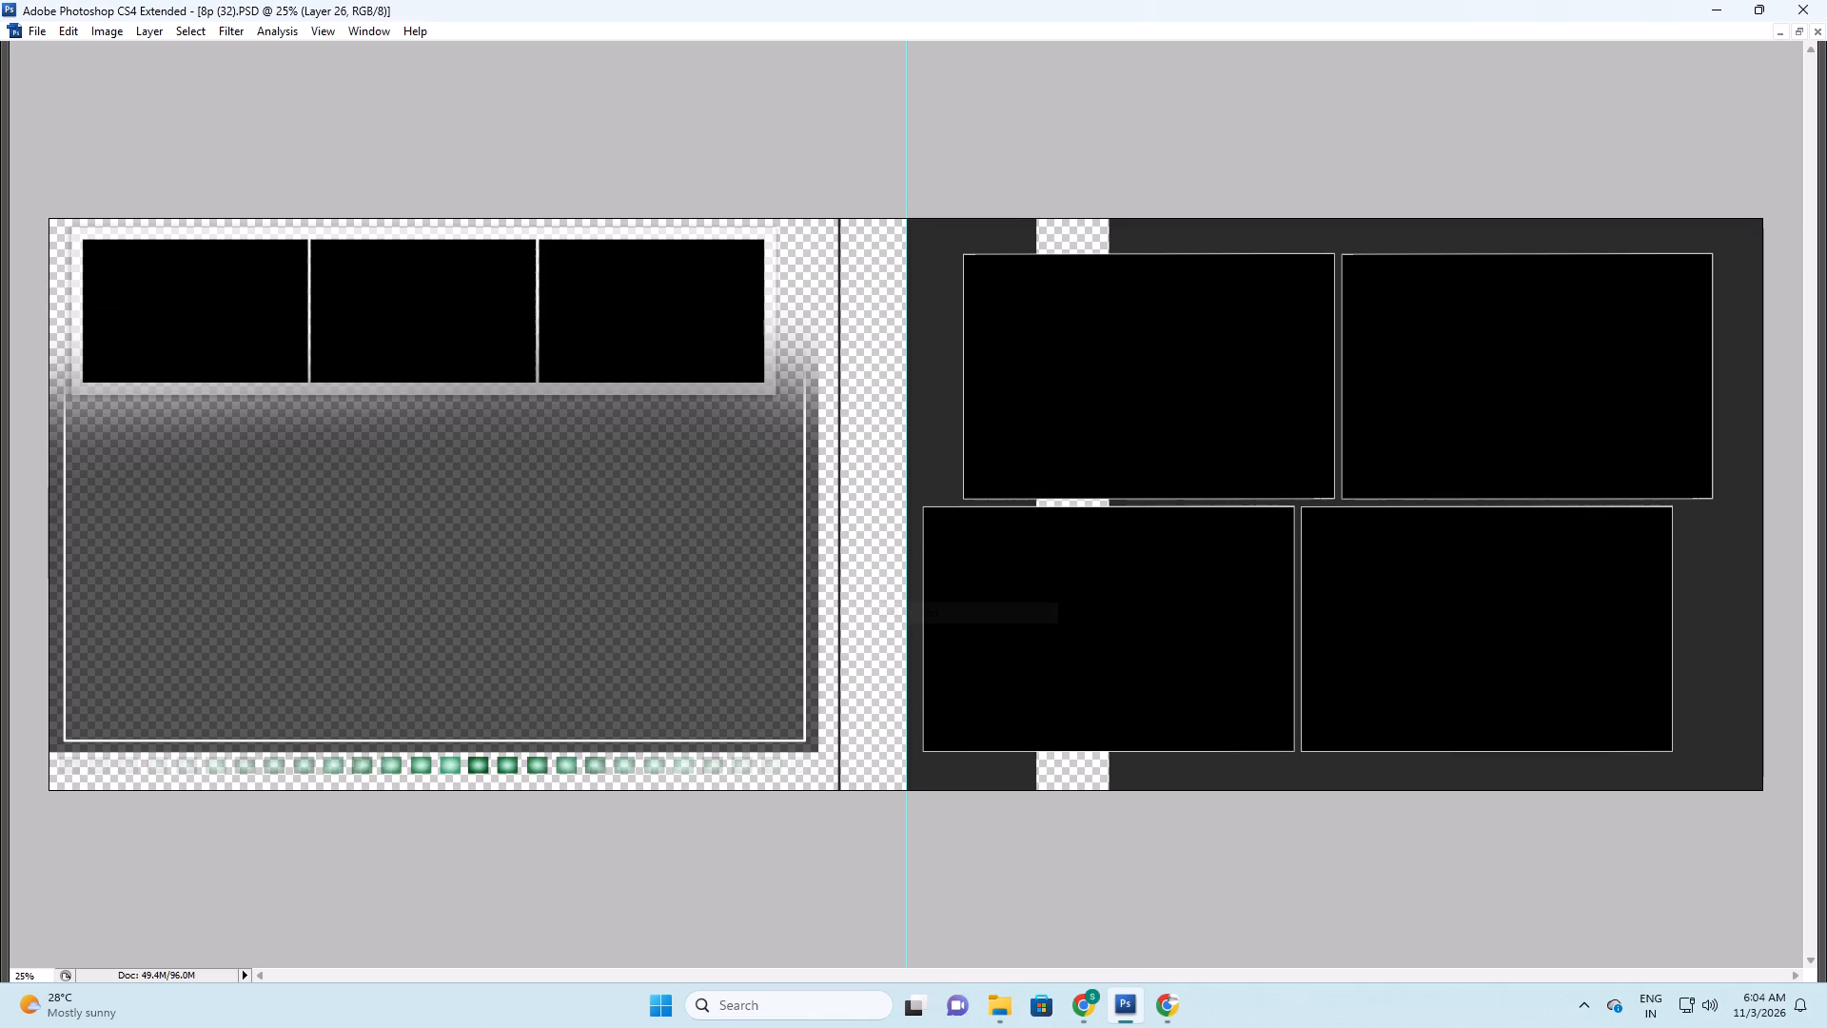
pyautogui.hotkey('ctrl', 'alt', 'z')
# Delete Layer 2 copy, the thin dark vertical strip on the left page near the centre guide.
pyautogui.rightClick(838, 730)
pyautogui.click(847, 749)
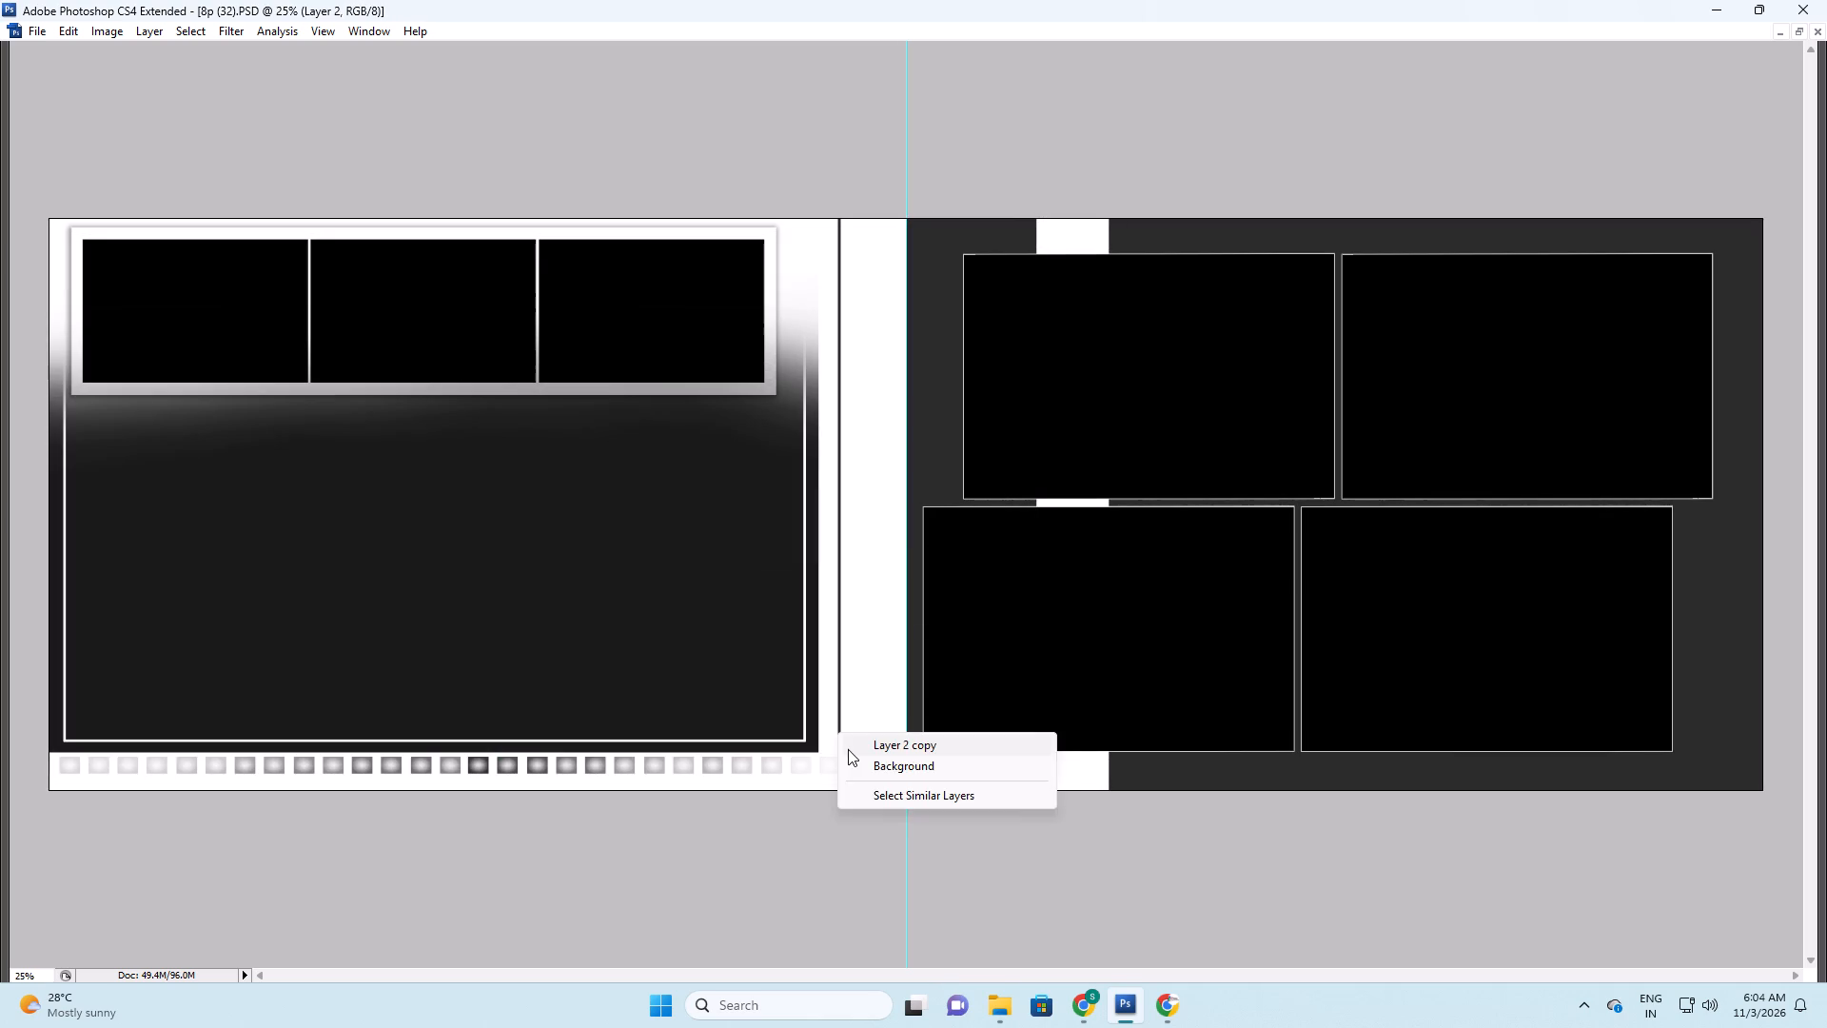
pyautogui.press('F5')
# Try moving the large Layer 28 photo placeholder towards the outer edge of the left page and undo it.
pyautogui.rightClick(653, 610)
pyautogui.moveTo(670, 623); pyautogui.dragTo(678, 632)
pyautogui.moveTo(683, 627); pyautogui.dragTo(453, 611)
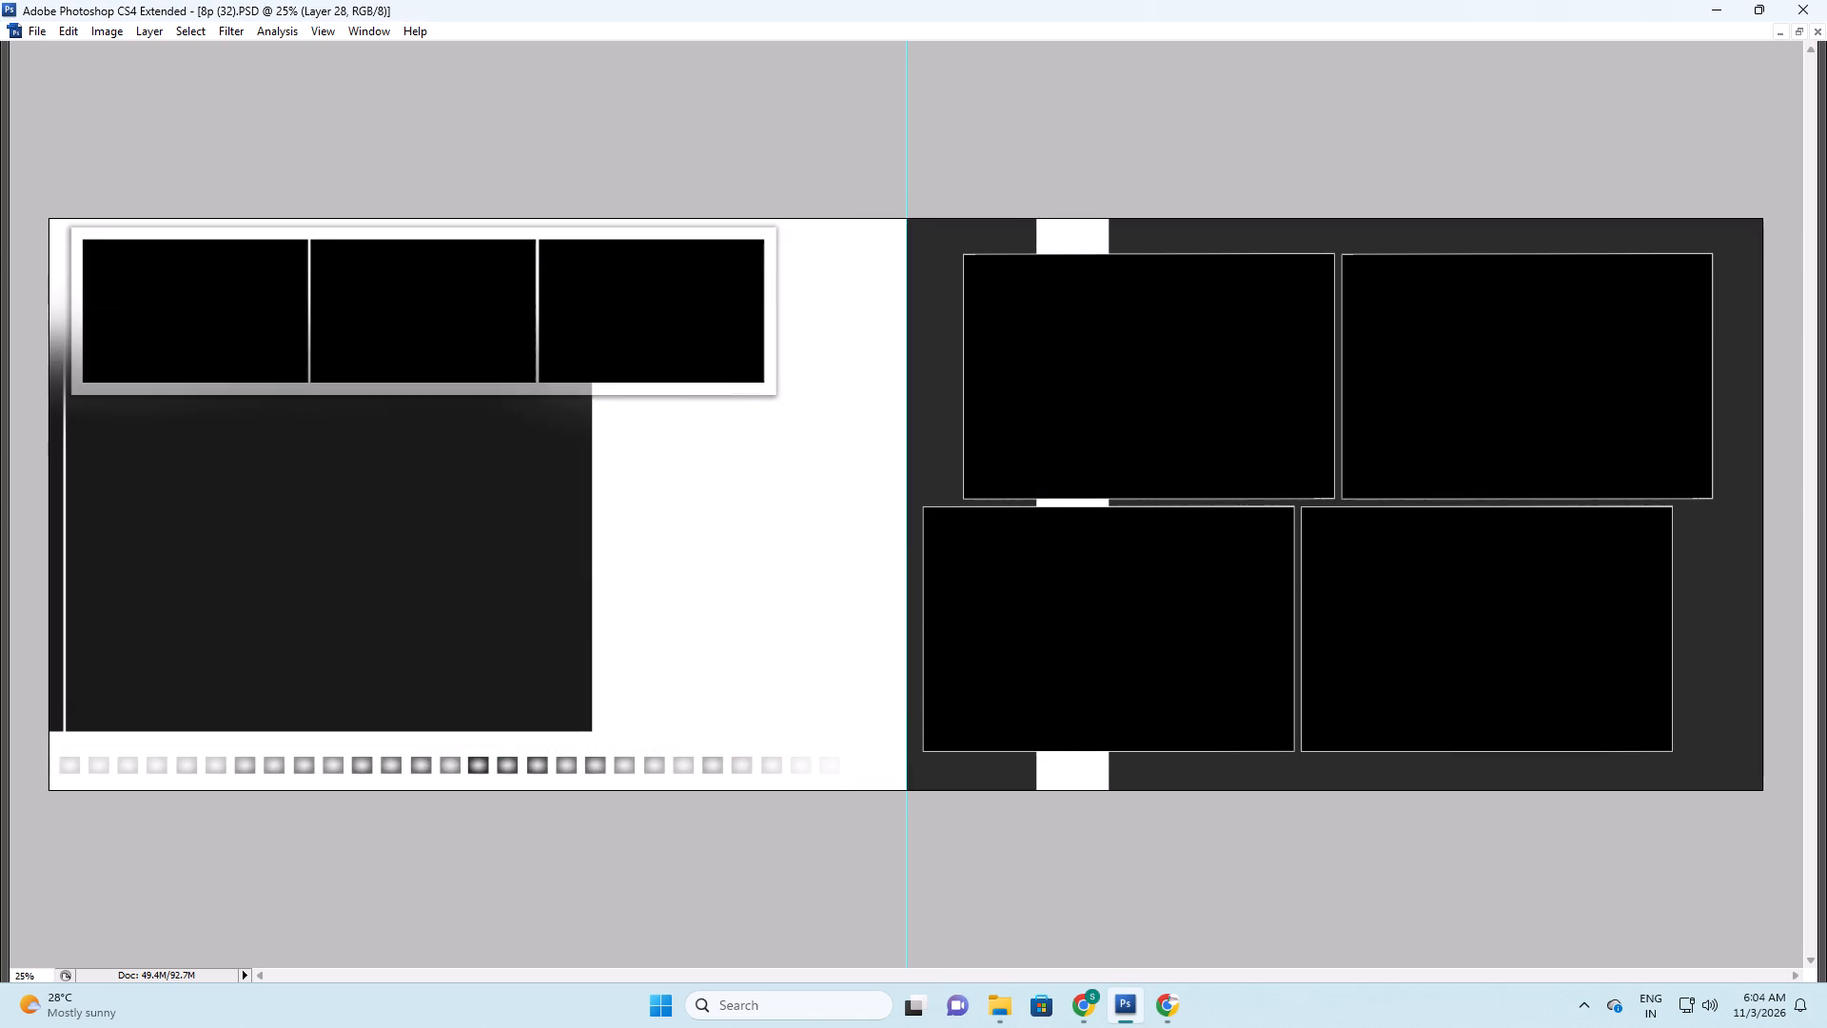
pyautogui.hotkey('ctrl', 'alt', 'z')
# Enlarge the large photo placeholder, its white outline and the row of small squares together to span the left page up to the centre guide.
pyautogui.rightClick(634, 600)
pyautogui.moveTo(659, 614); pyautogui.dragTo(673, 622)
pyautogui.keyDown('shift'); pyautogui.rightClick(797, 740); pyautogui.keyUp('shift')
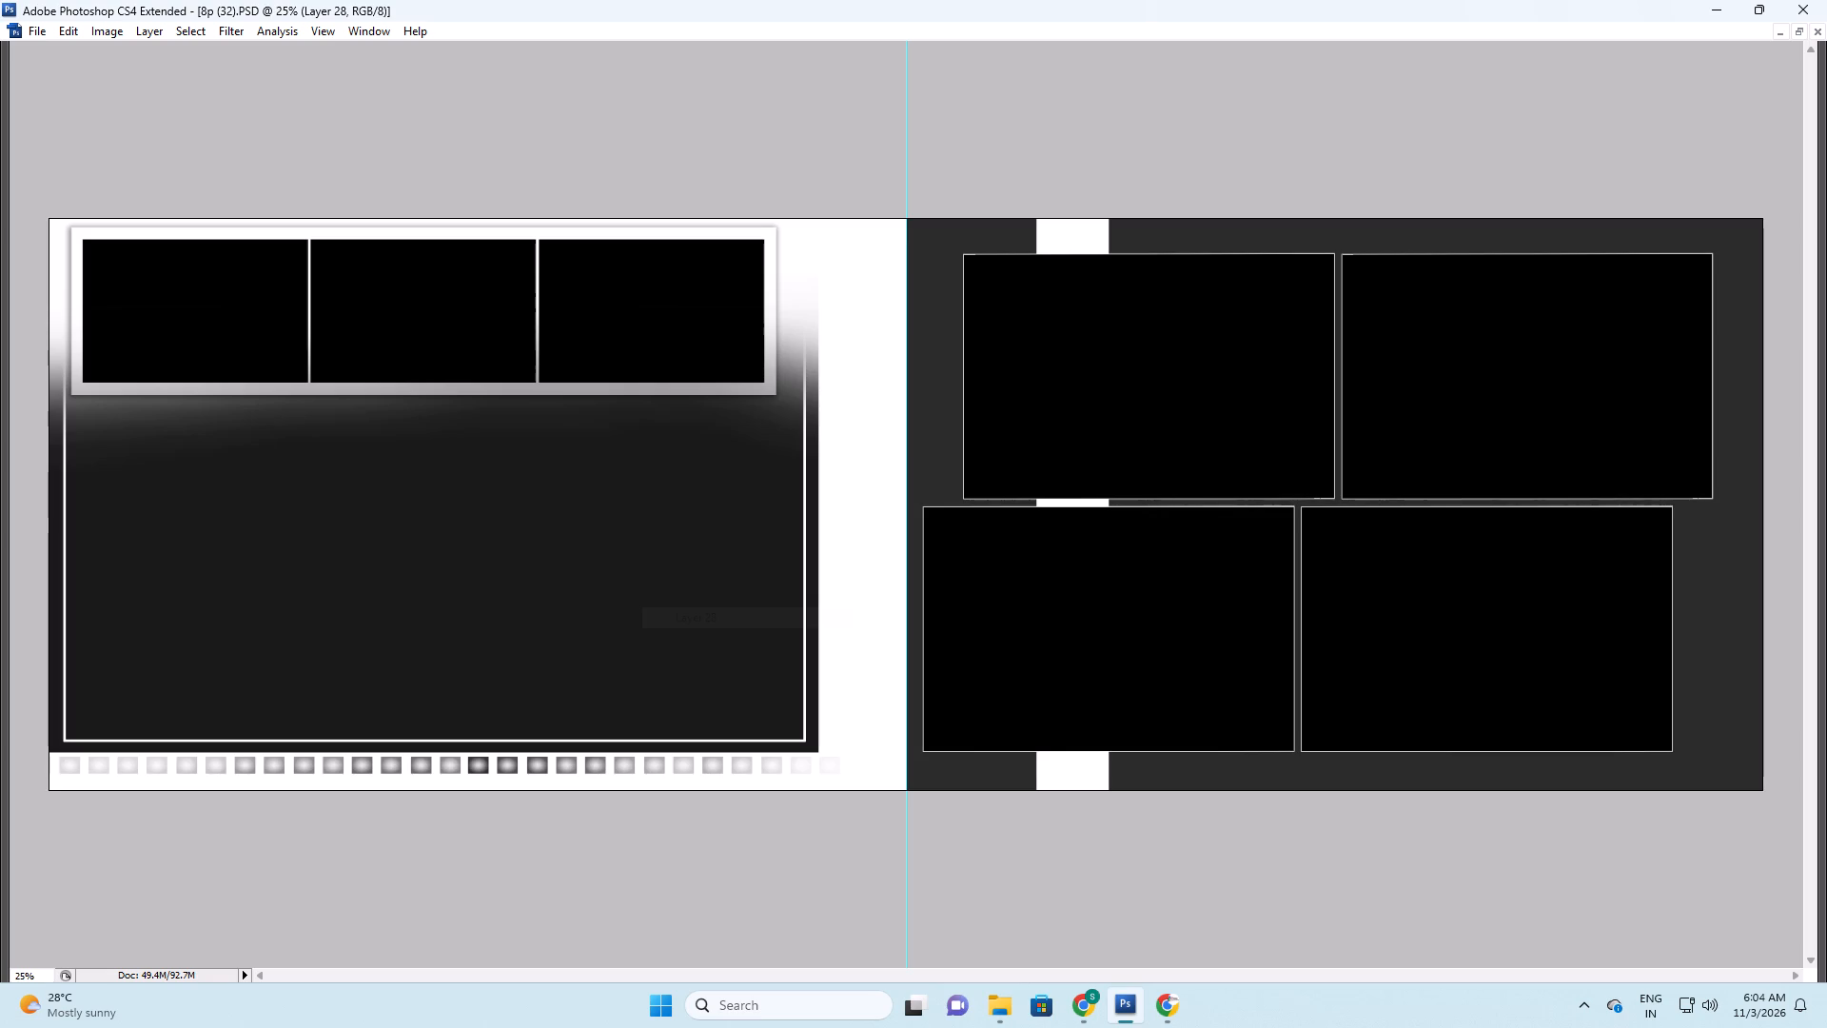
pyautogui.keyDown('shift'); pyautogui.click(814, 747); pyautogui.keyUp('shift')
pyautogui.keyDown('shift'); pyautogui.rightClick(593, 769); pyautogui.keyUp('shift')
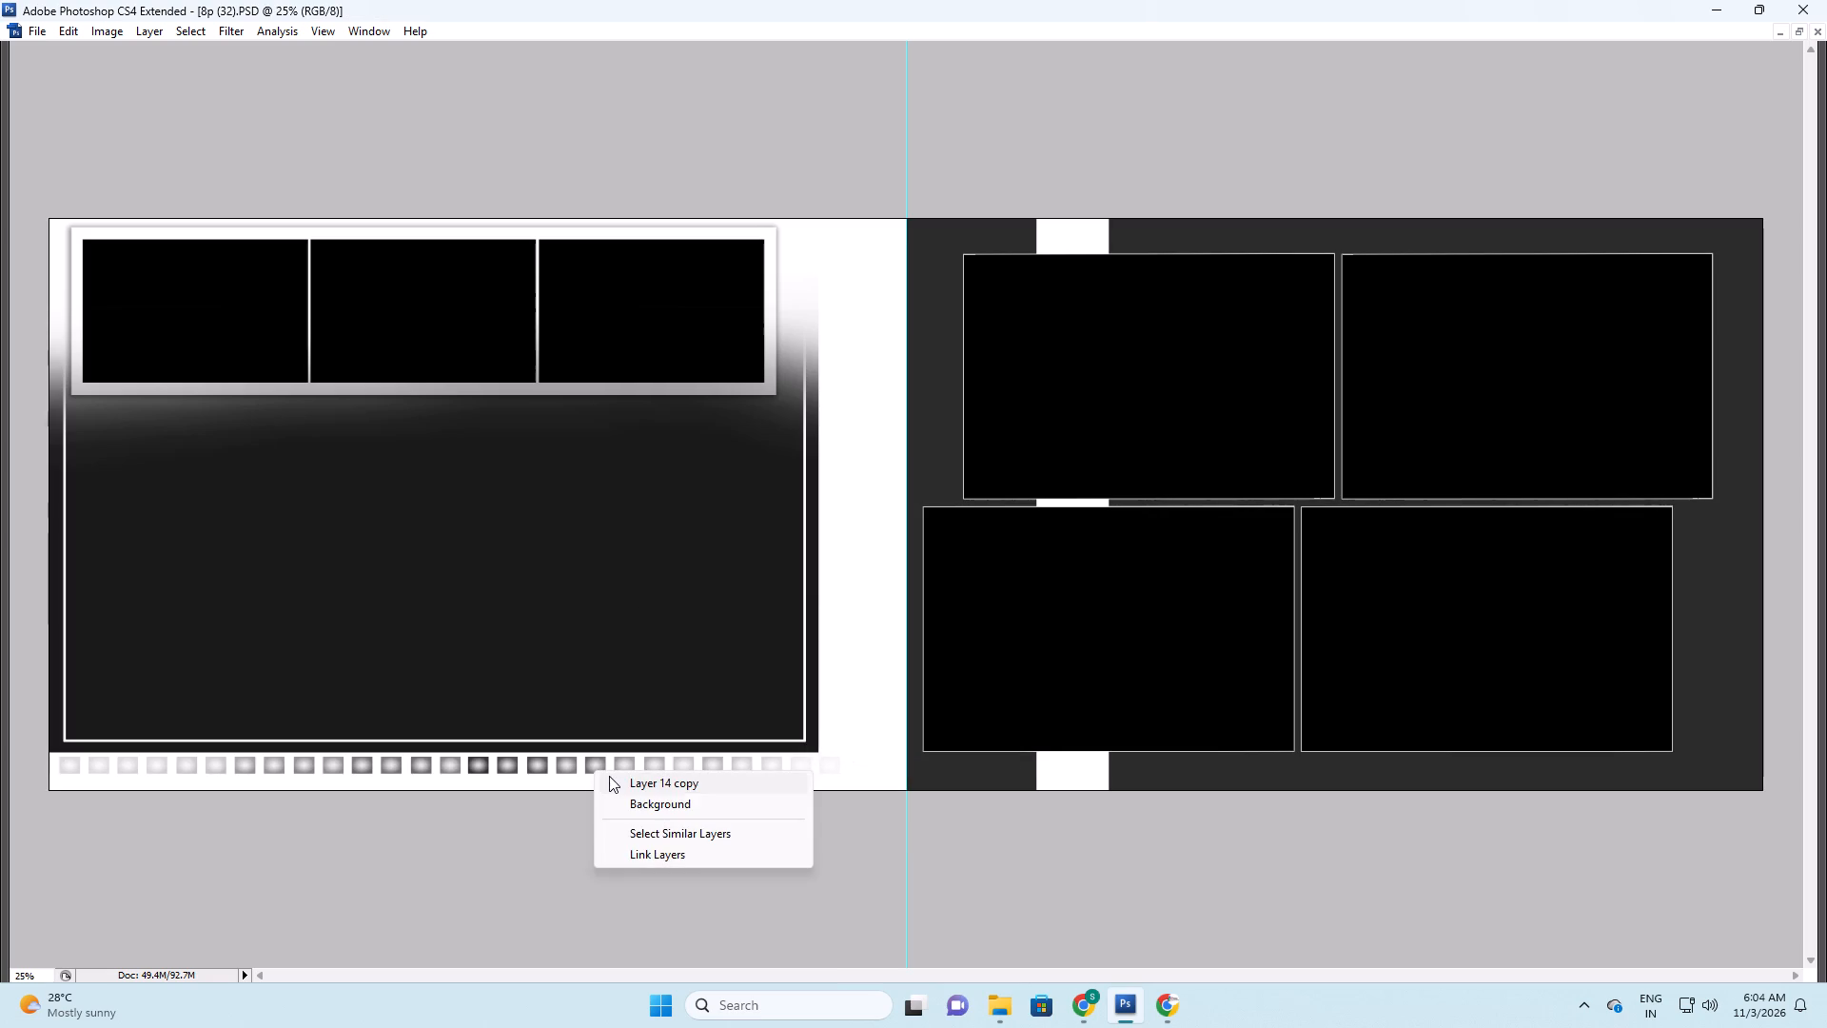
pyautogui.keyDown('shift'); pyautogui.moveTo(609, 776); pyautogui.dragTo(618, 781); pyautogui.keyUp('shift')
pyautogui.hotkey('ctrl', 't')
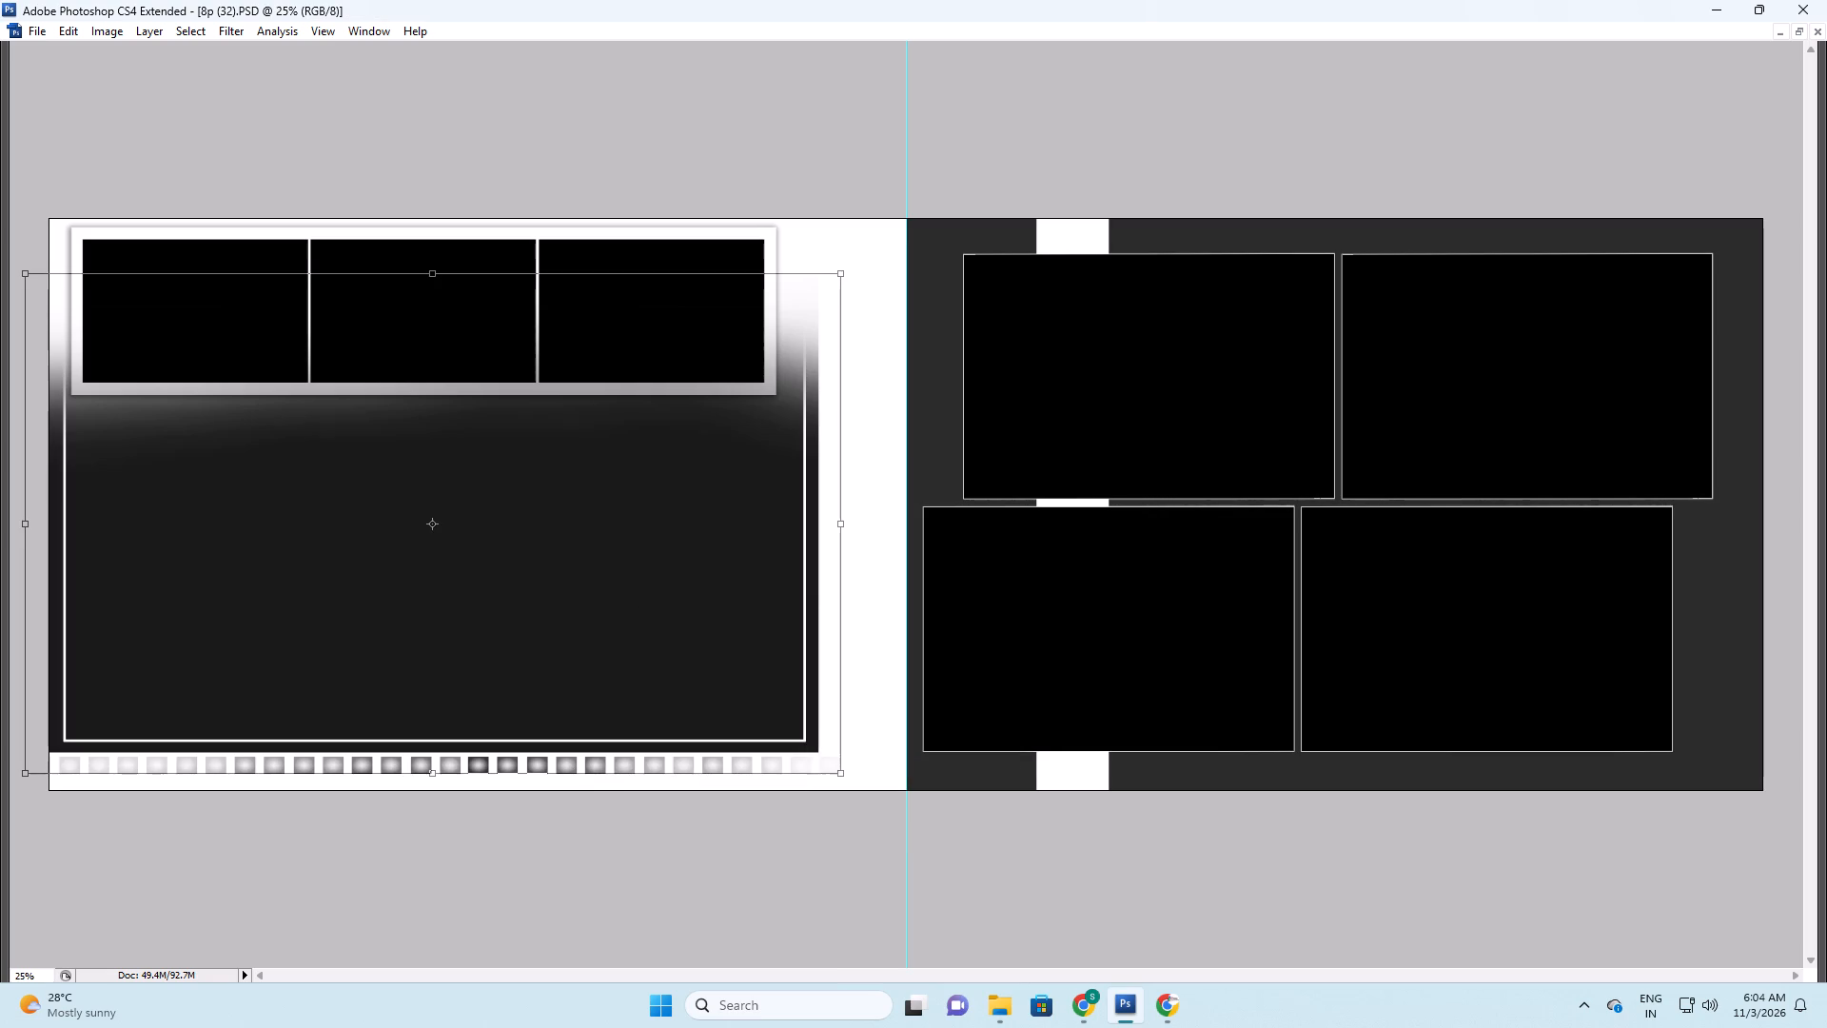
pyautogui.keyDown('shift'); pyautogui.moveTo(844, 773); pyautogui.dragTo(866, 777); pyautogui.keyUp('shift')
pyautogui.keyDown('shift'); pyautogui.moveTo(863, 678); pyautogui.dragTo(912, 677); pyautogui.keyUp('shift')
pyautogui.press('Return')
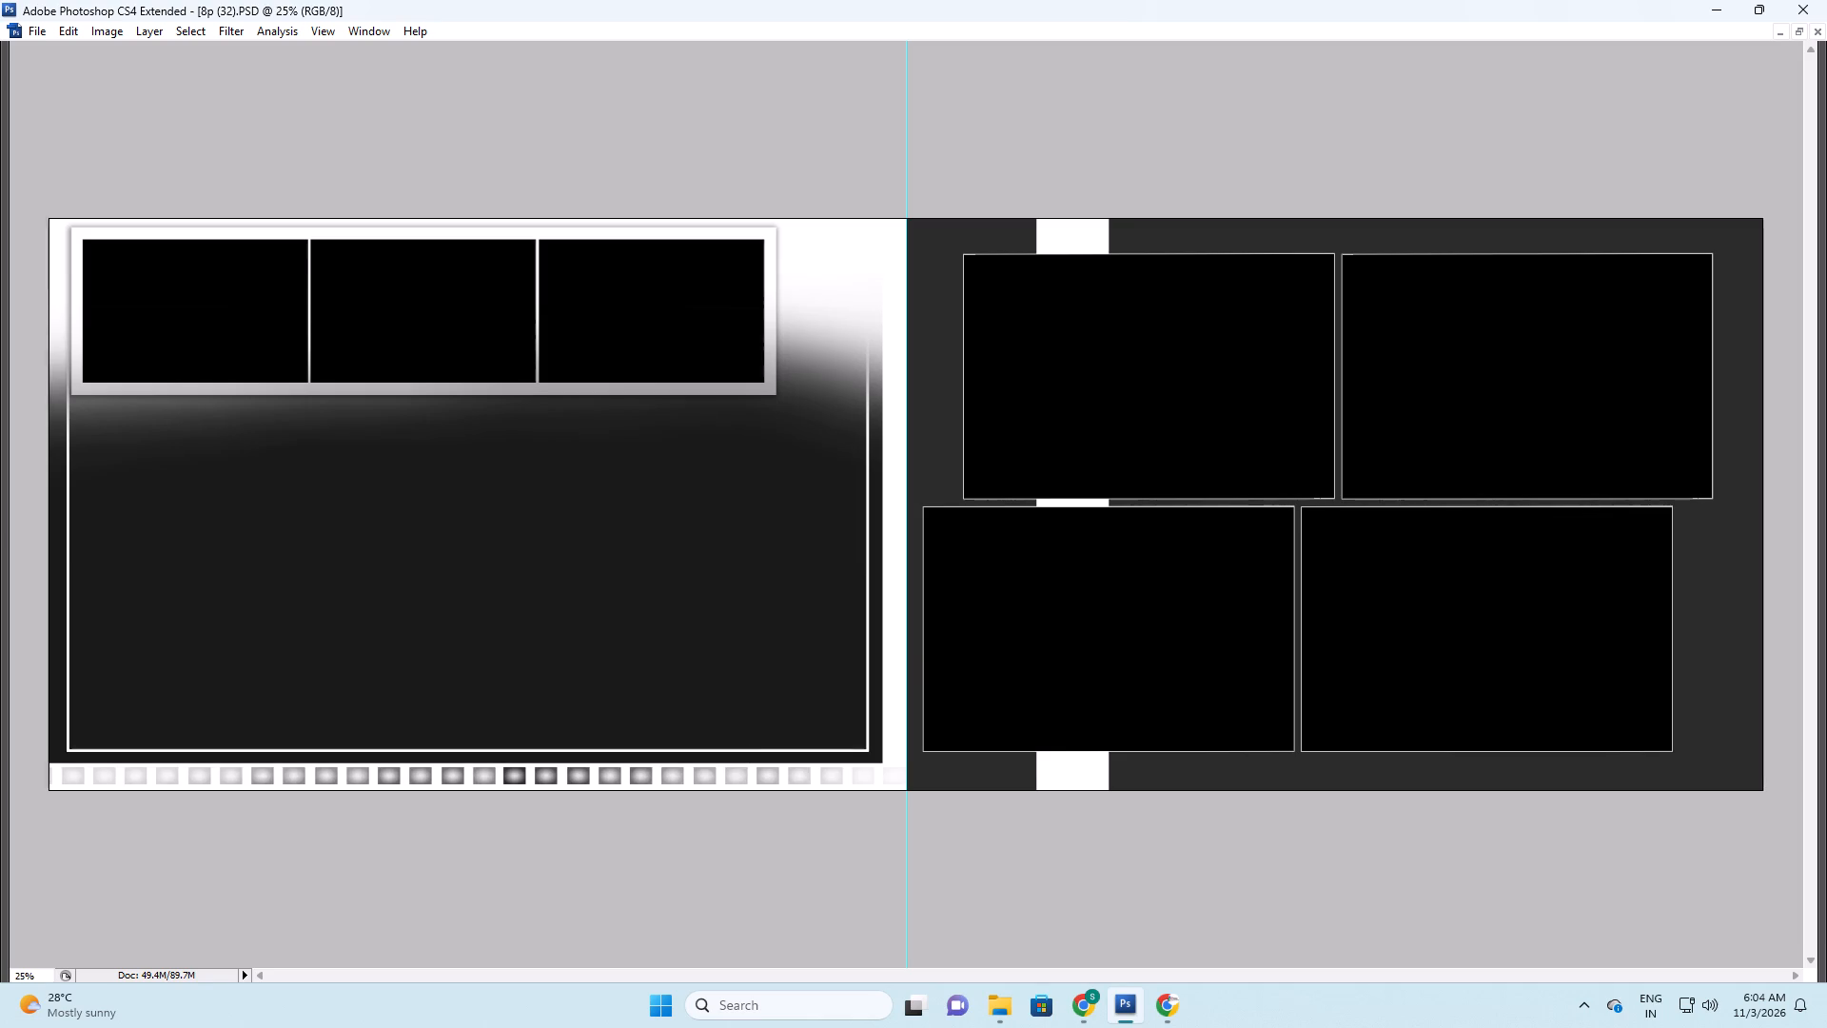
# Centre the three small photo placeholders with their frame across the upper left page and enlarge the group slightly.
pyautogui.moveTo(238, 336); pyautogui.dragTo(246, 339, button='right')
pyautogui.click(264, 346)
pyautogui.keyDown('shift'); pyautogui.rightClick(400, 305); pyautogui.keyUp('shift')
pyautogui.keyDown('shift'); pyautogui.moveTo(415, 312); pyautogui.dragTo(426, 320); pyautogui.keyUp('shift')
pyautogui.keyDown('shift'); pyautogui.moveTo(663, 304); pyautogui.dragTo(676, 310, button='right'); pyautogui.keyUp('shift')
pyautogui.keyDown('shift'); pyautogui.click(684, 320); pyautogui.keyUp('shift')
pyautogui.keyDown('shift'); pyautogui.rightClick(684, 318); pyautogui.keyUp('shift')
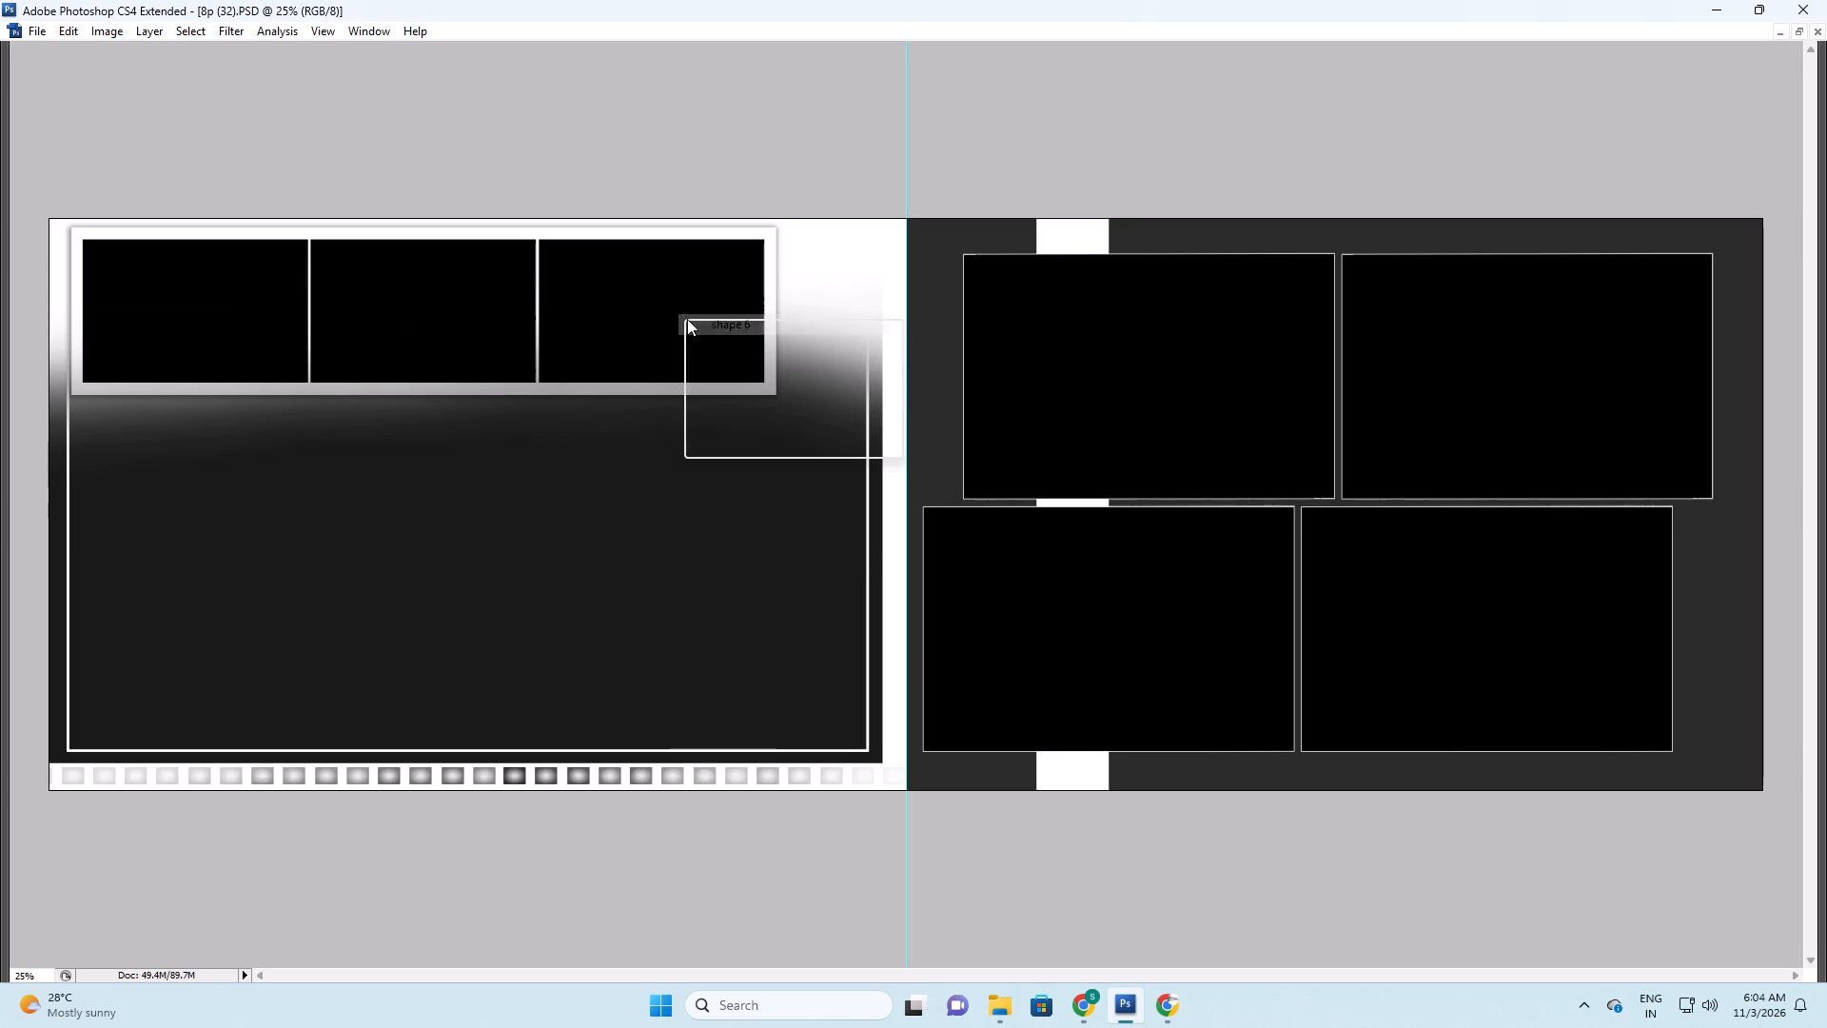
pyautogui.keyDown('shift'); pyautogui.rightClick(545, 390); pyautogui.keyUp('shift')
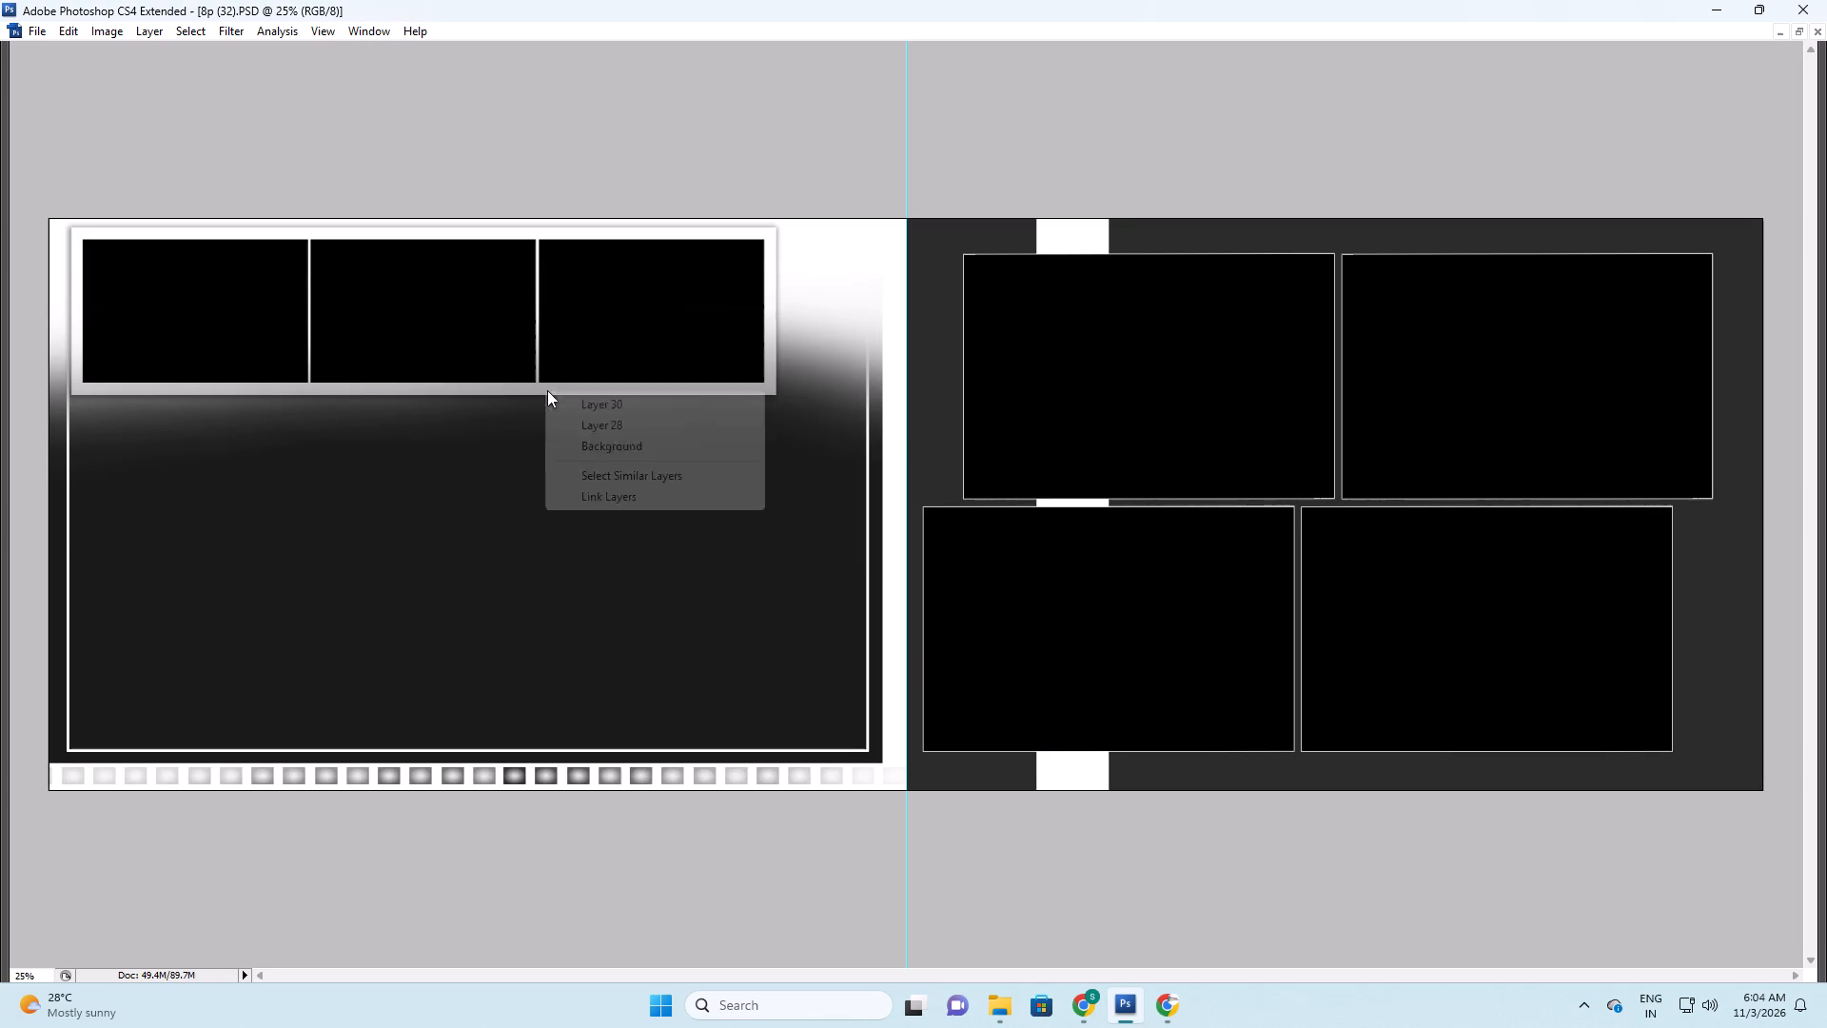
pyautogui.keyDown('shift'); pyautogui.click(560, 396); pyautogui.keyUp('shift')
pyautogui.moveTo(567, 346); pyautogui.dragTo(613, 371)
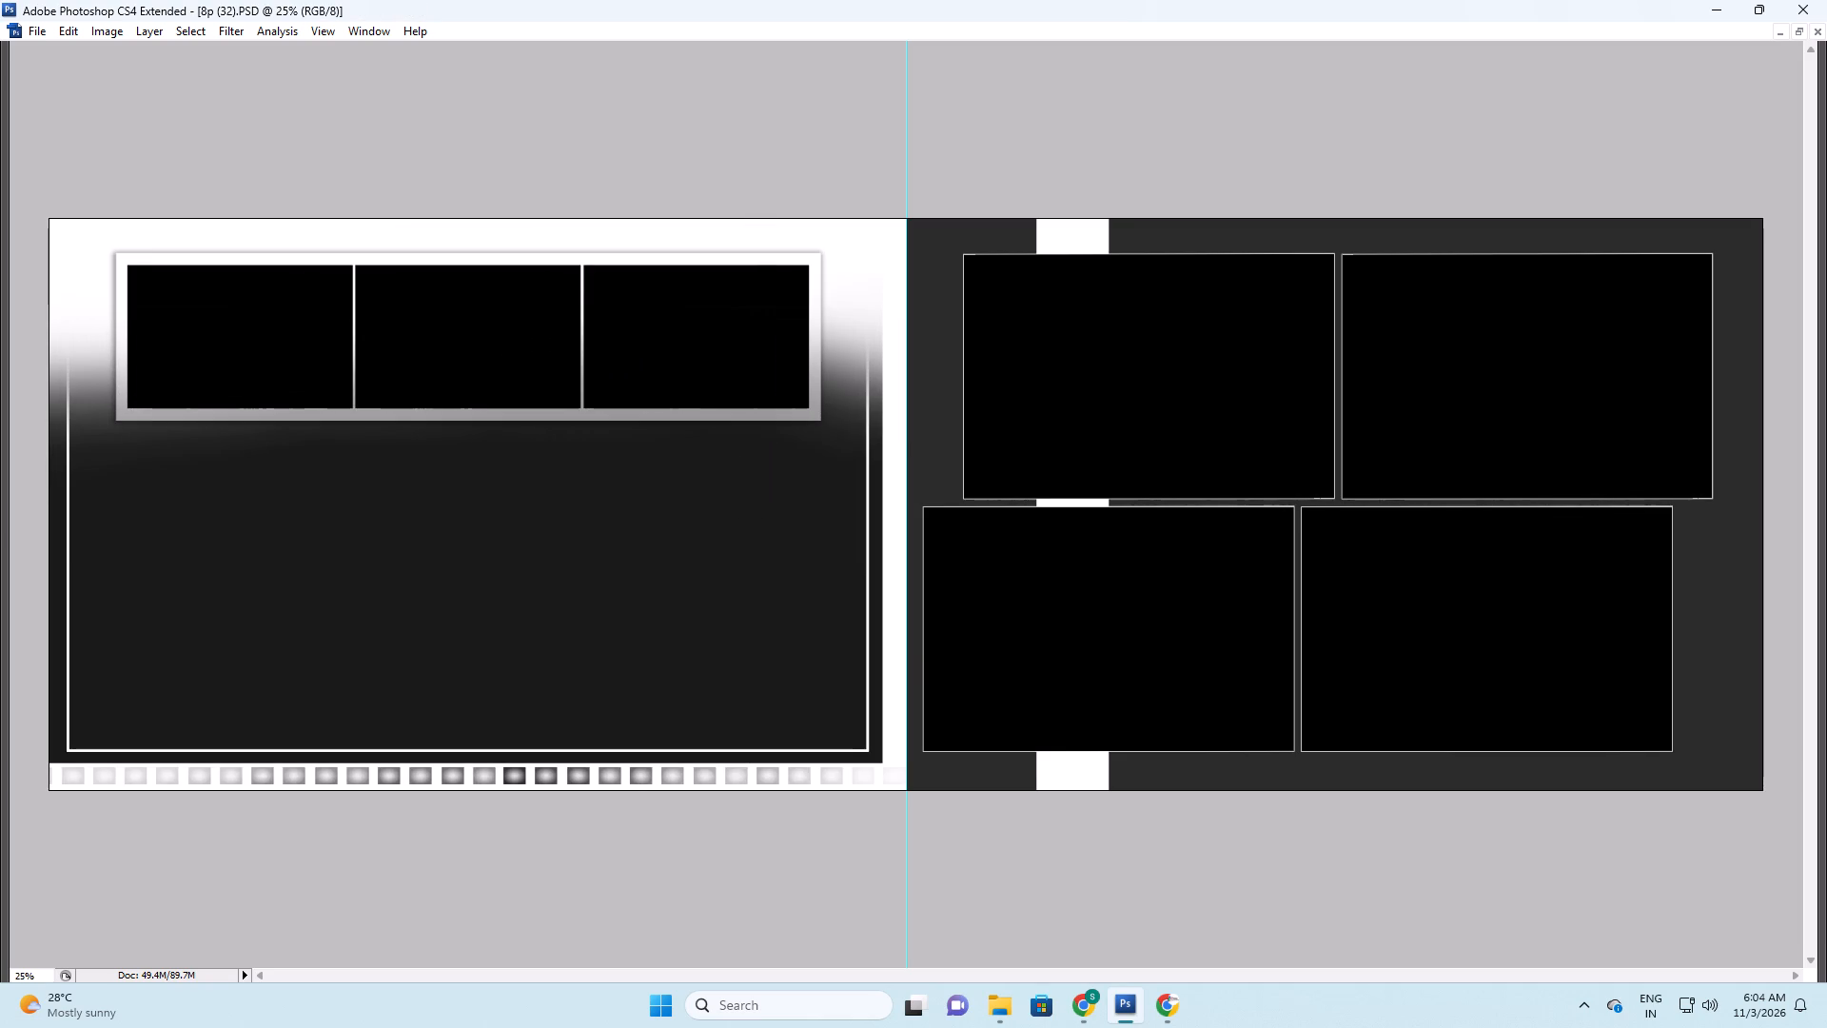
pyautogui.hotkey('ctrl', 't')
pyautogui.keyDown('alt'); pyautogui.keyDown('shift'); pyautogui.moveTo(816, 417); pyautogui.dragTo(841, 426); pyautogui.keyUp('shift'); pyautogui.keyUp('alt')
pyautogui.press('Return')
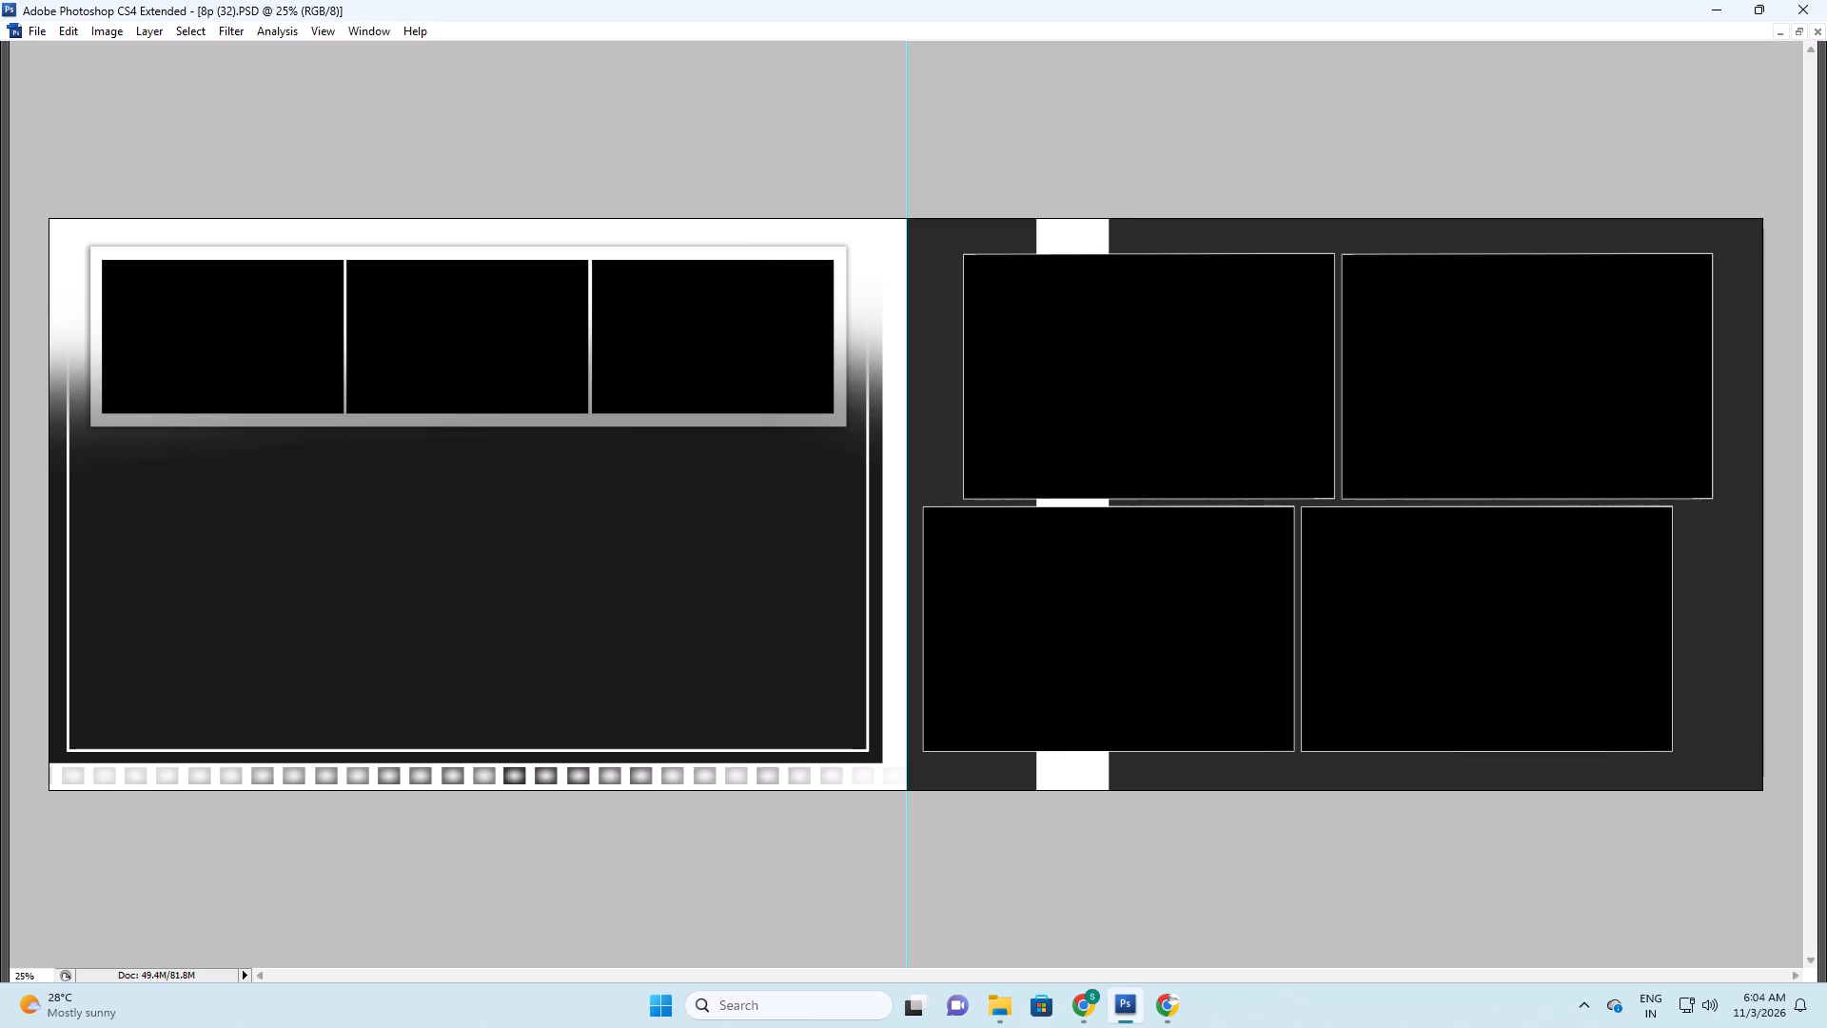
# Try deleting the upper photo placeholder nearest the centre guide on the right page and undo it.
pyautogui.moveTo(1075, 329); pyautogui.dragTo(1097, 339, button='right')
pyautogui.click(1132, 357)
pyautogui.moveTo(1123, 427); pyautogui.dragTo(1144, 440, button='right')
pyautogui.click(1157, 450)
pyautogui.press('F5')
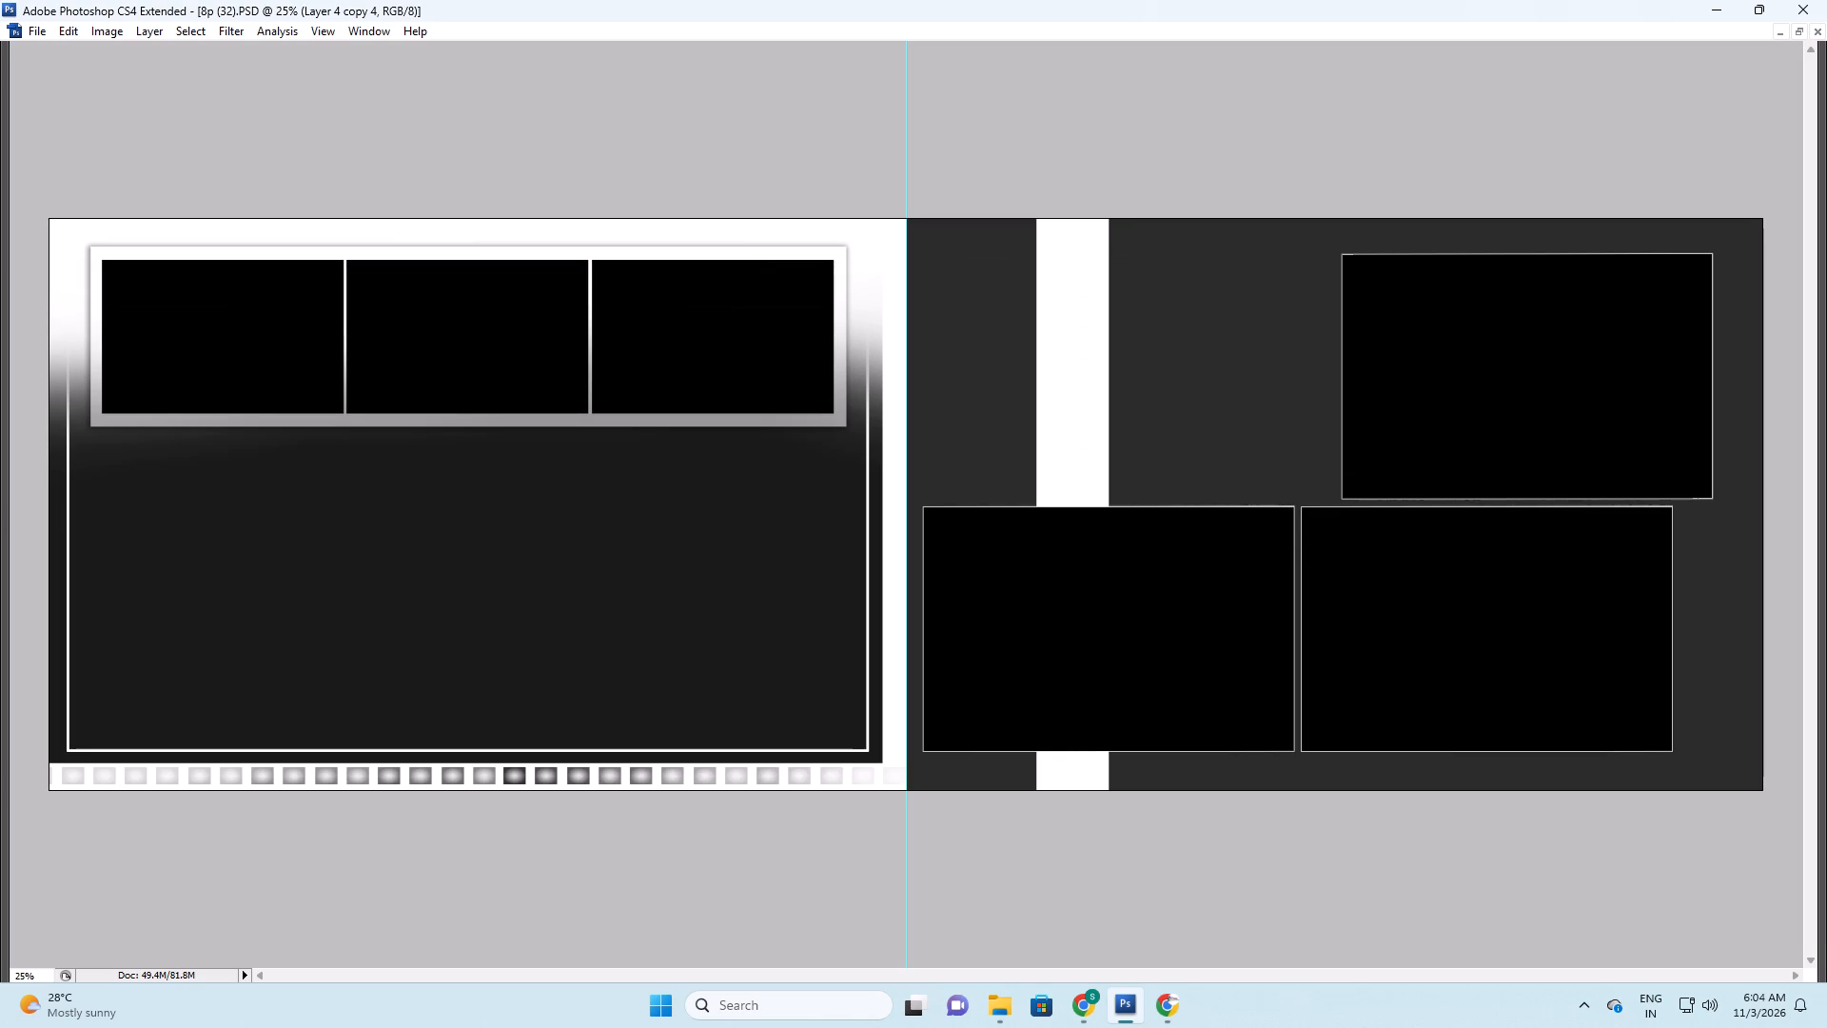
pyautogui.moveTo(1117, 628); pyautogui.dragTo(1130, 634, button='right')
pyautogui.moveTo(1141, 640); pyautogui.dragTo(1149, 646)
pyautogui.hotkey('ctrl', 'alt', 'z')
# Delete the upper and lower photo placeholders on the outer side of the right page.
pyautogui.moveTo(1280, 428); pyautogui.dragTo(1291, 435, button='right')
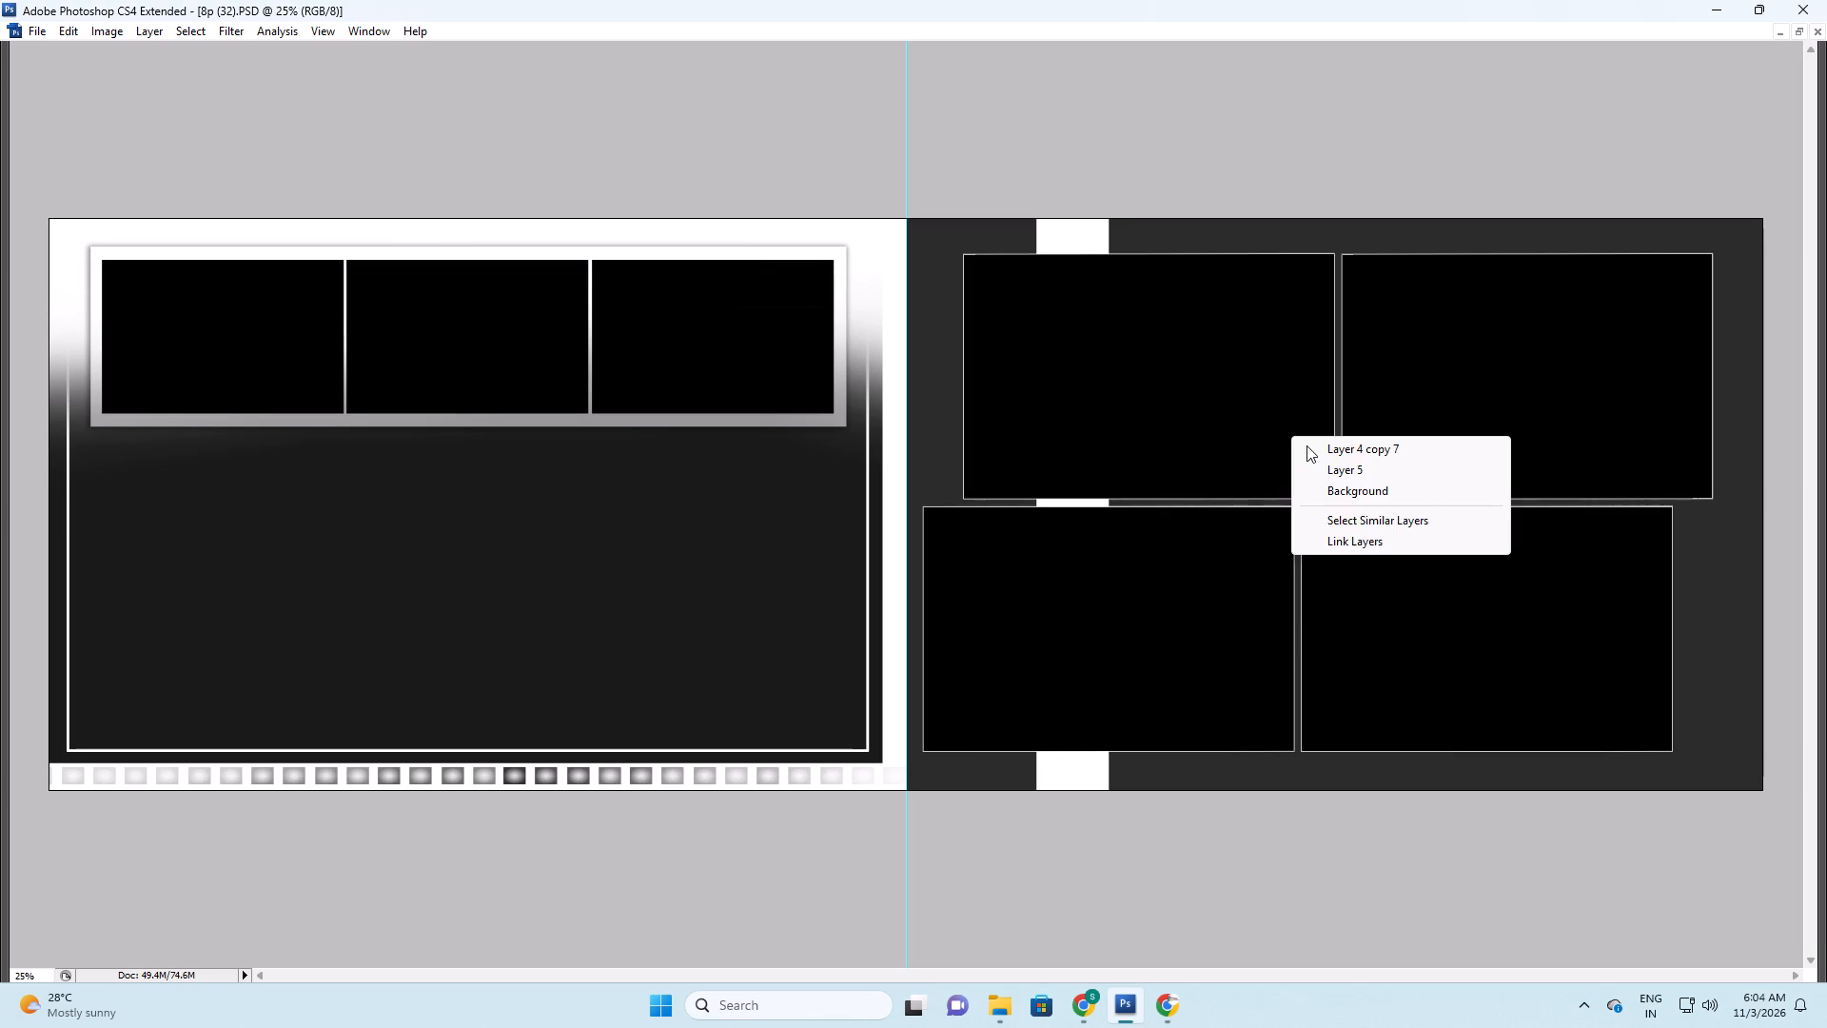
pyautogui.moveTo(1524, 374); pyautogui.dragTo(1534, 381, button='right')
pyautogui.moveTo(1542, 388); pyautogui.dragTo(1549, 397)
pyautogui.press('F5')
pyautogui.press('F5')
pyautogui.moveTo(1450, 592); pyautogui.dragTo(1467, 600, button='right')
pyautogui.moveTo(1477, 605); pyautogui.dragTo(1487, 615)
pyautogui.press('F5')
pyautogui.moveTo(1483, 430); pyautogui.dragTo(1503, 443, button='right')
pyautogui.moveTo(1516, 455); pyautogui.dragTo(1522, 471)
pyautogui.press('F5')
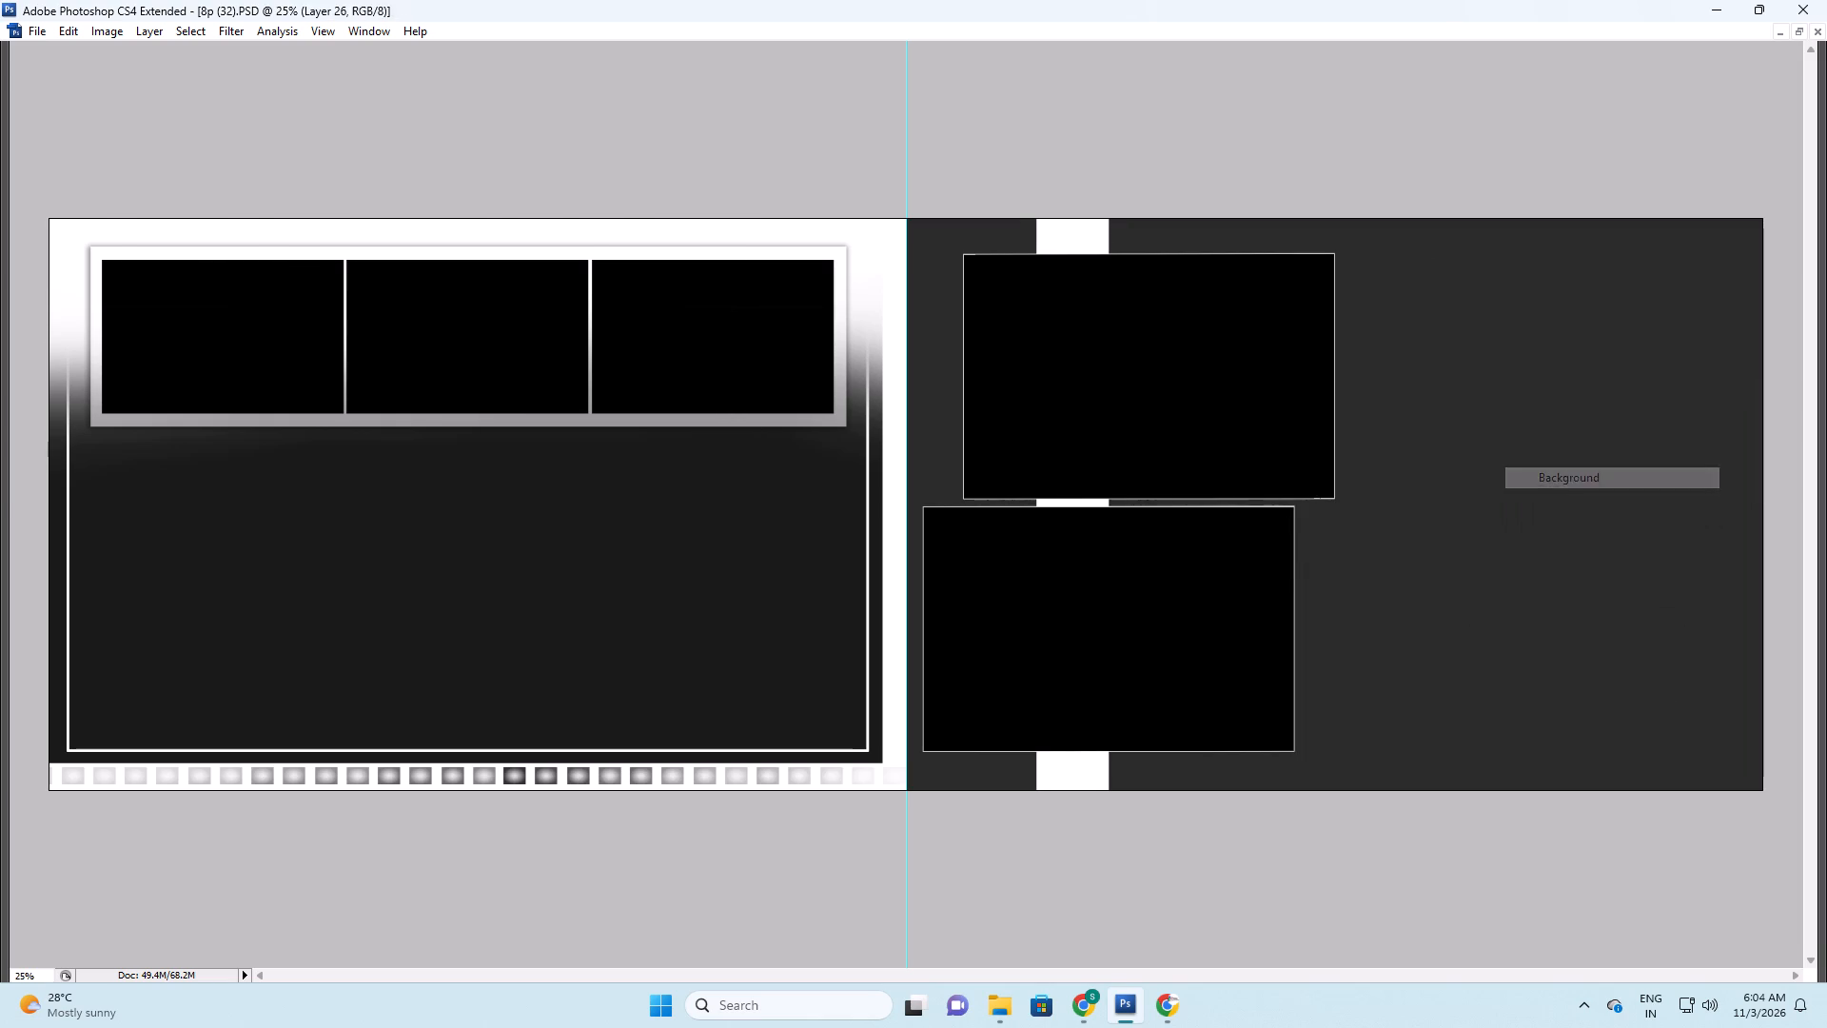
# Delete the wide dark background panel covering the outer part of the right page.
pyautogui.moveTo(1105, 378); pyautogui.dragTo(1115, 385, button='right')
pyautogui.moveTo(1127, 392); pyautogui.dragTo(1148, 409)
pyautogui.hotkey('ctrl', 'alt', 'z')
pyautogui.moveTo(1133, 370); pyautogui.dragTo(1150, 382, button='right')
pyautogui.moveTo(1170, 396); pyautogui.dragTo(1180, 406)
pyautogui.press('F5')
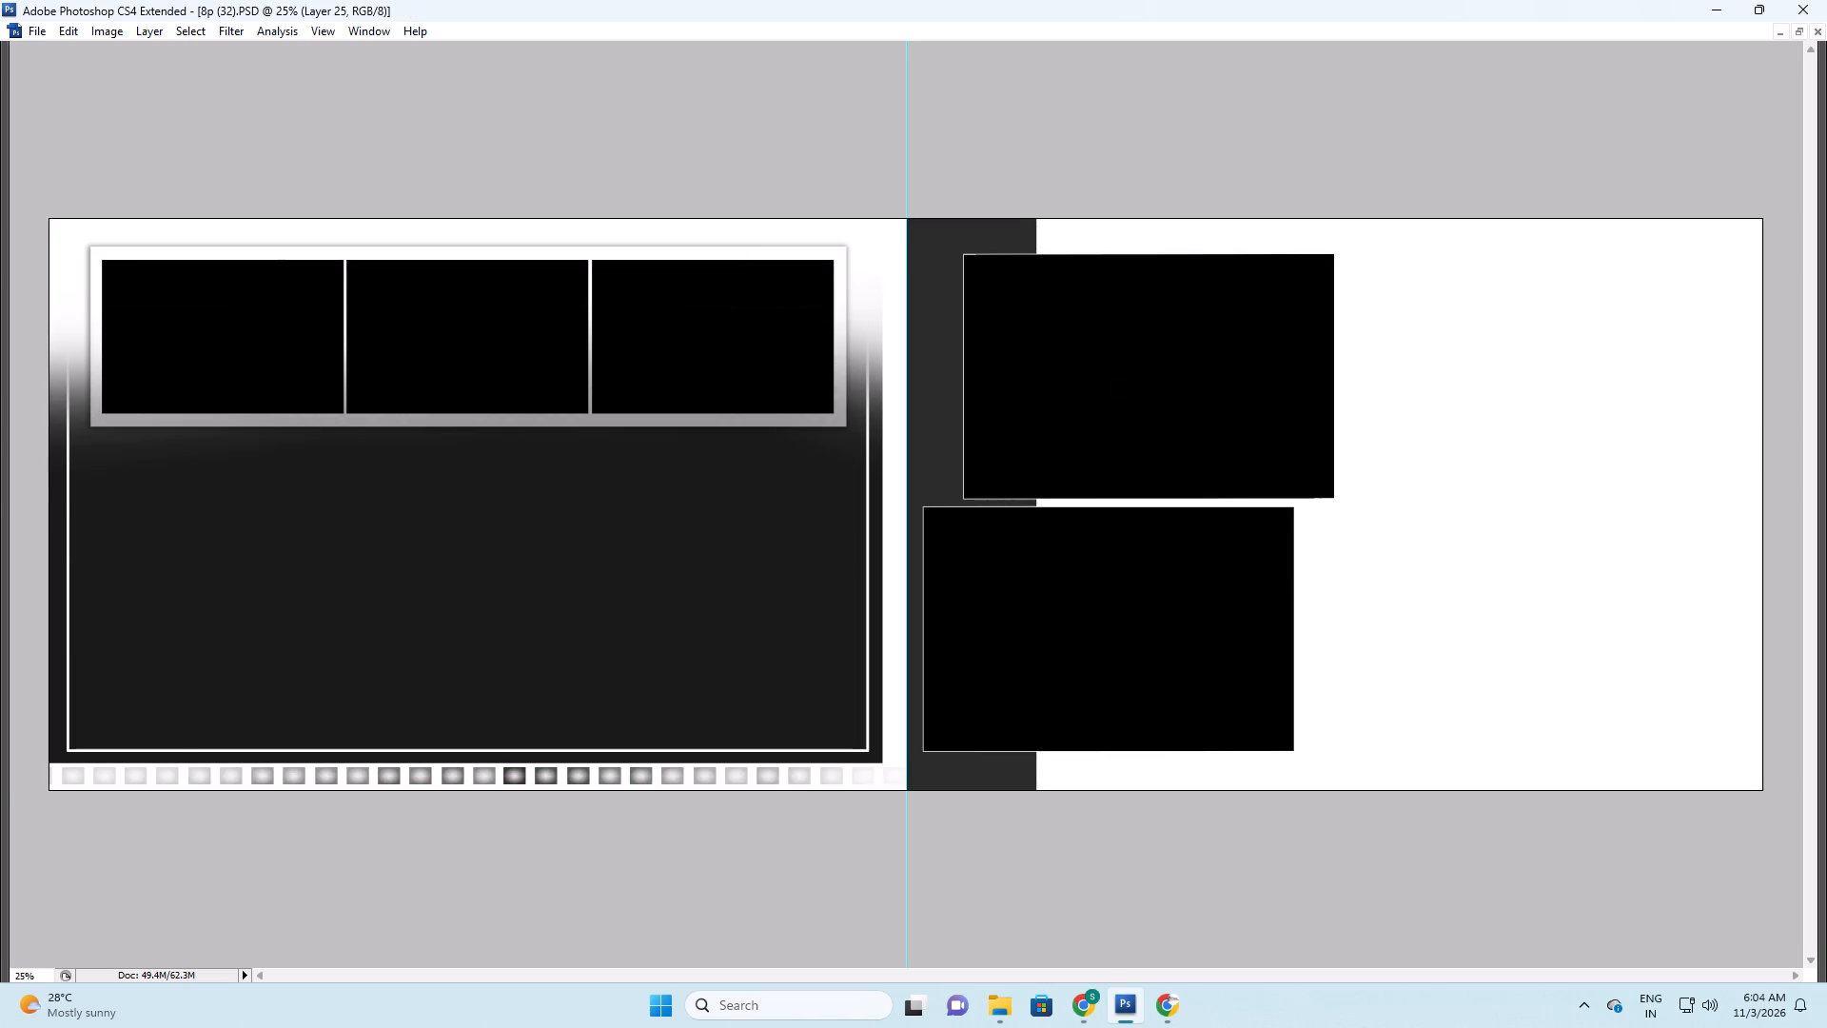
# Delete the two remaining photo placeholders and the dark strip beside the centre guide from the right page.
pyautogui.moveTo(988, 335); pyautogui.dragTo(997, 342, button='right')
pyautogui.moveTo(1012, 355); pyautogui.dragTo(1026, 375)
pyautogui.press('F5')
pyautogui.moveTo(977, 346); pyautogui.dragTo(994, 362, button='right')
pyautogui.moveTo(999, 368); pyautogui.dragTo(1008, 380)
pyautogui.rightClick(1105, 340)
pyautogui.click(1121, 349)
pyautogui.press('F5')
pyautogui.moveTo(1038, 628); pyautogui.dragTo(1057, 635, button='right')
pyautogui.moveTo(1070, 640); pyautogui.dragTo(1094, 651)
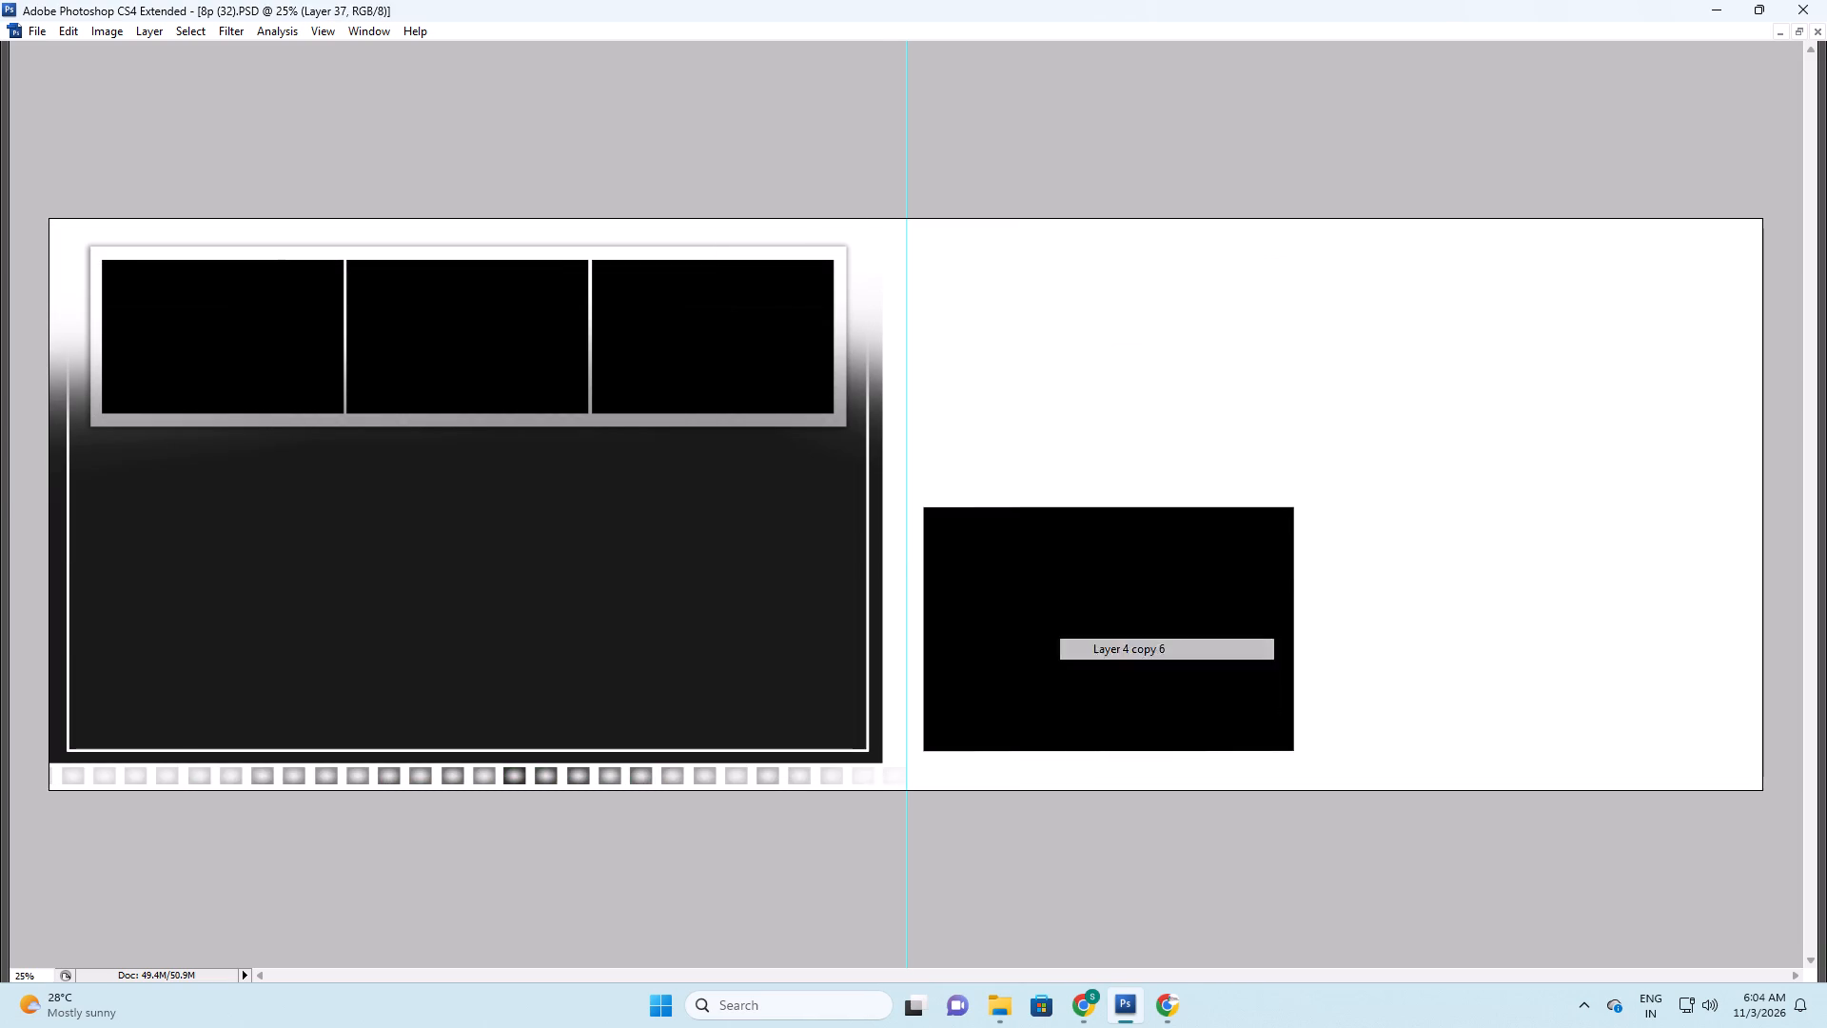
pyautogui.press('F5')
# Delete the white outline and the row of small squares along the bottom of the left page.
pyautogui.rightClick(867, 749)
pyautogui.click(882, 758)
pyautogui.press('F5')
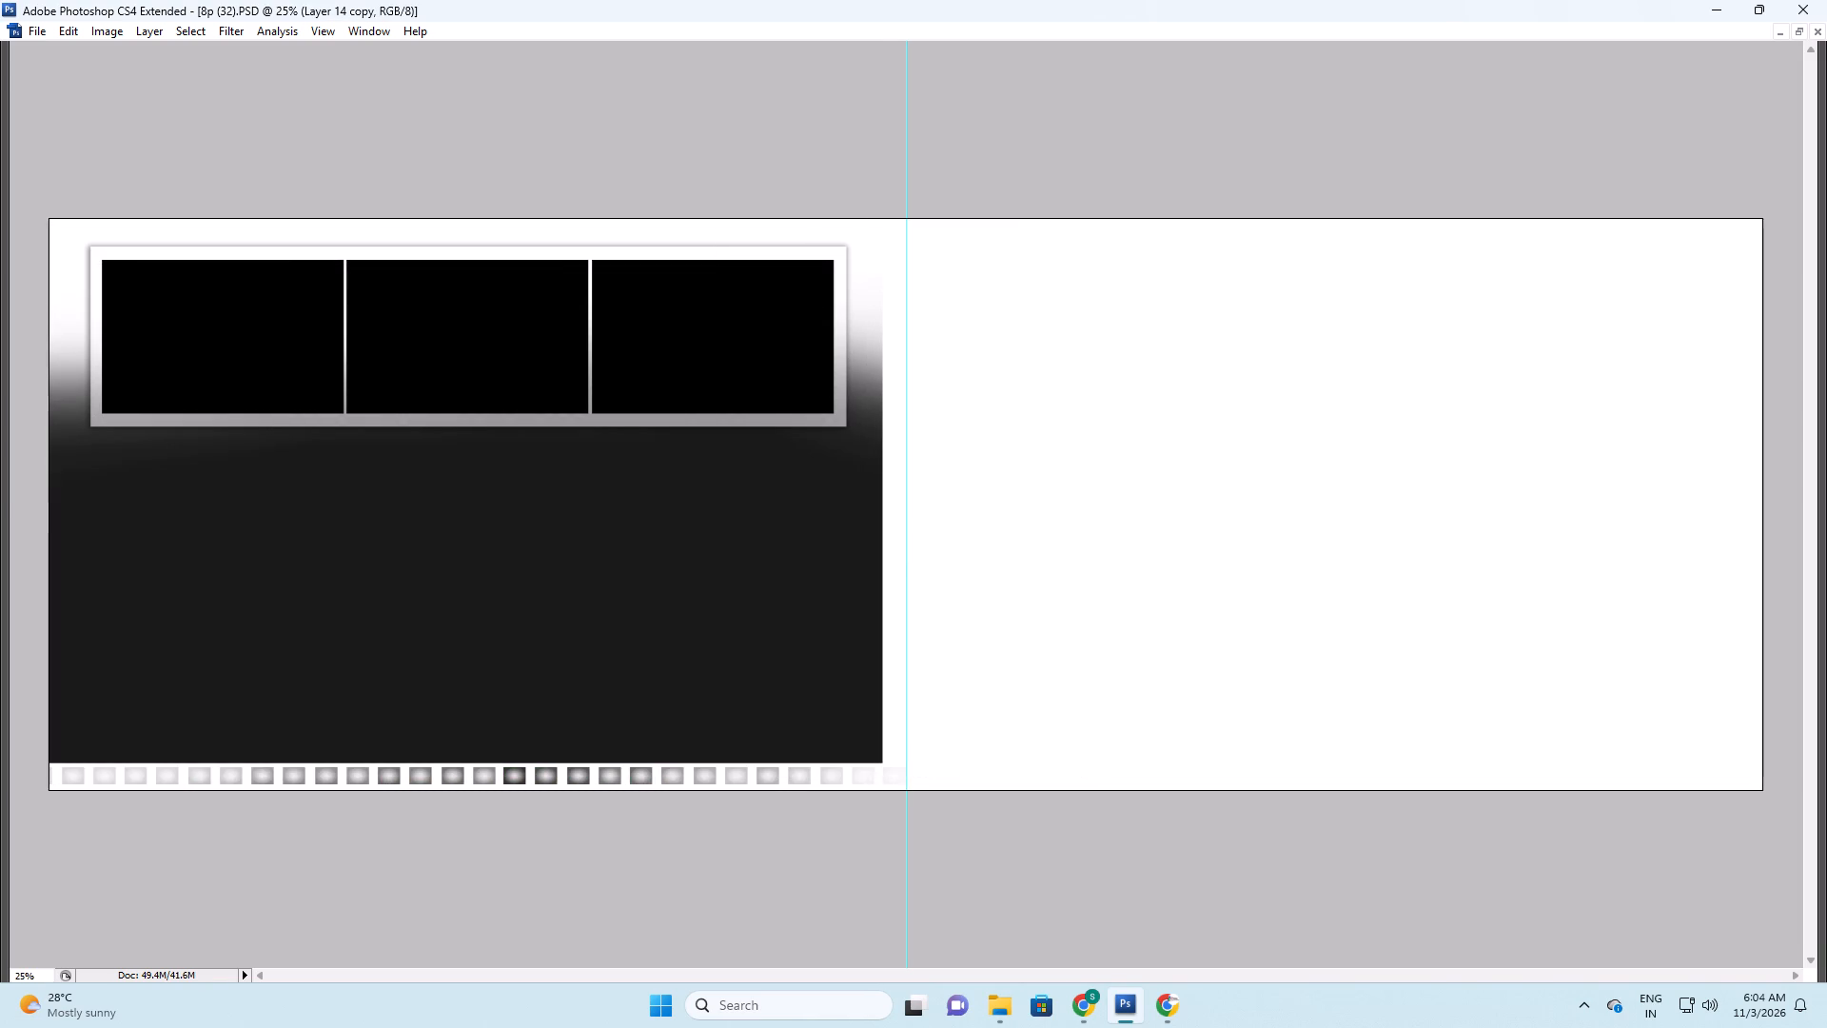
pyautogui.rightClick(649, 776)
pyautogui.click(657, 781)
pyautogui.press('F5')
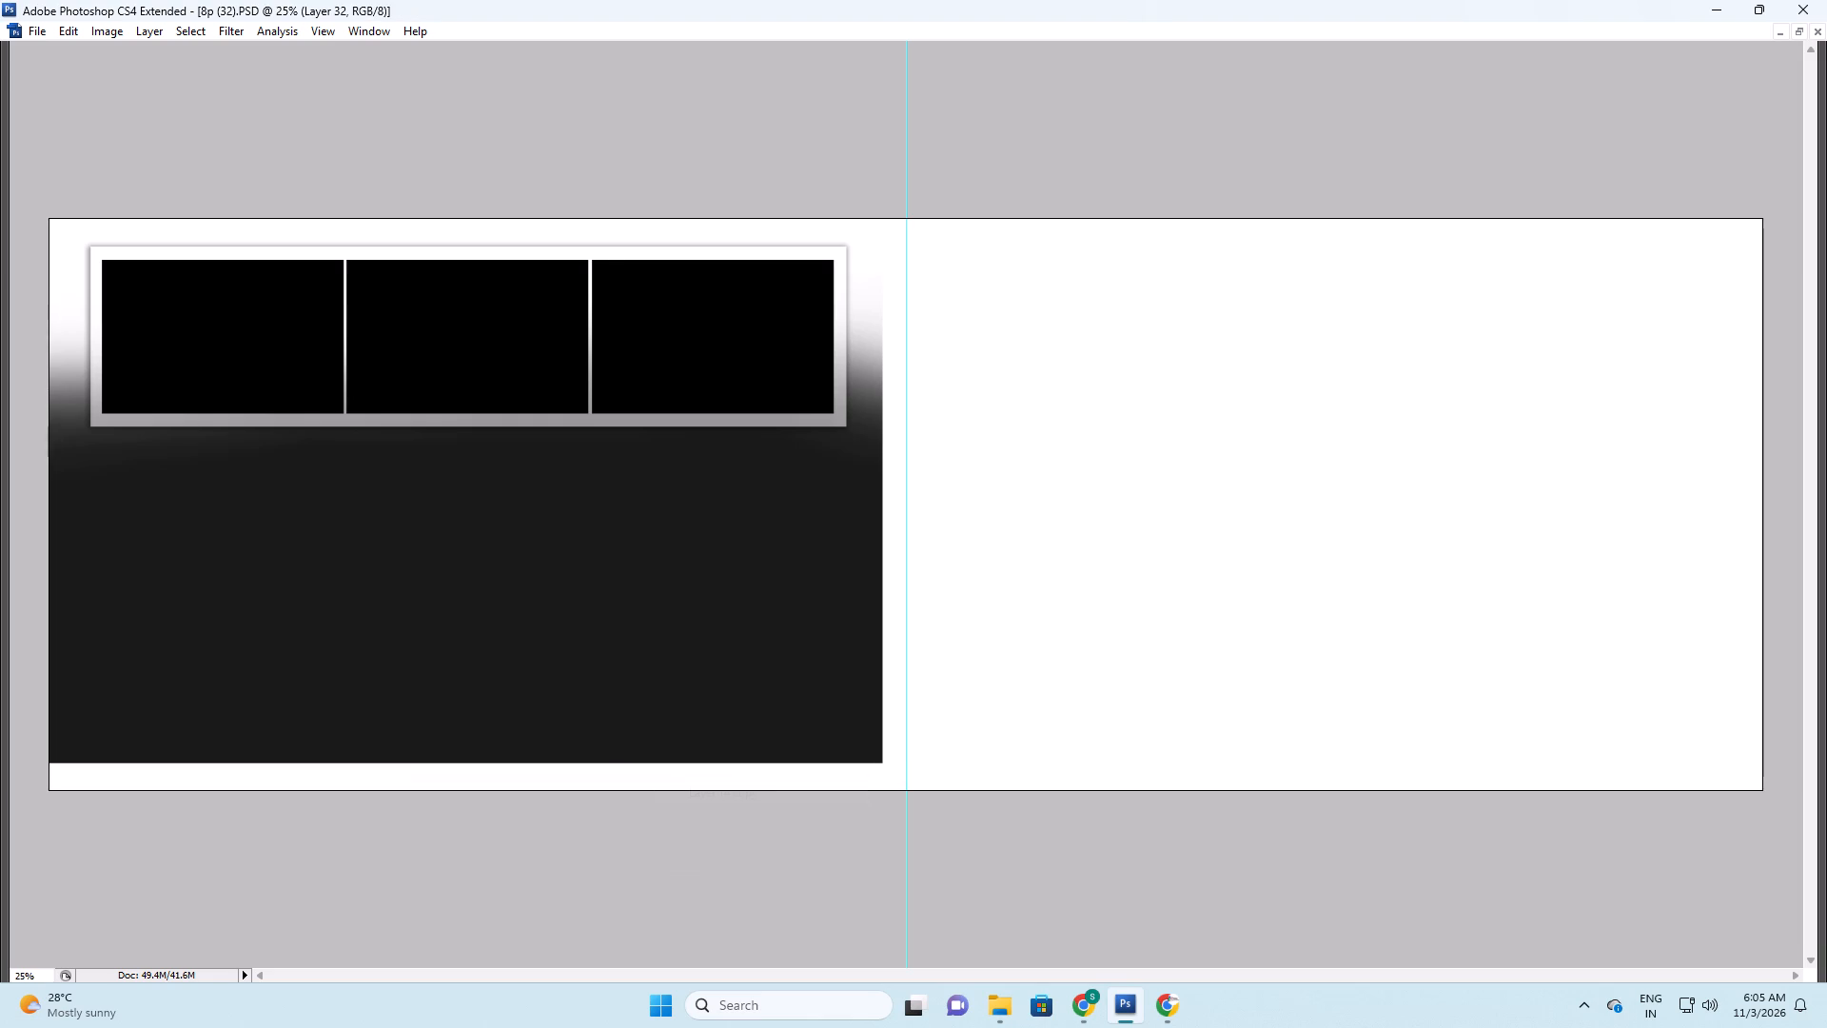
# Stretch the large photo placeholder on the left page to the centre guide and the bottom edge.
pyautogui.moveTo(634, 689); pyautogui.dragTo(652, 698, button='right')
pyautogui.click(659, 704)
pyautogui.hotkey('ctrl', 't')
pyautogui.moveTo(824, 709); pyautogui.dragTo(835, 735)
pyautogui.moveTo(837, 735); pyautogui.dragTo(850, 735)
pyautogui.press('Return')
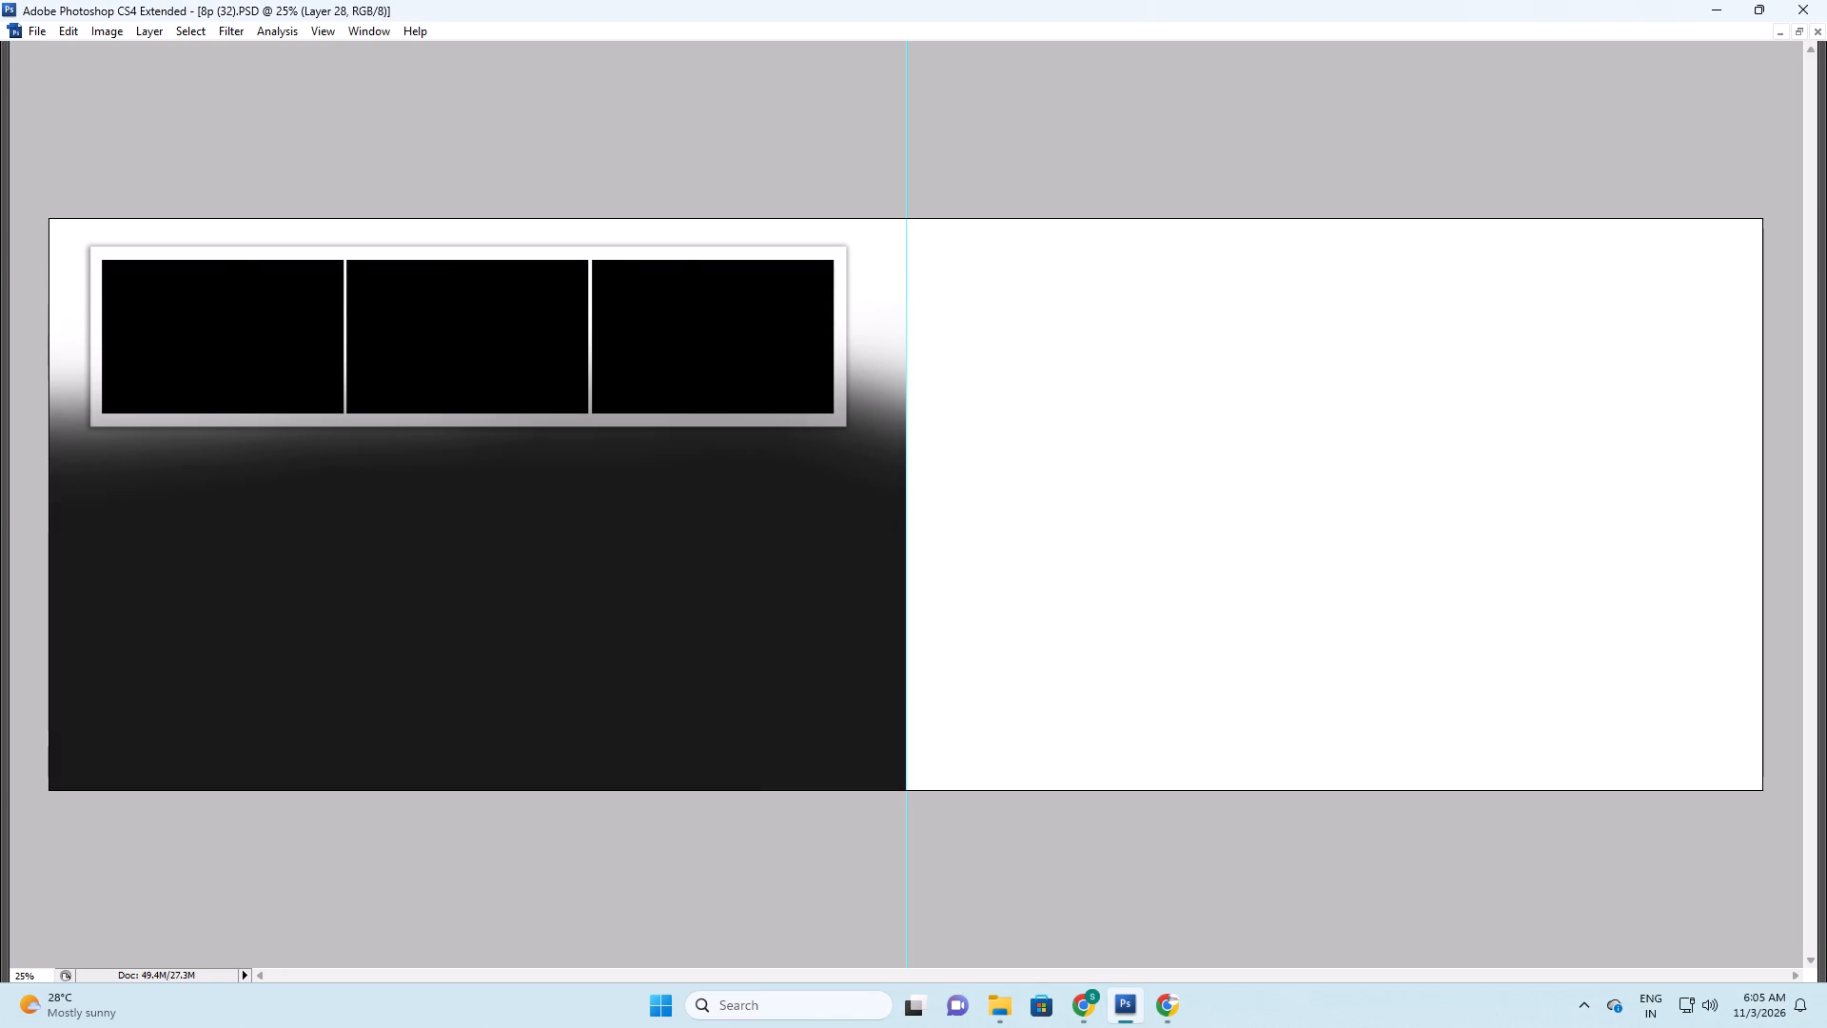
# Open the 8p (46).psd layout from the sheets search results to check it and close it.
pyautogui.hotkey('alt', 'Tab')
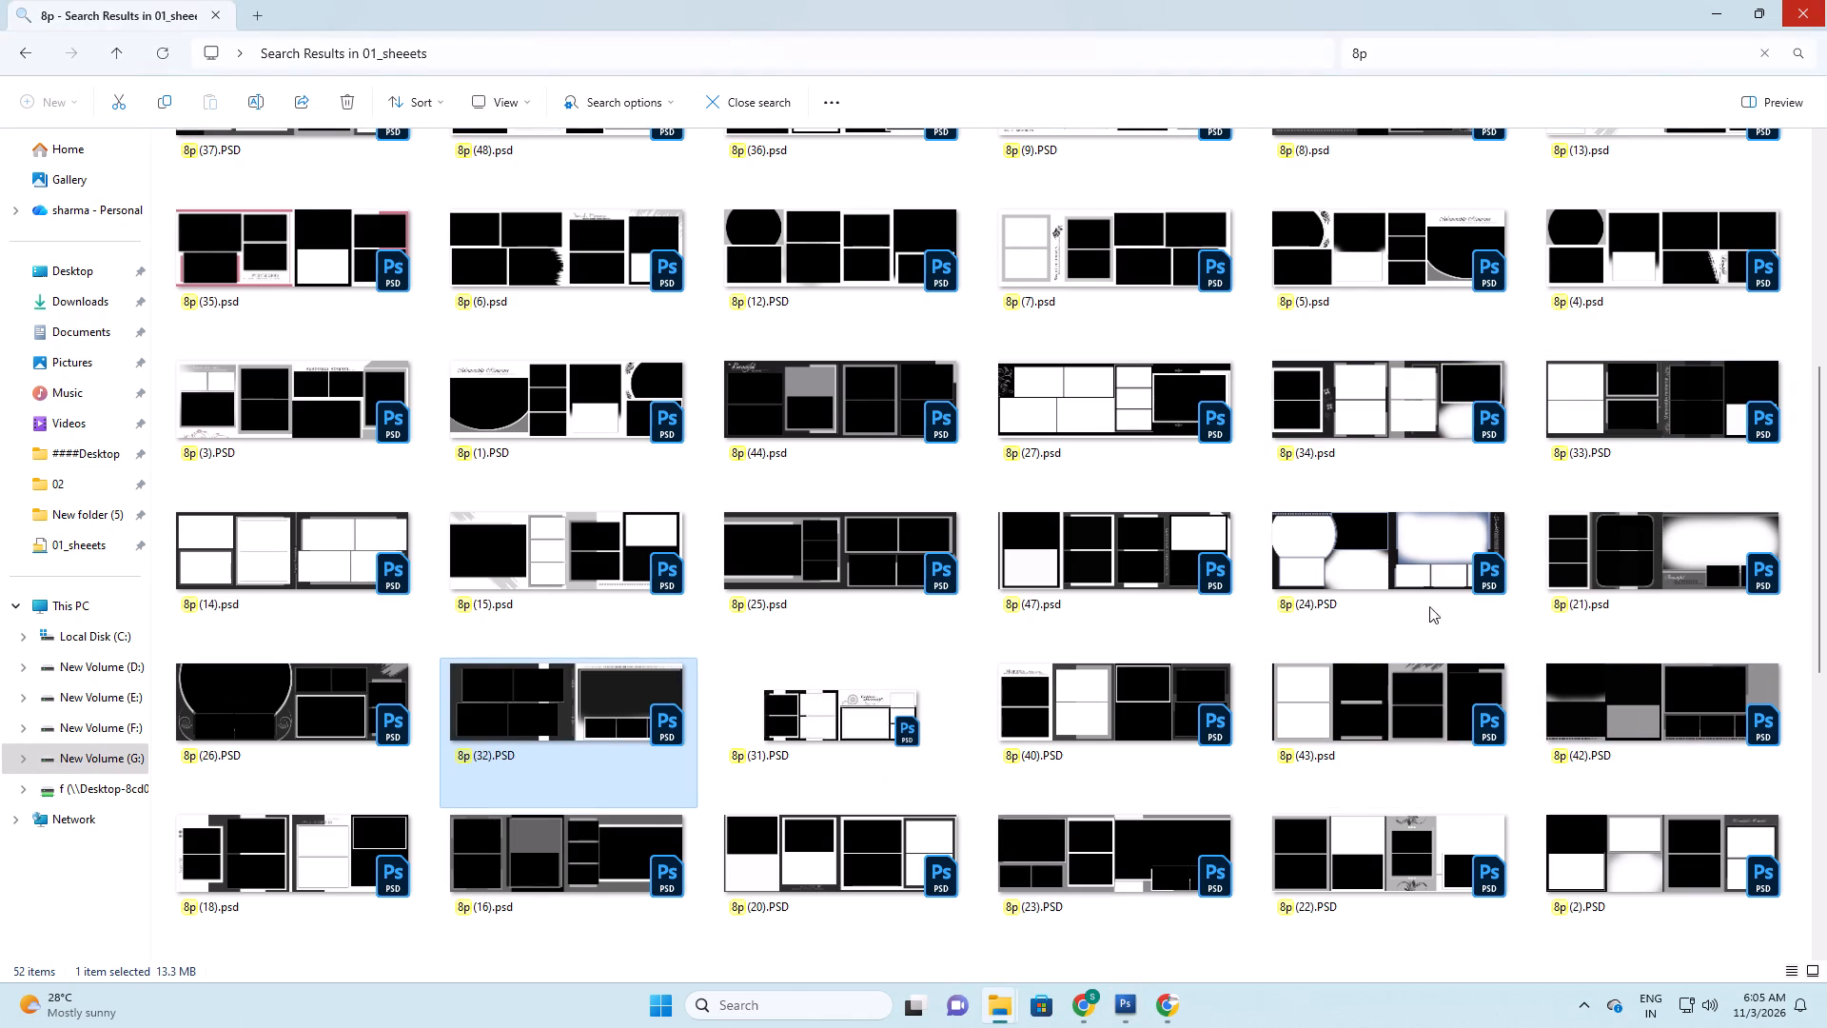
pyautogui.scroll(-1, 1036, 606)
pyautogui.moveTo(1141, 857); pyautogui.dragTo(1017, 742)
pyautogui.hotkey('alt', 'Tab')
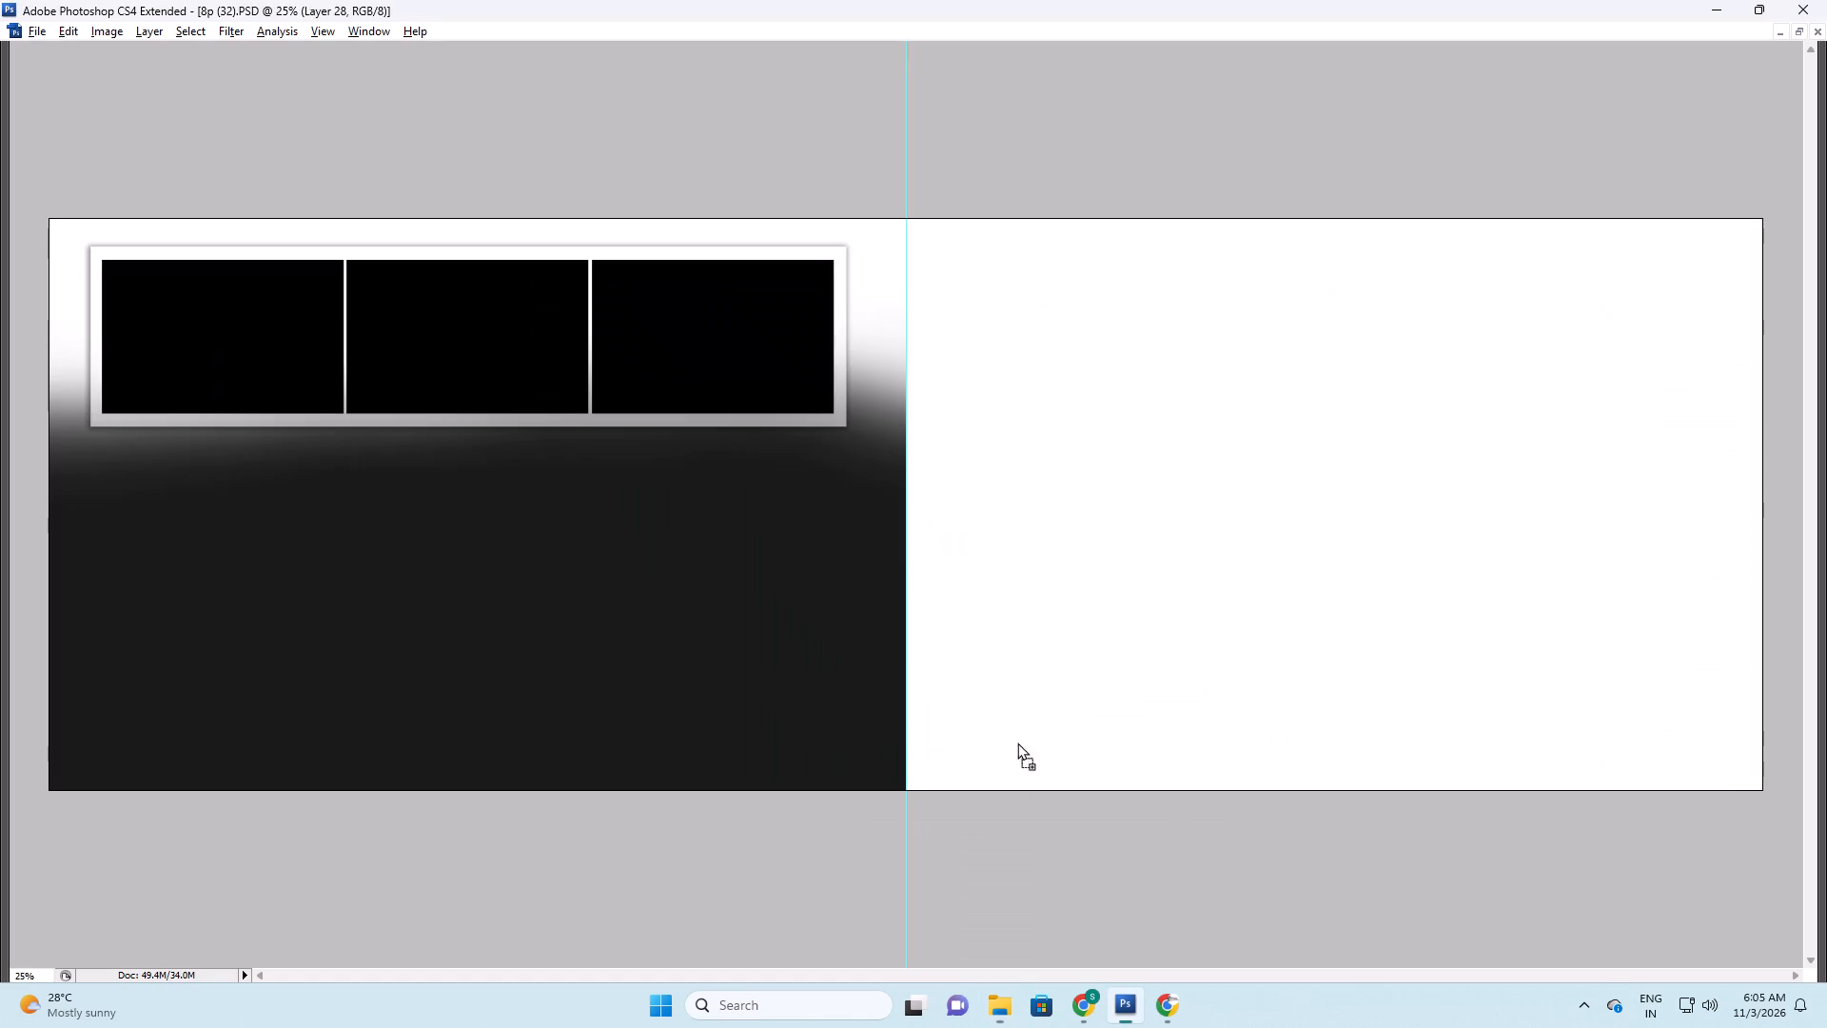
pyautogui.moveTo(1017, 742); pyautogui.dragTo(935, 711)
pyautogui.press('v')
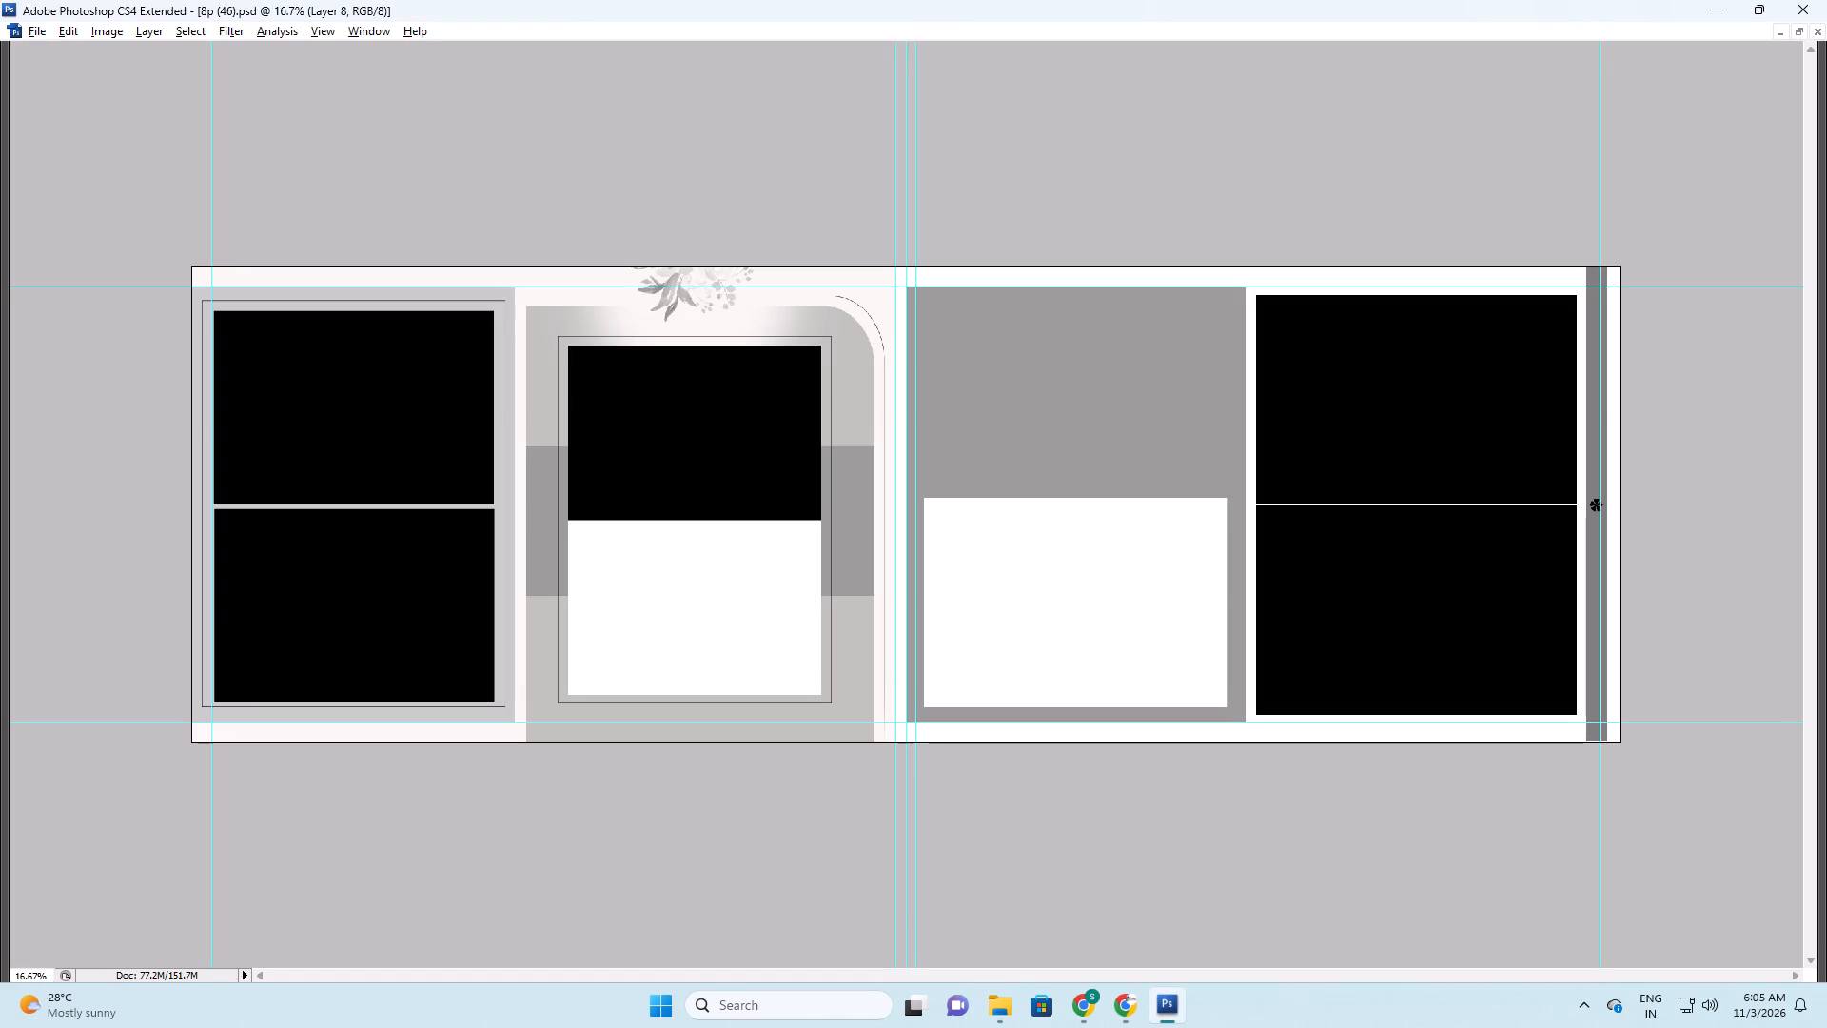
pyautogui.hotkey('ctrl', 'w')
# Look through the 8p layouts and preview 8p (13).psd as a possible source for the right page.
pyautogui.hotkey('alt', 'Tab')
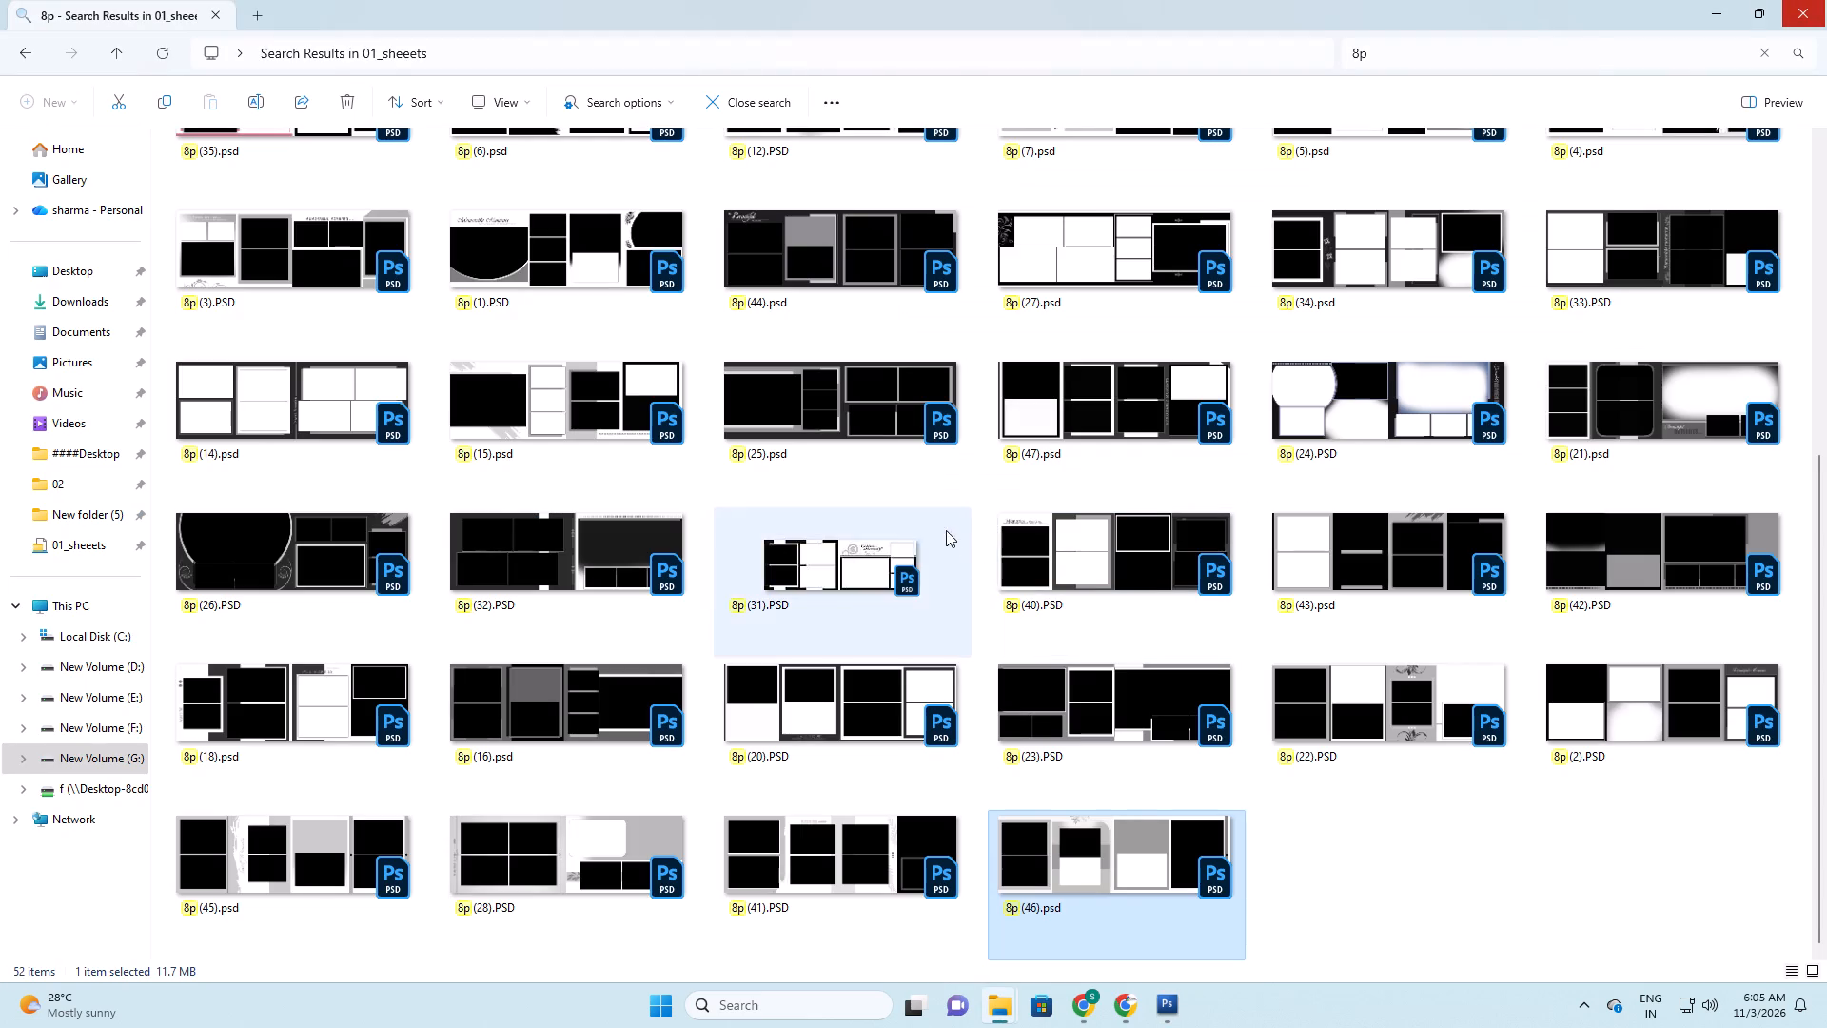
pyautogui.scroll(1, 920, 469)
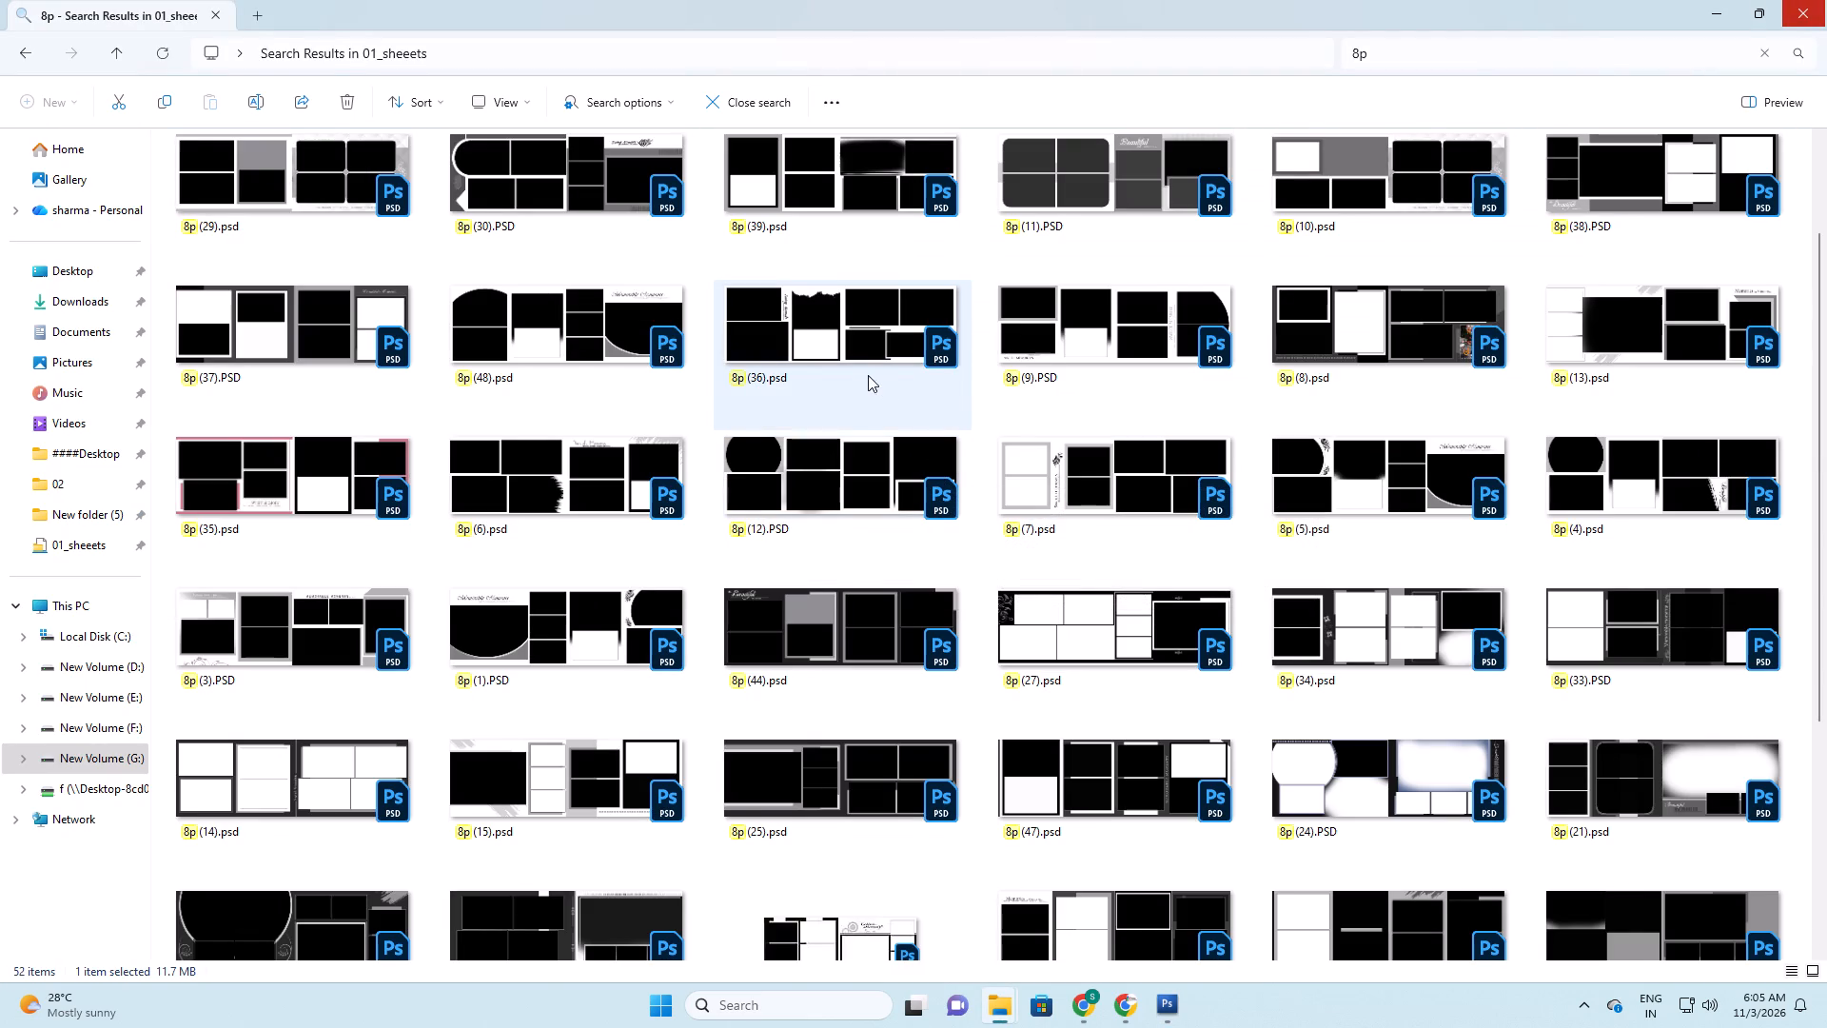
pyautogui.scroll(1, 1169, 425)
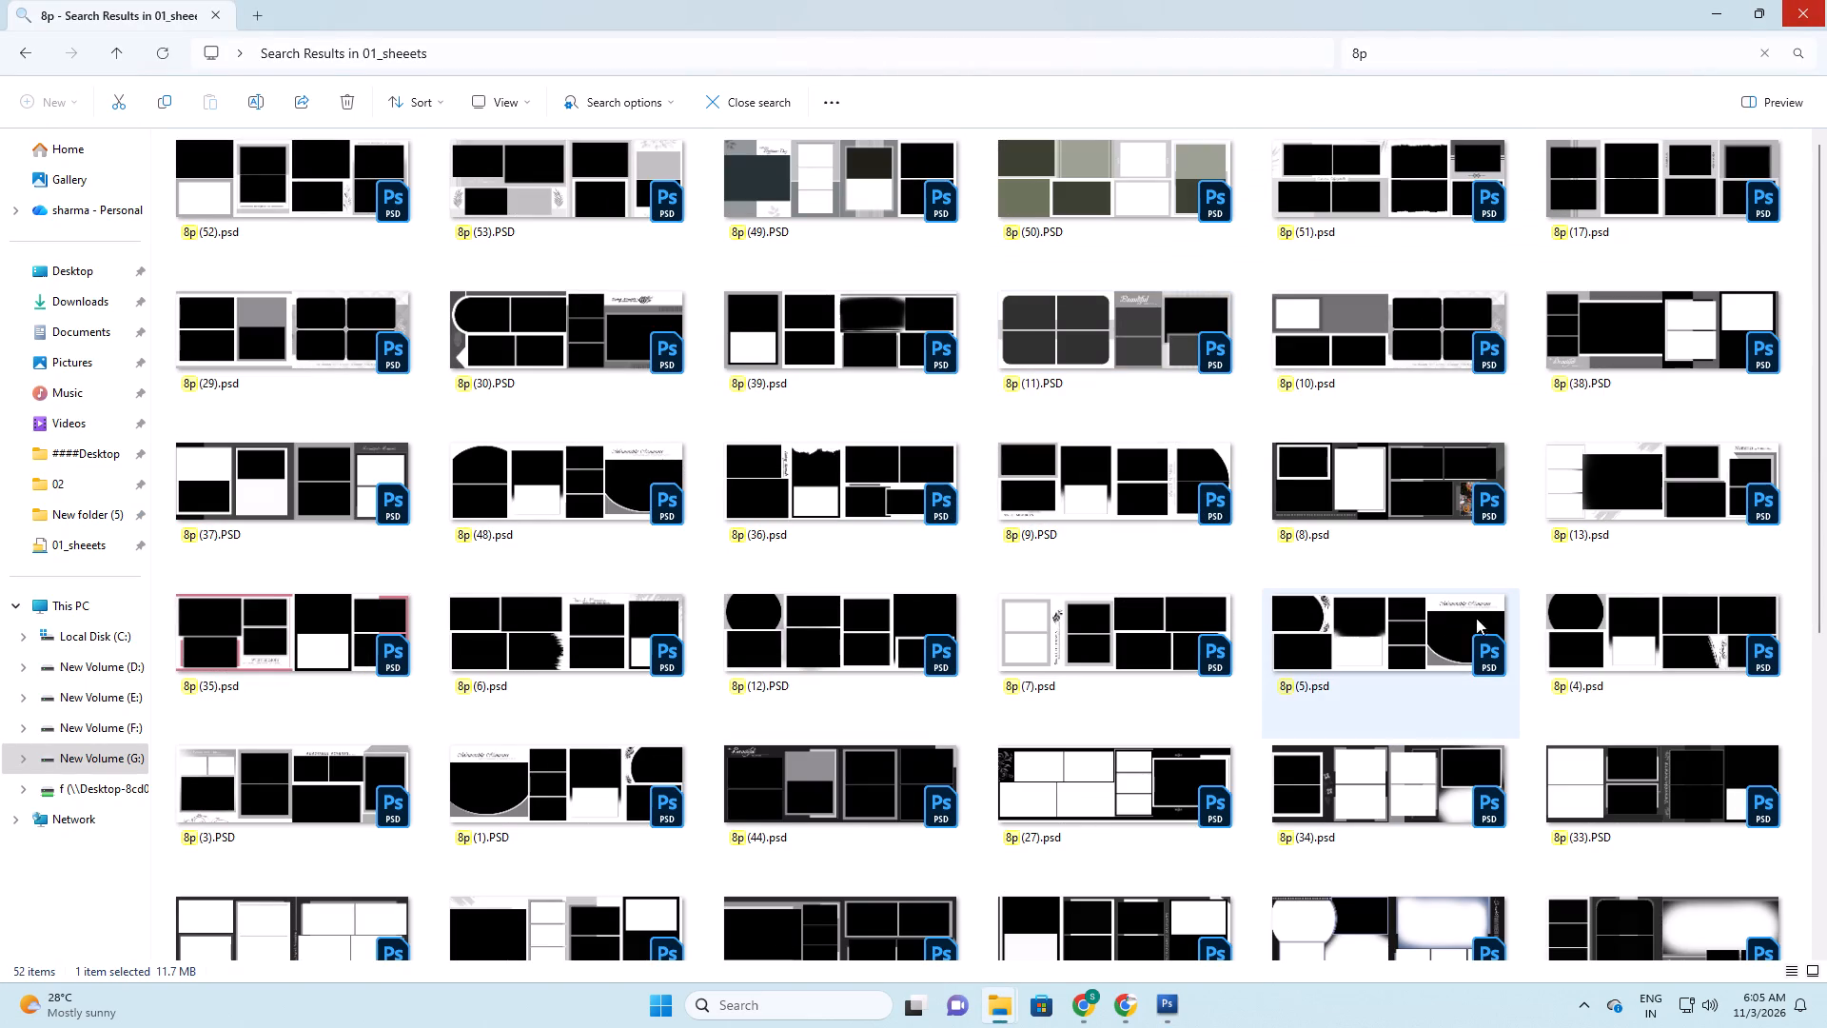
pyautogui.scroll(1, 1571, 619)
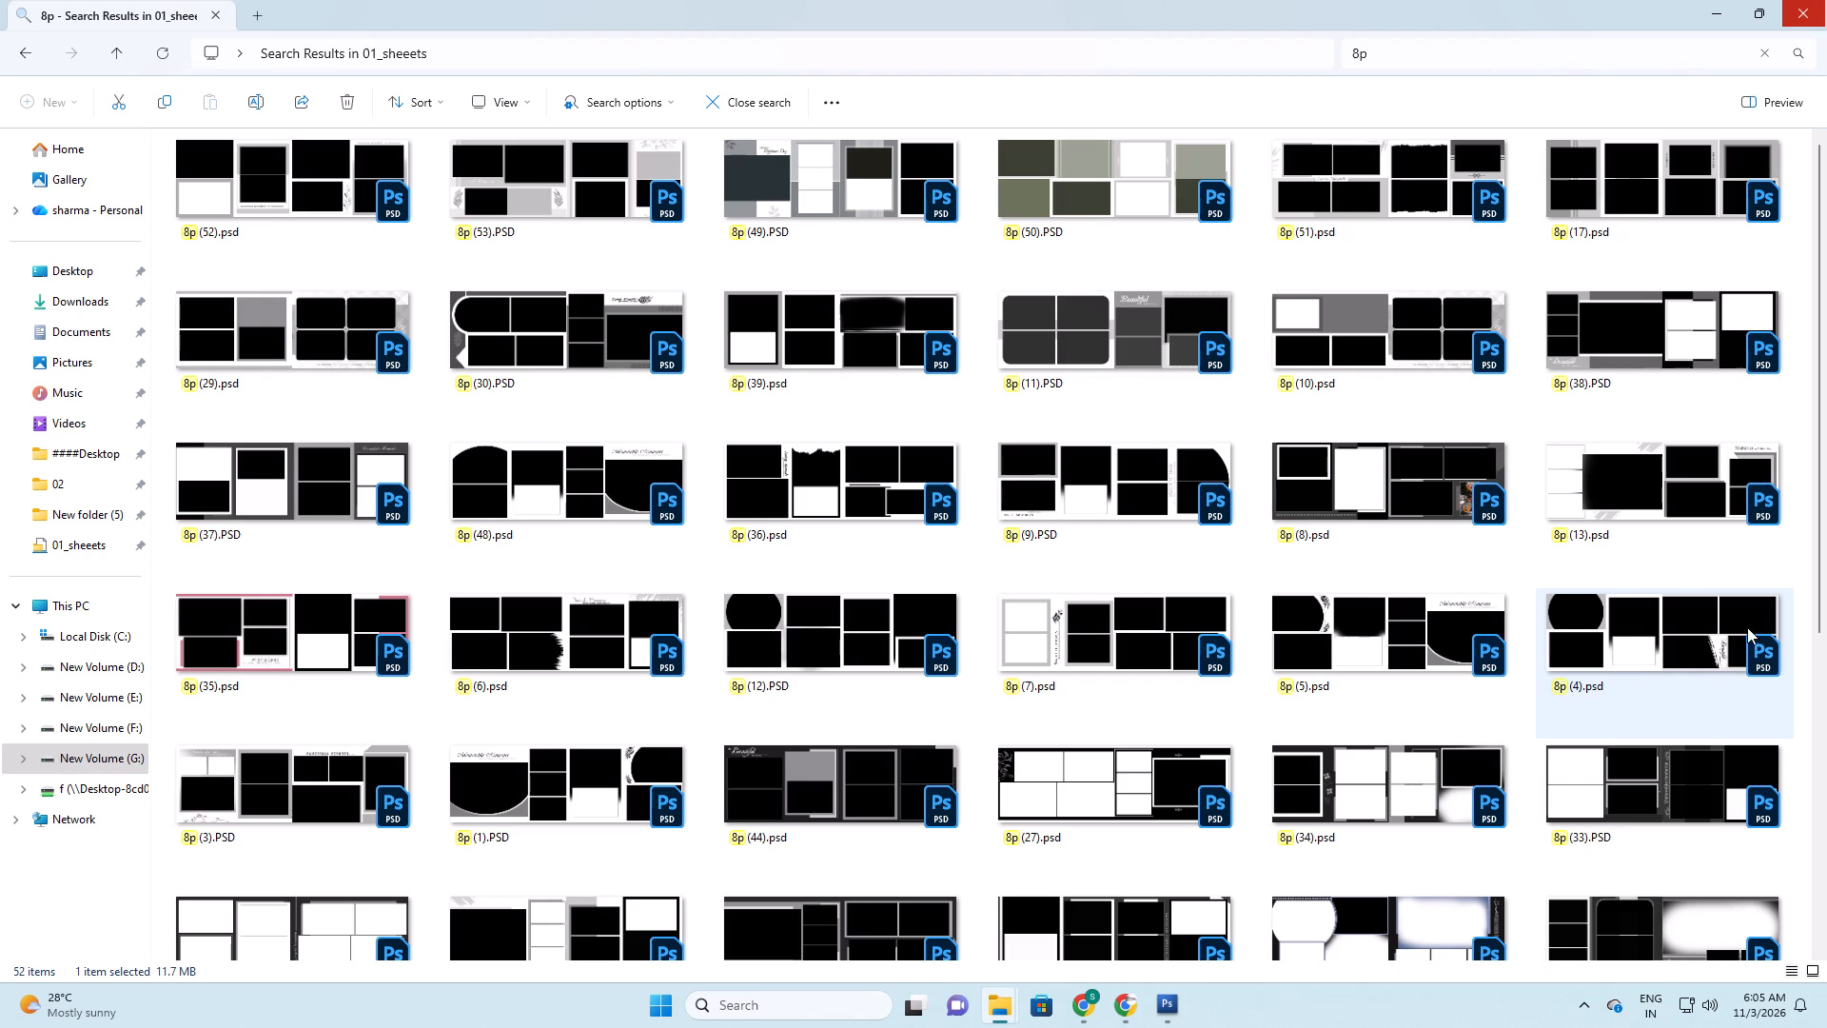
pyautogui.doubleClick(1707, 494)
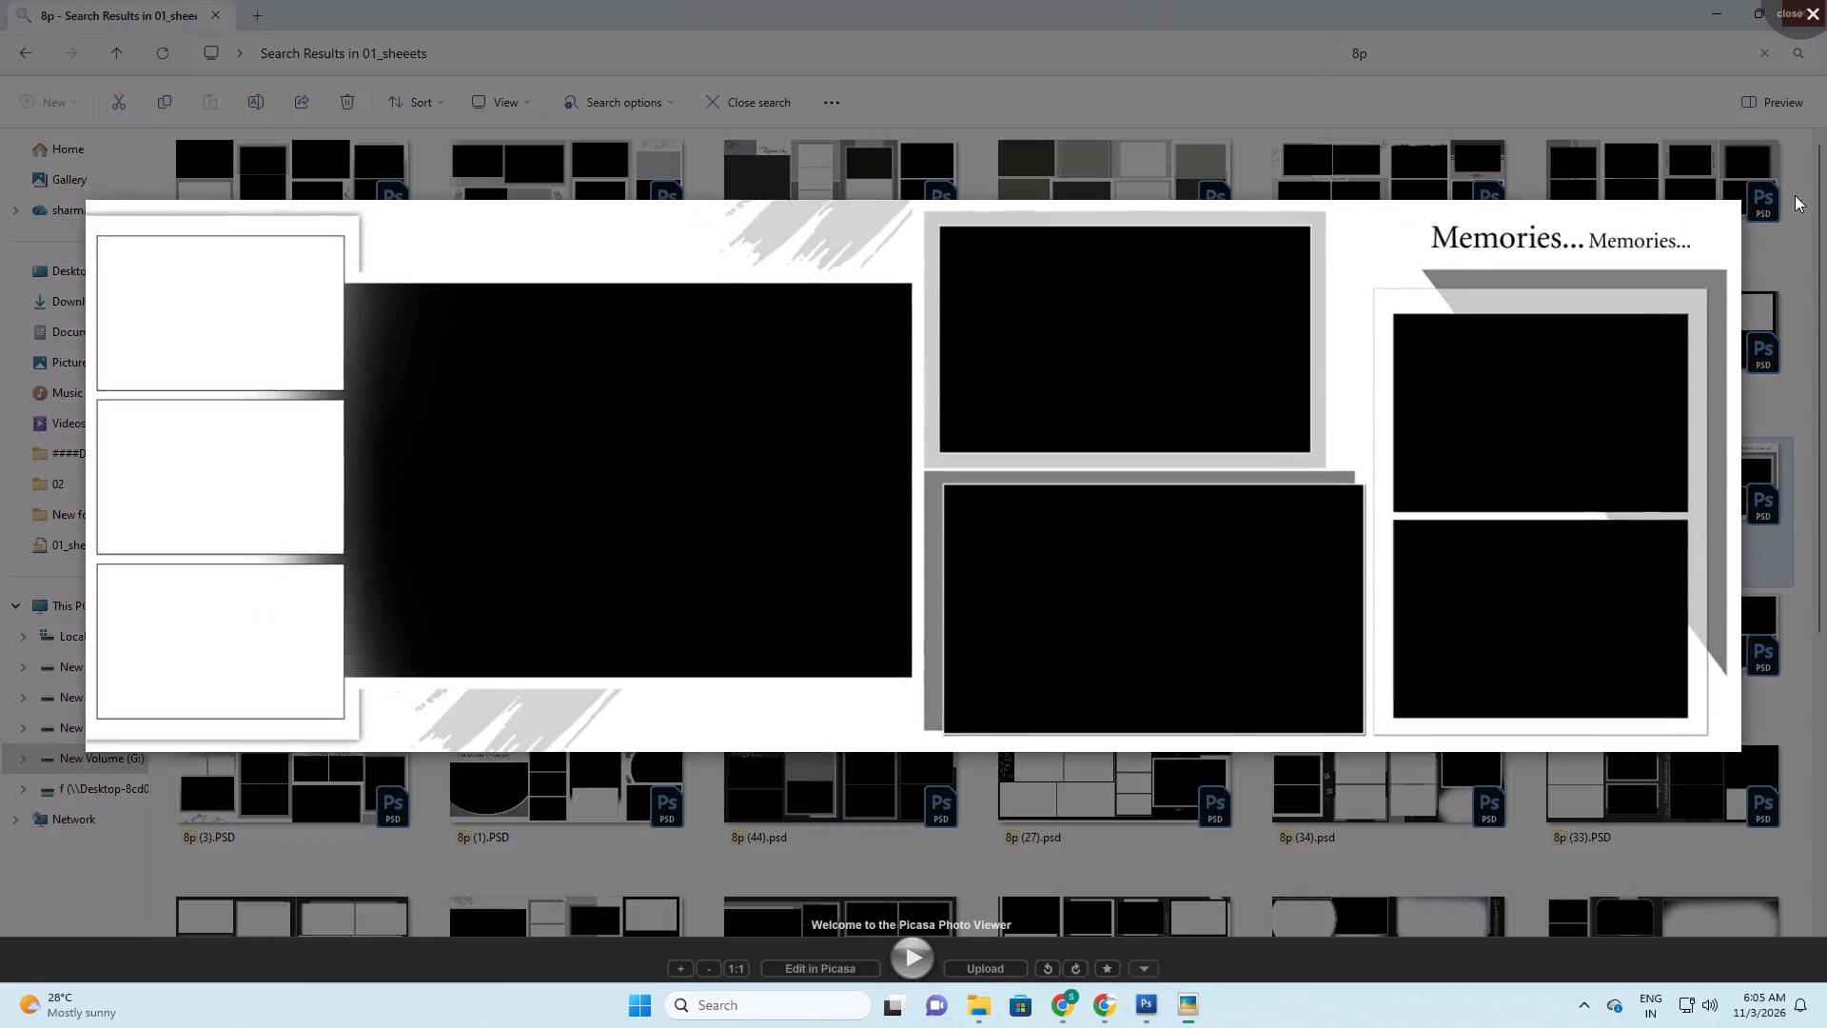
pyautogui.press('Escape')
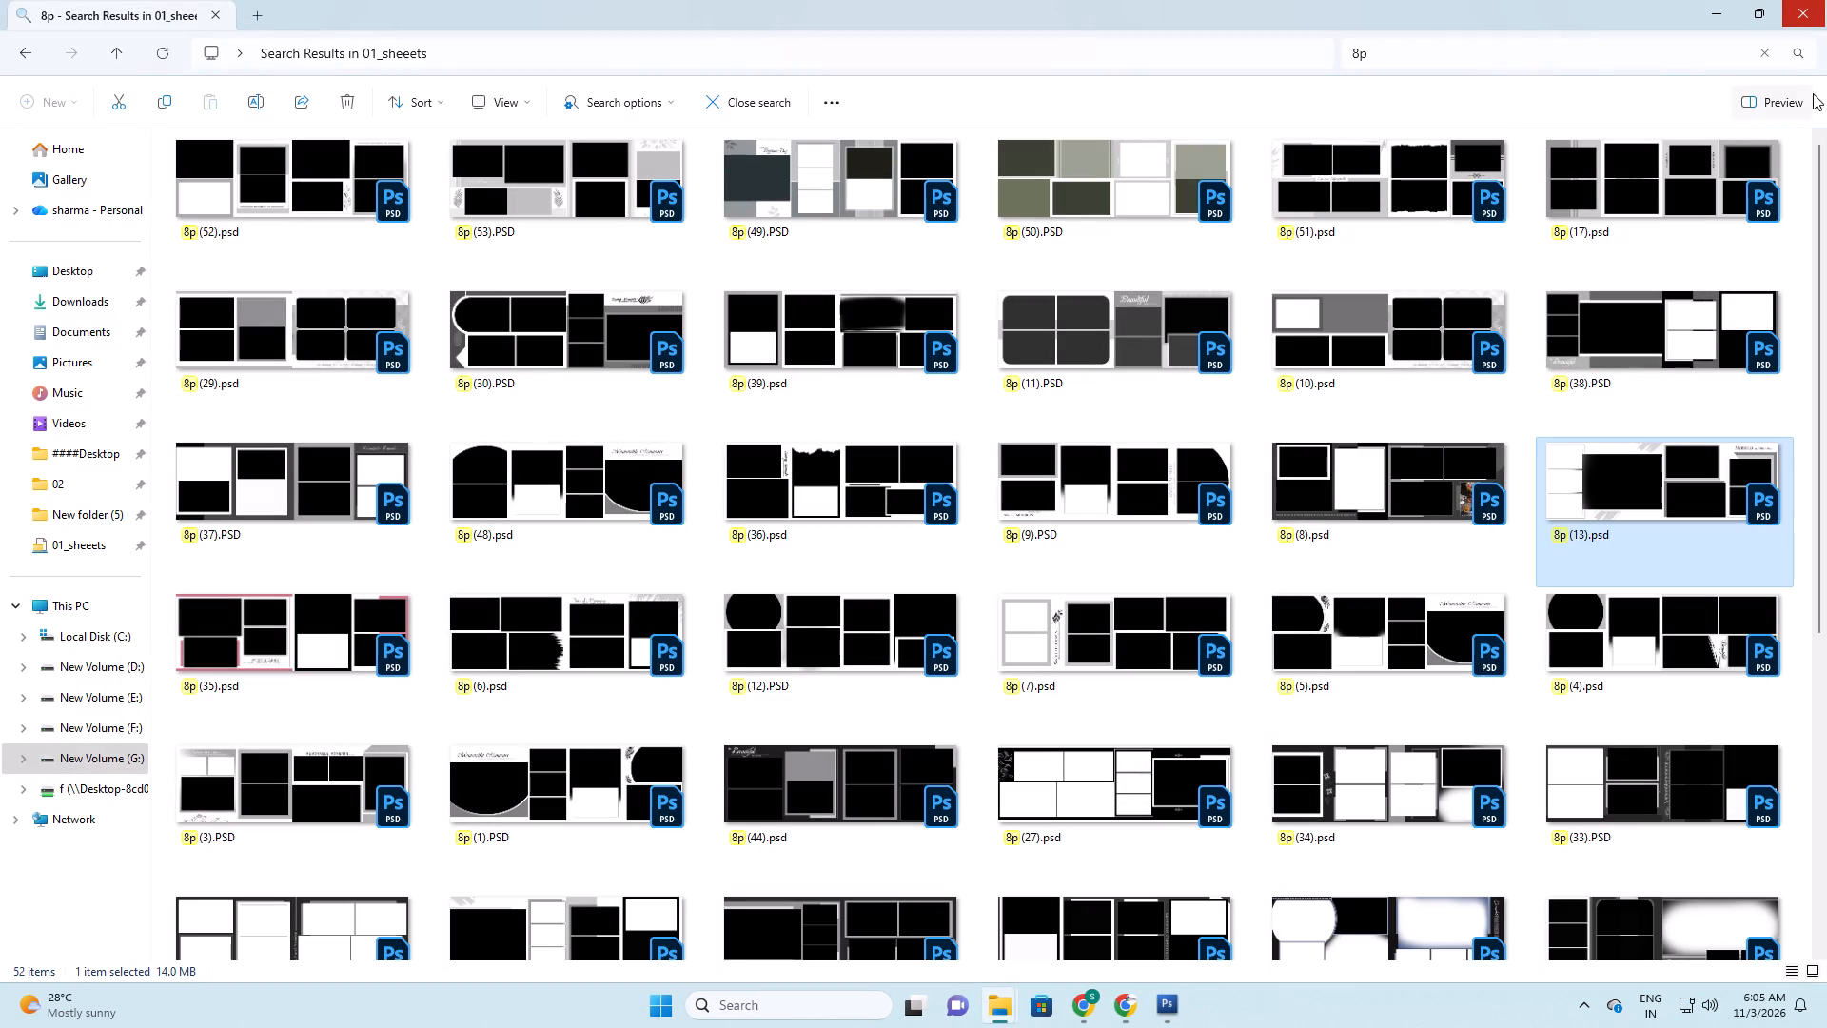
# Search the 01_sheeets folder for 2k layouts.
pyautogui.click(1570, 51)
pyautogui.hotkey('ctrl', 'a')
pyautogui.press('2')
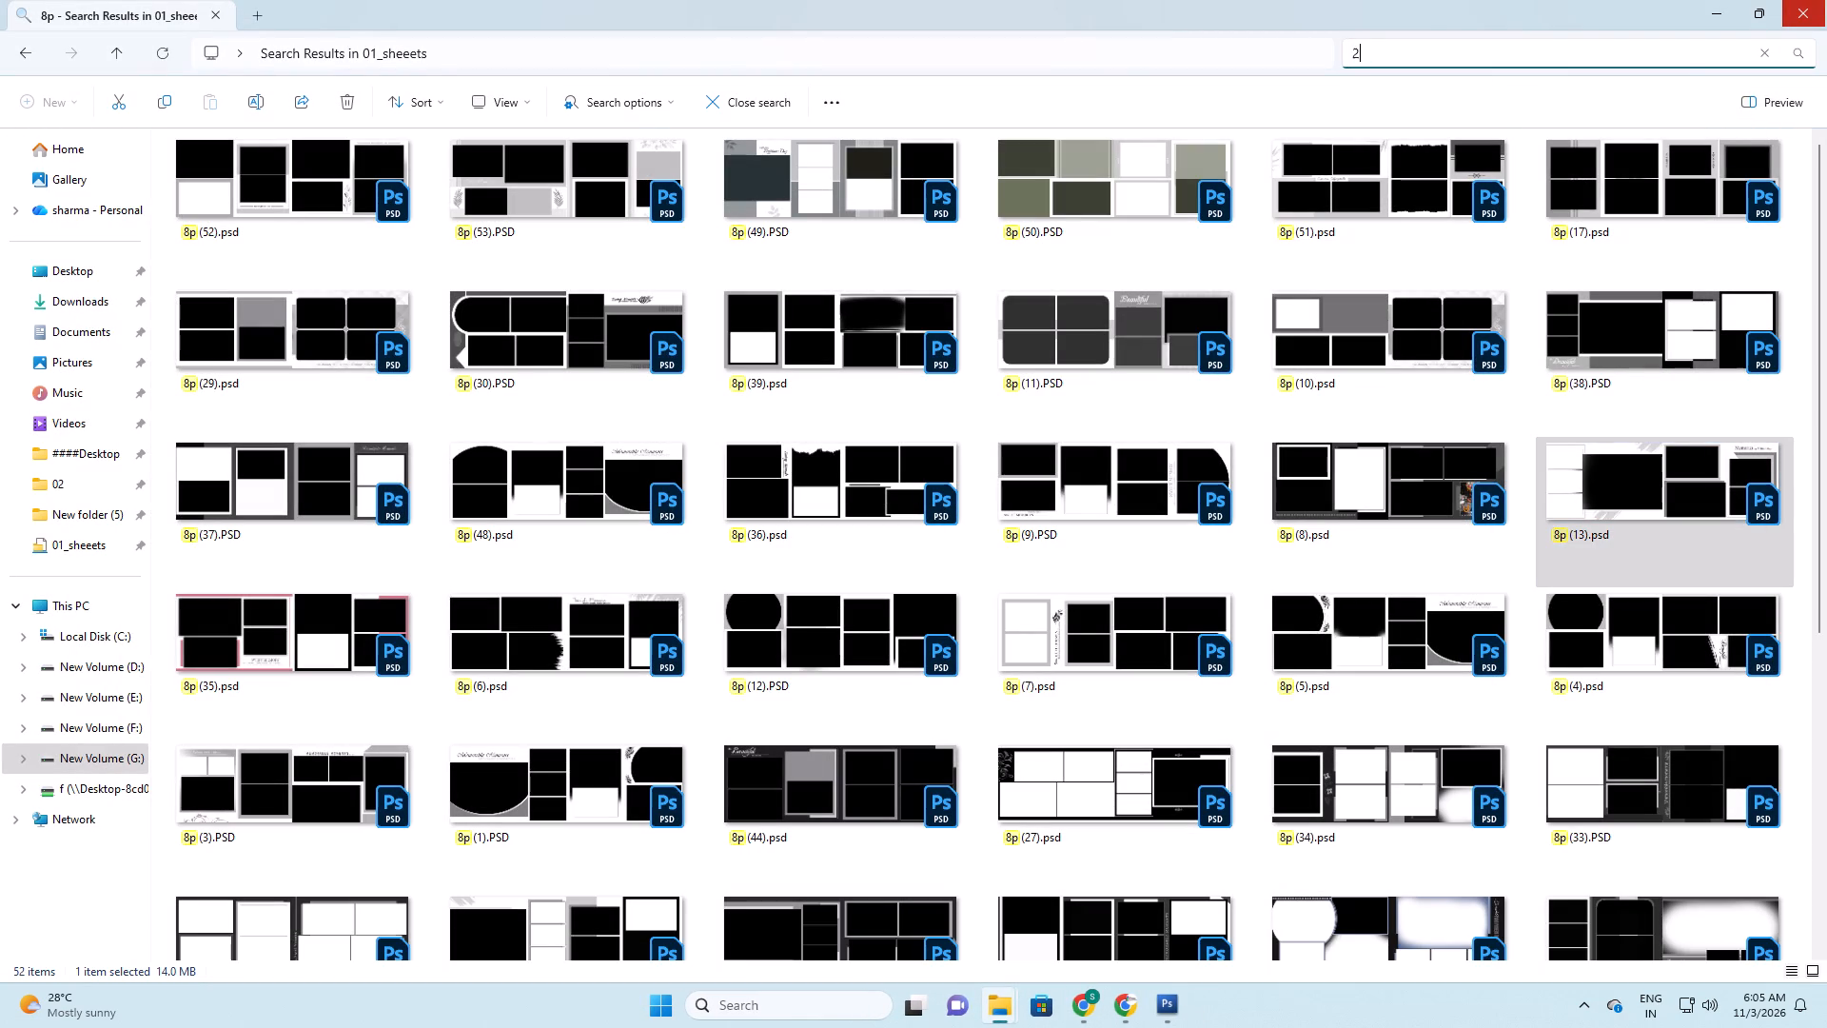
pyautogui.press('k')
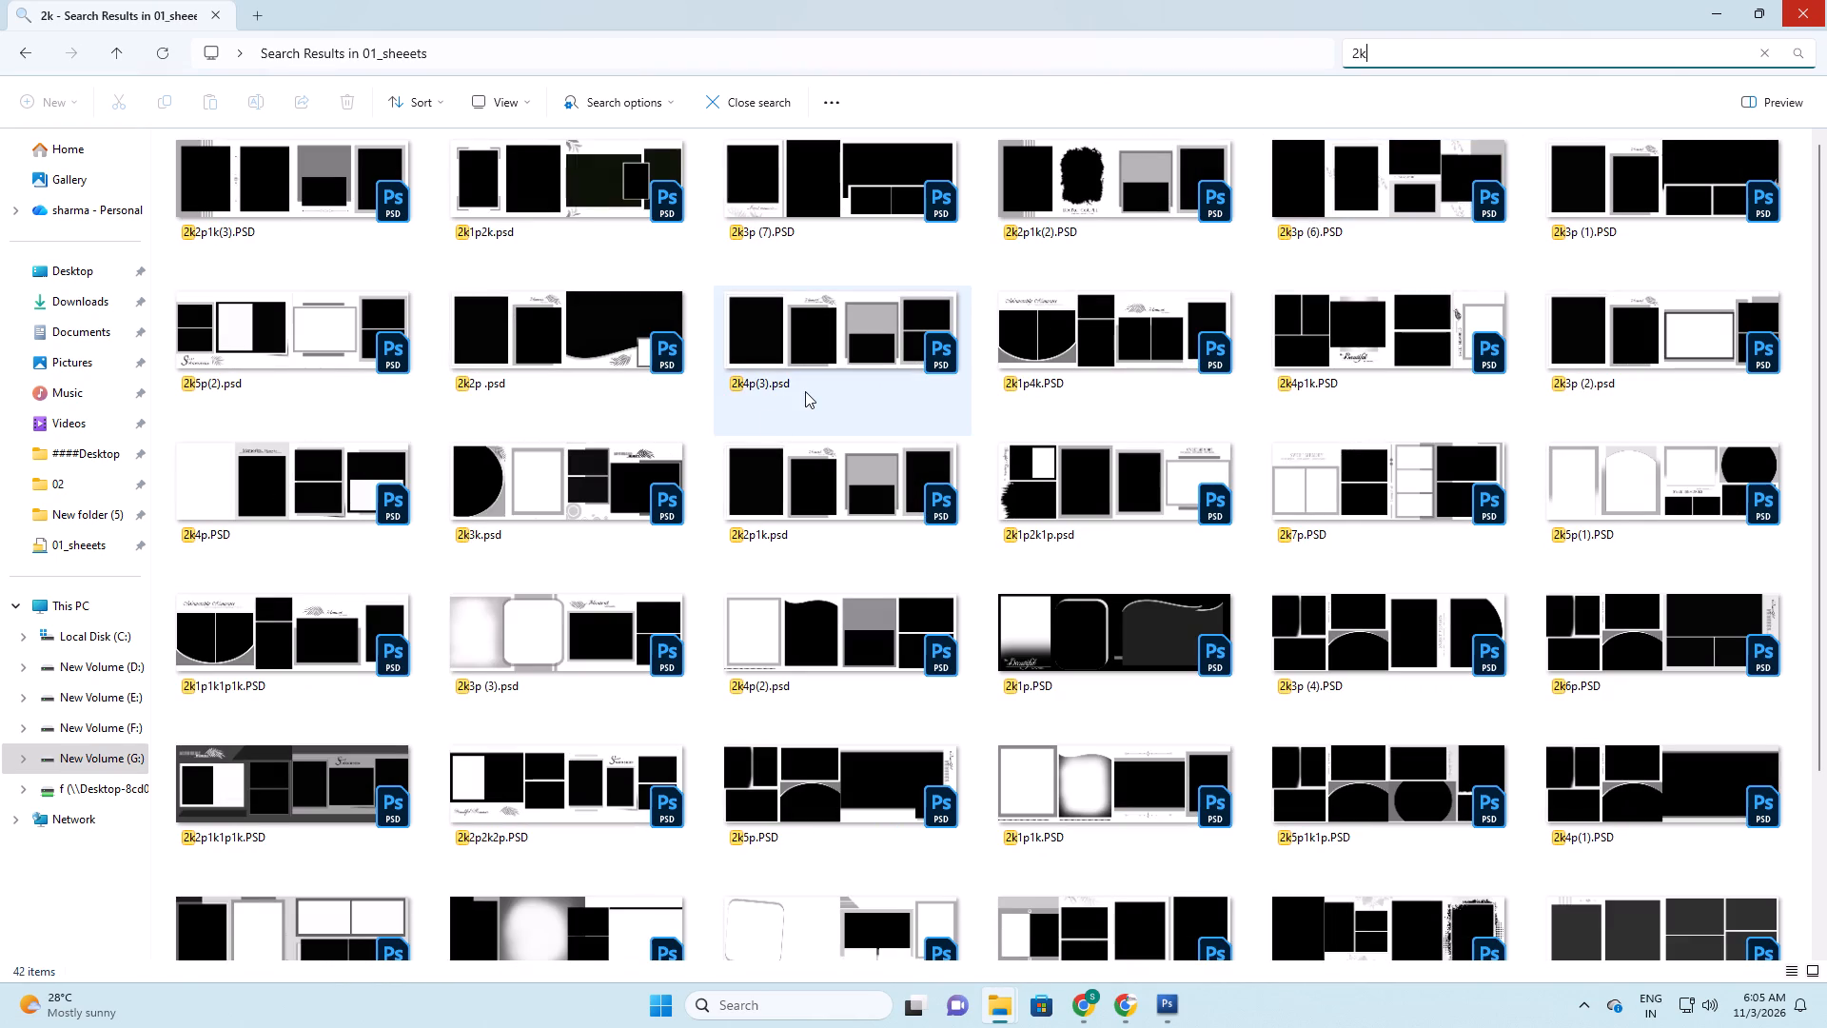
# Open the 2k2p1k(3).PSD layout in Photoshop.
pyautogui.keyDown('ctrl'); pyautogui.scroll(10, 543, 618); pyautogui.keyUp('ctrl')
pyautogui.moveTo(271, 179); pyautogui.dragTo(295, 193)
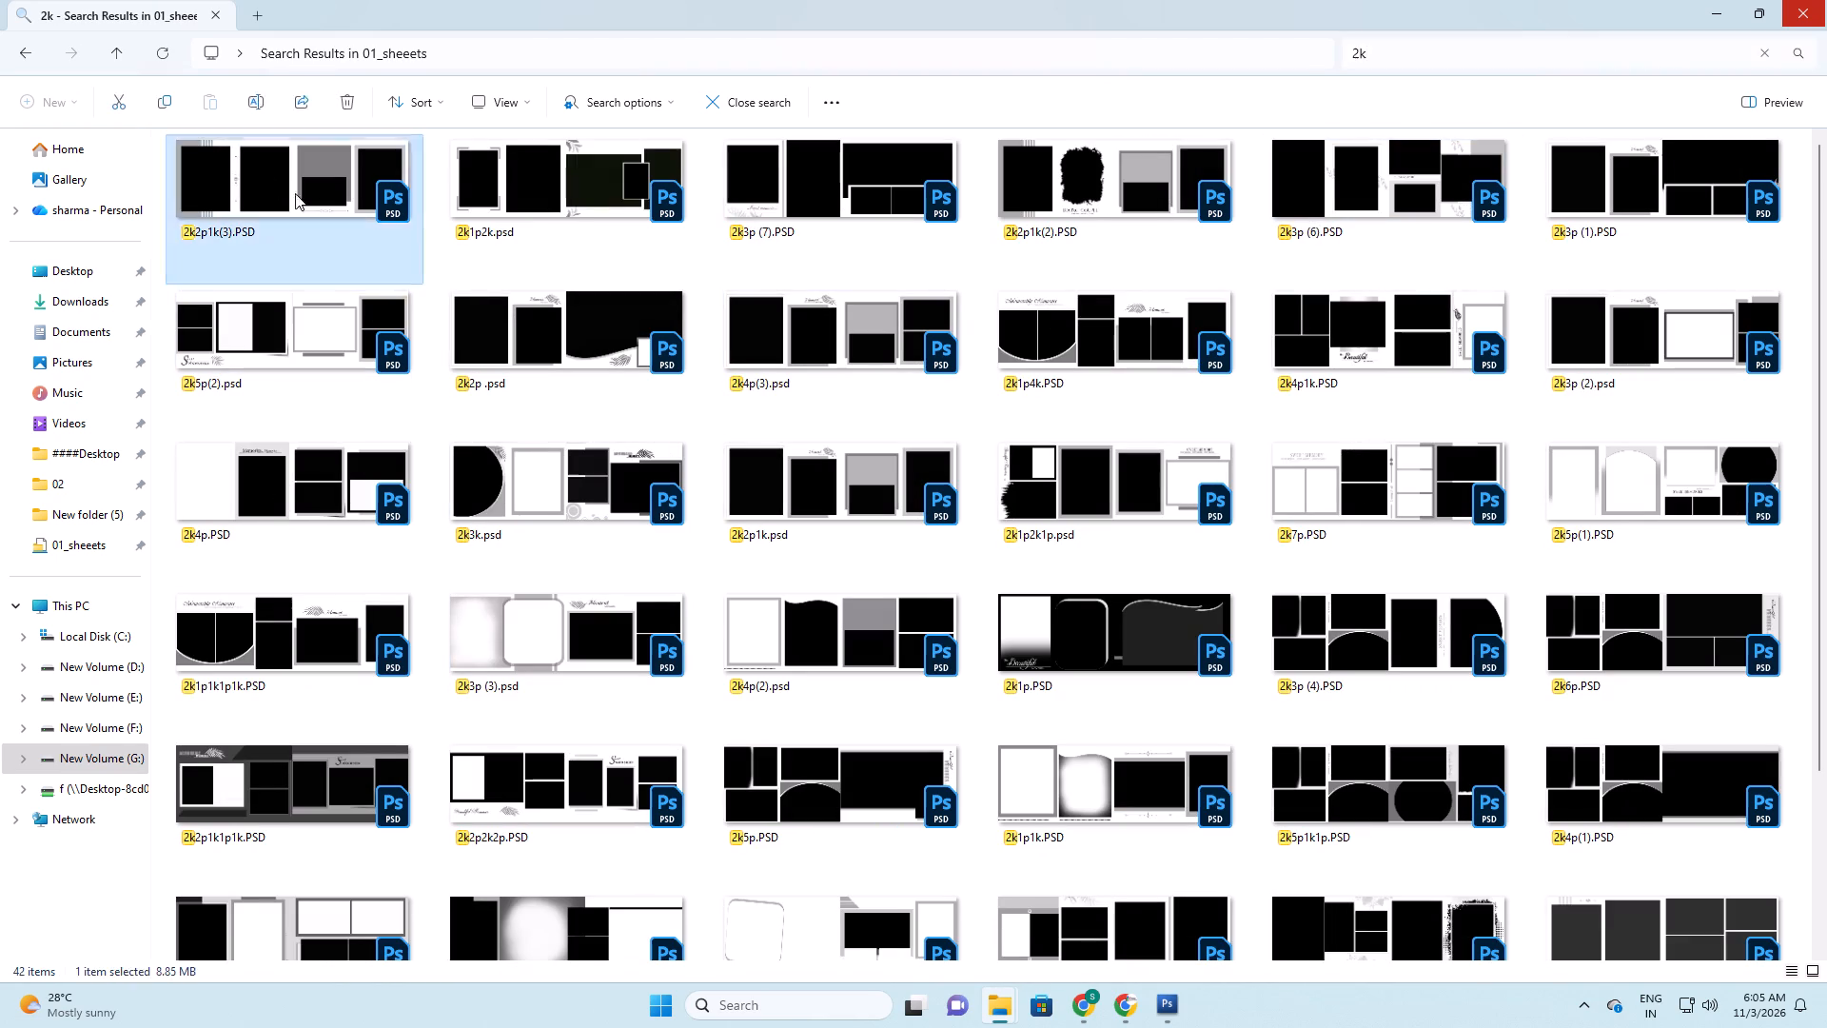
pyautogui.moveTo(295, 193); pyautogui.dragTo(905, 494)
pyautogui.hotkey('alt', 'Tab')
pyautogui.press('c')
pyautogui.press('space')
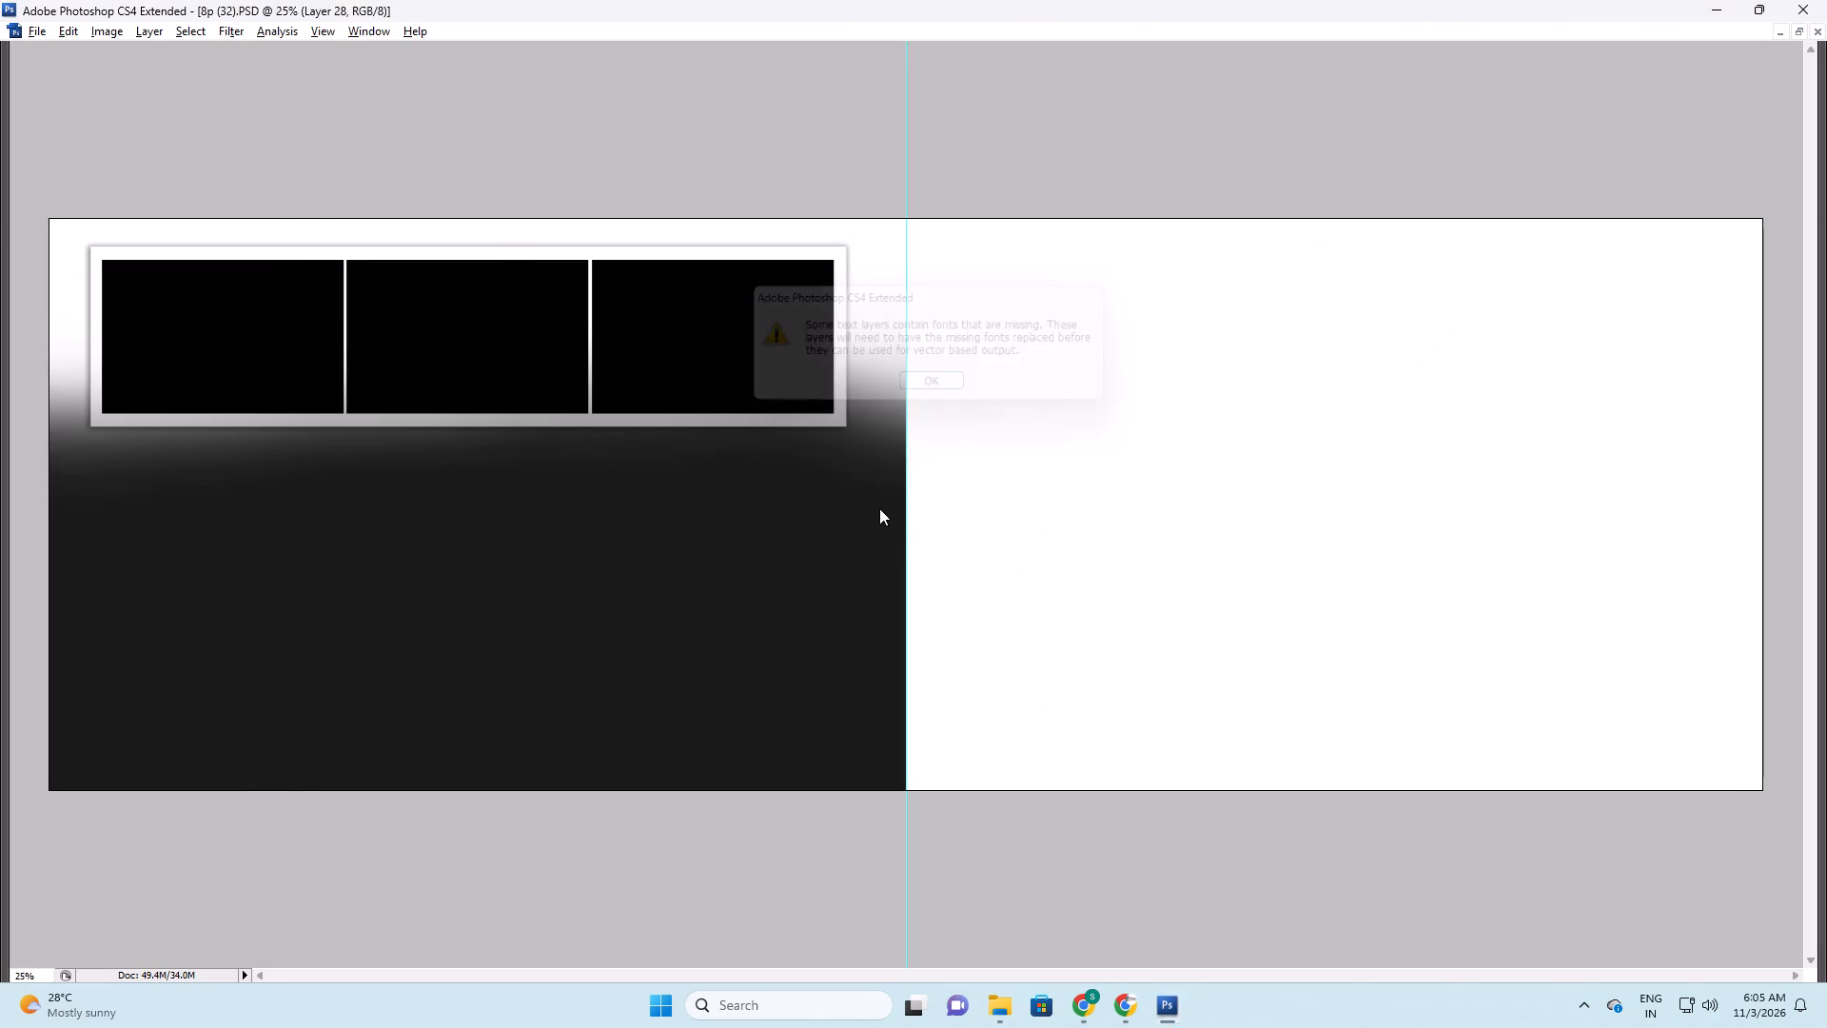
# Crop 2k2p1k(3).PSD to its left page at 18 by 12 in and 200 pixels/inch.
pyautogui.press('c')
pyautogui.moveTo(33, 173); pyautogui.dragTo(1801, 1027)
pyautogui.press('Escape')
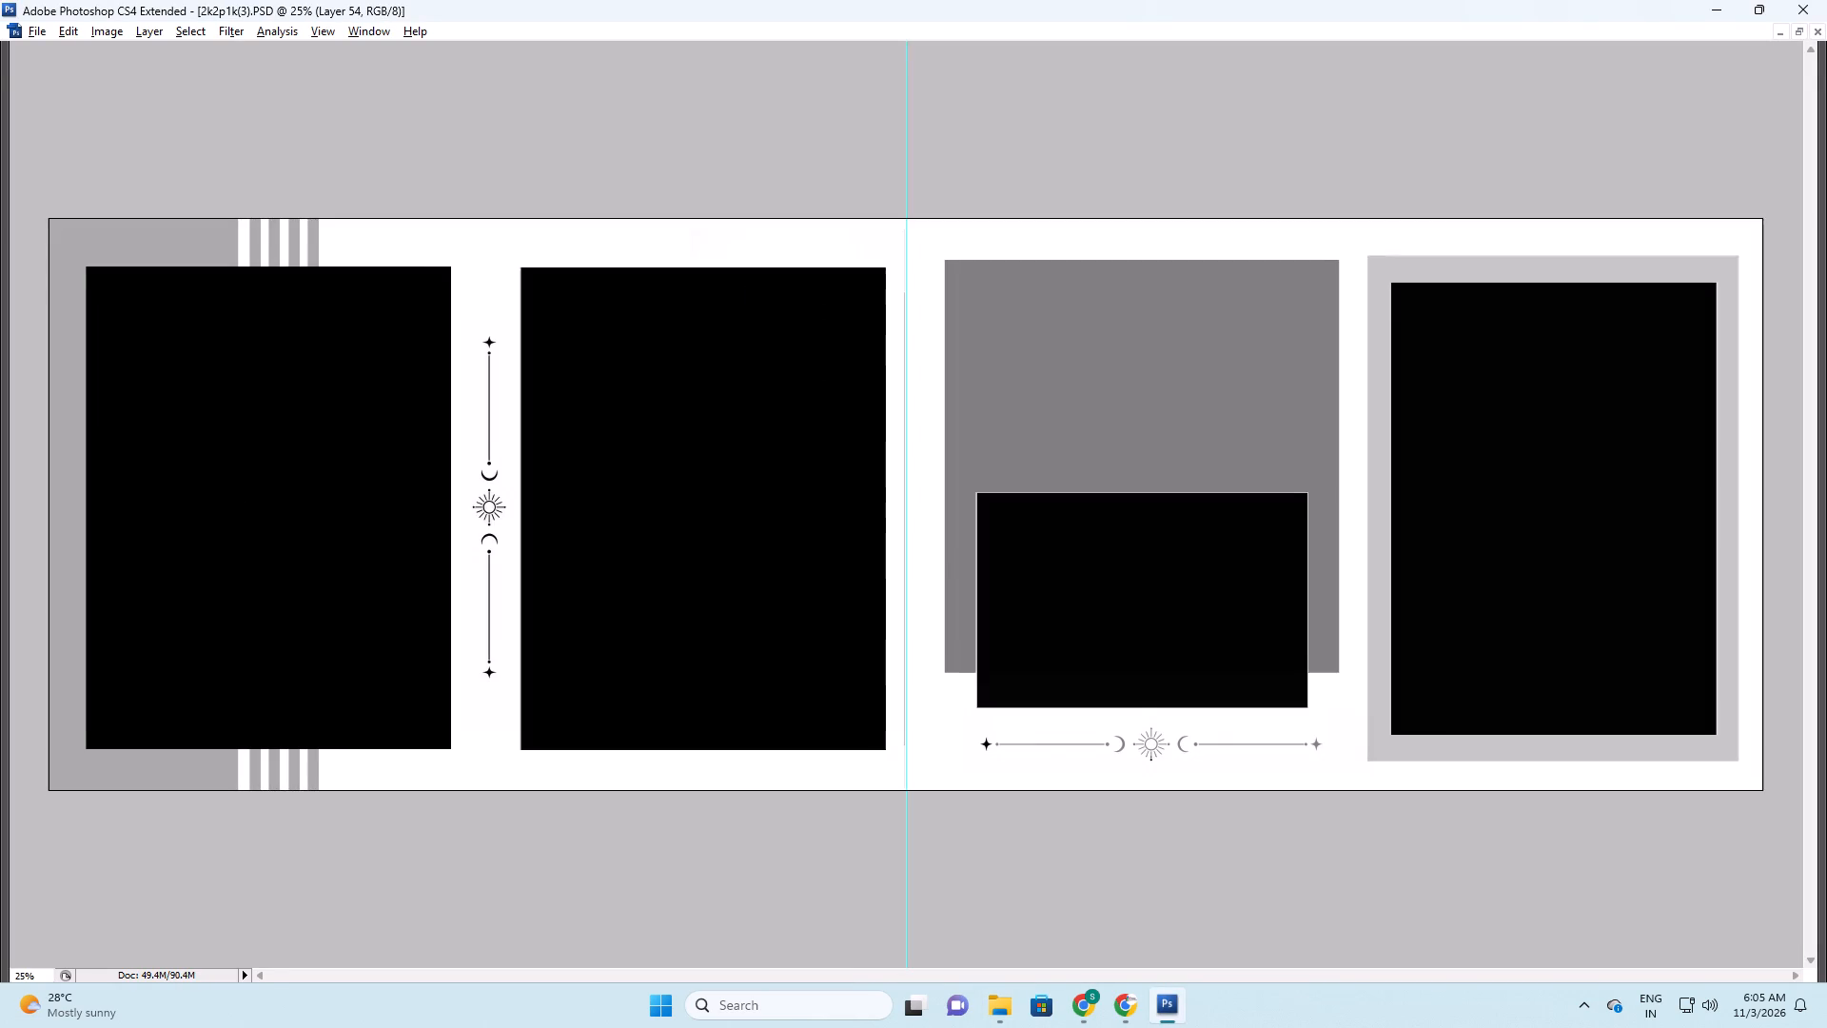
pyautogui.press('Return')
pyautogui.press('Return')
pyautogui.write('18')
pyautogui.press('Tab')
pyautogui.write('12')
pyautogui.press('Tab')
pyautogui.write('200')
pyautogui.moveTo(13, 202); pyautogui.dragTo(1632, 984)
pyautogui.press('Return')
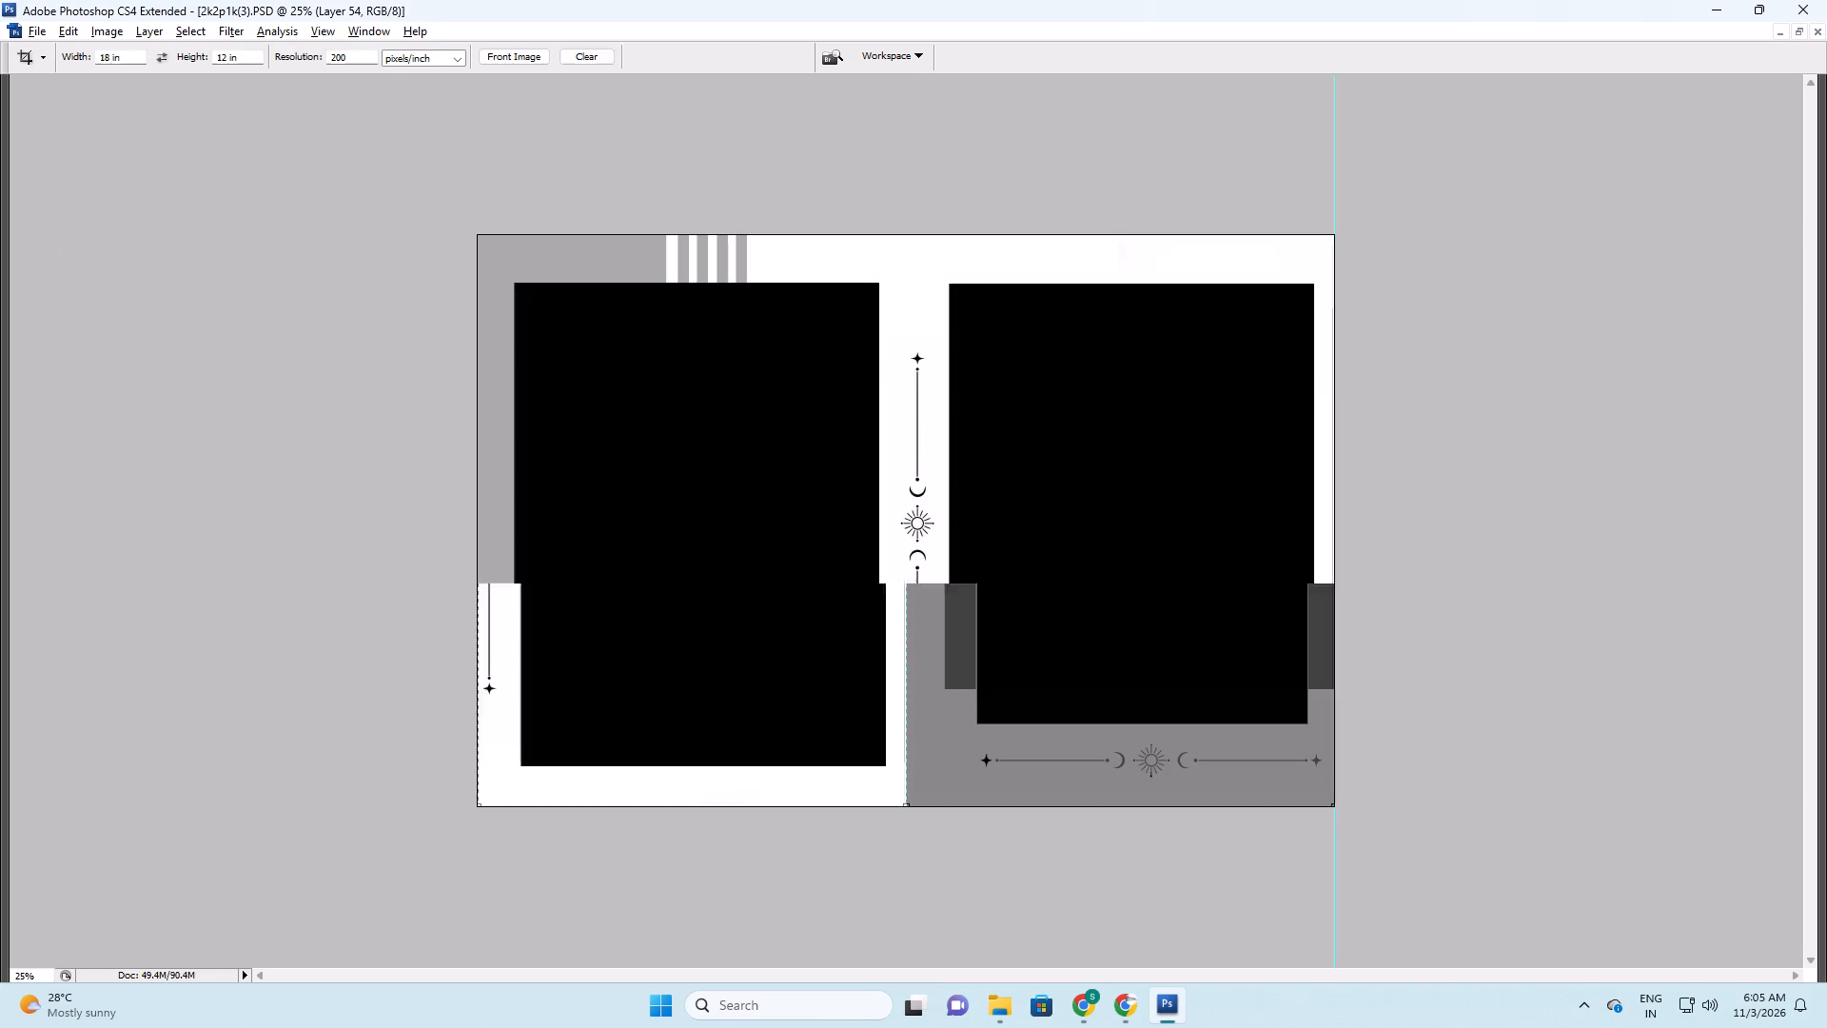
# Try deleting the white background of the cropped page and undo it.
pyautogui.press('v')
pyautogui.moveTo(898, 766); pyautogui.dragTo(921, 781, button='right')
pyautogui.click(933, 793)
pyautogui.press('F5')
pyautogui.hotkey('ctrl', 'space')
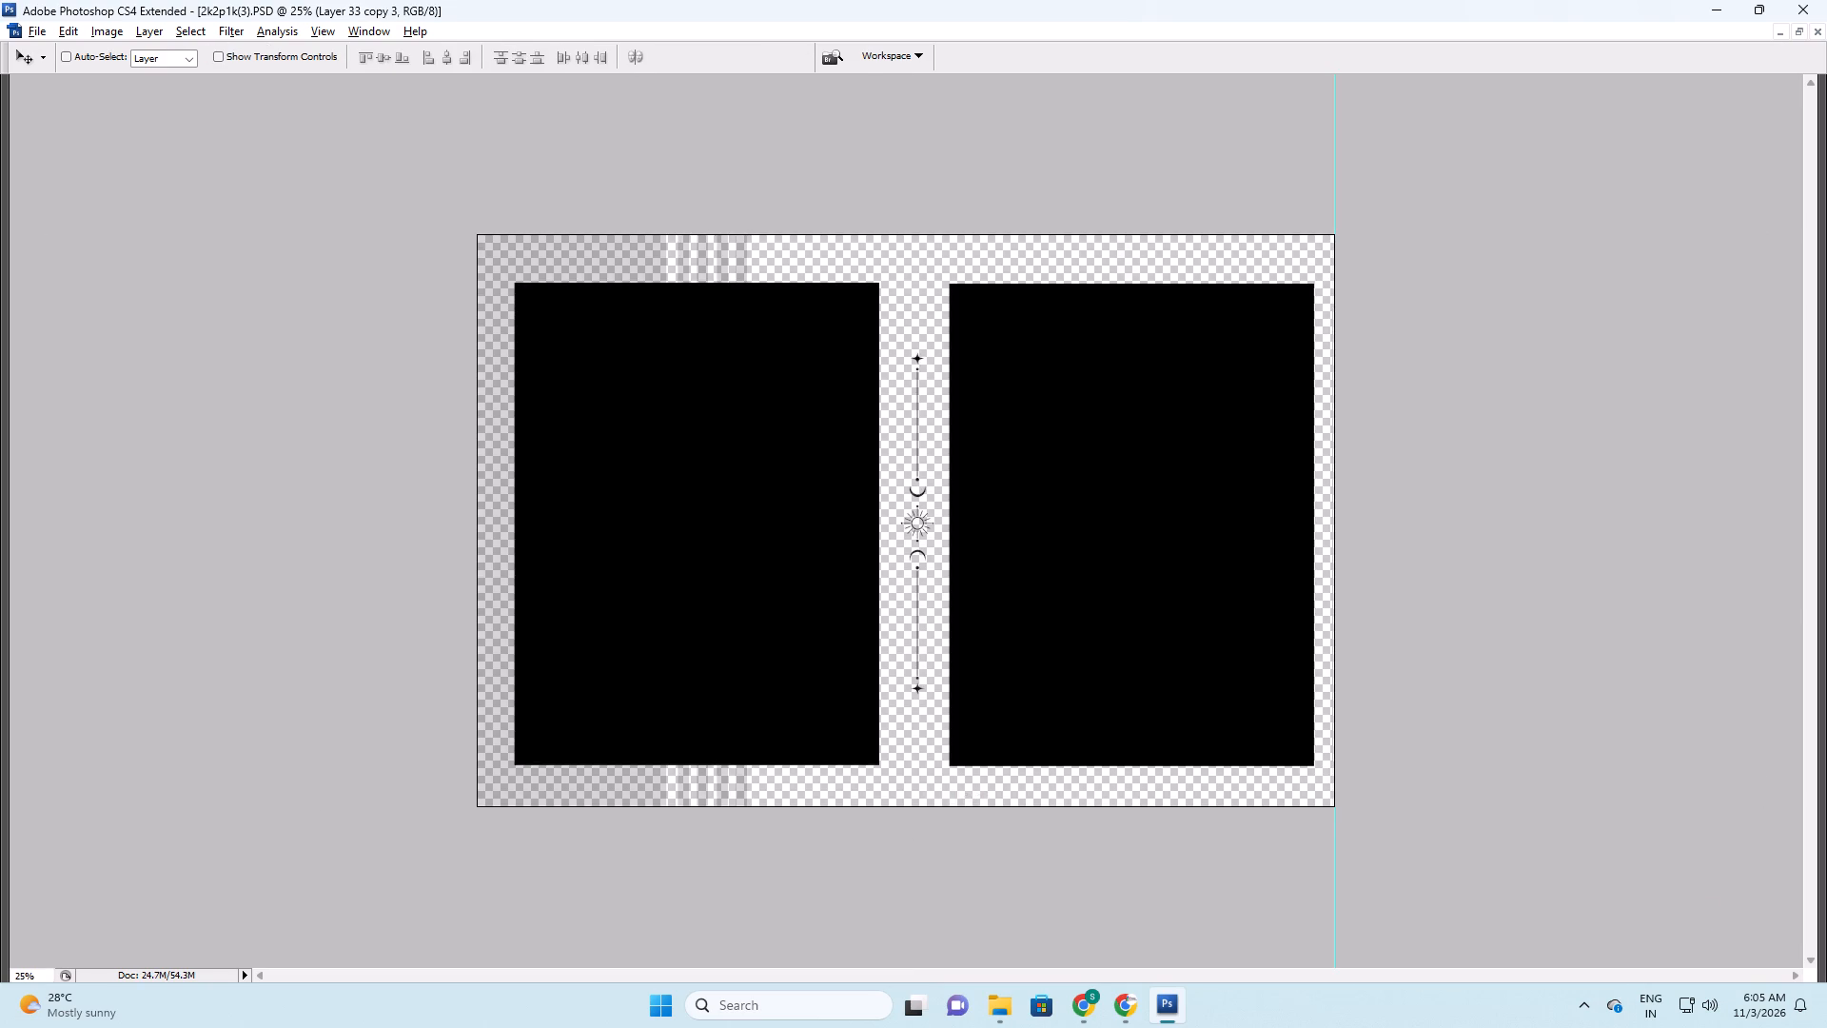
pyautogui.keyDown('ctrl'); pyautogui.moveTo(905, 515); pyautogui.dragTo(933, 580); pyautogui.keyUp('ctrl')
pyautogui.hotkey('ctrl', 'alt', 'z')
# Delete the sun-and-moon ornament between the two large photo placeholders.
pyautogui.moveTo(943, 595); pyautogui.dragTo(955, 603, button='right')
pyautogui.click(961, 609)
pyautogui.press('F5')
pyautogui.press('space')
pyautogui.moveTo(955, 533); pyautogui.dragTo(971, 544, button='right')
pyautogui.moveTo(976, 549); pyautogui.dragTo(987, 557)
pyautogui.press('v')
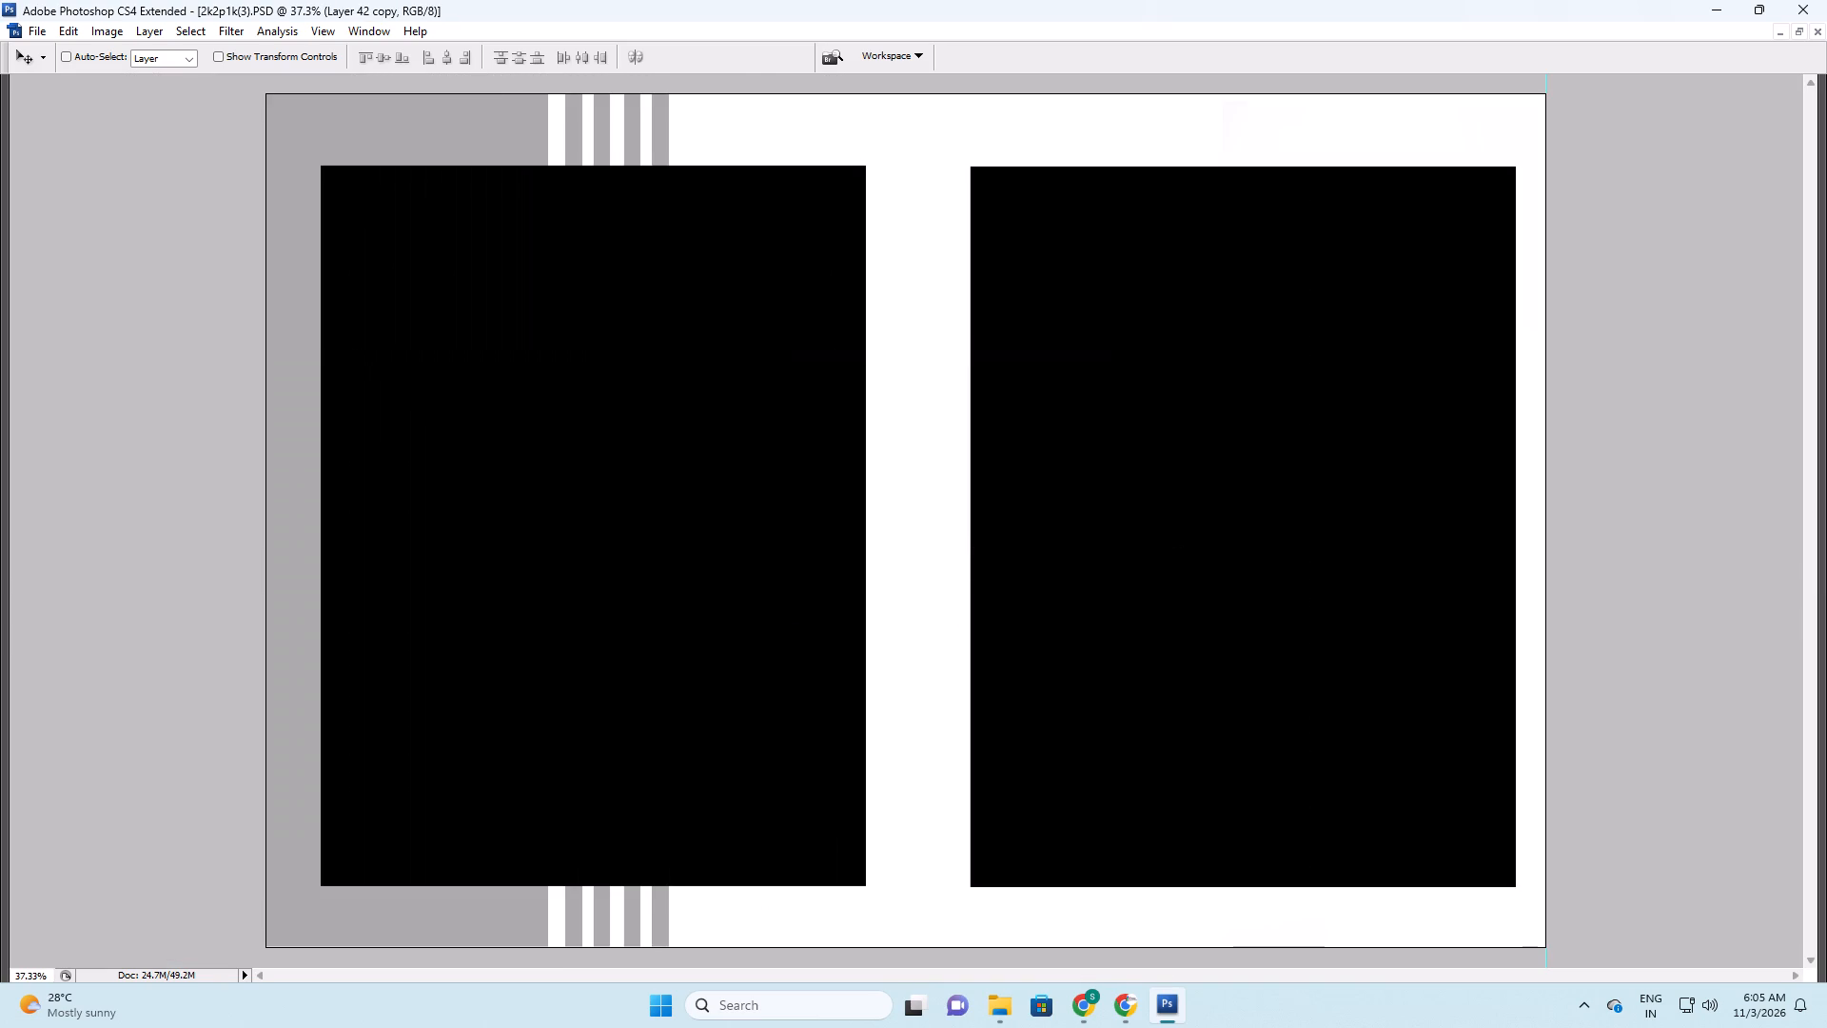
# Move the second large photo placeholder closer to the first and widen it slightly on both sides.
pyautogui.moveTo(1062, 488); pyautogui.dragTo(1084, 500, button='right')
pyautogui.moveTo(1090, 504); pyautogui.dragTo(1107, 517)
pyautogui.hotkey('ctrl', 't')
pyautogui.moveTo(1146, 559); pyautogui.dragTo(1101, 560)
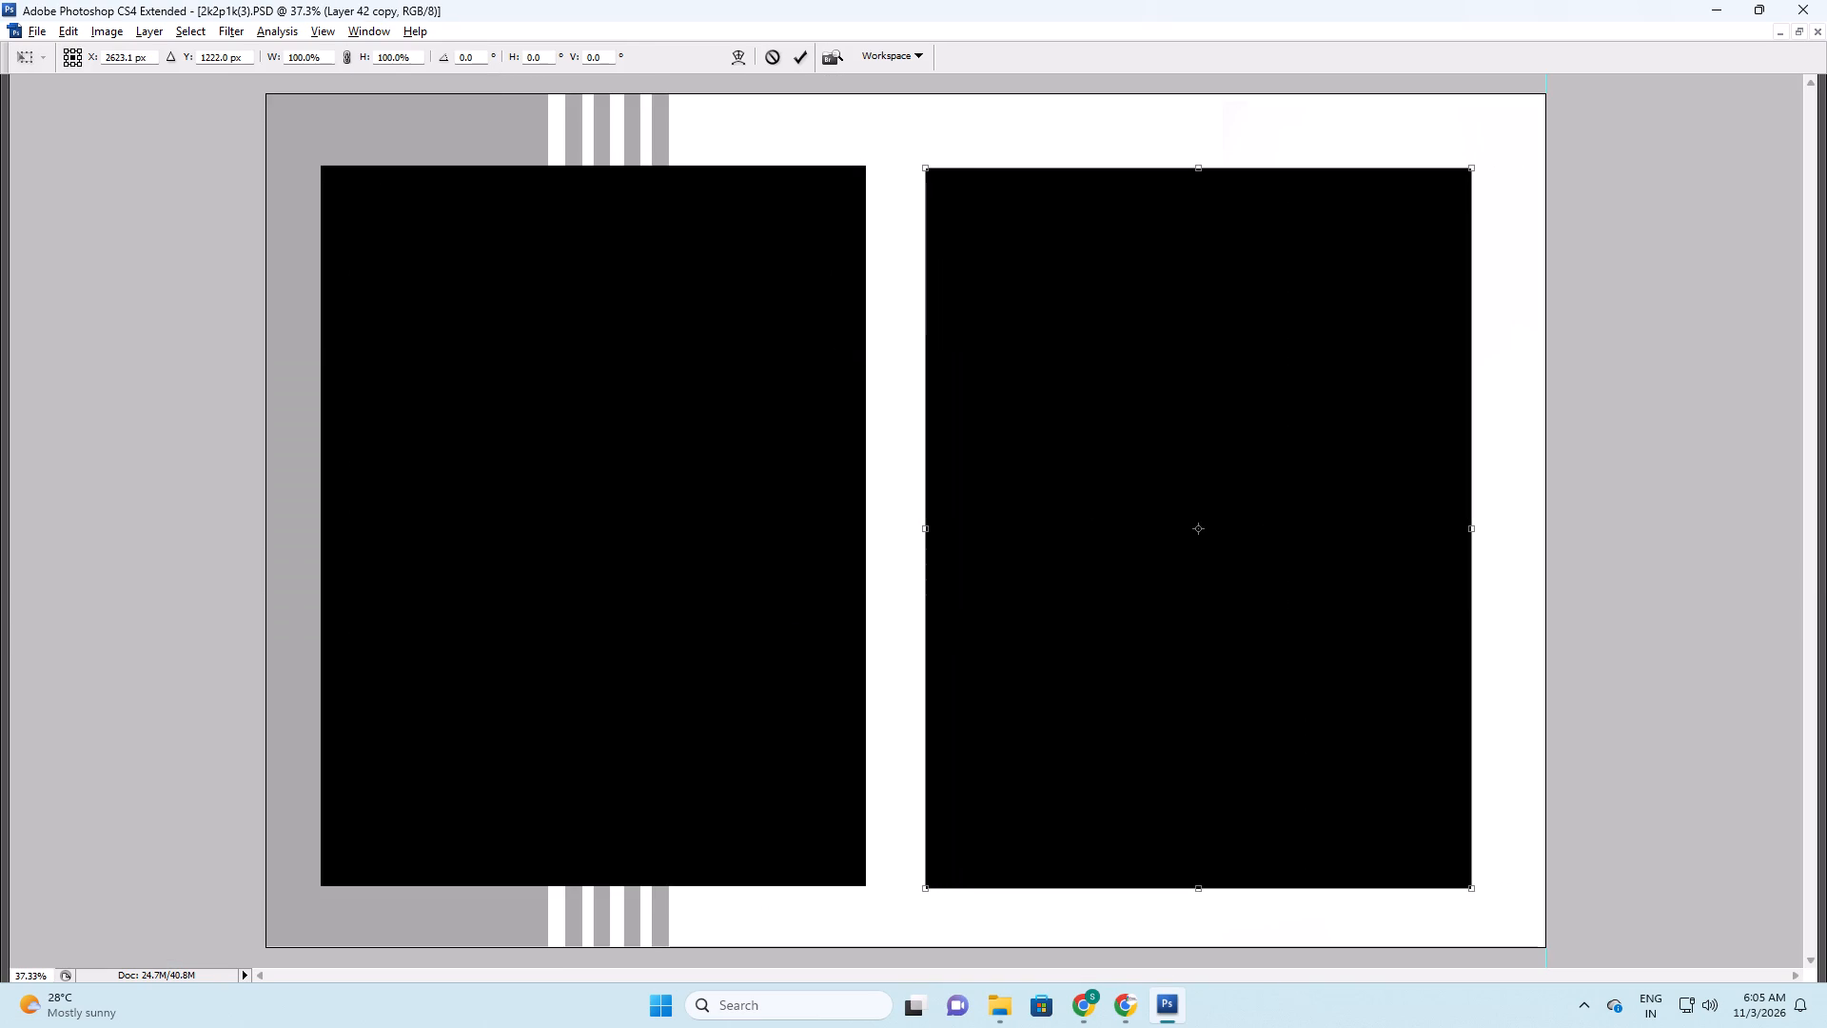
pyautogui.keyDown('alt'); pyautogui.keyDown('shift'); pyautogui.moveTo(1479, 544); pyautogui.dragTo(1499, 546); pyautogui.keyUp('shift'); pyautogui.keyUp('alt')
pyautogui.press('Return')
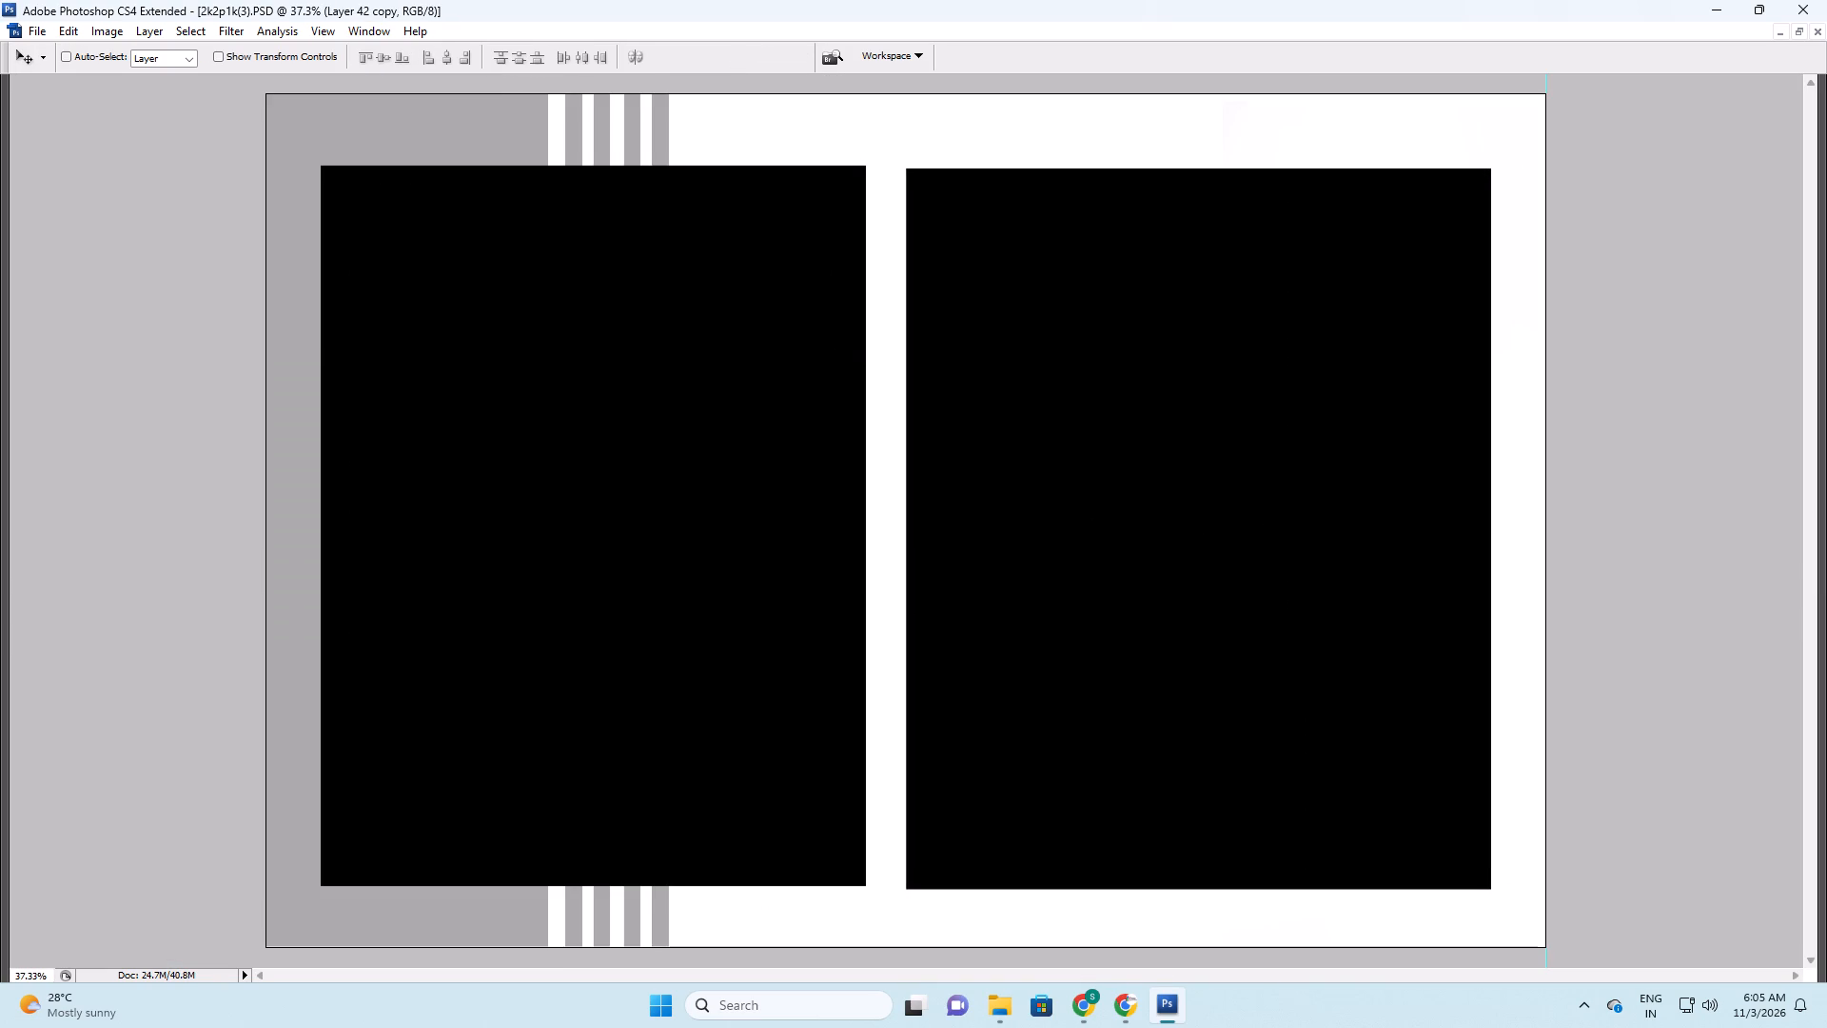
# Delete the white background of the cropped 2k2p1k(3) page.
pyautogui.rightClick(970, 159)
pyautogui.click(998, 175)
pyautogui.press('F5')
# Copy all layers of 2k2p1k(3).PSD into 8p (32) and position them to fill the right page from the centre guide.
pyautogui.hotkey('alt', 's')
pyautogui.press('l')
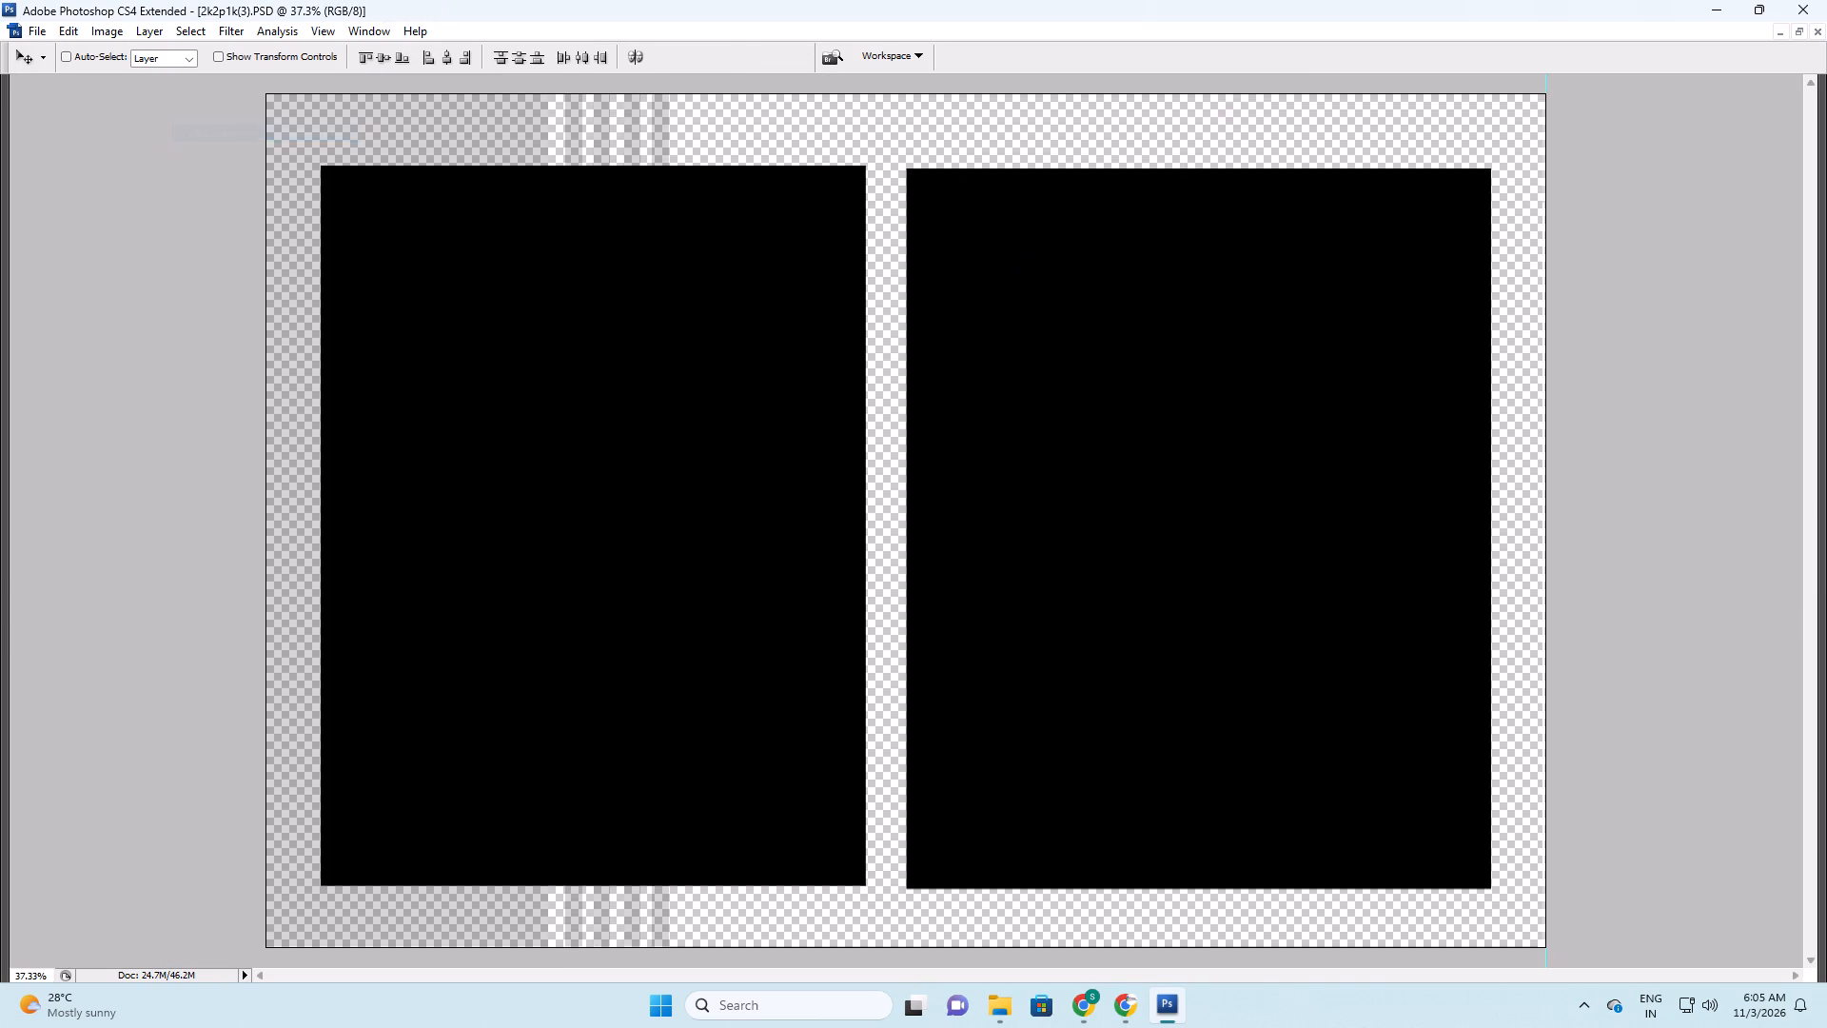
pyautogui.press('f')
pyautogui.press('f')
pyautogui.press('f')
pyautogui.moveTo(835, 106); pyautogui.dragTo(967, 369)
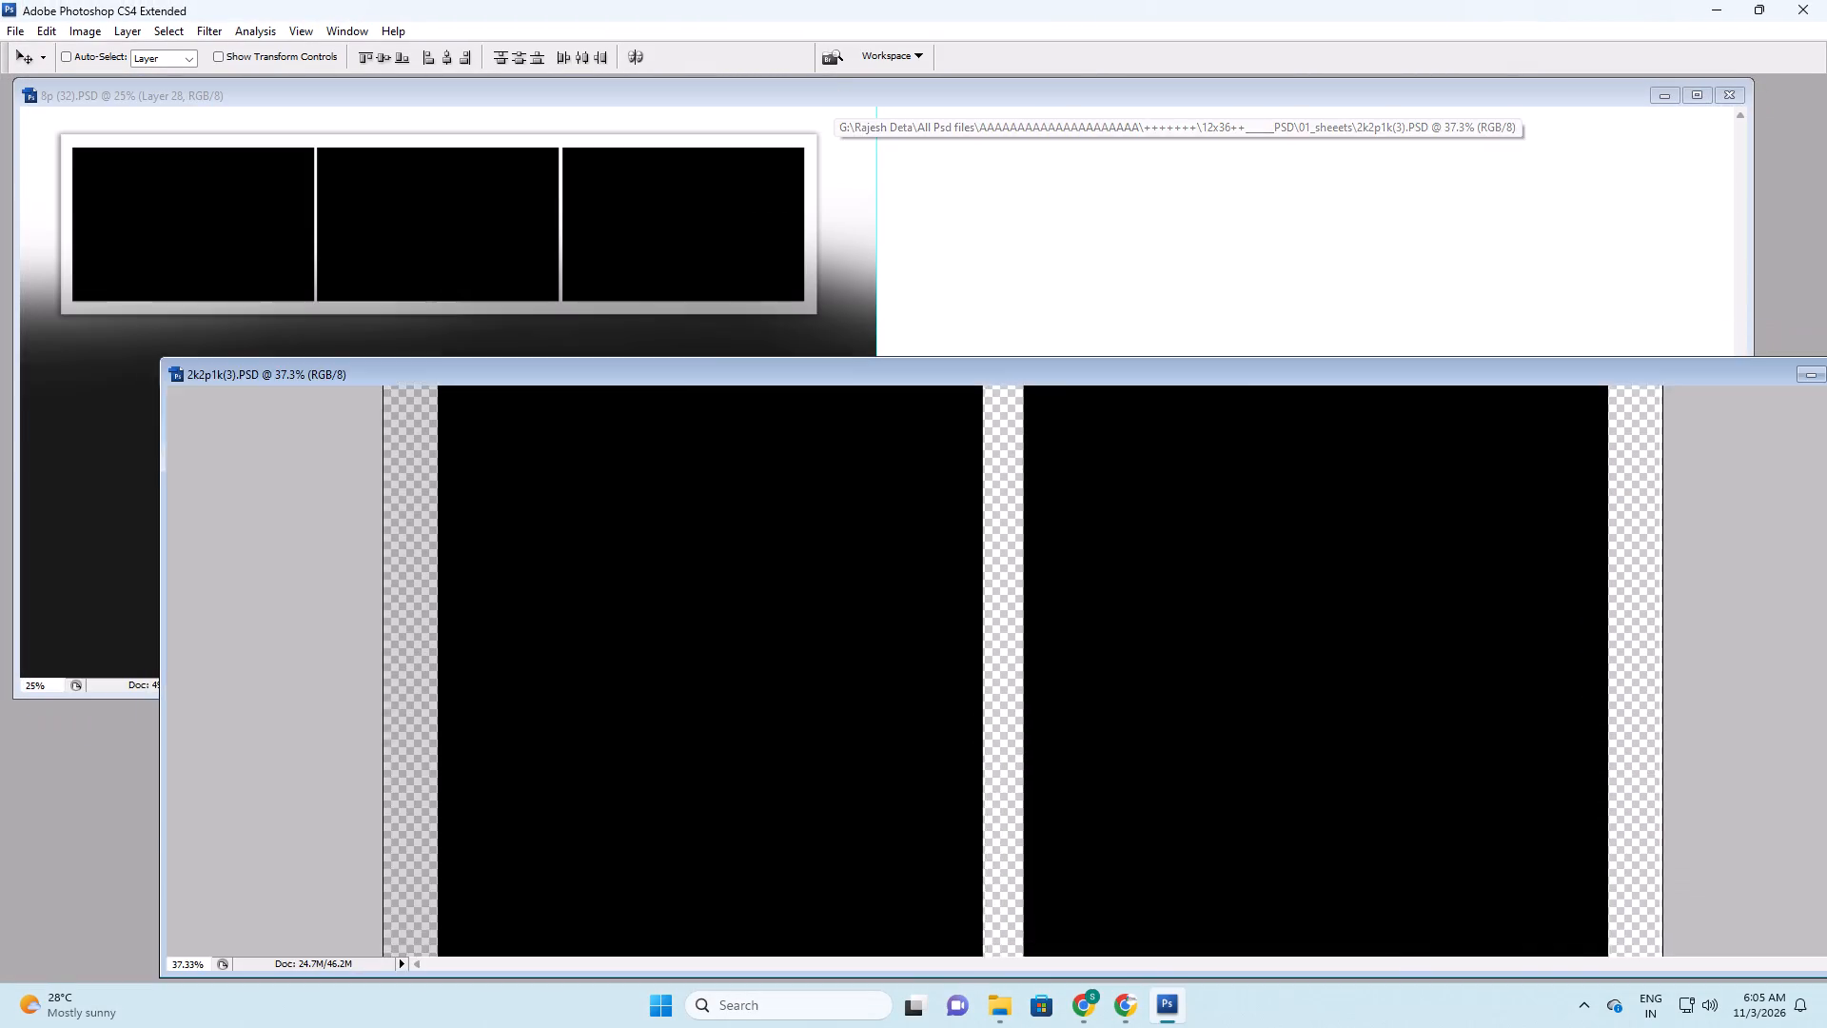
pyautogui.moveTo(976, 663); pyautogui.dragTo(1347, 286)
pyautogui.press('f')
pyautogui.press('f')
pyautogui.moveTo(1377, 457); pyautogui.dragTo(1317, 540)
pyautogui.press('f')
pyautogui.press('space')
pyautogui.moveTo(1491, 550); pyautogui.dragTo(1225, 565)
pyautogui.press('f')
pyautogui.press('f')
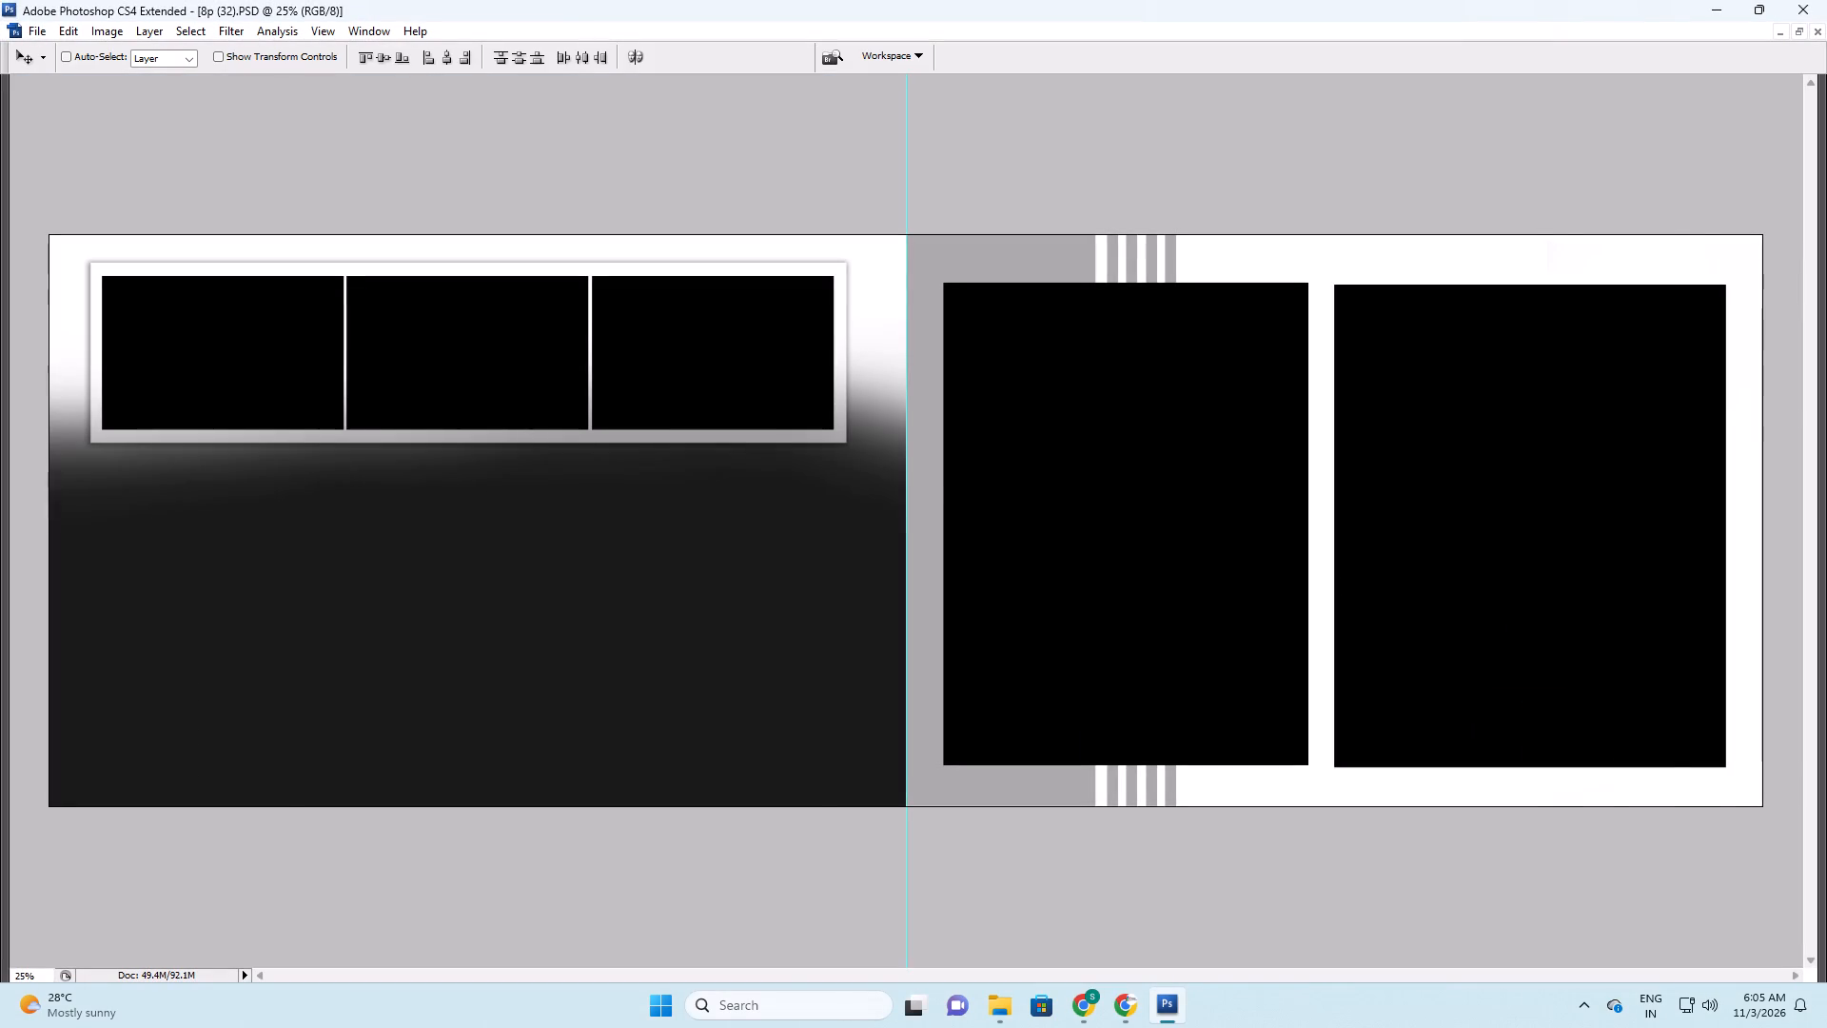
# Save a layered Photoshop copy of the spread as 96 in New folder (5).
pyautogui.hotkey('ctrl', 'alt', 's')
pyautogui.press('Escape')
pyautogui.hotkey('ctrl', 'alt', 's')
pyautogui.click(679, 412)
pyautogui.click(700, 366)
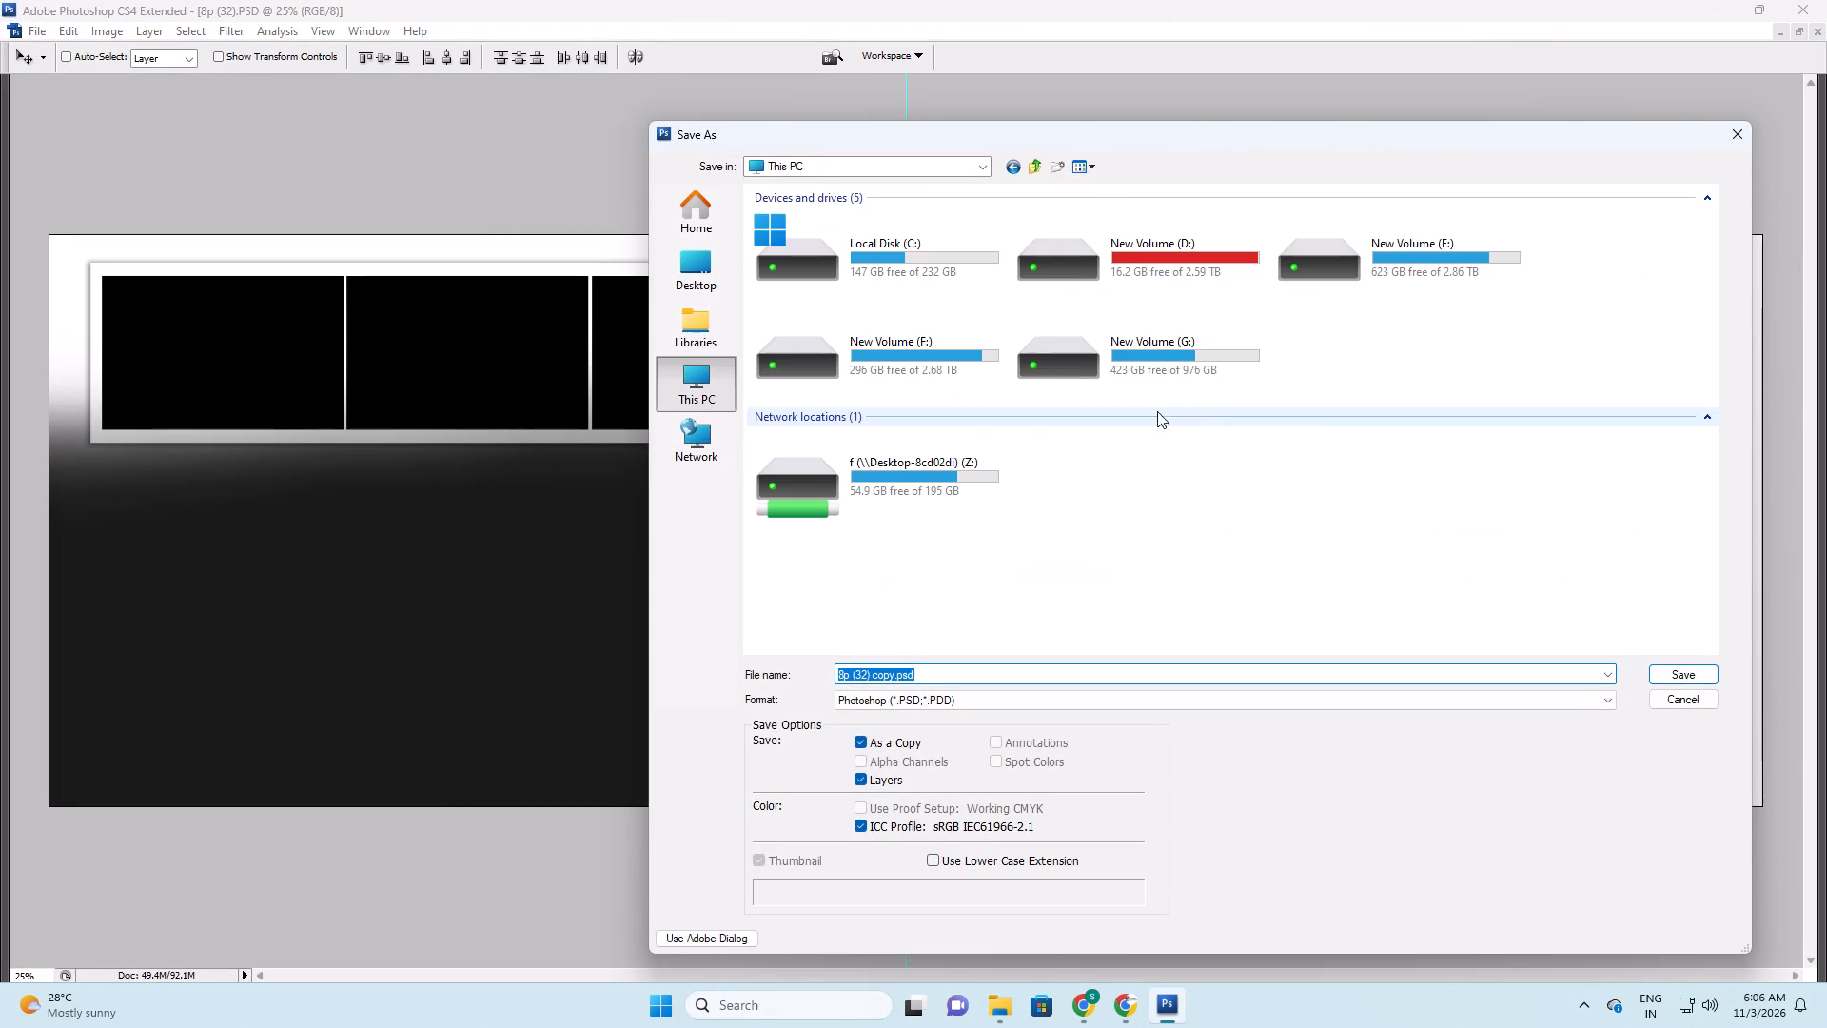
pyautogui.doubleClick(1400, 252)
pyautogui.press('k')
pyautogui.press('Return')
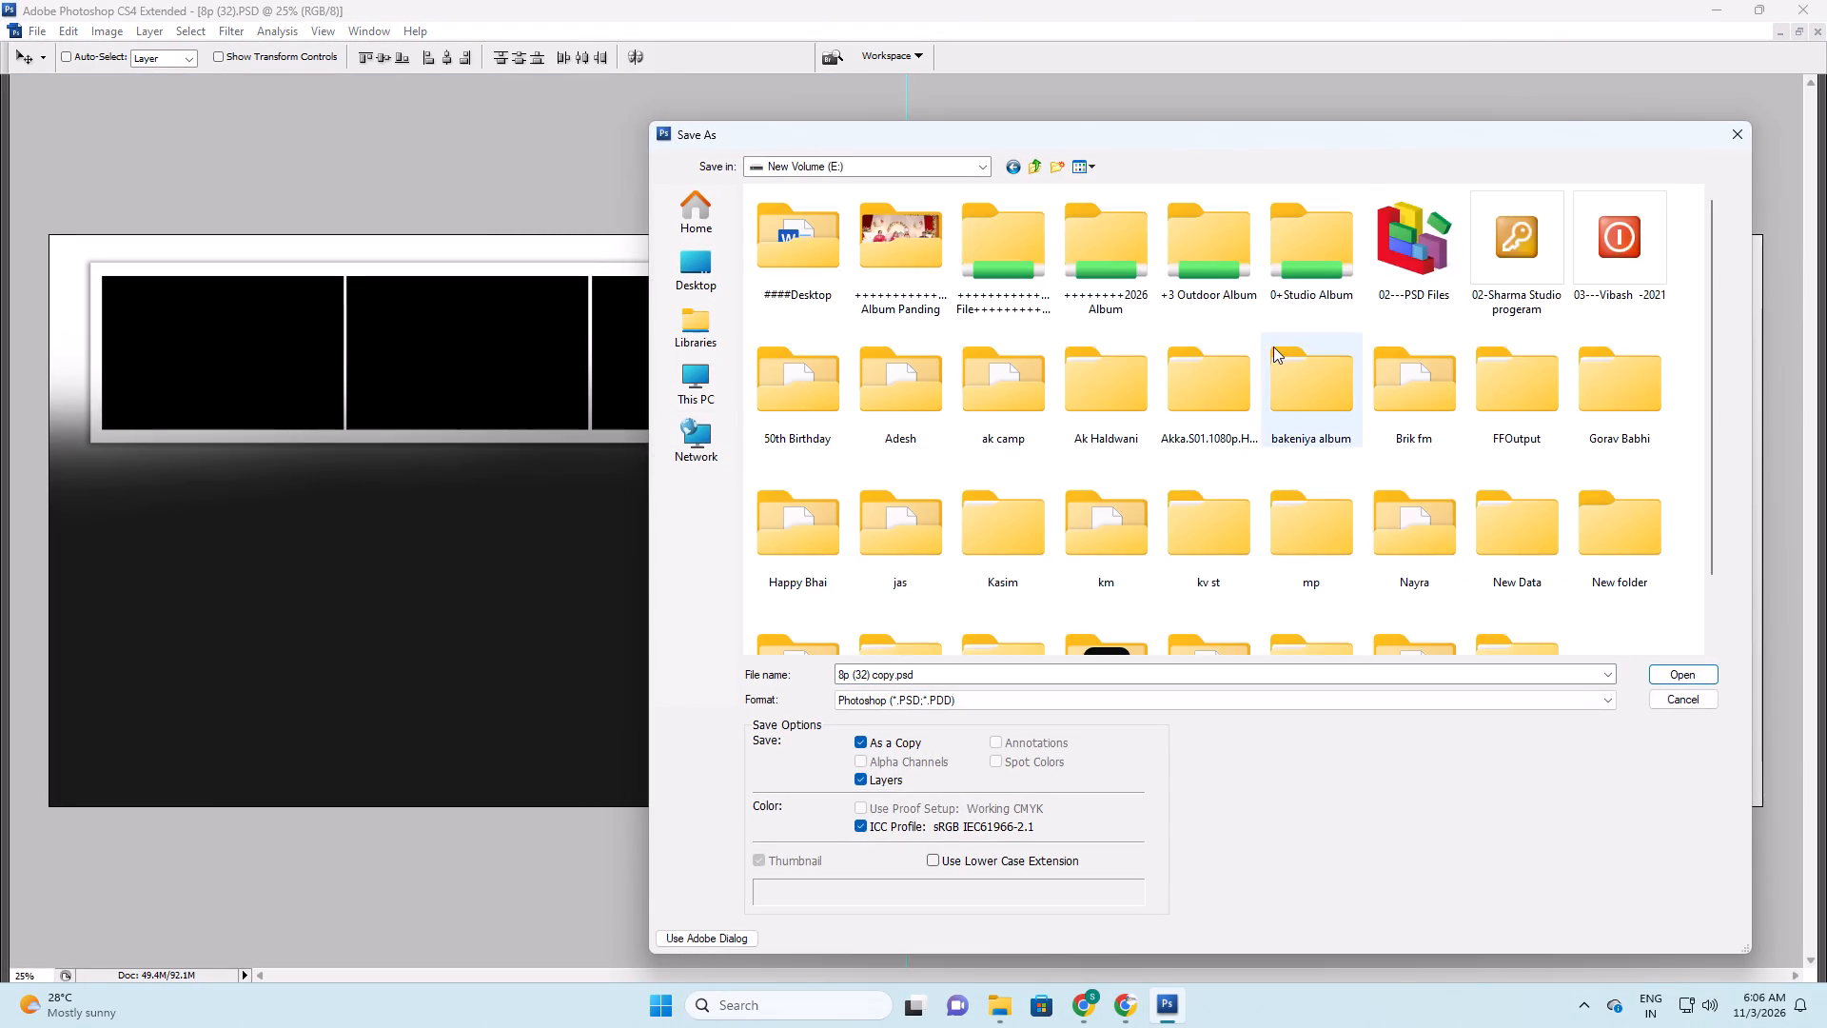
pyautogui.doubleClick(850, 306)
pyautogui.scroll(-13, 979, 378)
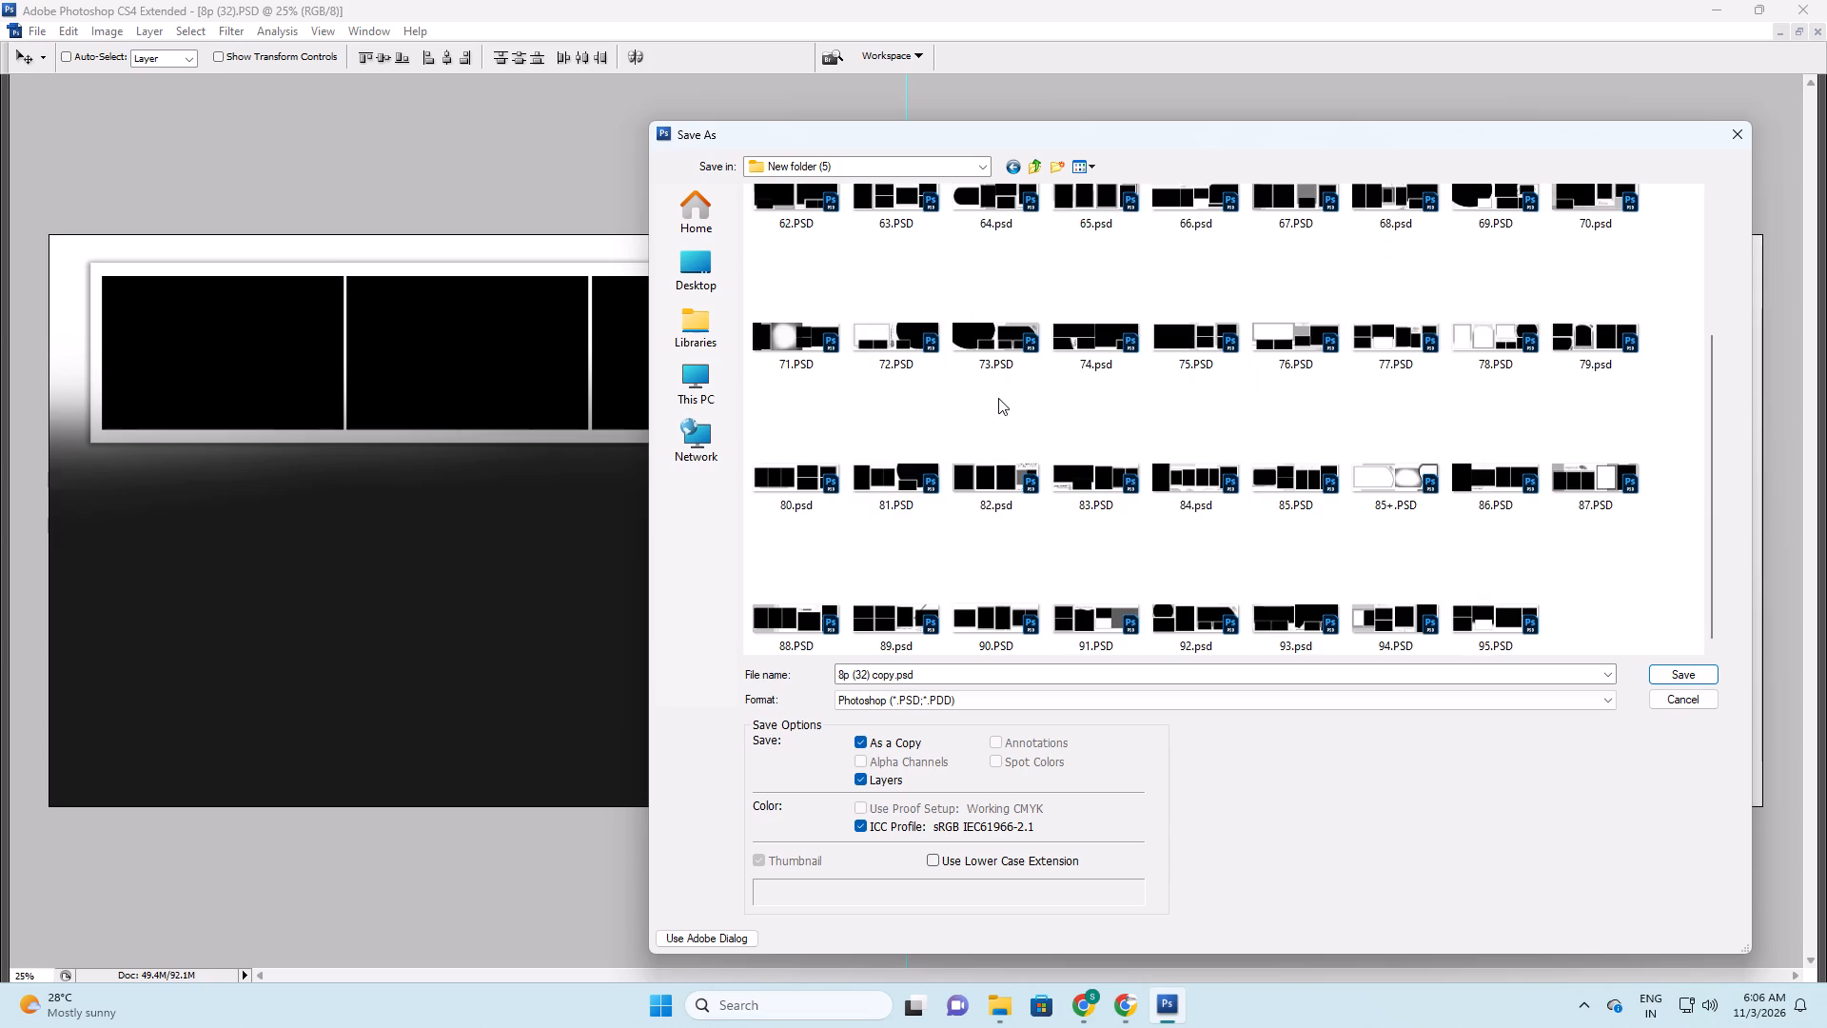
pyautogui.press('Tab')
pyautogui.write('96')
pyautogui.press('Return')
pyautogui.press('Return')
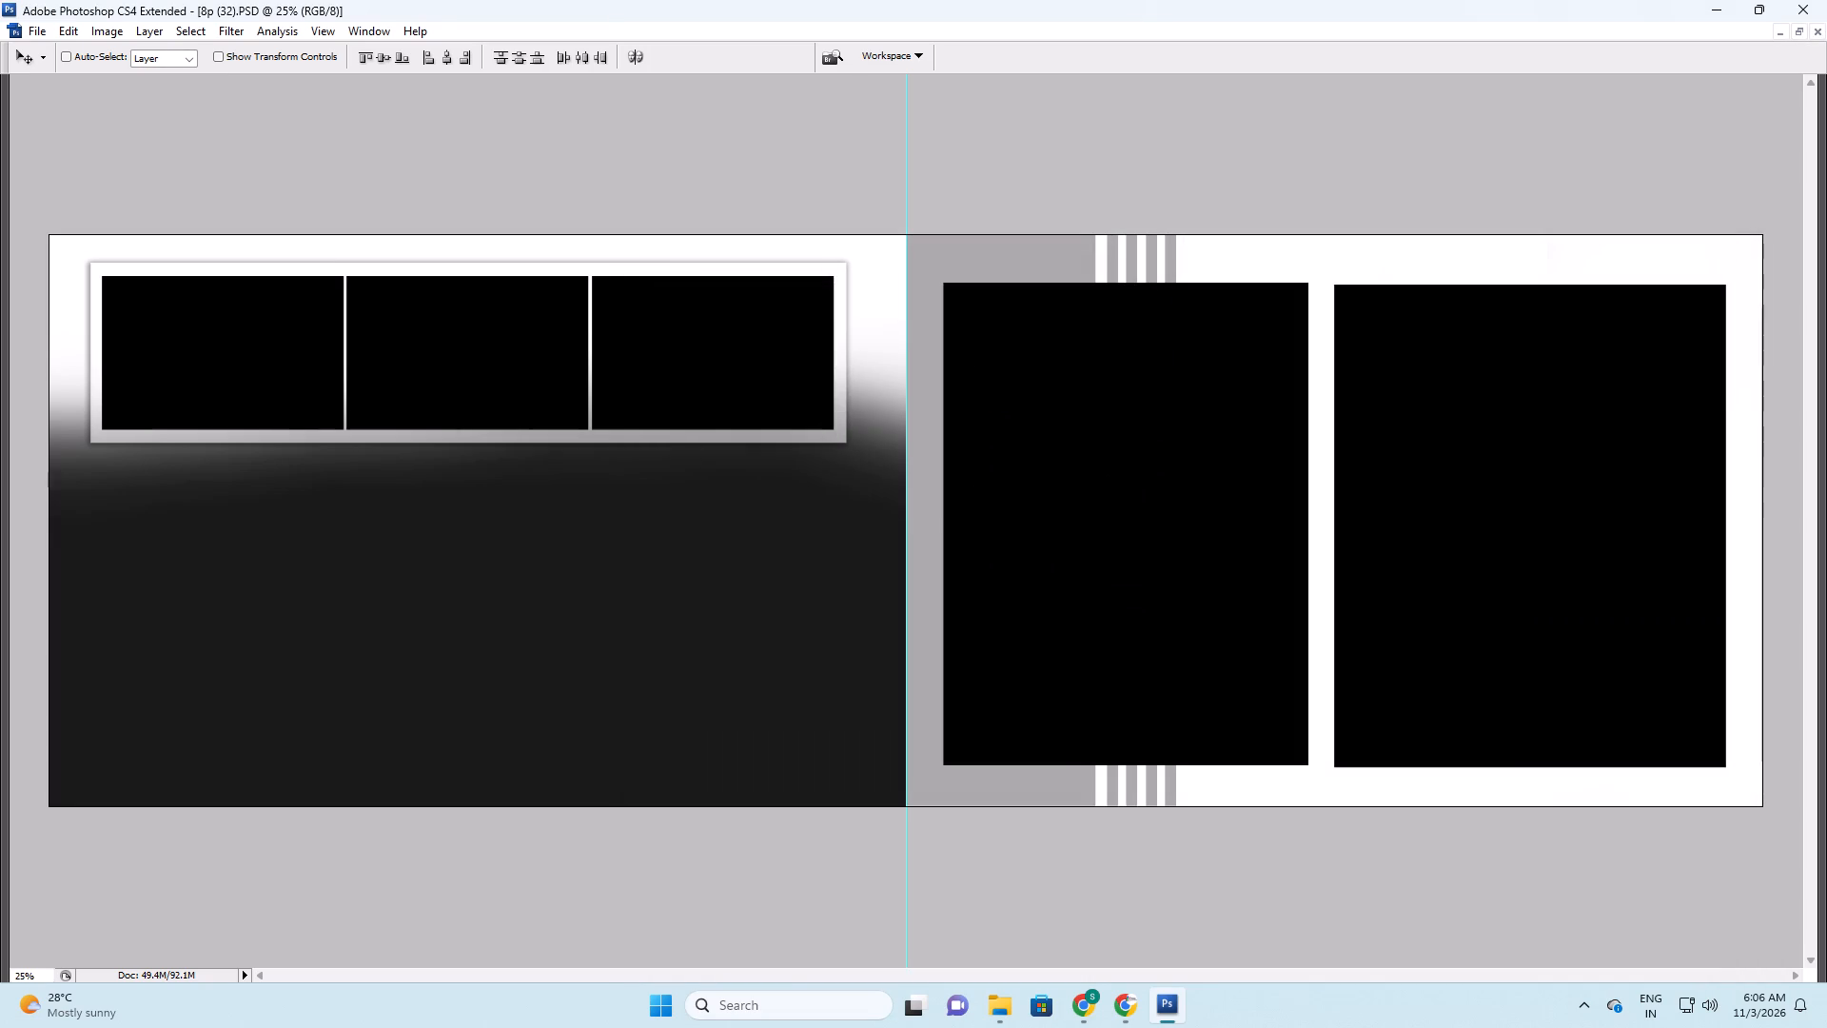
# Close the 8p (32) layout.
pyautogui.hotkey('ctrl', 'w')
pyautogui.click(909, 378)
# In folder 02, mark the end of the photo group by appending fifteen plus signs to the name of photo 3O7A0433.
pyautogui.hotkey('alt', 'Tab')
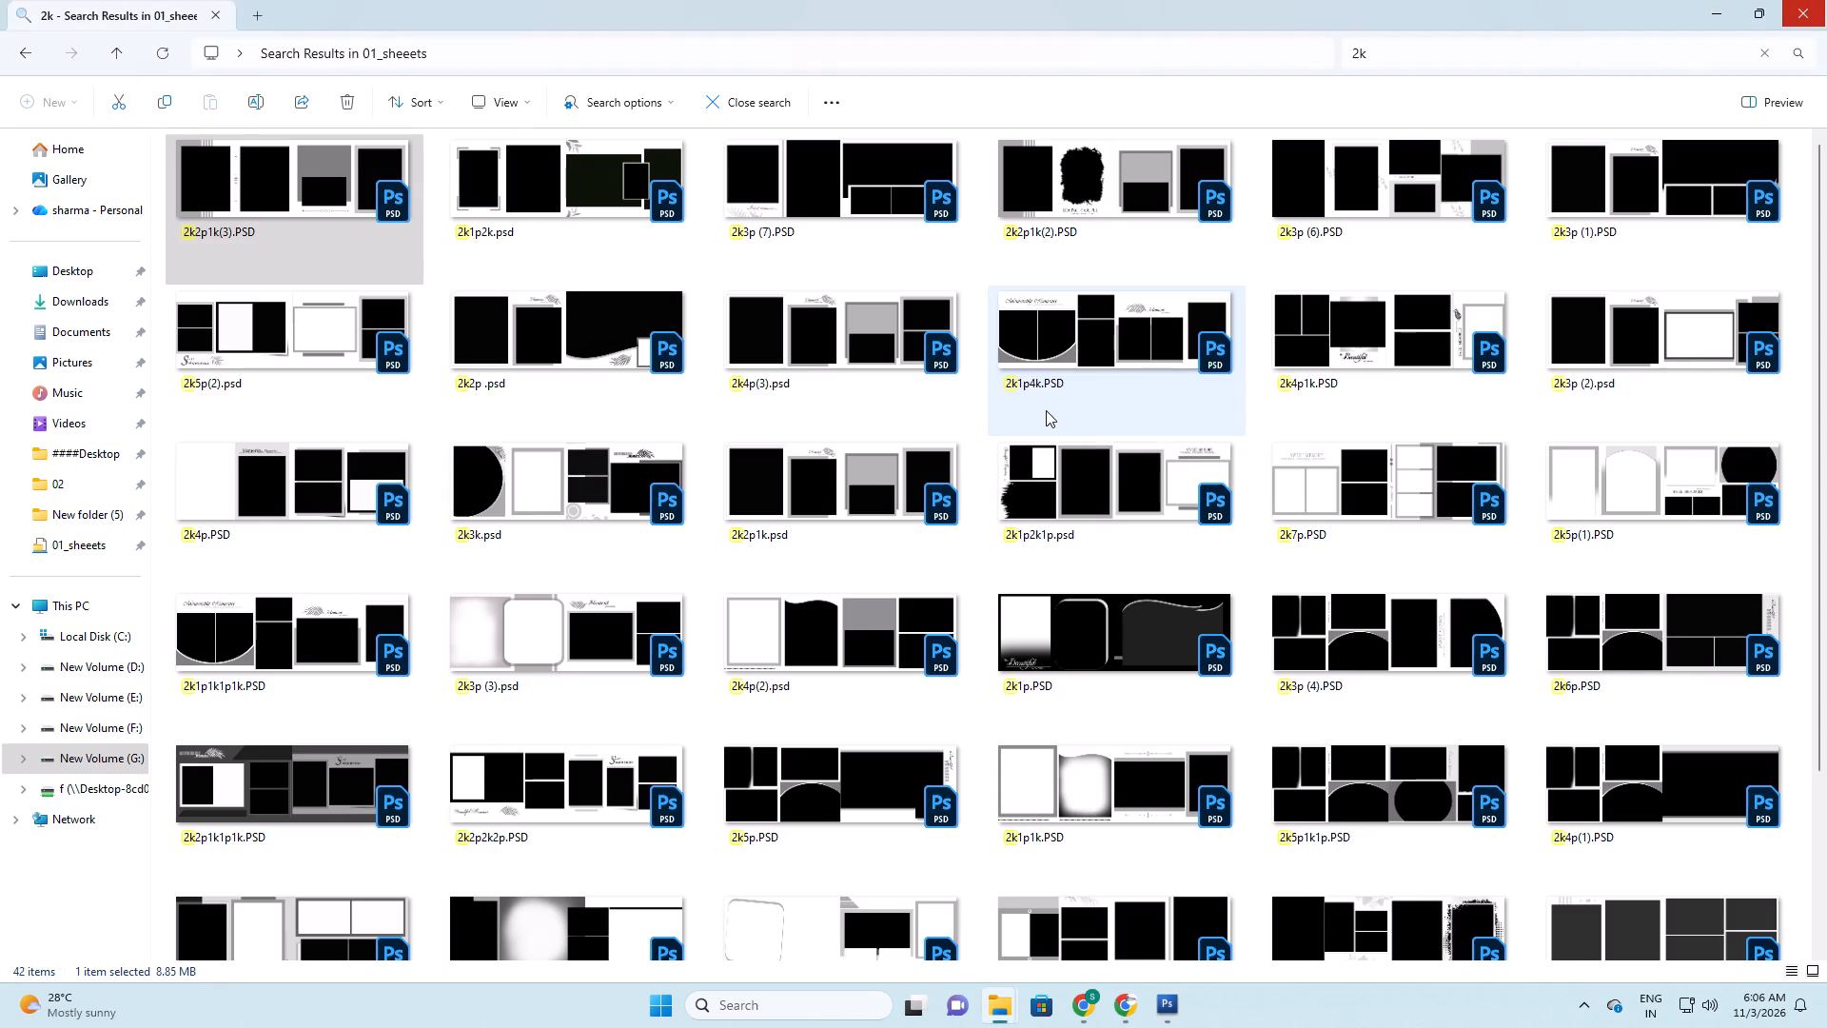
pyautogui.hotkey('alt', 'Tab')
pyautogui.hotkey('alt', 'Tab')
pyautogui.click(1666, 299)
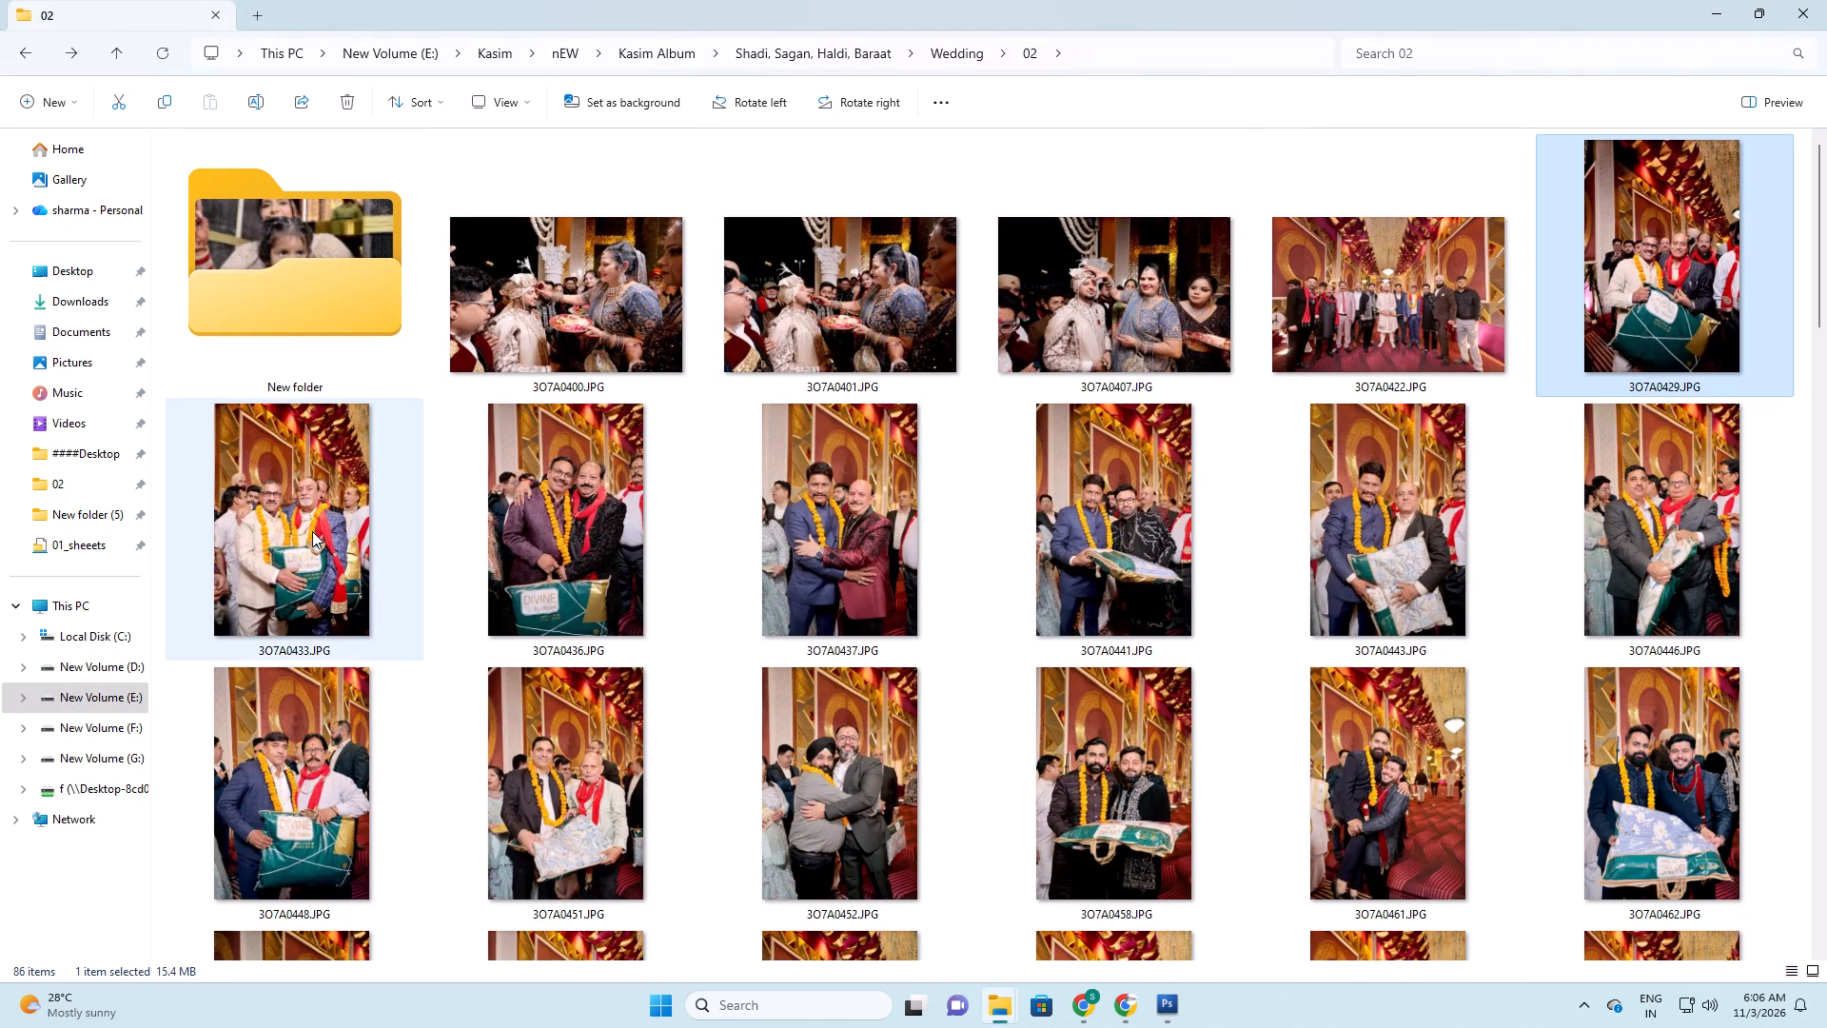
pyautogui.click(312, 531)
pyautogui.press('F2')
pyautogui.press('Right')
pyautogui.hotkey('shift', '+')
pyautogui.hotkey('shift', '+')
pyautogui.hotkey('shift', '+')
pyautogui.hotkey('shift', '+')
pyautogui.hotkey('shift', '+')
pyautogui.hotkey('shift', '+')
pyautogui.hotkey('shift', '+')
pyautogui.hotkey('shift', '+')
pyautogui.hotkey('shift', '+')
pyautogui.hotkey('shift', '+')
pyautogui.hotkey('shift', '+')
pyautogui.hotkey('shift', '+')
pyautogui.hotkey('shift', '+')
pyautogui.hotkey('shift', '+')
pyautogui.hotkey('shift', '+')
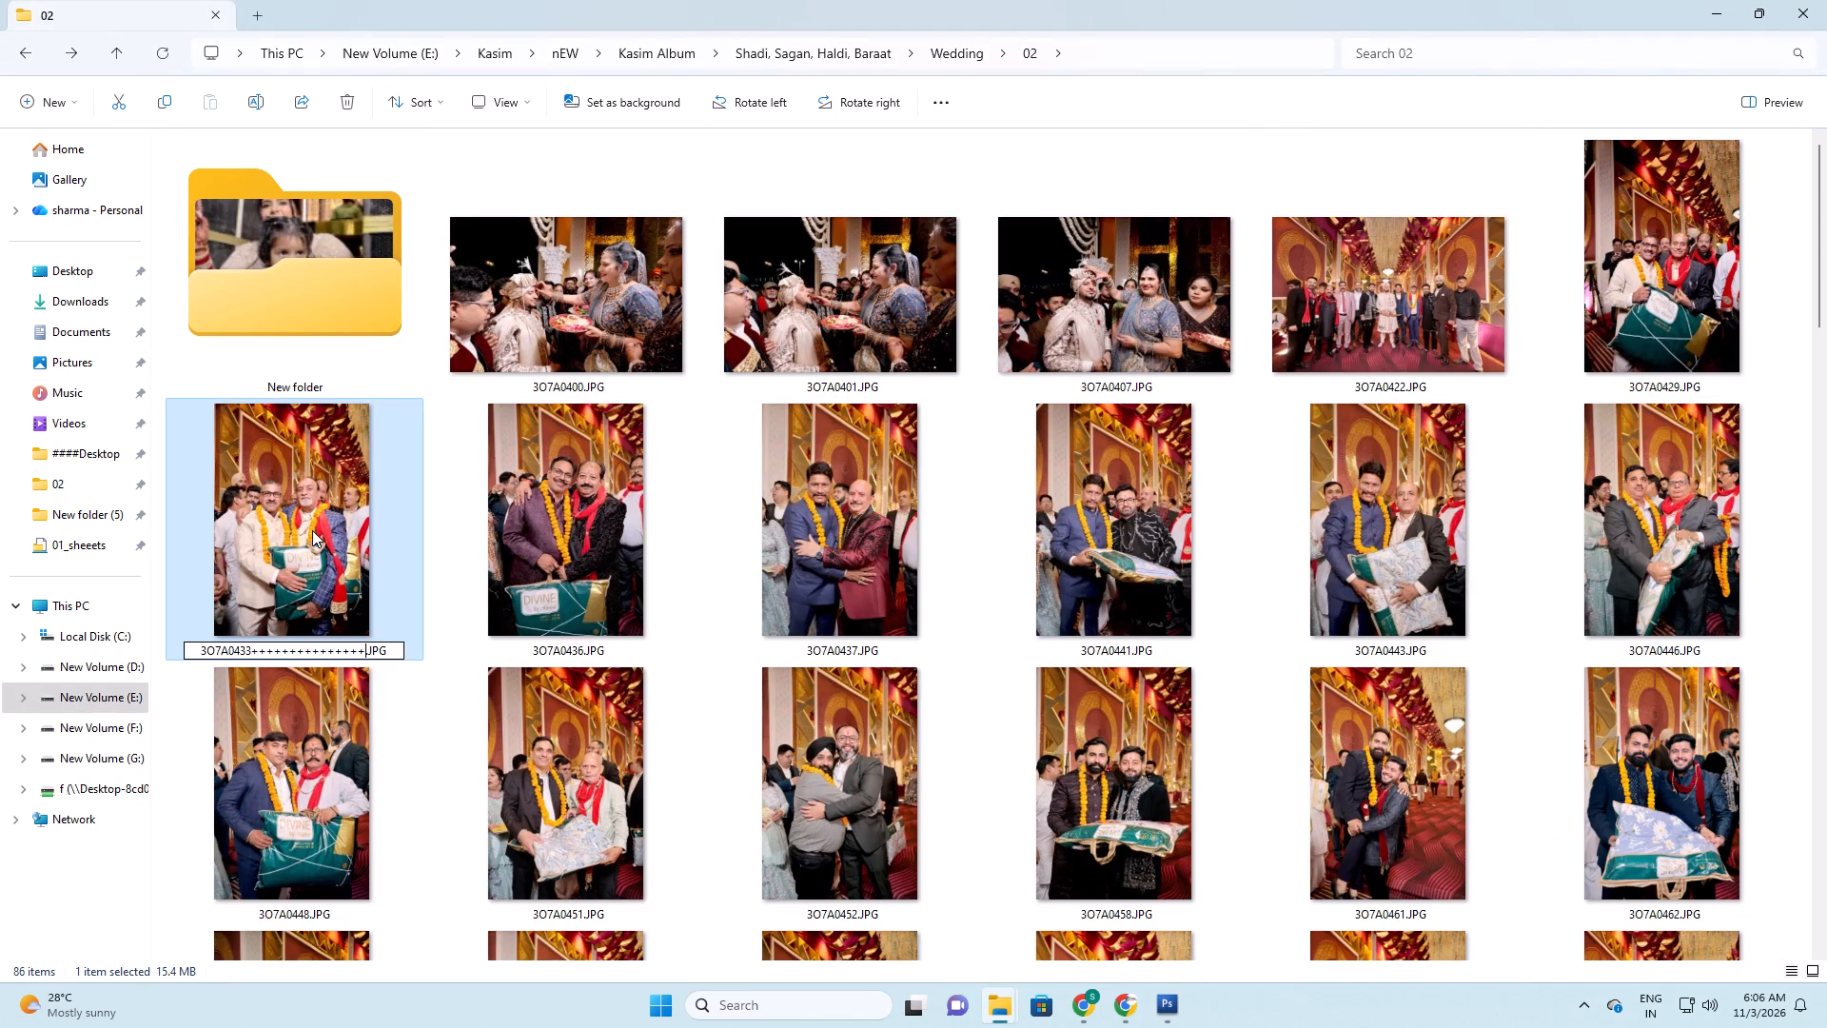
pyautogui.press('Return')
# Move the six photos from 3O7A0400 through the marked 3O7A0433 into New folder.
pyautogui.keyDown('ctrl'); pyautogui.keyDown('shift'); pyautogui.click(472, 360); pyautogui.keyUp('shift'); pyautogui.keyUp('ctrl')
pyautogui.moveTo(536, 310); pyautogui.dragTo(403, 296)
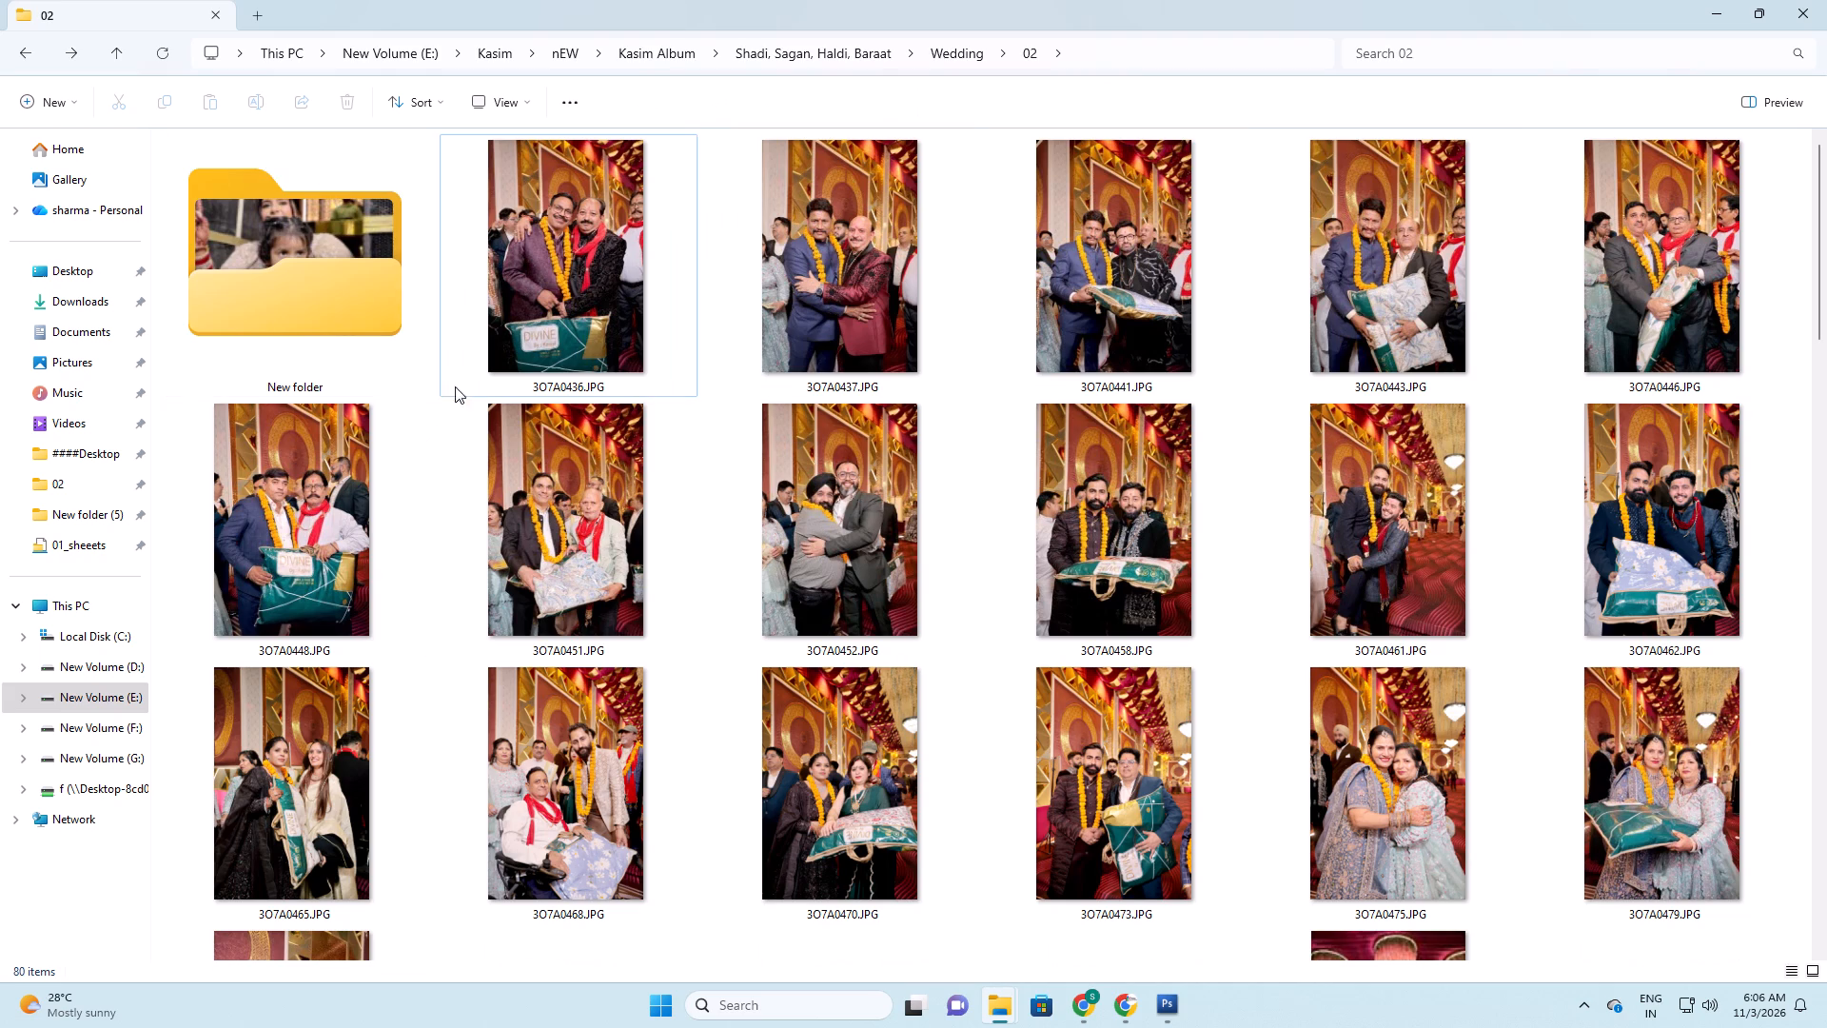
# Select photos 3O7A0436 through 3O7A0448 to count the next group for a spread.
pyautogui.click(642, 312)
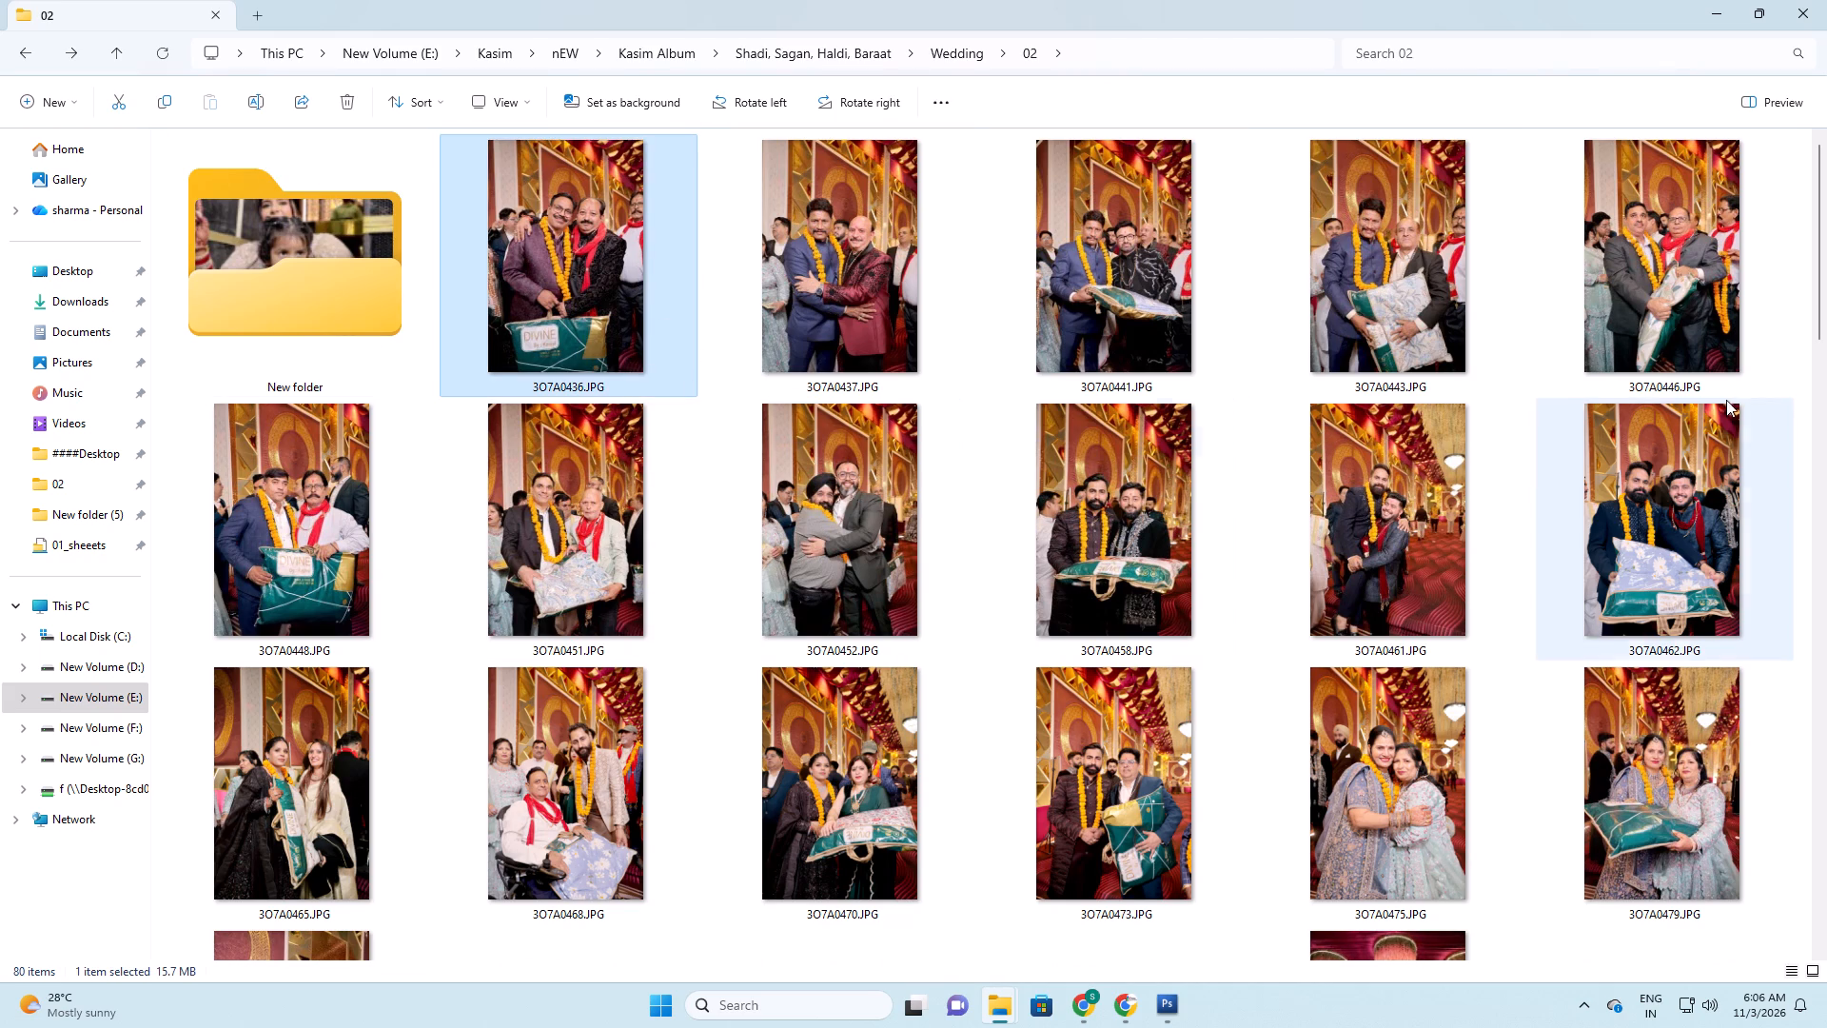
pyautogui.click(1642, 341)
pyautogui.click(345, 571)
pyautogui.keyDown('ctrl'); pyautogui.keyDown('shift'); pyautogui.click(611, 314); pyautogui.keyUp('shift'); pyautogui.keyUp('ctrl')
# In Photoshop, close 2k2p1k(3).PSD without saving its changes.
pyautogui.hotkey('alt', 'Tab')
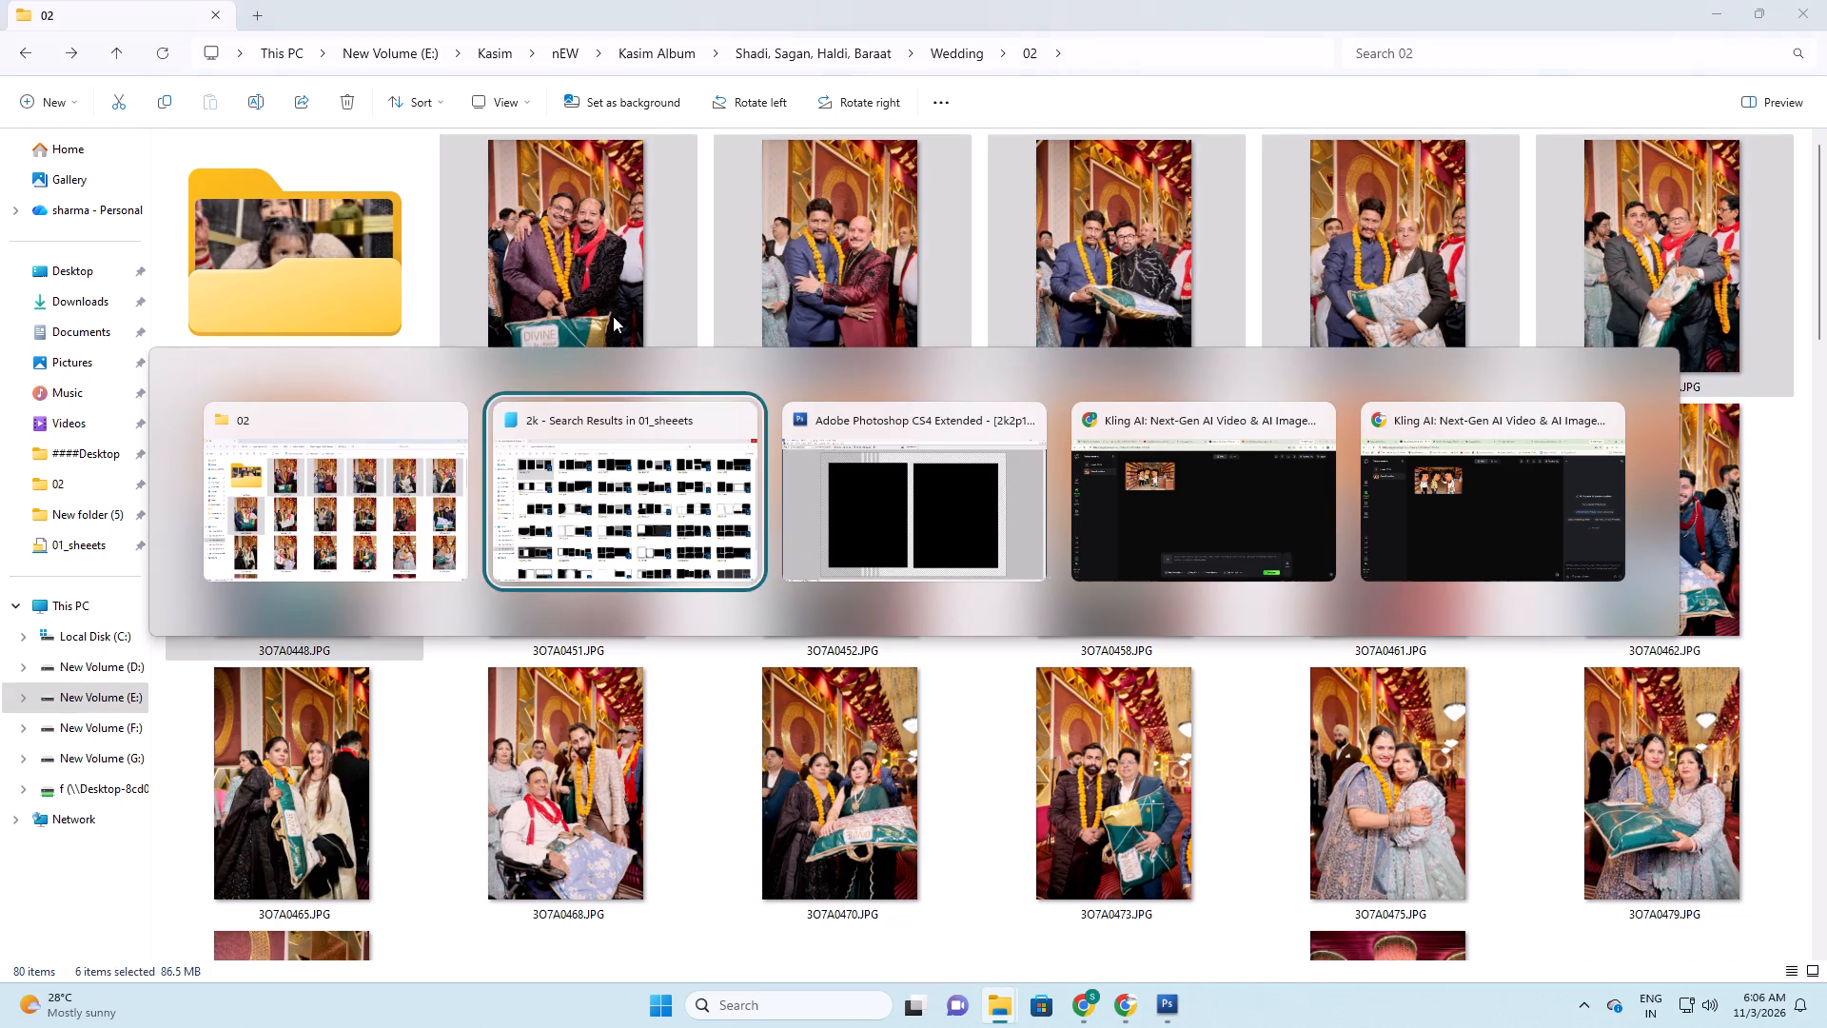
pyautogui.hotkey('alt', 'Tab')
pyautogui.hotkey('ctrl', 'w')
pyautogui.keyDown('ctrl'); pyautogui.click(925, 389); pyautogui.keyUp('ctrl')
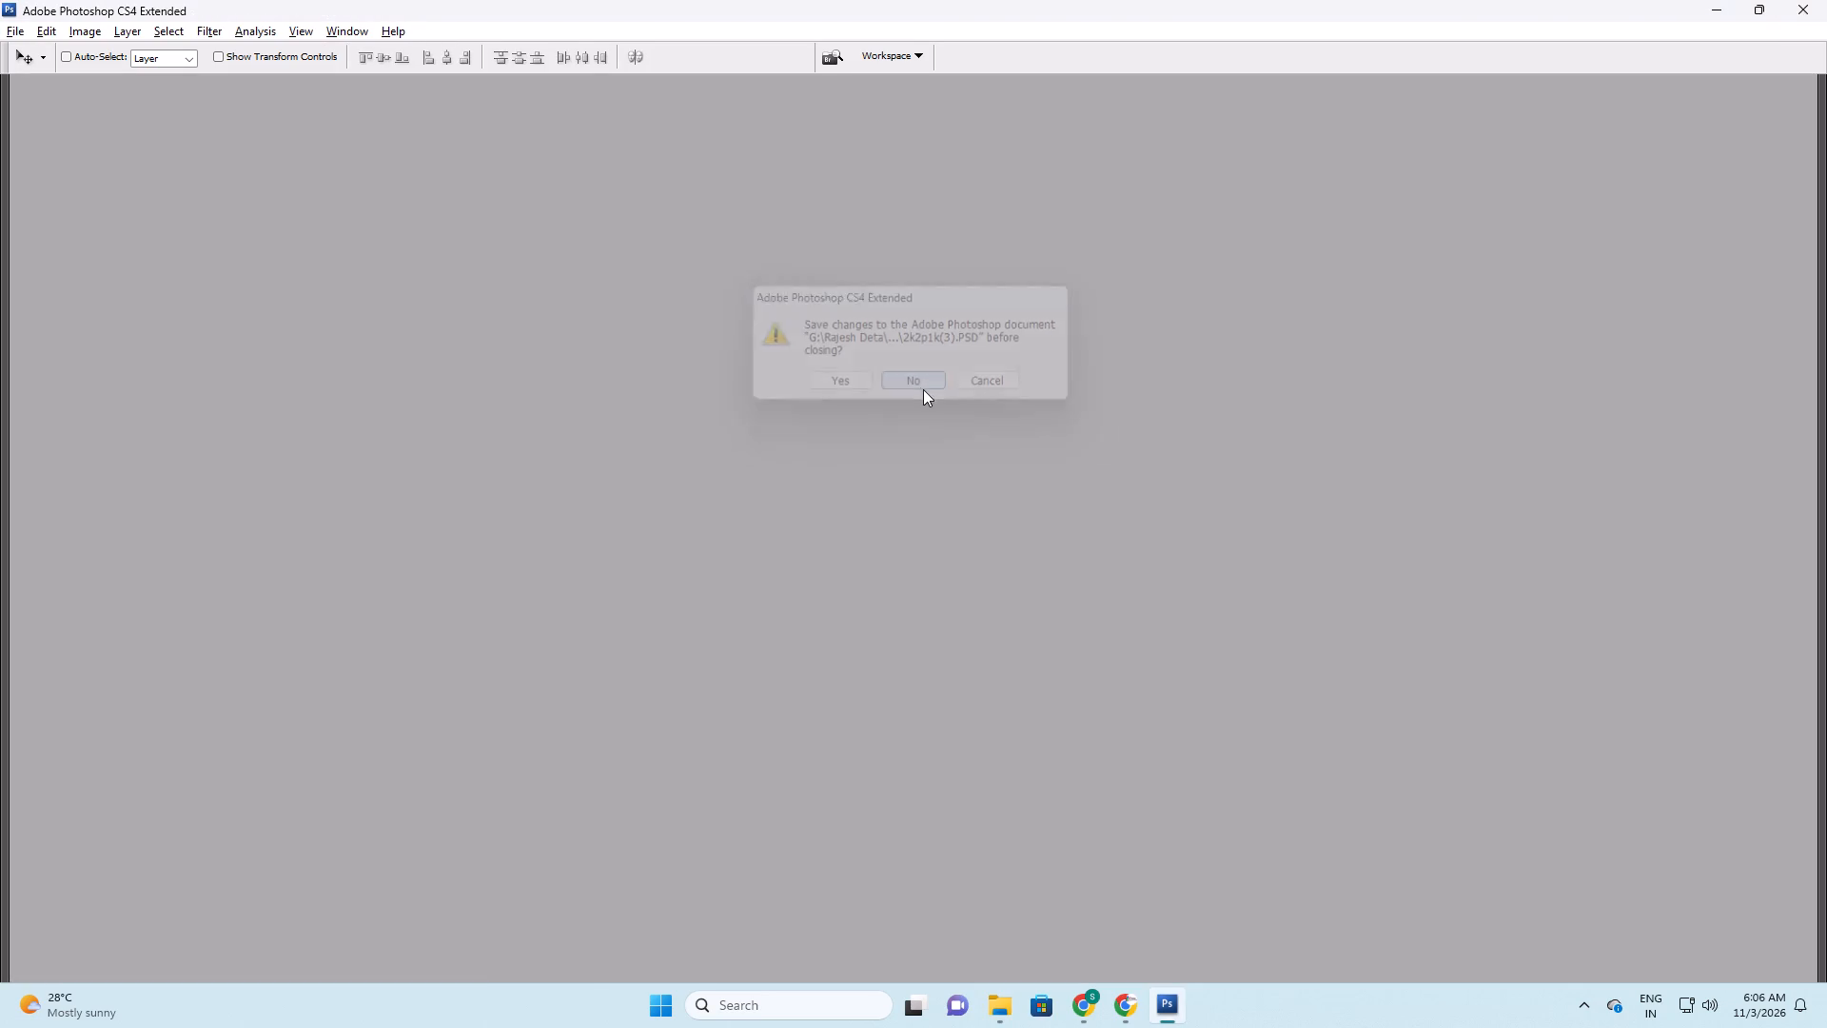
# Search the 01_sheeets layout folder for 6k and open 6k(15).PSD in Photoshop.
pyautogui.hotkey('alt', 'Tab')
pyautogui.hotkey('alt', 'Tab')
pyautogui.hotkey('alt', 'Tab')
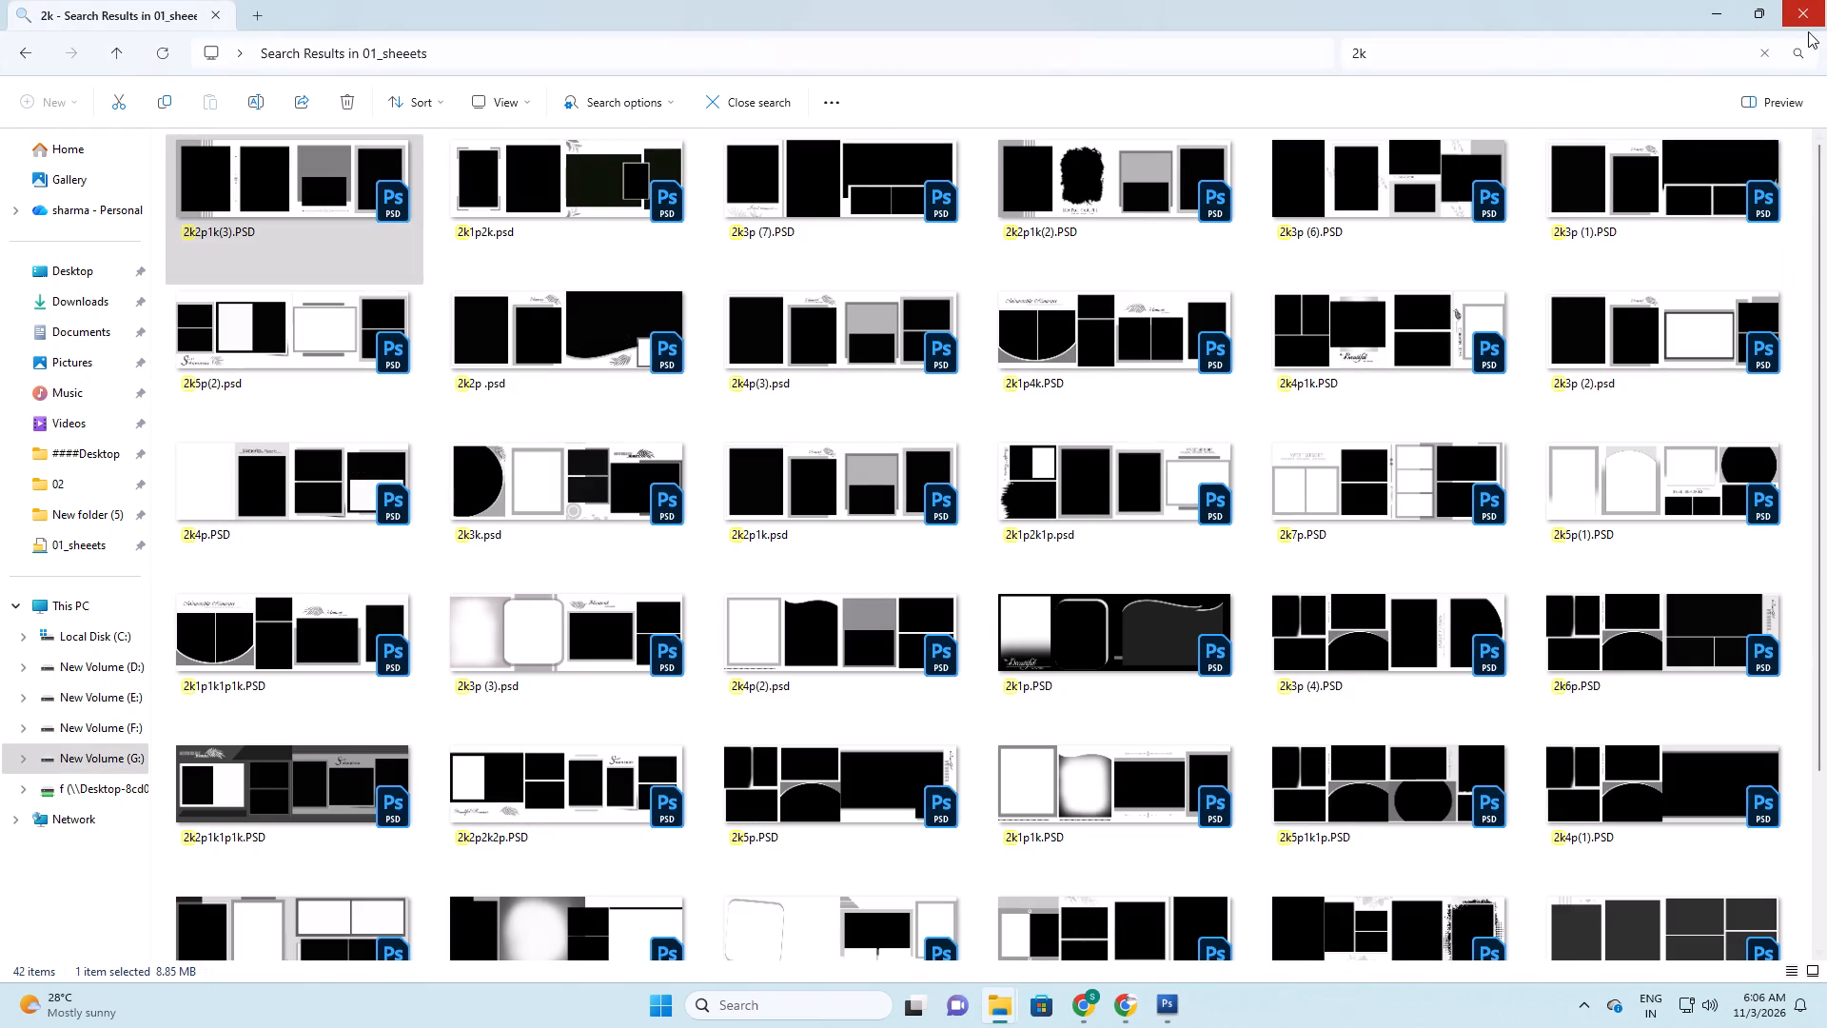
pyautogui.click(1619, 62)
pyautogui.hotkey('ctrl', 'a')
pyautogui.press('6')
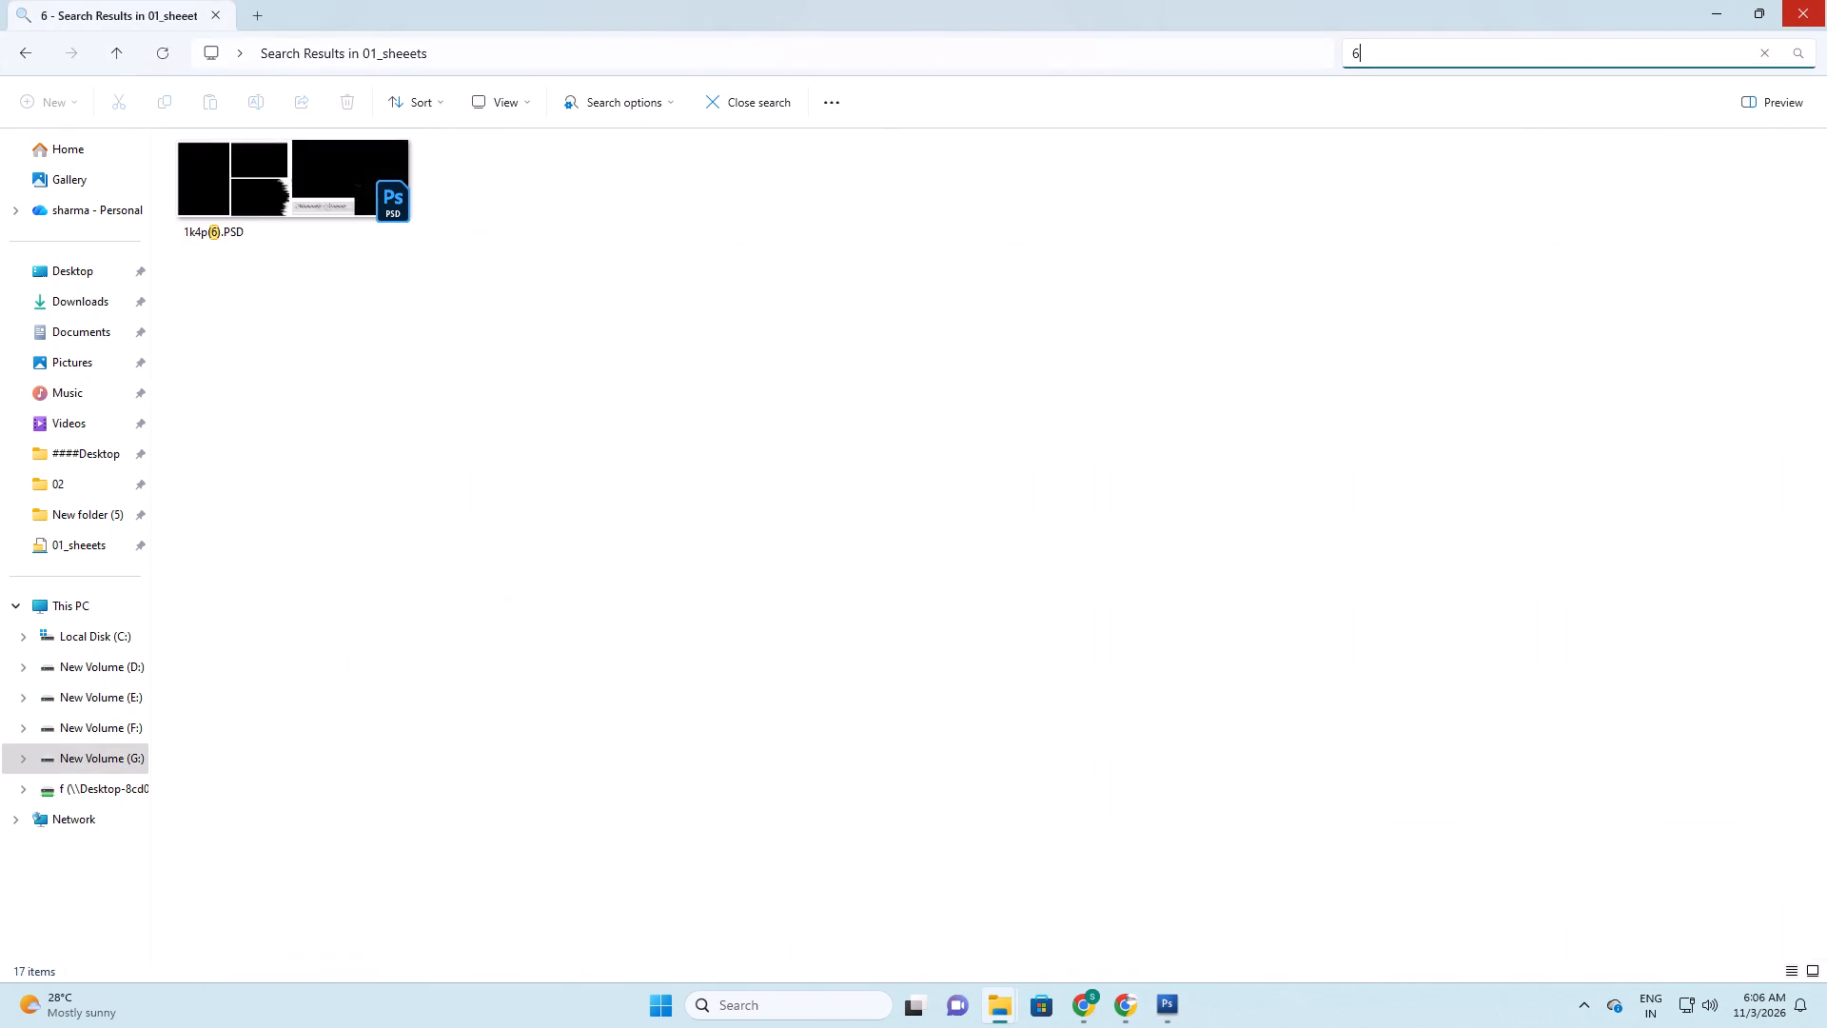
pyautogui.press('k')
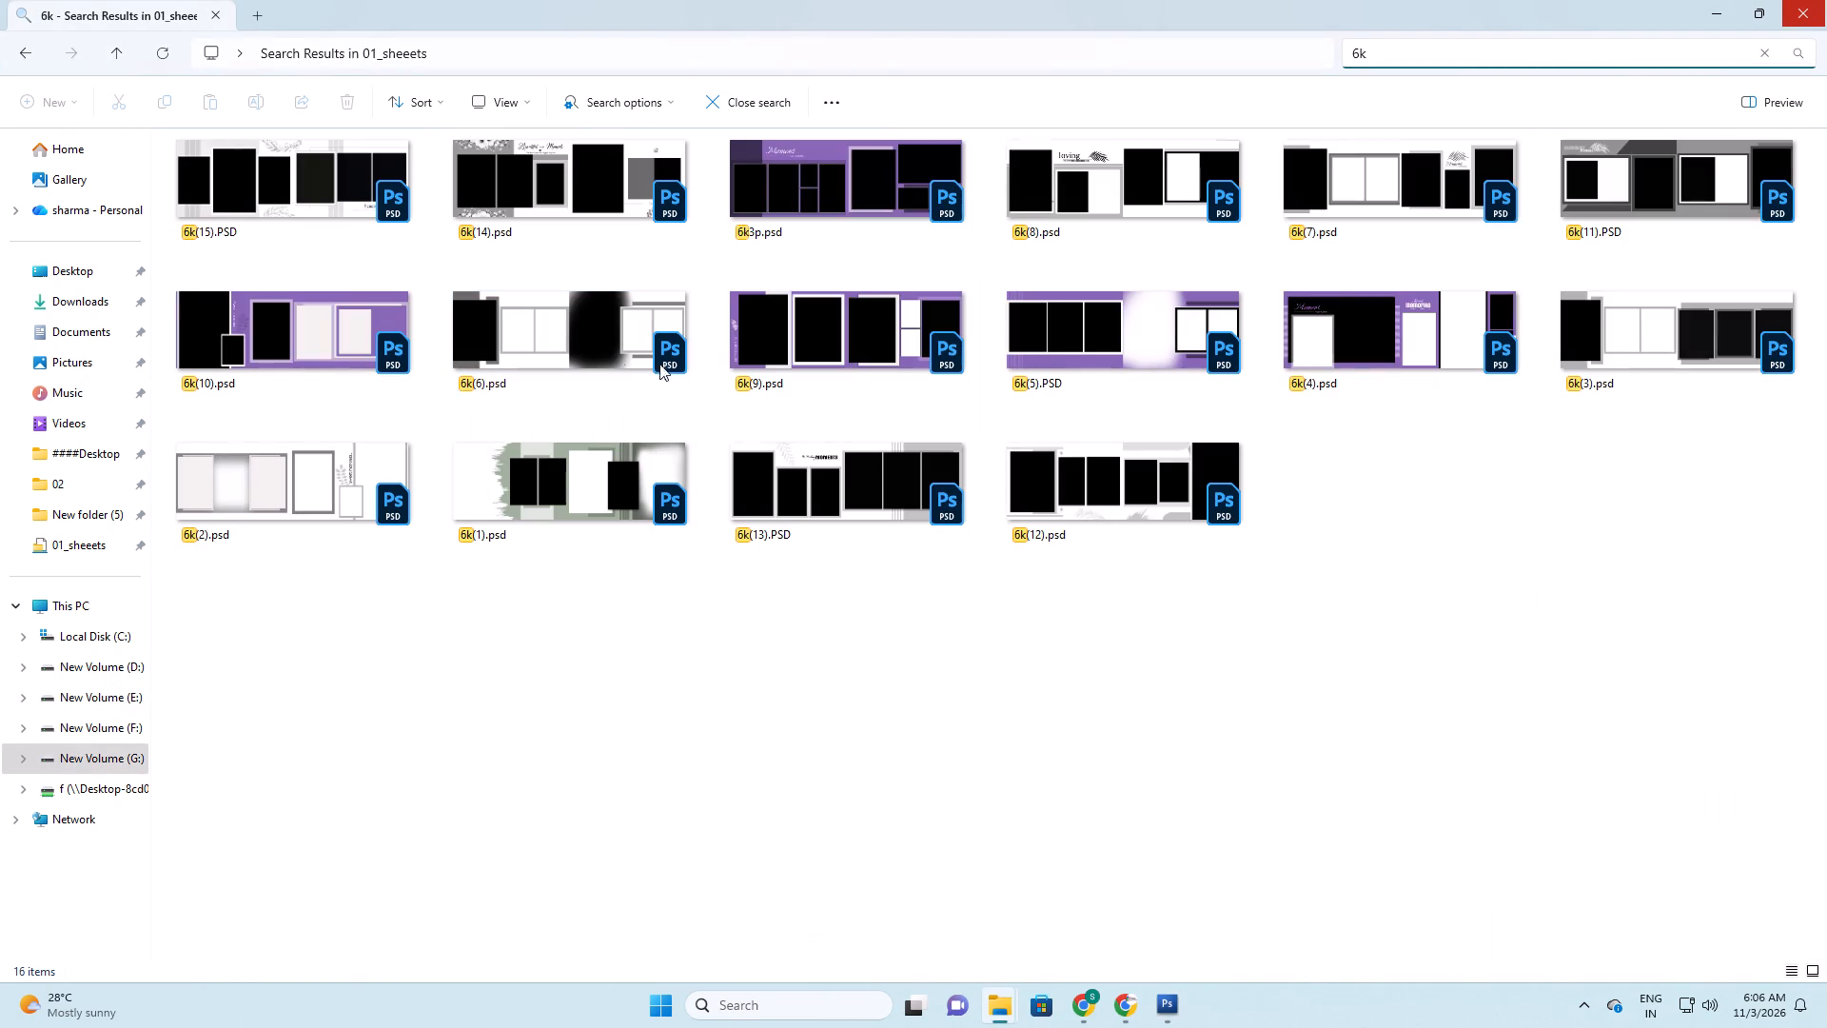
pyautogui.moveTo(276, 172); pyautogui.dragTo(953, 557)
pyautogui.hotkey('alt', 'Tab')
pyautogui.hotkey('alt', 'Tab')
pyautogui.hotkey('alt', 'Tab')
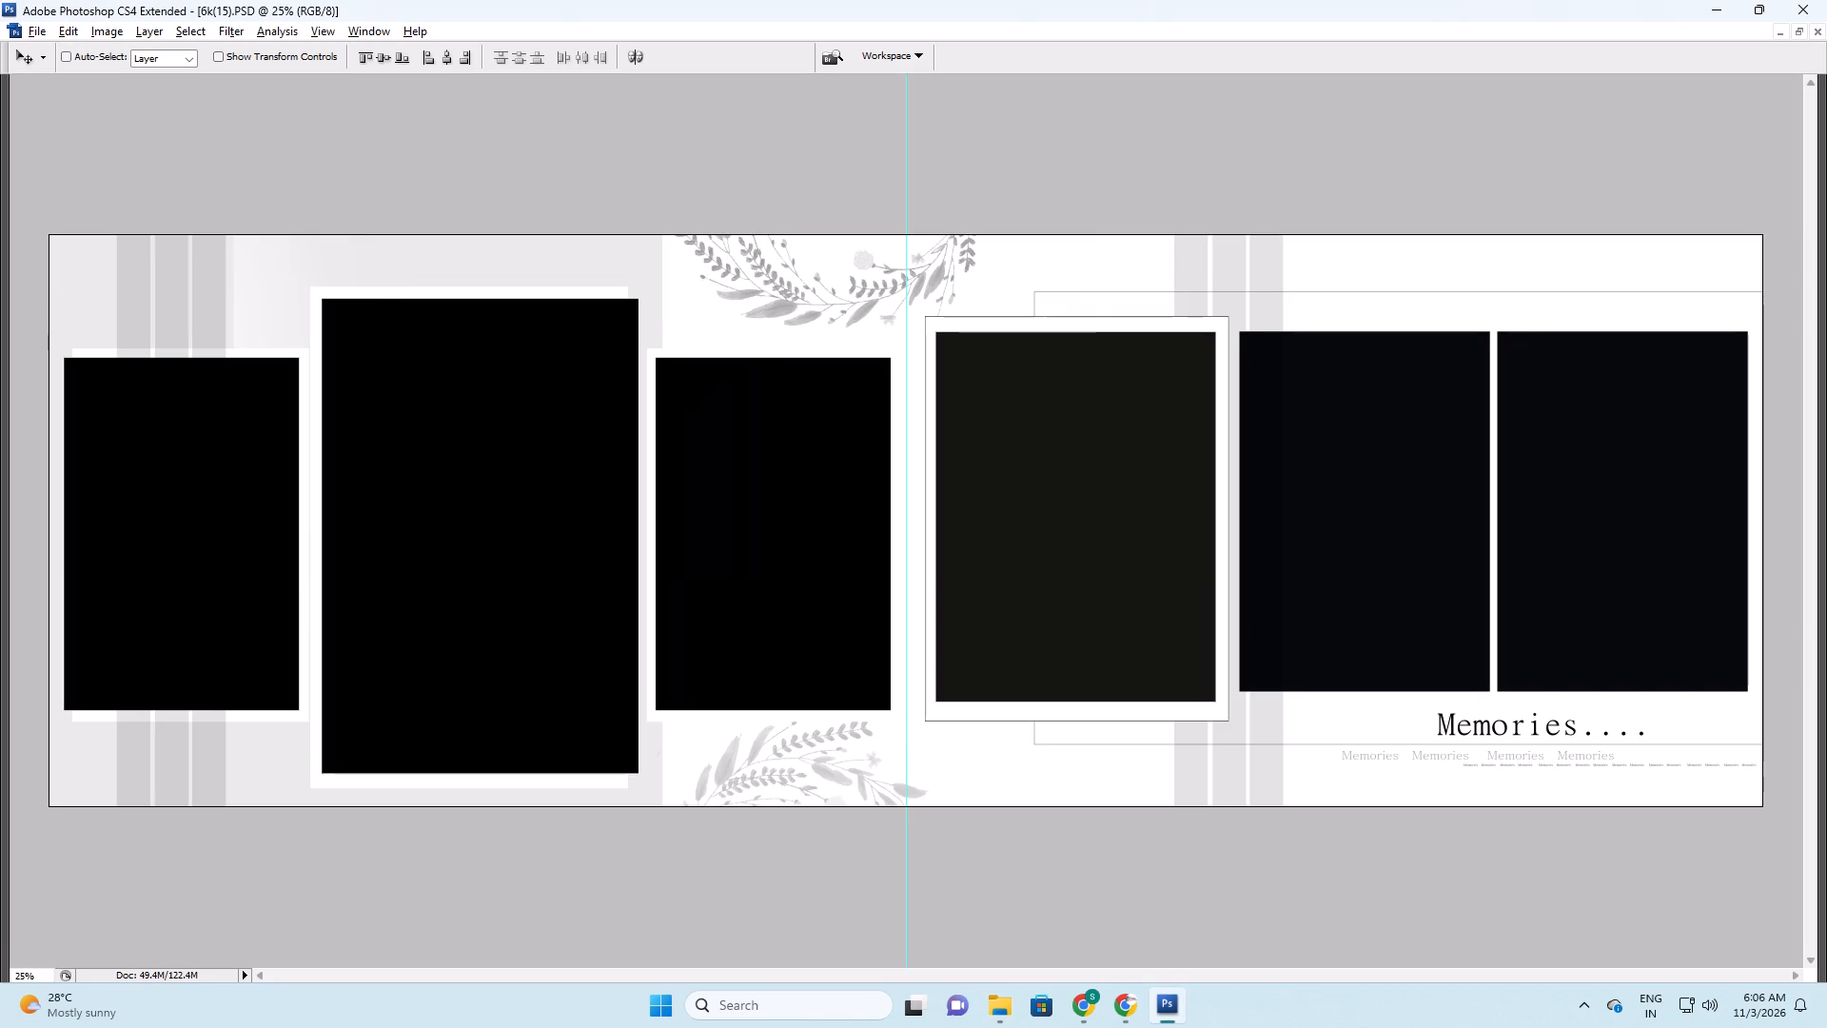
# Delete the large "Memories...." heading and the faint row of small Memories text beneath it from 6k(15).
pyautogui.moveTo(1451, 727); pyautogui.dragTo(1465, 736, button='right')
pyautogui.click(1488, 752)
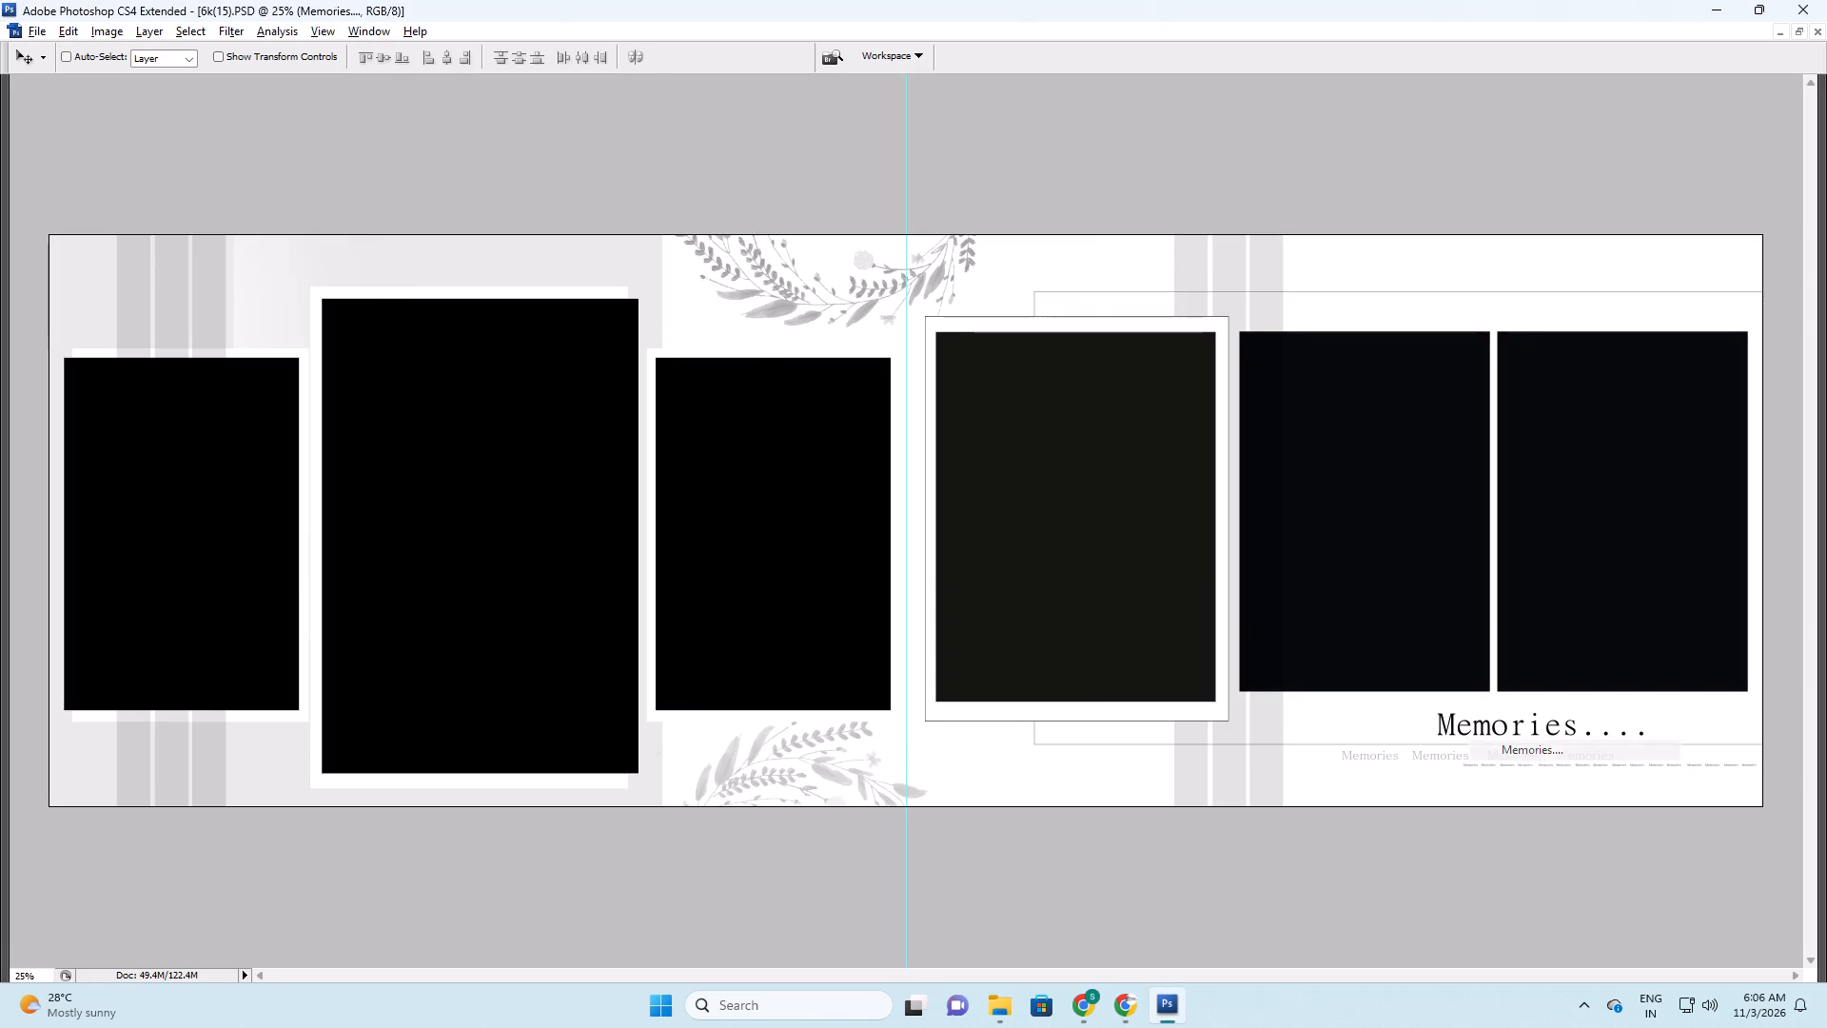
pyautogui.press('F5')
pyautogui.moveTo(1512, 757); pyautogui.dragTo(1526, 764, button='right')
pyautogui.click(1534, 769)
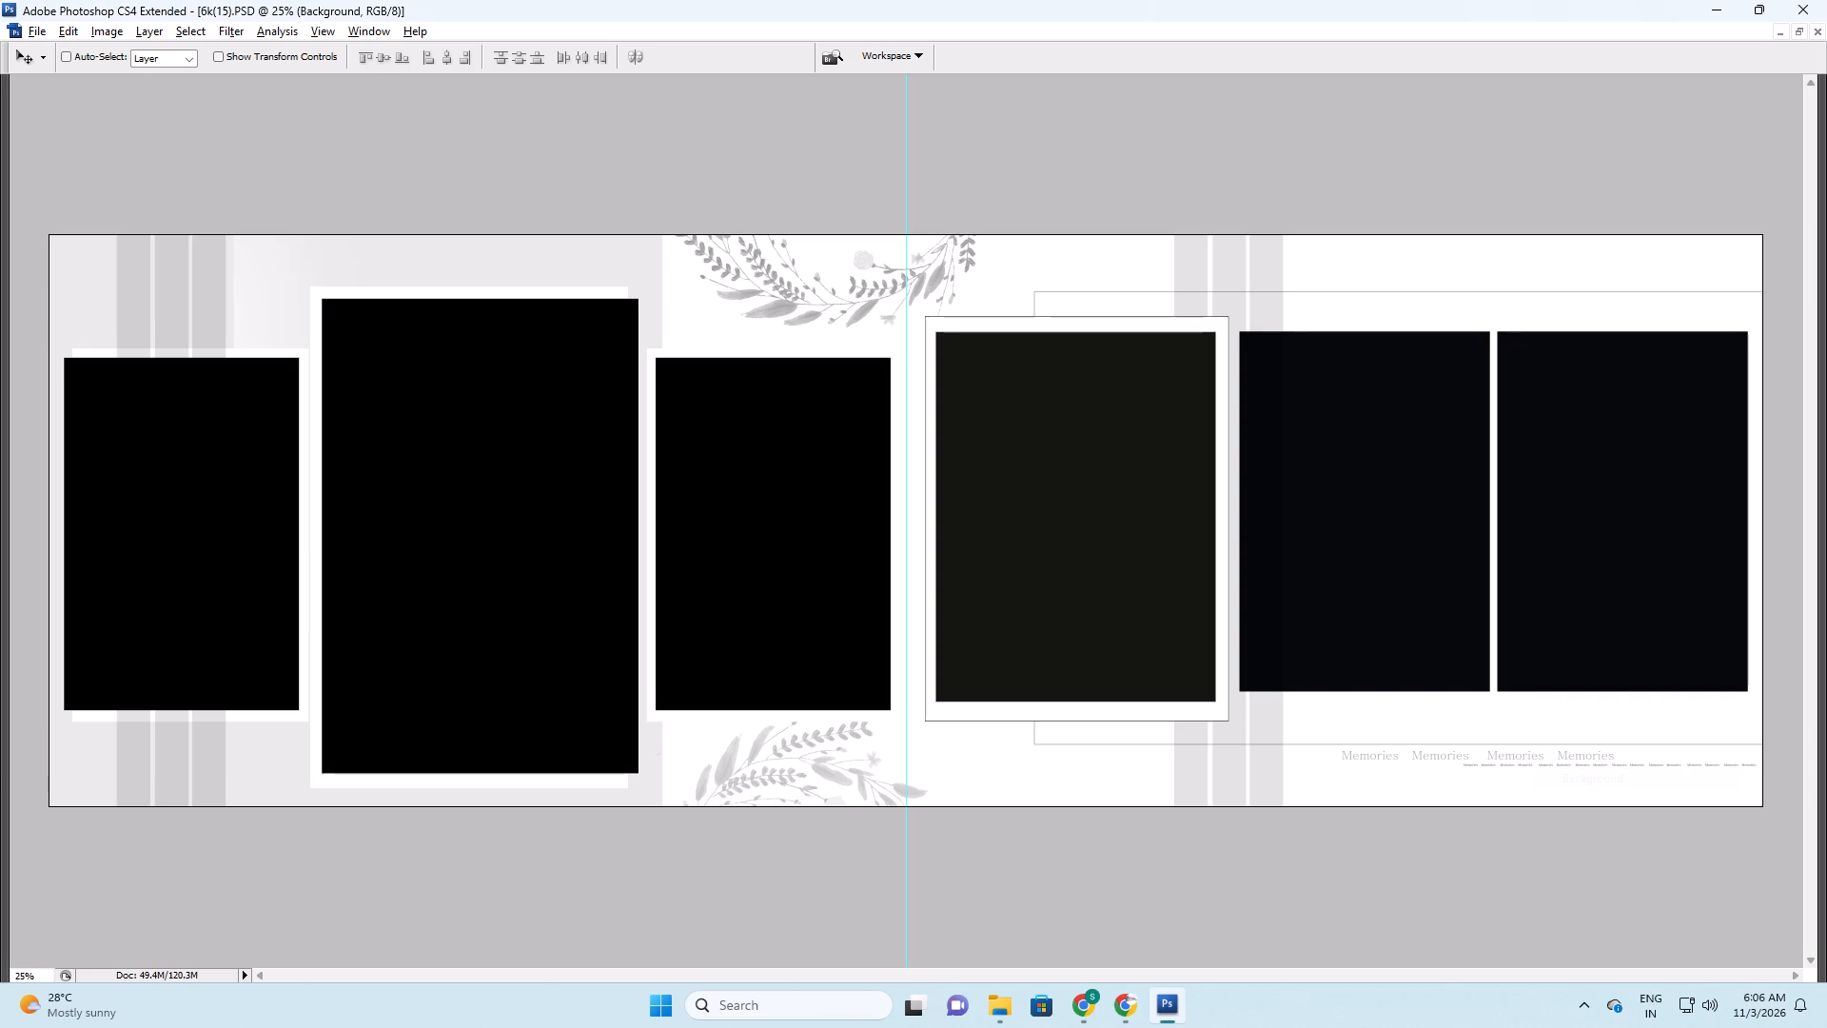
pyautogui.rightClick(1532, 755)
pyautogui.click(1541, 762)
pyautogui.press('F5')
# Delete the tiny repeated Memories text that forms a dashed line near the lower edge of the page.
pyautogui.rightClick(1542, 764)
pyautogui.click(1553, 774)
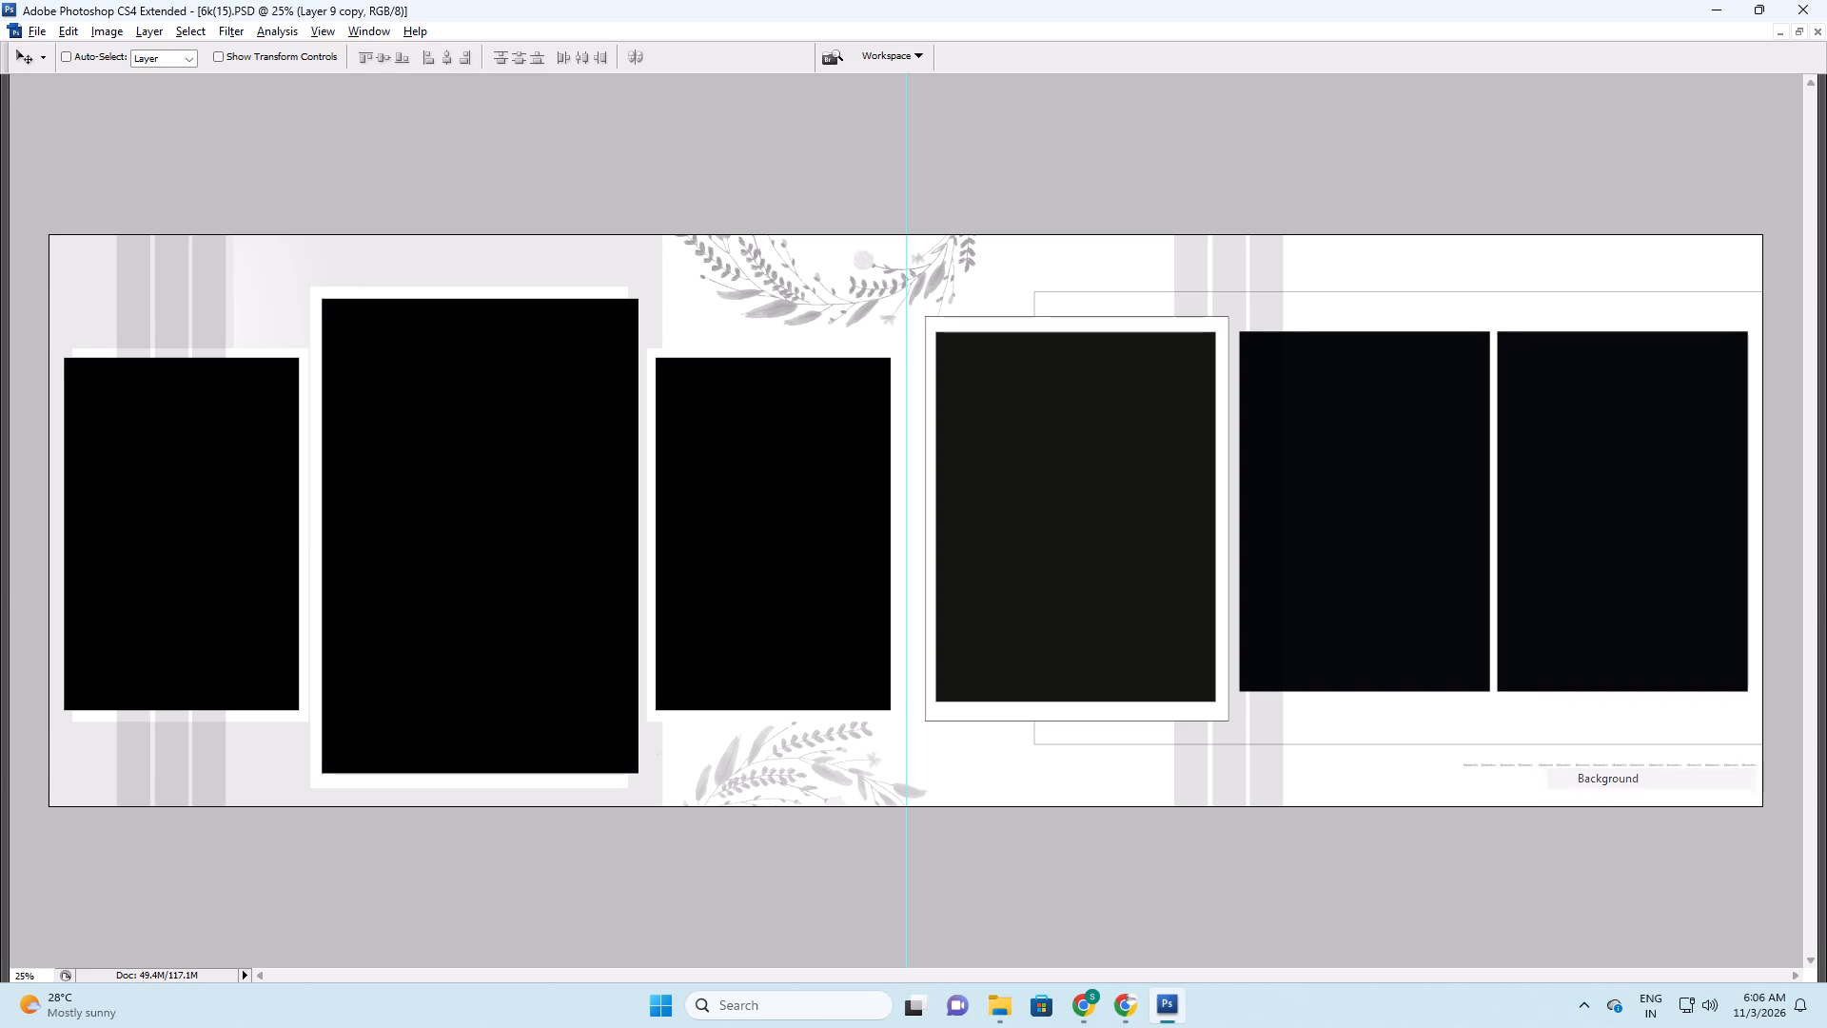
pyautogui.press('space')
pyautogui.keyDown('ctrl'); pyautogui.moveTo(1524, 744); pyautogui.dragTo(1537, 780); pyautogui.keyUp('ctrl')
pyautogui.moveTo(1302, 594); pyautogui.dragTo(1310, 602, button='right')
pyautogui.click(1321, 610)
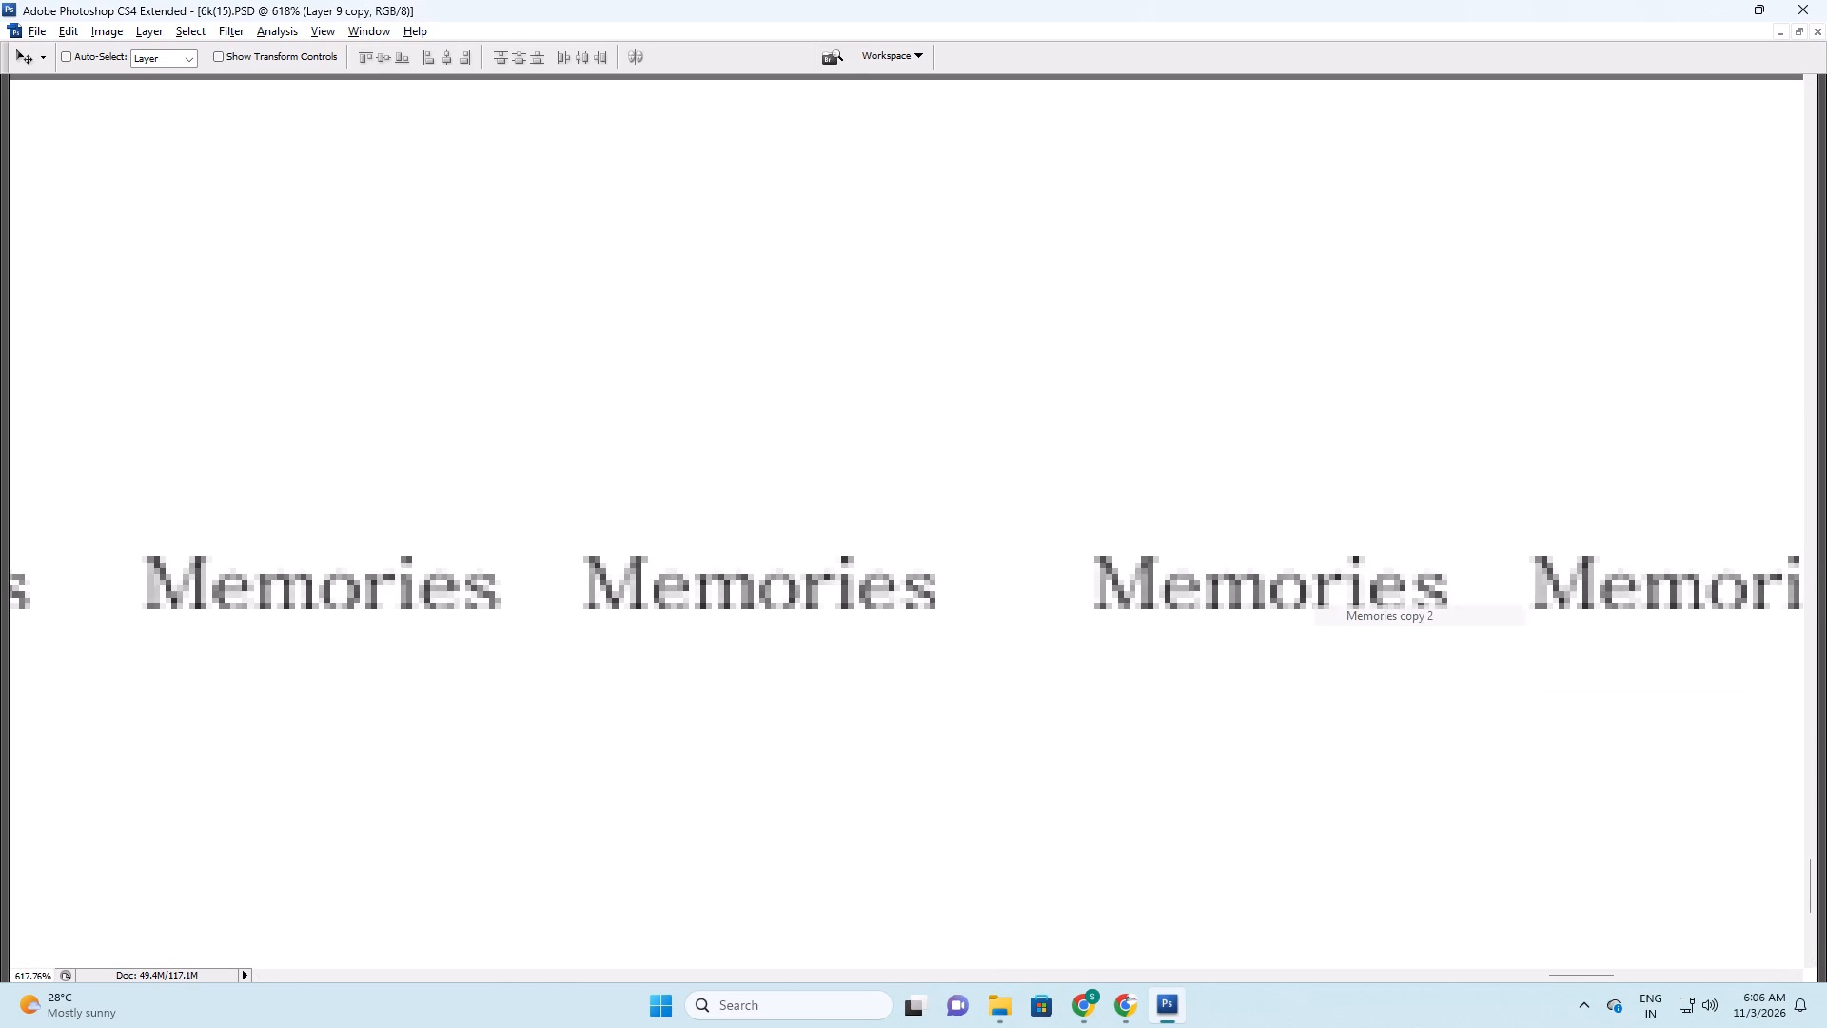
pyautogui.press('F5')
pyautogui.press('space')
pyautogui.rightClick(1306, 562)
pyautogui.click(1323, 568)
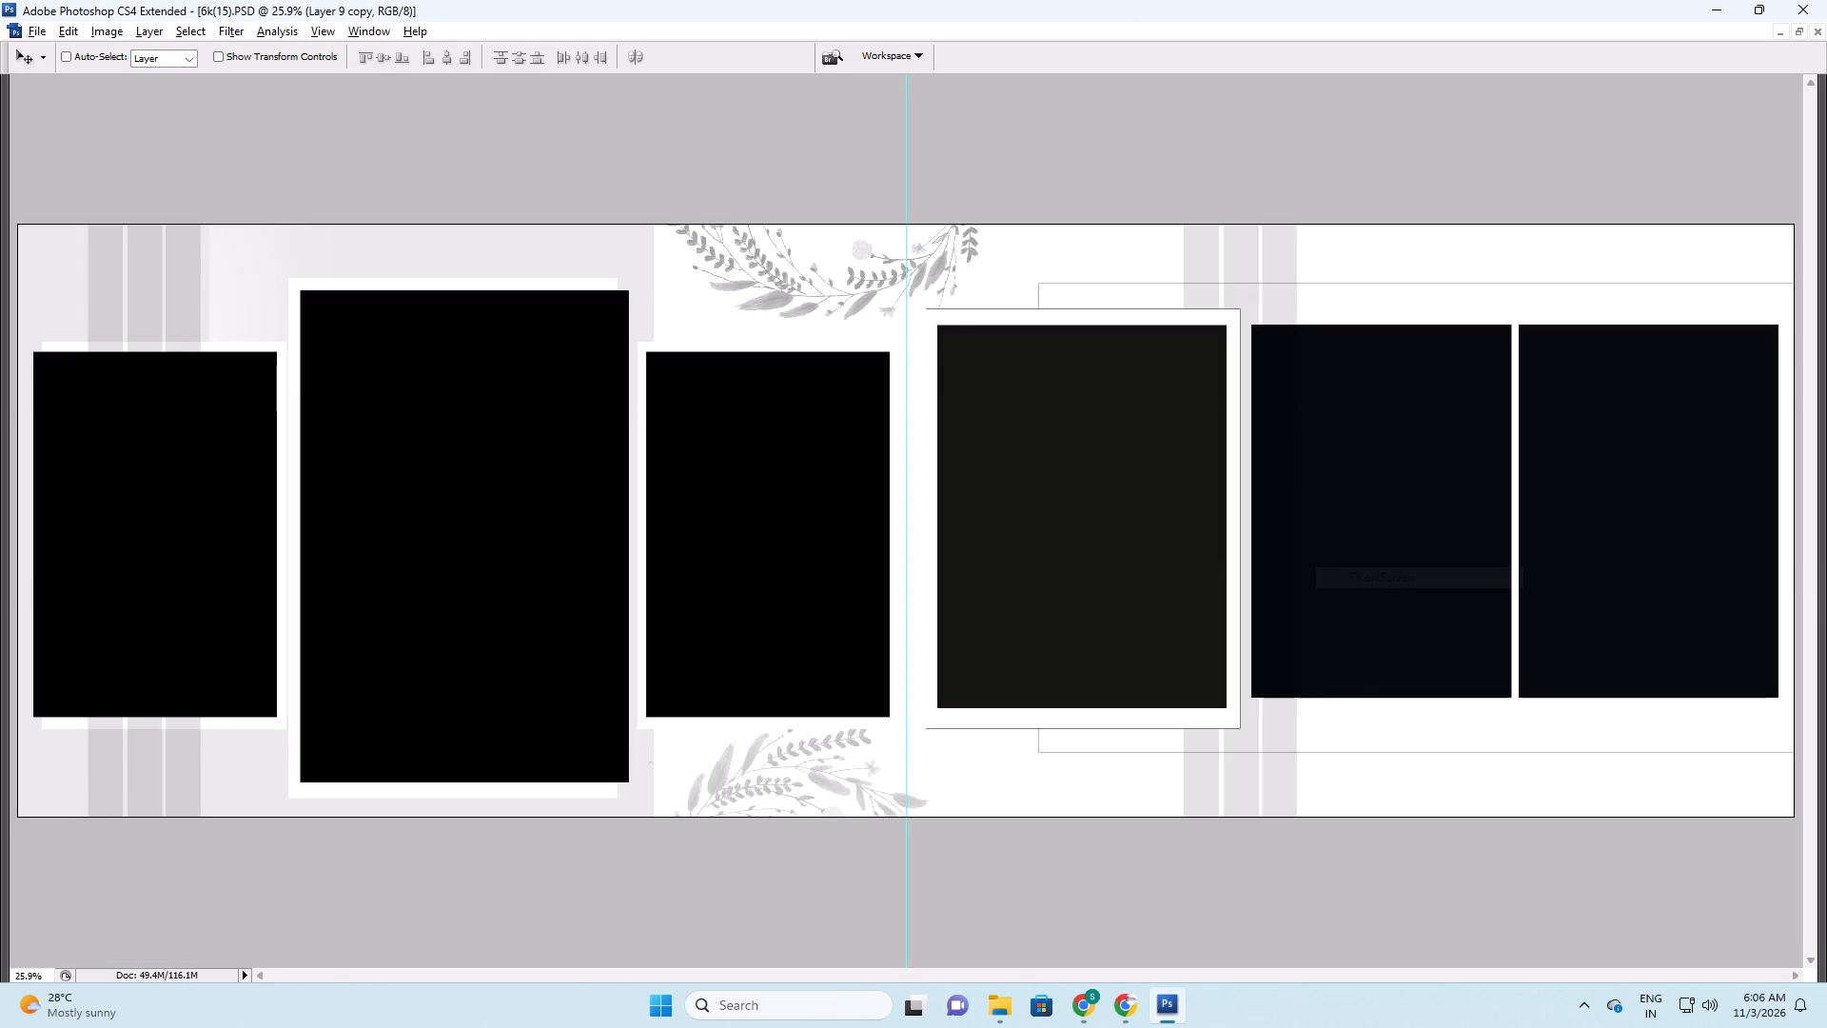
# Change the upper and lower grey leaf sprays near the centre guide to full colour.
pyautogui.rightClick(864, 301)
pyautogui.click(877, 308)
pyautogui.hotkey('alt', 'shift', '=')
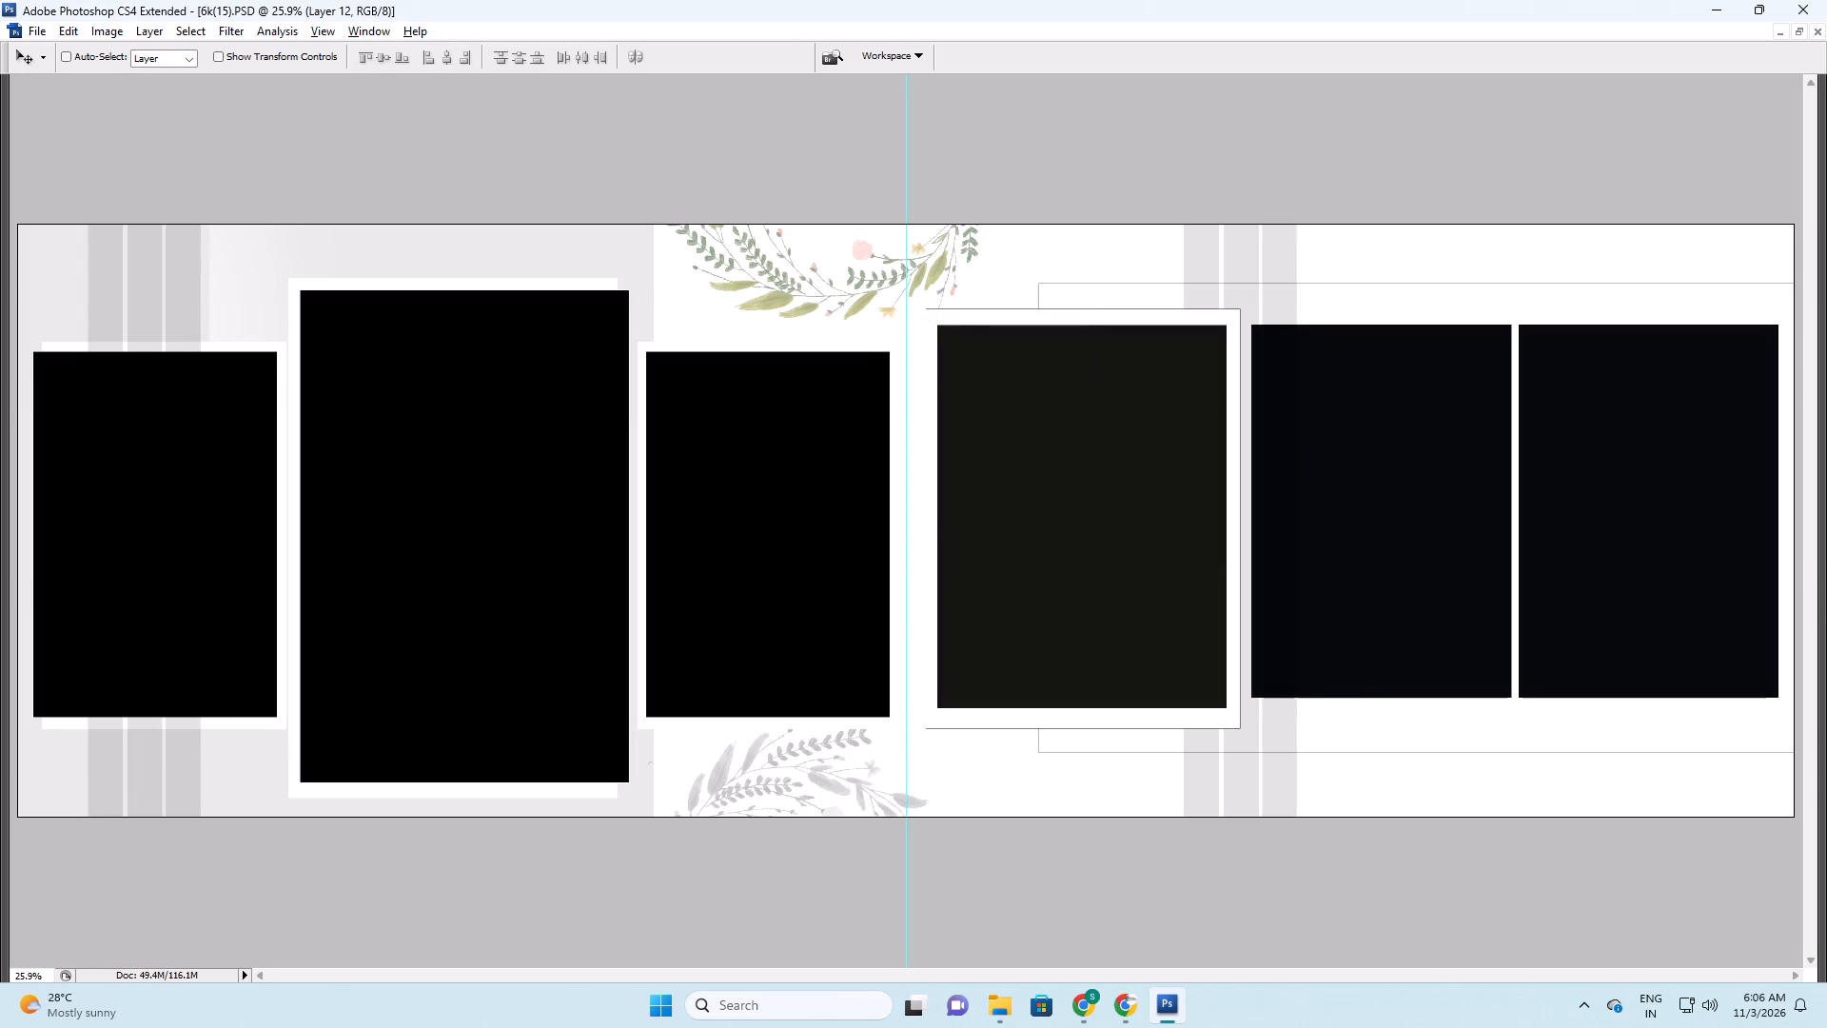
pyautogui.moveTo(828, 786); pyautogui.dragTo(839, 791, button='right')
pyautogui.click(862, 803)
pyautogui.hotkey('alt', 'shift', '=')
pyautogui.press('space')
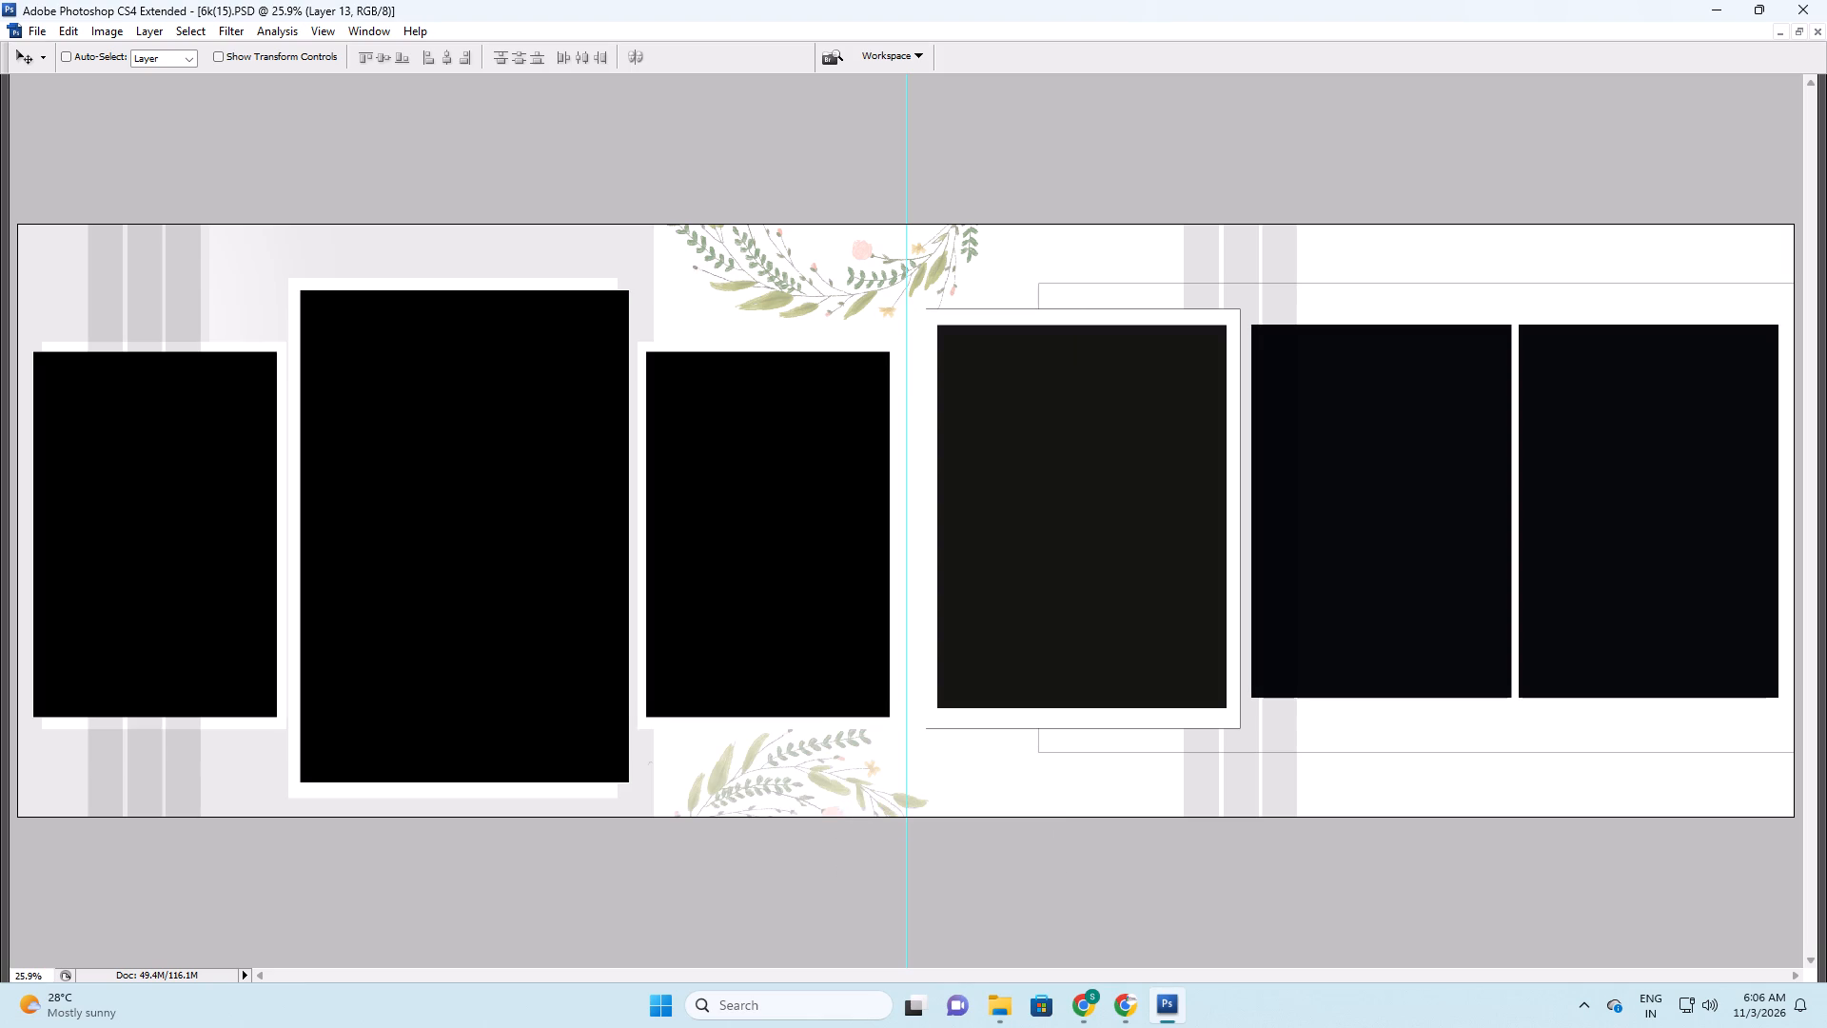
# Save a layered Photoshop copy of the spread as 97 in New folder (5).
pyautogui.hotkey('ctrl', 'alt', 's')
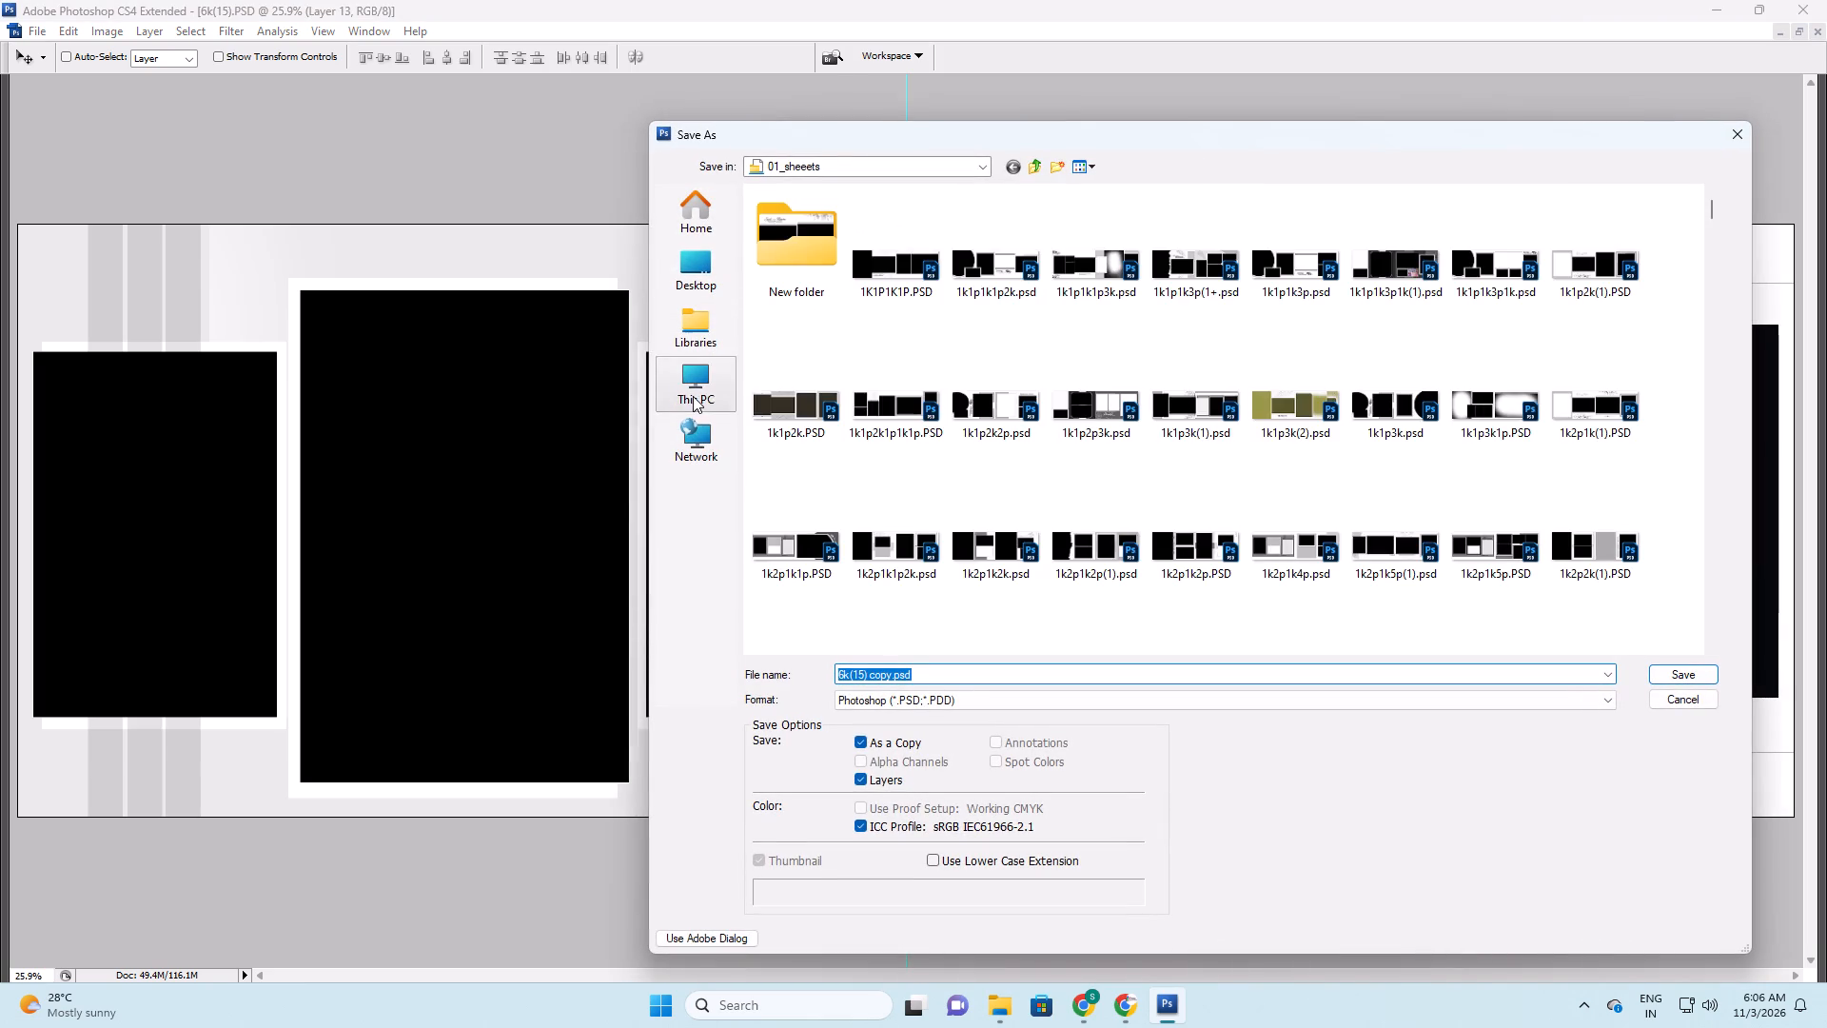
pyautogui.click(693, 396)
pyautogui.doubleClick(1404, 253)
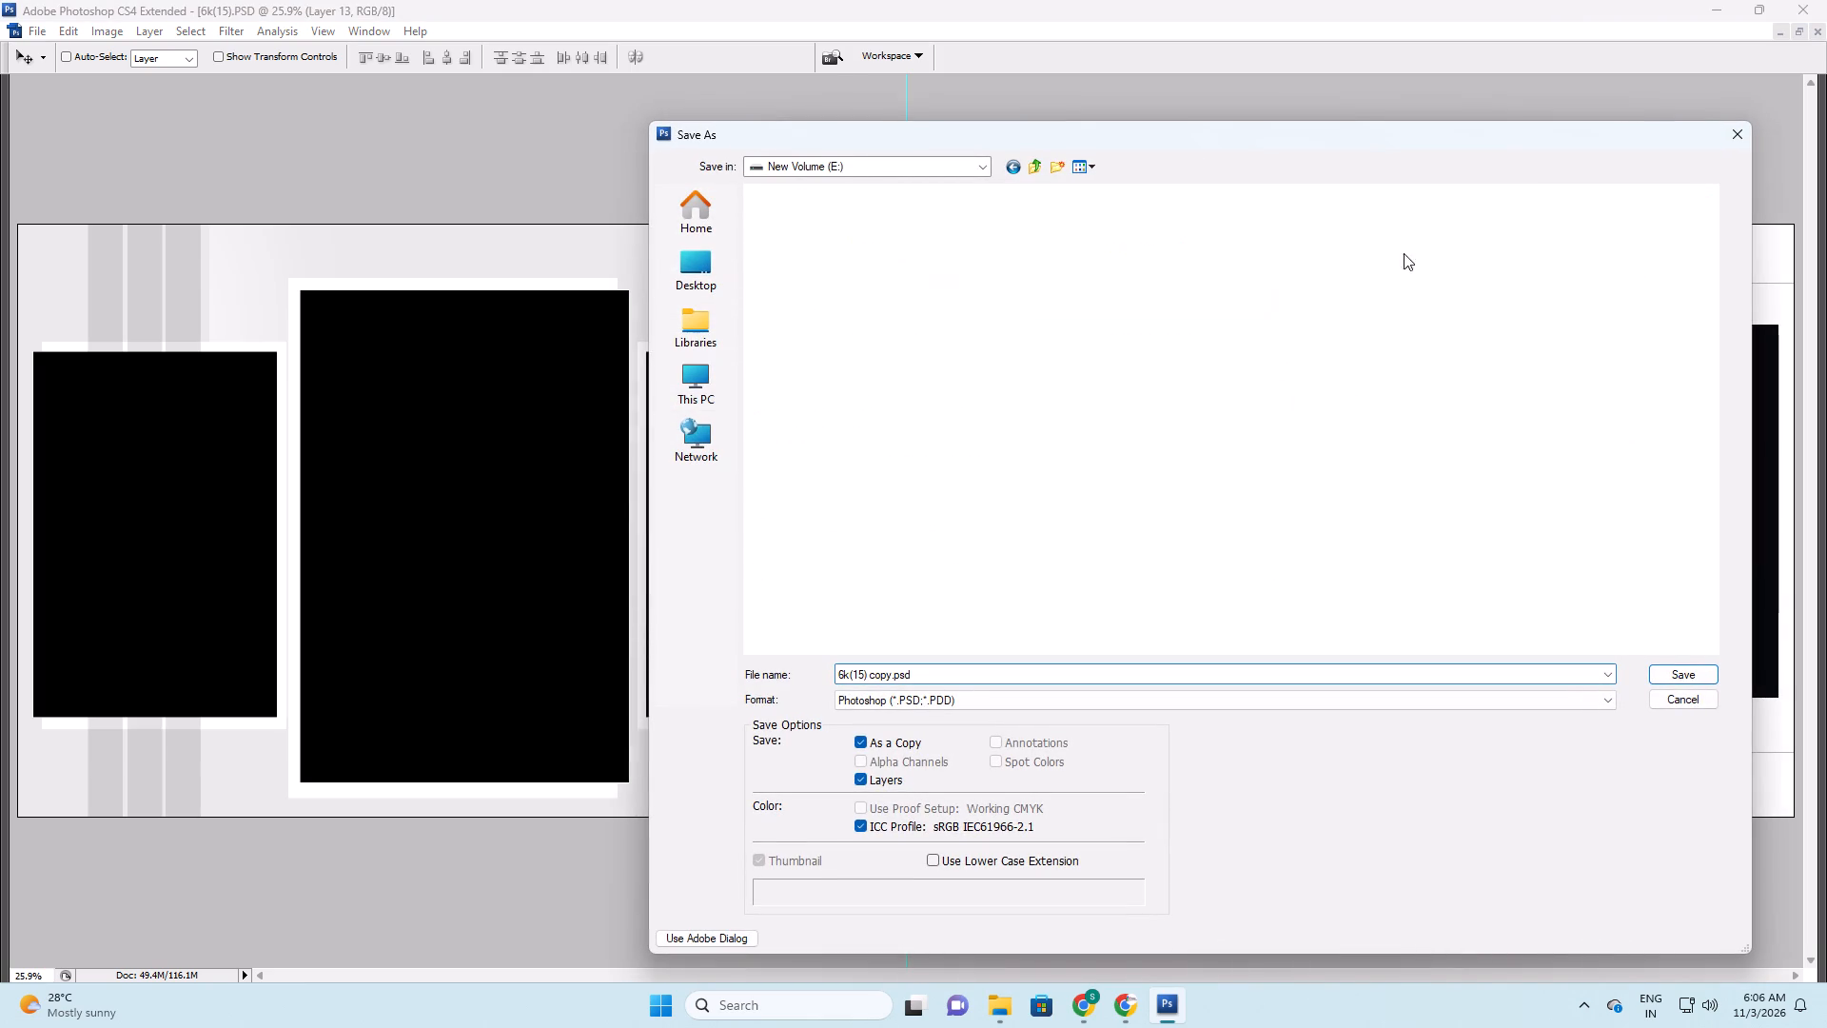
pyautogui.press('k')
pyautogui.press('Return')
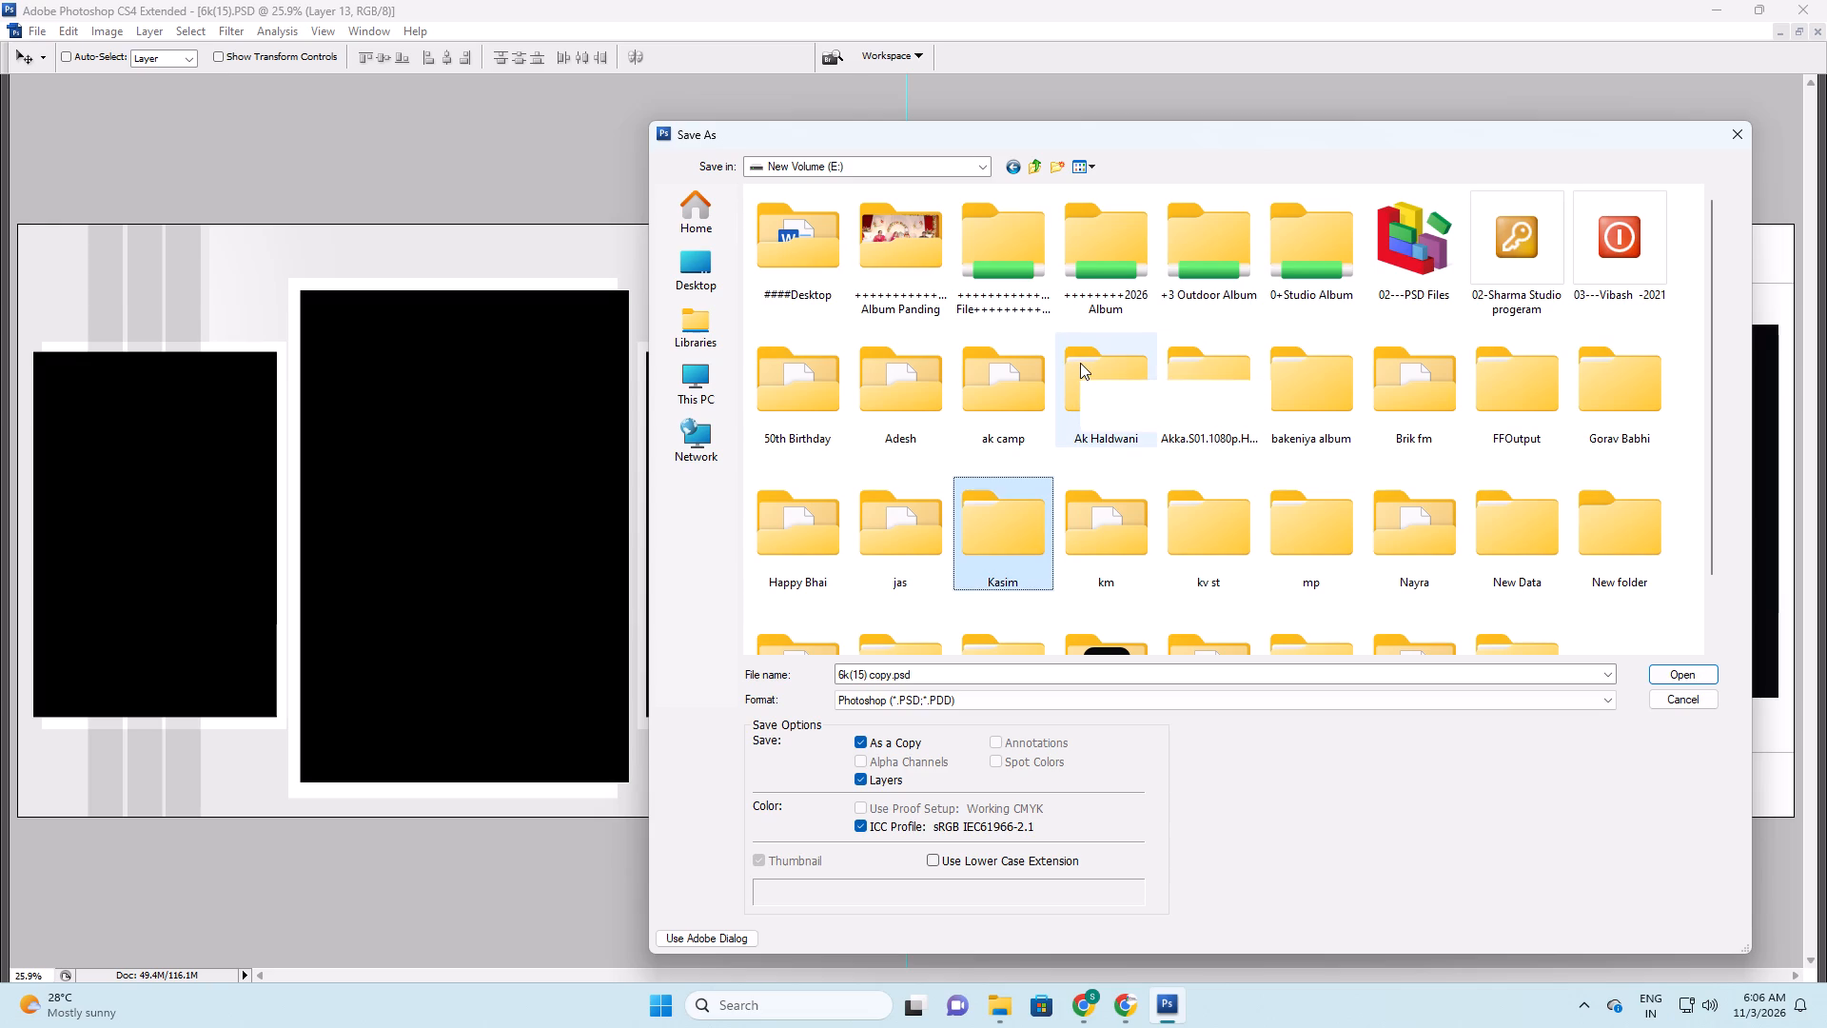
pyautogui.doubleClick(823, 301)
pyautogui.scroll(-15, 909, 370)
pyautogui.press('Tab')
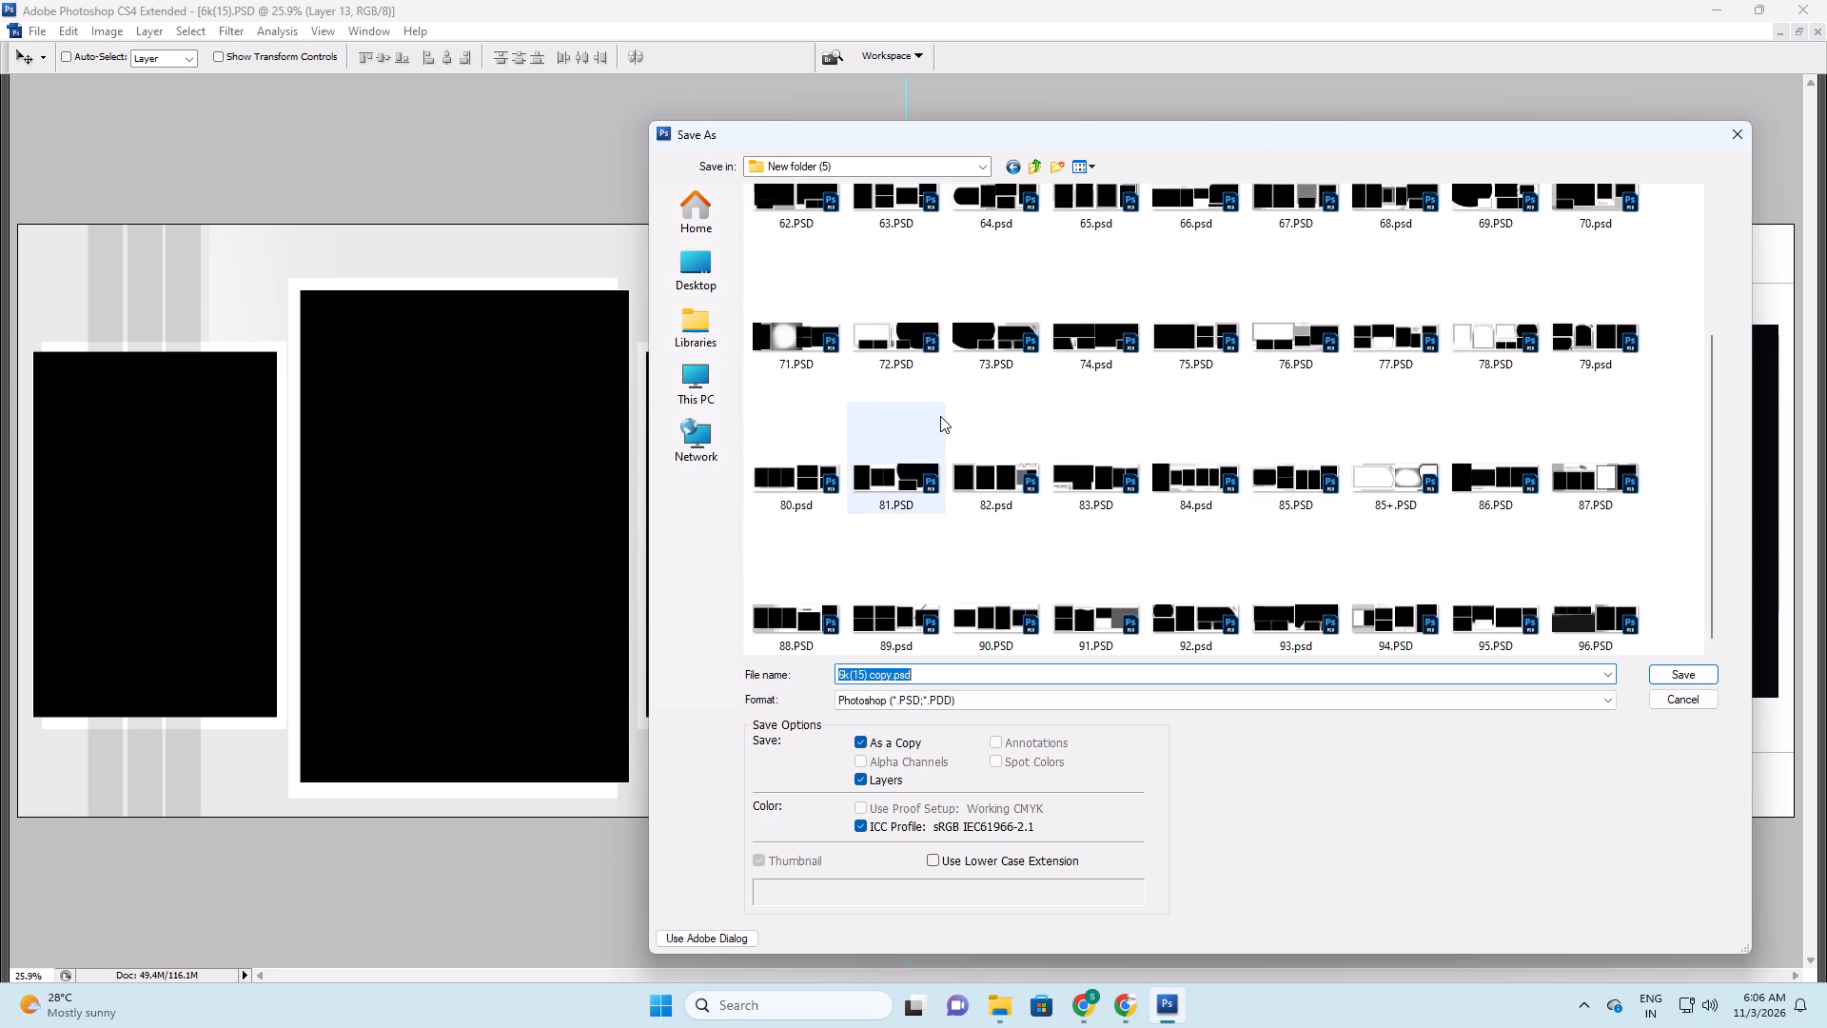
pyautogui.write('97')
pyautogui.press('Return')
pyautogui.press('Return')
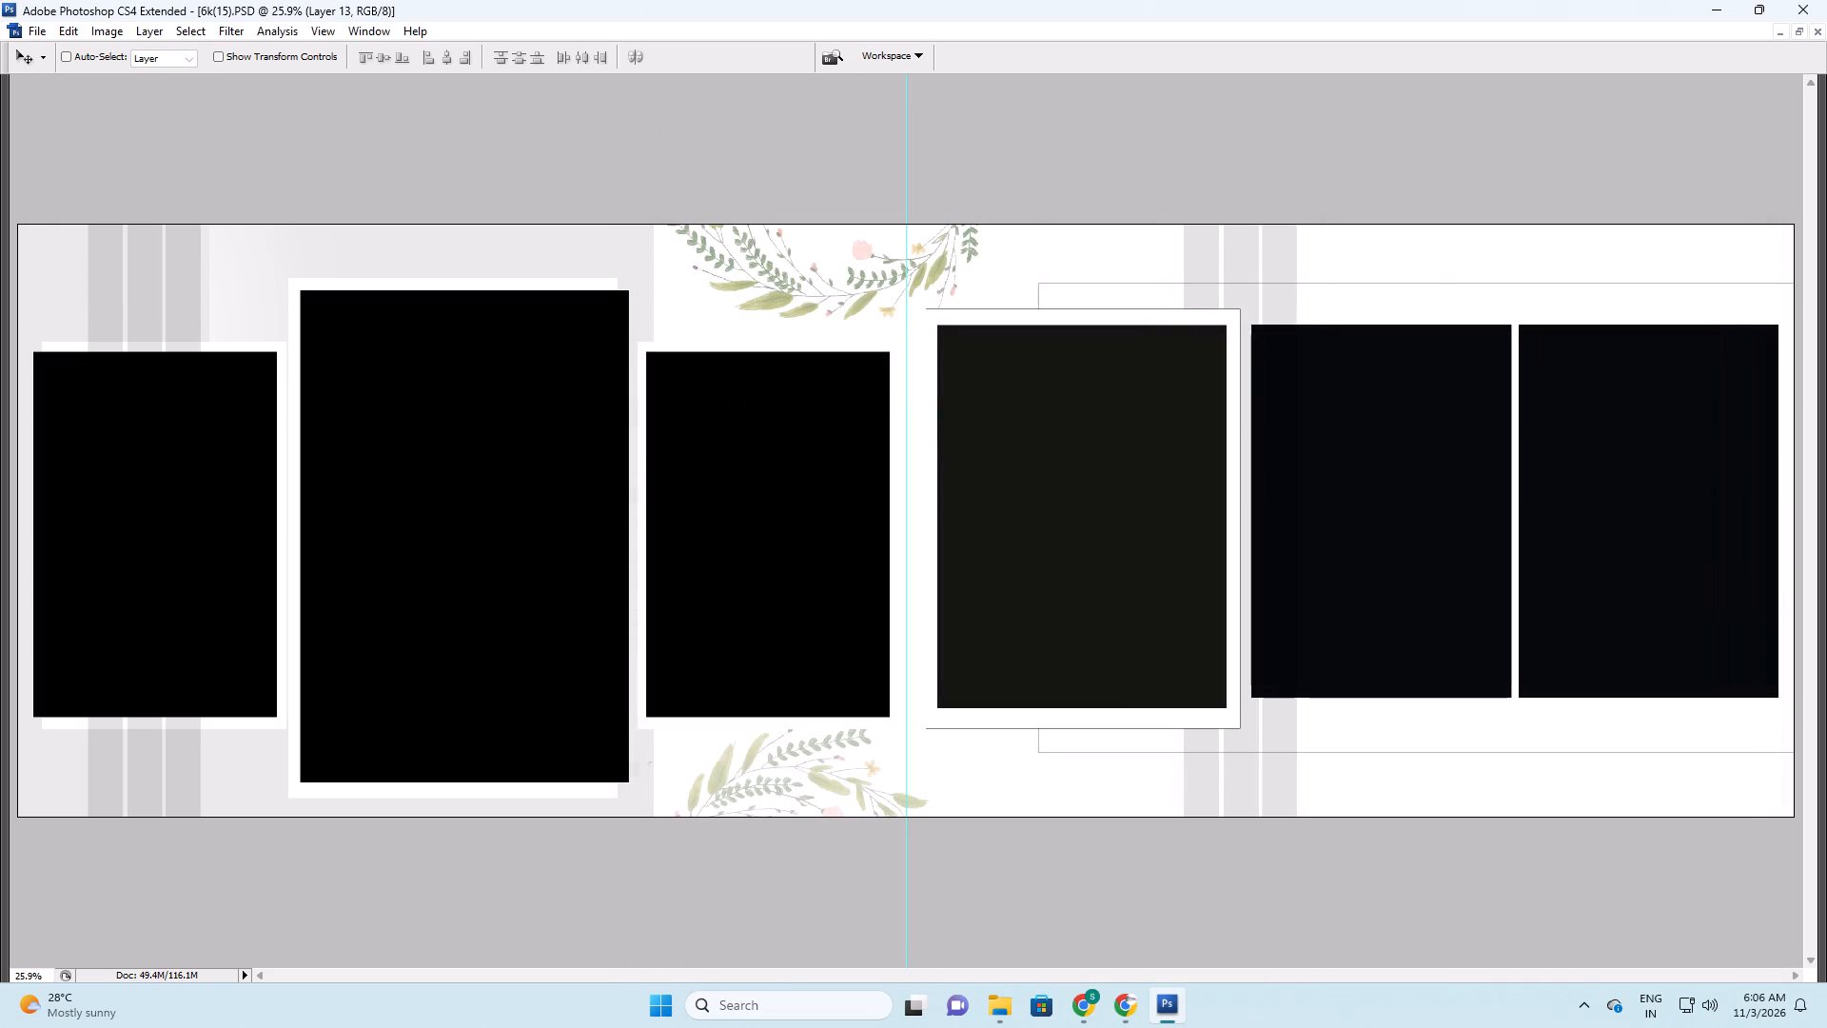
# Close the 6k(15) layout without saving changes to the original.
pyautogui.hotkey('ctrl', 'w')
pyautogui.click(915, 384)
# In folder 02, mark the end of the photo group by appending thirteen plus signs to the name of photo 3O7A0448.
pyautogui.hotkey('alt', 'Tab')
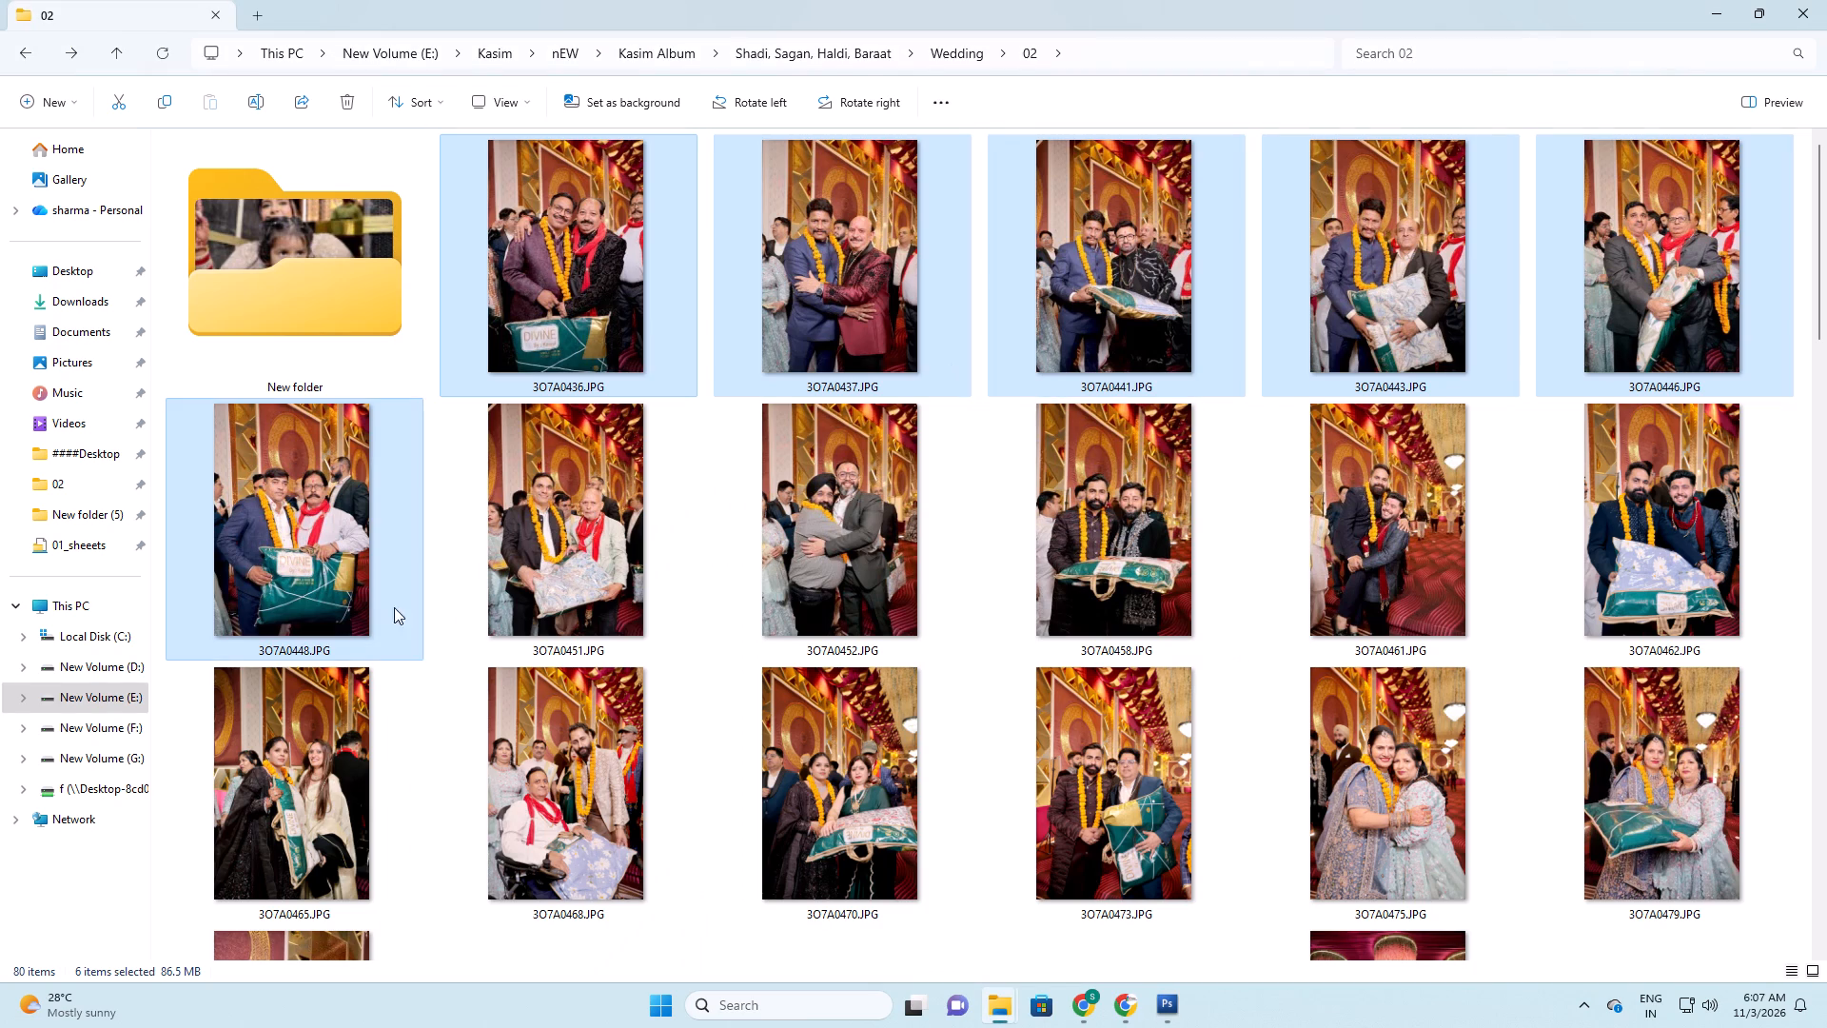
pyautogui.click(344, 556)
pyautogui.press('F2')
pyautogui.press('Right')
pyautogui.hotkey('shift', '+')
pyautogui.hotkey('shift', '+')
pyautogui.hotkey('shift', '+')
pyautogui.hotkey('shift', '+')
pyautogui.hotkey('shift', '+')
pyautogui.hotkey('shift', '+')
pyautogui.hotkey('shift', '+')
pyautogui.hotkey('shift', '+')
pyautogui.hotkey('shift', '+')
pyautogui.hotkey('shift', '+')
pyautogui.hotkey('shift', '+')
pyautogui.hotkey('shift', '+')
pyautogui.hotkey('shift', '+')
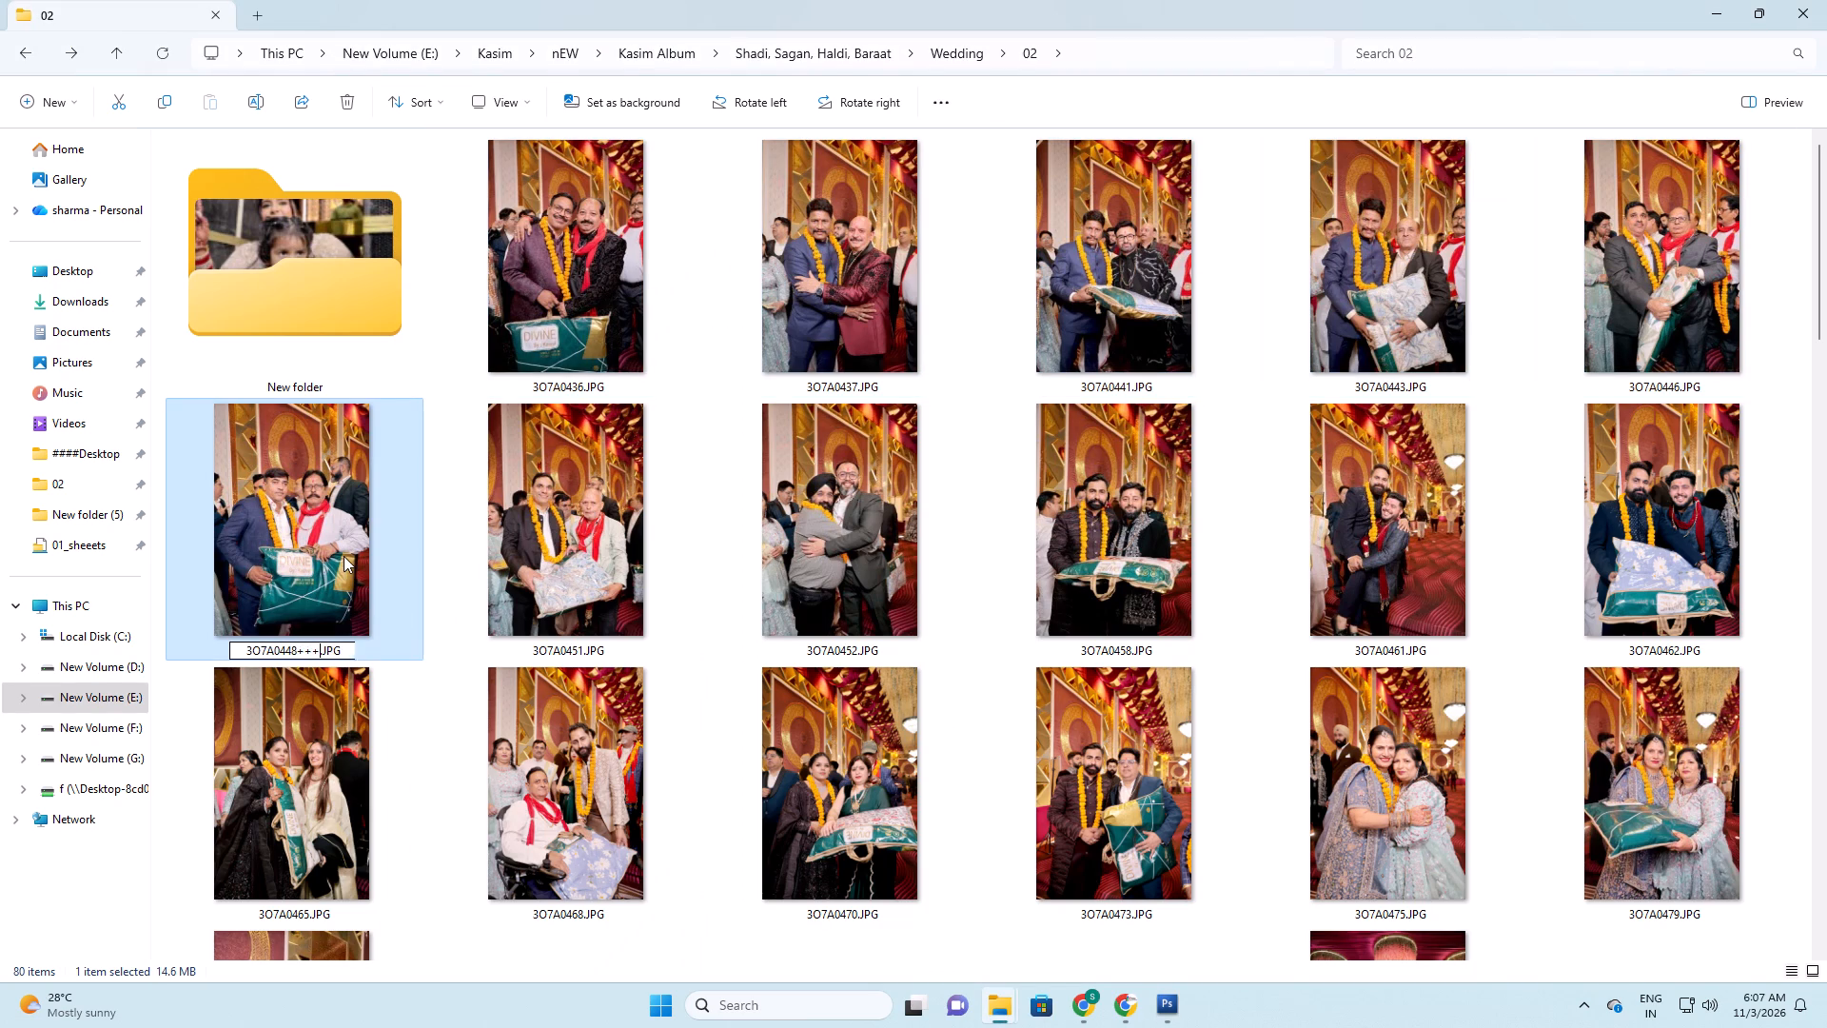
pyautogui.press('Return')
# Move the six photos from 3O7A0436 through the marked 3O7A0448 into New folder.
pyautogui.keyDown('ctrl'); pyautogui.keyDown('shift'); pyautogui.click(545, 277); pyautogui.keyUp('shift'); pyautogui.keyUp('ctrl')
pyautogui.moveTo(558, 257); pyautogui.dragTo(383, 258)
# Select photos 3O7A0451 through 3O7A0468 to count the next group for a spread.
pyautogui.click(531, 278)
pyautogui.keyDown('ctrl'); pyautogui.keyDown('shift'); pyautogui.click(1699, 251); pyautogui.keyUp('shift'); pyautogui.keyUp('ctrl')
pyautogui.keyDown('ctrl'); pyautogui.keyDown('shift'); pyautogui.click(304, 493); pyautogui.keyUp('shift'); pyautogui.keyUp('ctrl')
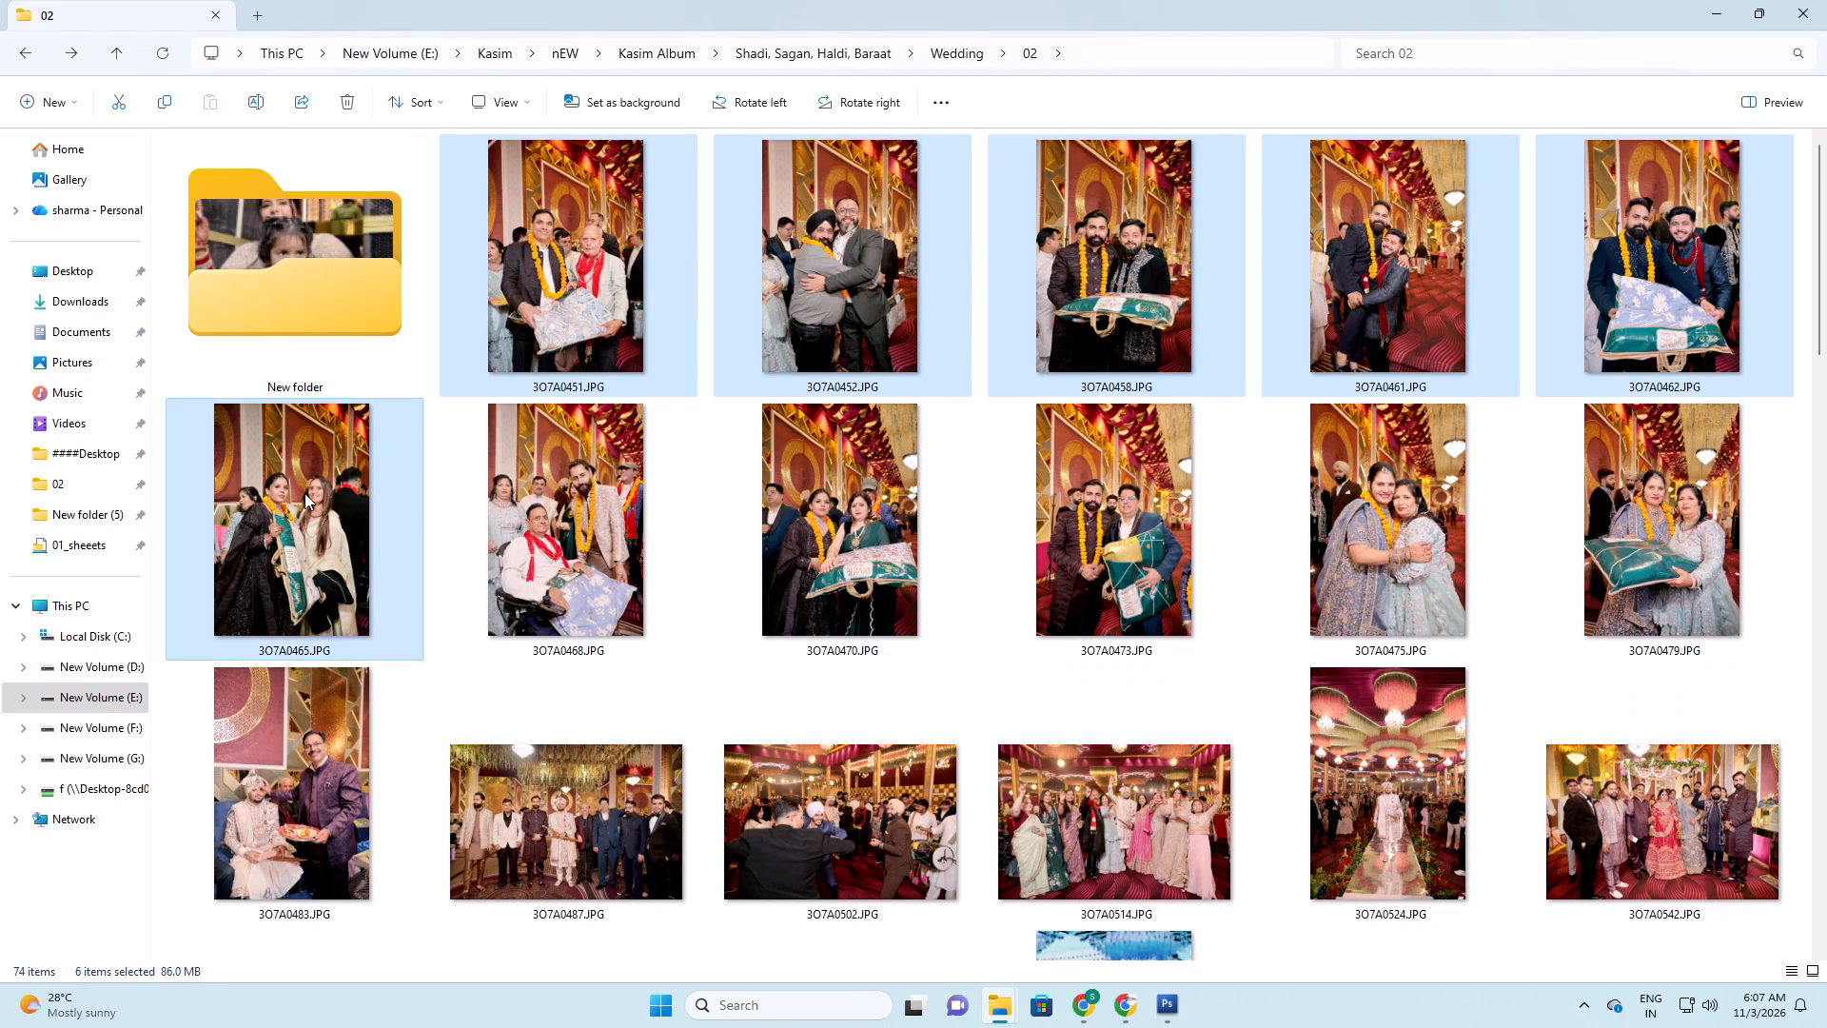
pyautogui.keyDown('ctrl'); pyautogui.keyDown('shift'); pyautogui.click(529, 501); pyautogui.keyUp('shift'); pyautogui.keyUp('ctrl')
# Search the 01_sheeets layout folder for 7k and open 7K (8).PSD in Photoshop.
pyautogui.hotkey('alt', 'Tab')
pyautogui.hotkey('alt', 'Tab')
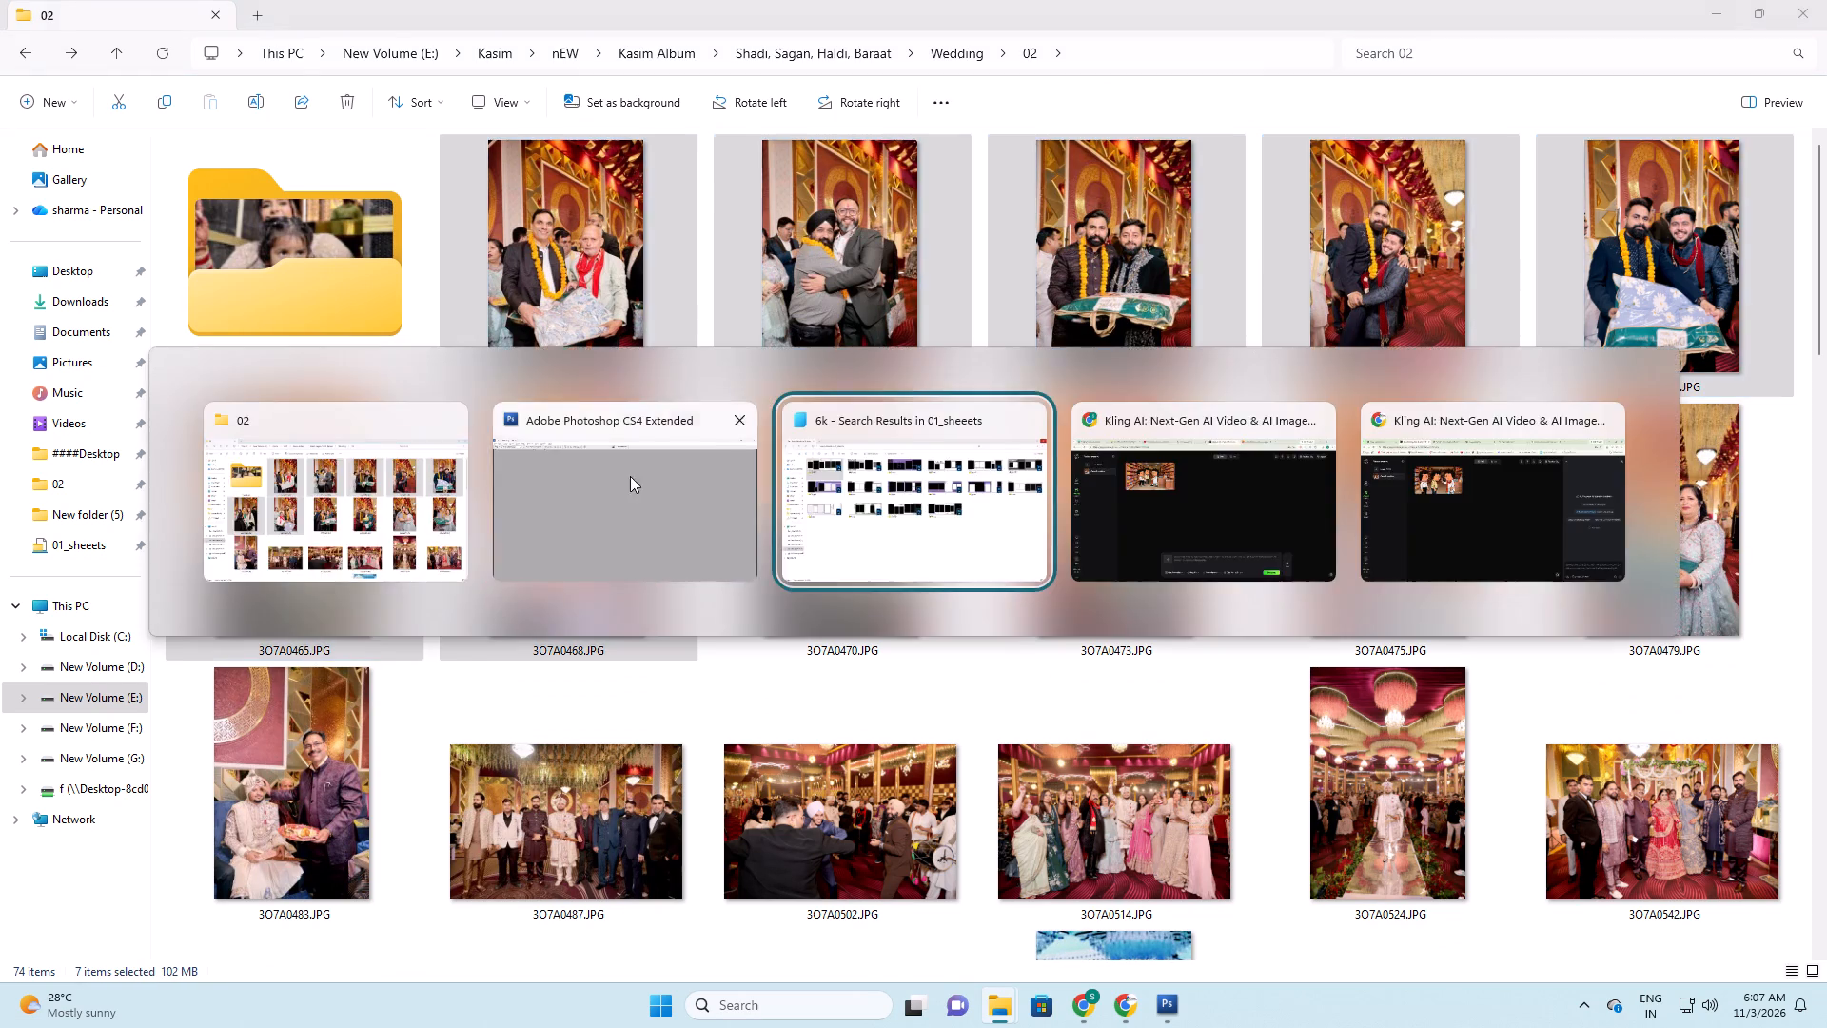
pyautogui.click(1420, 65)
pyautogui.hotkey('ctrl', 'a')
pyautogui.press('7')
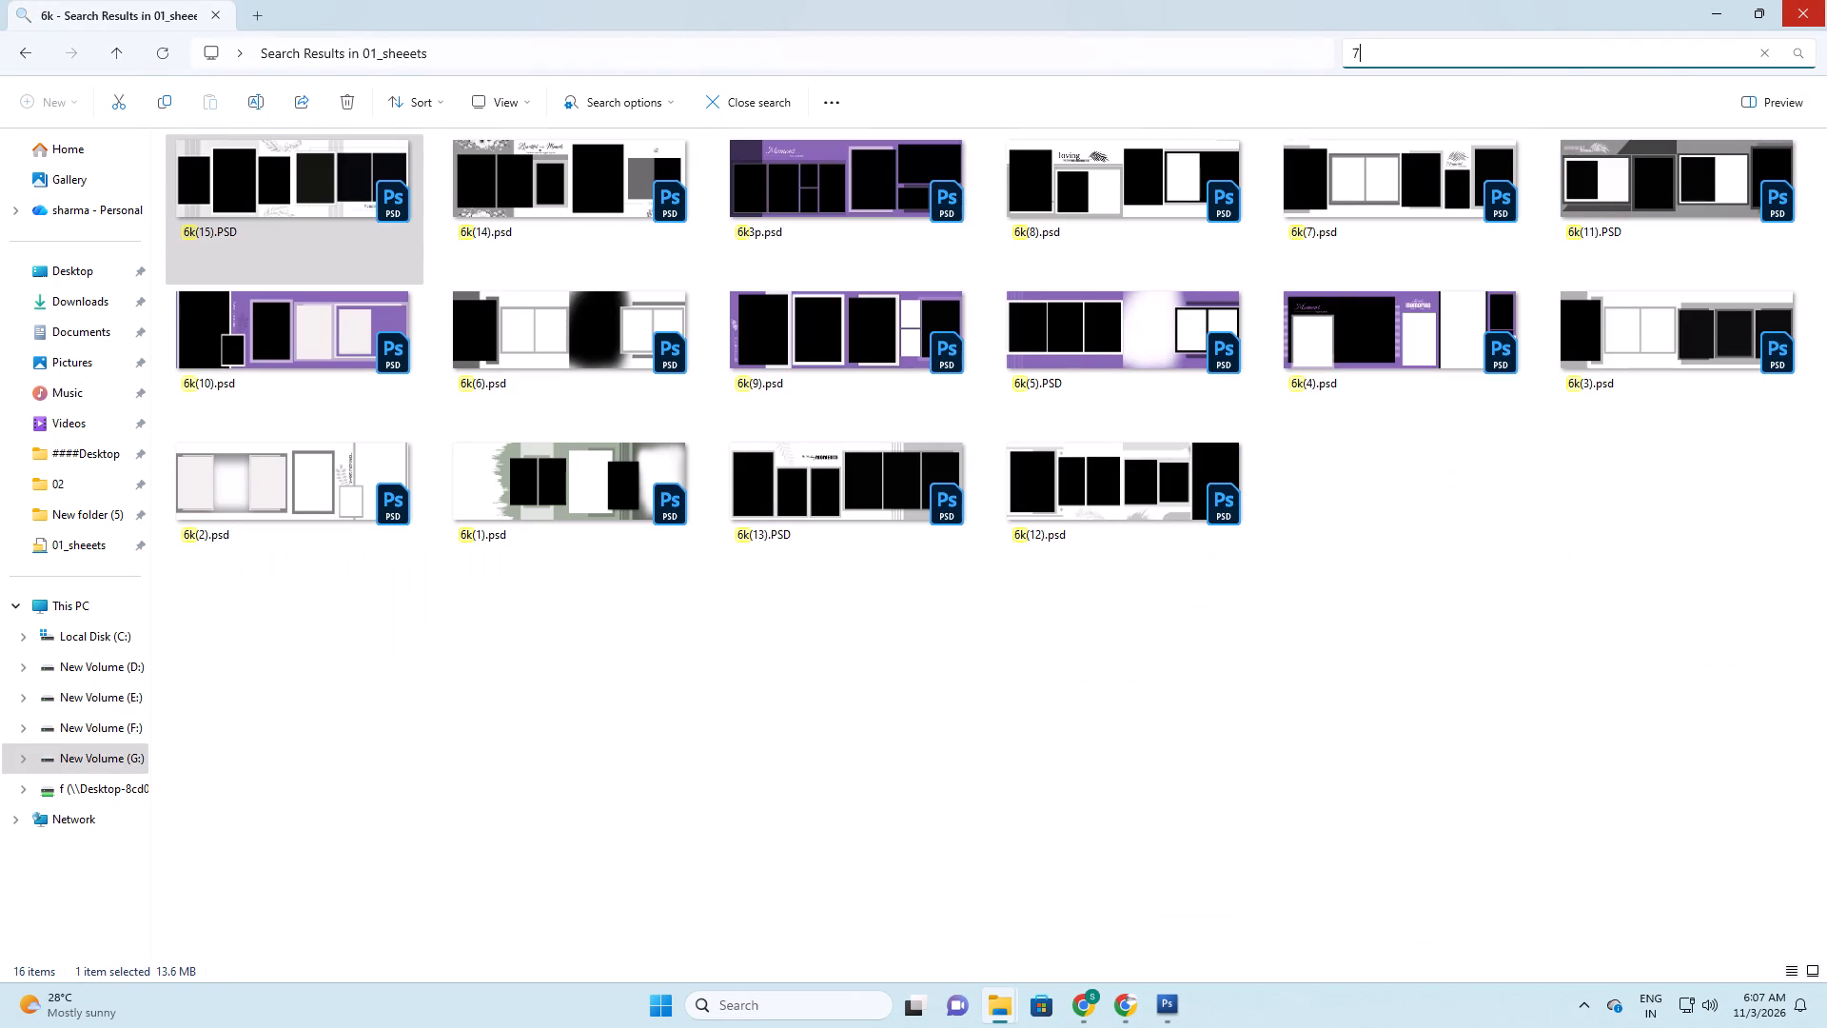
pyautogui.press('k')
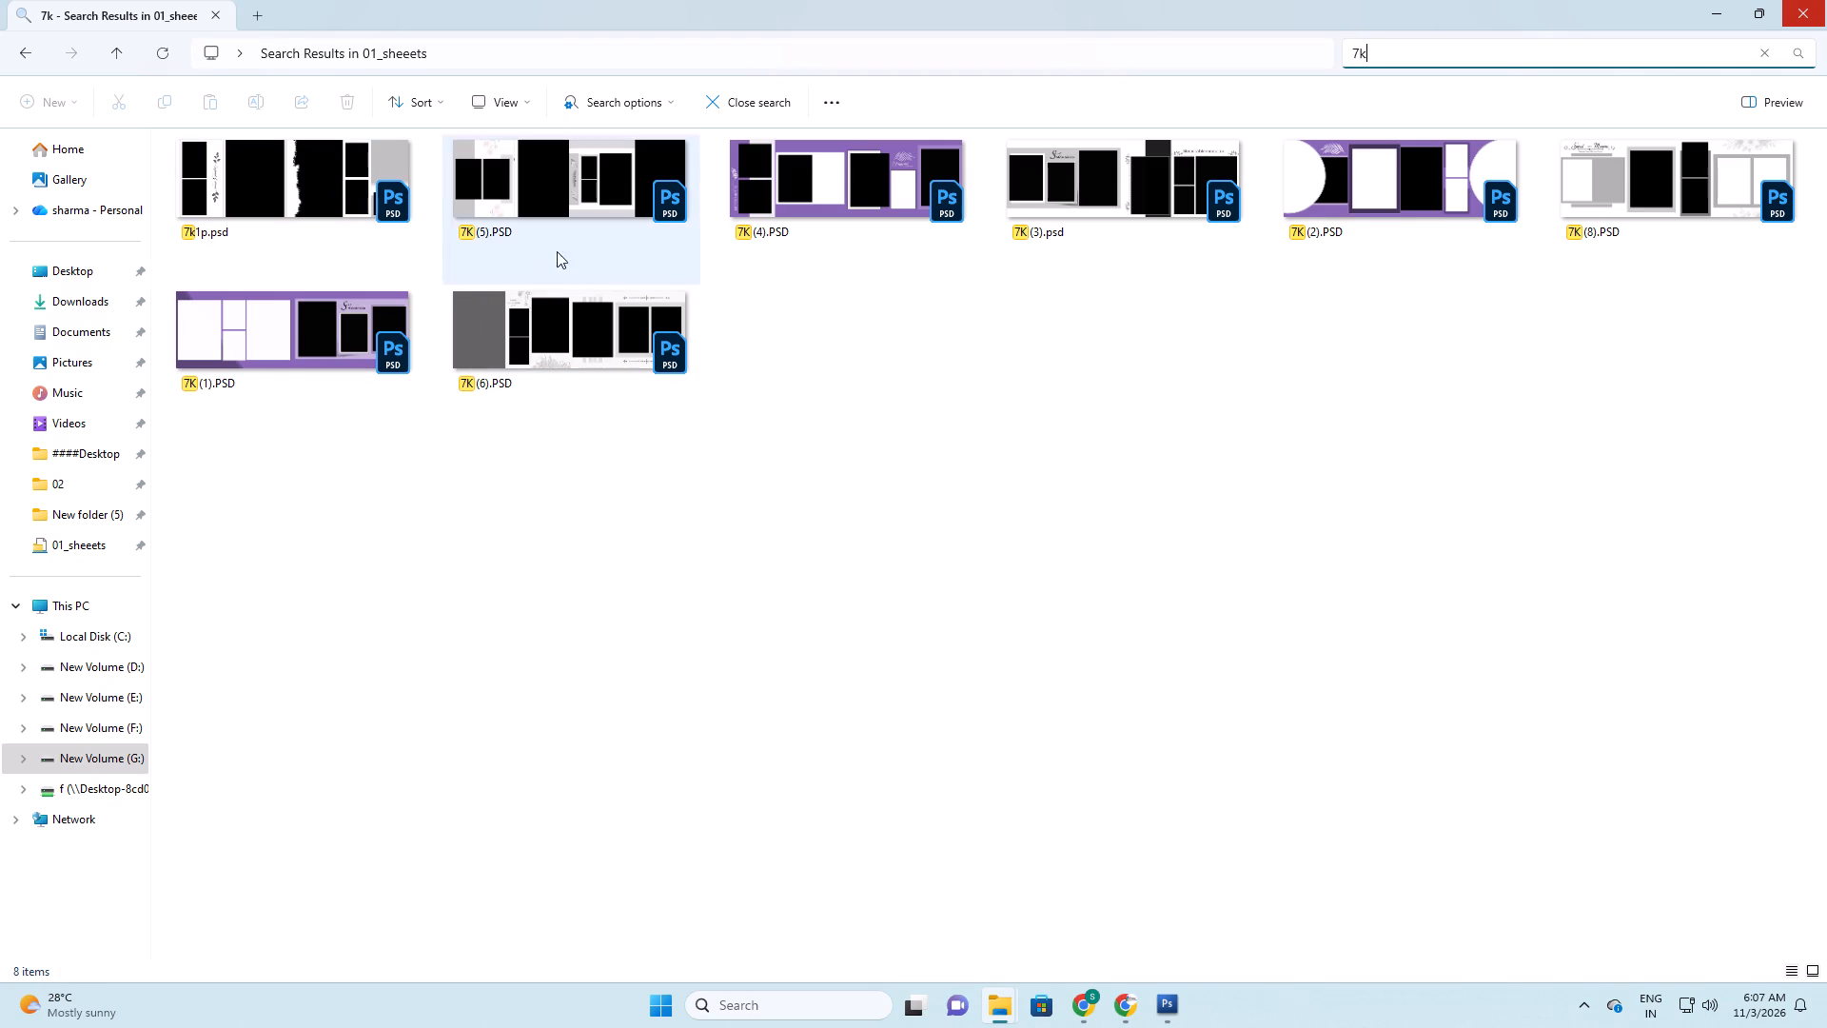
pyautogui.click(1170, 297)
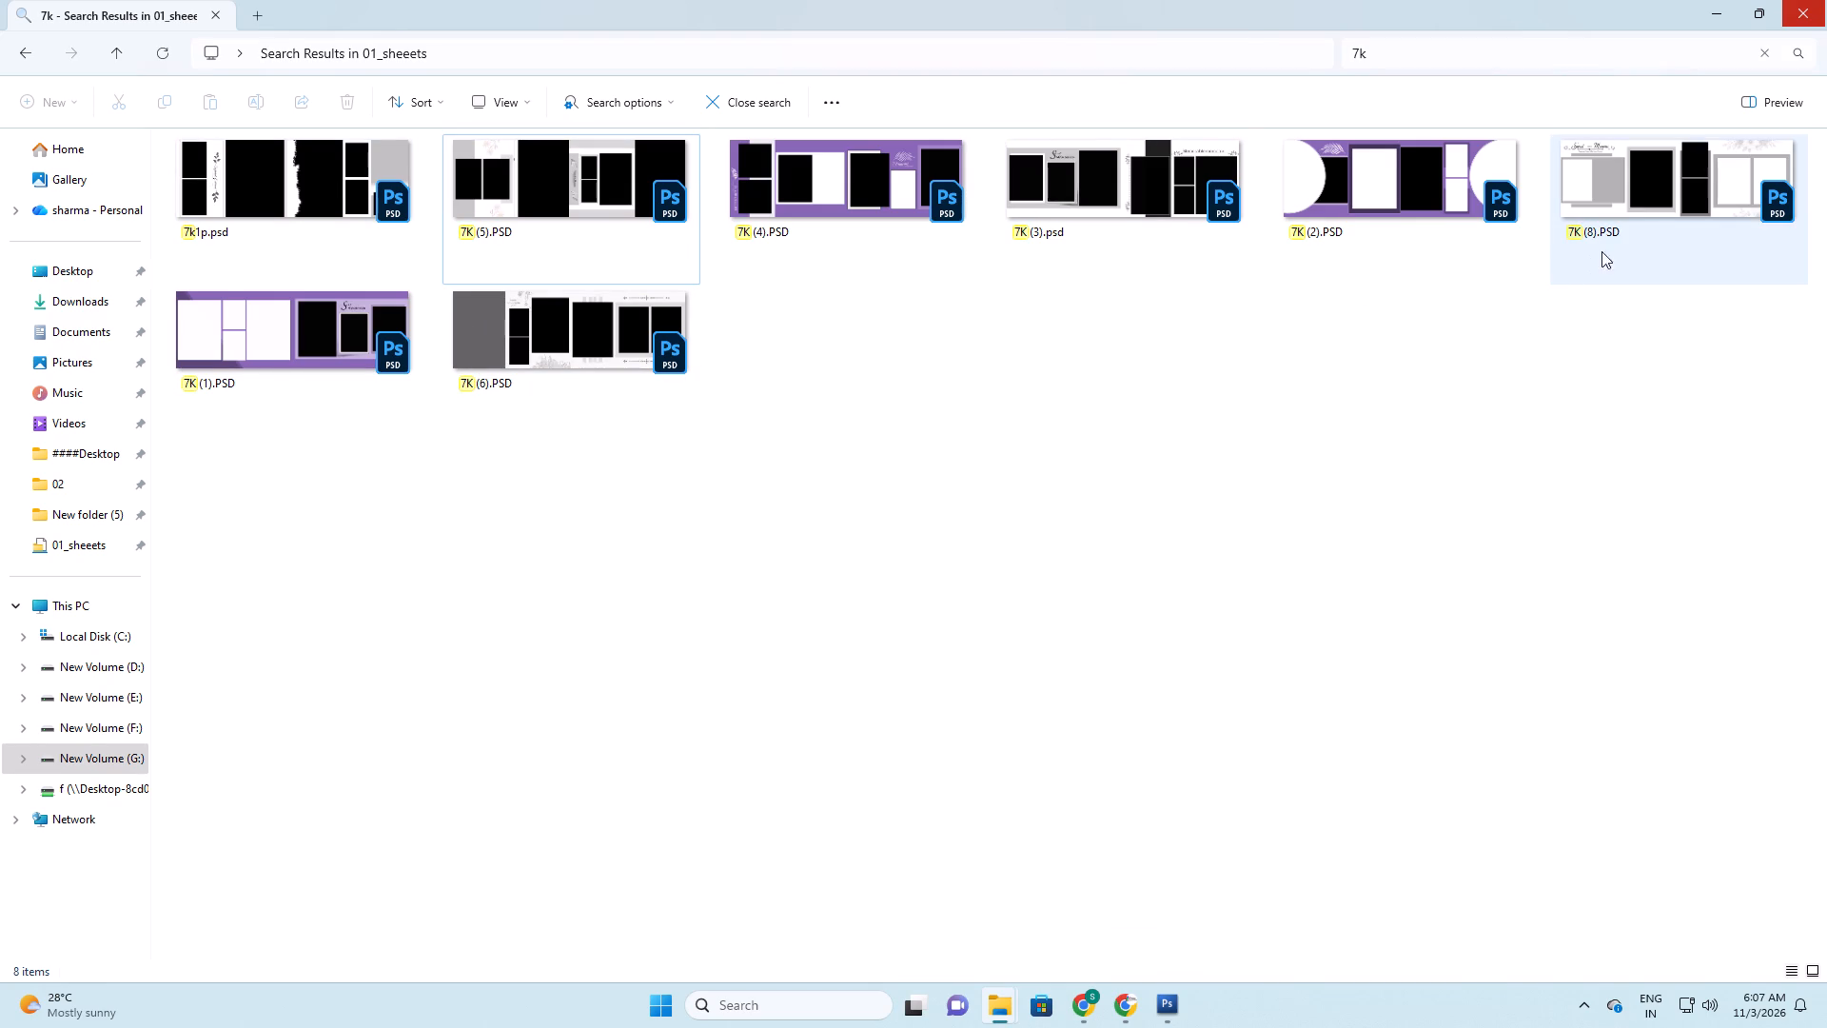
pyautogui.moveTo(1660, 178); pyautogui.dragTo(702, 608)
pyautogui.hotkey('alt', 'Tab')
pyautogui.hotkey('alt', 'Tab')
pyautogui.hotkey('alt', 'Tab')
pyautogui.press('space')
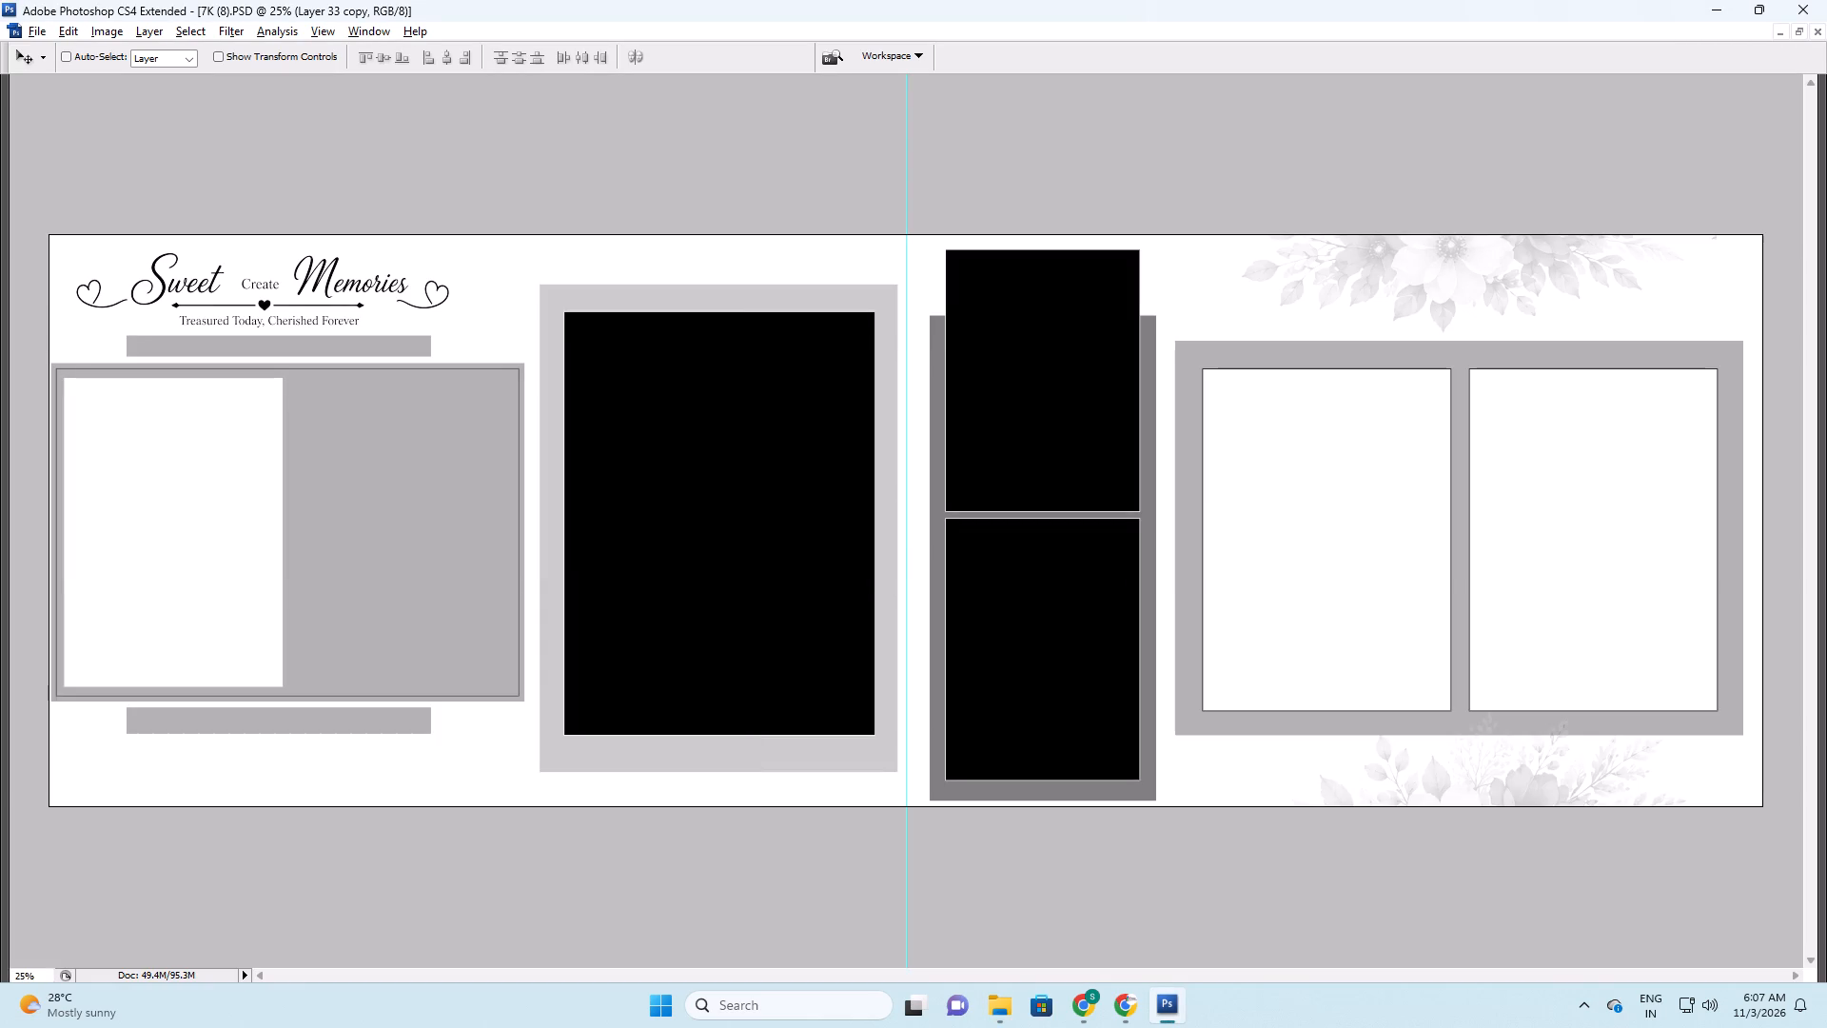
# Delete the "Sweet Memories" title artwork from the first page of 7K (8).
pyautogui.moveTo(264, 305); pyautogui.dragTo(273, 309, button='right')
pyautogui.click(287, 320)
pyautogui.press('F5')
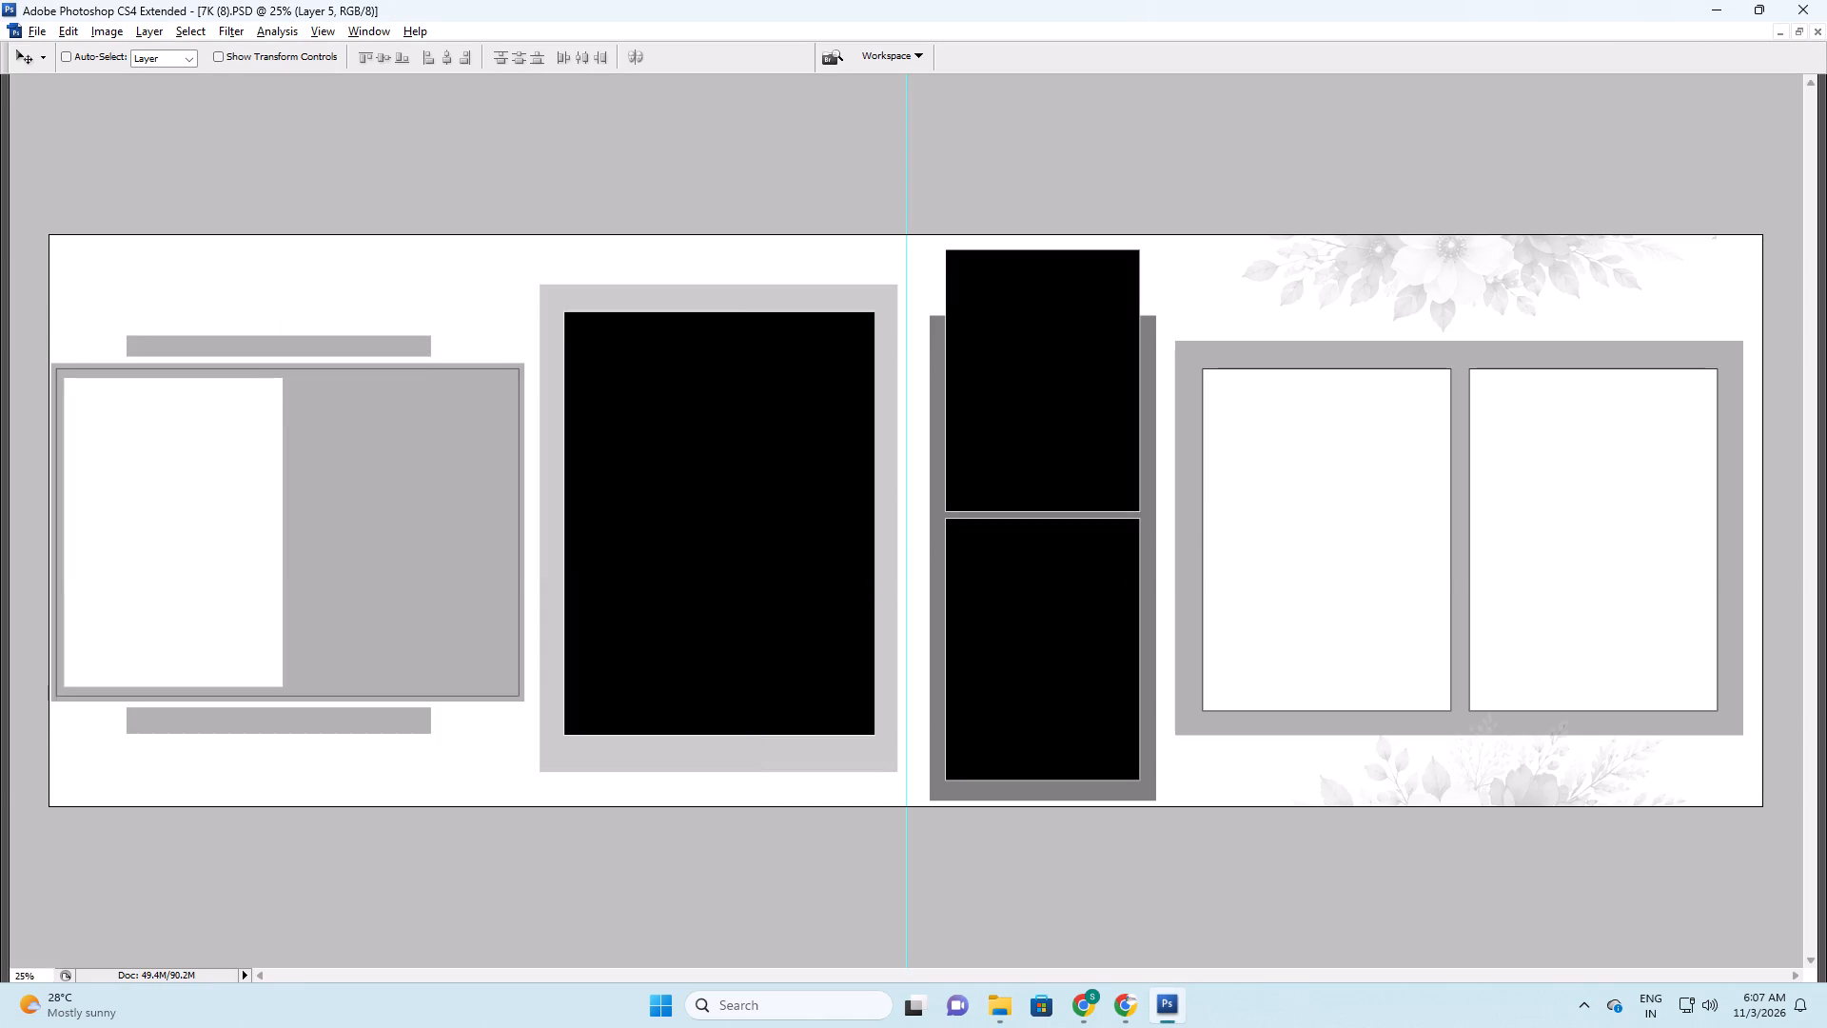
# Advance the blend mode of the top and bottom flower ornaments on the last page so they show in colour.
pyautogui.moveTo(1440, 267); pyautogui.dragTo(1454, 272, button='right')
pyautogui.click(1465, 277)
pyautogui.hotkey('alt', 'shift', '=')
pyautogui.rightClick(1554, 789)
pyautogui.click(1564, 793)
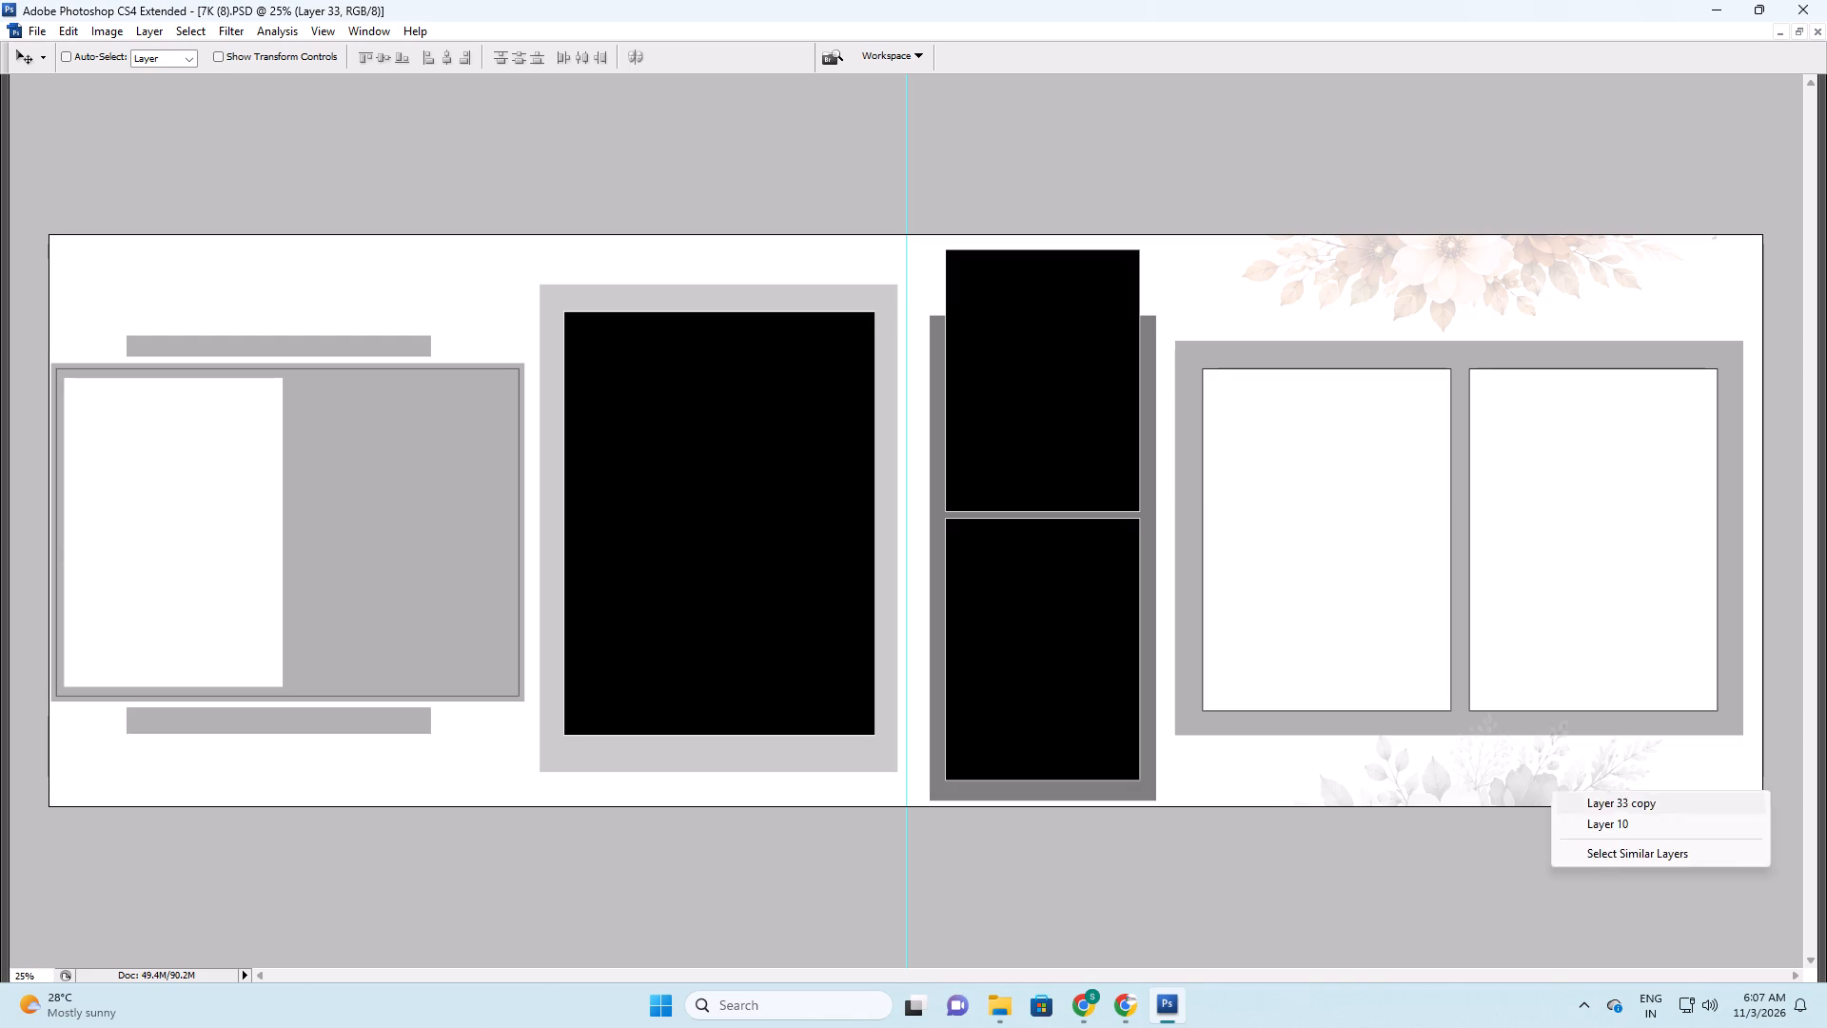
pyautogui.hotkey('alt', 'shift', '=')
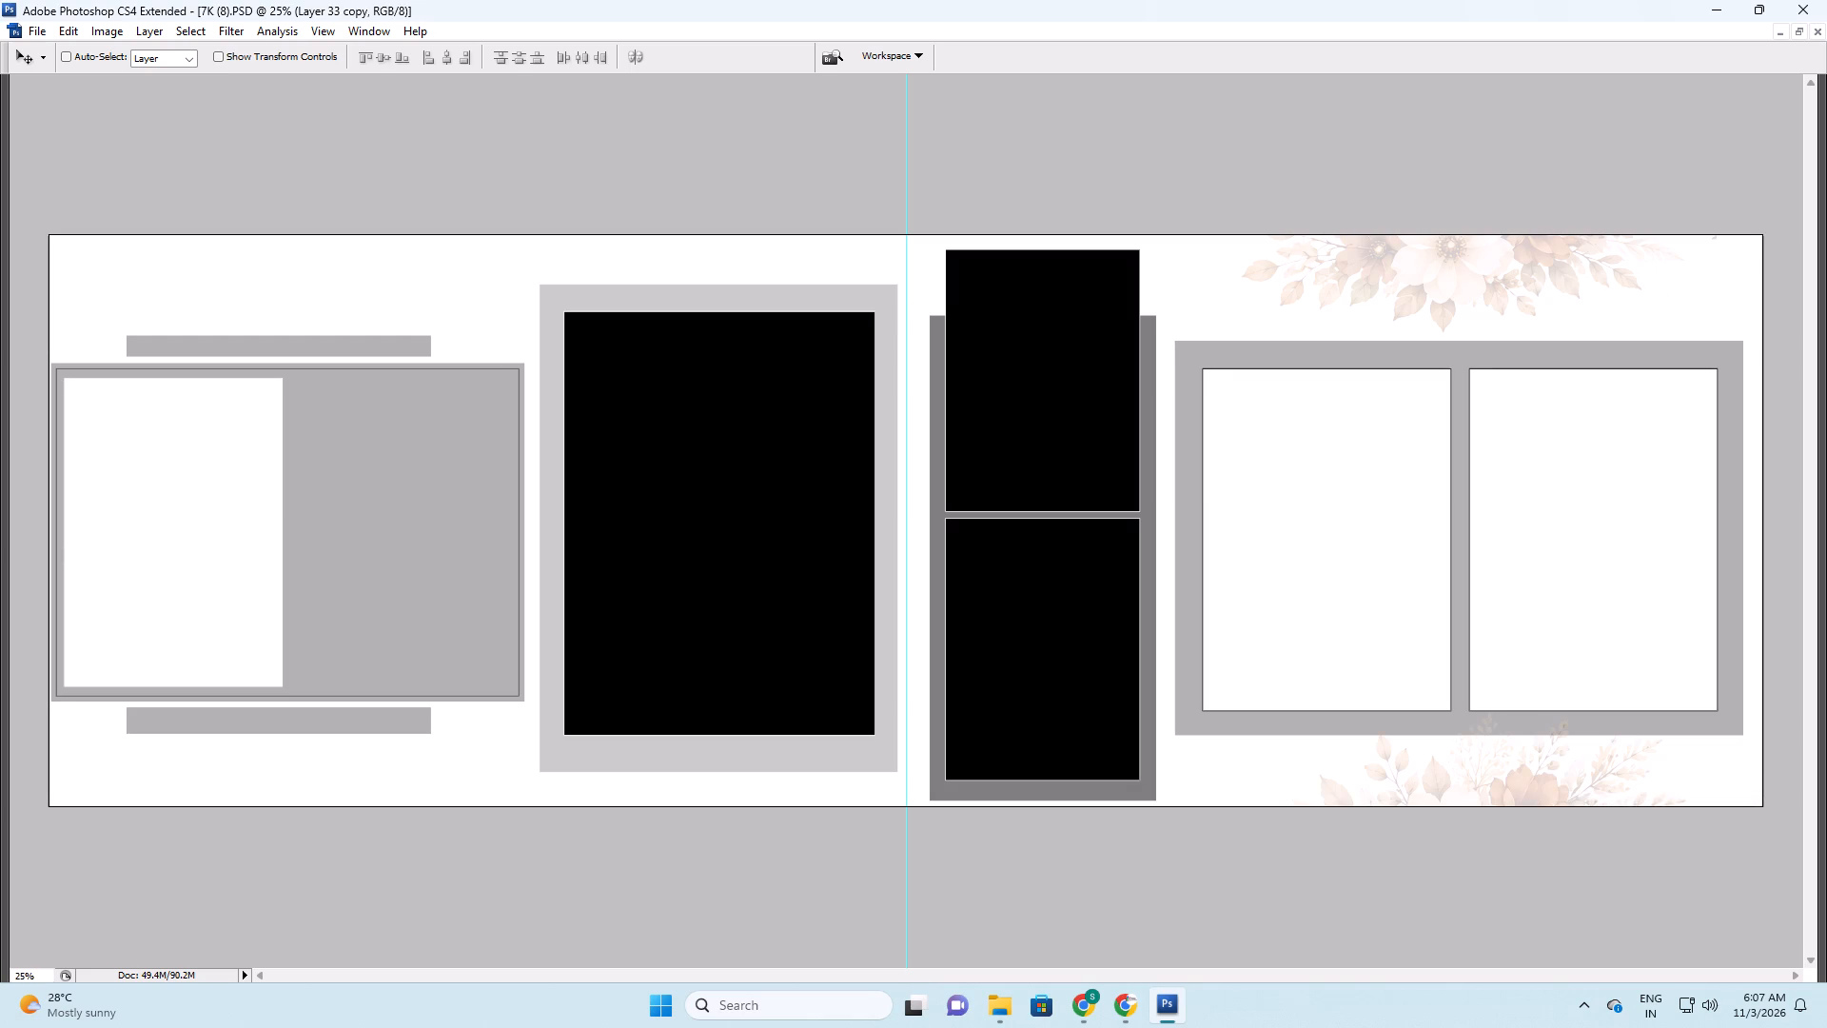
# Raise both flower ornaments on the last page to near-full opacity, shifting the bottom one slightly down.
pyautogui.write('999')
pyautogui.moveTo(1513, 574); pyautogui.dragTo(1513, 603)
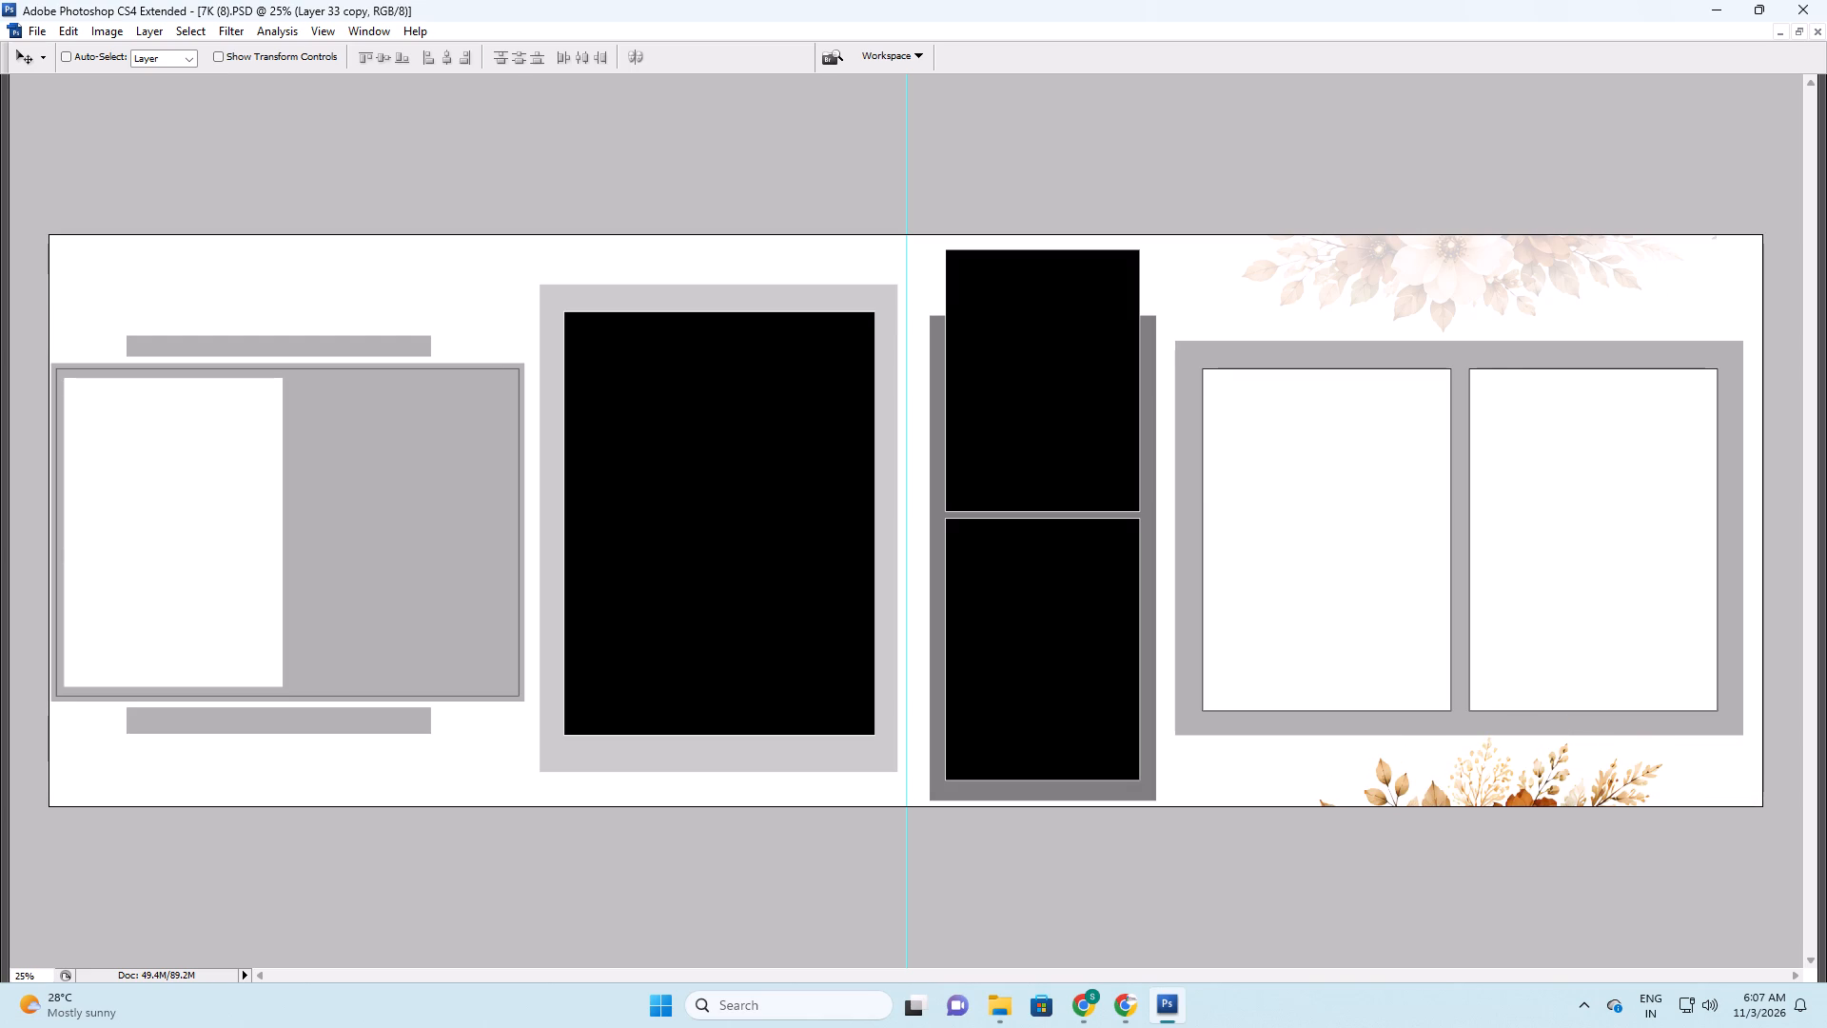
pyautogui.moveTo(1466, 264); pyautogui.dragTo(1479, 267, button='right')
pyautogui.click(1484, 270)
pyautogui.write('999')
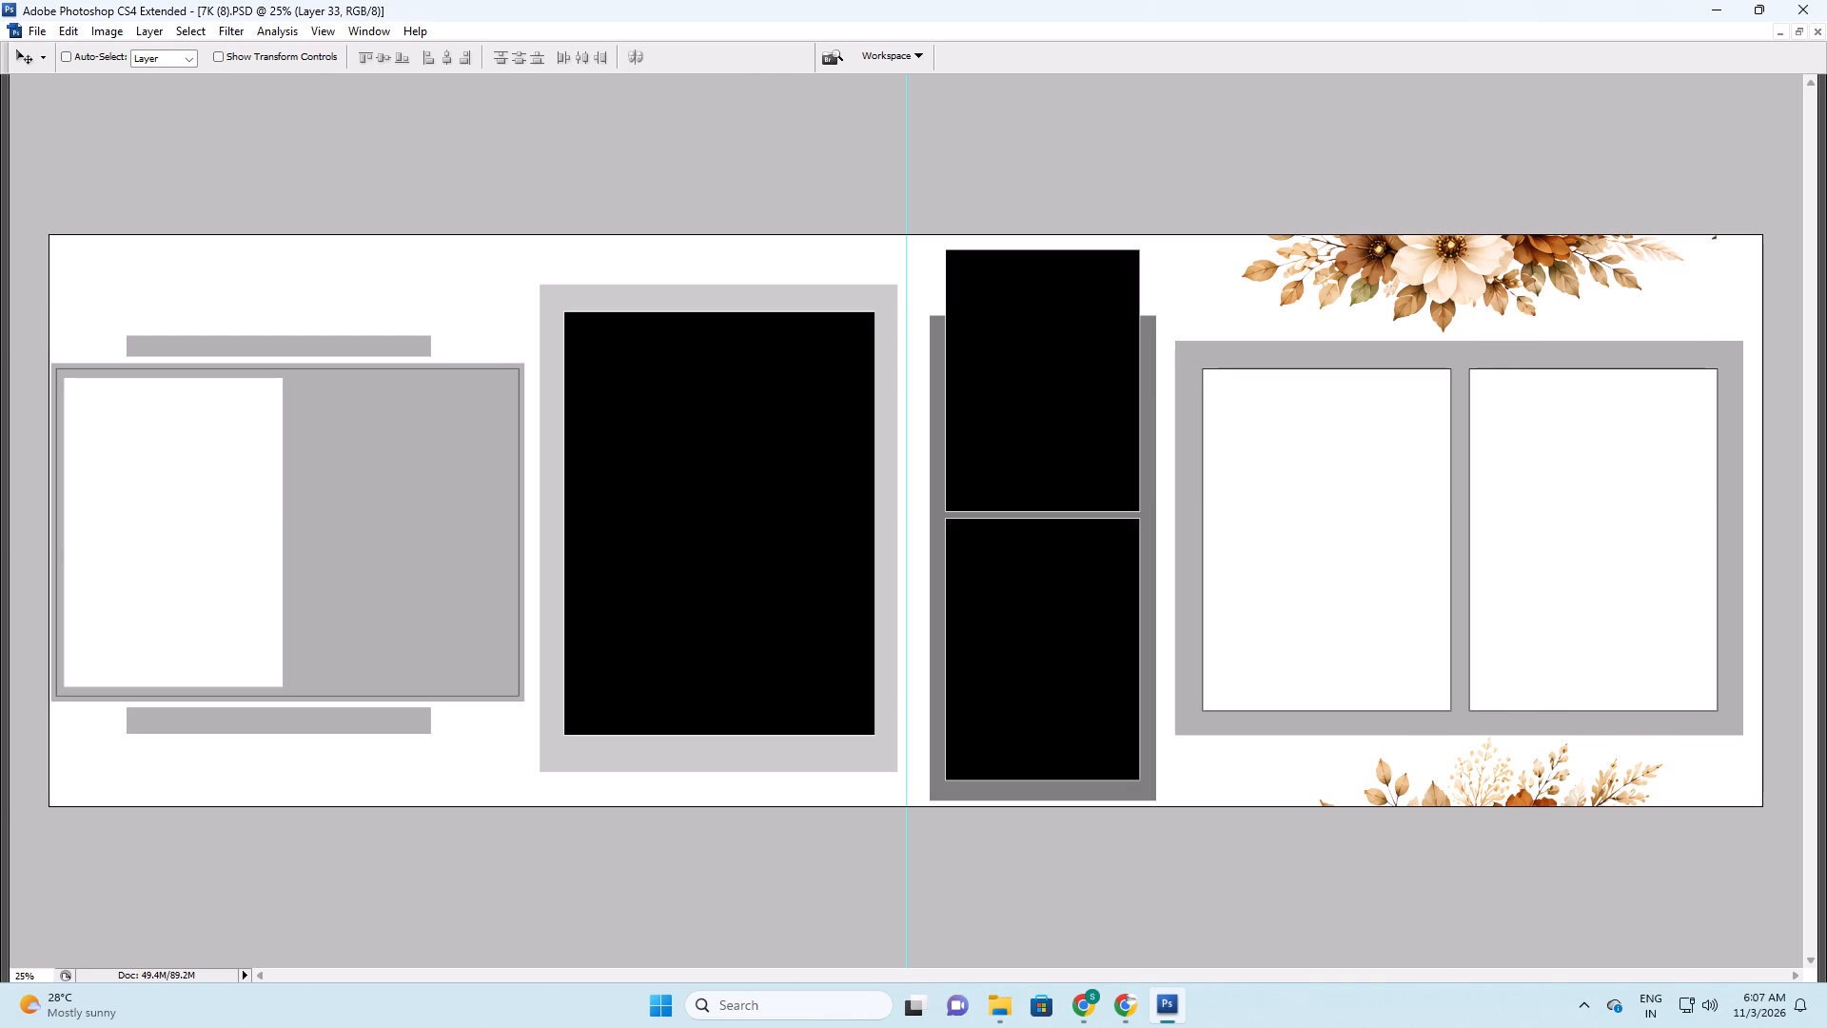
# Rotate the top flower ornament on the last page by 180 degrees.
pyautogui.hotkey('ctrl', 't')
pyautogui.keyDown('ctrl'); pyautogui.rightClick(1470, 276); pyautogui.keyUp('ctrl')
pyautogui.moveTo(1536, 425); pyautogui.dragTo(1547, 453)
pyautogui.click(1514, 320)
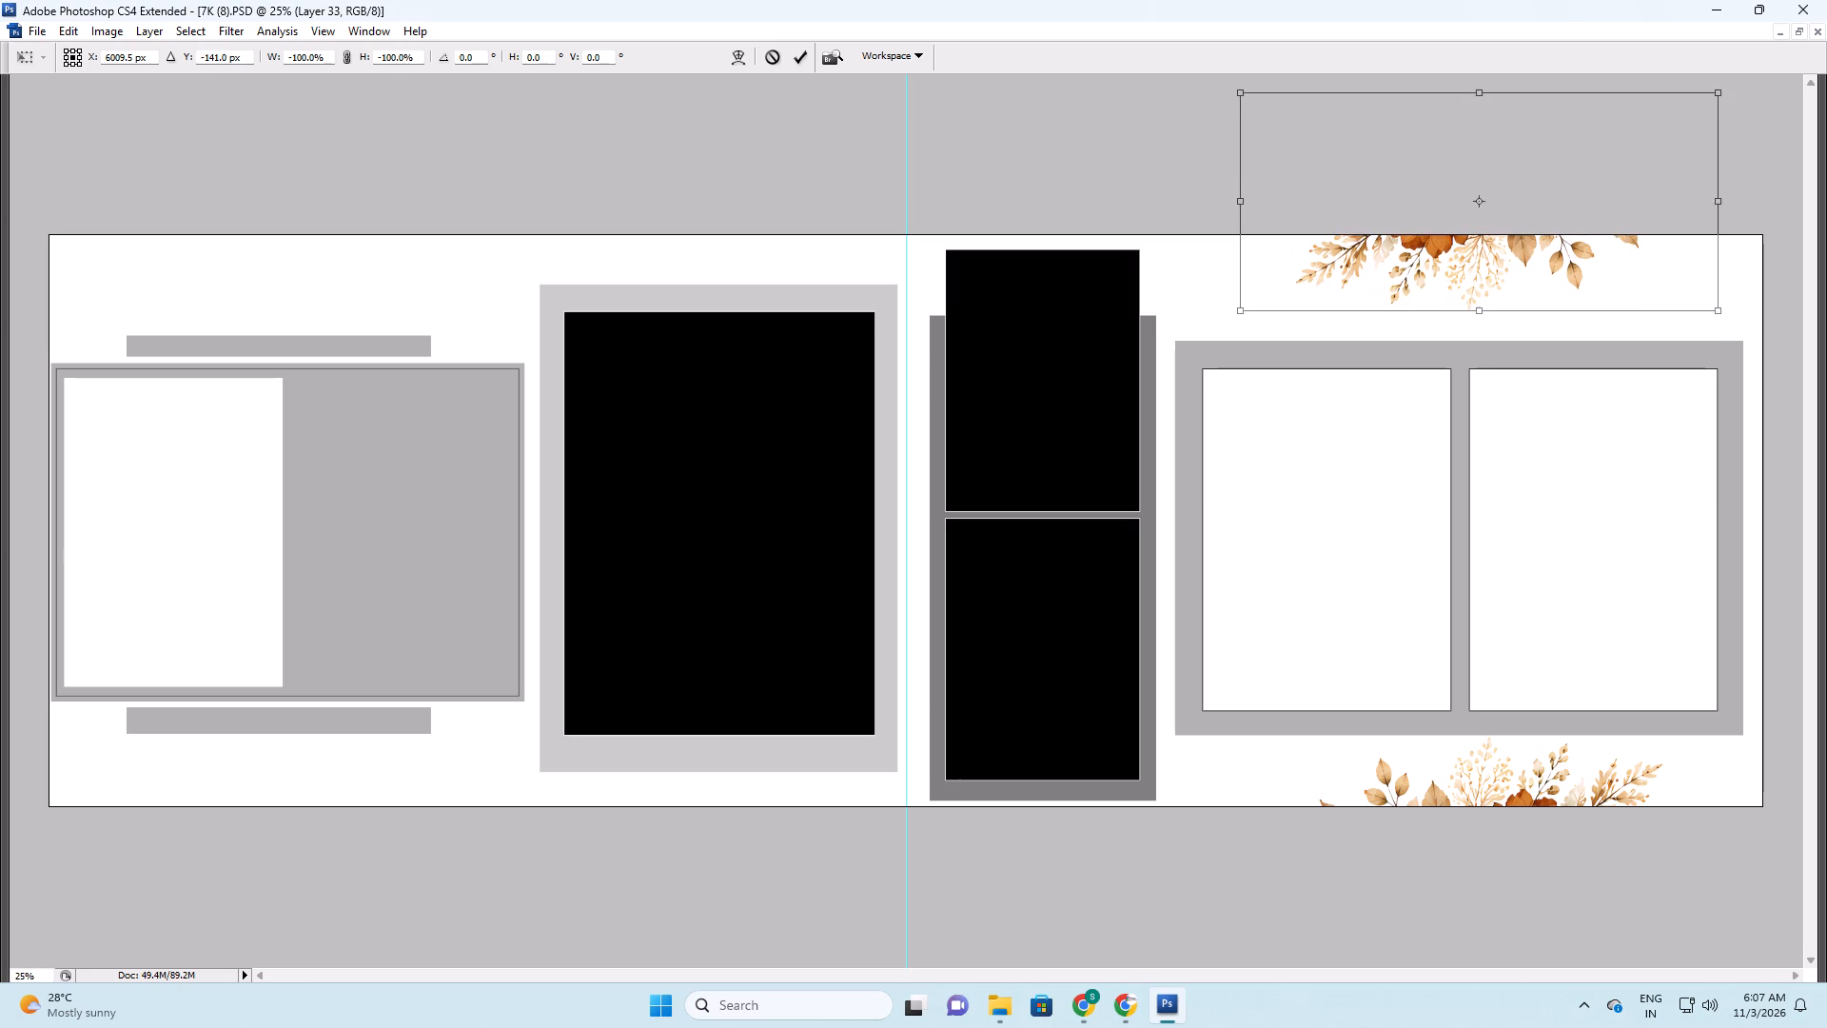
pyautogui.press('Return')
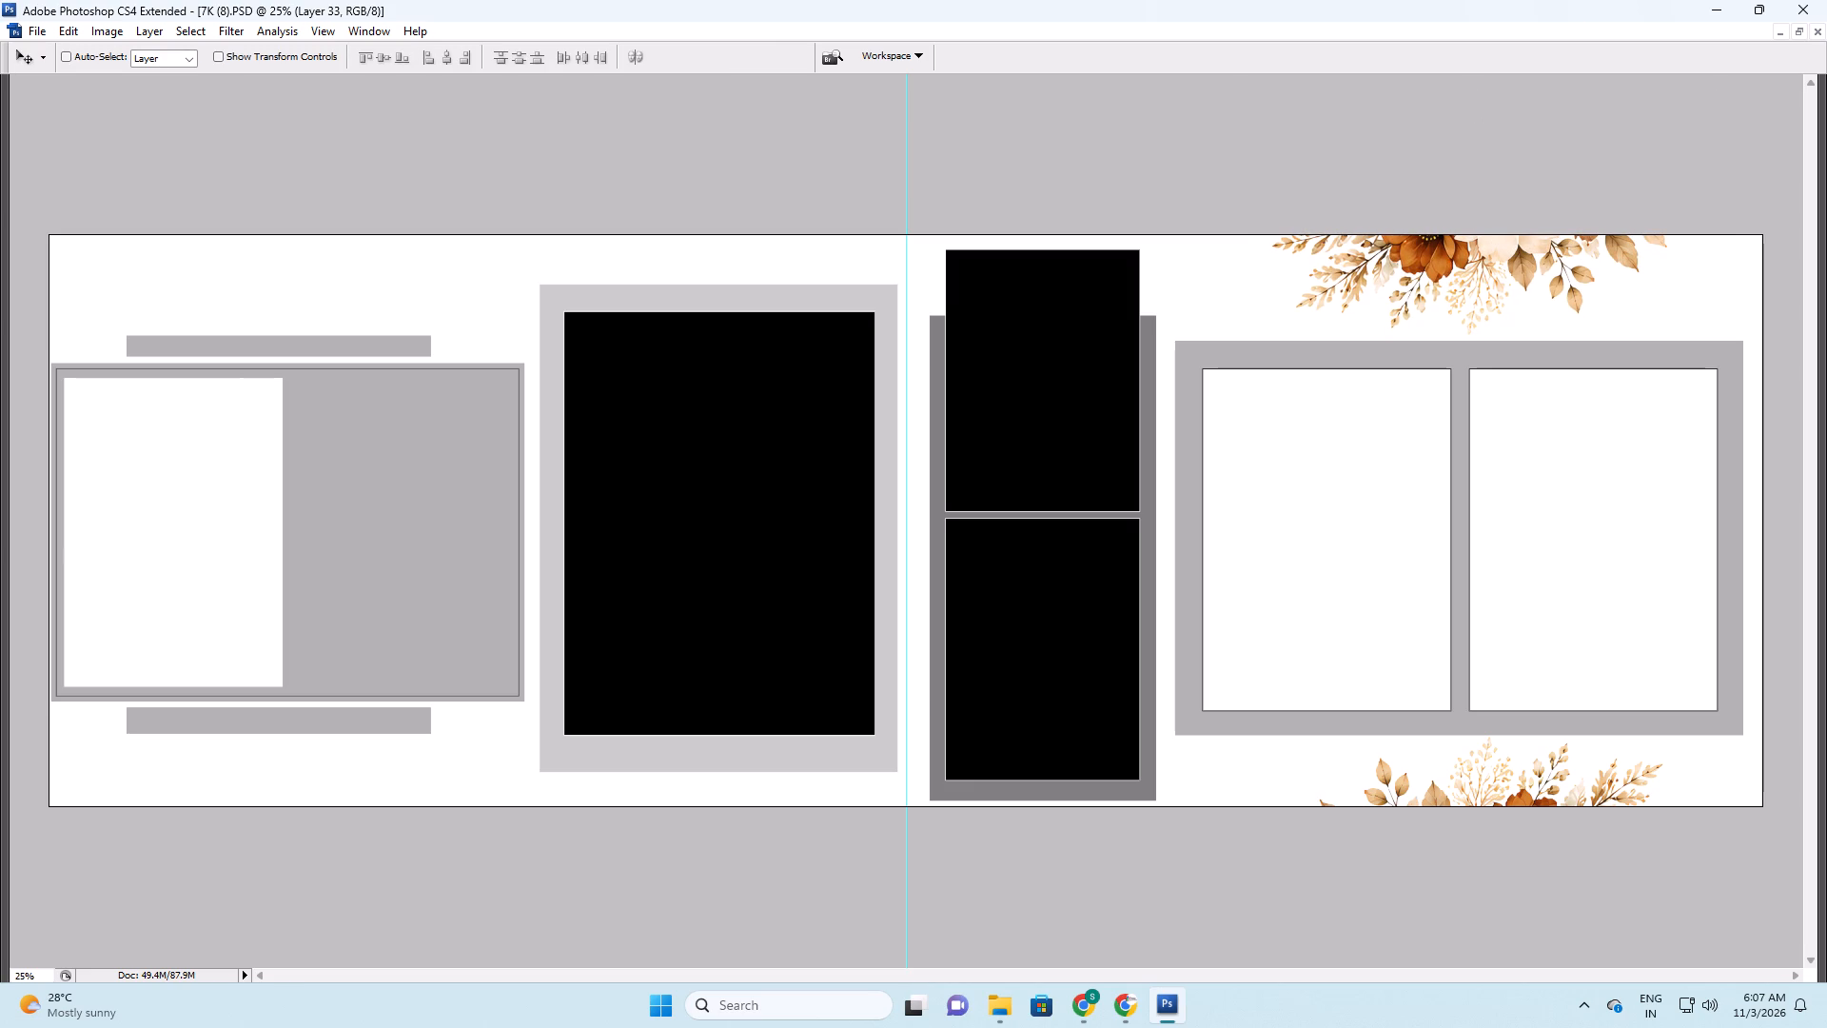
# Select the layer of the grey bars above and below the first page's framed panel.
pyautogui.hotkey('ctrl', 'space')
pyautogui.keyDown('ctrl'); pyautogui.moveTo(498, 366); pyautogui.dragTo(552, 389); pyautogui.keyUp('ctrl')
pyautogui.press('space')
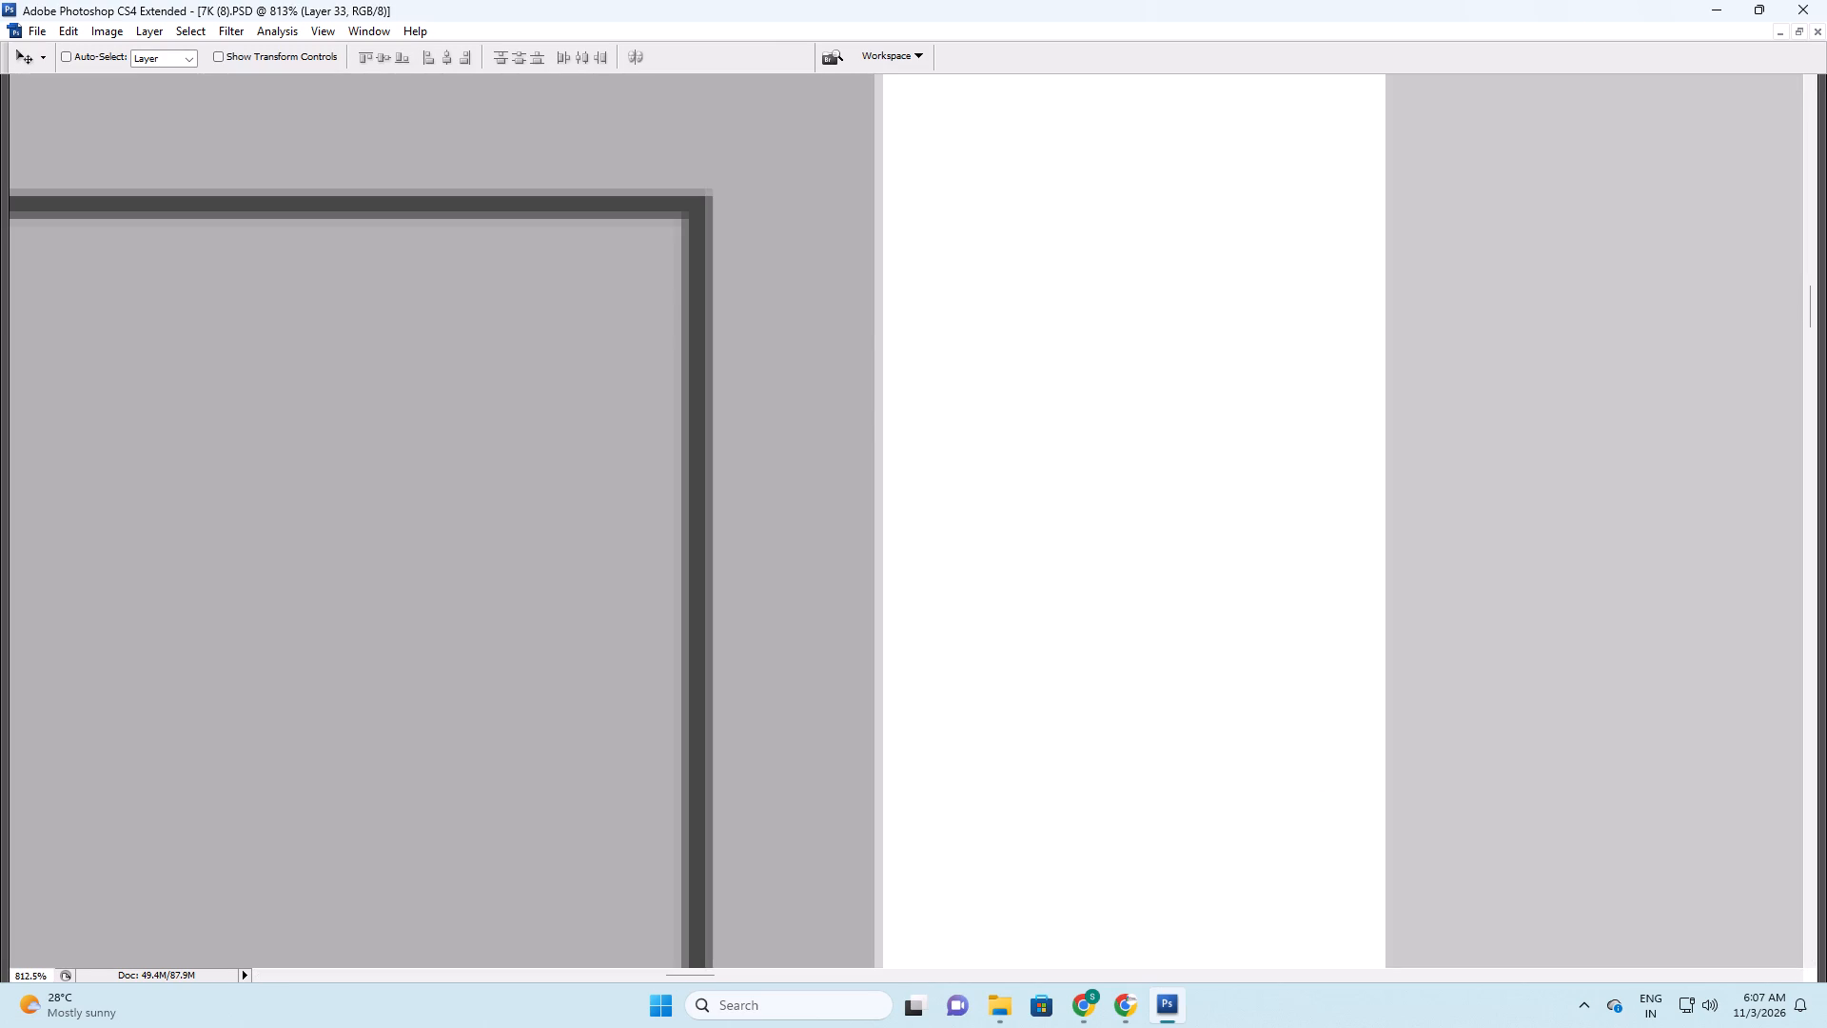
pyautogui.moveTo(700, 326); pyautogui.dragTo(716, 338, button='right')
pyautogui.click(729, 349)
pyautogui.press('v')
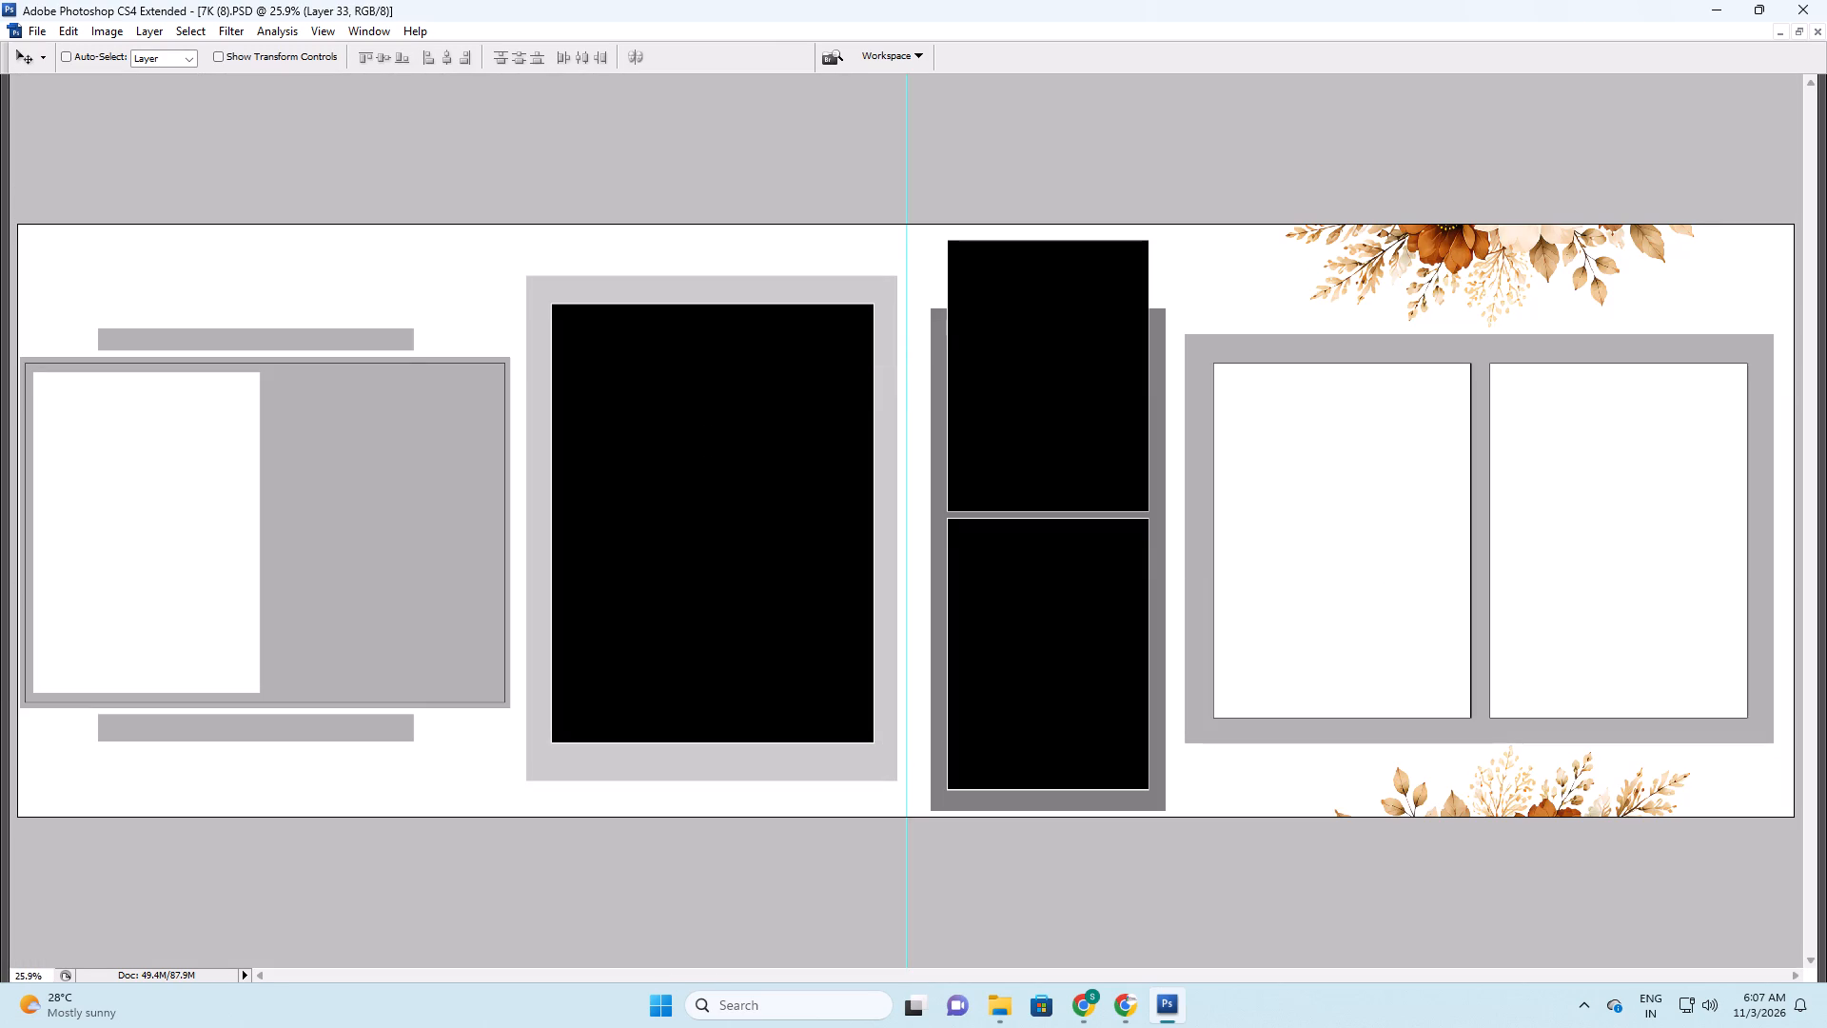
pyautogui.moveTo(255, 275); pyautogui.dragTo(270, 285, button='right')
pyautogui.click(289, 294)
pyautogui.press('space')
pyautogui.moveTo(276, 288); pyautogui.dragTo(501, 299)
pyautogui.press('f')
pyautogui.press('space')
pyautogui.moveTo(290, 350); pyautogui.dragTo(407, 357)
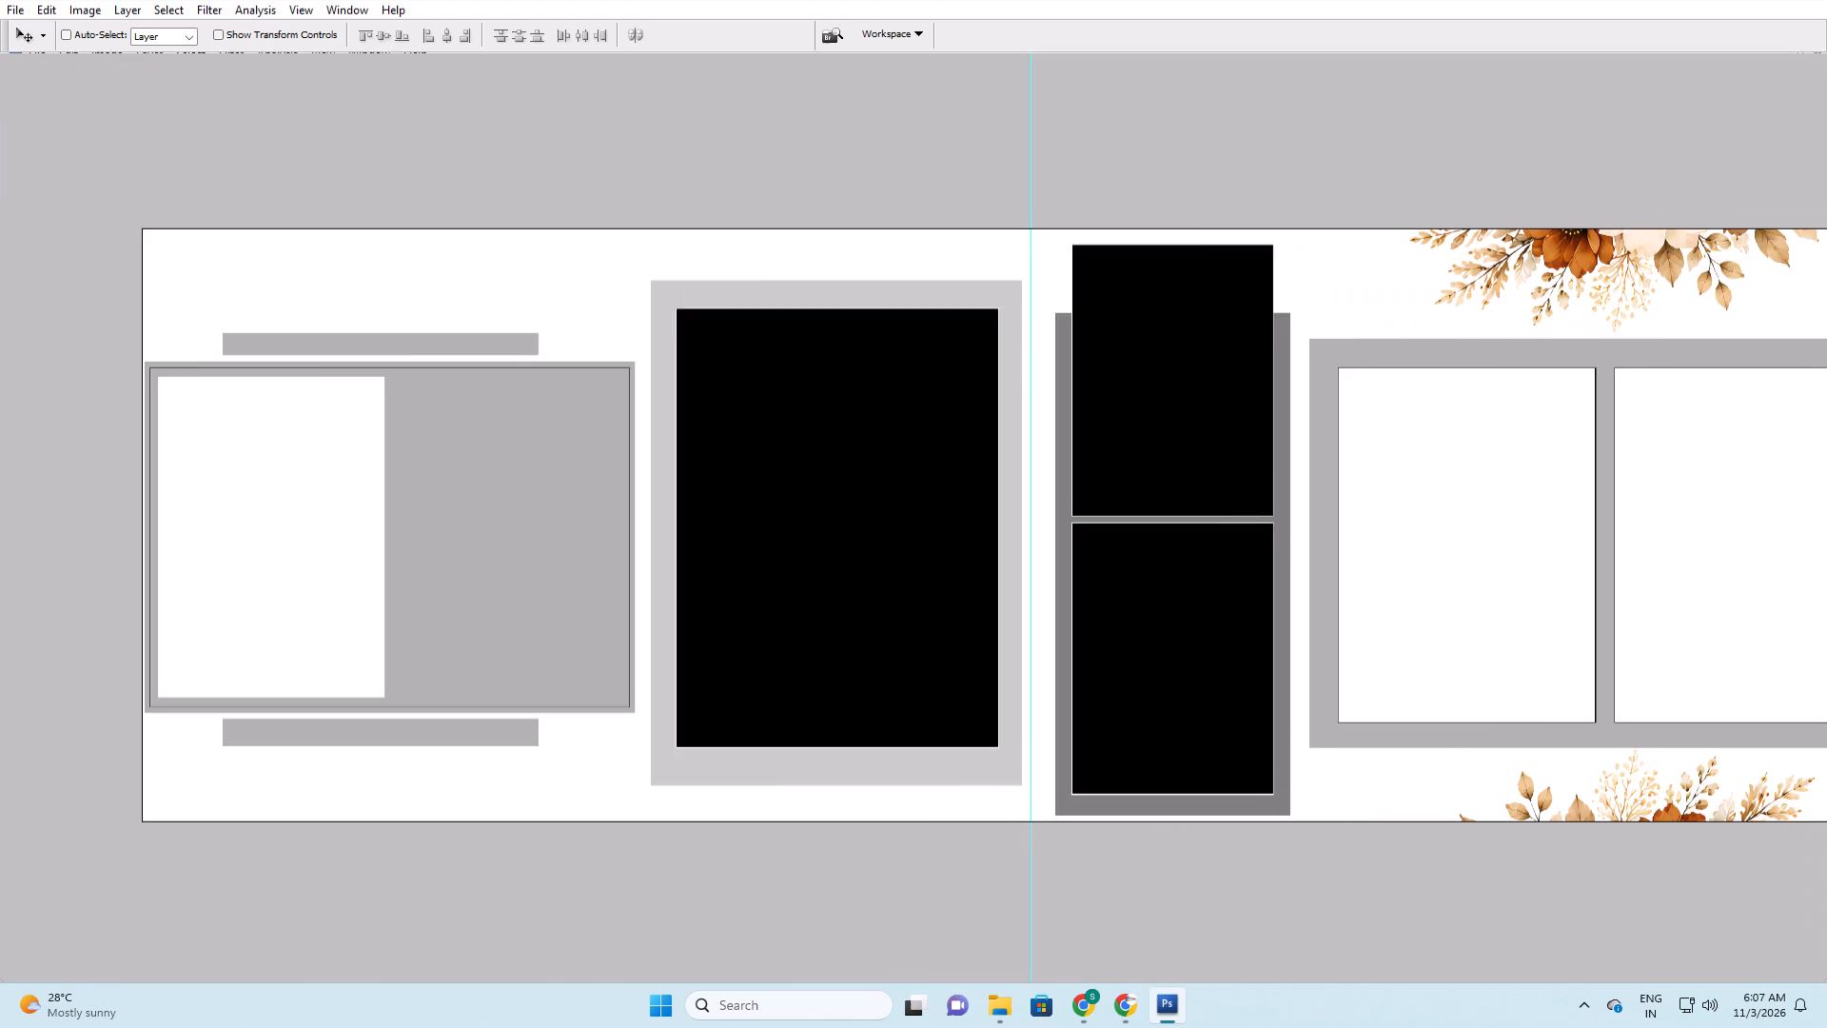
pyautogui.moveTo(407, 357); pyautogui.dragTo(608, 357)
pyautogui.moveTo(603, 347); pyautogui.dragTo(612, 351, button='right')
pyautogui.click(638, 366)
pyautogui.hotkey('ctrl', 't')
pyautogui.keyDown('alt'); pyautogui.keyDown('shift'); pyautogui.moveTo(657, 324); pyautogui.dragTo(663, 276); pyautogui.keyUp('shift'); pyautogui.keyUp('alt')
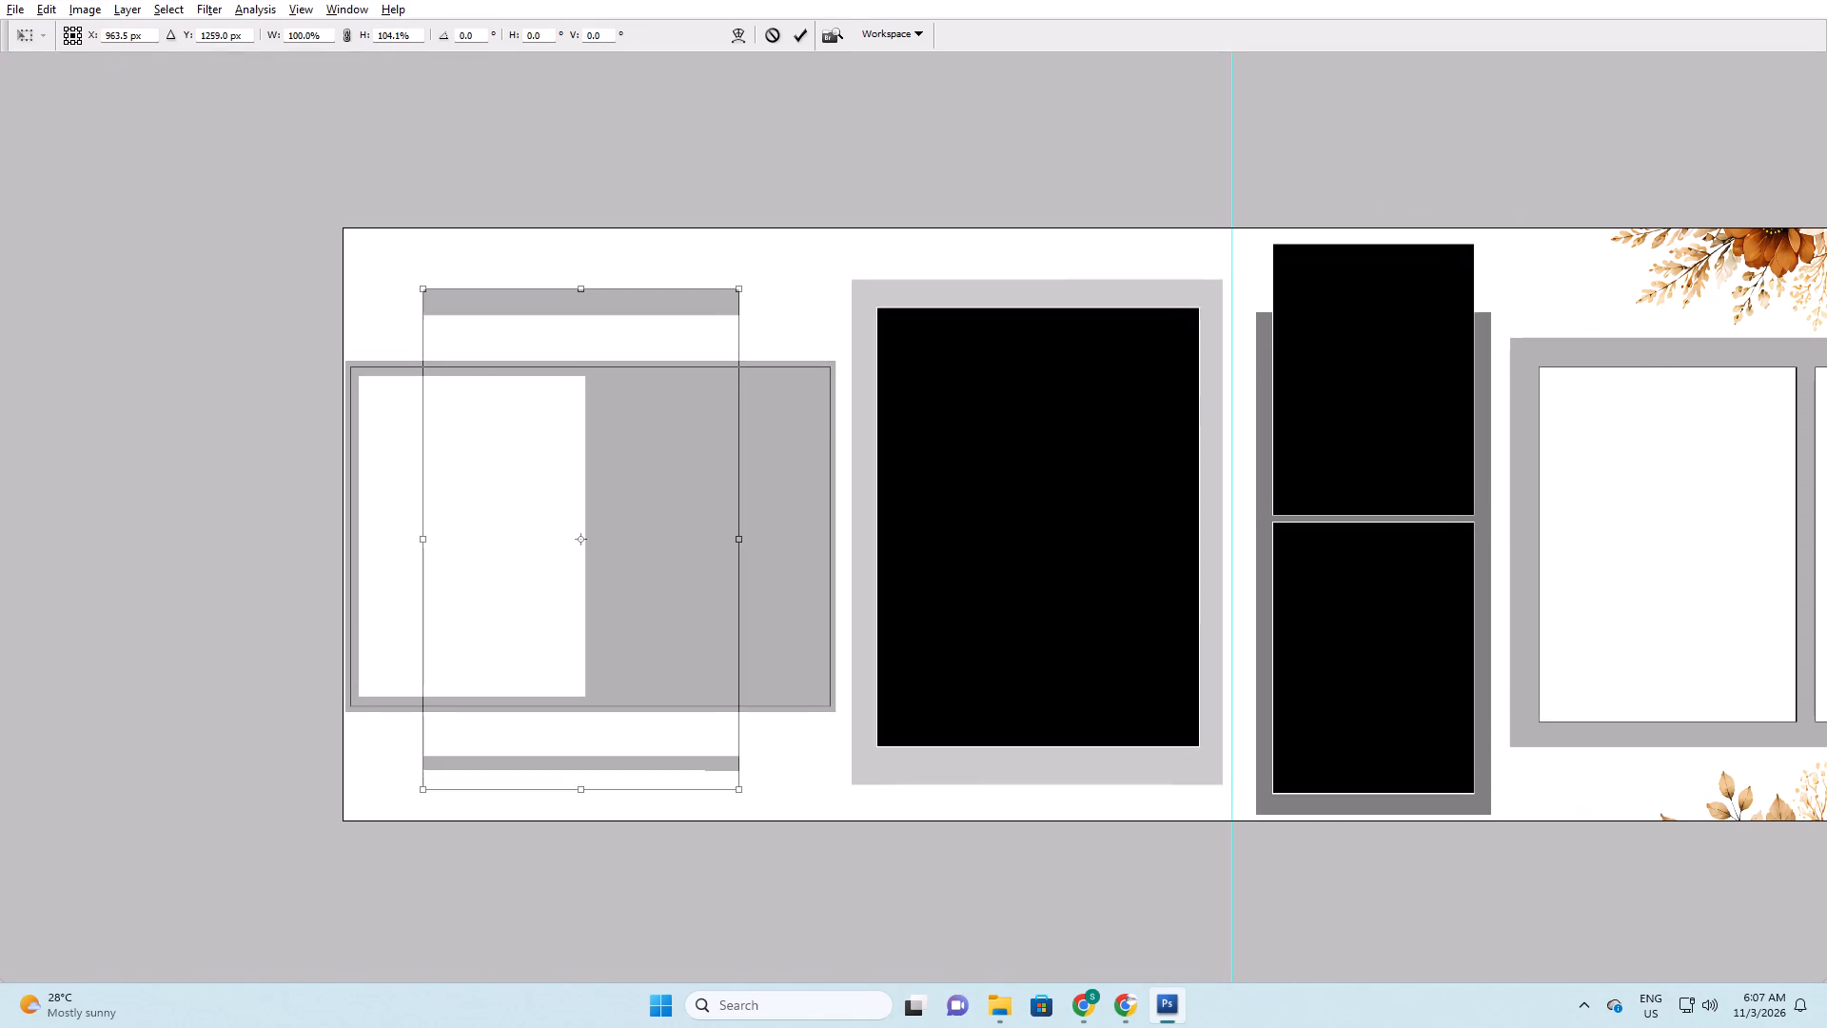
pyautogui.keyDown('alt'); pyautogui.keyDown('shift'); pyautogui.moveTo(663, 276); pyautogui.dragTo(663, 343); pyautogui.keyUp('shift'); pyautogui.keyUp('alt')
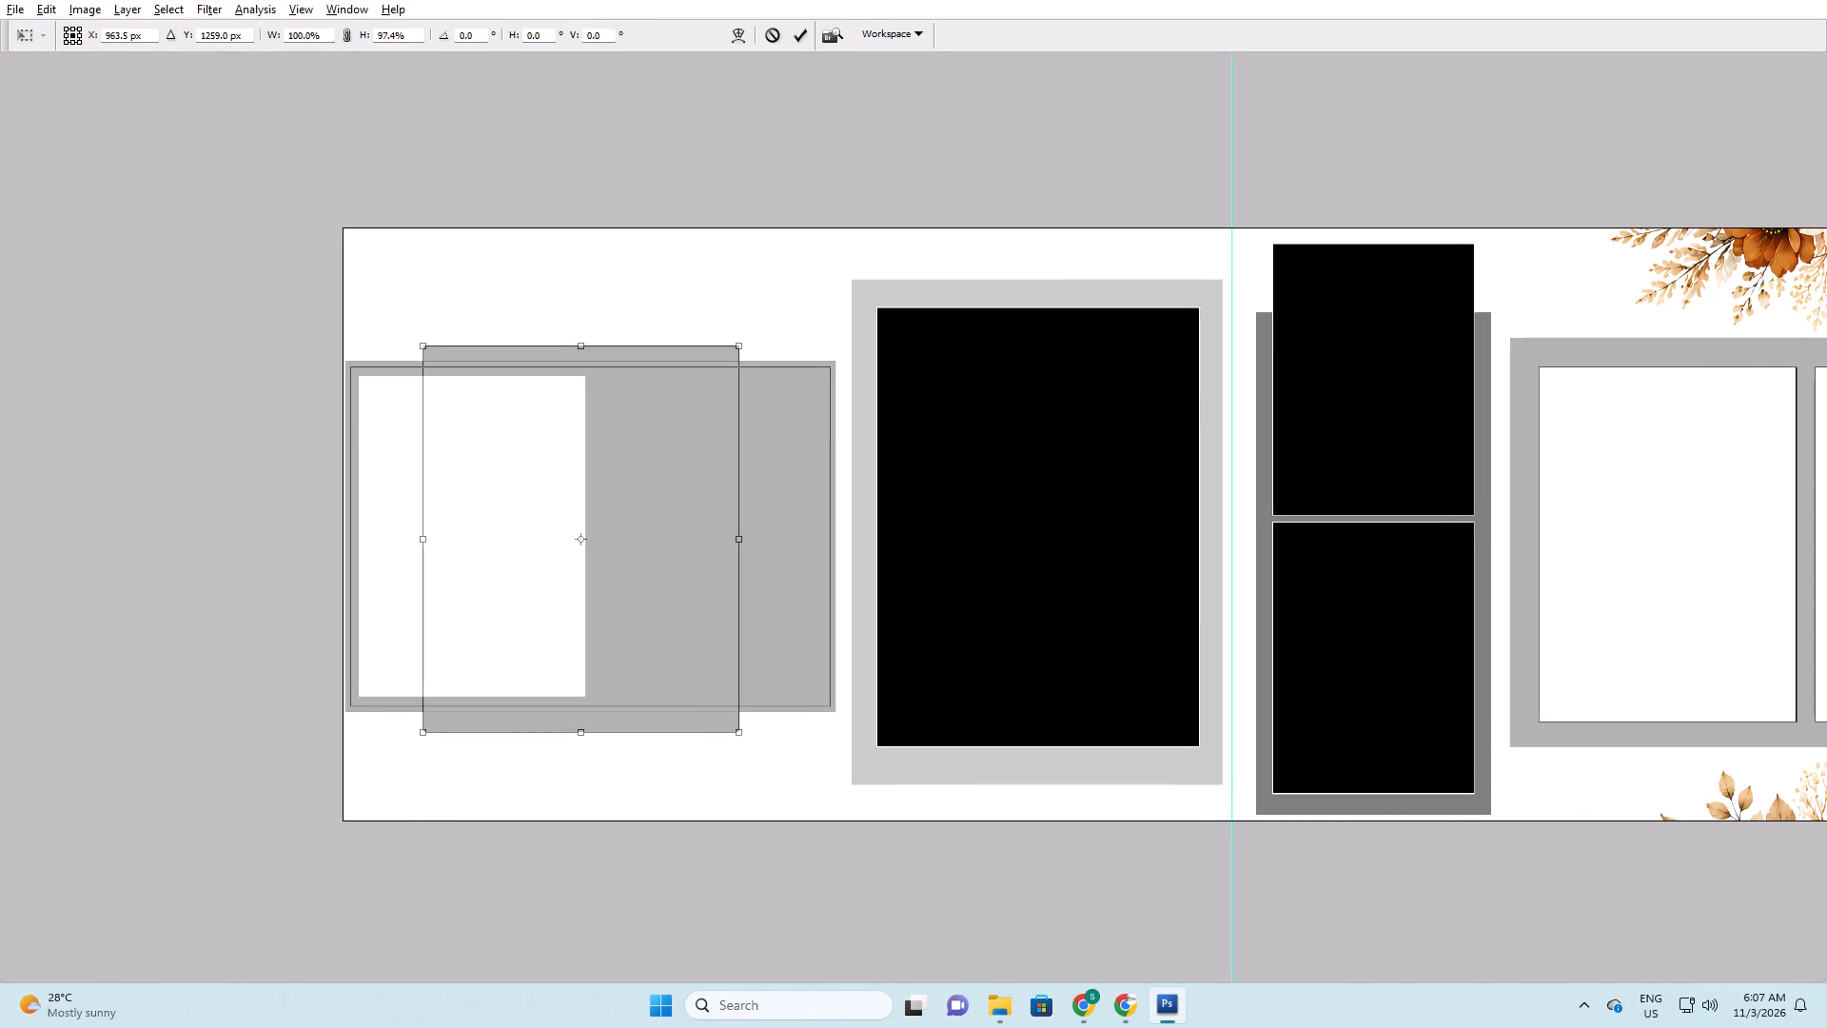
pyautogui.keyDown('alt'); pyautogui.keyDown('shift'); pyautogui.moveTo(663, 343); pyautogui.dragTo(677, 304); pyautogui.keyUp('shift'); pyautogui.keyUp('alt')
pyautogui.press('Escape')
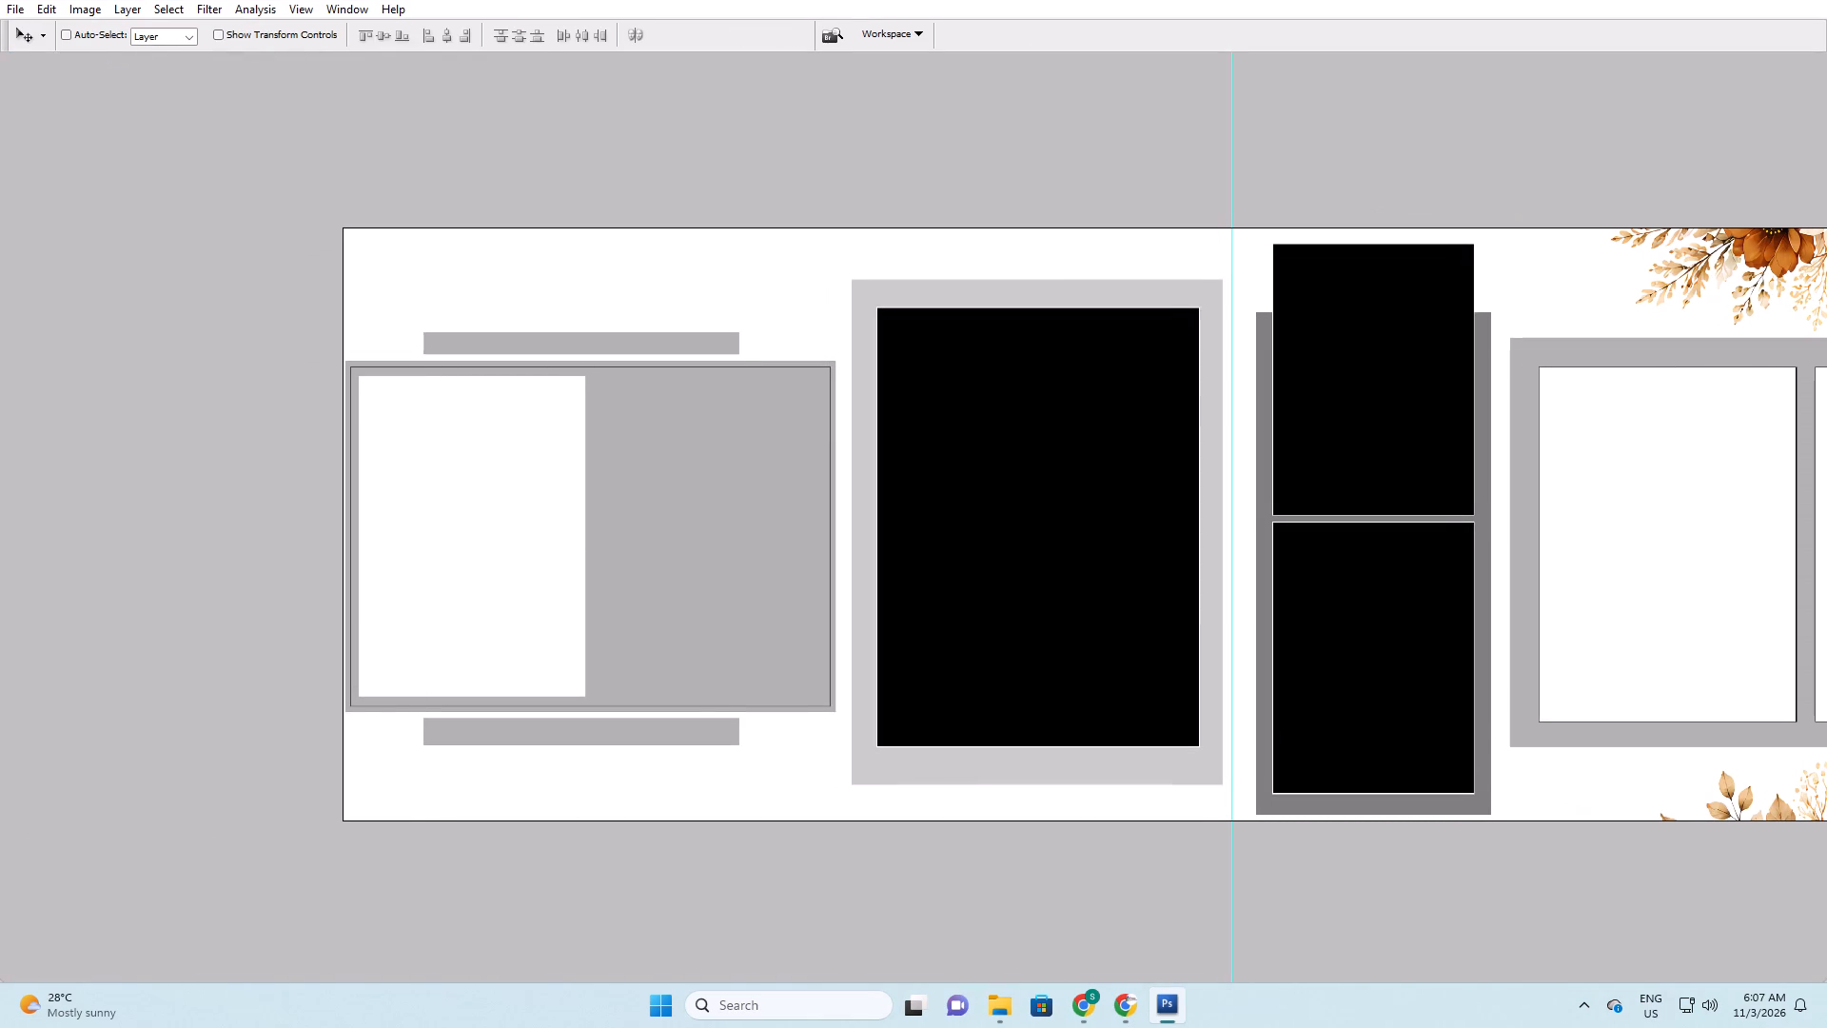
# Widen the grey bars above and below the first page's panel to about 114.5% width, keeping their height.
pyautogui.hotkey('ctrl', 't')
pyautogui.keyDown('alt'); pyautogui.keyDown('shift'); pyautogui.moveTo(747, 579); pyautogui.dragTo(770, 580); pyautogui.keyUp('shift'); pyautogui.keyUp('alt')
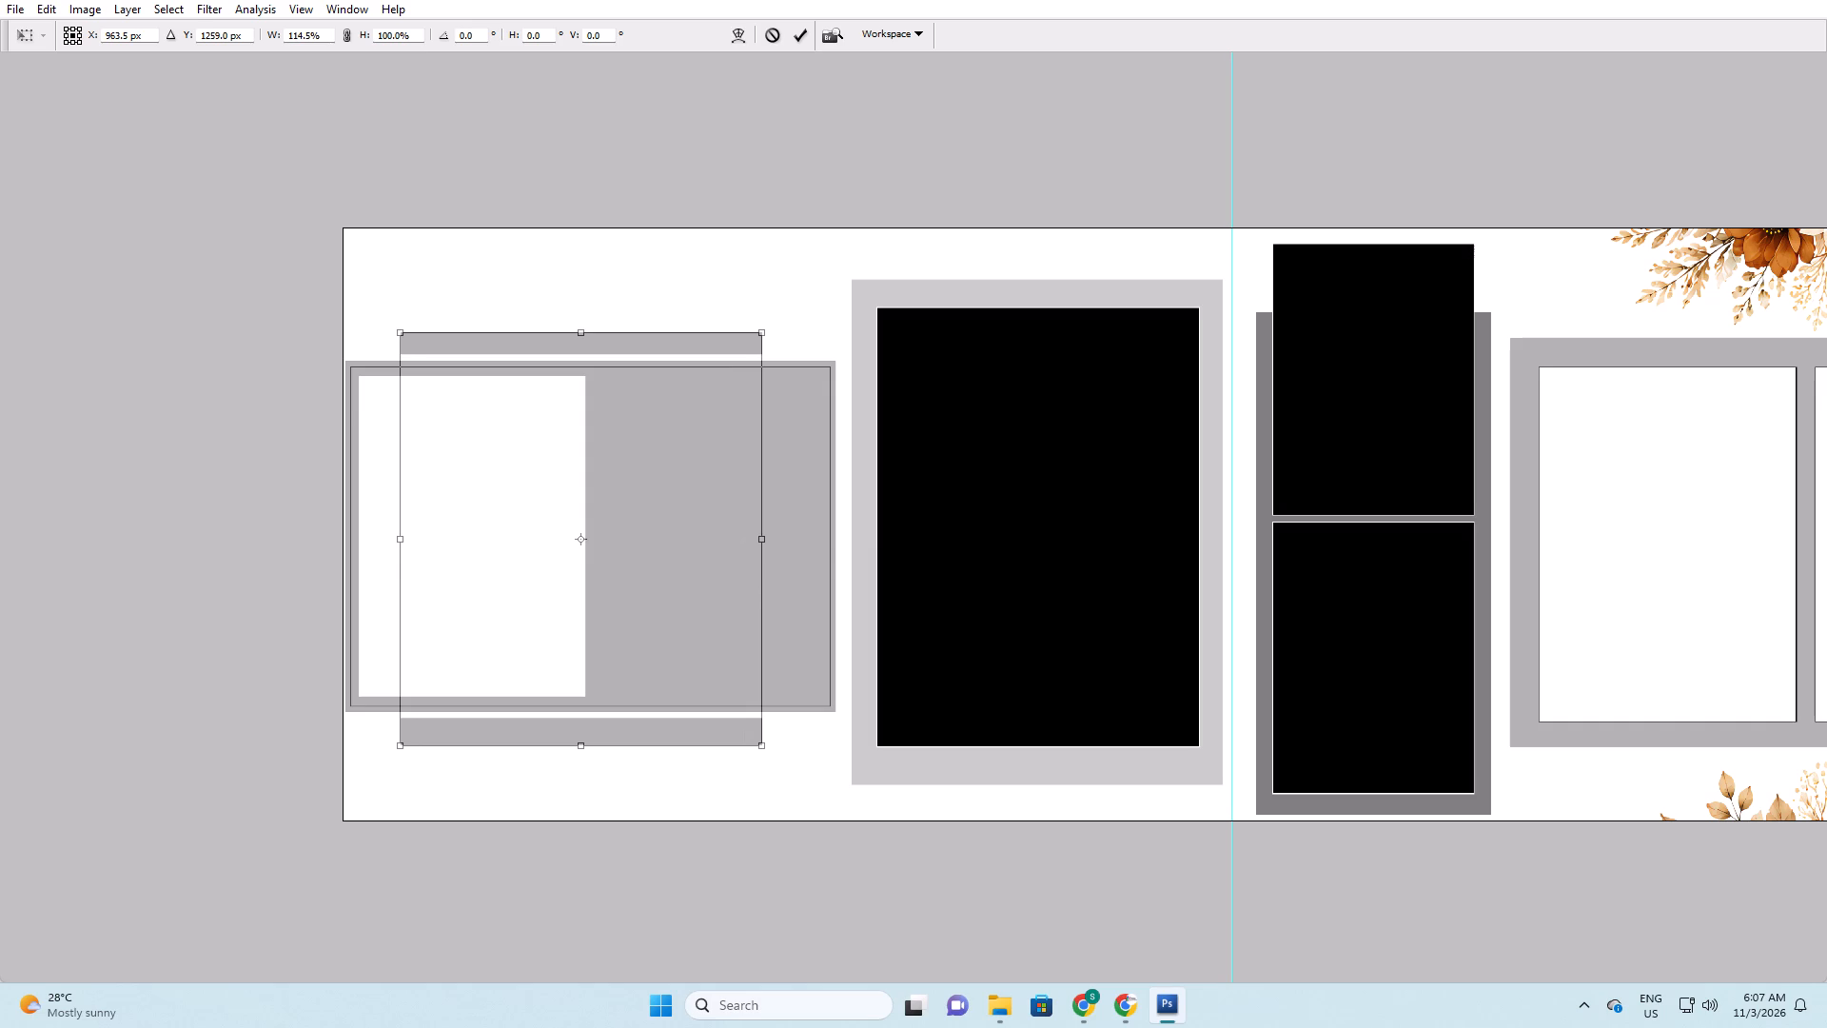
pyautogui.press('Return')
pyautogui.hotkey('ctrl', 'alt', 'z')
pyautogui.hotkey('ctrl', 'z')
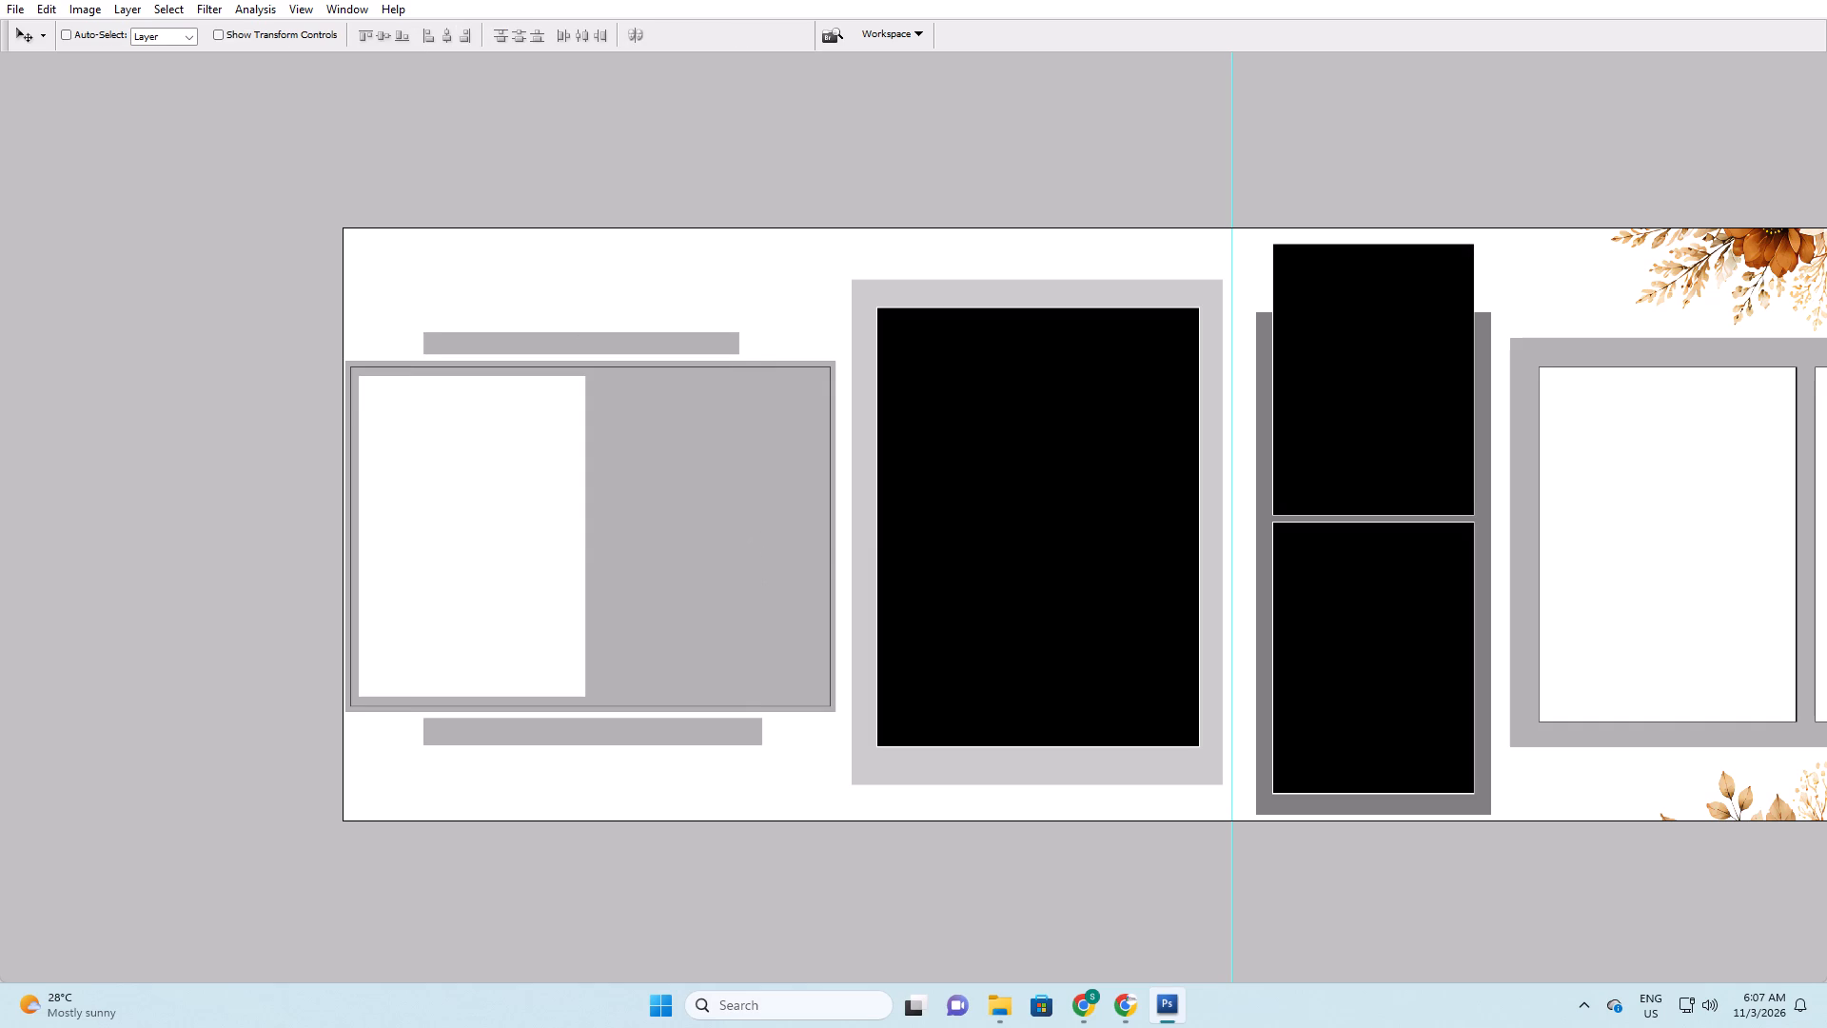
# Replace the black outlines of the two white photo frames on the last page with white strokes.
pyautogui.press('space')
pyautogui.press('space')
pyautogui.press('space')
pyautogui.press('space')
pyautogui.press('space')
pyautogui.press('space')
pyautogui.press('space')
pyautogui.press('space')
pyautogui.press('space')
pyautogui.press('space')
pyautogui.press('space')
pyautogui.press('space')
pyautogui.press('space')
pyautogui.press('space')
pyautogui.press('space')
pyautogui.press('space')
pyautogui.press('space')
pyautogui.press('space')
pyautogui.press('space')
pyautogui.press('space')
pyautogui.moveTo(1104, 508); pyautogui.dragTo(910, 508)
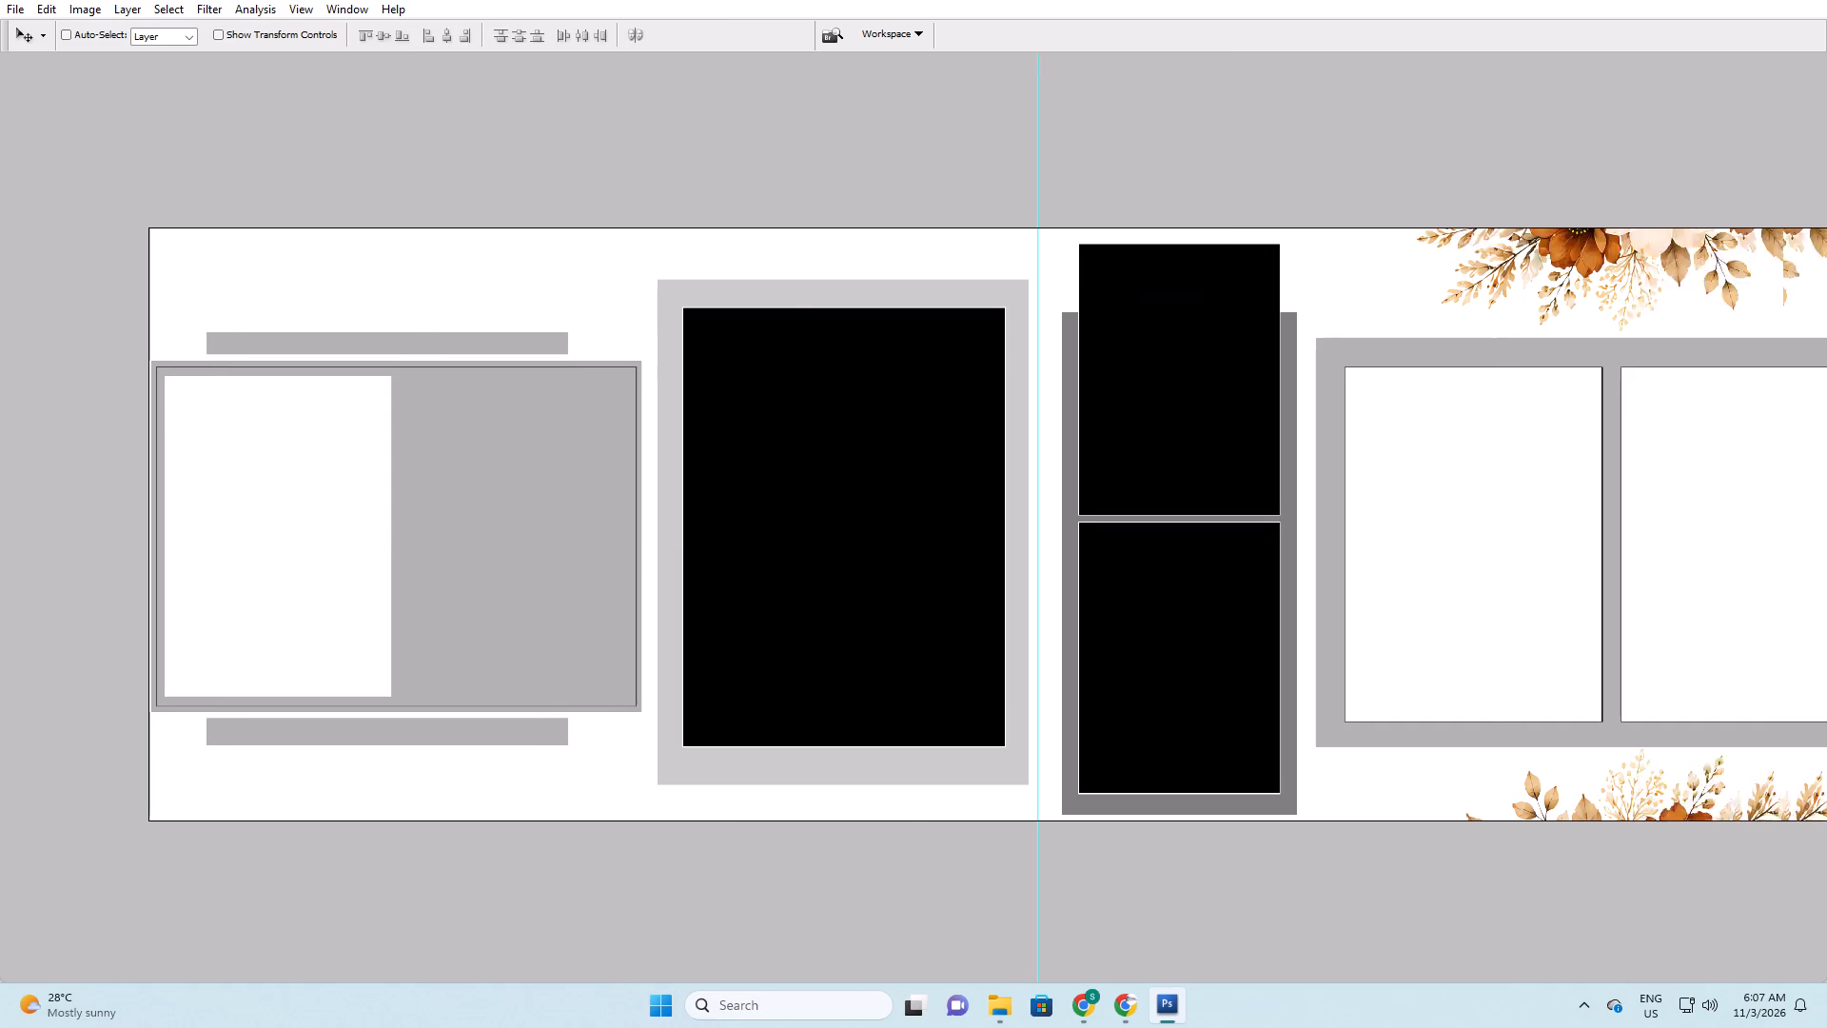
pyautogui.moveTo(910, 508); pyautogui.dragTo(817, 505)
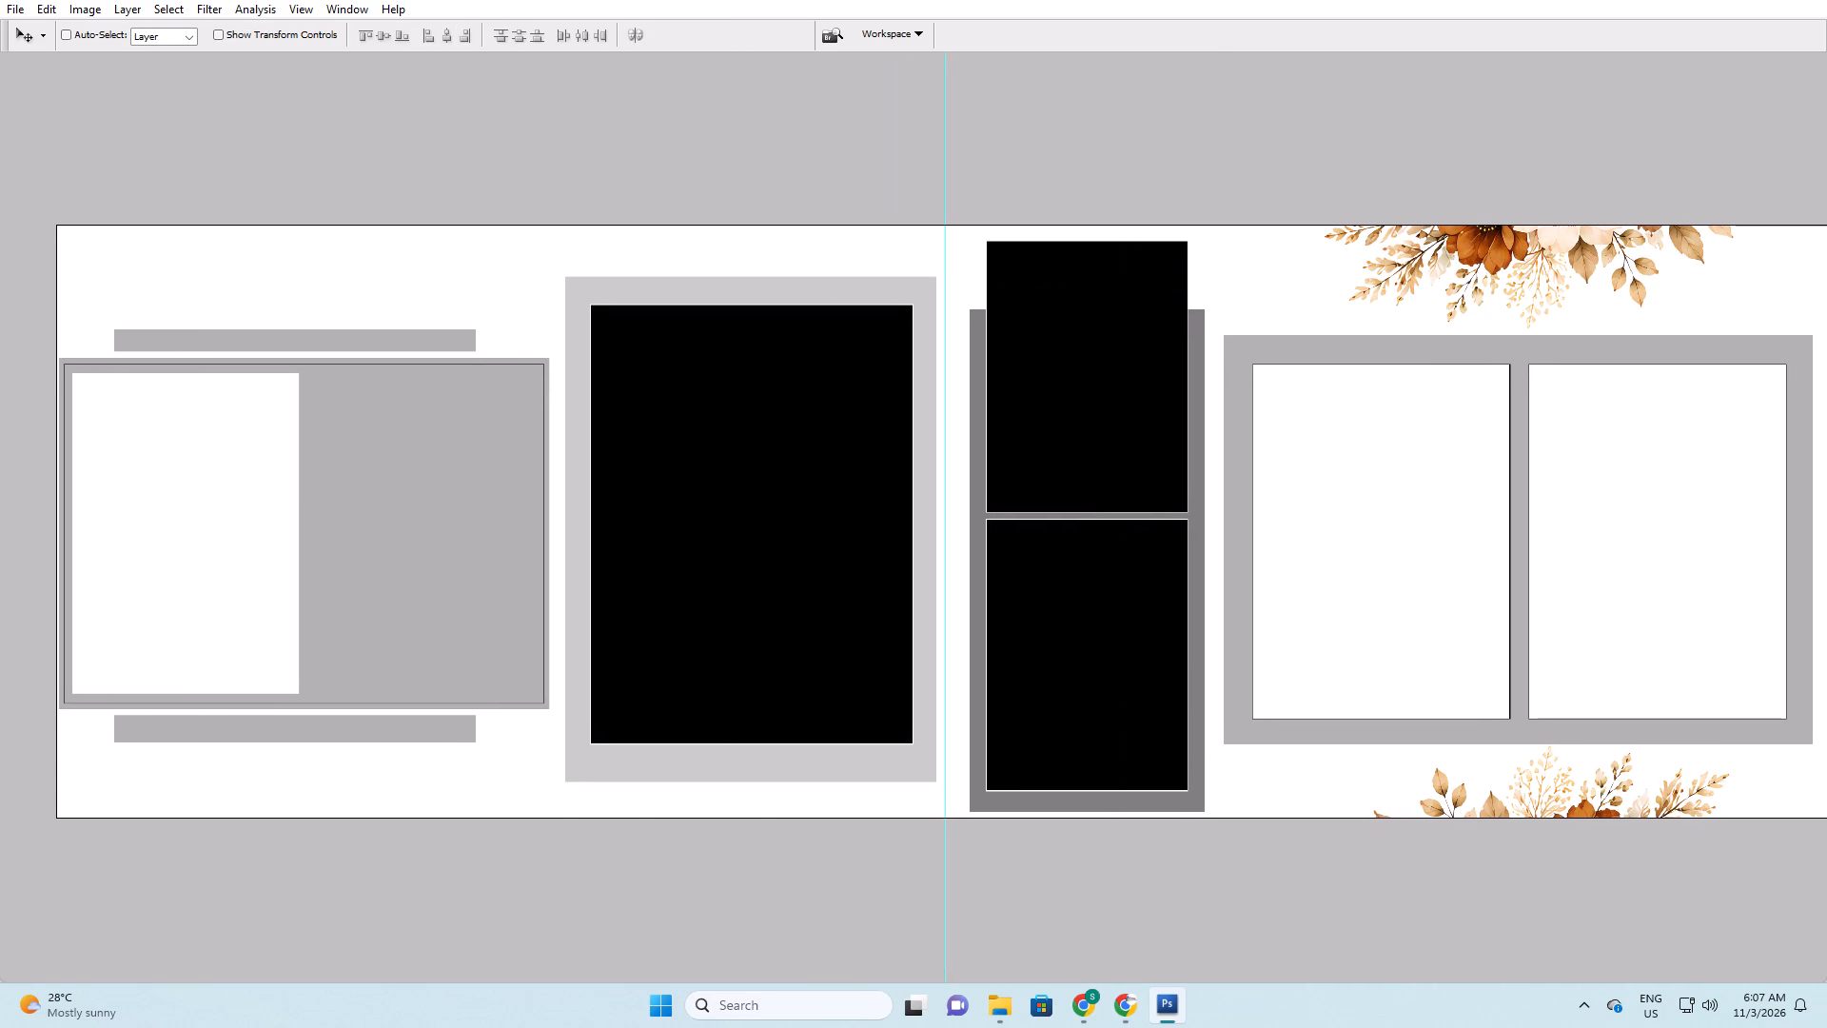
pyautogui.press('space')
pyautogui.press('space')
pyautogui.moveTo(1505, 492); pyautogui.dragTo(1201, 492)
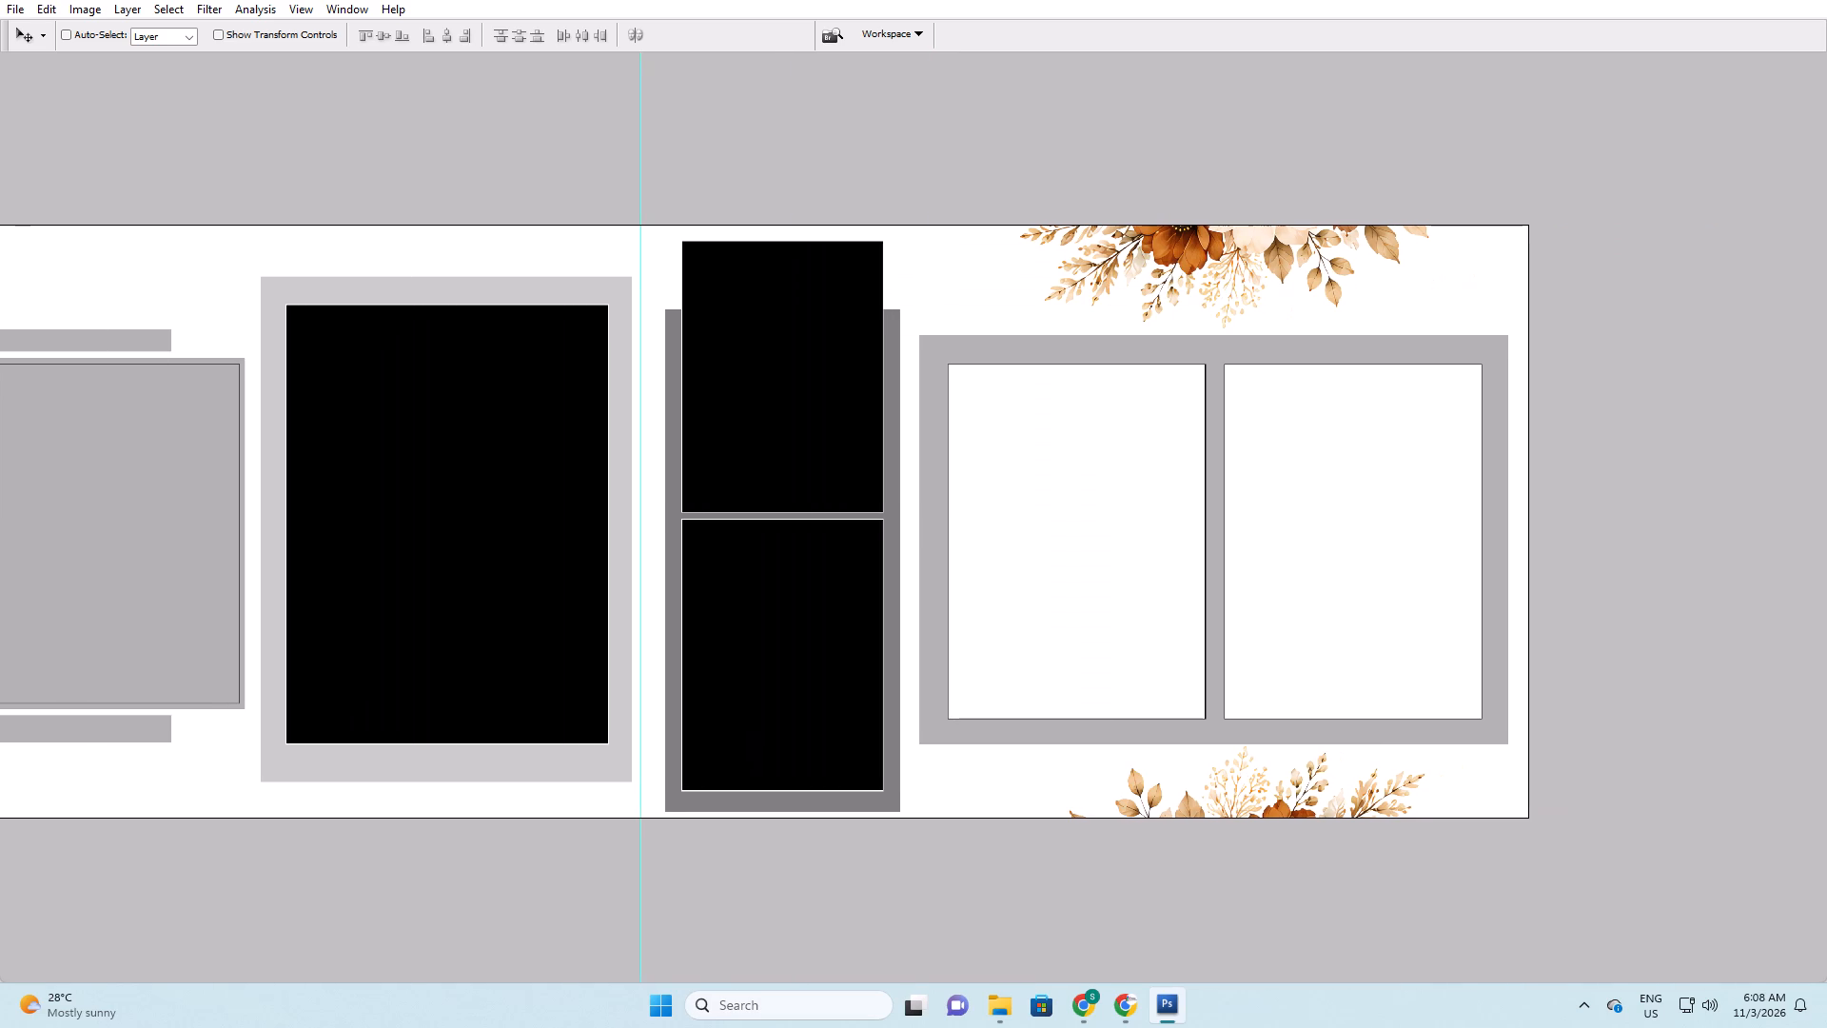
pyautogui.moveTo(1135, 488); pyautogui.dragTo(1156, 501, button='right')
pyautogui.click(1182, 522)
pyautogui.press('space')
pyautogui.moveTo(934, 511); pyautogui.dragTo(959, 514)
pyautogui.moveTo(1072, 490); pyautogui.dragTo(1096, 502, button='right')
pyautogui.click(1117, 513)
pyautogui.press('F10')
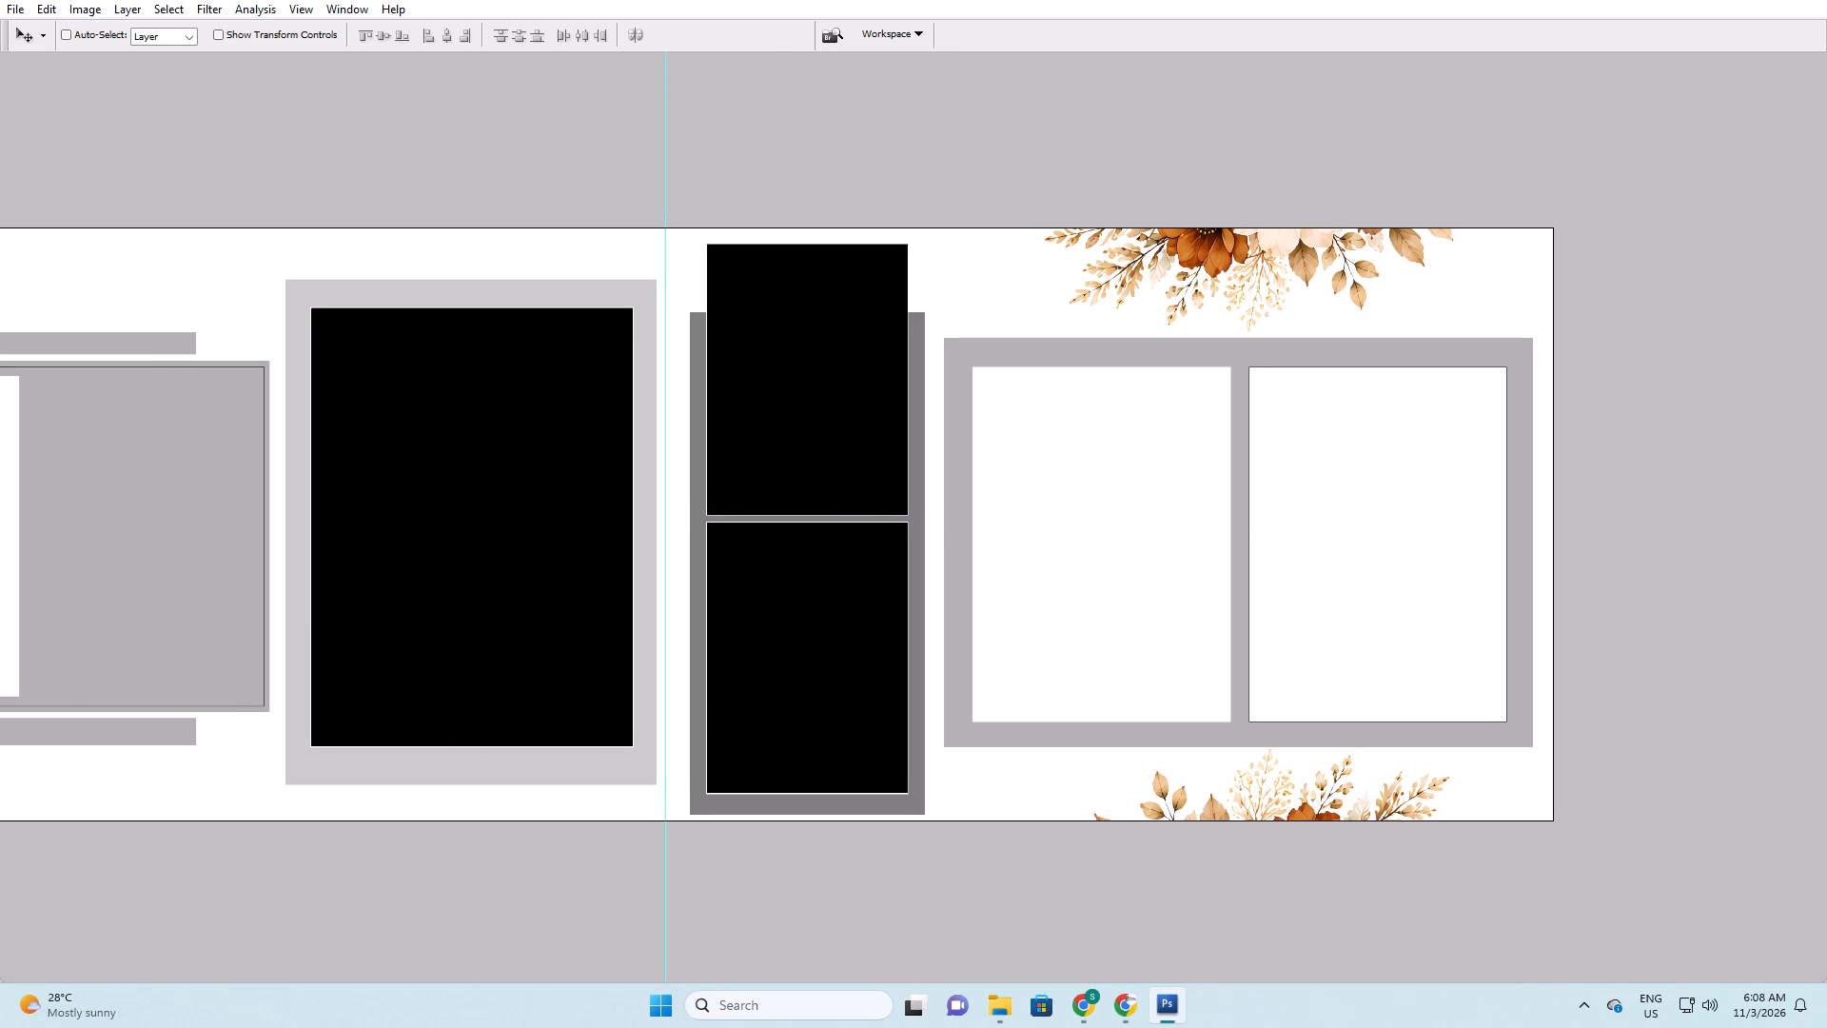
pyautogui.moveTo(1332, 472); pyautogui.dragTo(1344, 479, button='right')
pyautogui.click(1355, 486)
pyautogui.press('F10')
# Invert the two white photo frames on the last page to black.
pyautogui.rightClick(1139, 505)
pyautogui.click(1168, 521)
pyautogui.hotkey('ctrl', 'i')
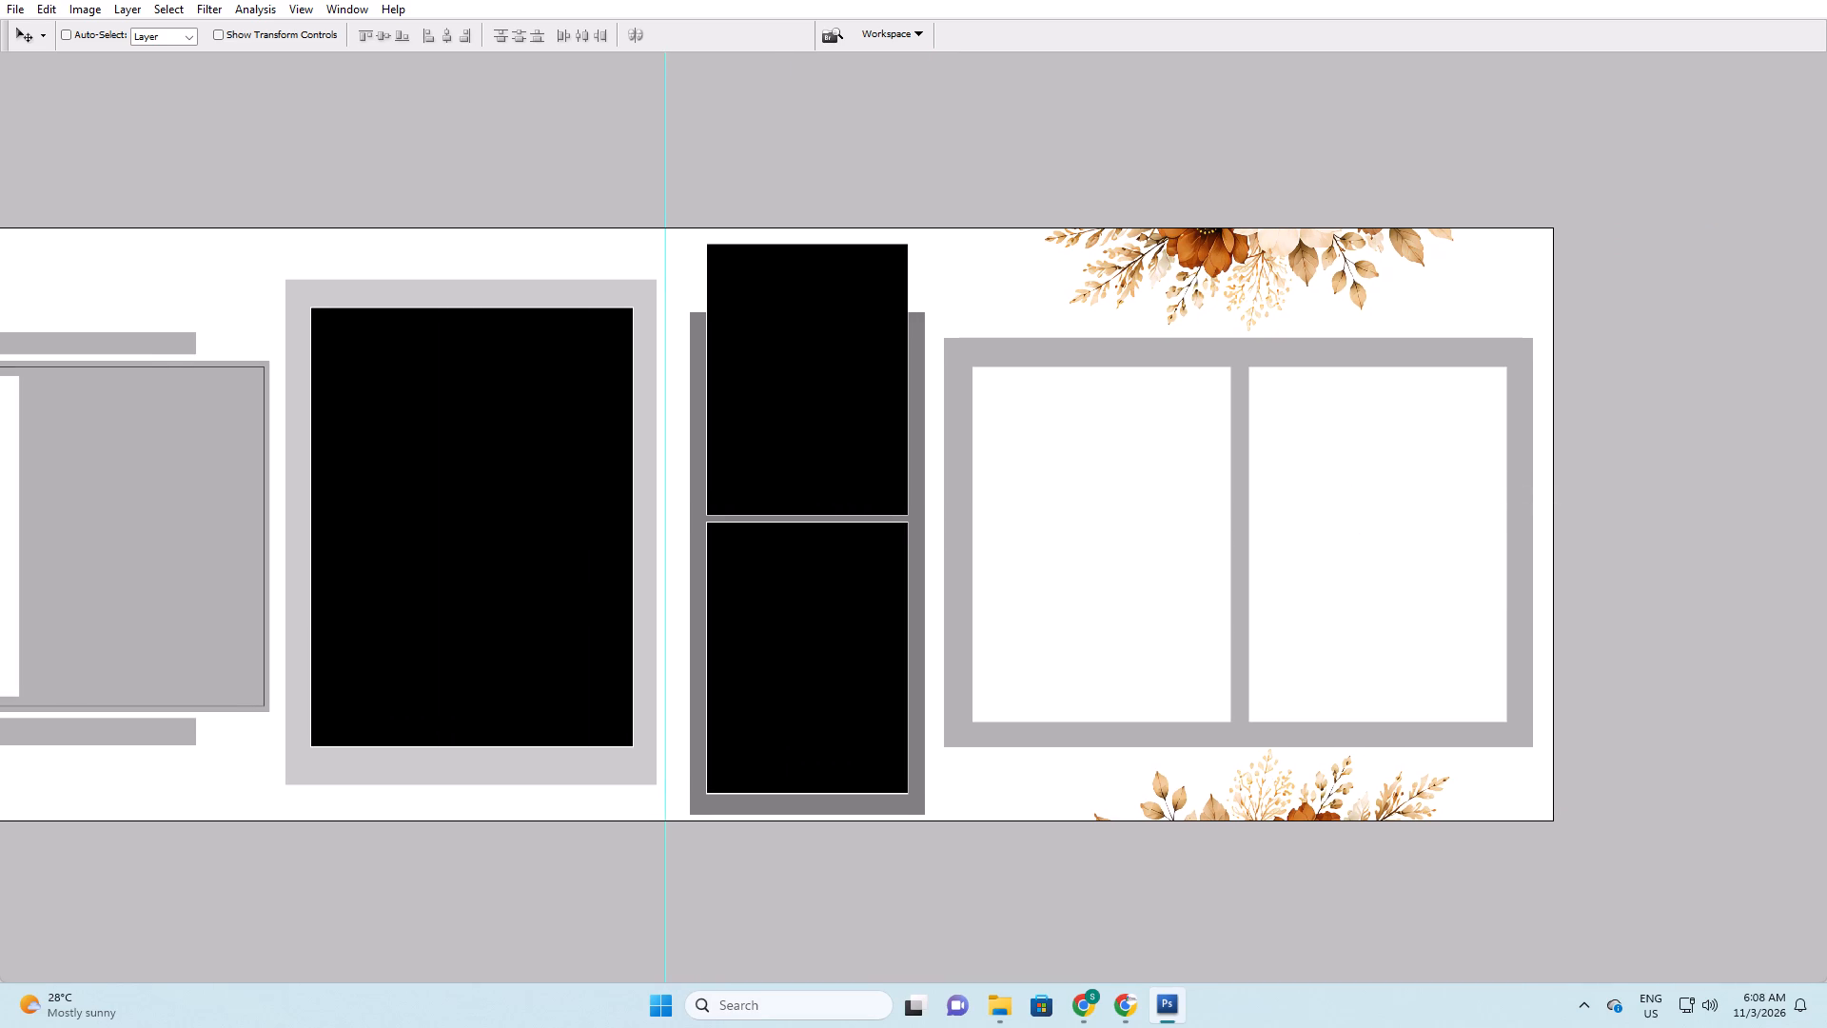
pyautogui.keyDown('ctrl'); pyautogui.moveTo(1398, 524); pyautogui.dragTo(1411, 531, button='right'); pyautogui.keyUp('ctrl')
pyautogui.keyDown('ctrl'); pyautogui.click(1424, 539); pyautogui.keyUp('ctrl')
pyautogui.hotkey('ctrl', 'i')
# Invert the light grey panel on the first page to dark grey.
pyautogui.press('space')
pyautogui.press('space')
pyautogui.moveTo(360, 537); pyautogui.dragTo(785, 548)
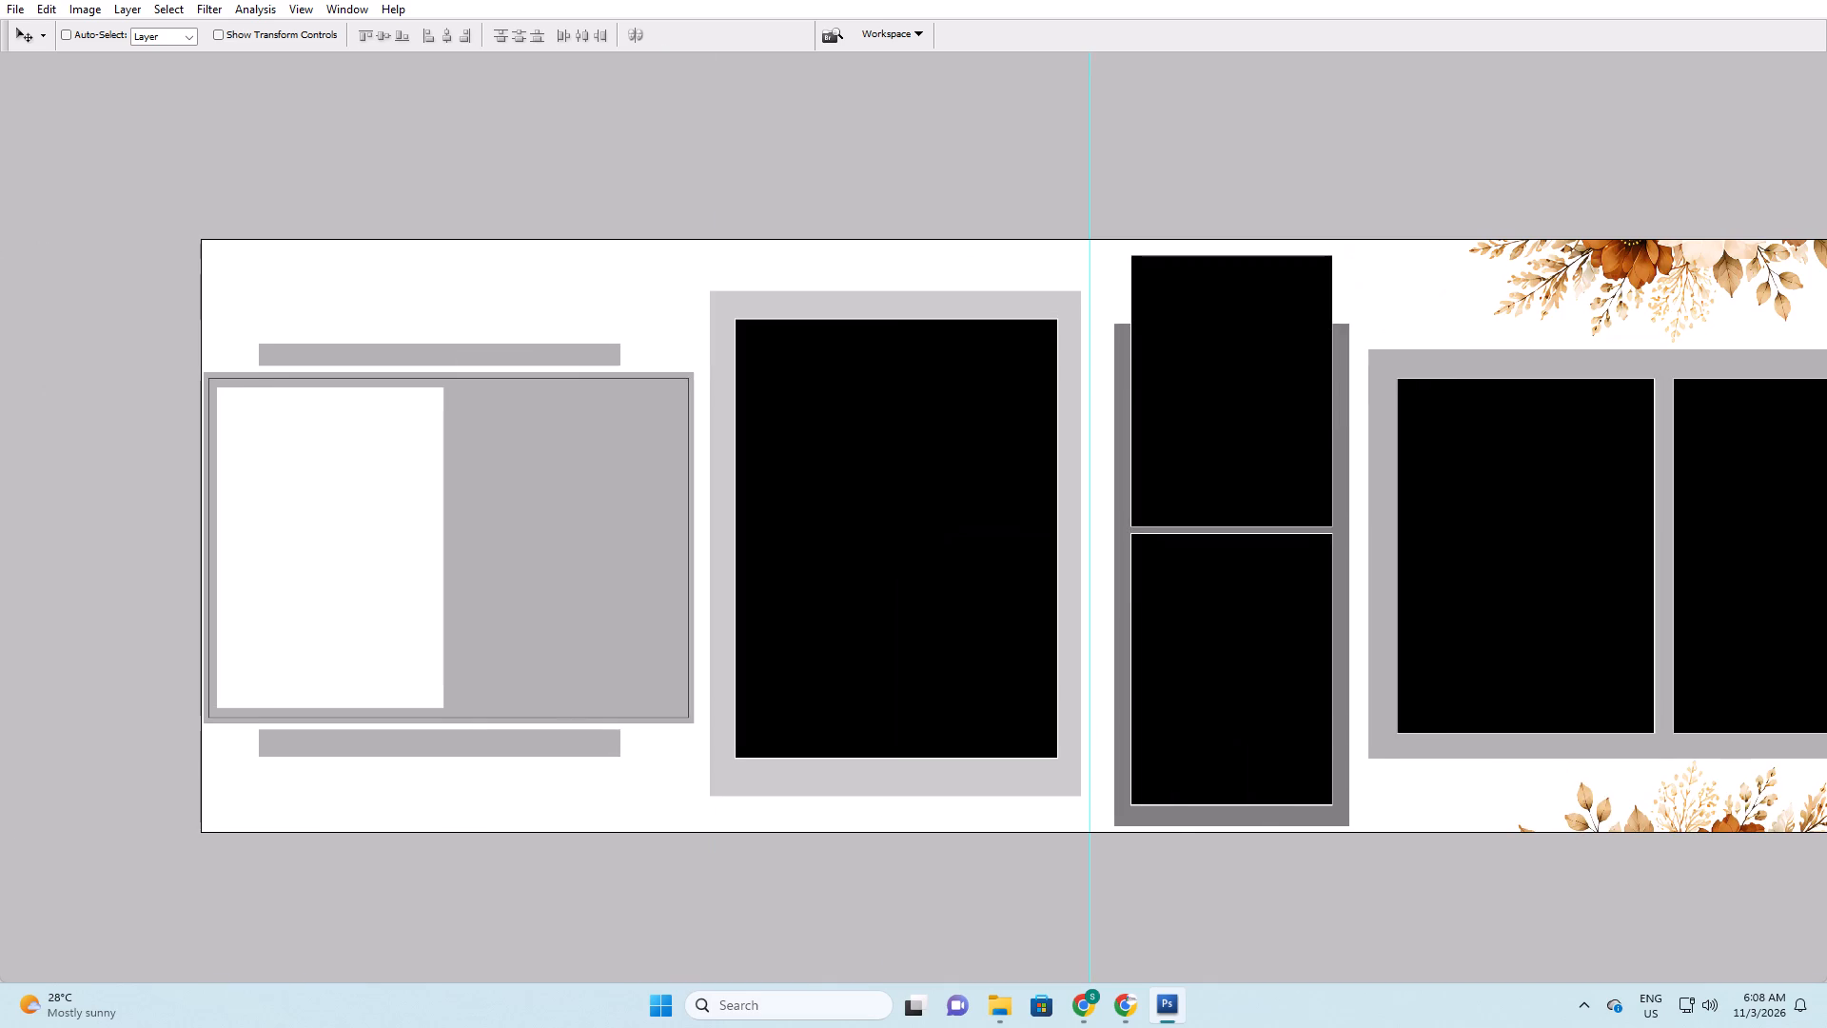
pyautogui.moveTo(336, 510); pyautogui.dragTo(350, 522, button='right')
pyautogui.click(392, 548)
pyautogui.hotkey('ctrl', 'i')
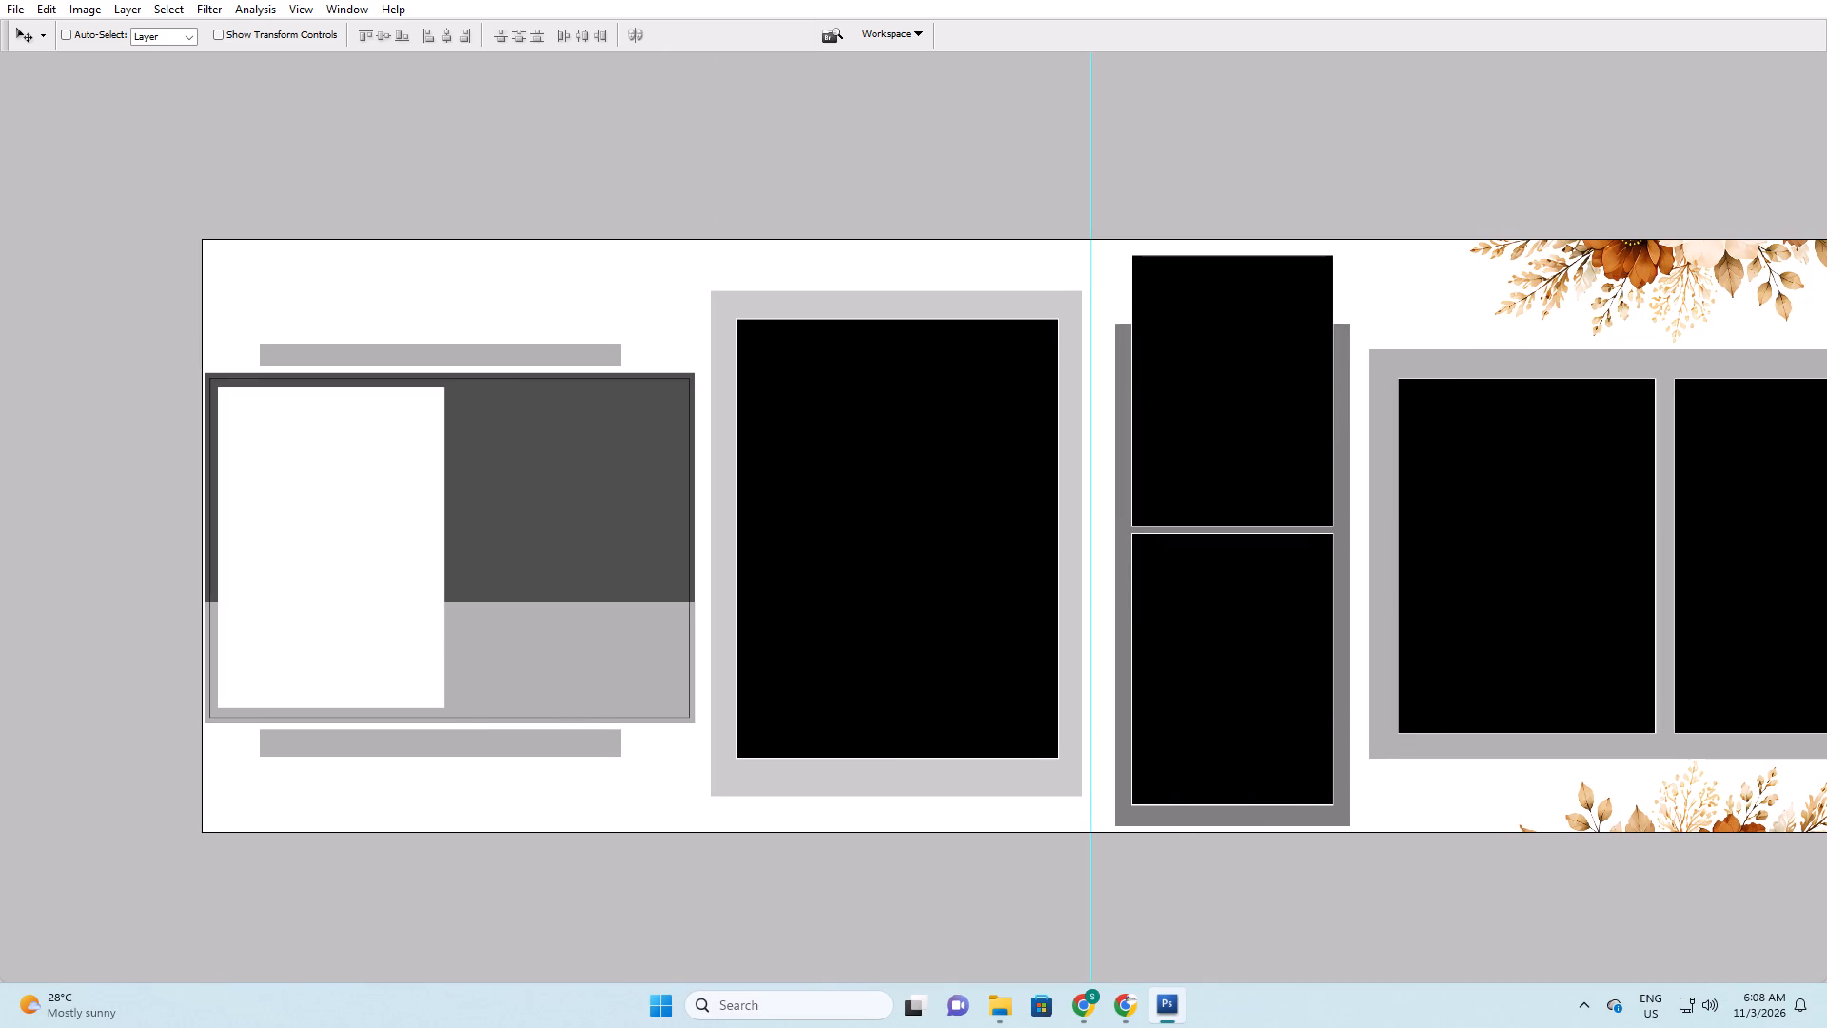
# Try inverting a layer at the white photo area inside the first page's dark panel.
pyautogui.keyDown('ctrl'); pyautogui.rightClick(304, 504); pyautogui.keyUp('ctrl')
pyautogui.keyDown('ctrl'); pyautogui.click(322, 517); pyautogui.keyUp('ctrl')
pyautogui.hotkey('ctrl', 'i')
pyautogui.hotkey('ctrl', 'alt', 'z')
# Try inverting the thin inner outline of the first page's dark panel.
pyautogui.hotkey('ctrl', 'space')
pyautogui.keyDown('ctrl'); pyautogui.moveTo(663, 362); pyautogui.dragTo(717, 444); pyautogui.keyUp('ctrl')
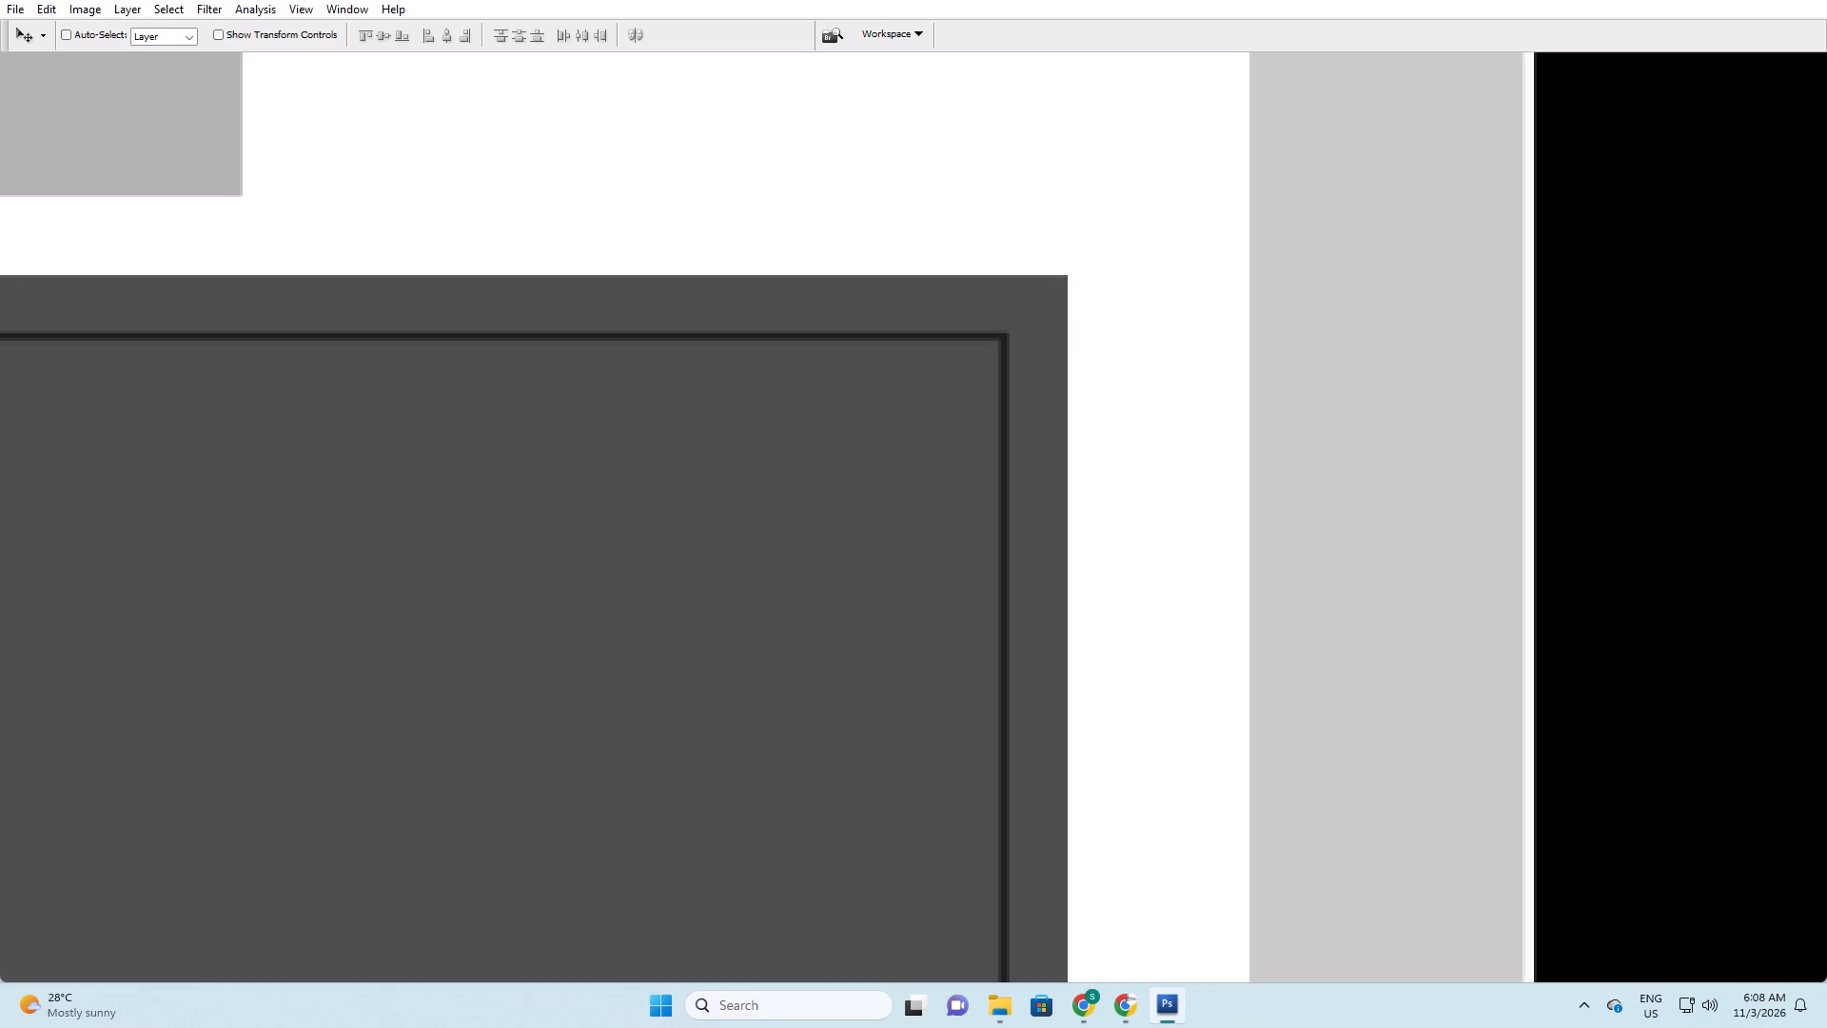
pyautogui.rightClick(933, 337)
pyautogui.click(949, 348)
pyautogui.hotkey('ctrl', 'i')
# Set the Color Overlay of Layer 18, the dark panel's thin inner outline, to white sampled from the page.
pyautogui.press('F7')
pyautogui.rightClick(1003, 394)
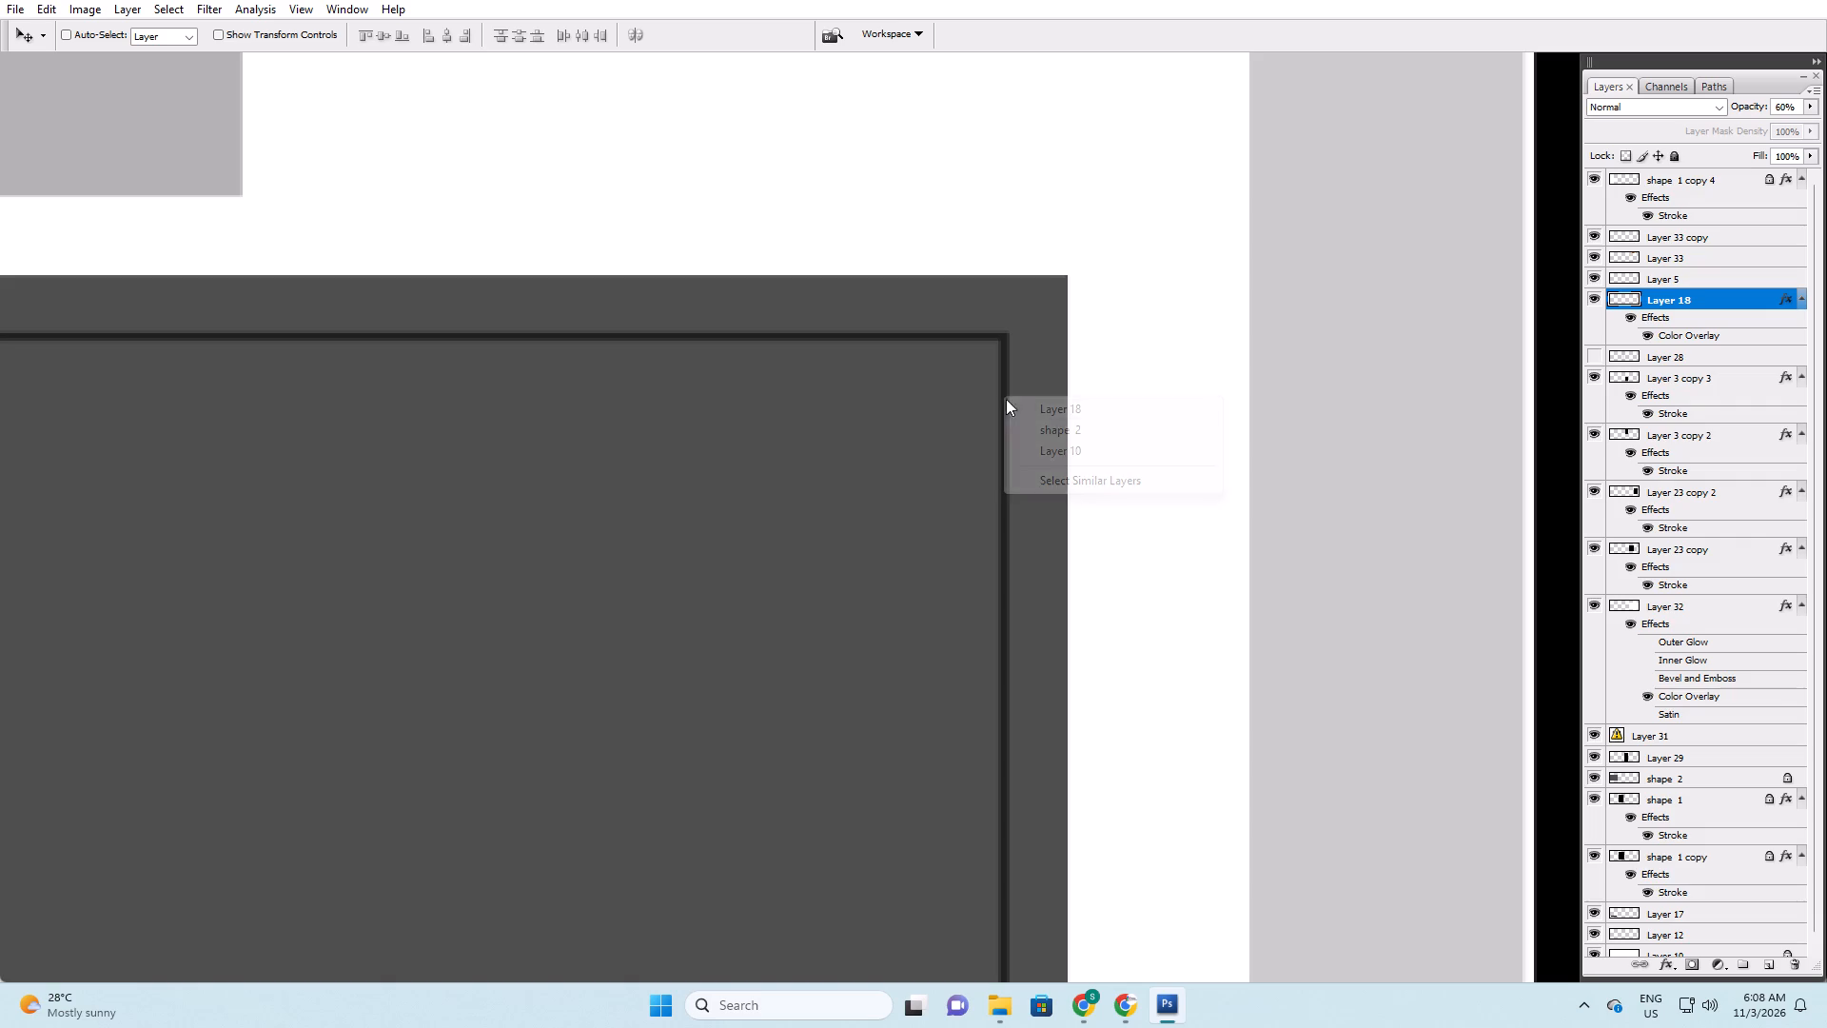
pyautogui.click(1010, 403)
pyautogui.click(1653, 337)
pyautogui.click(1667, 335)
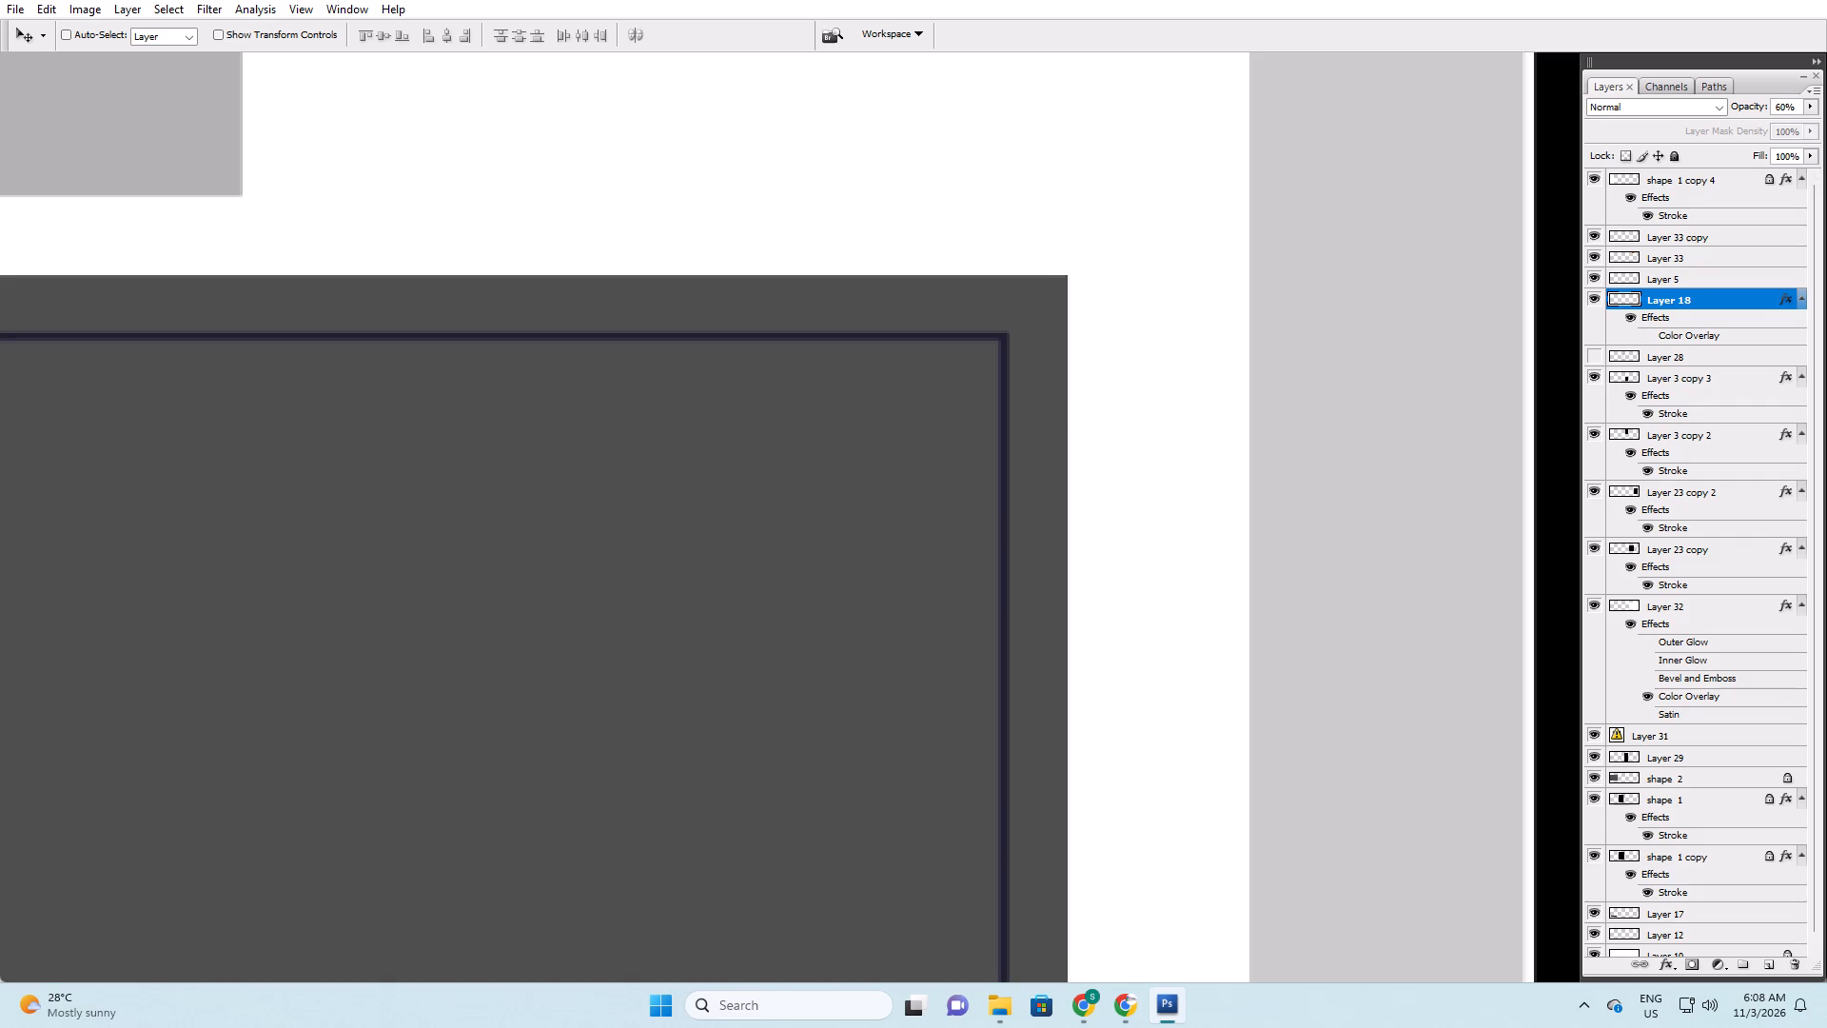
pyautogui.doubleClick(1687, 335)
pyautogui.click(1002, 267)
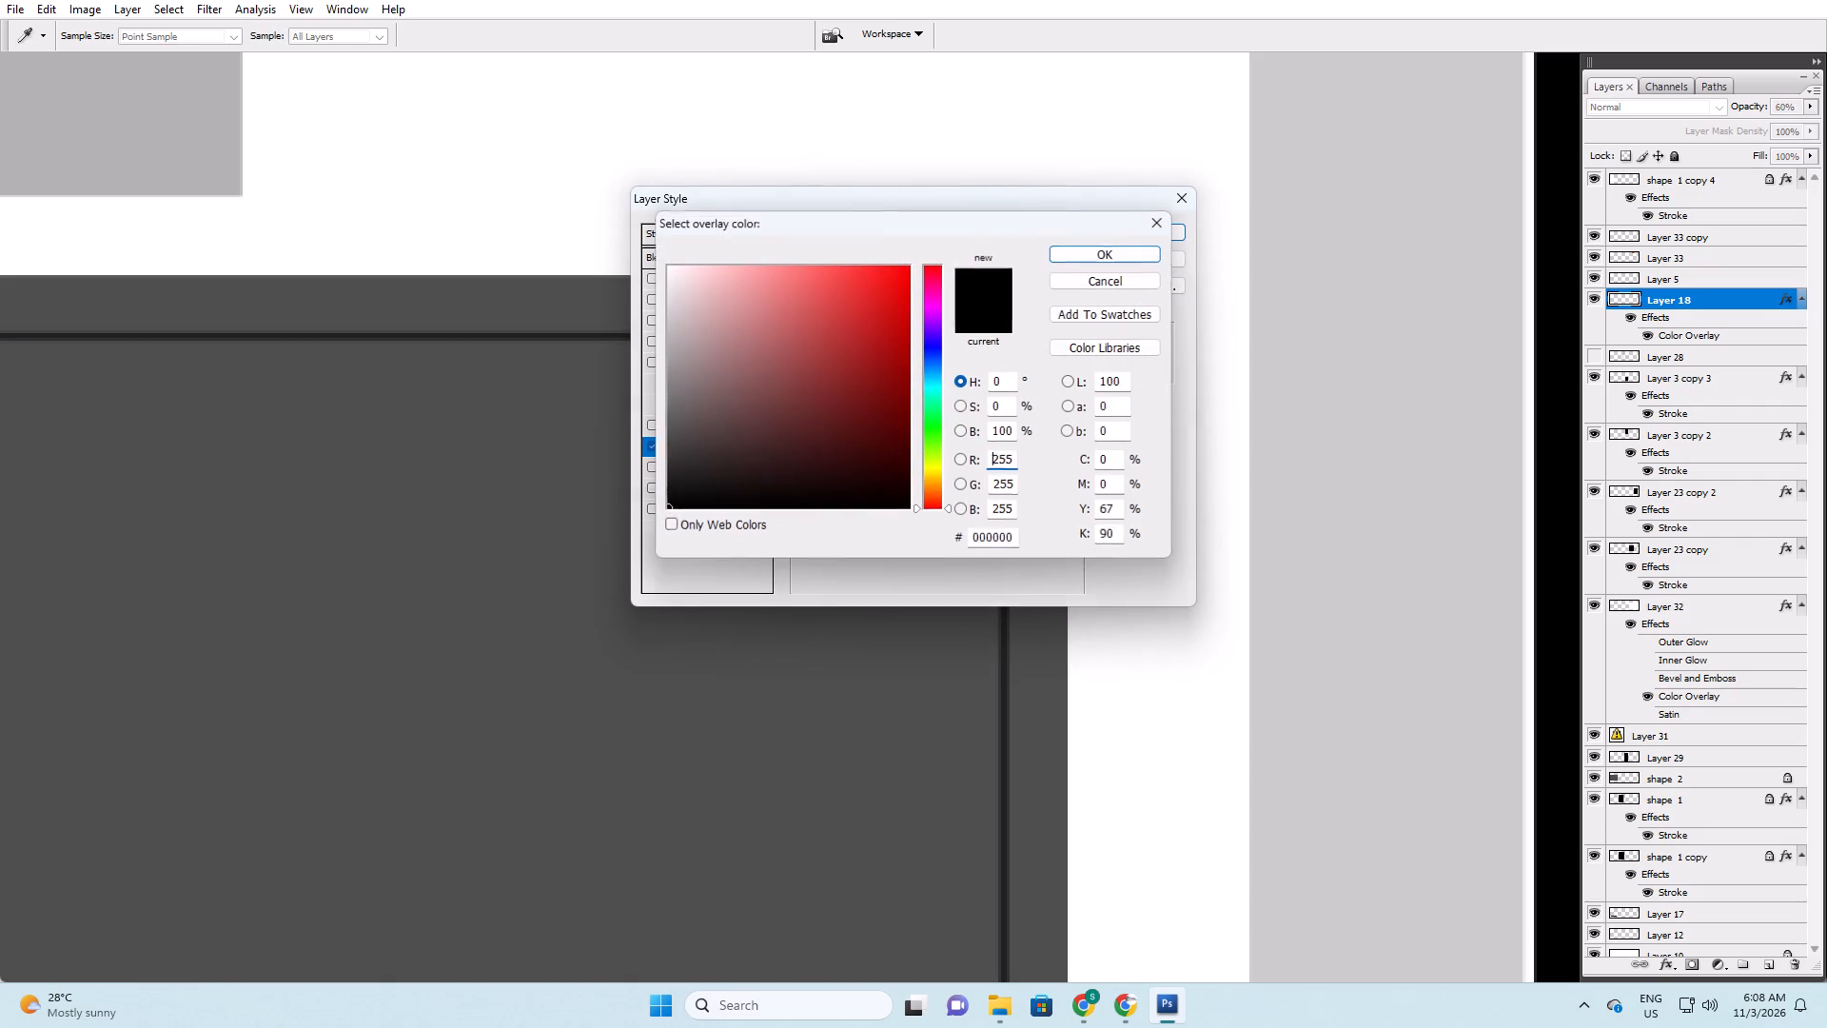
pyautogui.click(1044, 138)
pyautogui.press('Return')
pyautogui.press('Return')
pyautogui.press('space')
pyautogui.moveTo(887, 410); pyautogui.dragTo(934, 431, button='right')
pyautogui.click(954, 444)
pyautogui.press('v')
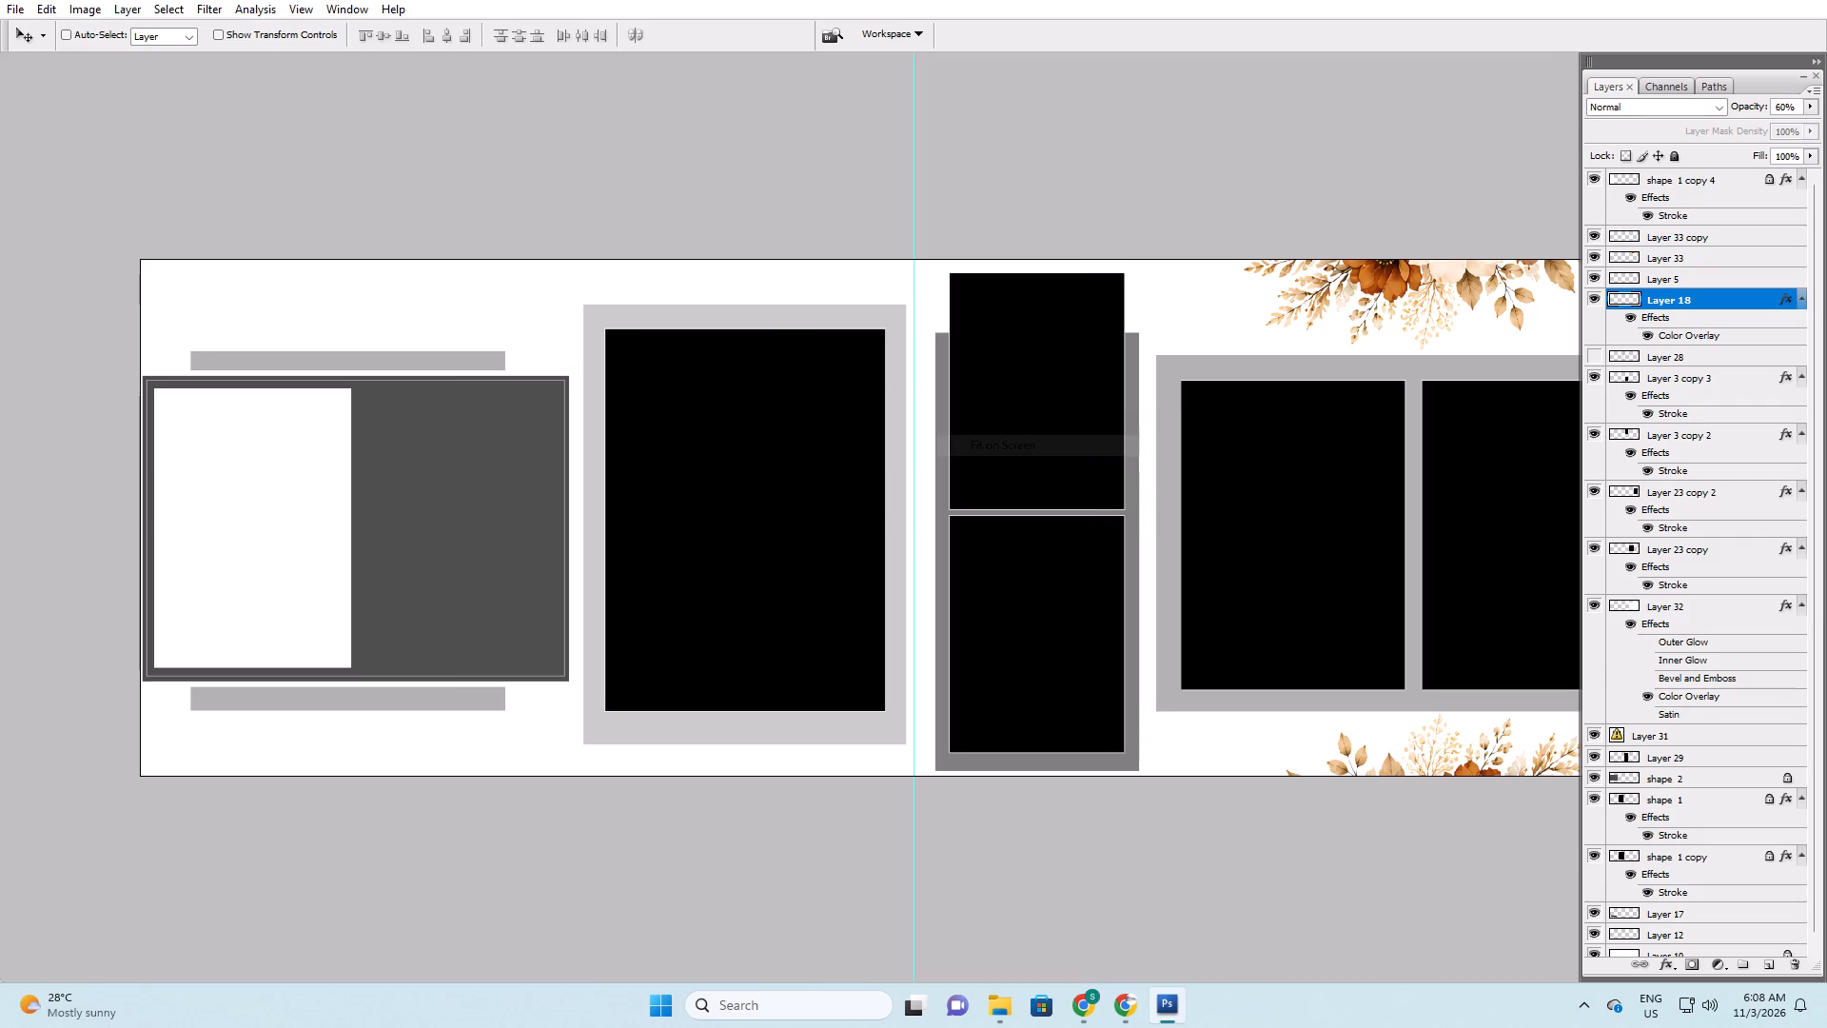
pyautogui.press('Tab')
pyautogui.press('Tab')
# Save a copy of the layout as 98 in New folder (5), inside the Kasim folder on drive E, with maximum compatibility.
pyautogui.hotkey('ctrl', 'alt', 's')
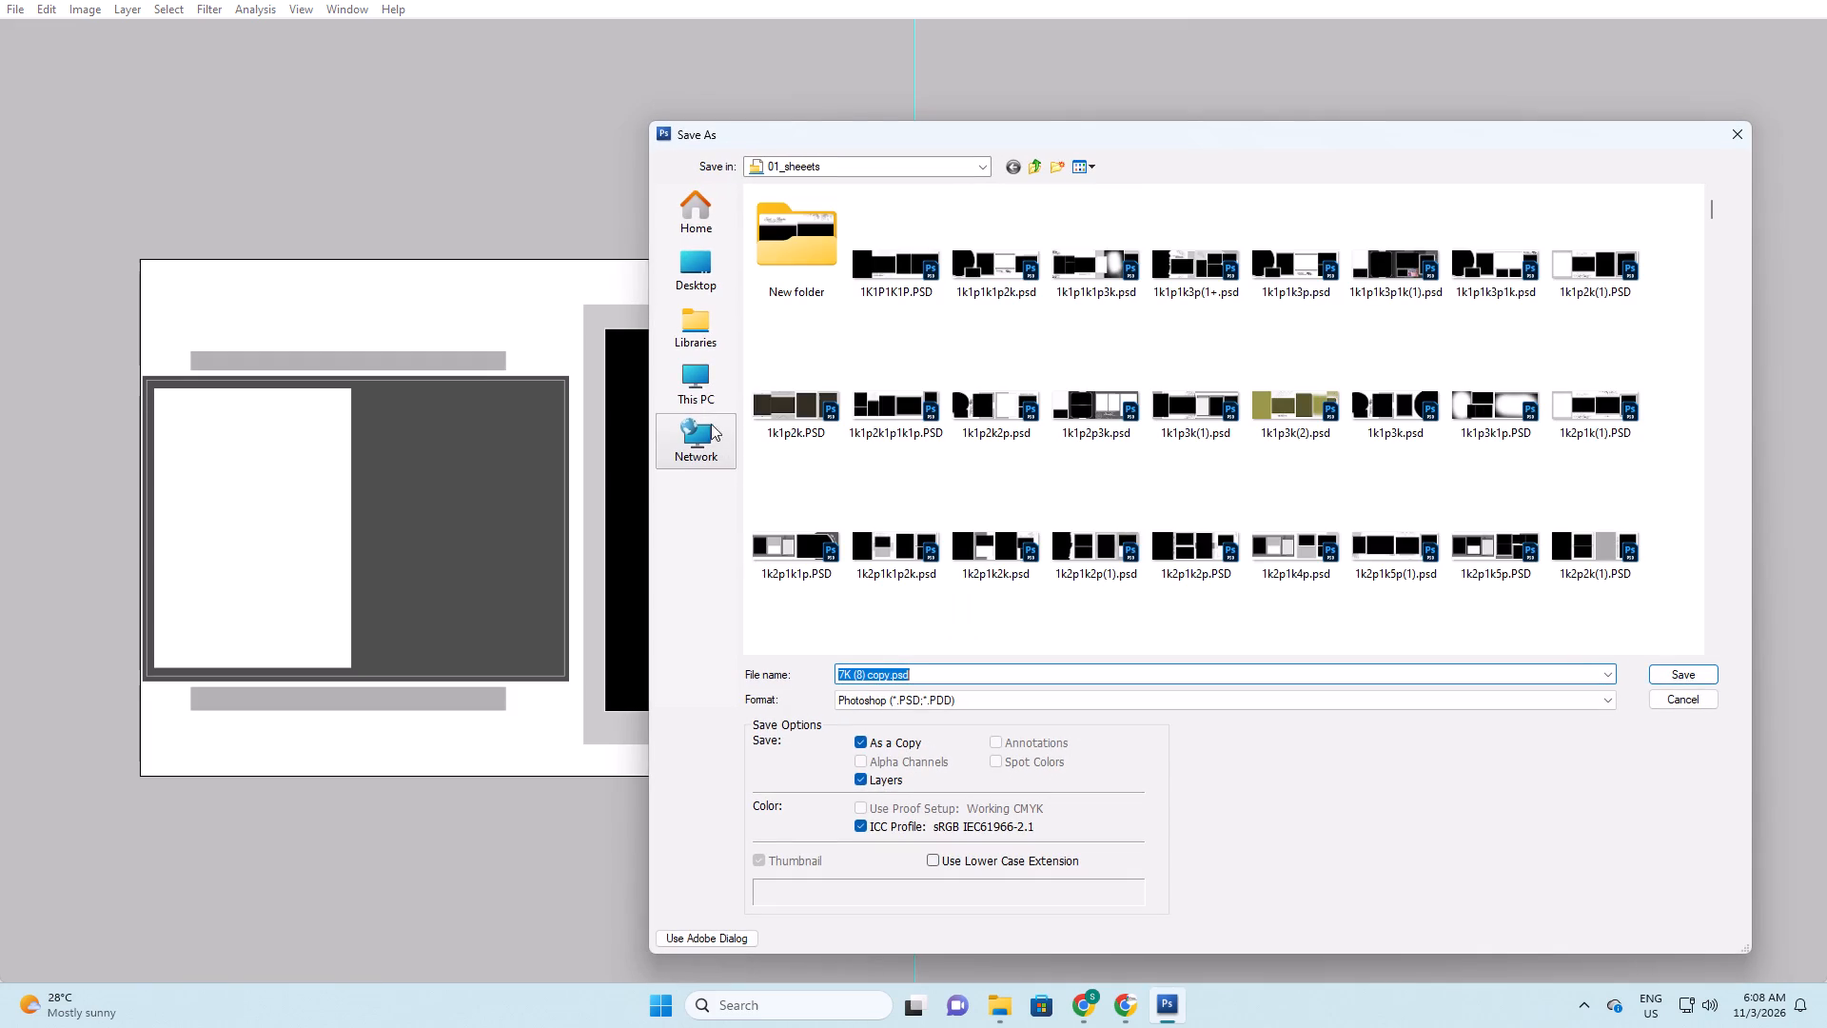
pyautogui.click(692, 384)
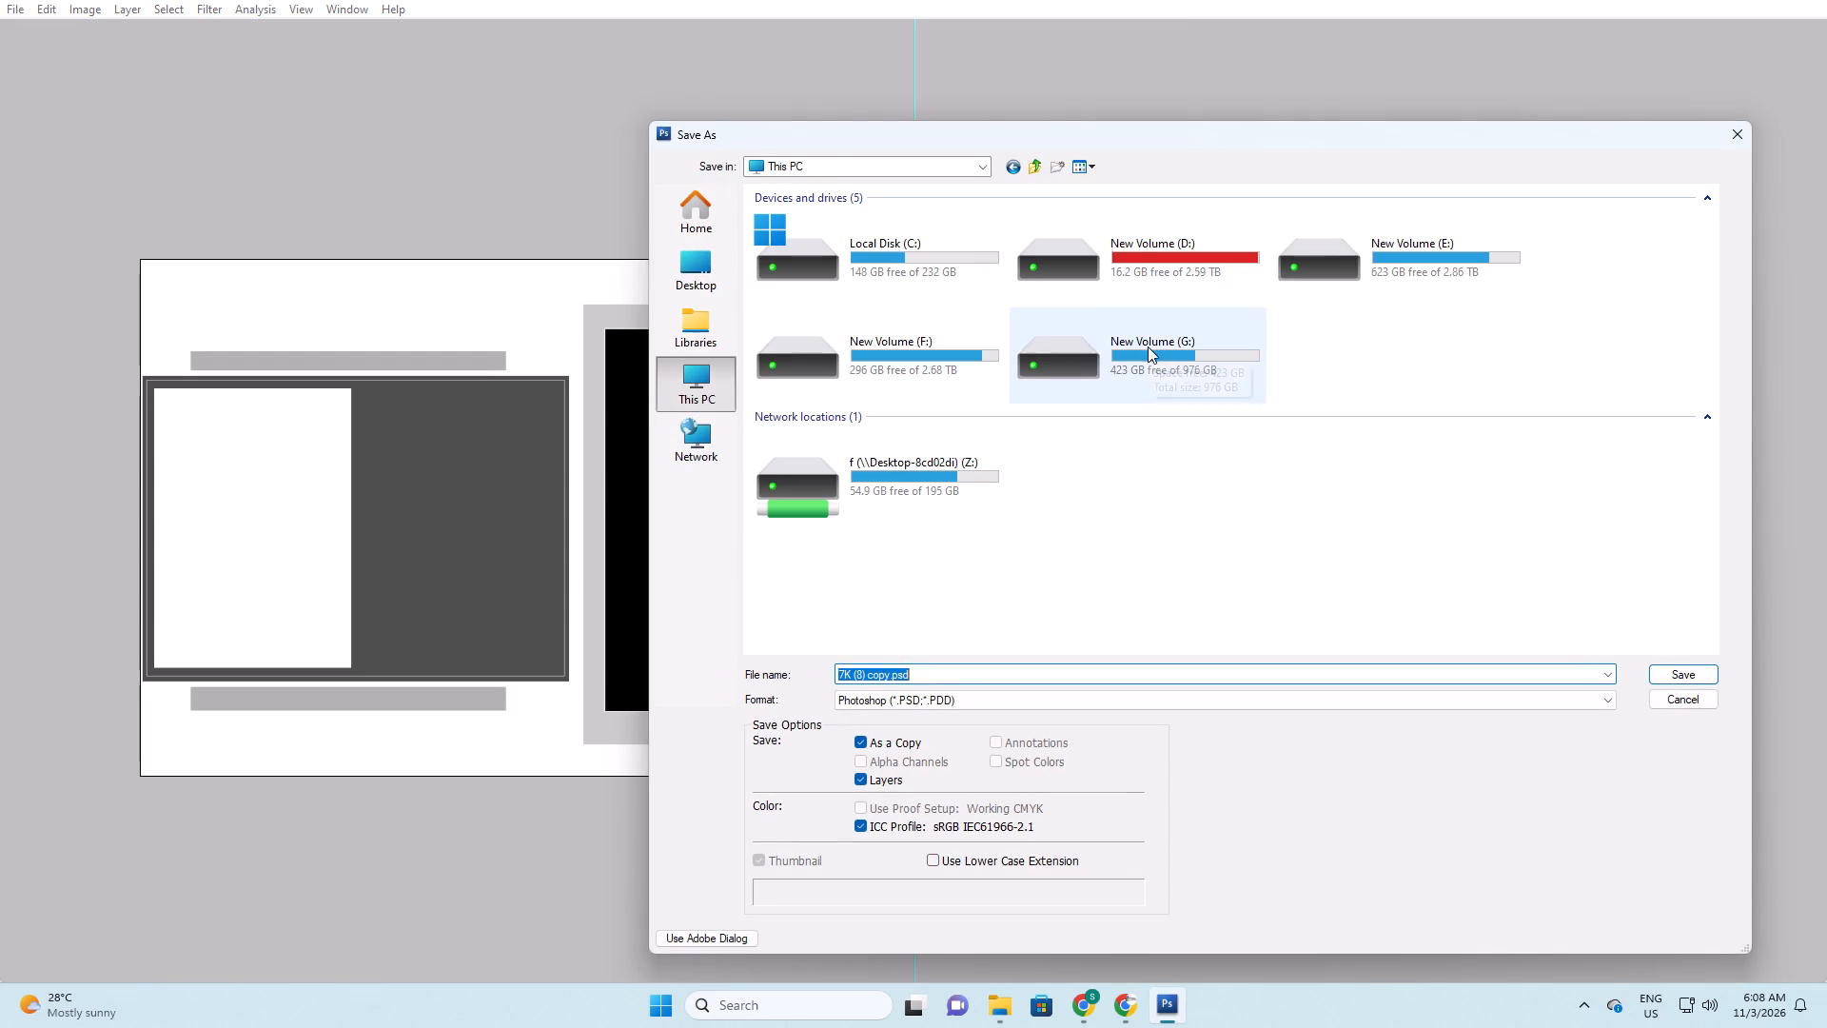
pyautogui.doubleClick(1490, 267)
pyautogui.press('k')
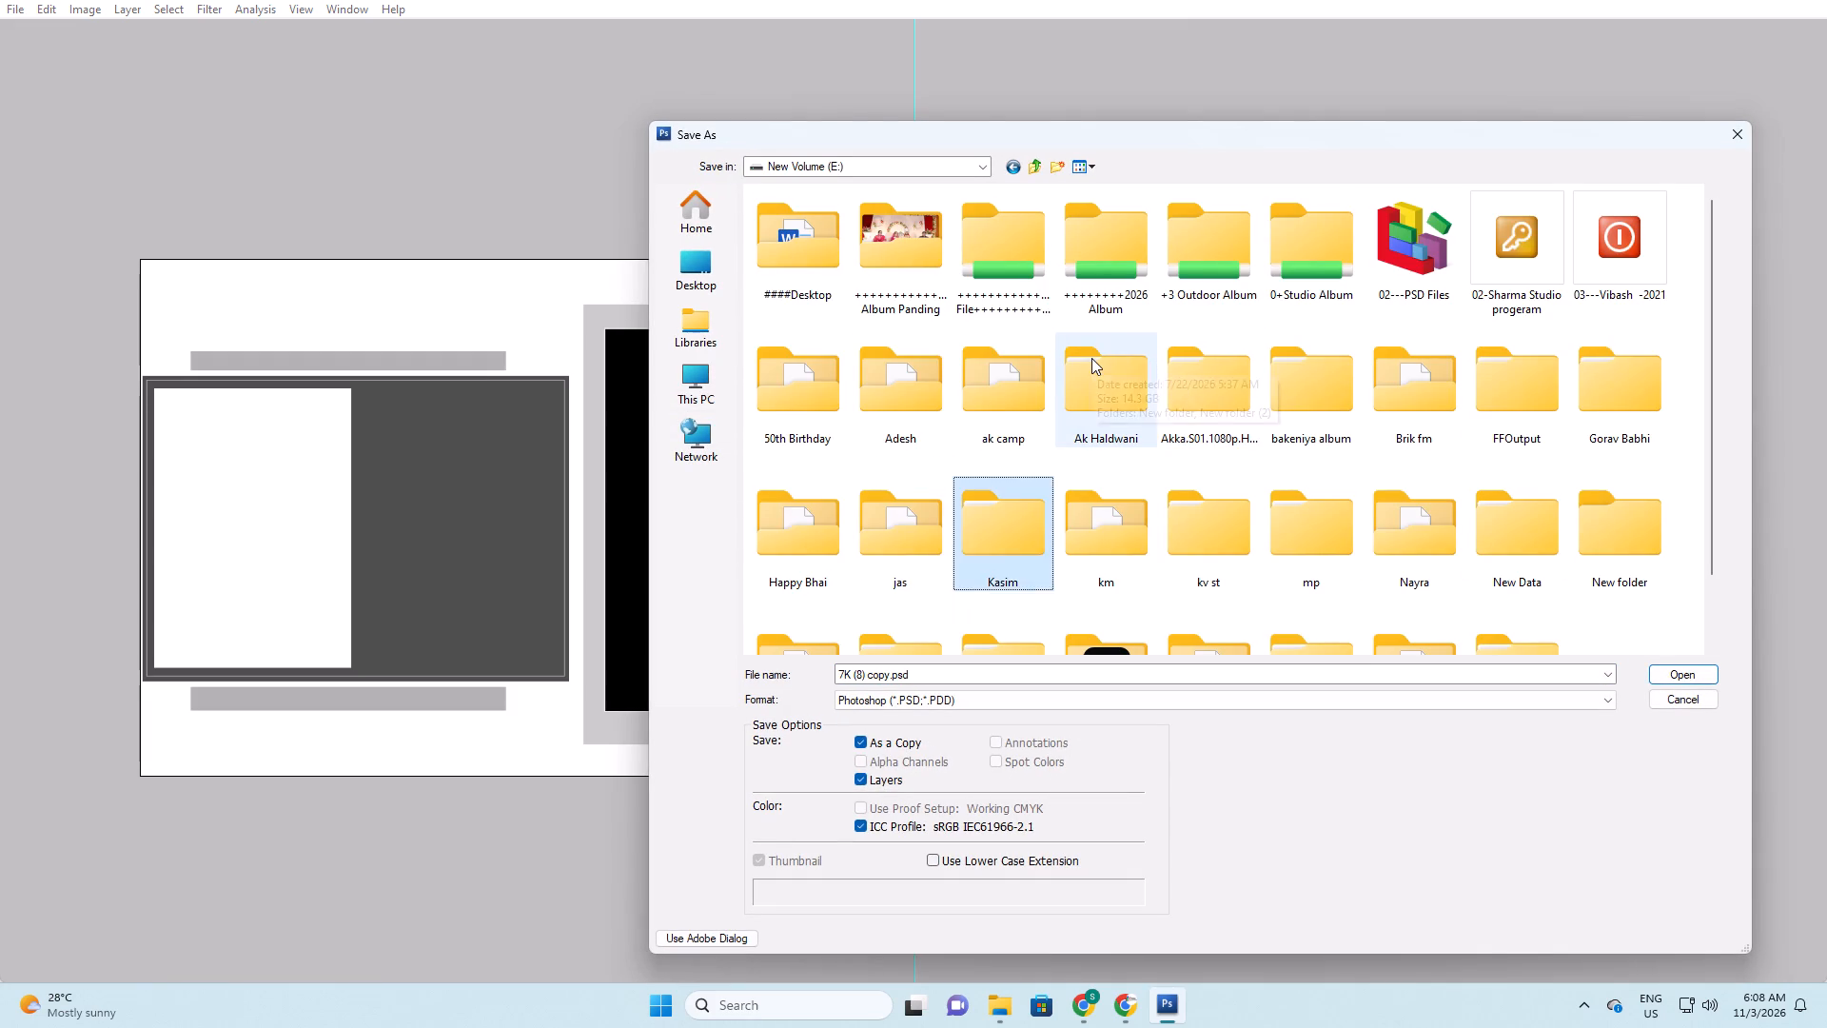
pyautogui.press('Return')
pyautogui.tripleClick(851, 312)
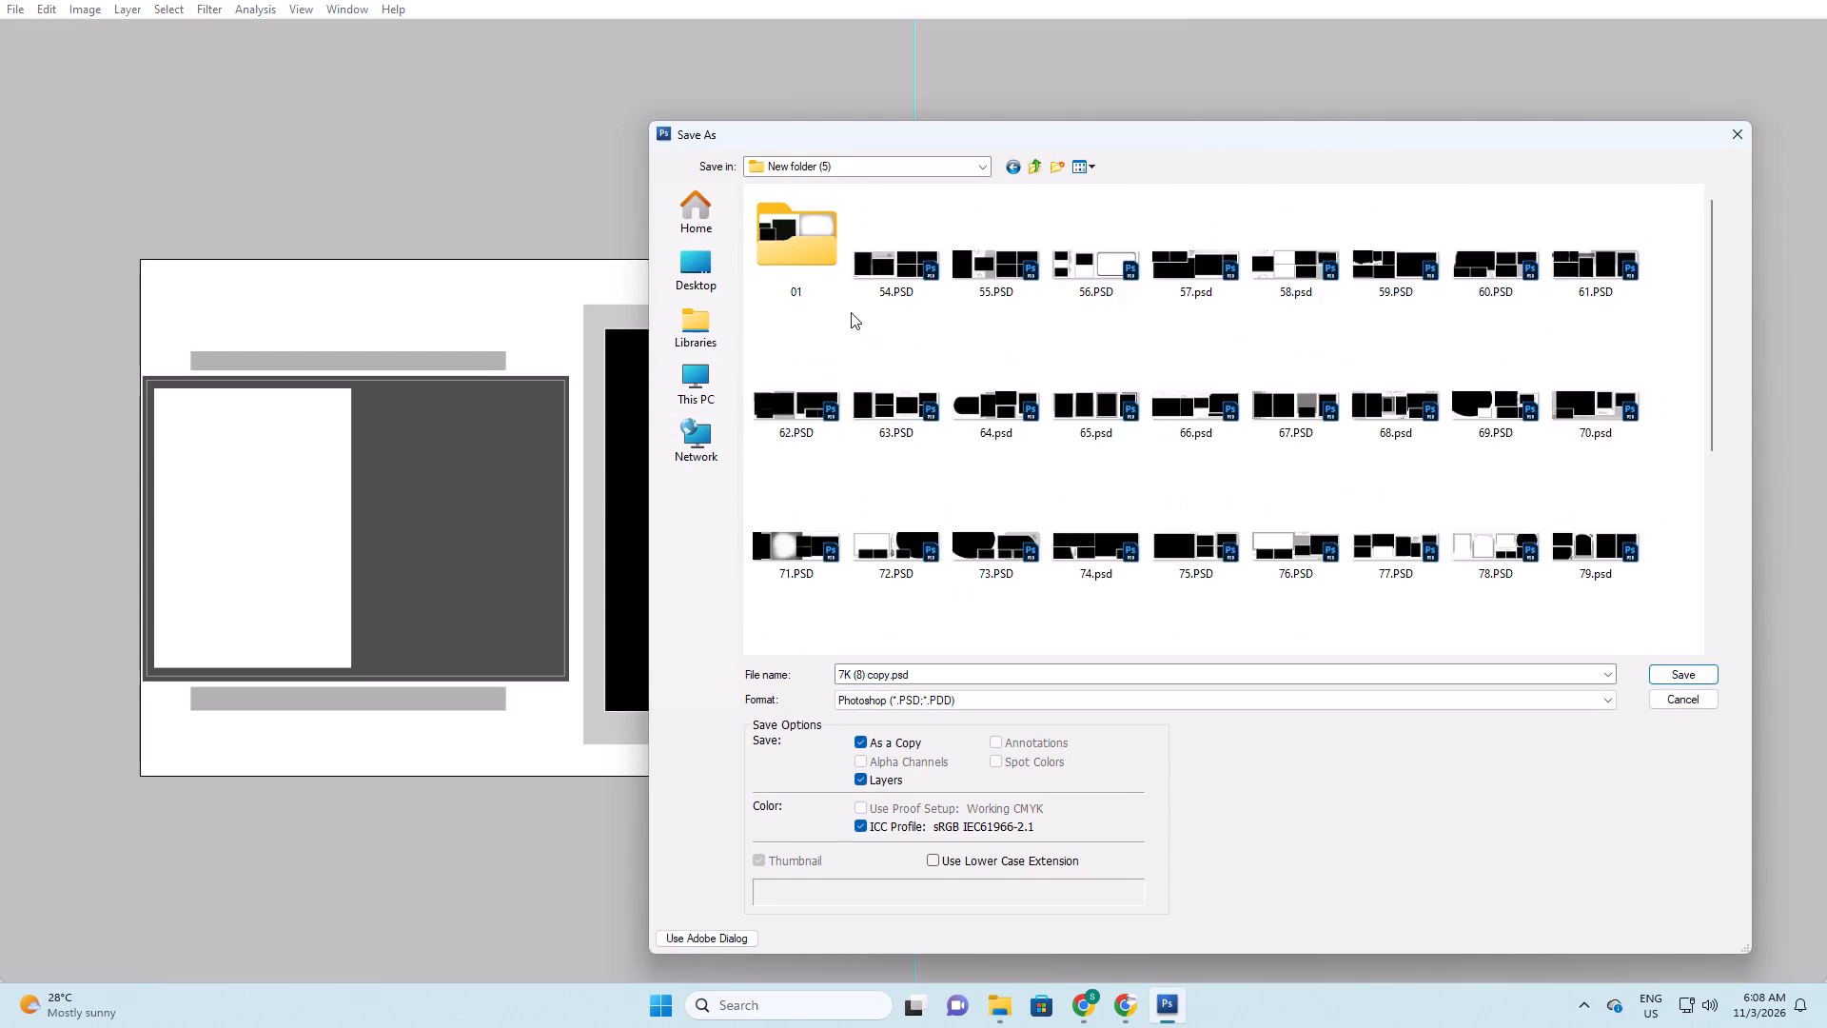
pyautogui.scroll(-10, 896, 350)
pyautogui.press('Tab')
pyautogui.write('98')
pyautogui.press('Return')
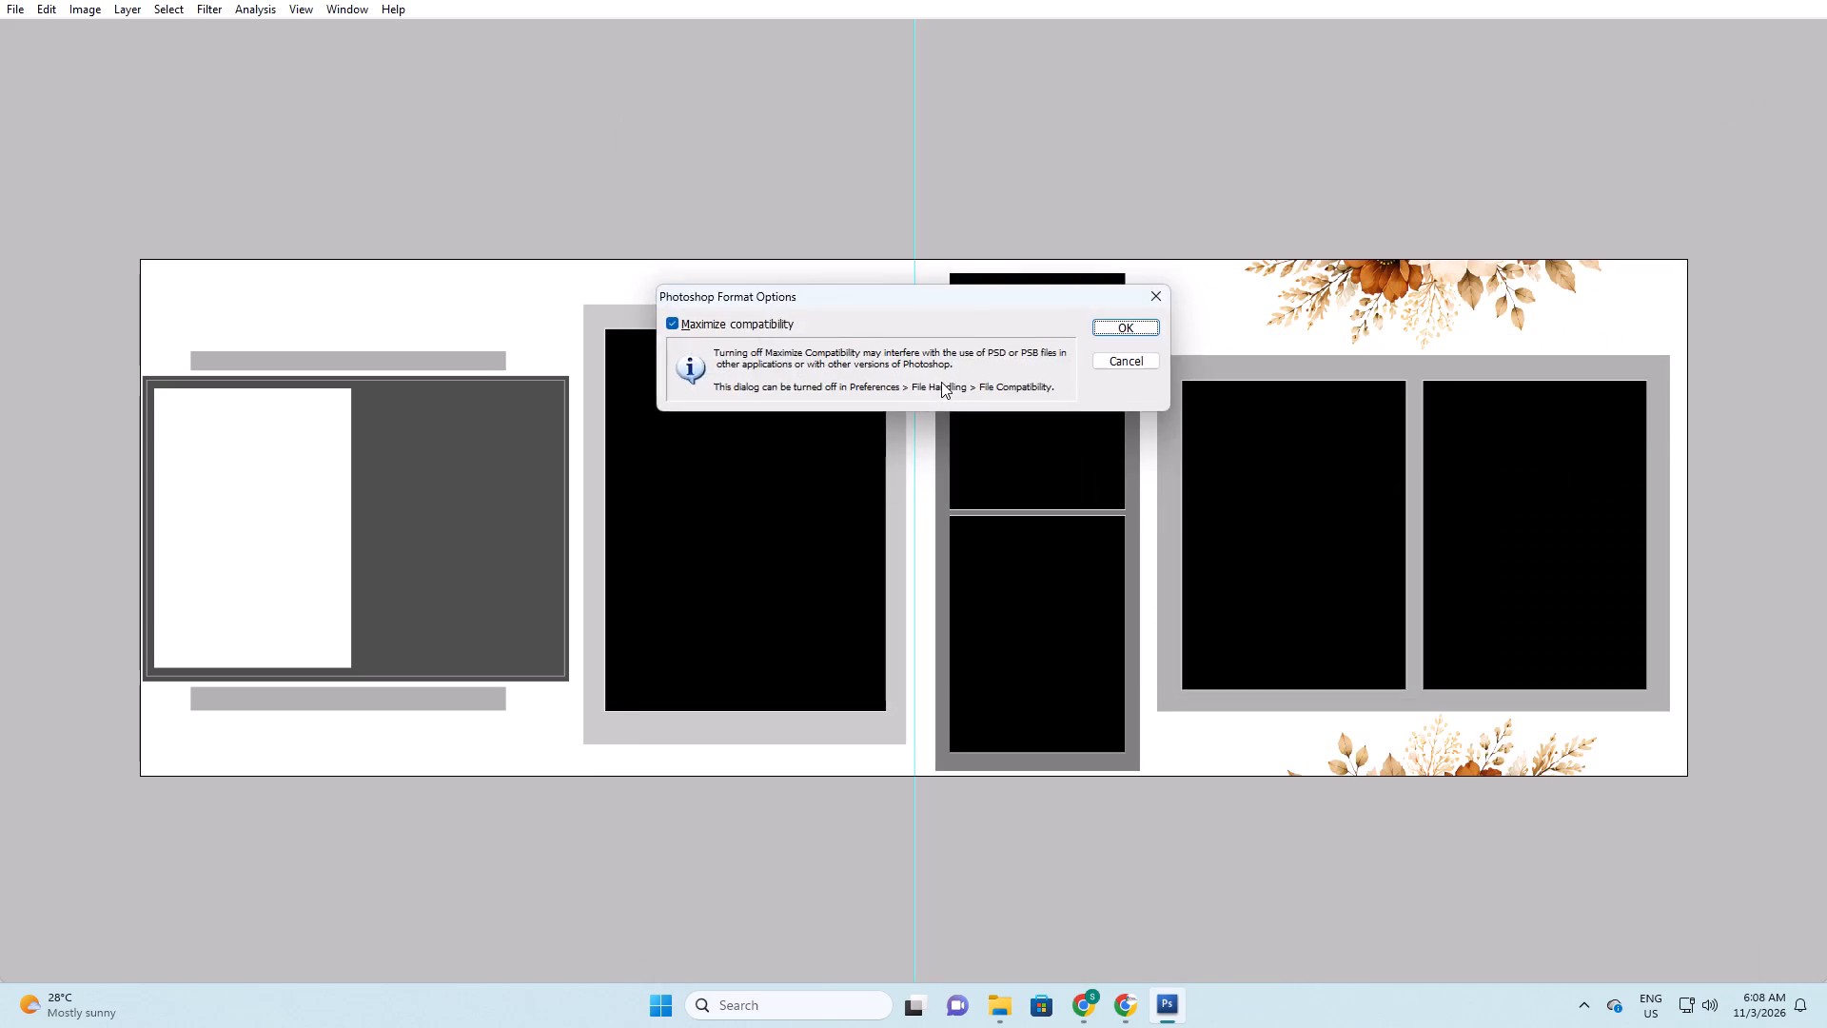
pyautogui.press('Return')
# Save the original 7K (8) layout and close it.
pyautogui.hotkey('ctrl', 's')
pyautogui.hotkey('ctrl', 'w')
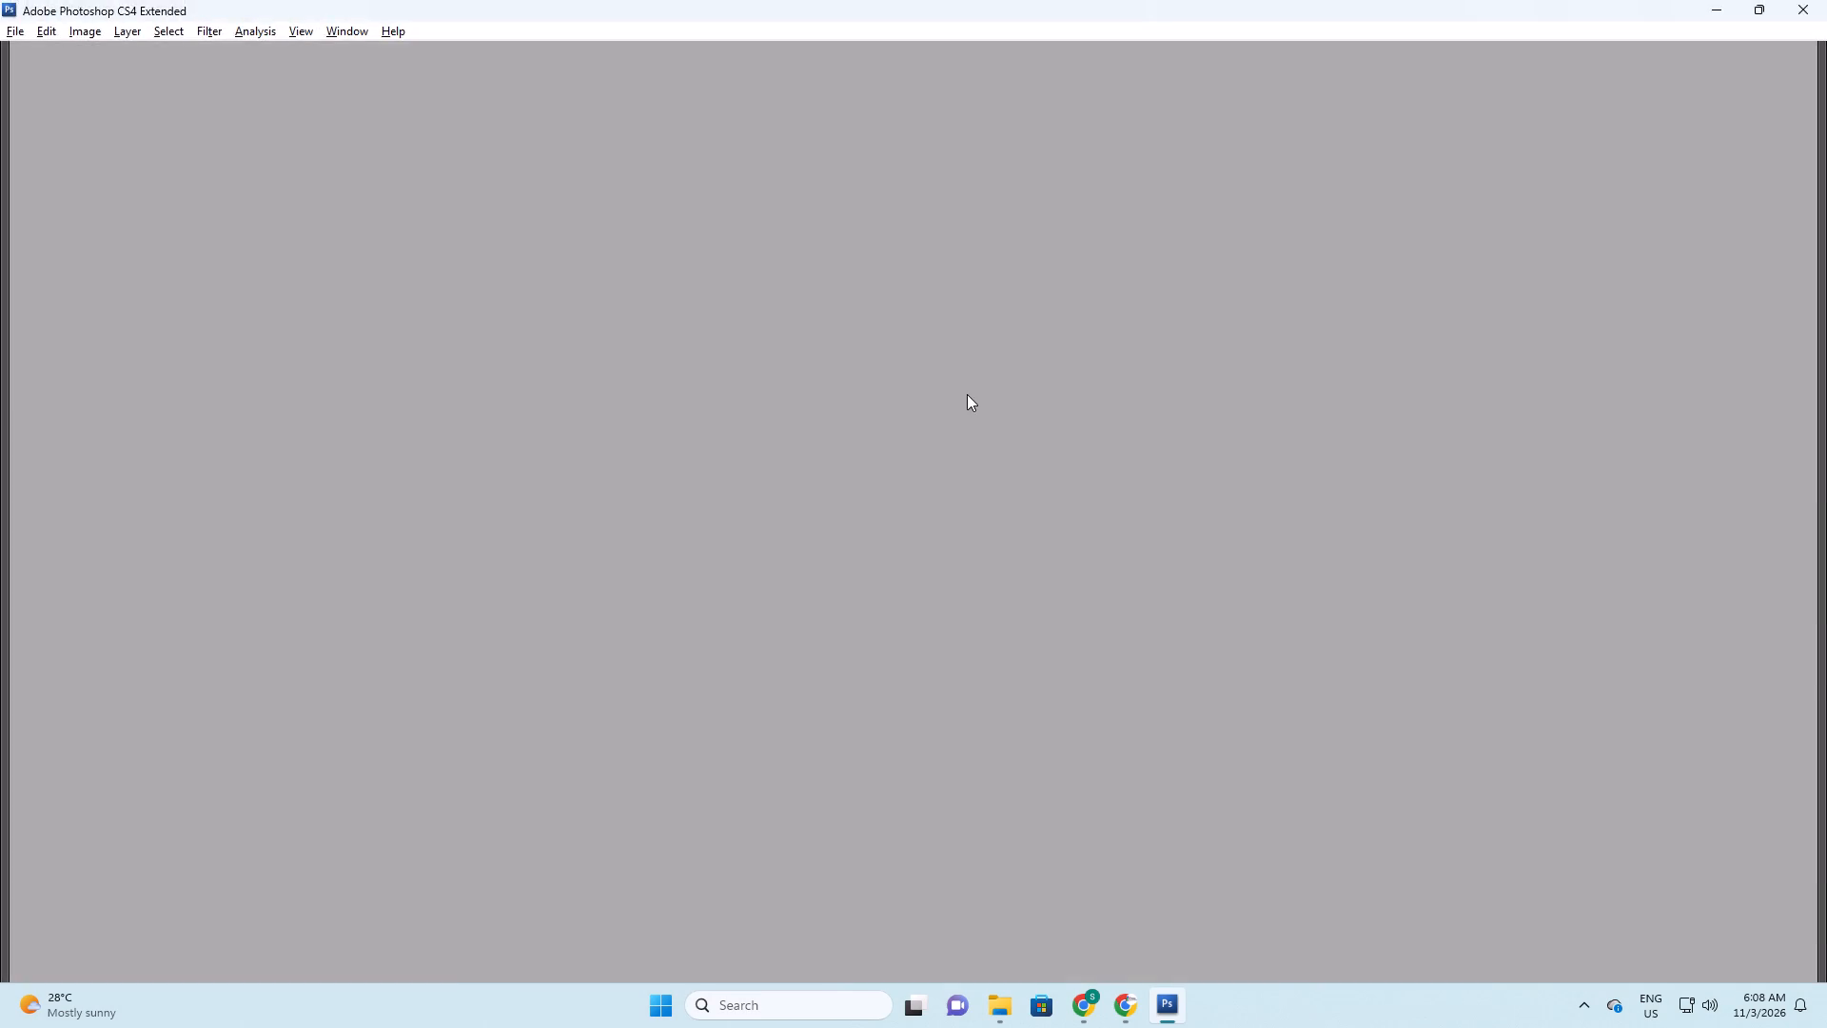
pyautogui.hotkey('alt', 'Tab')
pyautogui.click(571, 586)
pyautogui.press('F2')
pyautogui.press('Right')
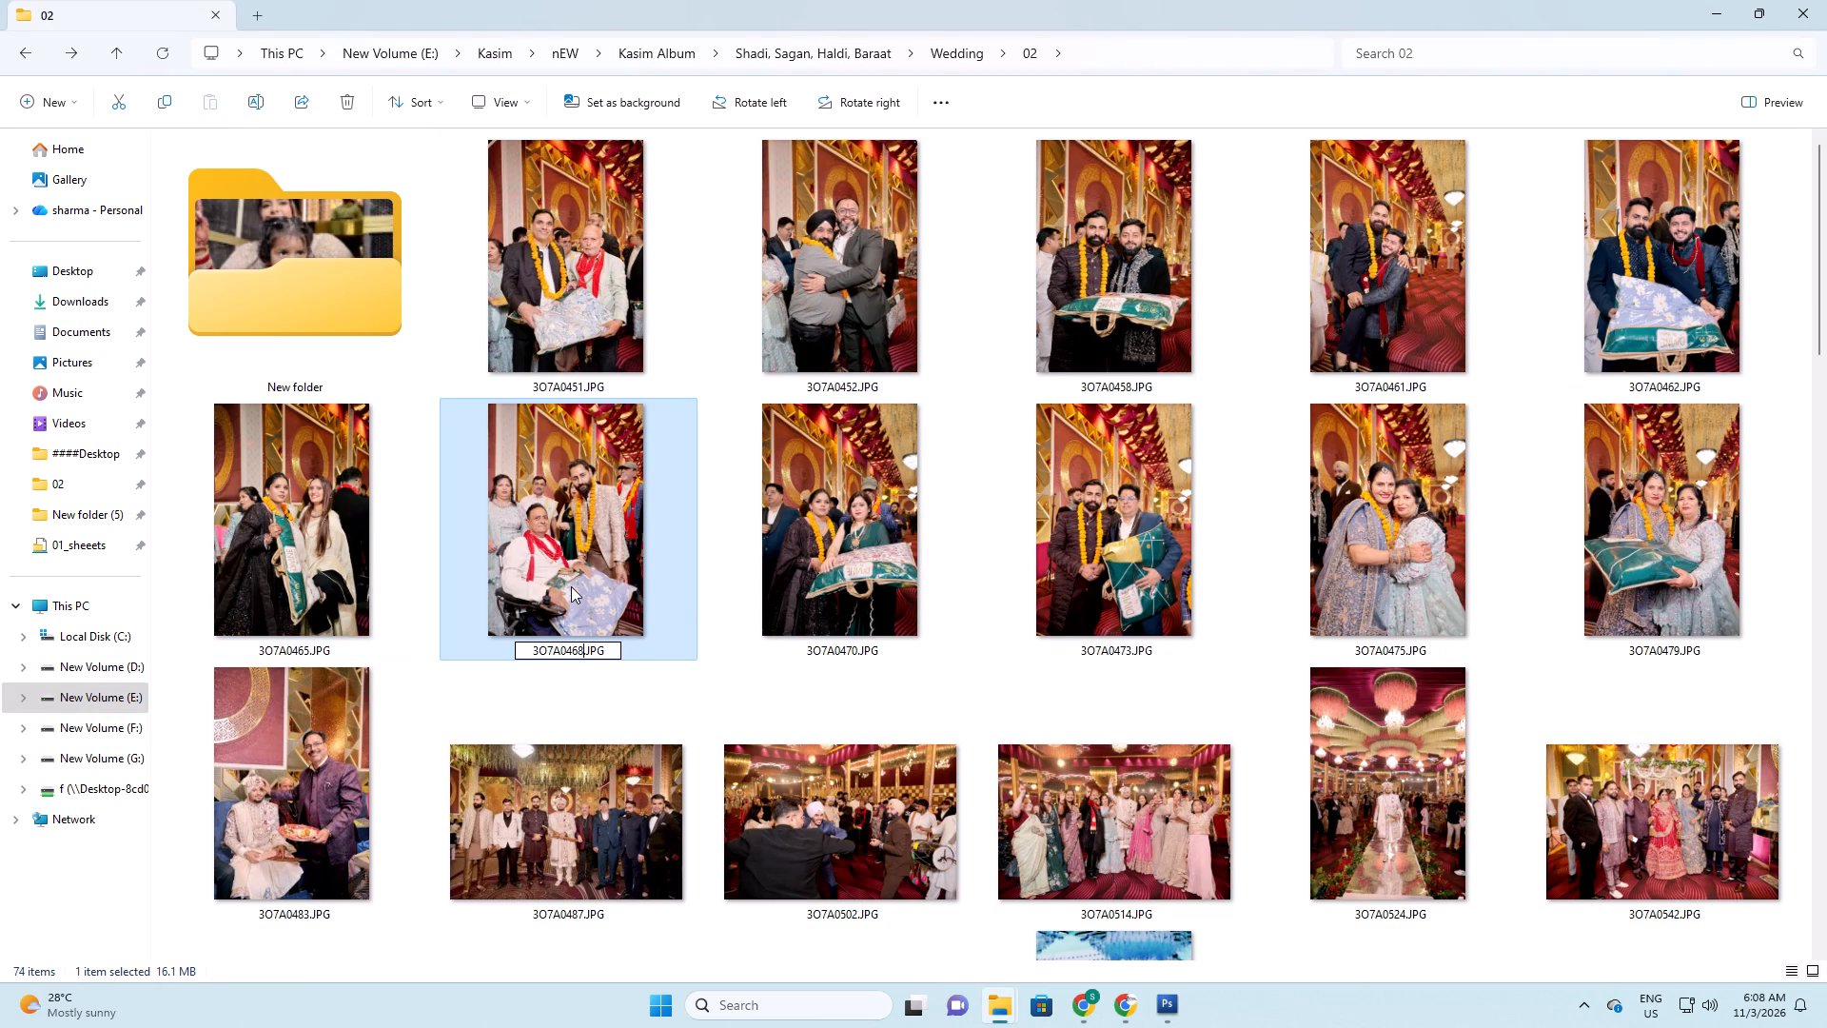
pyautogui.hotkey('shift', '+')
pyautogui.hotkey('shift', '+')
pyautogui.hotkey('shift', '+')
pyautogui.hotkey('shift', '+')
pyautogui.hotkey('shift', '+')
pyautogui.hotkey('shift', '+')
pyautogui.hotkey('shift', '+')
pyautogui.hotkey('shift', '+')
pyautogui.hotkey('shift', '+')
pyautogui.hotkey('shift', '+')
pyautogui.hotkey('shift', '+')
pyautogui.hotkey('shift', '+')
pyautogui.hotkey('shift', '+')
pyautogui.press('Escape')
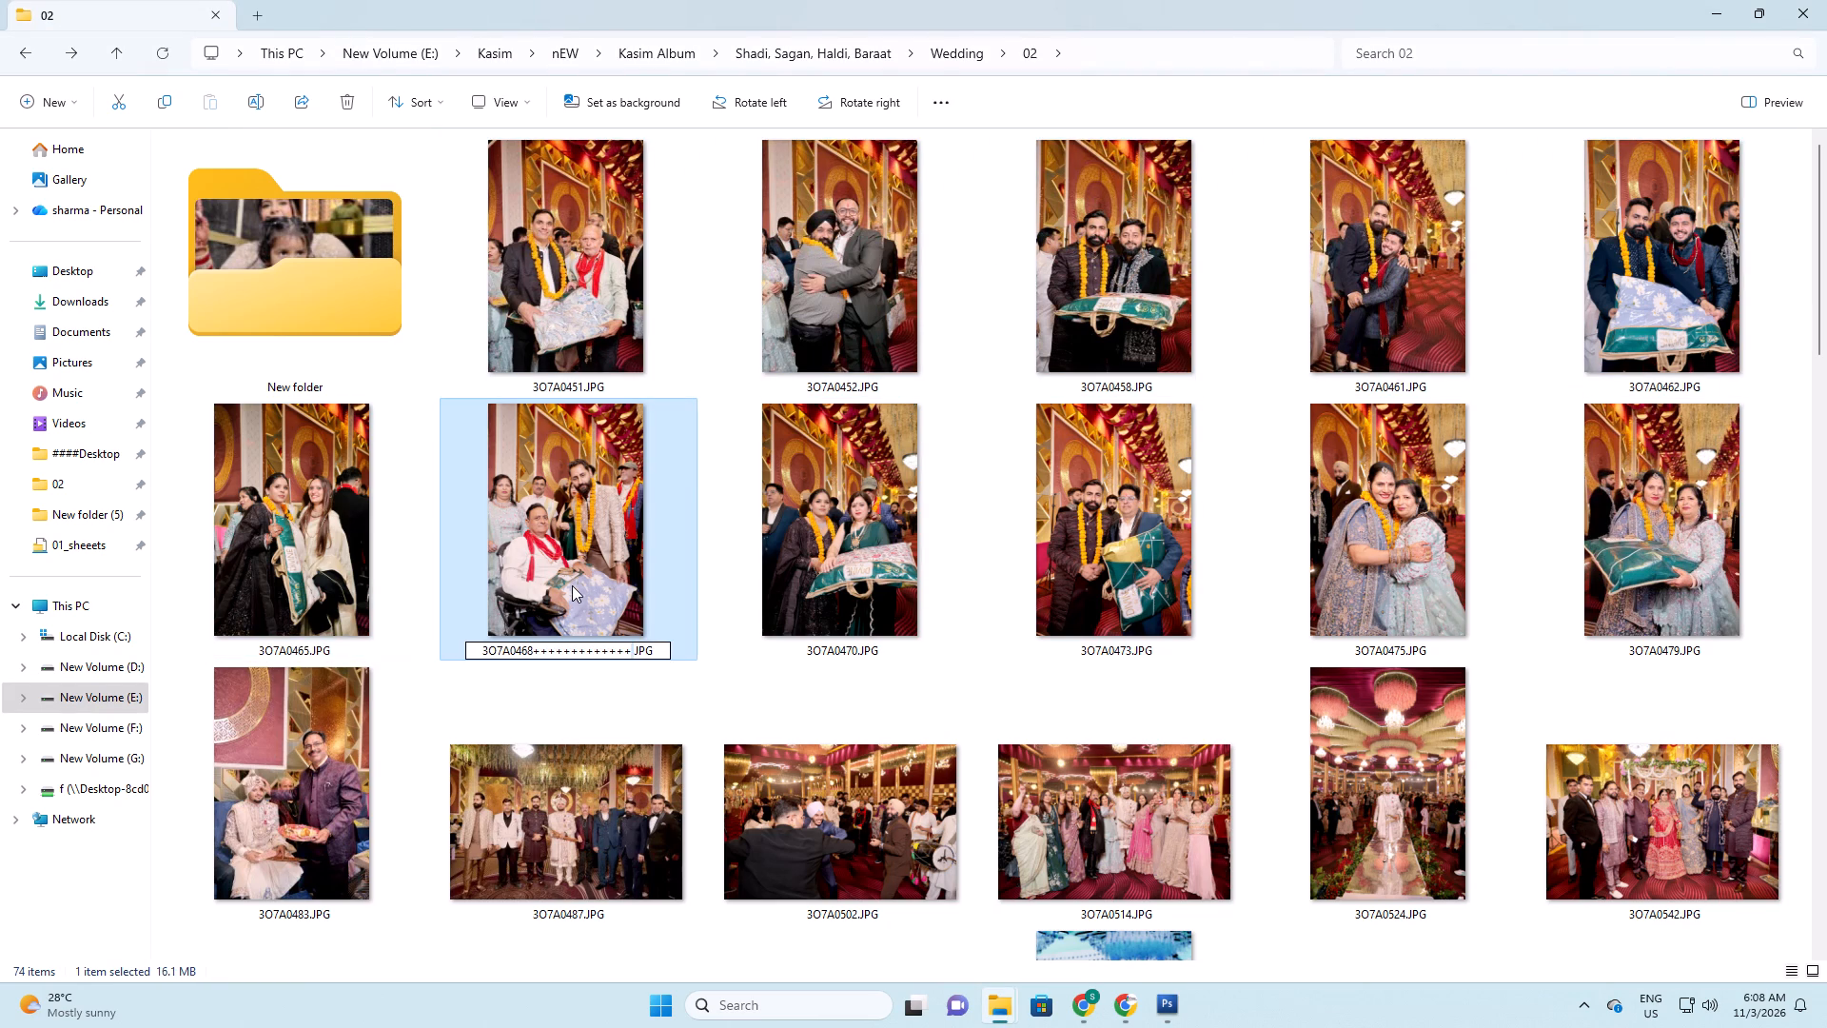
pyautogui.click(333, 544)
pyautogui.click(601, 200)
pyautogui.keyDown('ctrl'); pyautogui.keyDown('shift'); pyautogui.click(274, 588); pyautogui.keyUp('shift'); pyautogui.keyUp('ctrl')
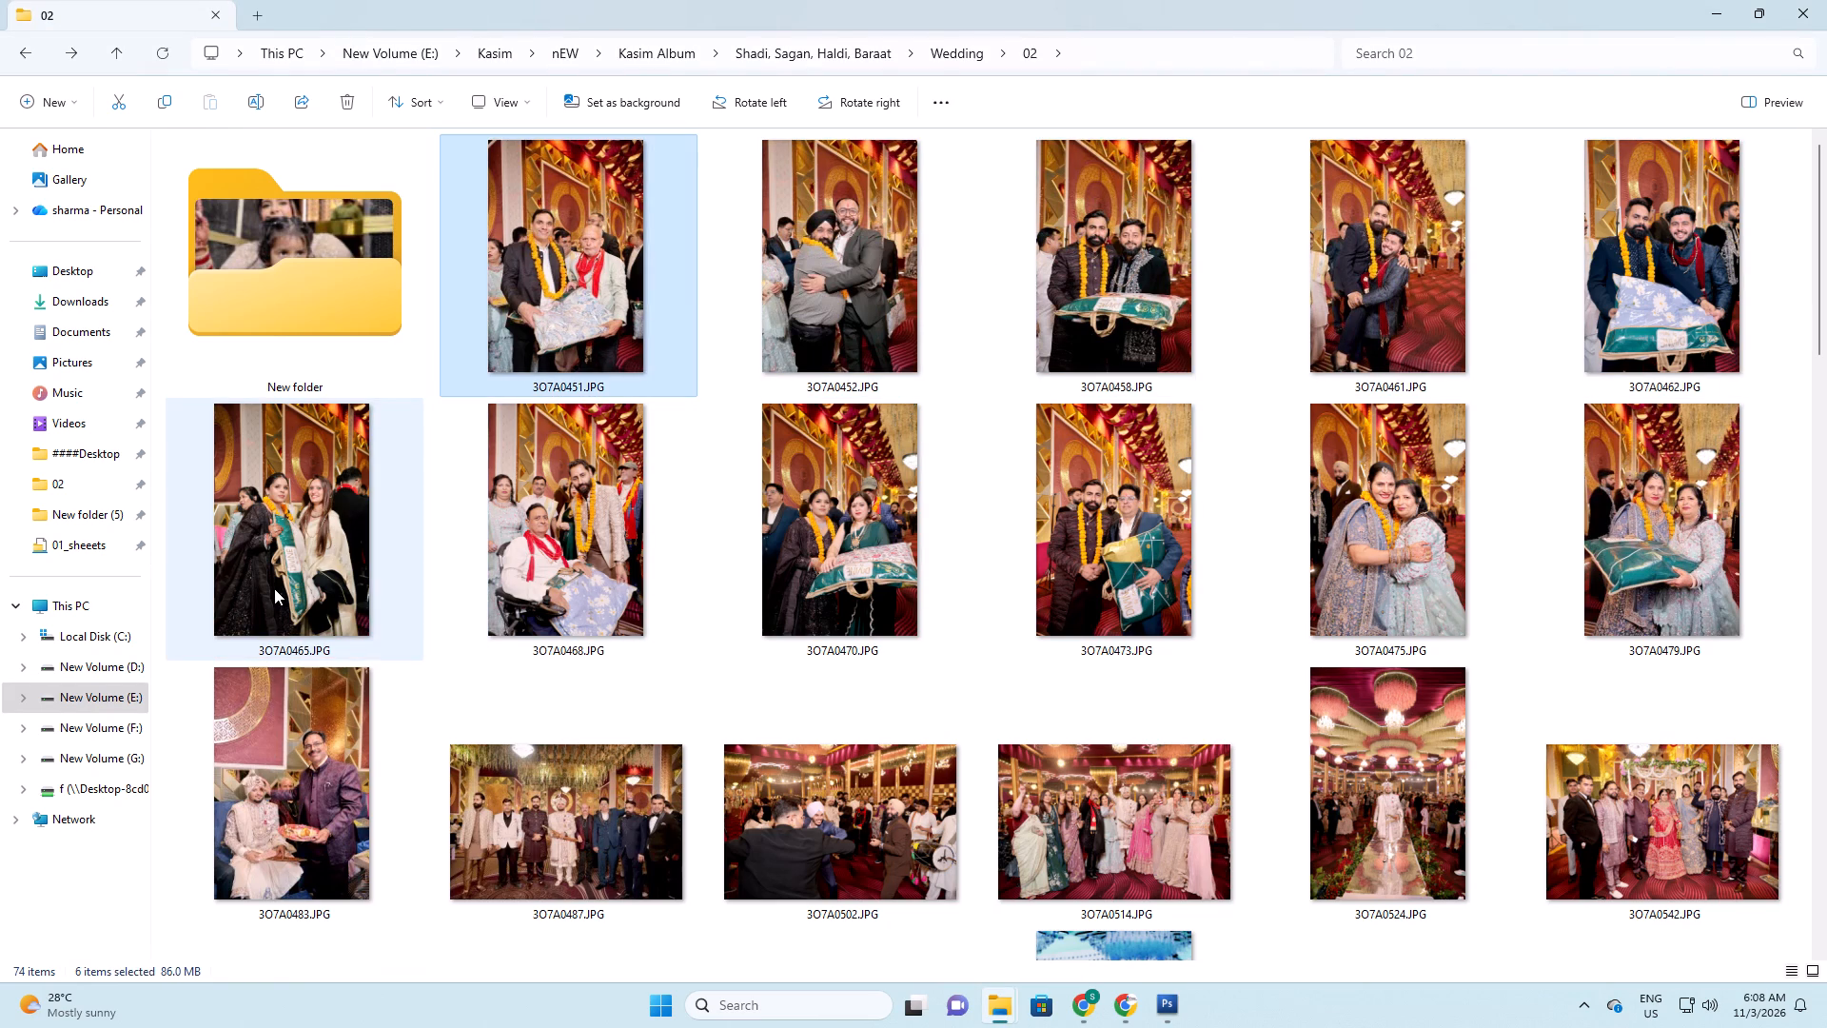
# Switch to Photoshop and check the last numbered sheets saved in New folder (5) without opening any file.
pyautogui.hotkey('alt', 'Tab')
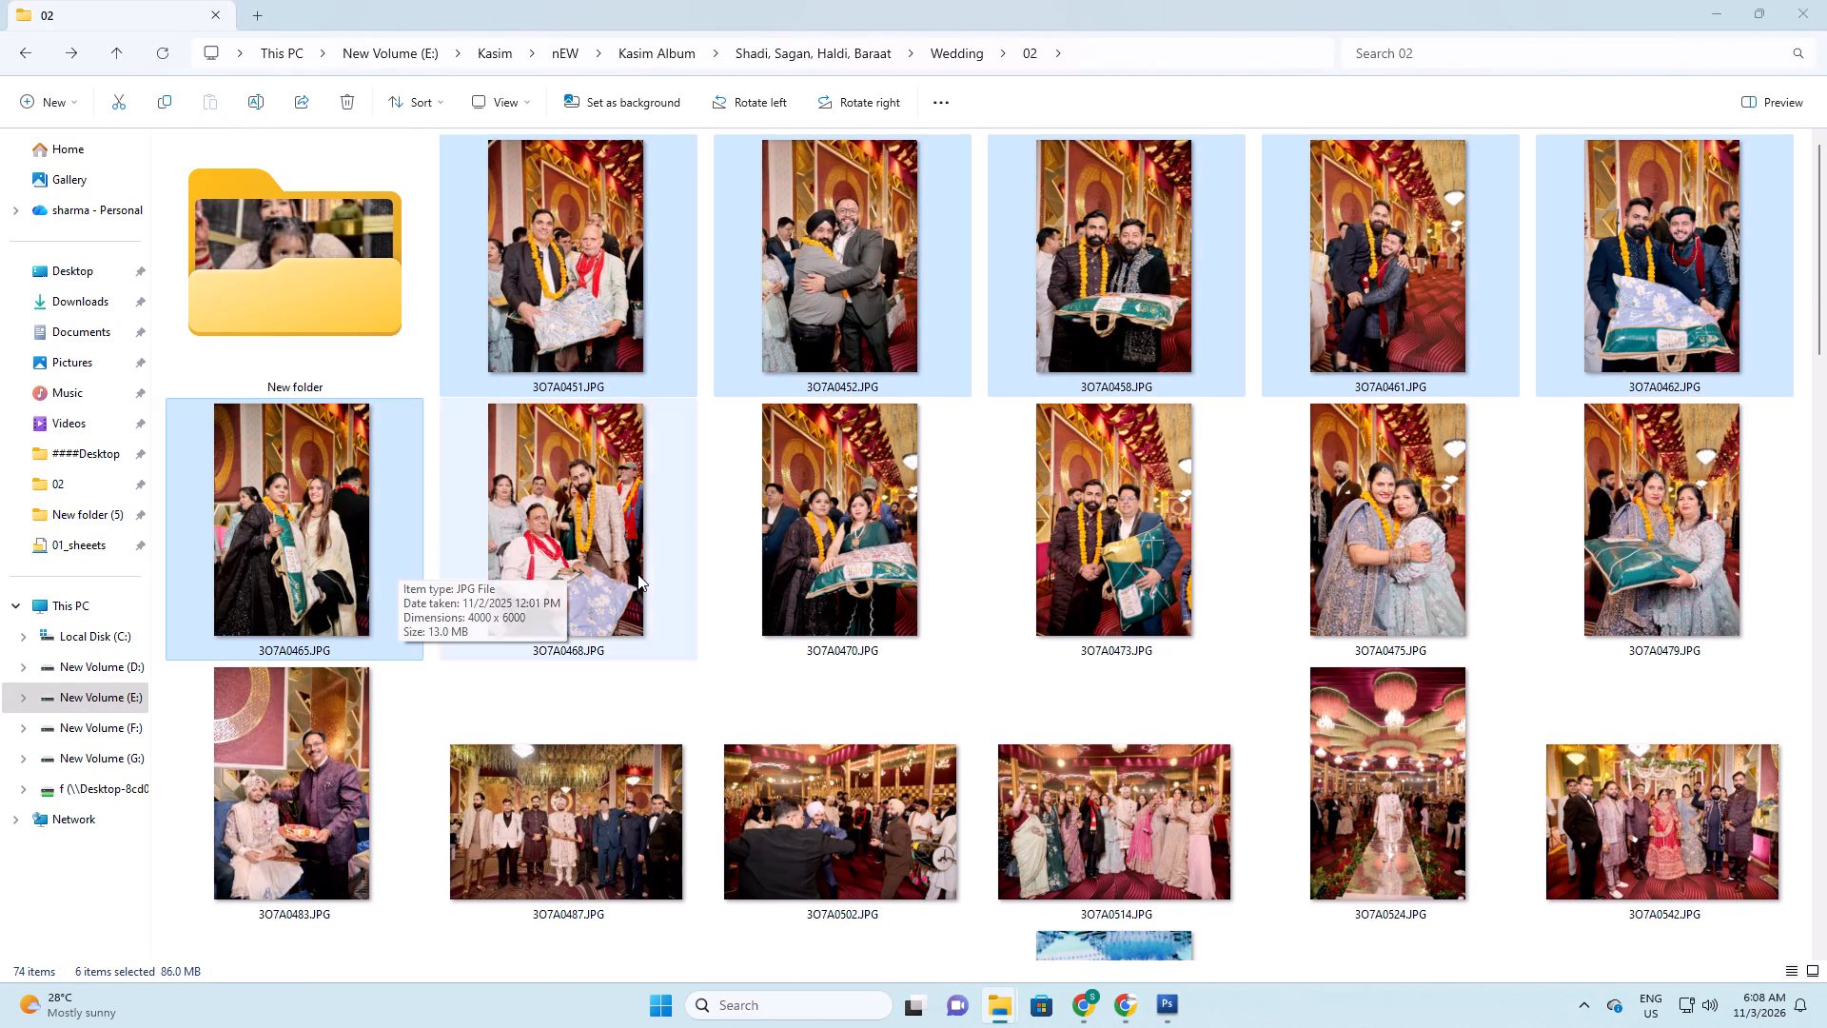
pyautogui.doubleClick(958, 525)
pyautogui.scroll(-17, 958, 525)
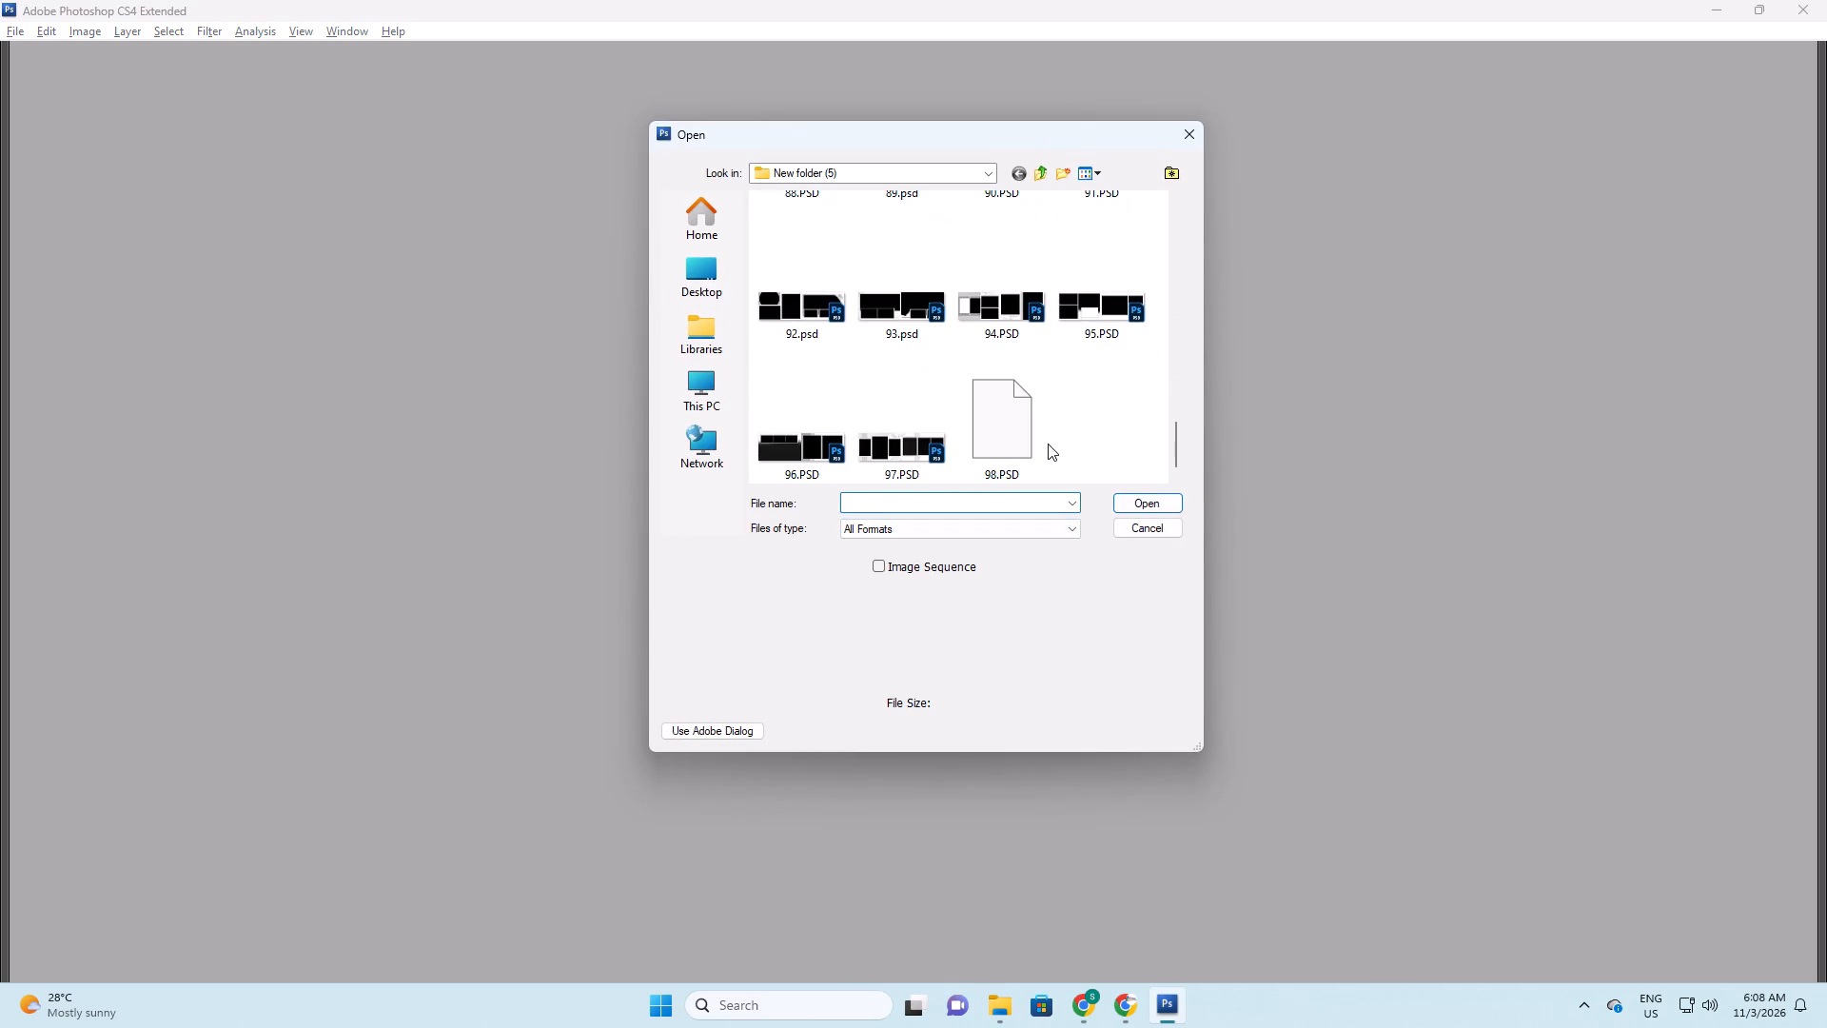
pyautogui.scroll(-1, 1048, 444)
pyautogui.press('Escape')
# Switch back to folder 02 in File Explorer and append fourteen plus signs to the name of photo 3O7A0468.
pyautogui.press('Tab')
pyautogui.hotkey('alt', 'Tab')
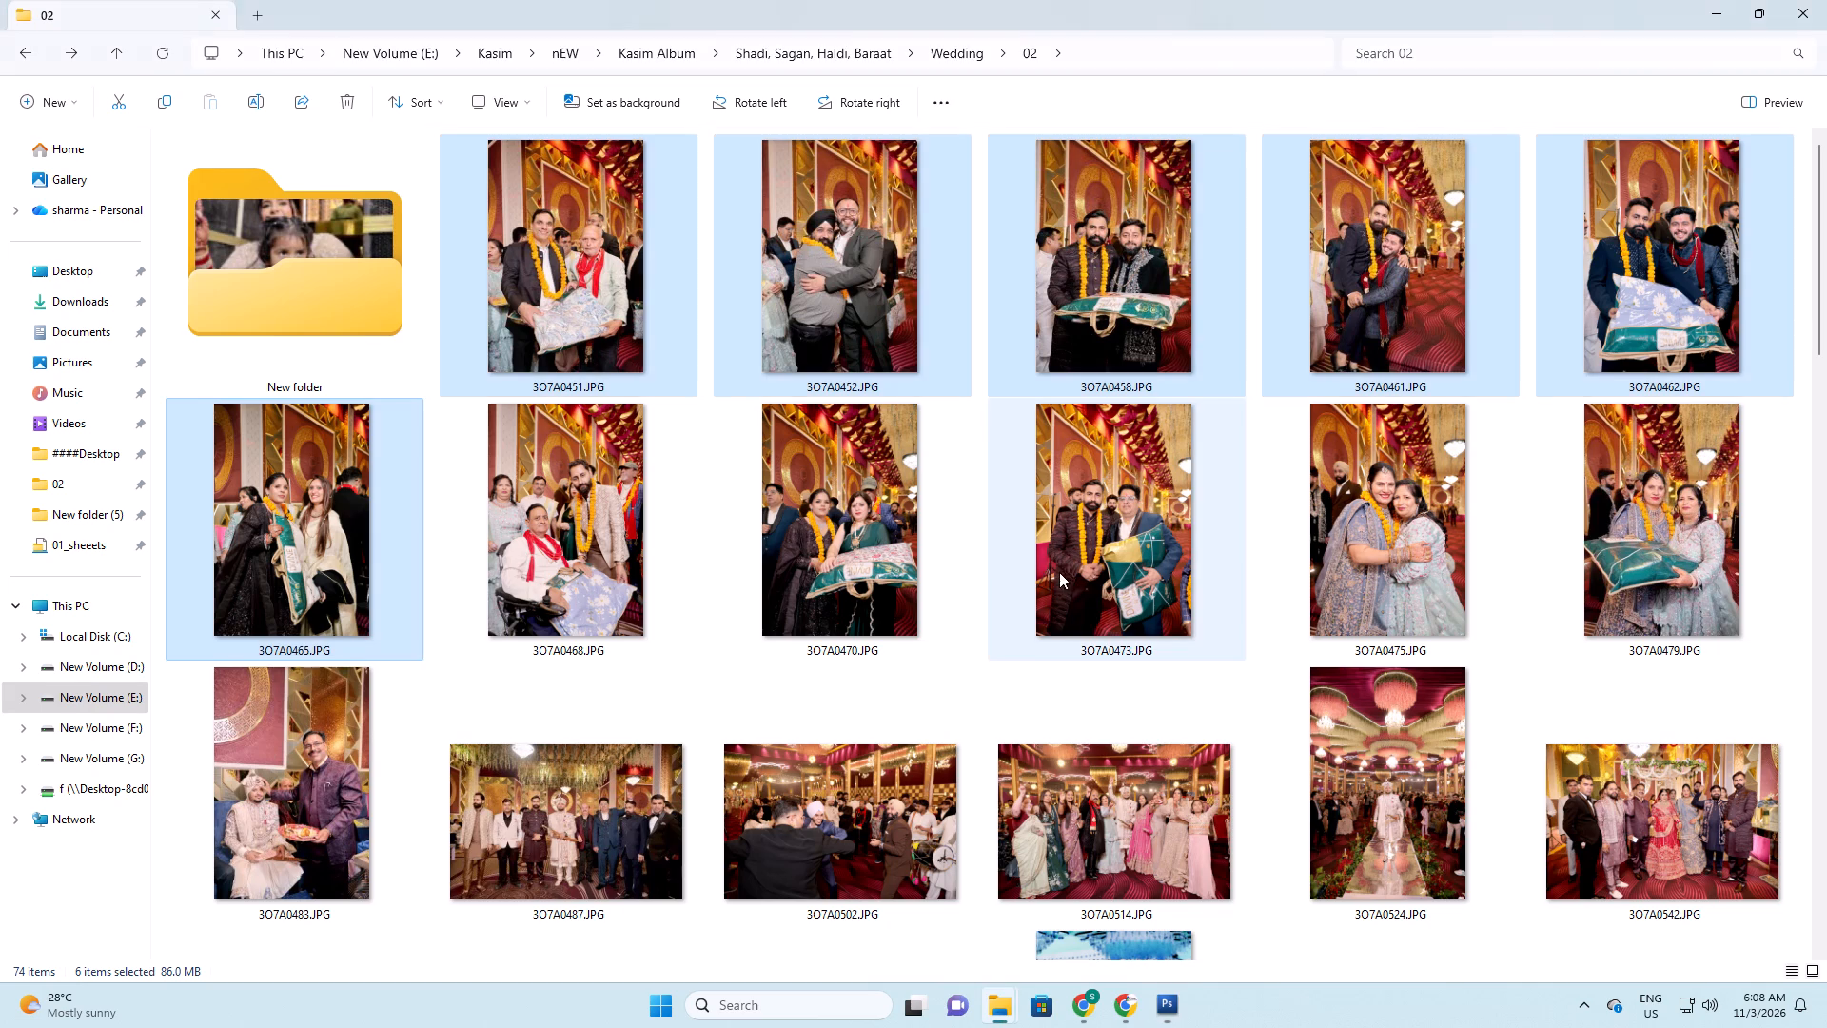
pyautogui.click(602, 560)
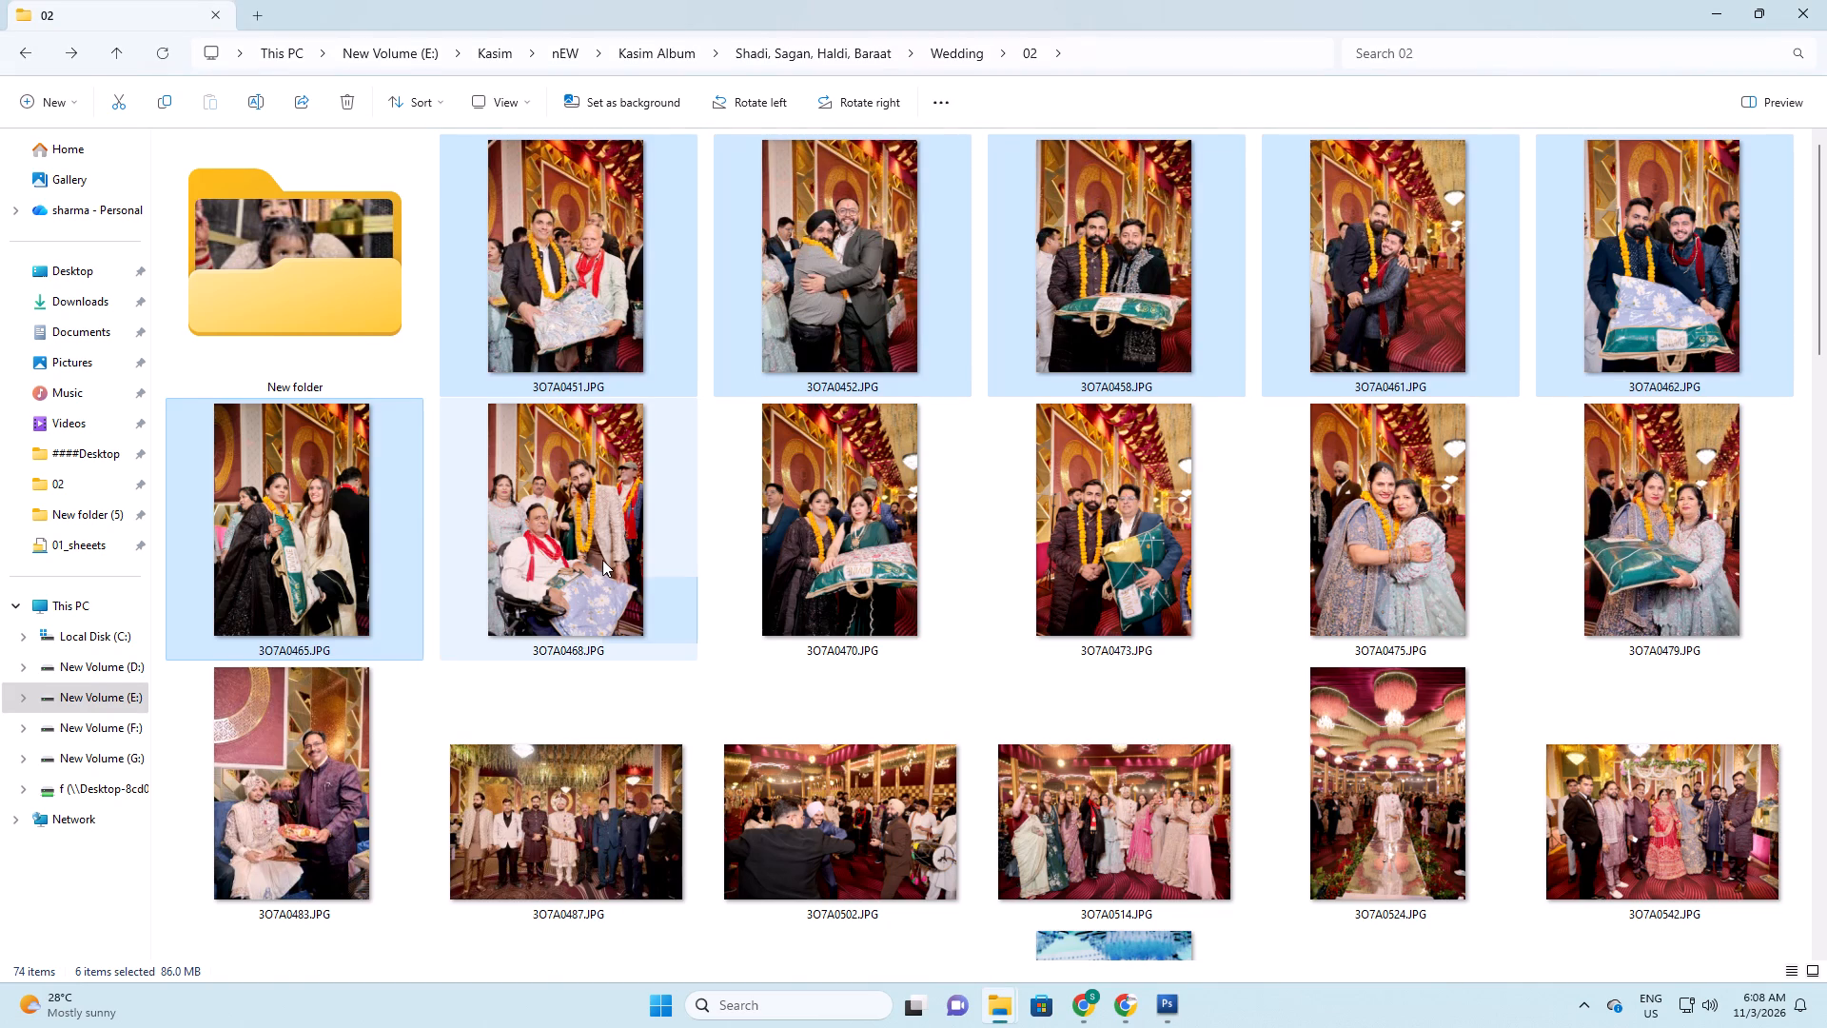
pyautogui.press('F2')
pyautogui.press('Right')
pyautogui.hotkey('shift', '+')
pyautogui.hotkey('shift', '+')
pyautogui.hotkey('shift', '+')
pyautogui.hotkey('shift', '+')
pyautogui.hotkey('shift', '+')
pyautogui.hotkey('shift', '+')
pyautogui.hotkey('shift', '+')
pyautogui.hotkey('shift', '+')
pyautogui.hotkey('shift', '+')
pyautogui.hotkey('shift', '+')
pyautogui.hotkey('shift', '+')
pyautogui.hotkey('shift', '+')
pyautogui.hotkey('shift', '+')
pyautogui.hotkey('shift', '+')
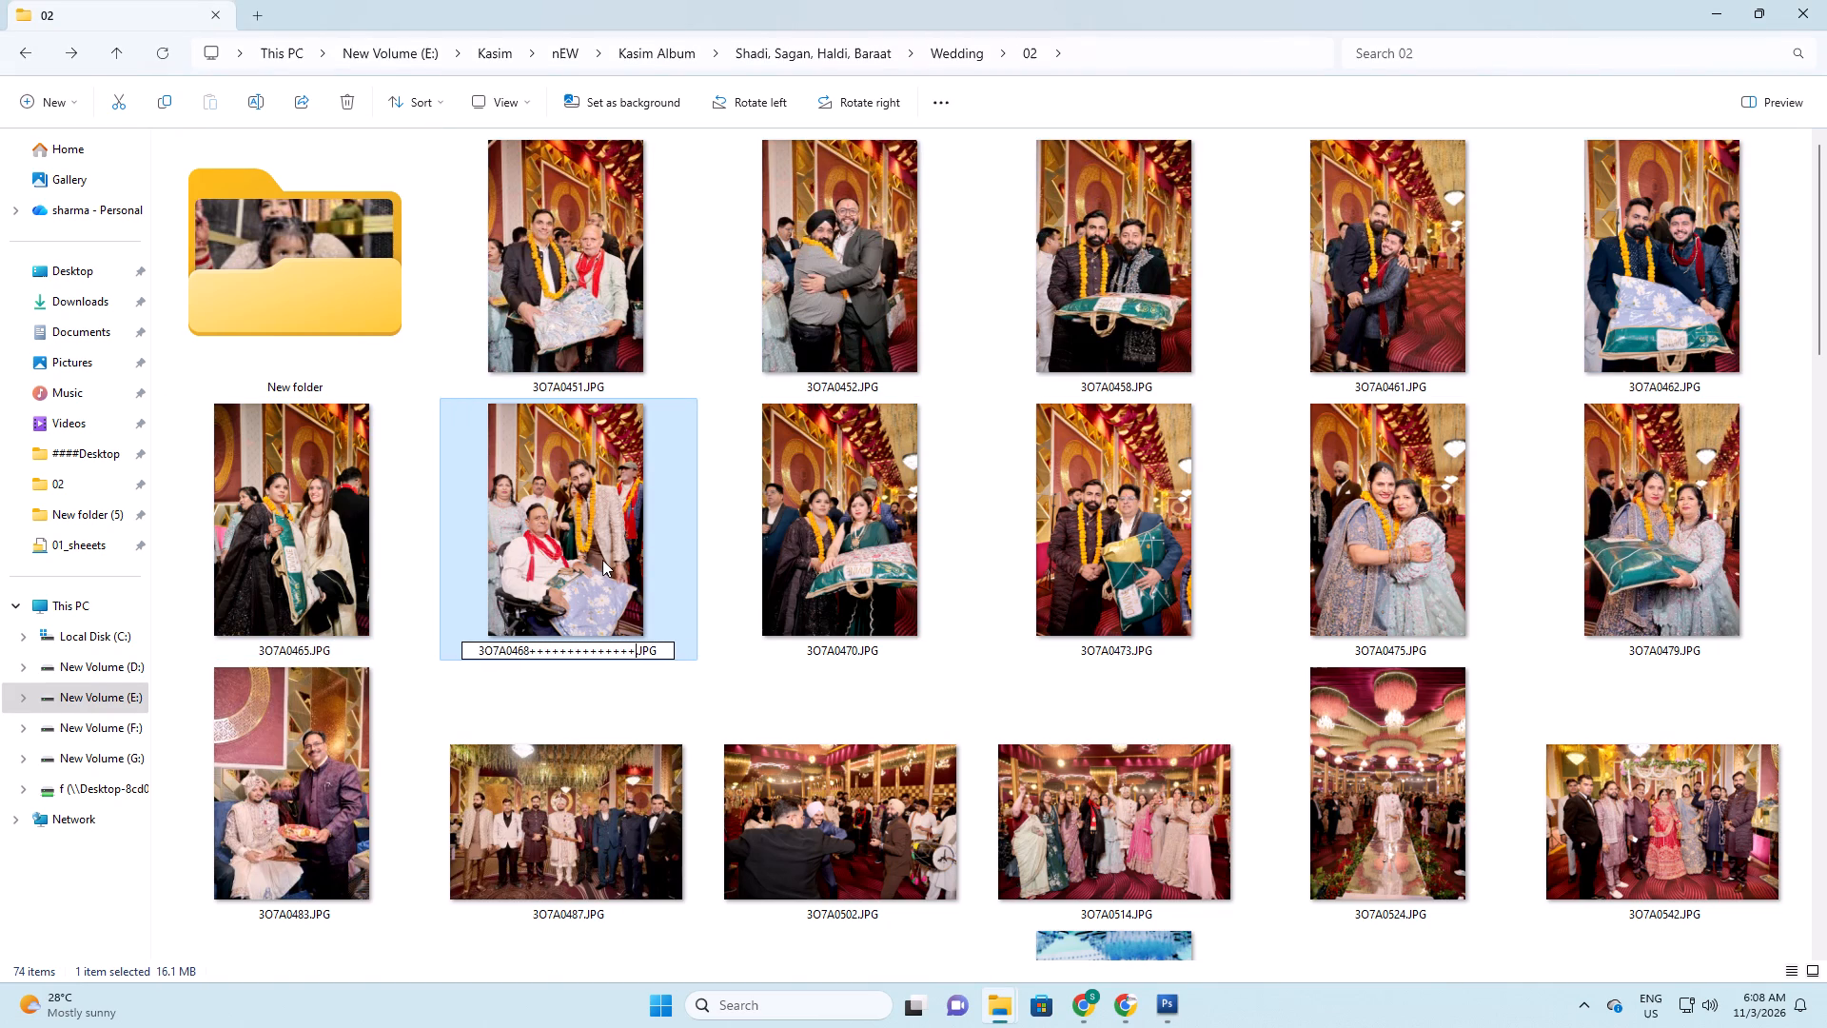
pyautogui.press('Return')
# Move the photo group from 3O7A0451 through the marked 3O7A0468 into New folder inside folder 02.
pyautogui.keyDown('ctrl'); pyautogui.keyDown('shift'); pyautogui.click(632, 169); pyautogui.keyUp('shift'); pyautogui.keyUp('ctrl')
pyautogui.moveTo(600, 201); pyautogui.dragTo(317, 235)
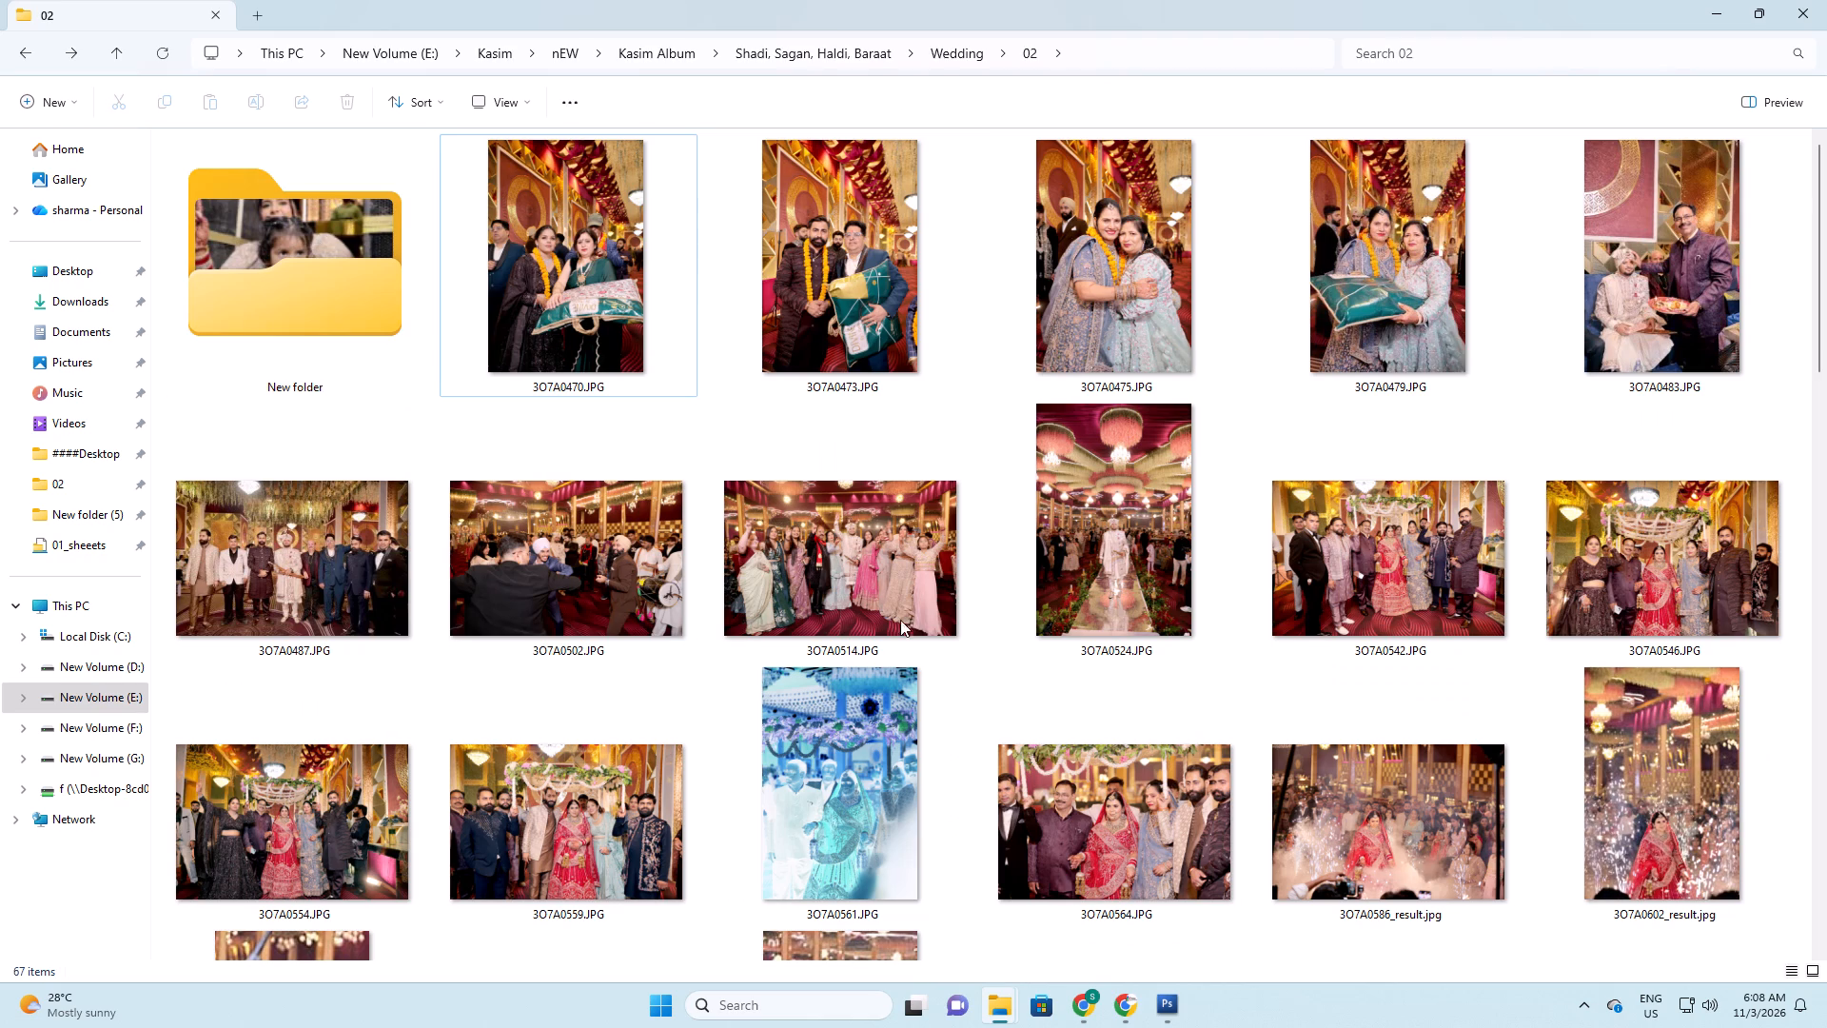
# Show the hidden system tray icons.
pyautogui.click(1576, 1000)
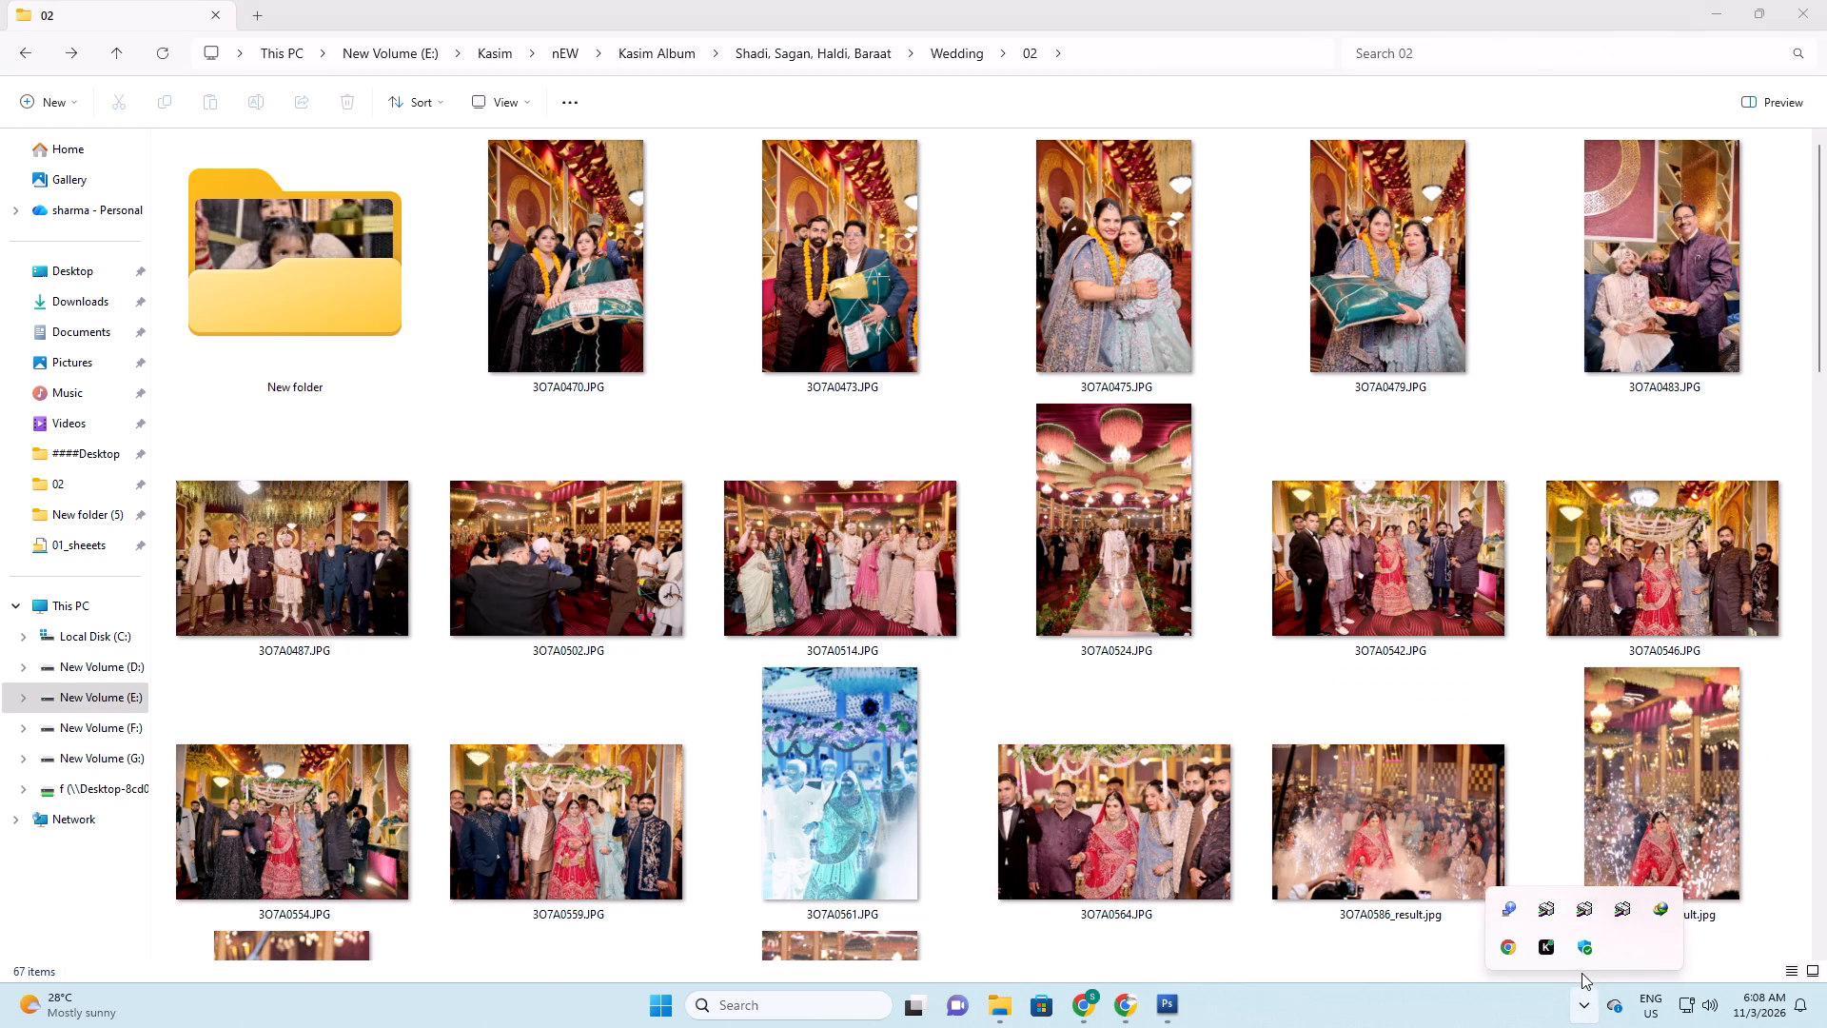
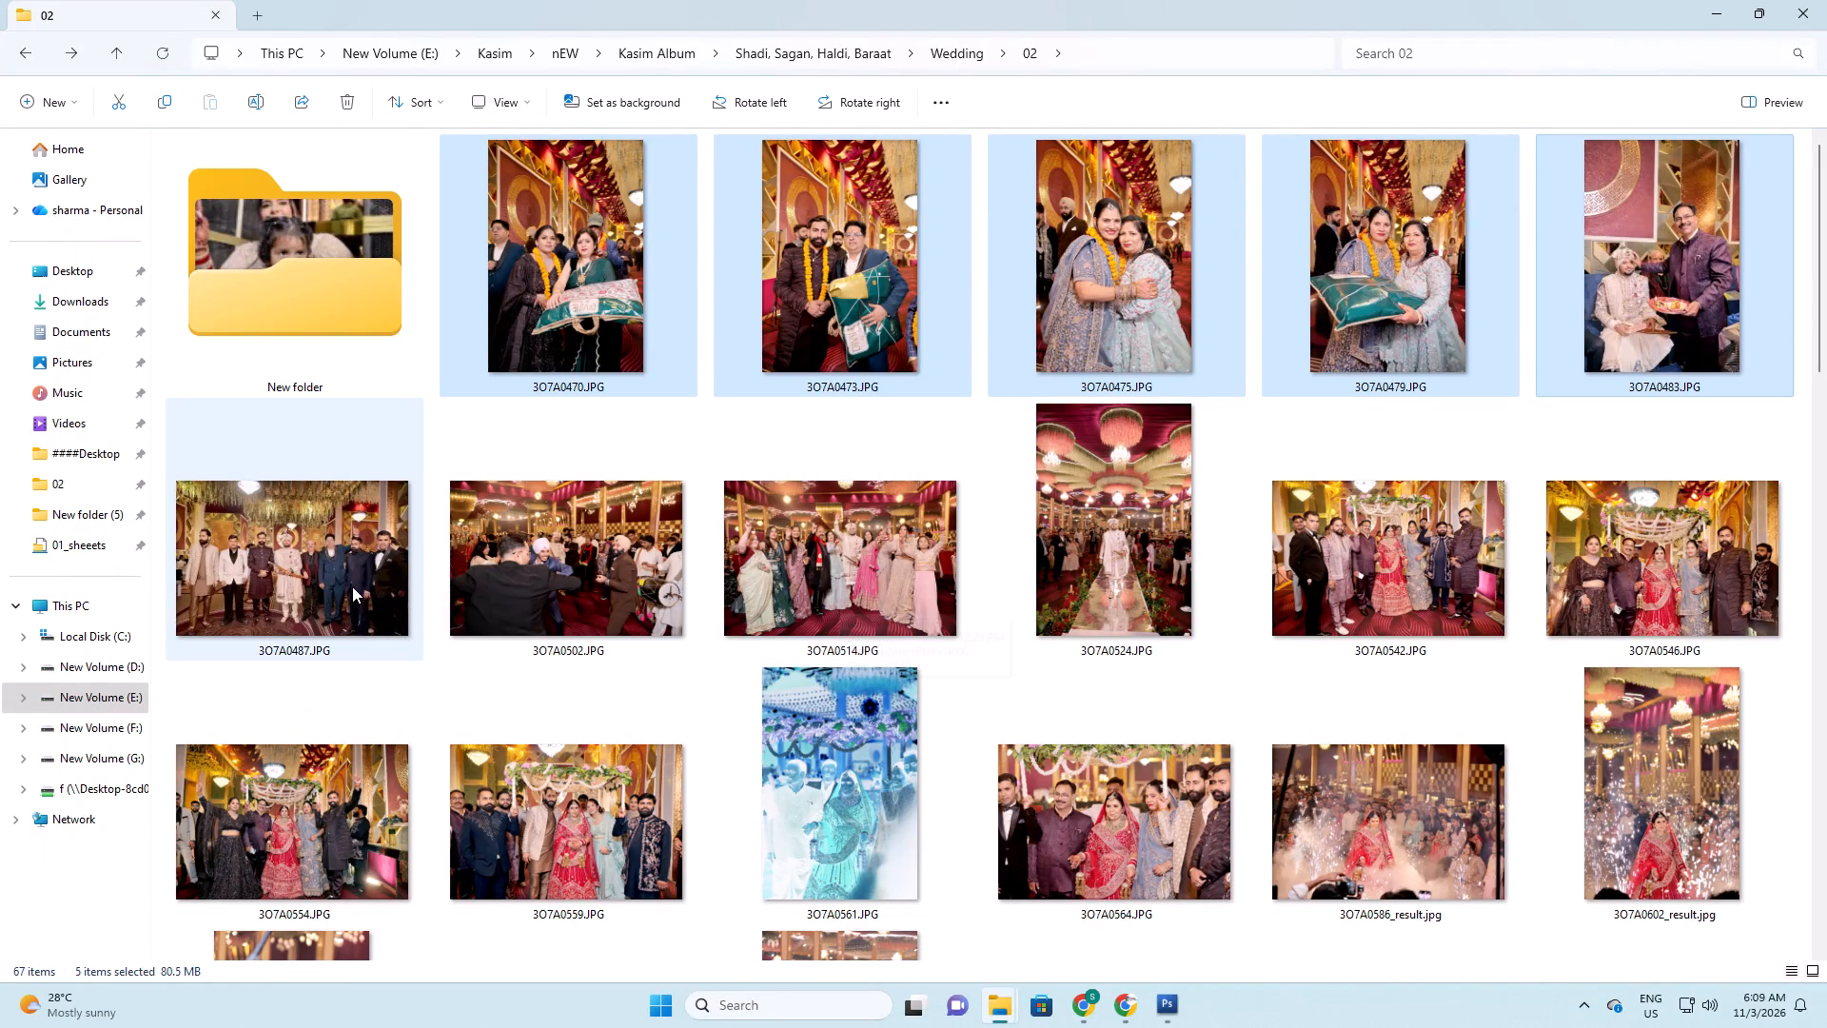
# Switch to the 01_sheeets search window and search the layouts for 5k.
pyautogui.hotkey('alt', 'Tab')
pyautogui.hotkey('alt', 'Tab')
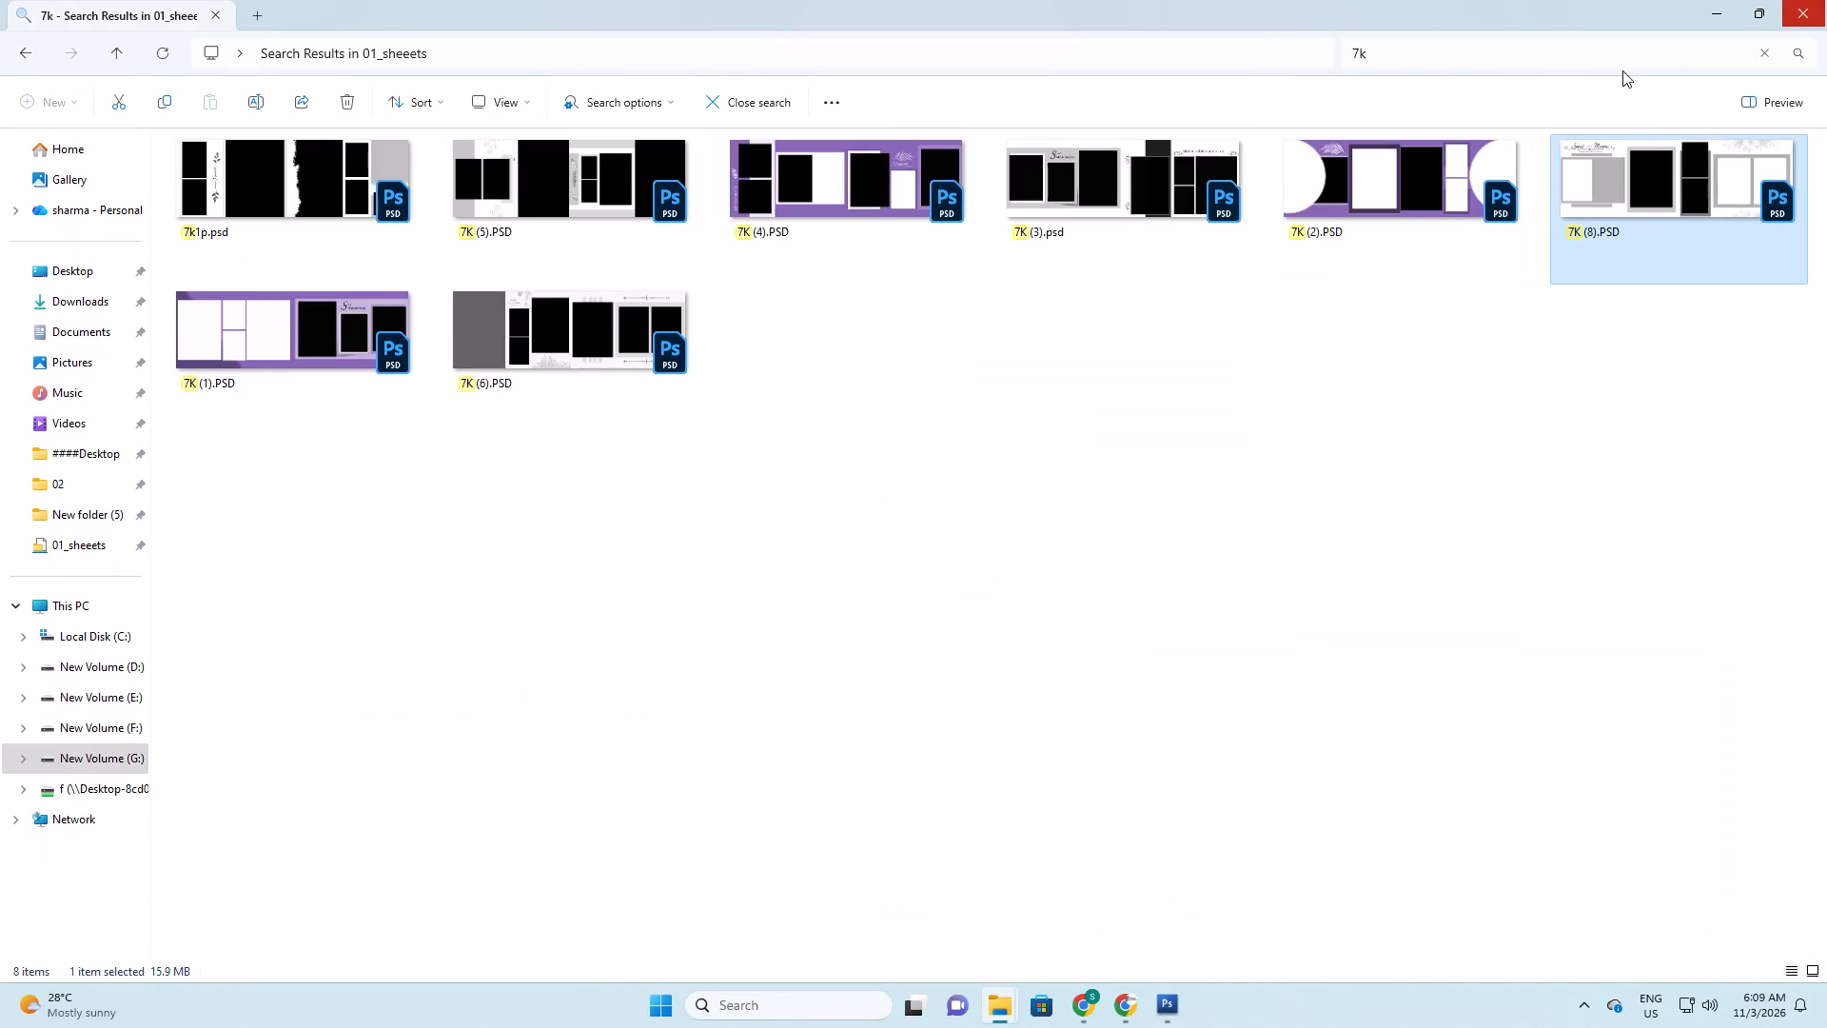
pyautogui.click(1621, 70)
pyautogui.click(1611, 64)
pyautogui.hotkey('ctrl', 'a')
pyautogui.press('5')
pyautogui.press('k')
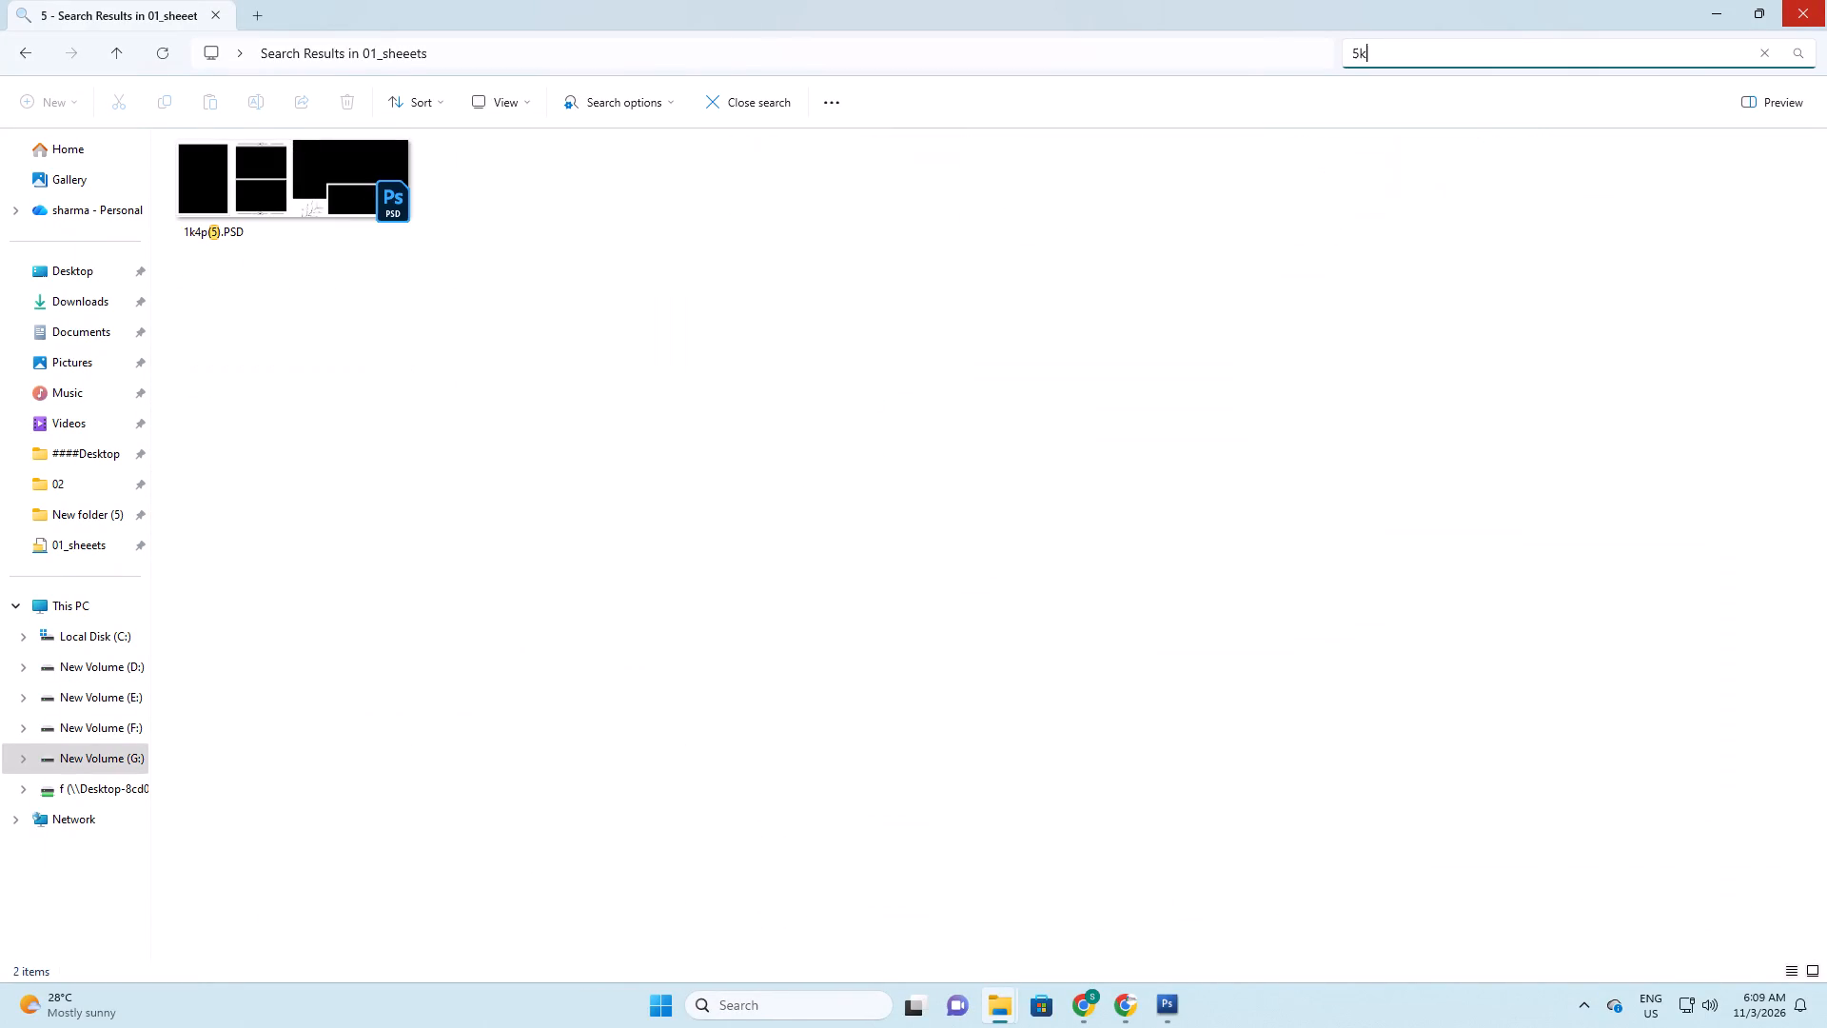
pyautogui.keyDown('ctrl'); pyautogui.scroll(20, 1343, 224); pyautogui.keyUp('ctrl')
pyautogui.keyDown('ctrl'); pyautogui.scroll(4, 1343, 224); pyautogui.keyUp('ctrl')
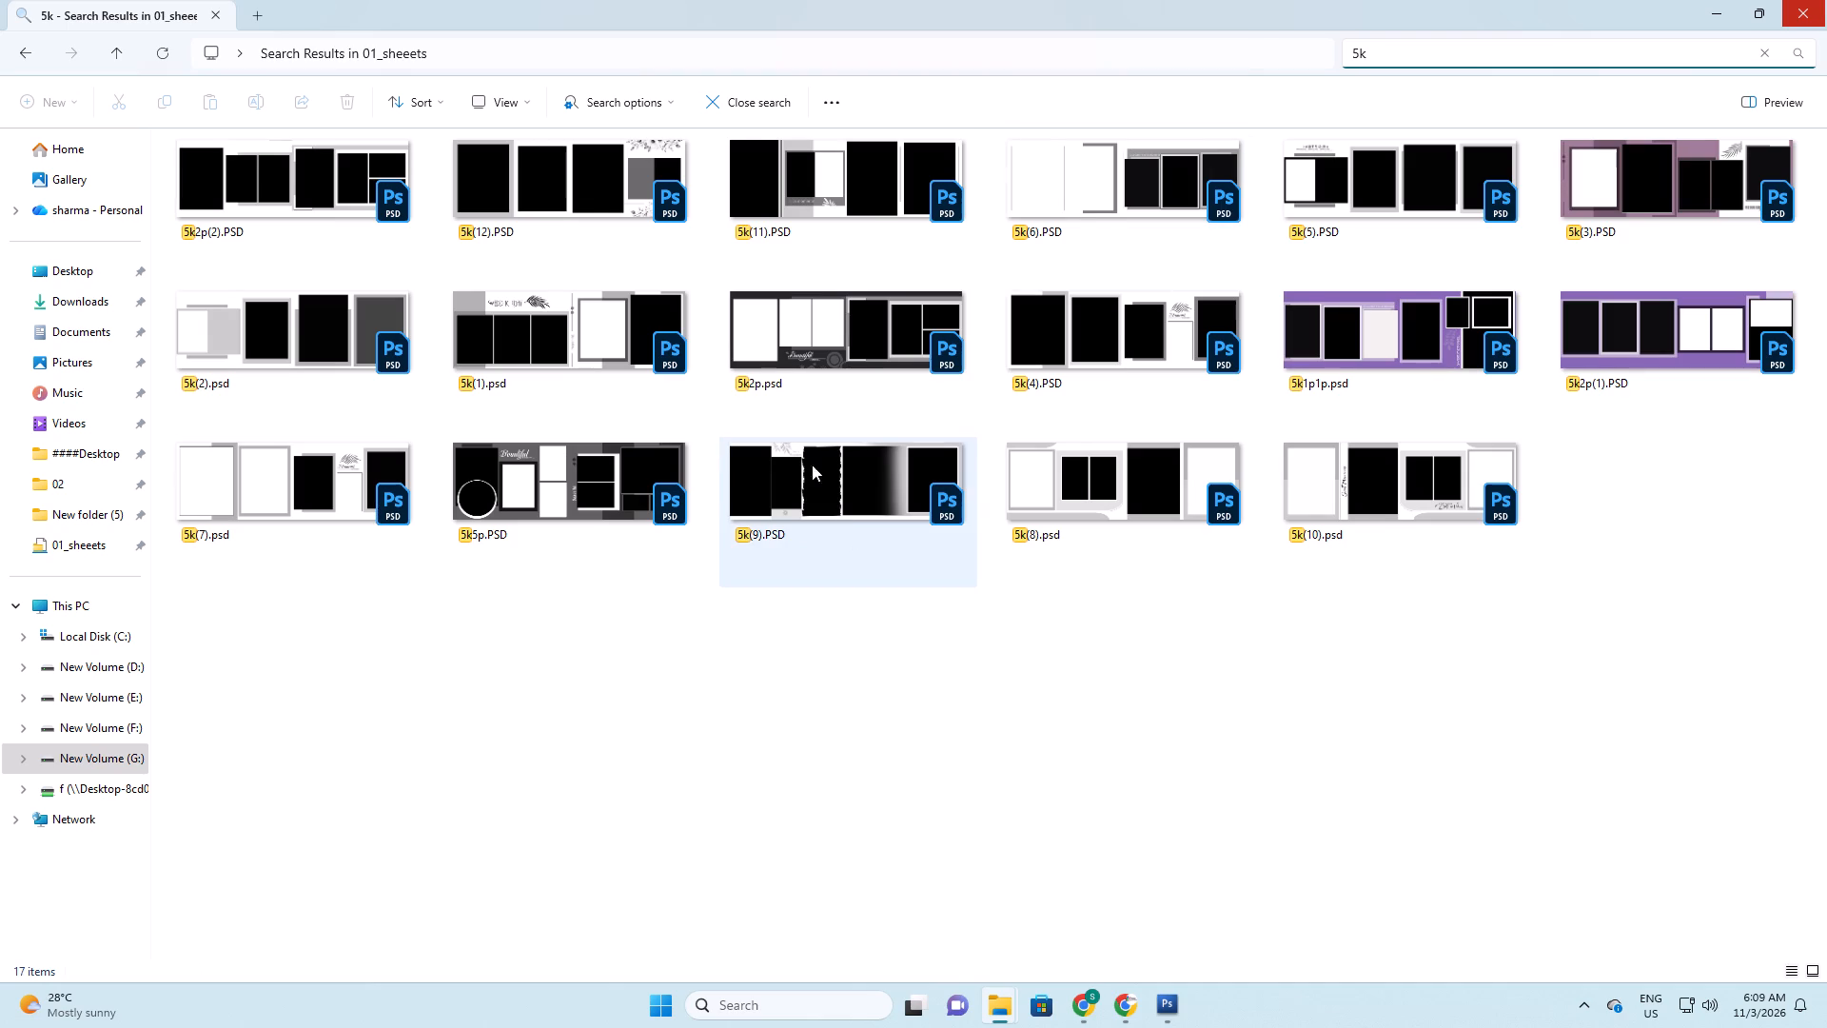
# Preview the layout 5k(11).PSD and open it in Photoshop.
pyautogui.click(874, 197)
pyautogui.doubleClick(862, 177)
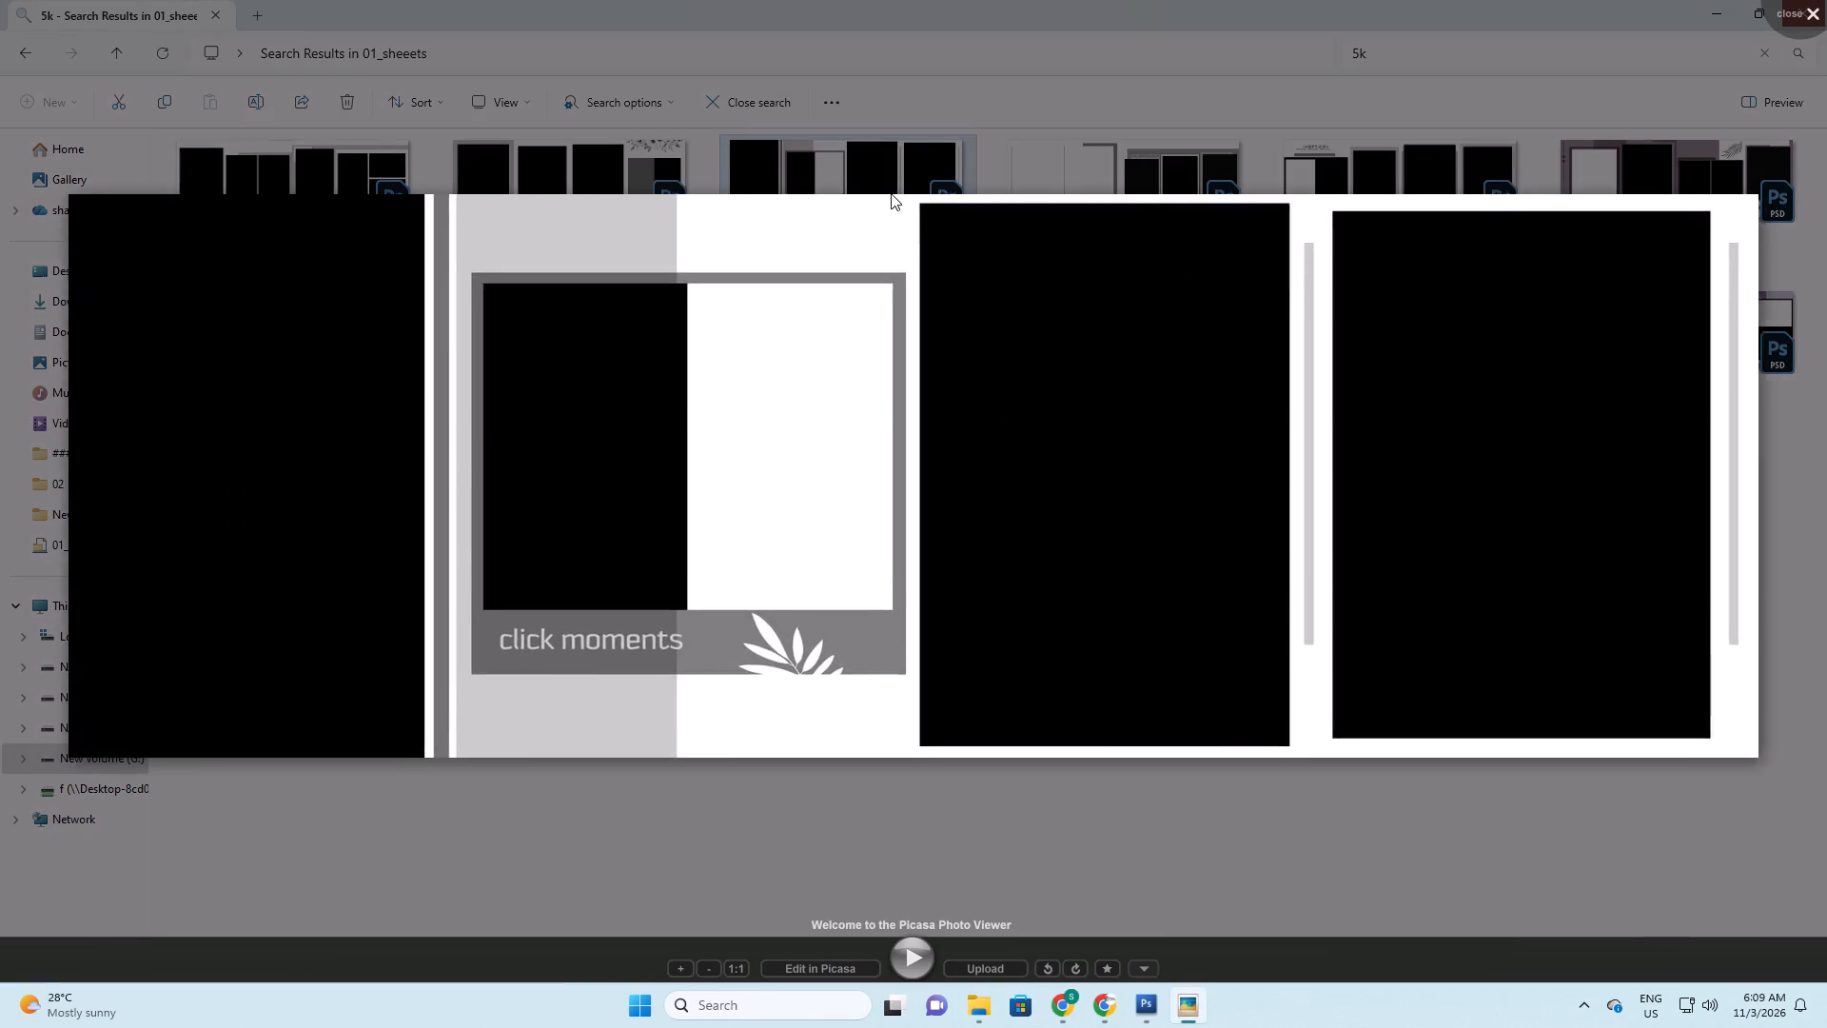
pyautogui.press('Escape')
pyautogui.moveTo(845, 189); pyautogui.dragTo(890, 546)
pyautogui.hotkey('alt', 'Tab')
pyautogui.hotkey('alt', 'Tab')
pyautogui.hotkey('alt', 'Tab')
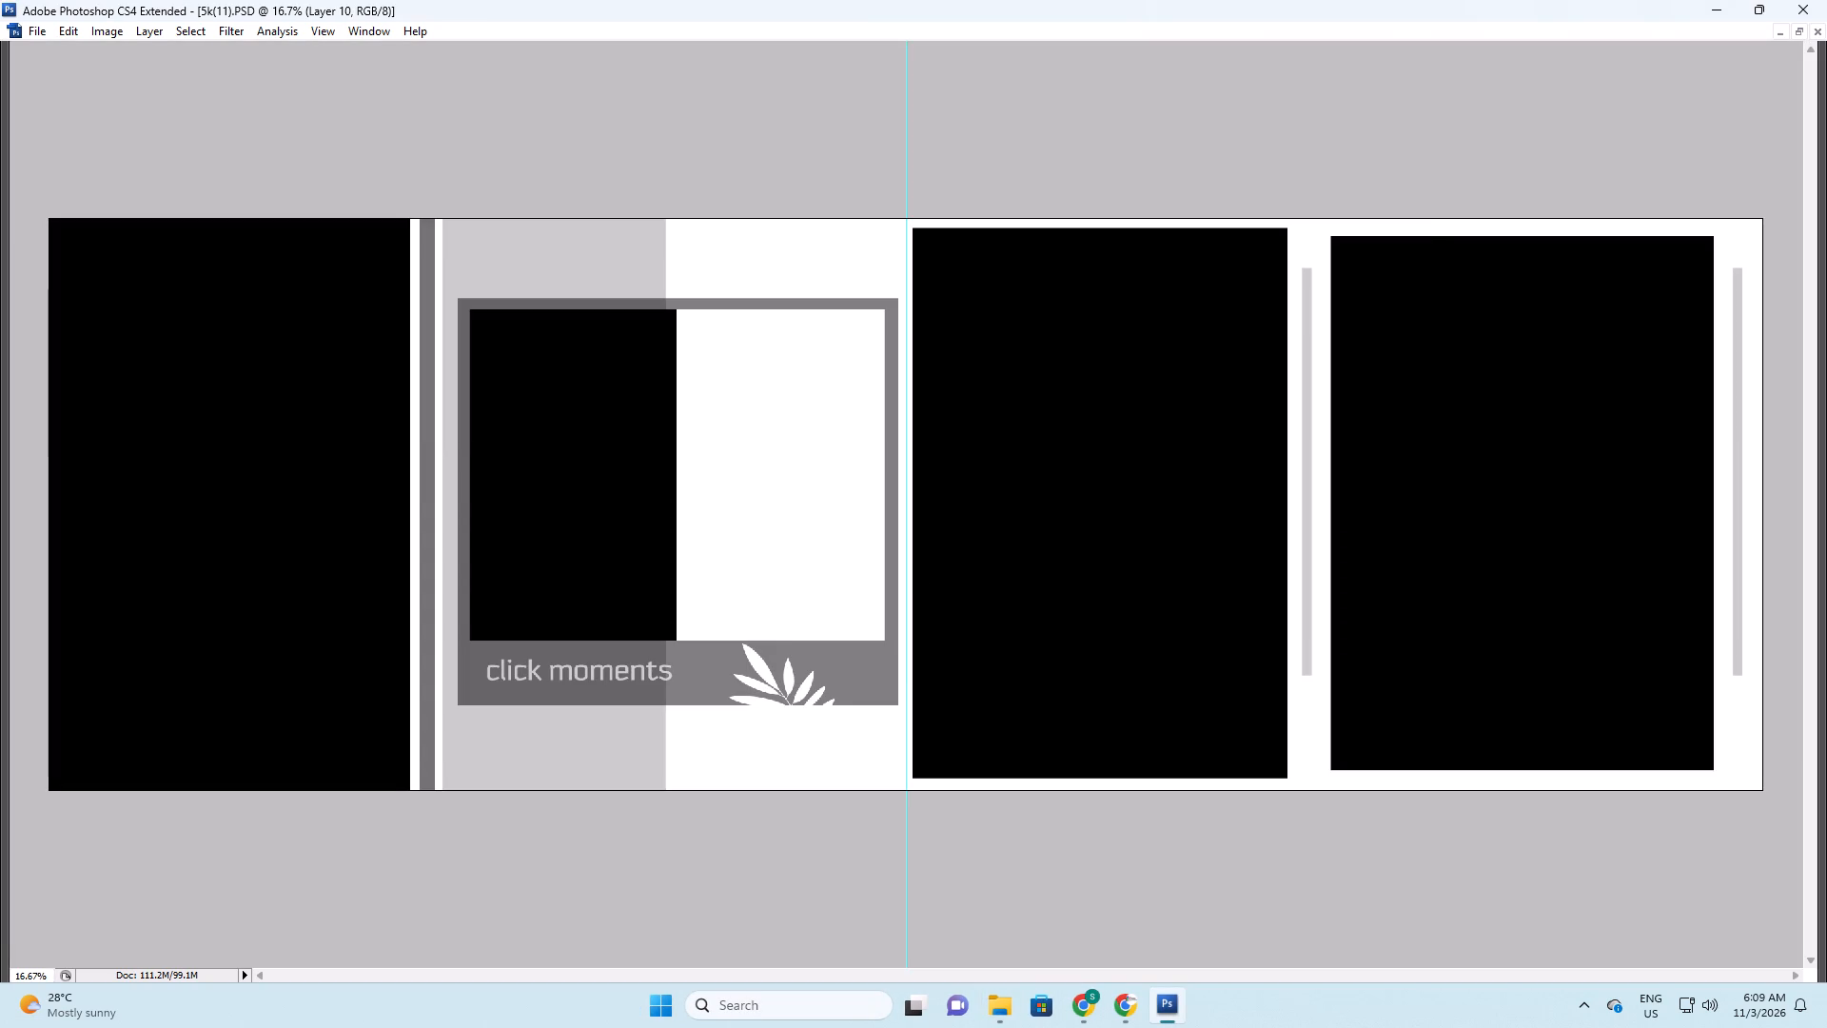
# Scale down the black photo frame just right of the centre guide and nudge it slightly to the right.
pyautogui.press('v')
pyautogui.moveTo(1121, 457); pyautogui.dragTo(1143, 467, button='right')
pyautogui.click(1162, 479)
pyautogui.hotkey('ctrl', 't')
pyautogui.keyDown('alt'); pyautogui.keyDown('shift'); pyautogui.moveTo(1274, 226); pyautogui.dragTo(1261, 264); pyautogui.keyUp('shift'); pyautogui.keyUp('alt')
pyautogui.press('Escape')
pyautogui.hotkey('ctrl', 't')
pyautogui.keyDown('alt'); pyautogui.keyDown('shift'); pyautogui.moveTo(1286, 227); pyautogui.dragTo(1273, 263); pyautogui.keyUp('shift'); pyautogui.keyUp('alt')
pyautogui.press('Return')
pyautogui.press('v')
pyautogui.press('Right')
pyautogui.press('Right')
pyautogui.press('Right')
pyautogui.press('Right')
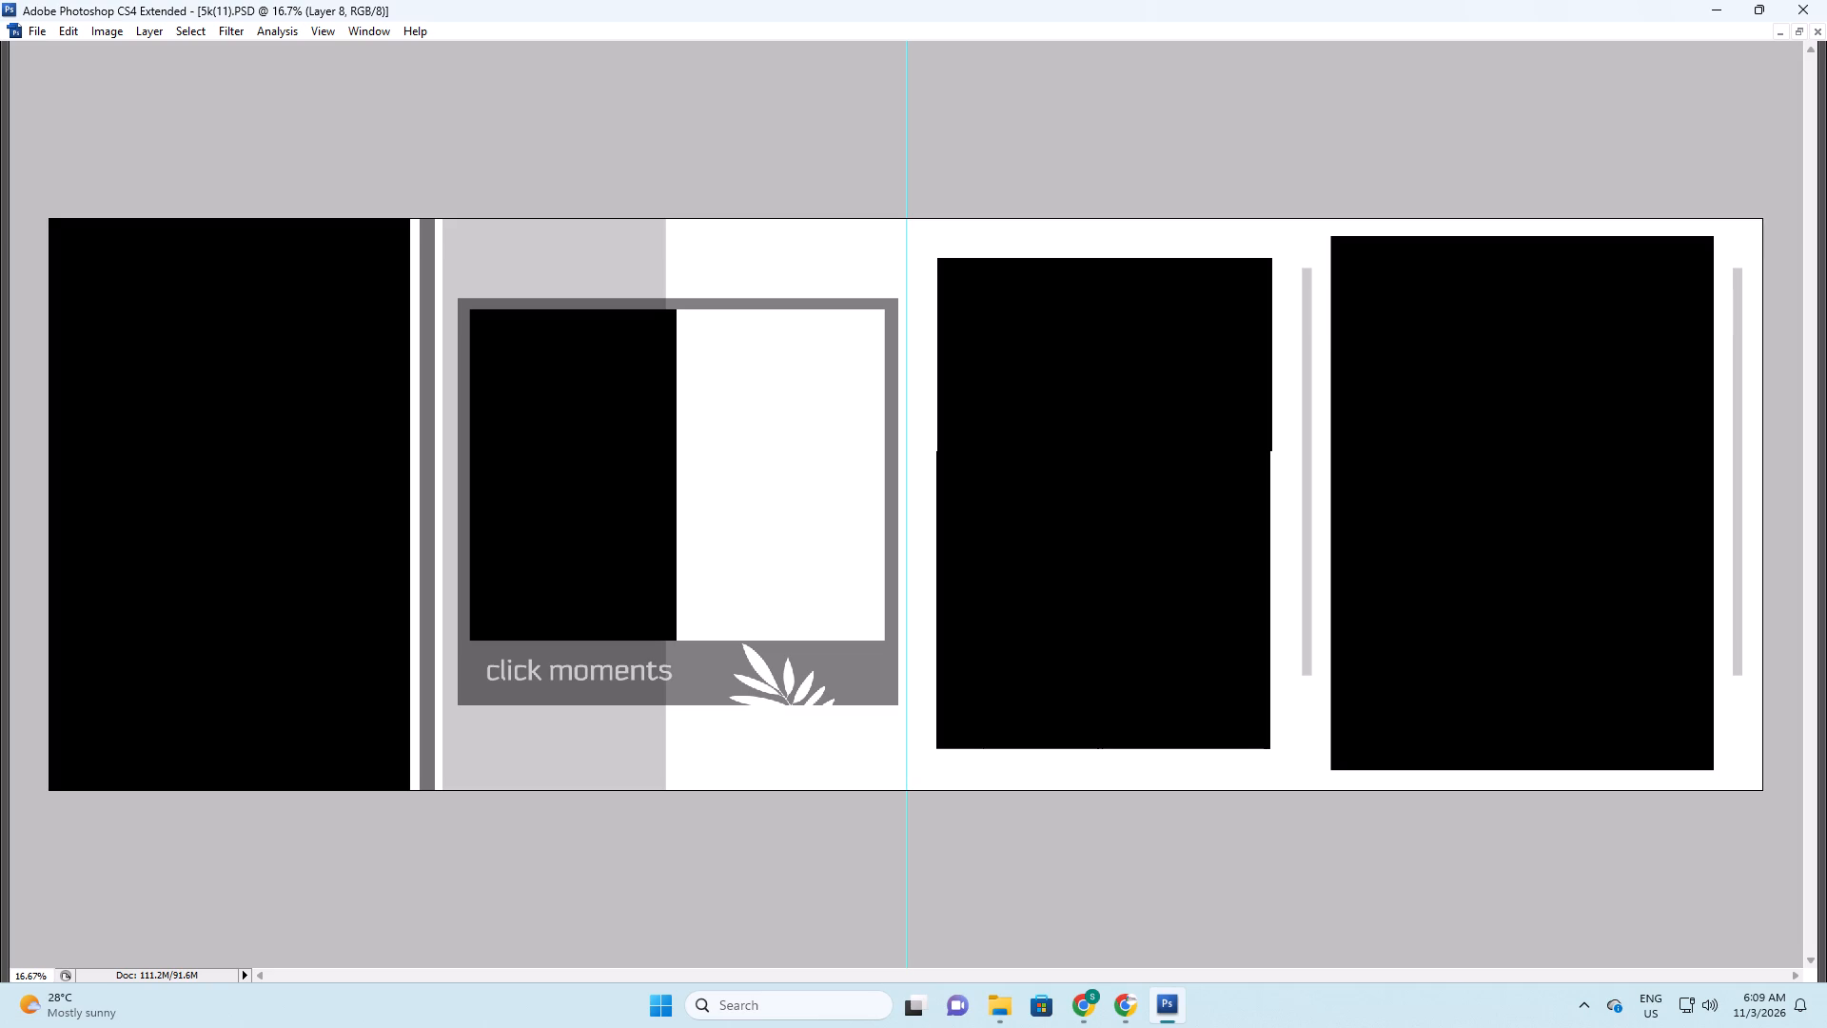
pyautogui.press('Right')
# Delete the layer with the grey vertical bars beside the two right-page frames.
pyautogui.rightClick(1308, 505)
pyautogui.click(1315, 509)
pyautogui.press('F5')
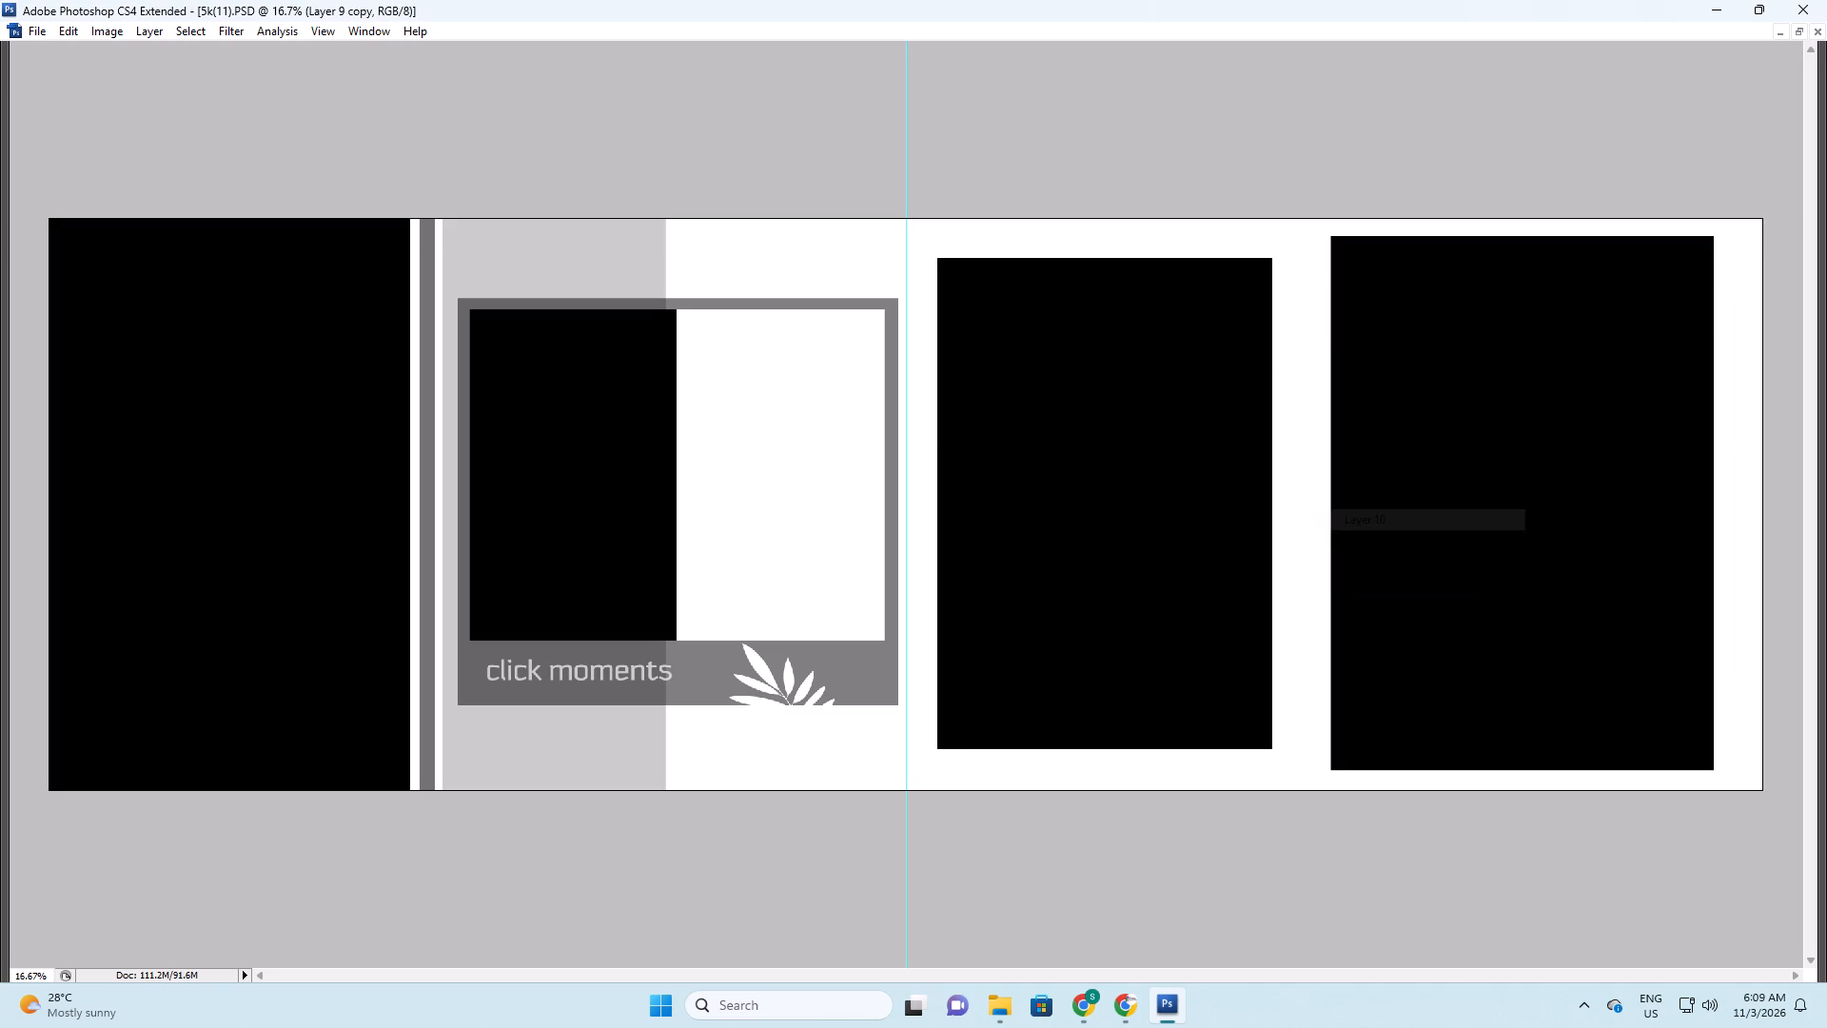
# Widen the last black photo frame on the right page on both sides and slightly reduce its height.
pyautogui.click(1484, 523)
pyautogui.rightClick(1471, 435)
pyautogui.click(1493, 448)
pyautogui.hotkey('ctrl', 't')
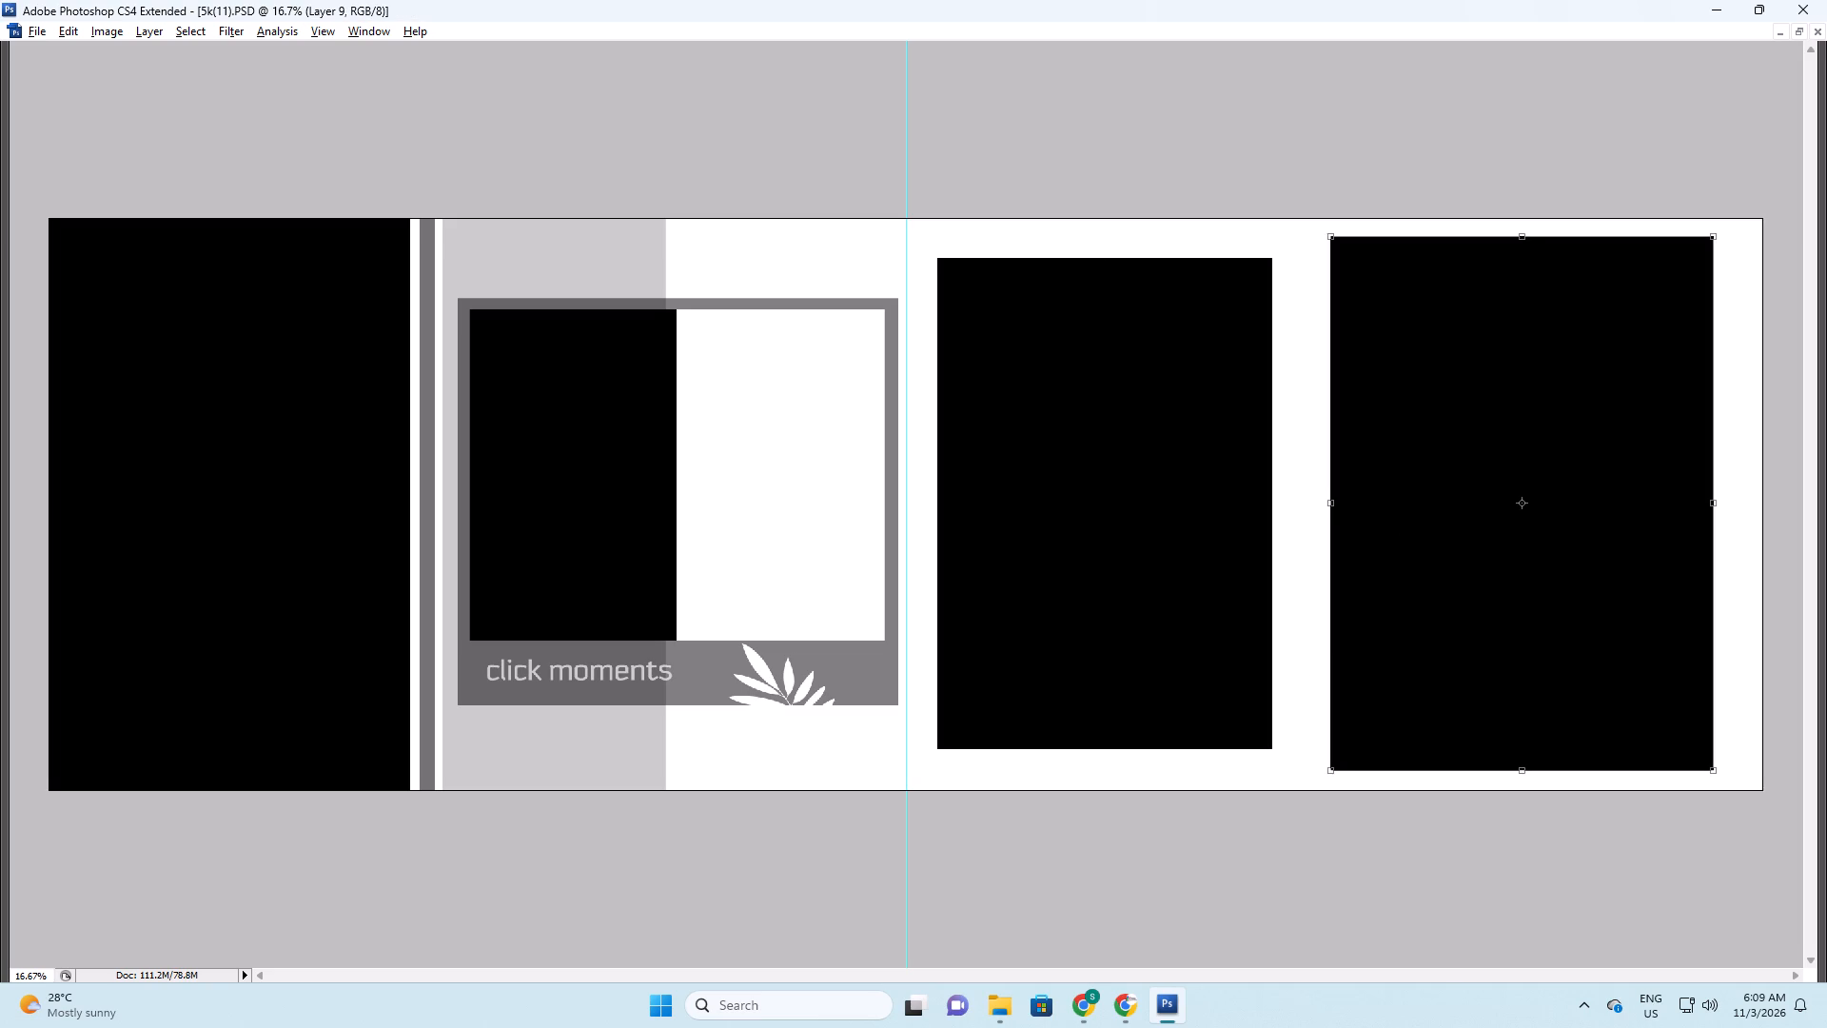
pyautogui.keyDown('alt'); pyautogui.keyDown('shift'); pyautogui.moveTo(1327, 501); pyautogui.dragTo(1301, 494); pyautogui.keyUp('shift'); pyautogui.keyUp('alt')
pyautogui.keyDown('alt'); pyautogui.keyDown('shift'); pyautogui.moveTo(1303, 771); pyautogui.dragTo(1308, 765); pyautogui.keyUp('shift'); pyautogui.keyUp('alt')
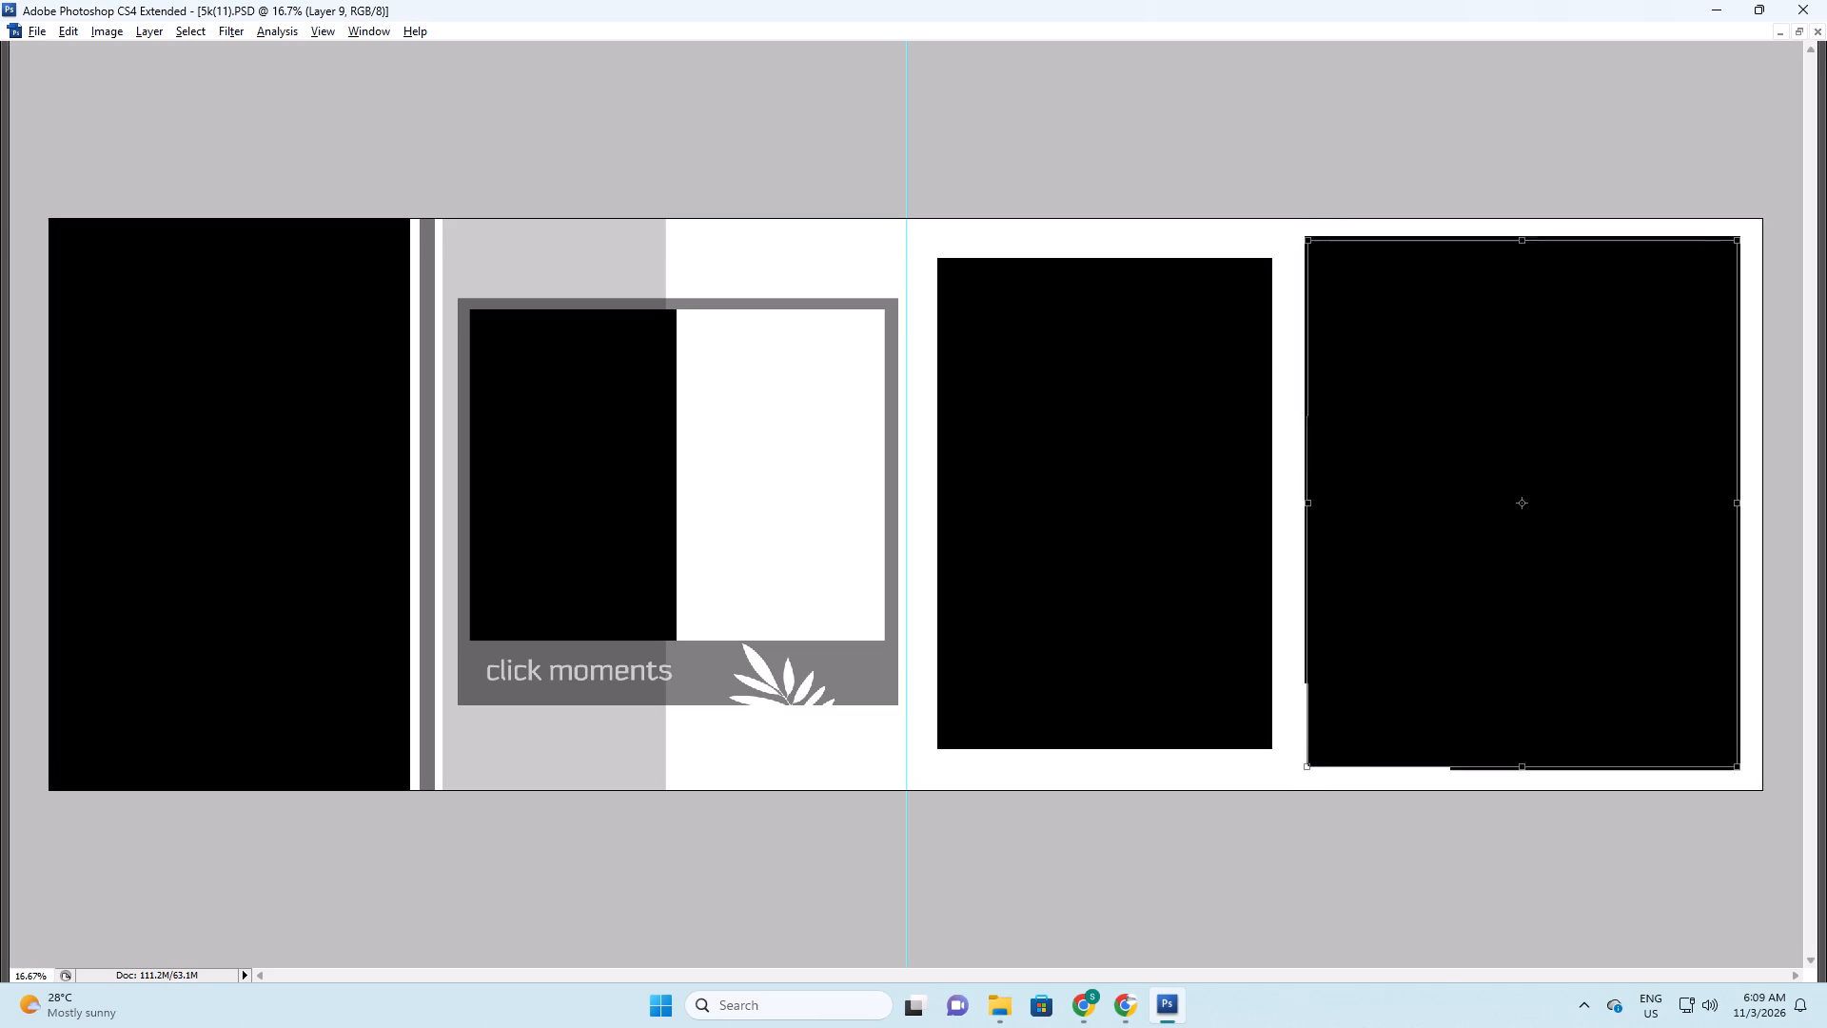
pyautogui.keyDown('alt'); pyautogui.keyDown('shift'); pyautogui.moveTo(1308, 765); pyautogui.dragTo(1314, 762); pyautogui.keyUp('shift'); pyautogui.keyUp('alt')
pyautogui.press('Return')
# Shift the first right-page photo frame slightly closer to the wide frame beside it.
pyautogui.press('v')
pyautogui.moveTo(1194, 583); pyautogui.dragTo(1203, 584, button='right')
pyautogui.click(1216, 590)
pyautogui.click(1220, 593)
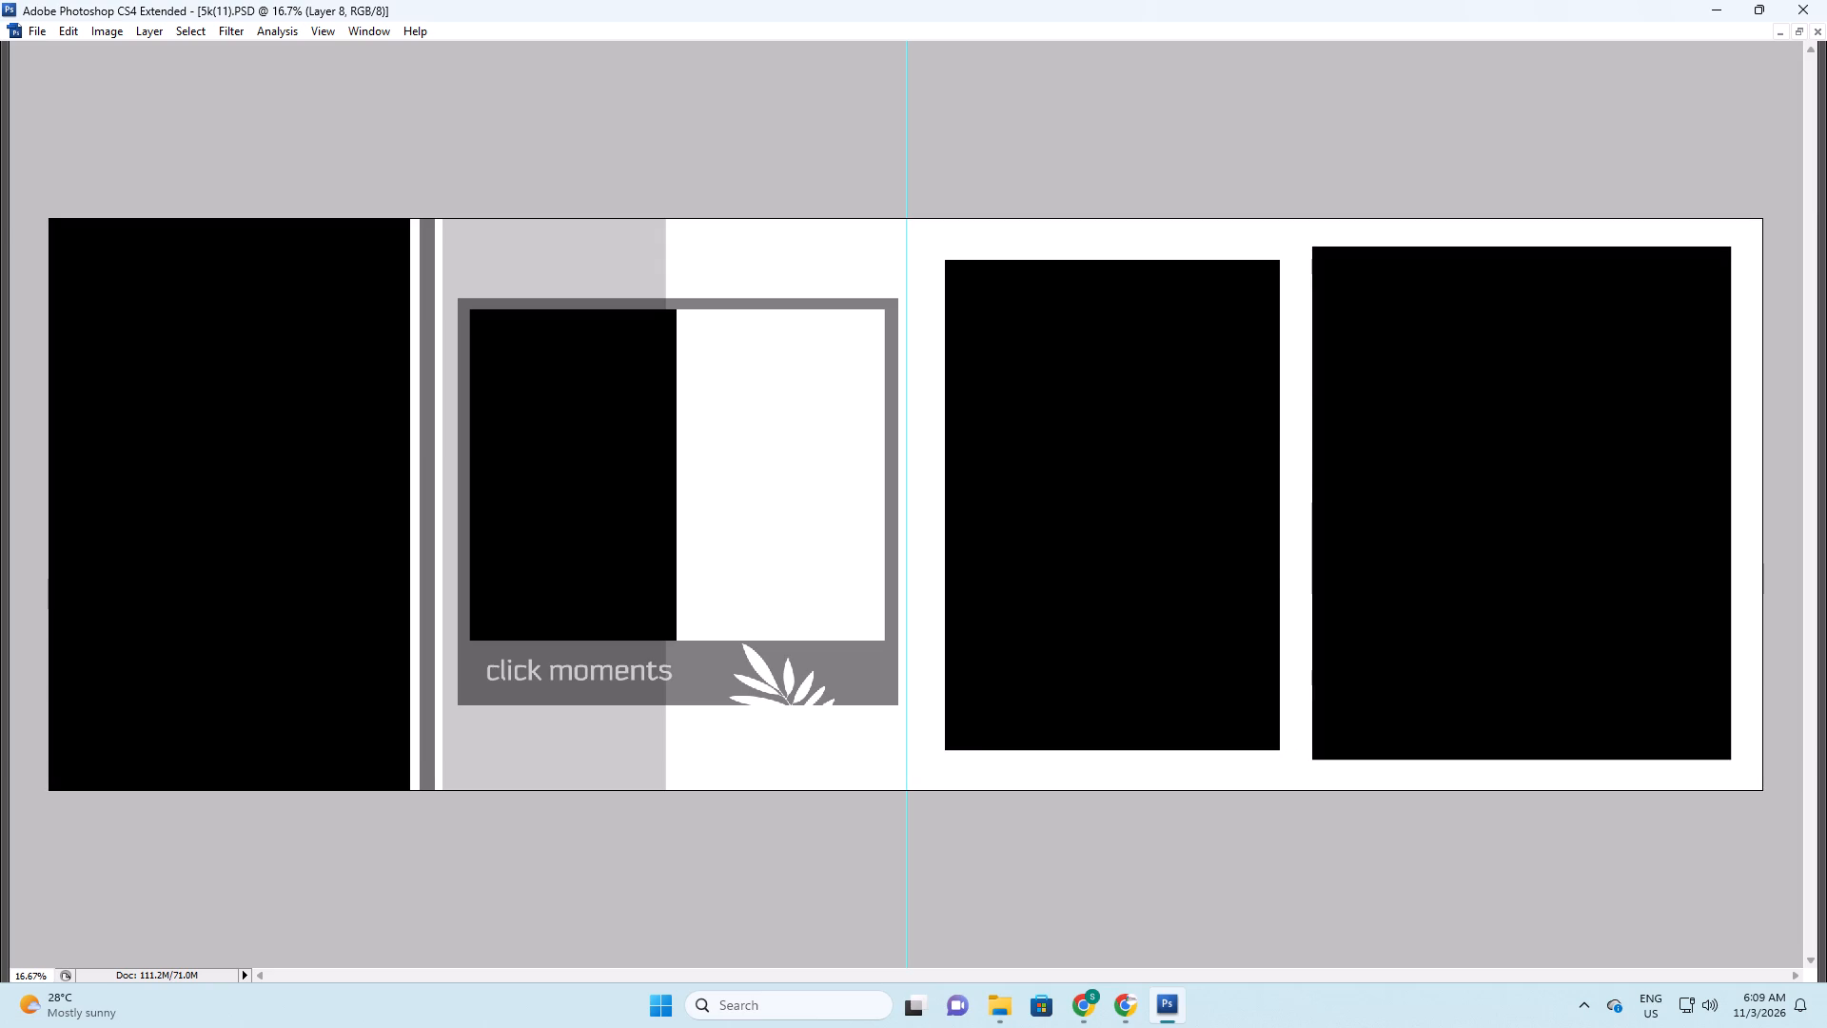
# On a new layer, stroke a black width-3 rectangular outline overlapping the left part of the first right-page frame.
pyautogui.press('n')
pyautogui.press('m')
pyautogui.moveTo(924, 245); pyautogui.dragTo(1146, 771)
pyautogui.press('F7')
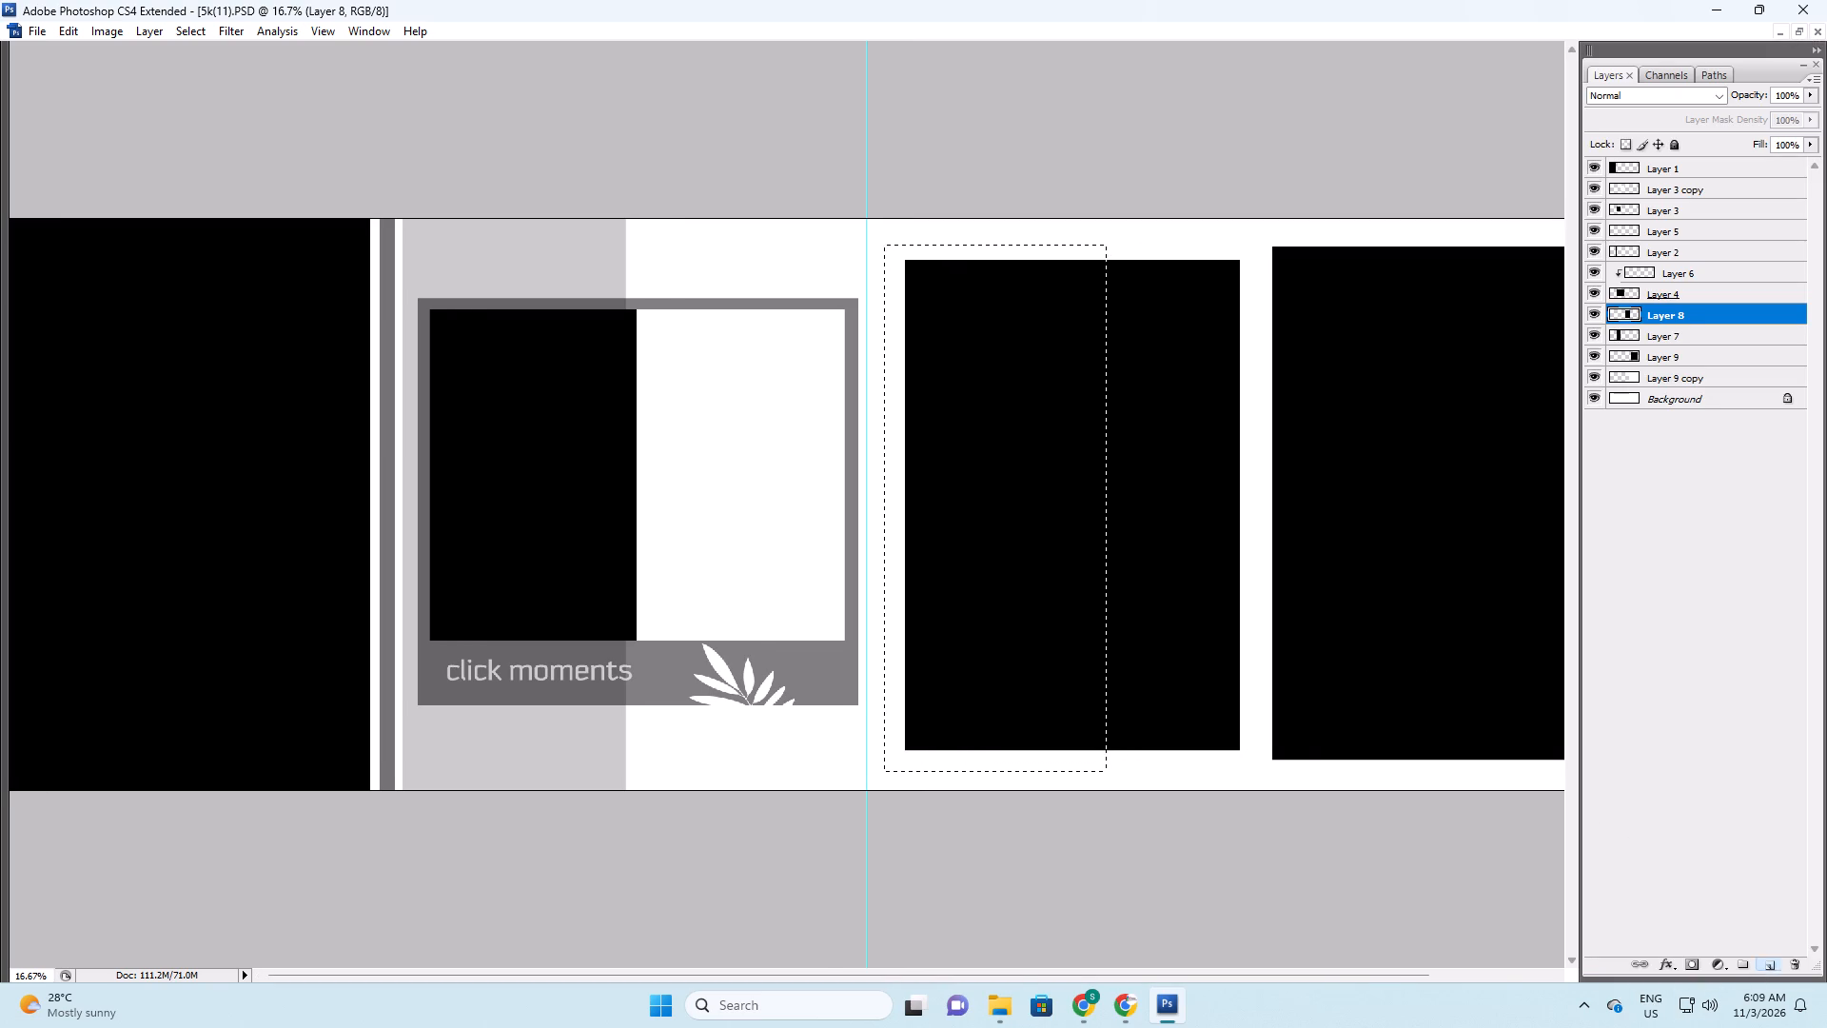
pyautogui.click(1764, 966)
pyautogui.hotkey('alt', 'e')
pyautogui.press('s')
pyautogui.click(846, 323)
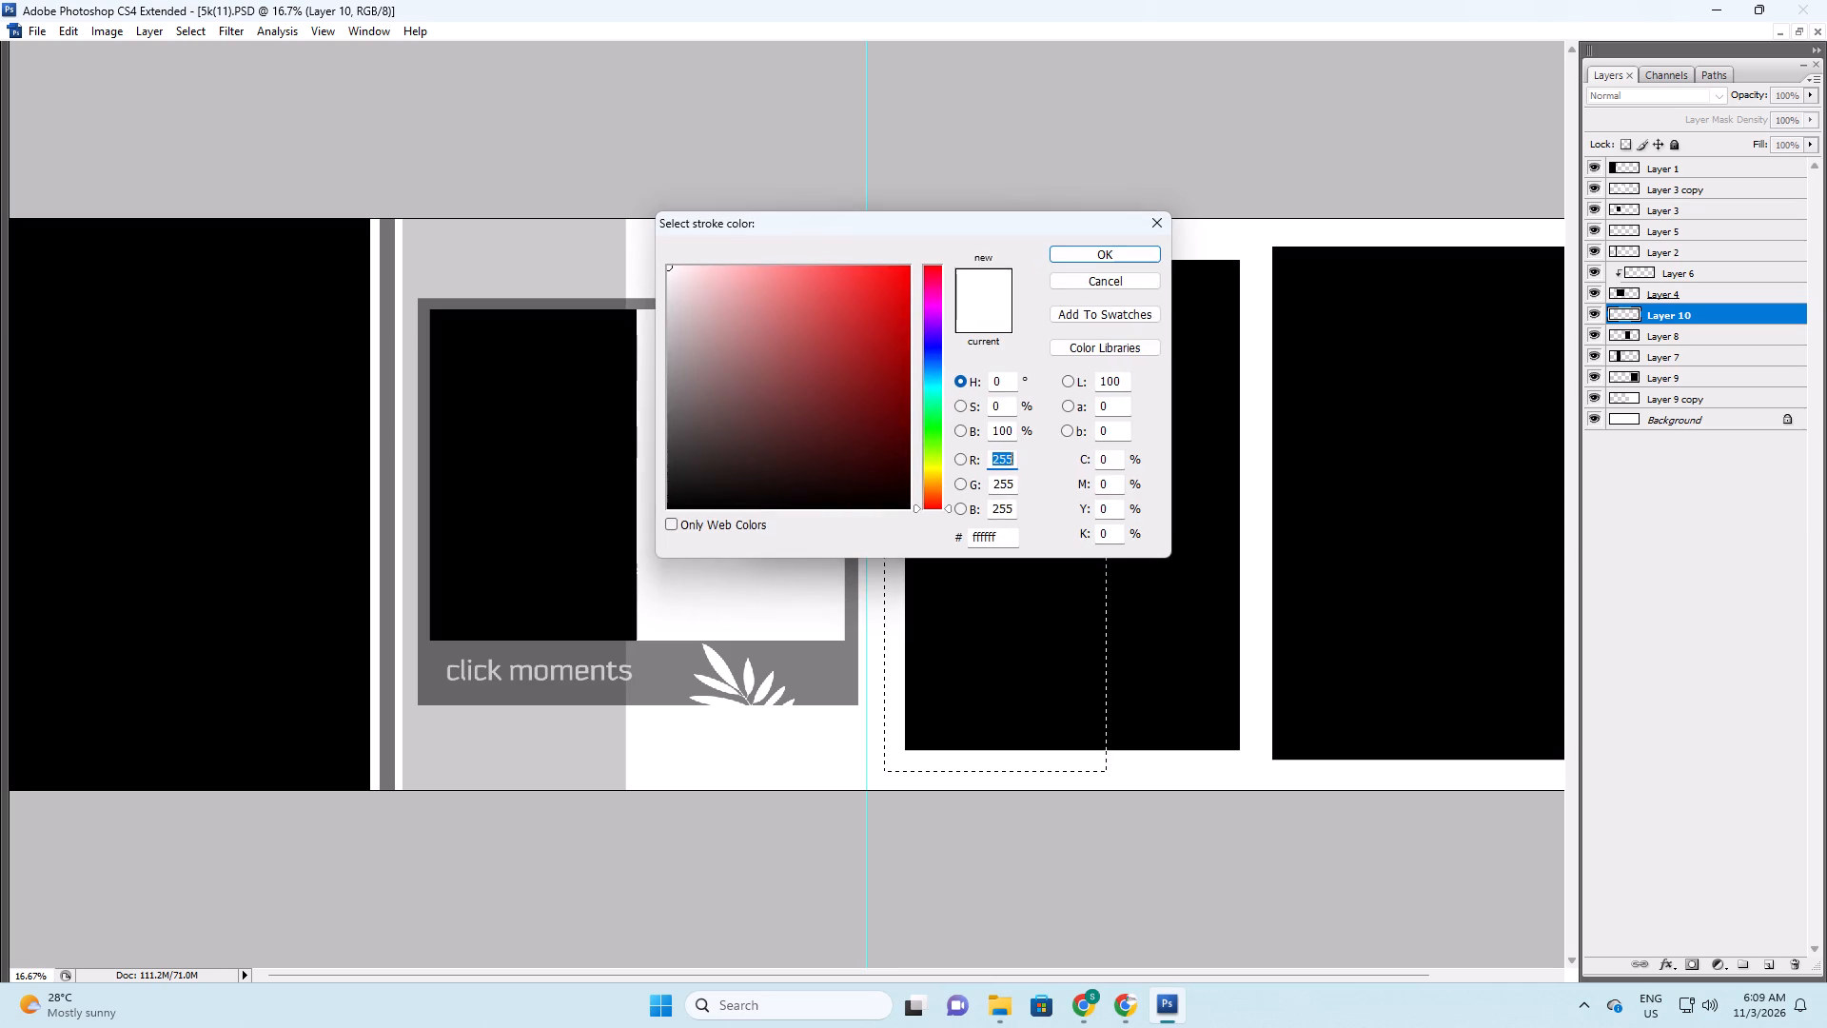
pyautogui.moveTo(861, 471); pyautogui.dragTo(1087, 561)
pyautogui.press('Return')
pyautogui.press('3')
pyautogui.press('Return')
pyautogui.hotkey('ctrl', 'd')
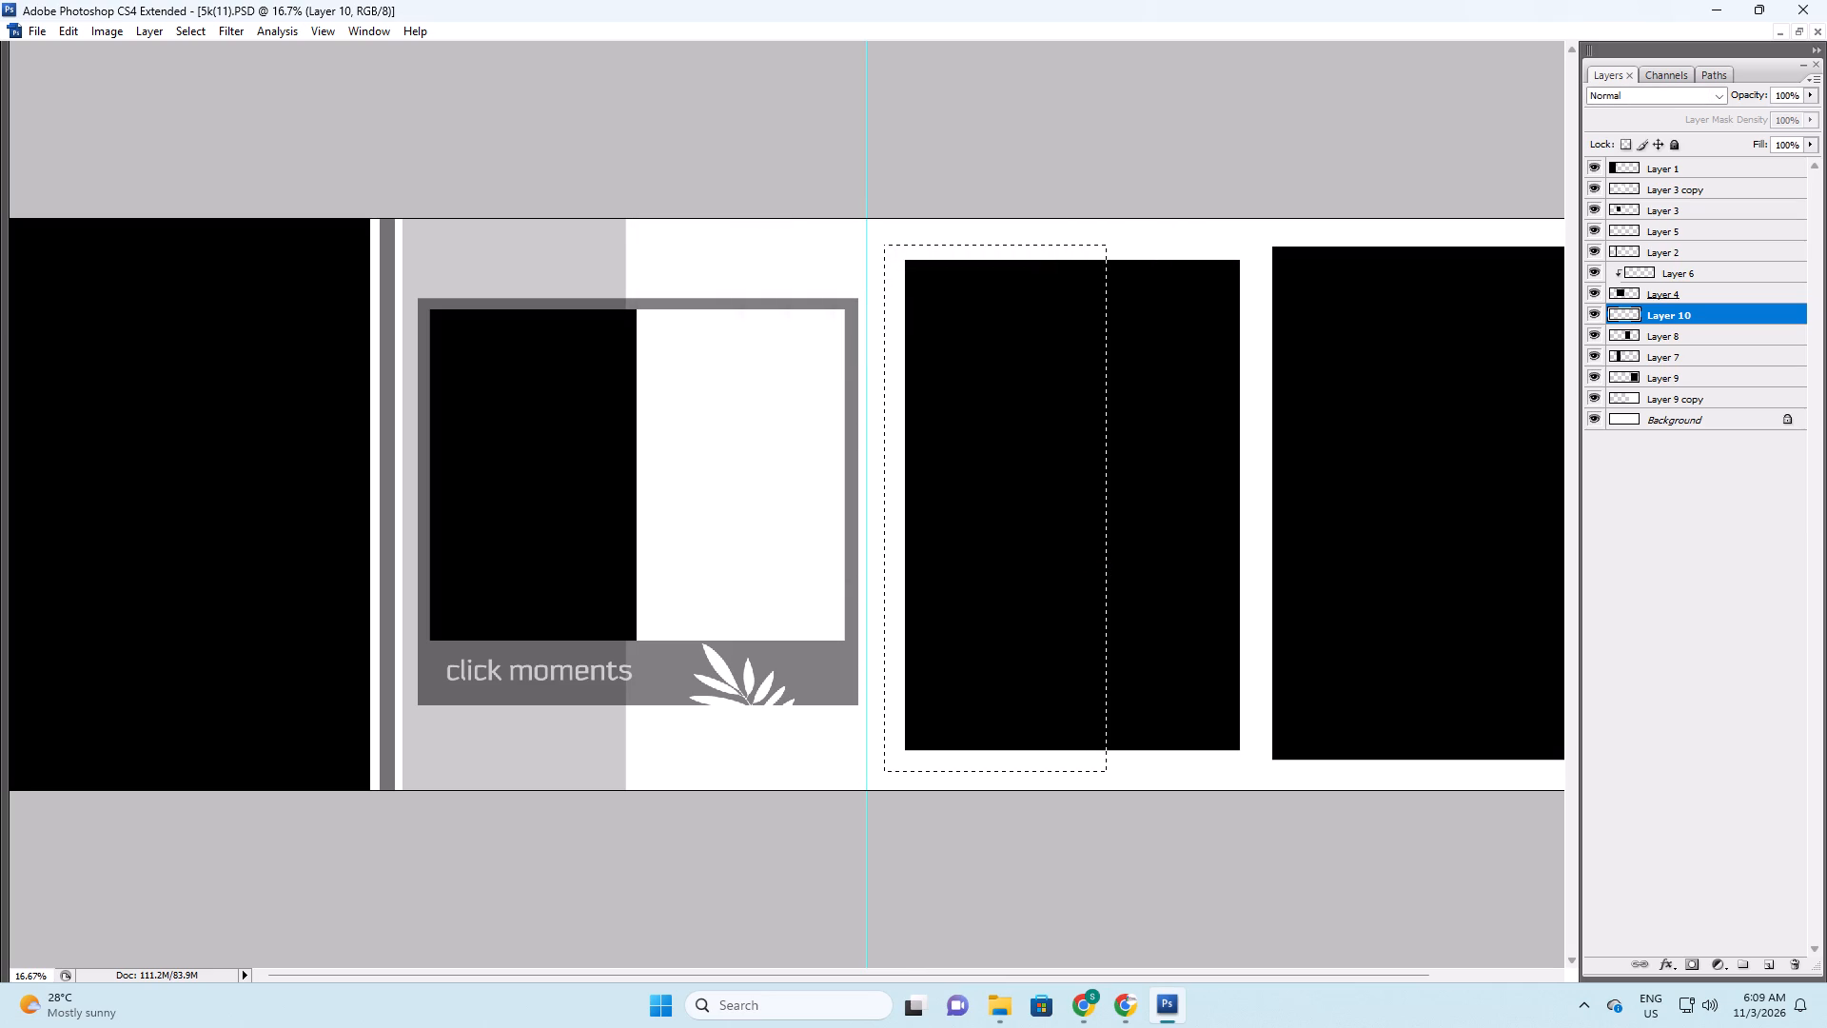
# Send the outline layer behind all the photo frames, just above the background.
pyautogui.hotkey('ctrl', 'space')
pyautogui.keyDown('ctrl'); pyautogui.moveTo(893, 218); pyautogui.dragTo(1053, 444); pyautogui.keyUp('ctrl')
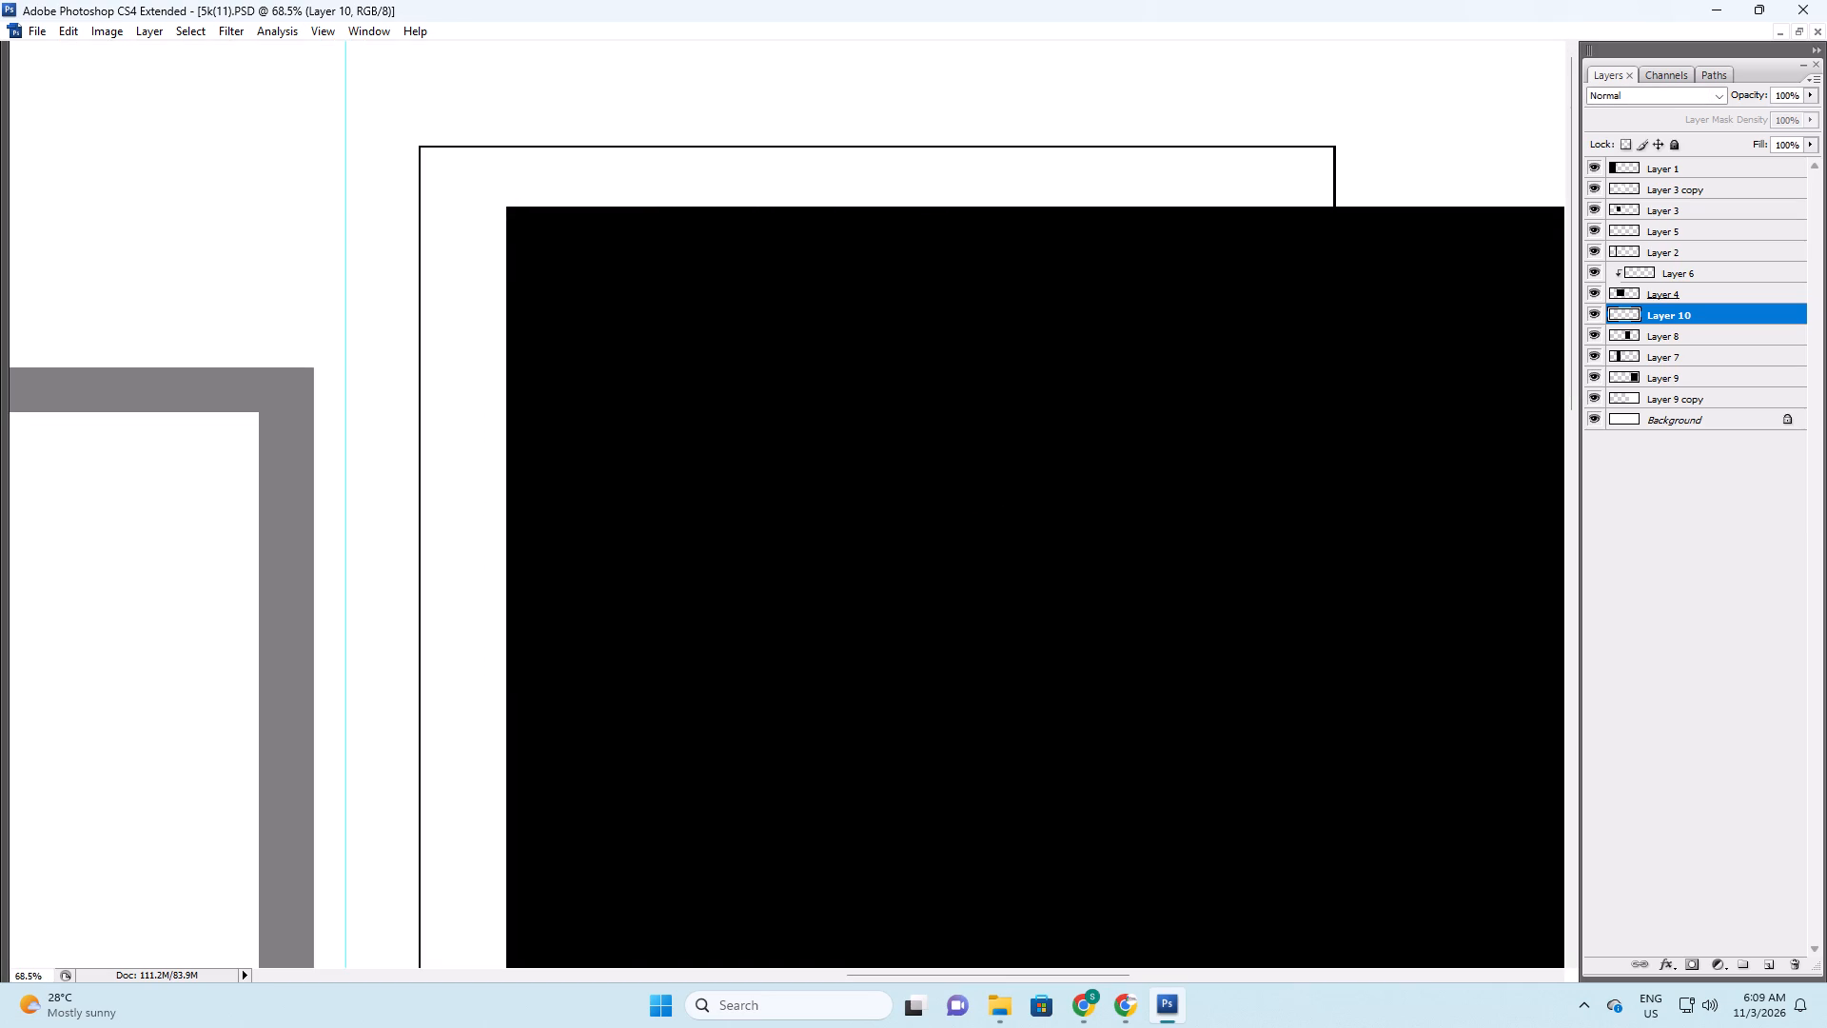
pyautogui.hotkey('ctrl', 'shift', '[')
pyautogui.hotkey('ctrl', '*')
pyautogui.hotkey('ctrl', '-')
pyautogui.hotkey('ctrl', '-')
pyautogui.hotkey('ctrl', '-')
pyautogui.hotkey('ctrl', '-')
pyautogui.hotkey('ctrl', '-')
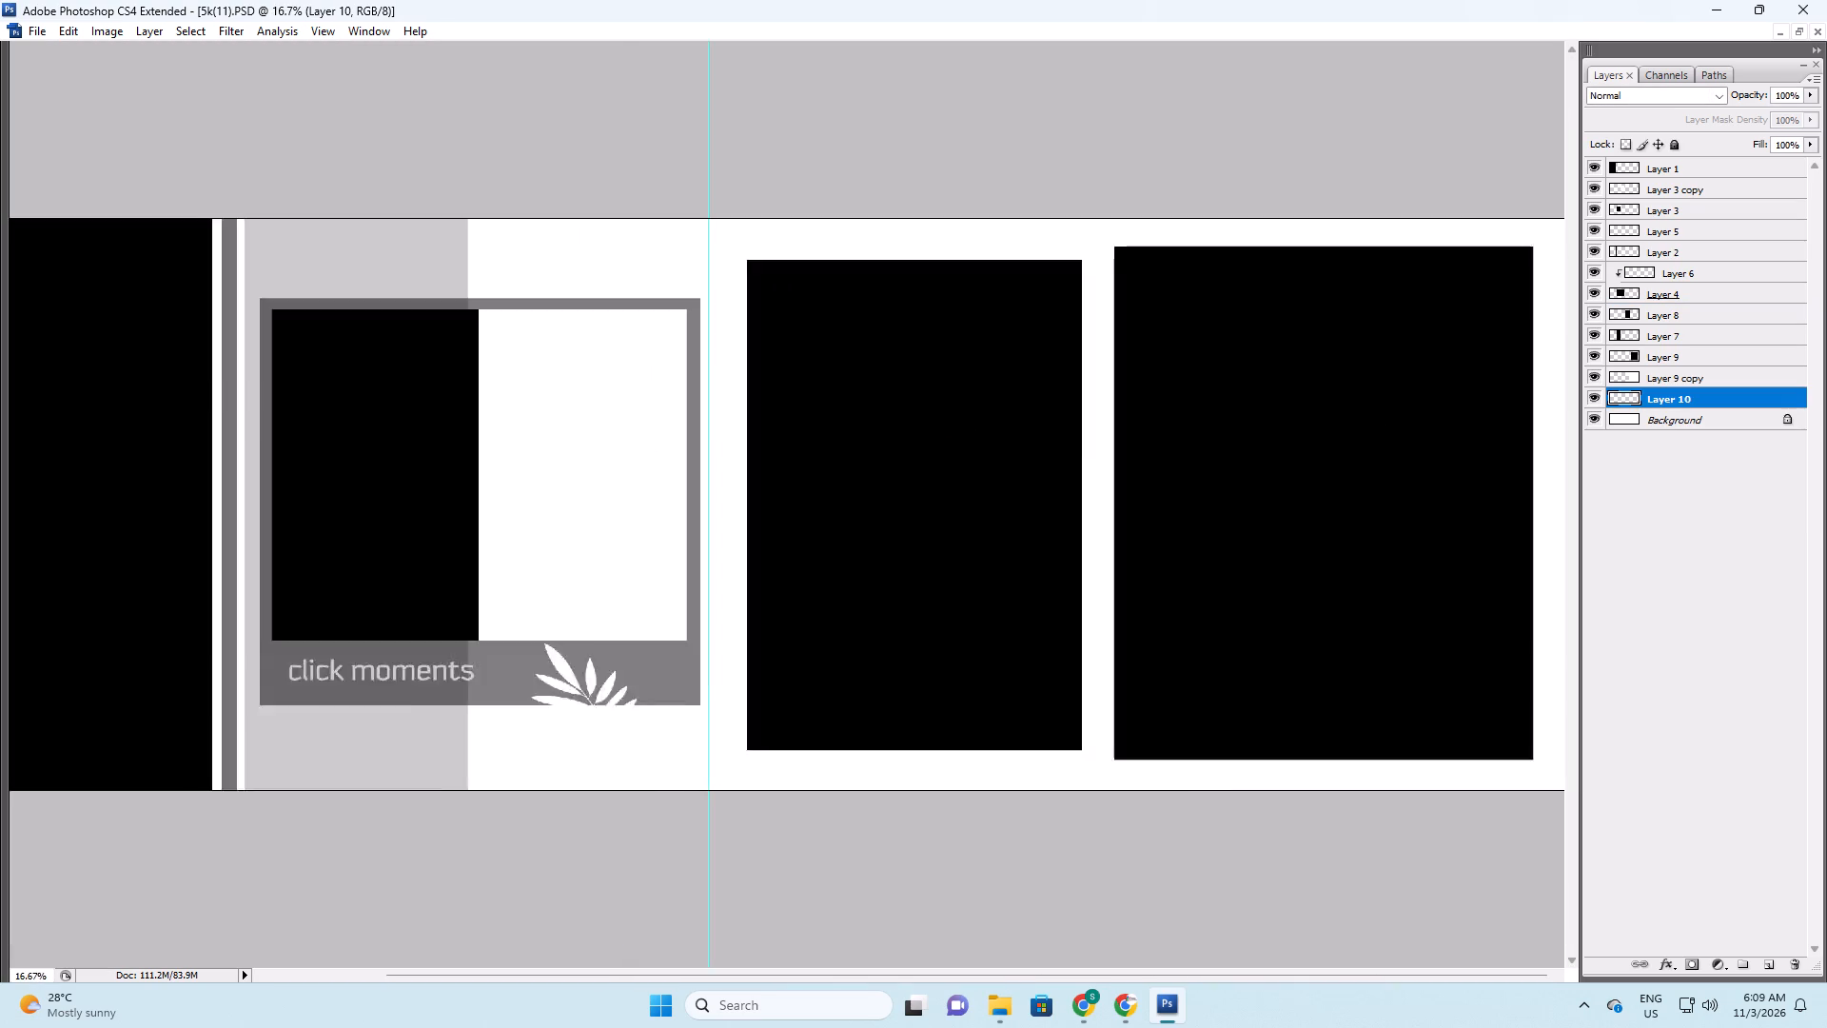
# Examine the thin outline around the first right-page frame up close and in the full spread.
pyautogui.hotkey('ctrl', '-')
pyautogui.hotkey('ctrl', '+')
pyautogui.press('Tab')
pyautogui.press('Tab')
pyautogui.press('space')
pyautogui.keyDown('ctrl'); pyautogui.click(983, 415); pyautogui.keyUp('ctrl')
pyautogui.press('Tab')
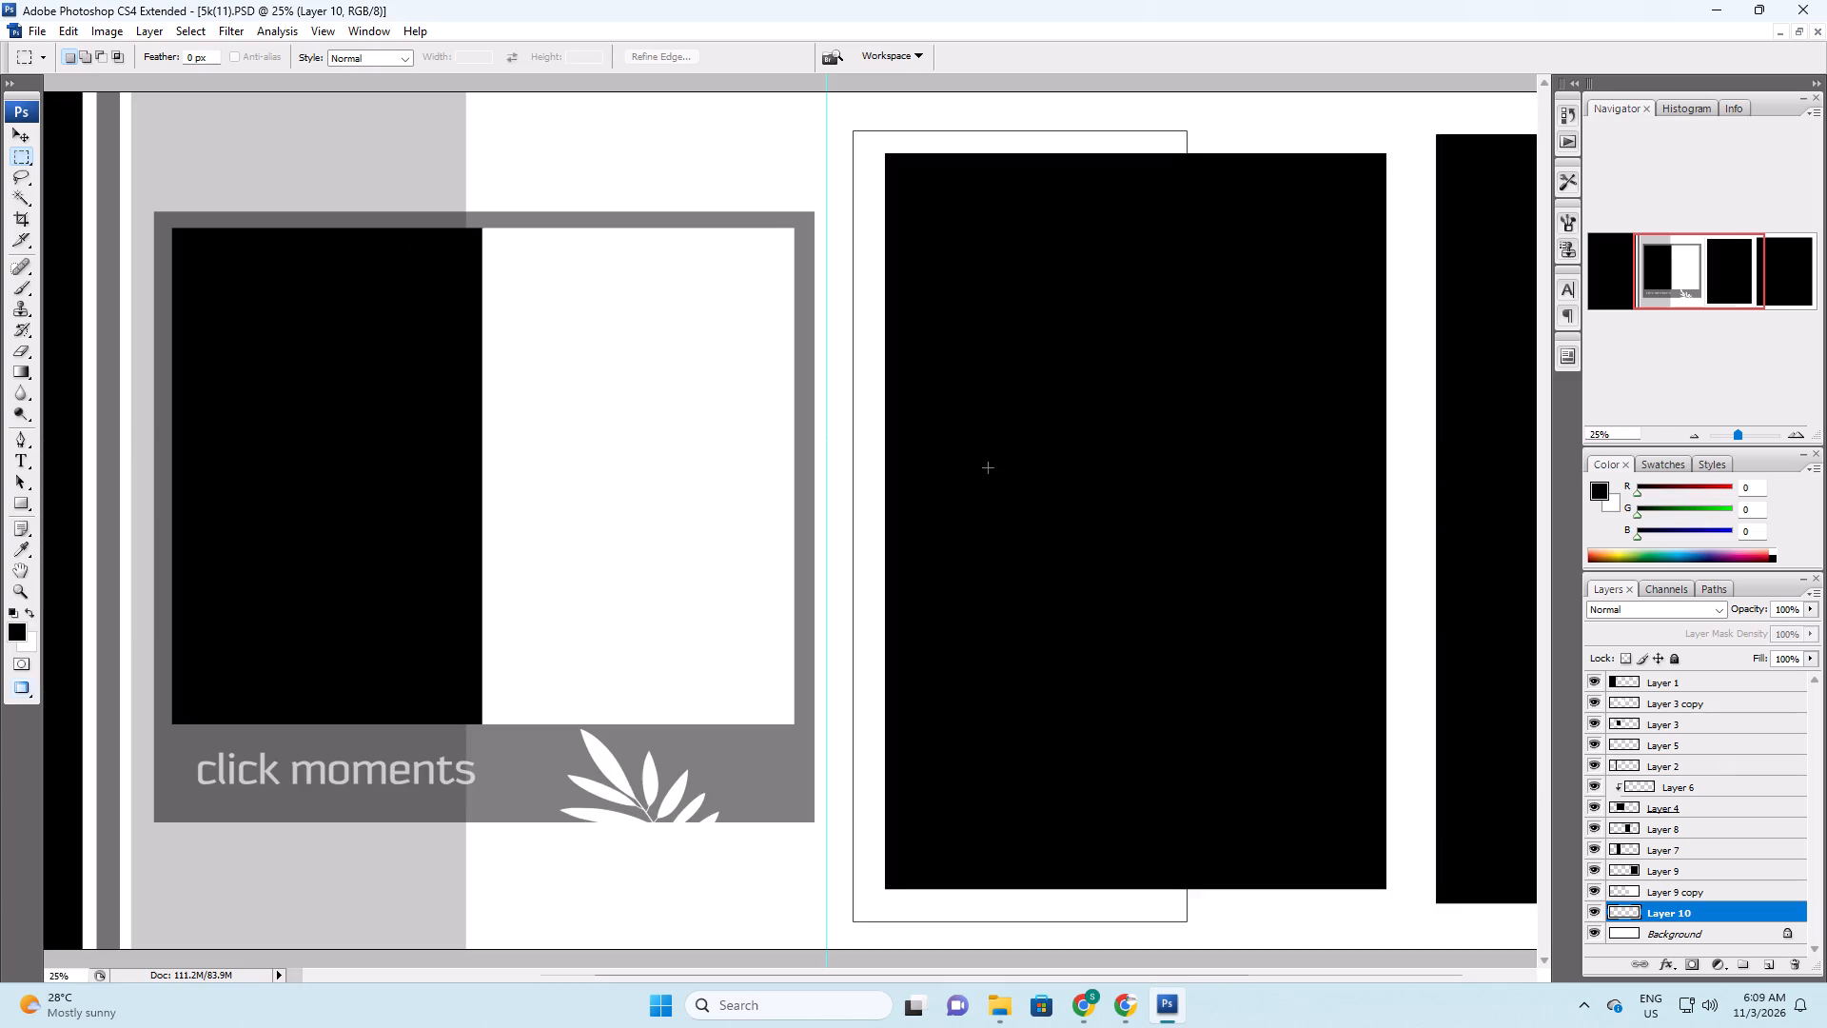
pyautogui.press('space')
pyautogui.keyDown('alt'); pyautogui.click(1012, 539); pyautogui.keyUp('alt')
pyautogui.press('Tab')
pyautogui.press('Tab')
pyautogui.press('Tab')
# Save the layout, save a PSD copy as 99 in New folder (5) on drive E, and close the document.
pyautogui.hotkey('ctrl', 's')
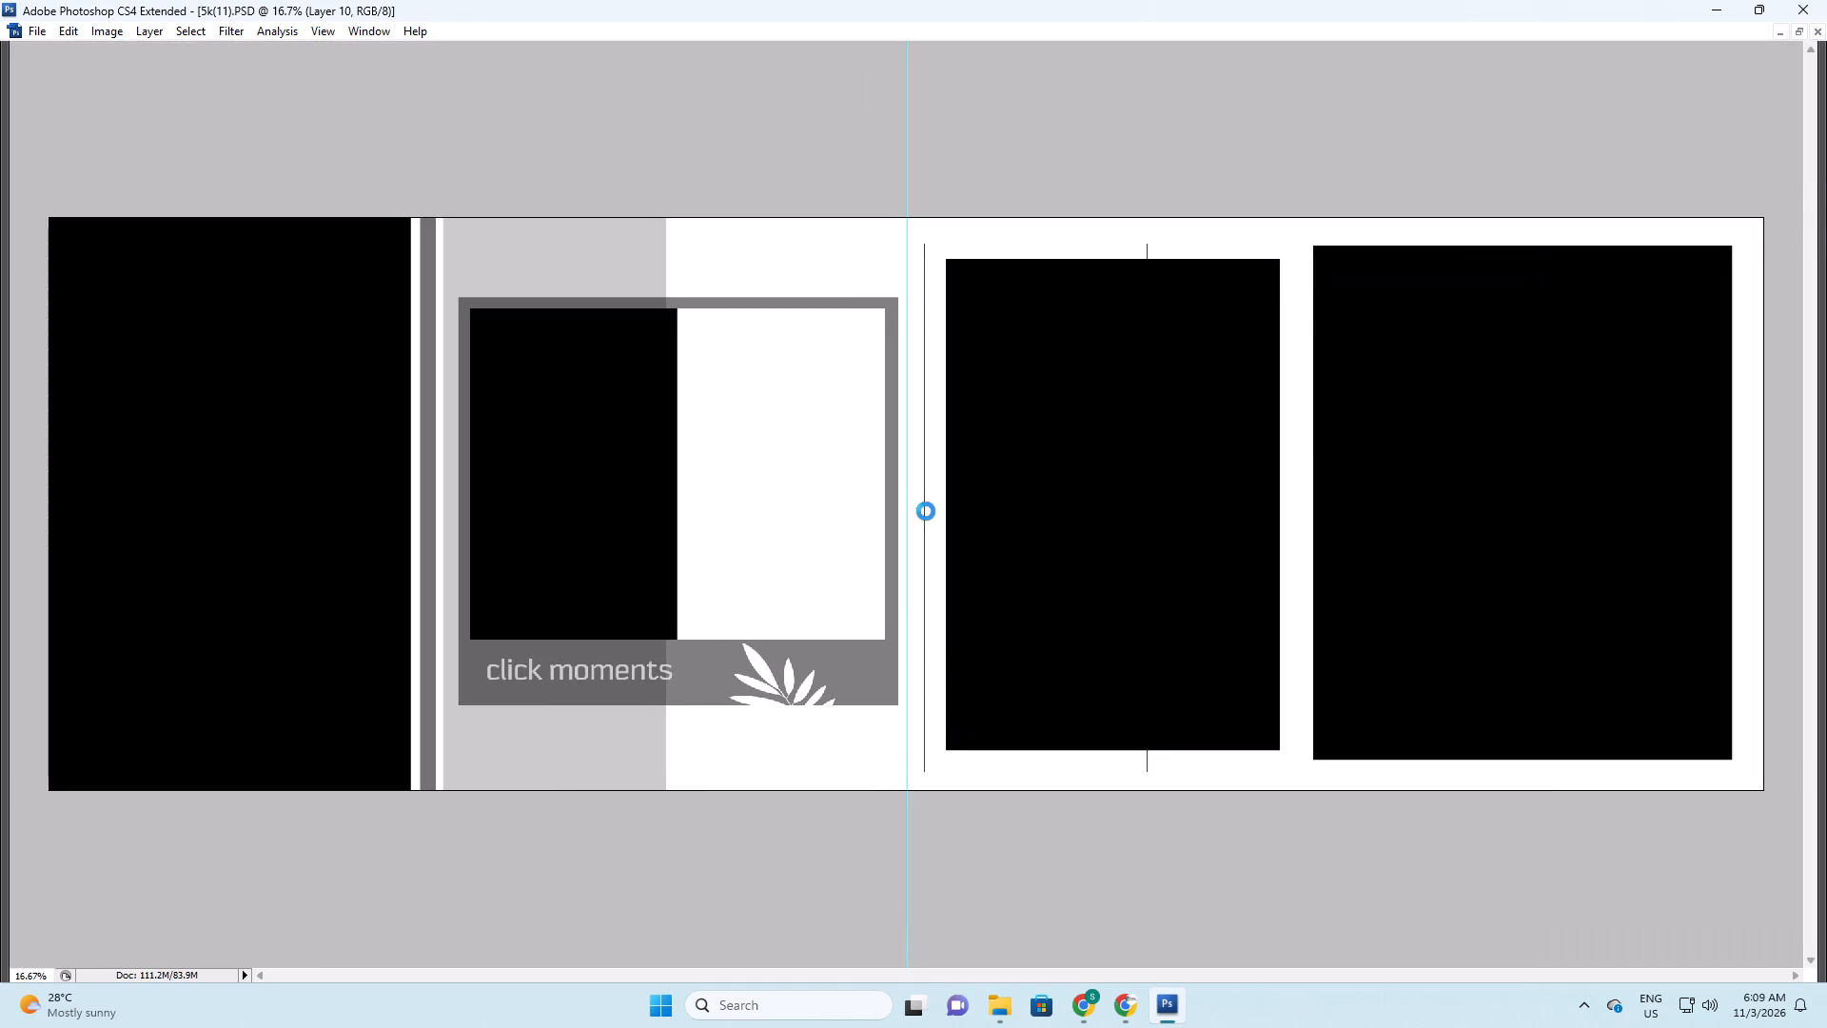
pyautogui.hotkey('ctrl', 'alt', 's')
pyautogui.click(720, 370)
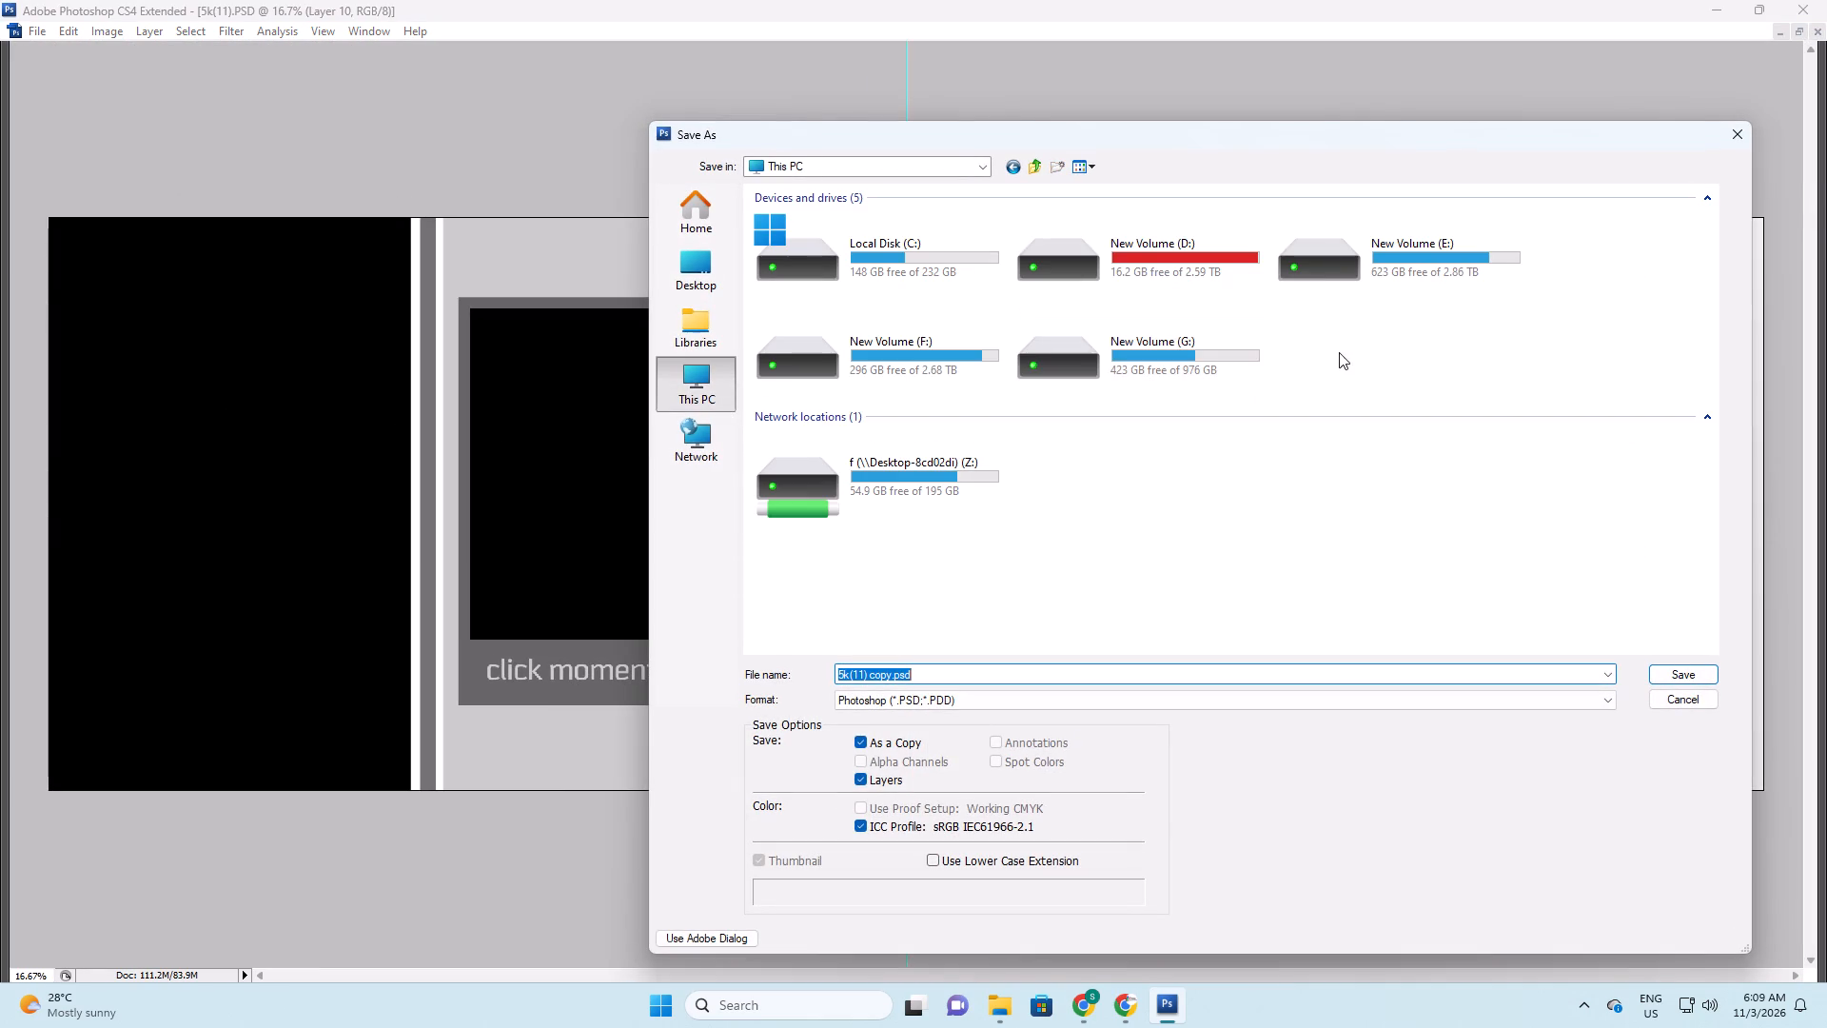
pyautogui.doubleClick(1419, 256)
pyautogui.click(1408, 290)
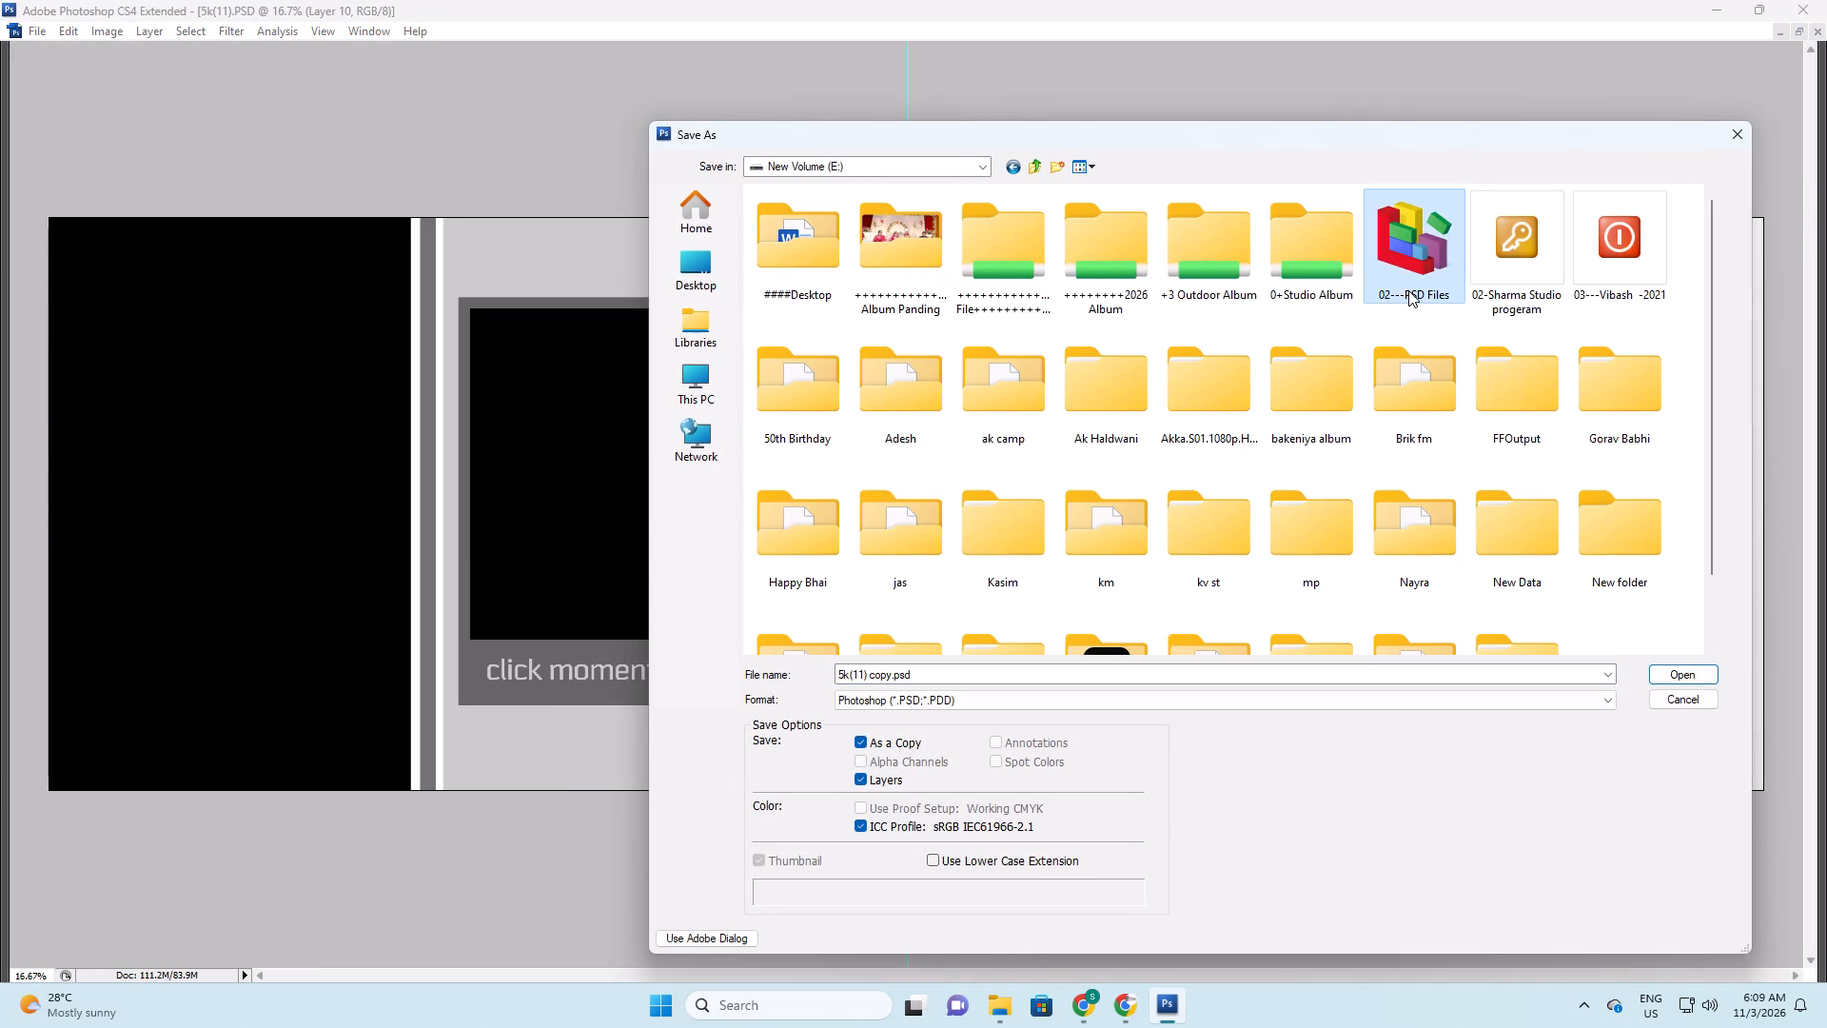
pyautogui.press('k')
pyautogui.press('Return')
pyautogui.doubleClick(850, 306)
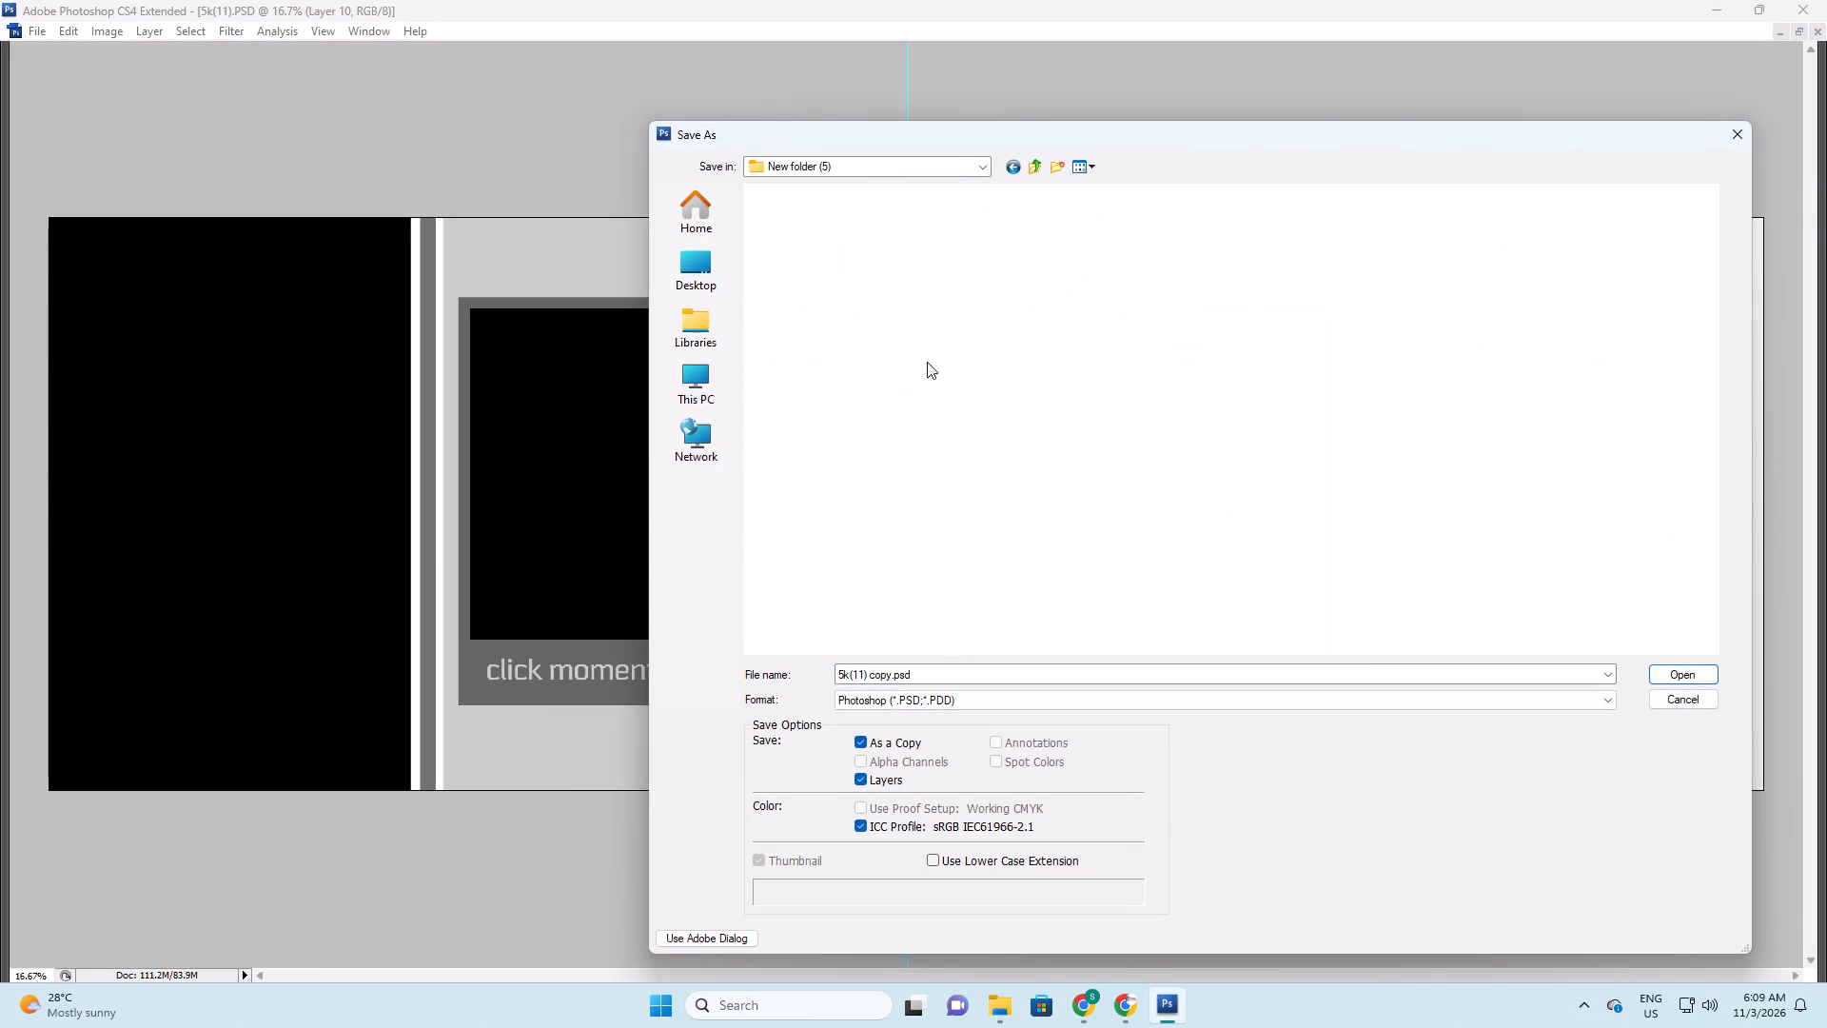
pyautogui.scroll(-11, 930, 364)
pyautogui.press('Tab')
pyautogui.write('99')
pyautogui.press('Return')
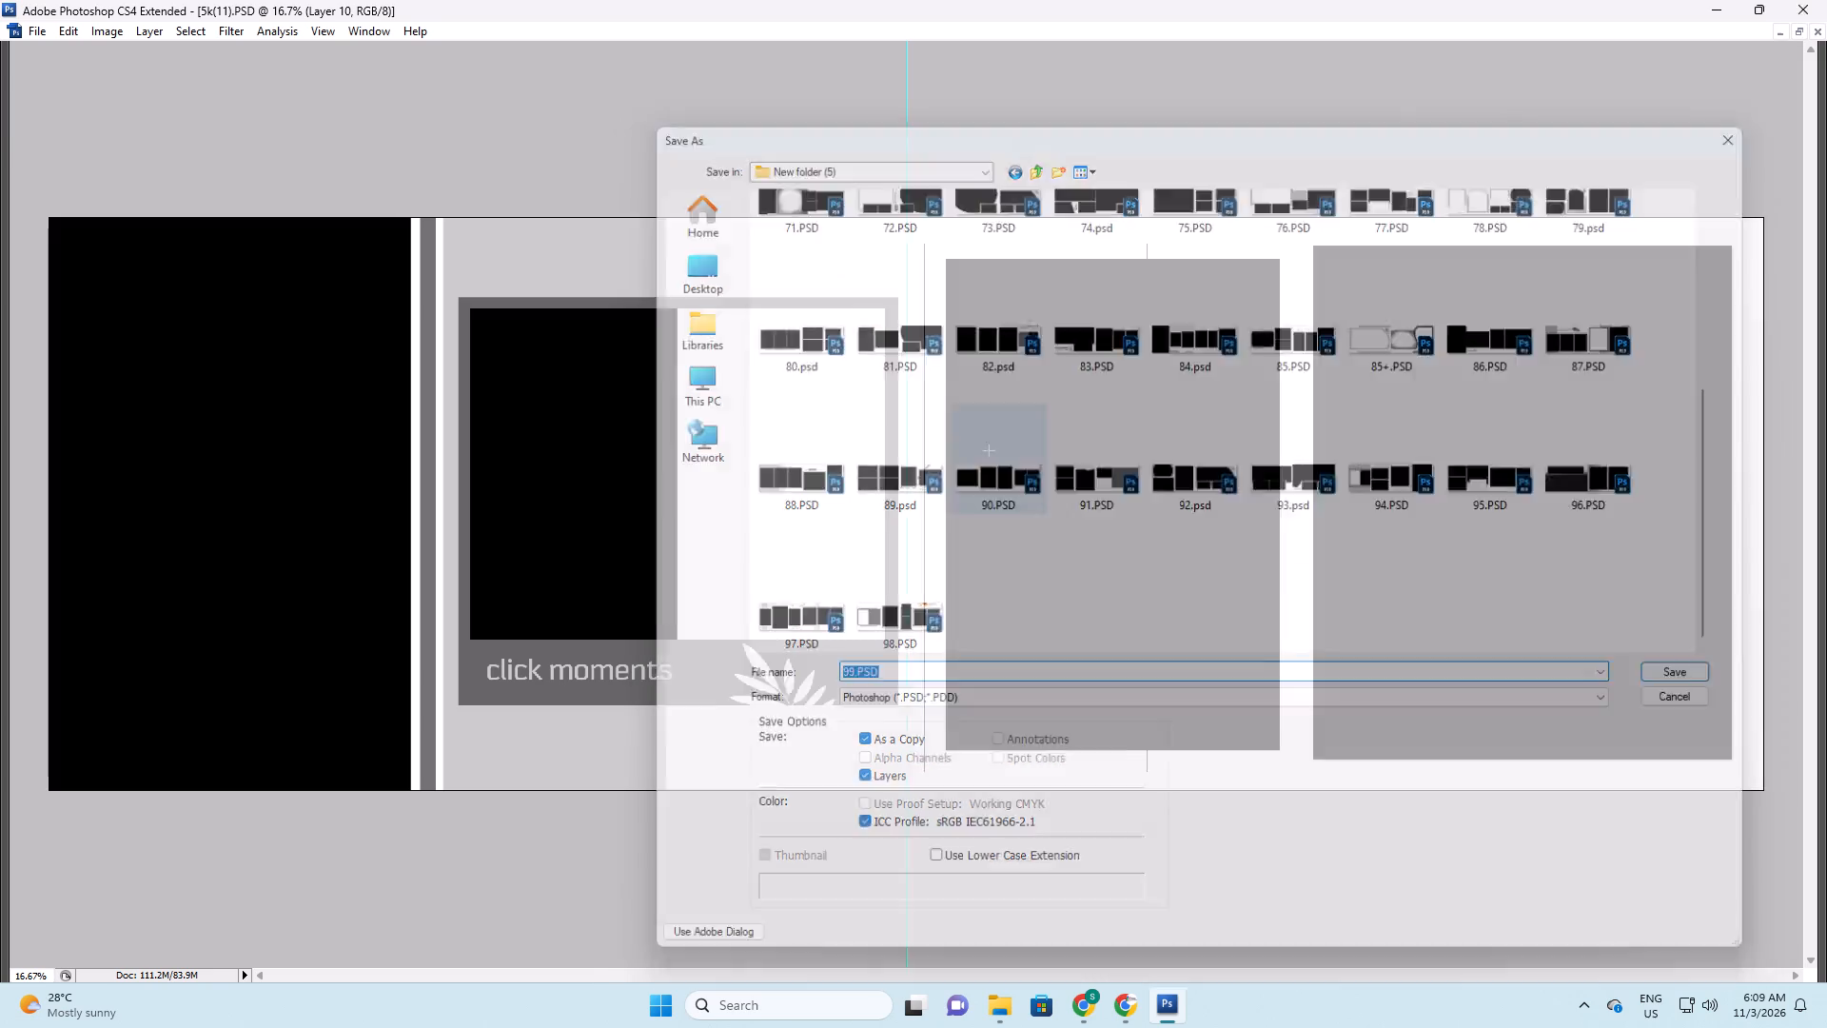
pyautogui.press('Return')
pyautogui.hotkey('ctrl', 'w')
# Switch to folder 02 in File Explorer and append fifteen plus signs to the name of photo 3O7A0483.
pyautogui.hotkey('alt', 'Tab')
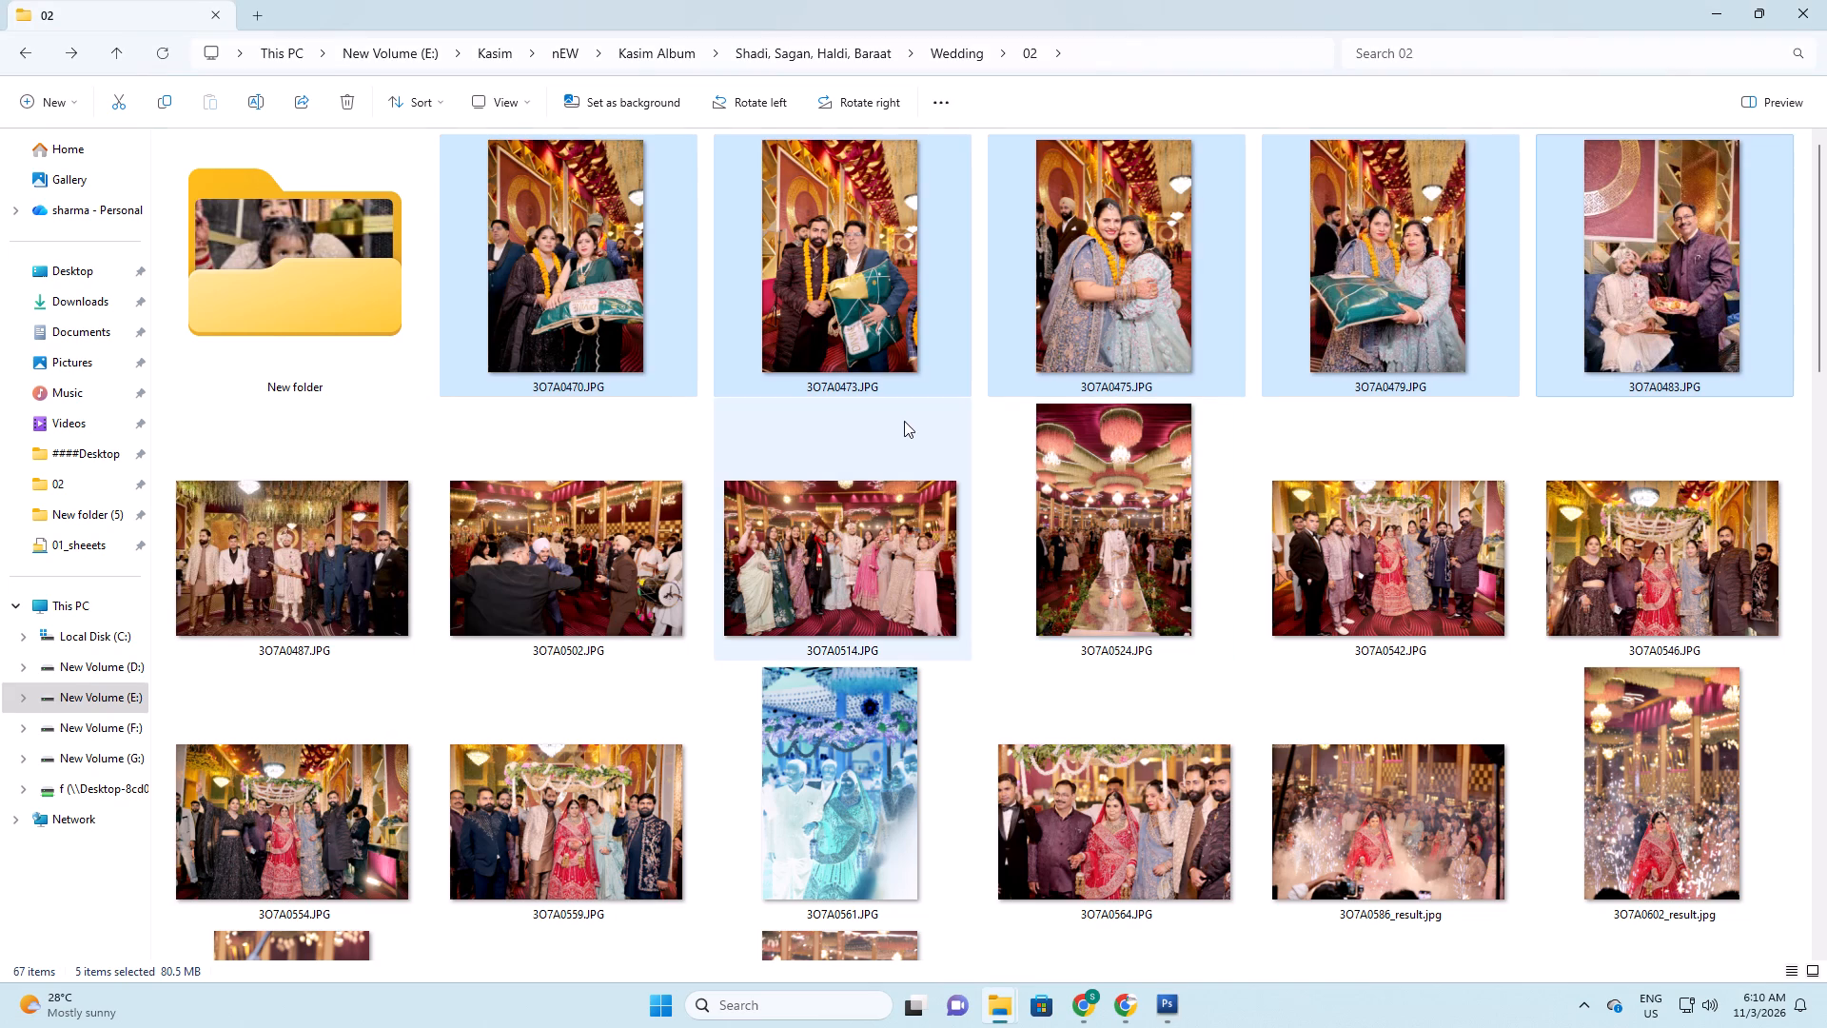
pyautogui.click(1660, 286)
pyautogui.press('F2')
pyautogui.press('Right')
pyautogui.hotkey('shift', '+')
pyautogui.hotkey('shift', '+')
pyautogui.hotkey('shift', '+')
pyautogui.hotkey('shift', '+')
pyautogui.hotkey('shift', '+')
pyautogui.hotkey('shift', '+')
pyautogui.hotkey('shift', '+')
pyautogui.hotkey('shift', '+')
pyautogui.hotkey('shift', '+')
pyautogui.hotkey('shift', '+')
pyautogui.hotkey('shift', '+')
pyautogui.hotkey('shift', '+')
pyautogui.hotkey('shift', '+')
pyautogui.hotkey('shift', '+')
pyautogui.hotkey('shift', '+')
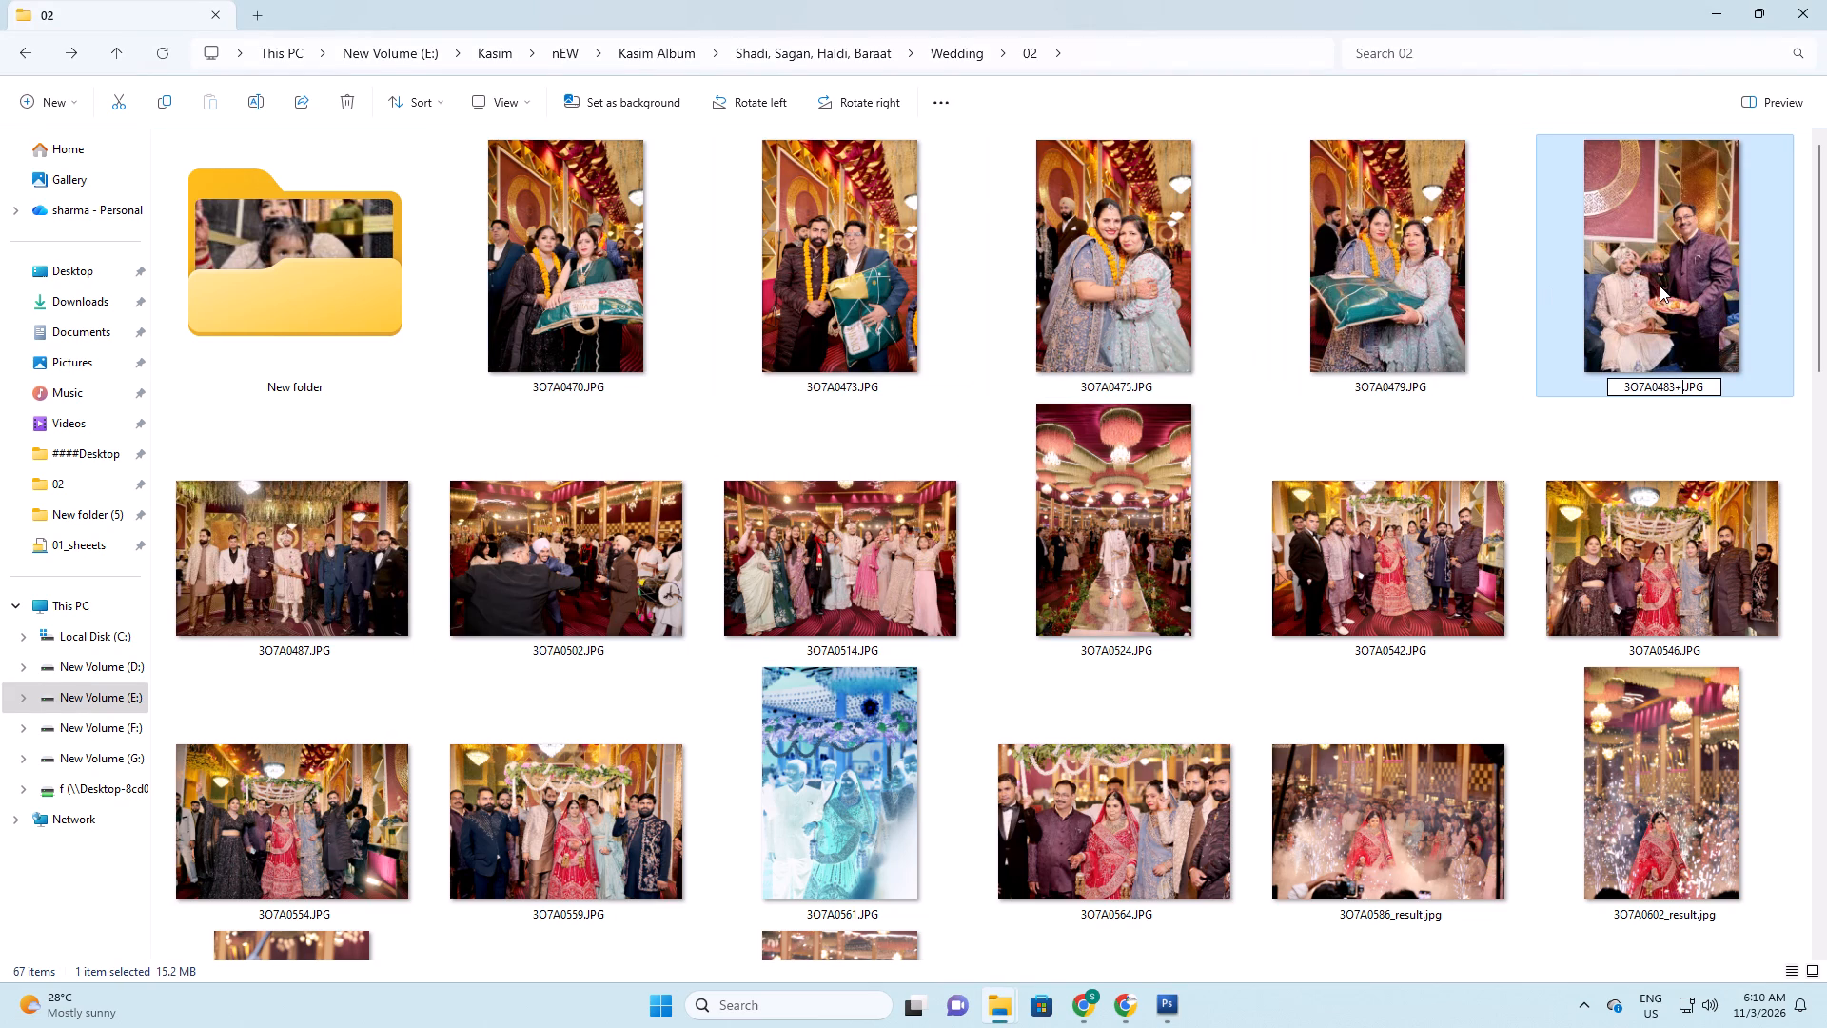
pyautogui.press('Return')
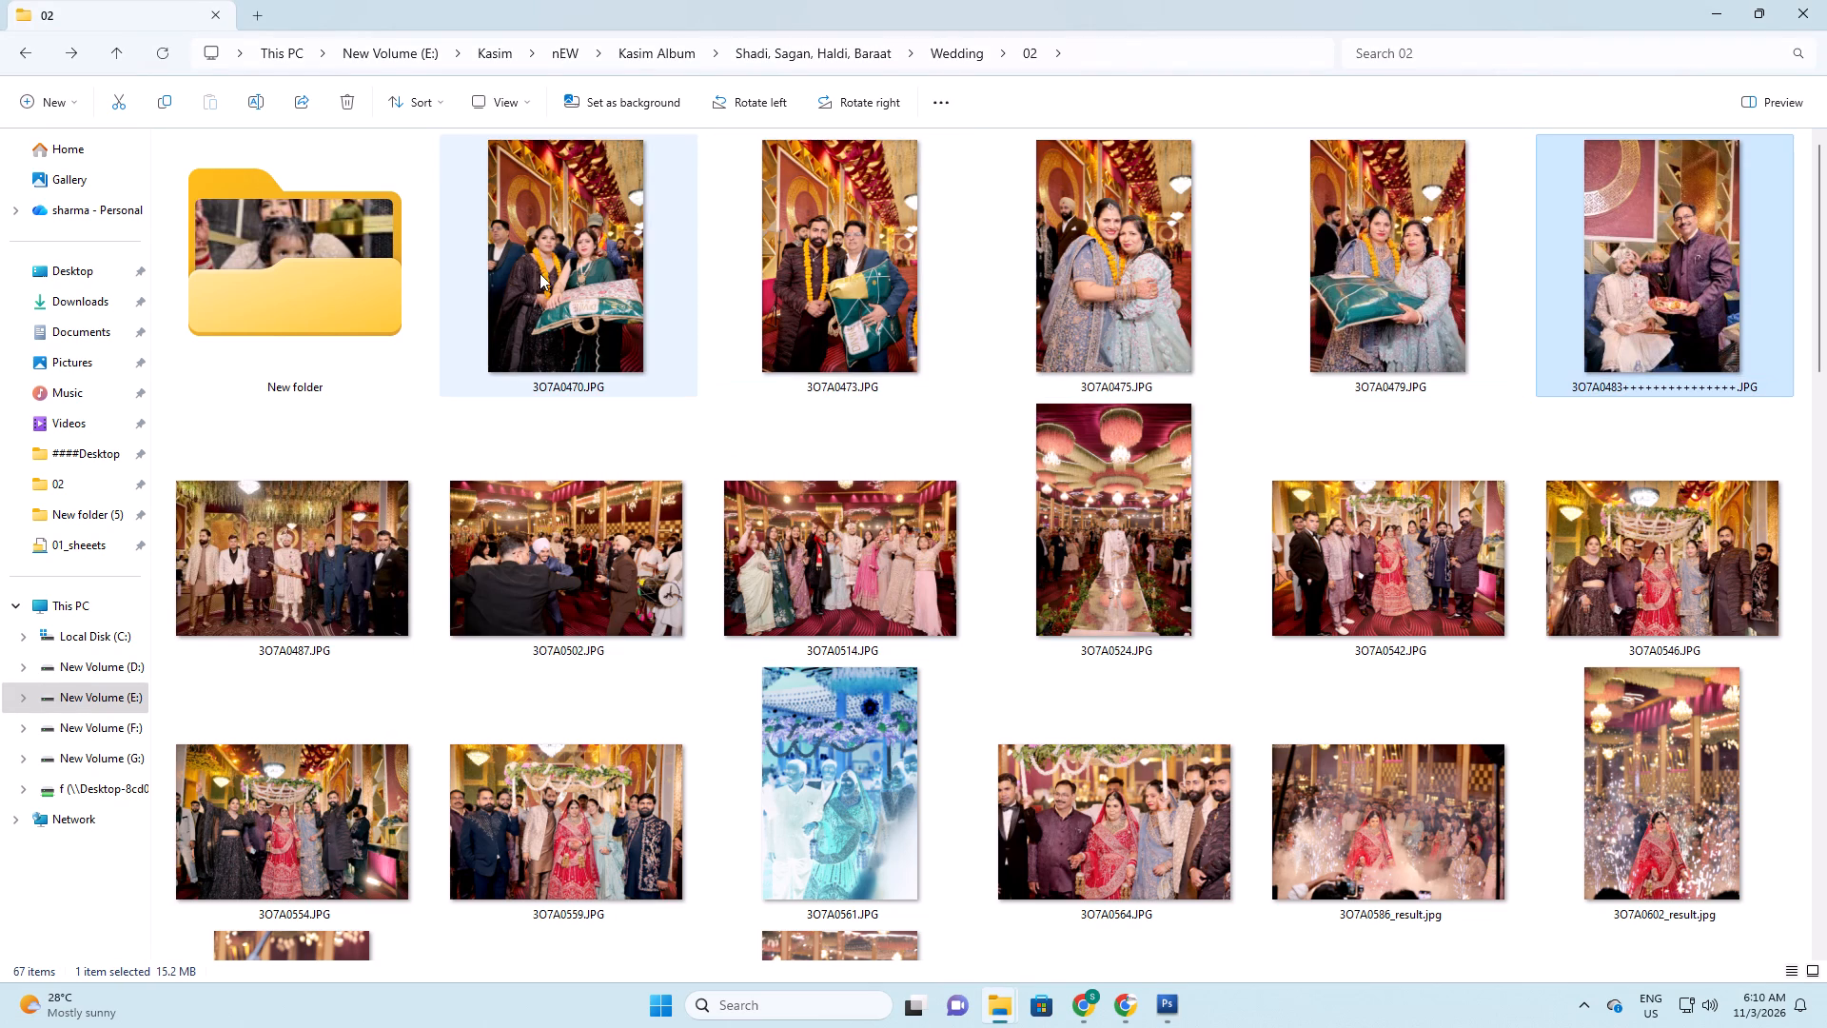
# Move the photo group from 3O7A0470 through the marked 3O7A0483 into New folder inside folder 02.
pyautogui.keyDown('ctrl'); pyautogui.keyDown('shift'); pyautogui.click(540, 273); pyautogui.keyUp('shift'); pyautogui.keyUp('ctrl')
pyautogui.moveTo(581, 238); pyautogui.dragTo(325, 270)
# Delete the colour-inverted photo 3O7A0561 from folder 02.
pyautogui.click(1164, 522)
pyautogui.press('Delete')
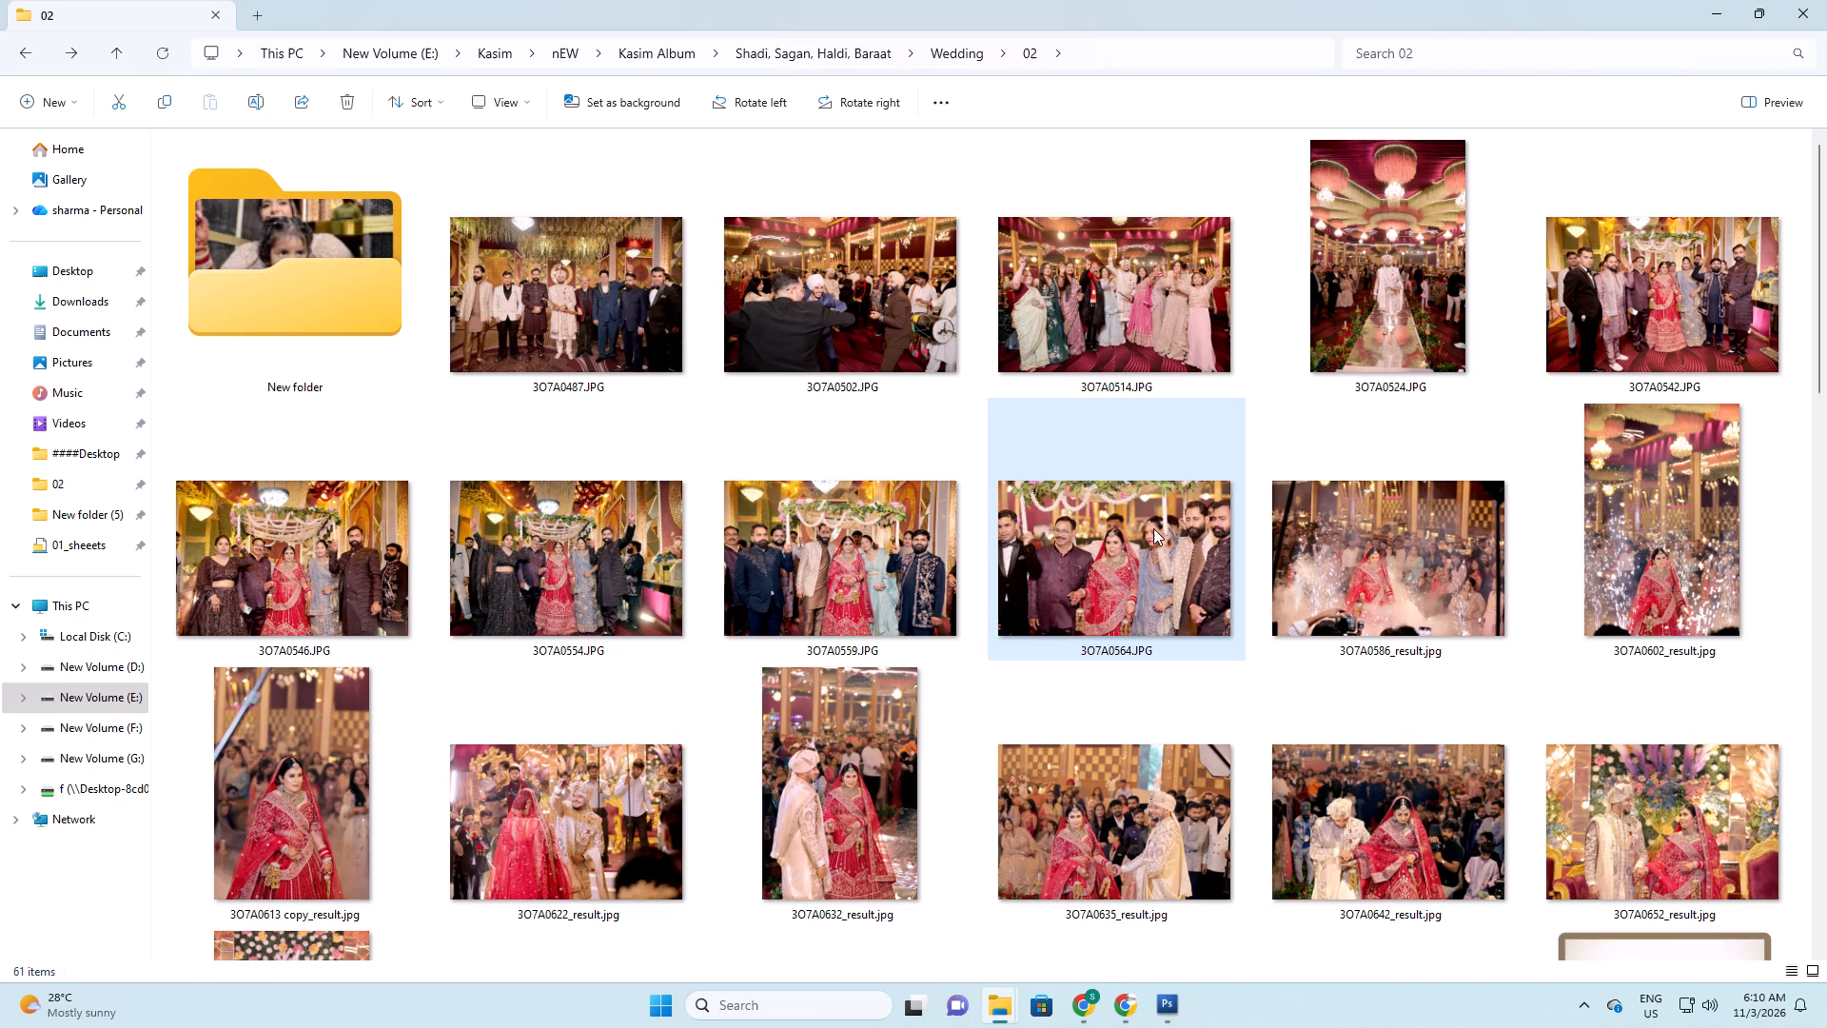
# Select the photo group from 3O7A0487 through 3O7A0524 in folder 02.
pyautogui.click(585, 291)
pyautogui.keyDown('ctrl'); pyautogui.keyDown('shift'); pyautogui.click(924, 291); pyautogui.keyUp('shift'); pyautogui.keyUp('ctrl')
pyautogui.keyDown('ctrl'); pyautogui.keyDown('shift'); pyautogui.click(1110, 290); pyautogui.keyUp('shift'); pyautogui.keyUp('ctrl')
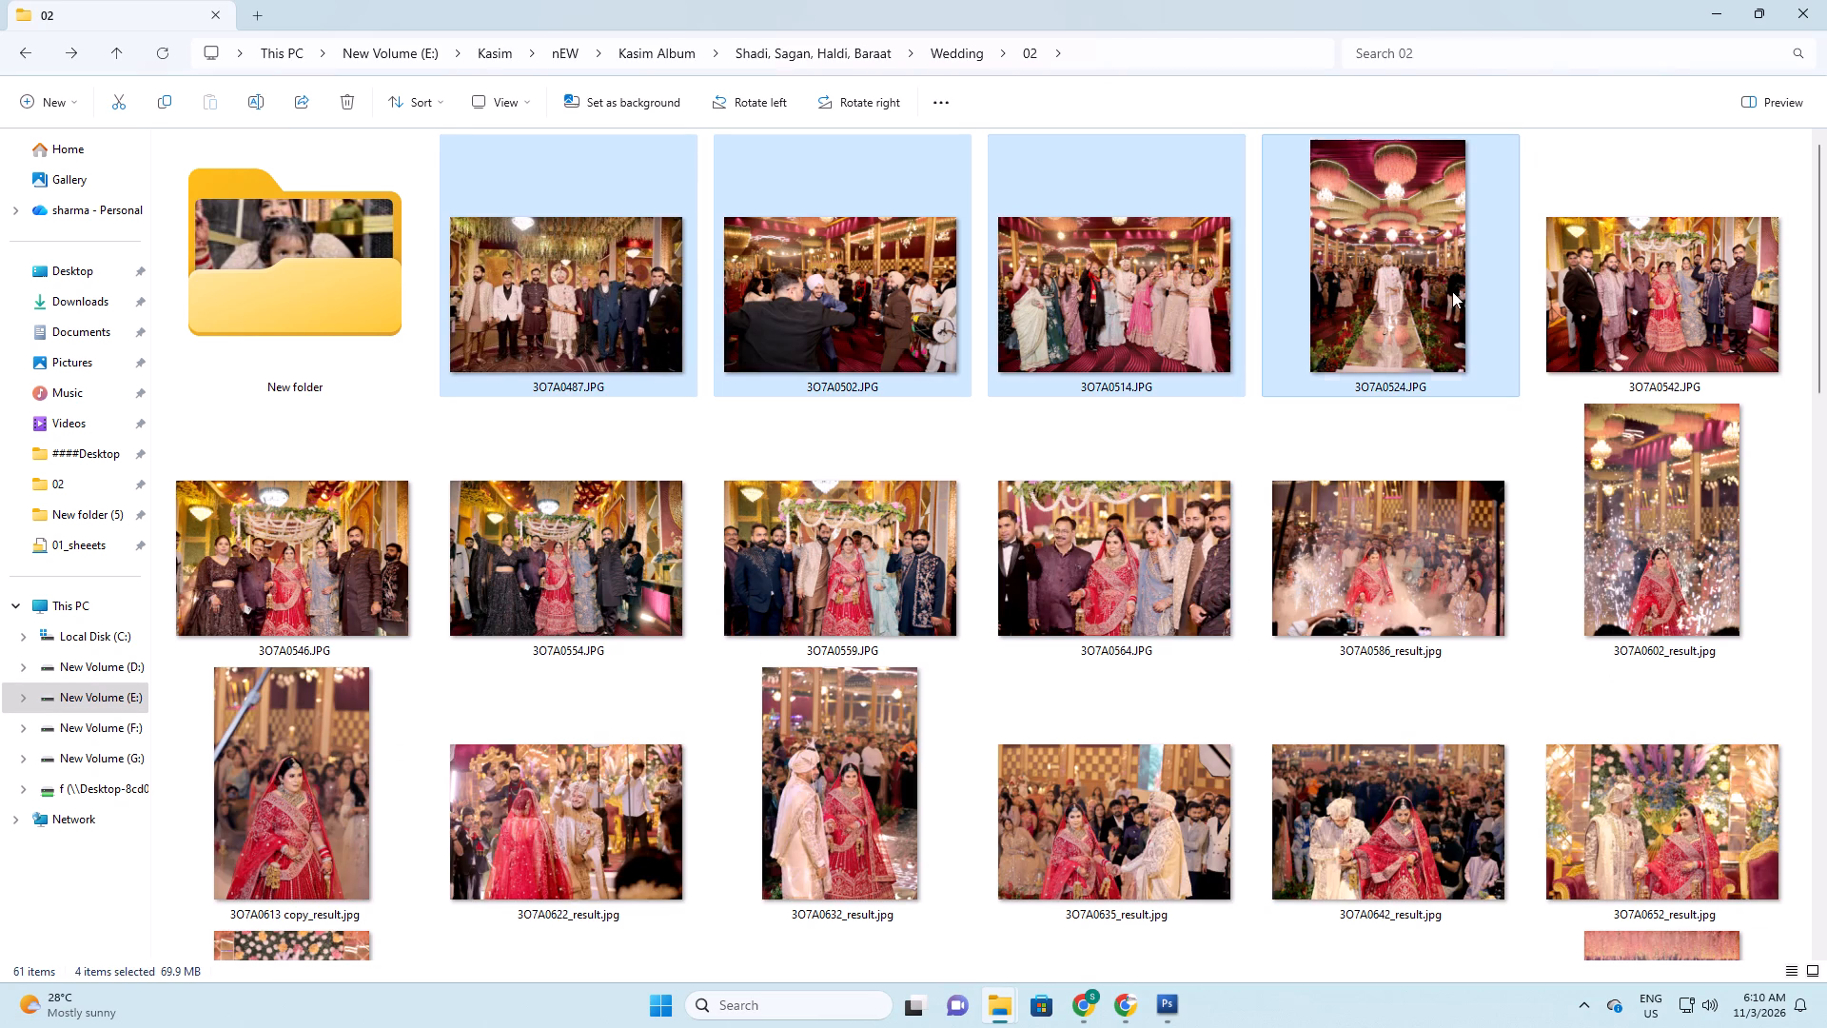
pyautogui.keyDown('ctrl'); pyautogui.keyDown('shift'); pyautogui.click(1452, 291); pyautogui.keyUp('shift'); pyautogui.keyUp('ctrl')
pyautogui.click(1122, 277)
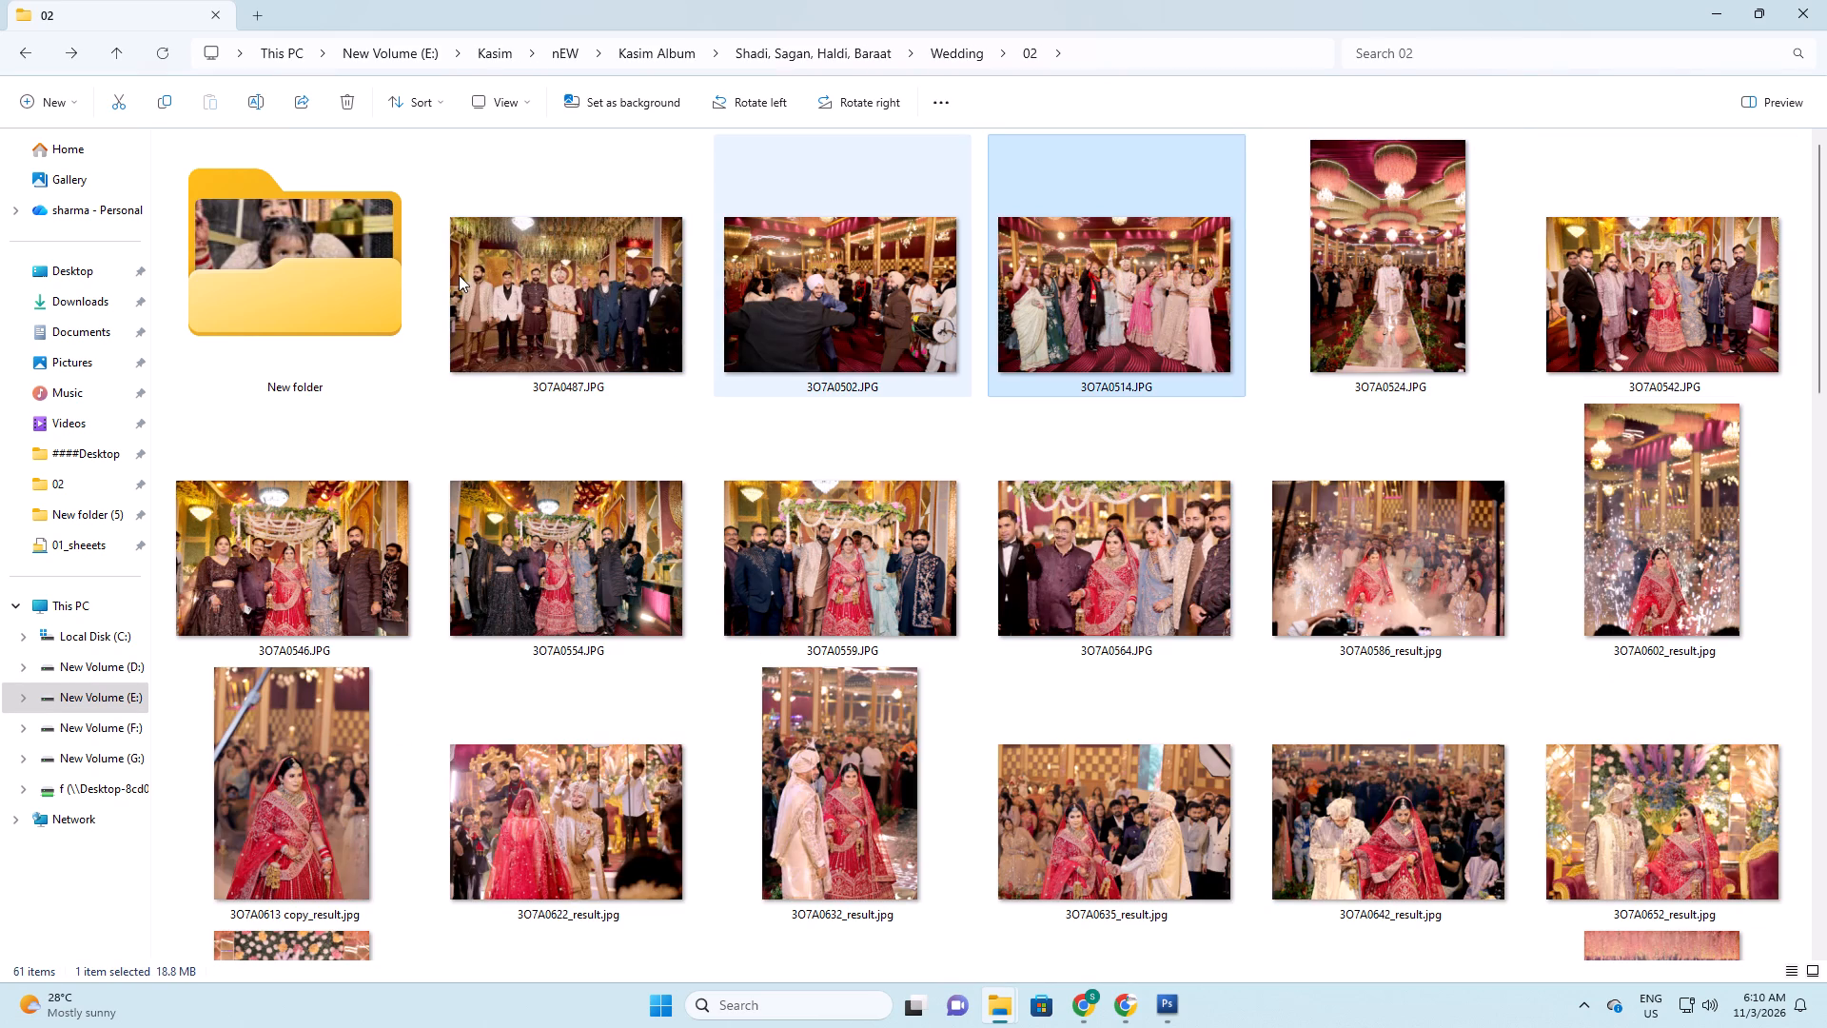
pyautogui.click(638, 270)
pyautogui.keyDown('ctrl'); pyautogui.keyDown('shift'); pyautogui.click(1252, 283); pyautogui.keyUp('shift'); pyautogui.keyUp('ctrl')
pyautogui.keyDown('ctrl'); pyautogui.keyDown('shift'); pyautogui.click(1478, 262); pyautogui.keyUp('shift'); pyautogui.keyUp('ctrl')
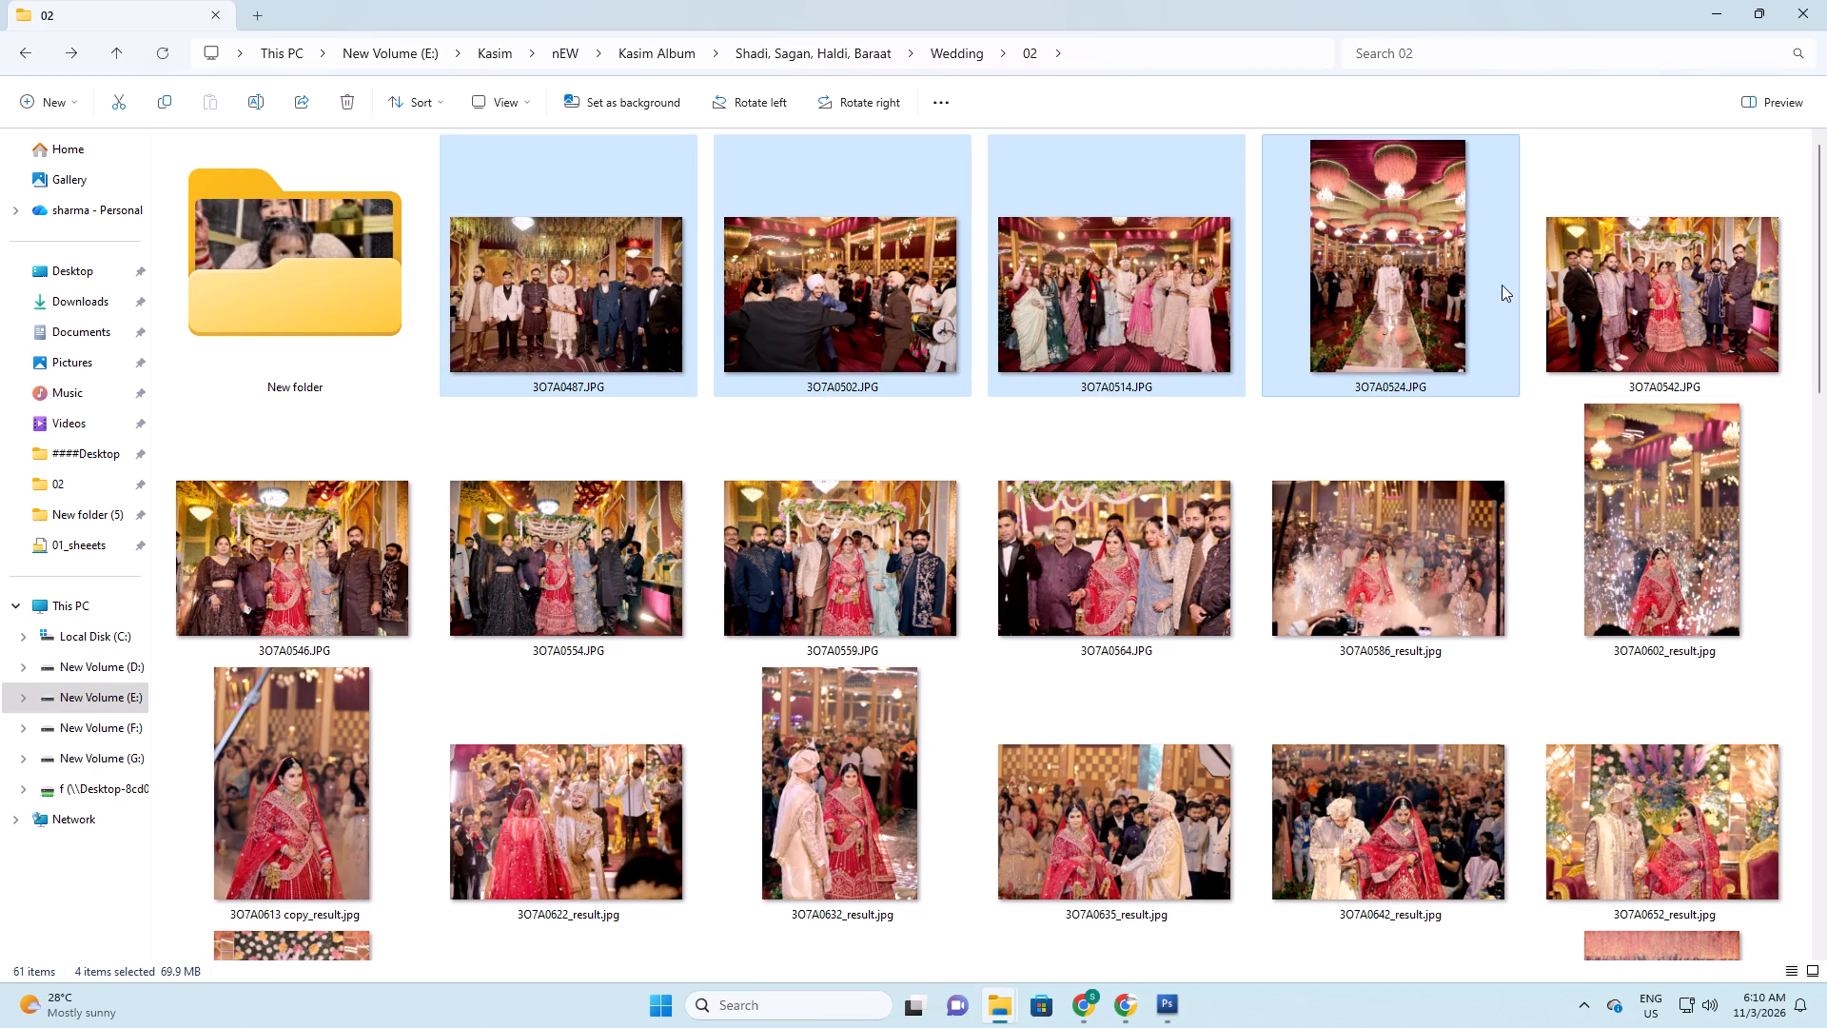
# Switch to the 01_sheeets search window and search the layouts for 3p1k.
pyautogui.hotkey('alt', 'Tab')
pyautogui.hotkey('alt', 'Tab')
pyautogui.click(1546, 53)
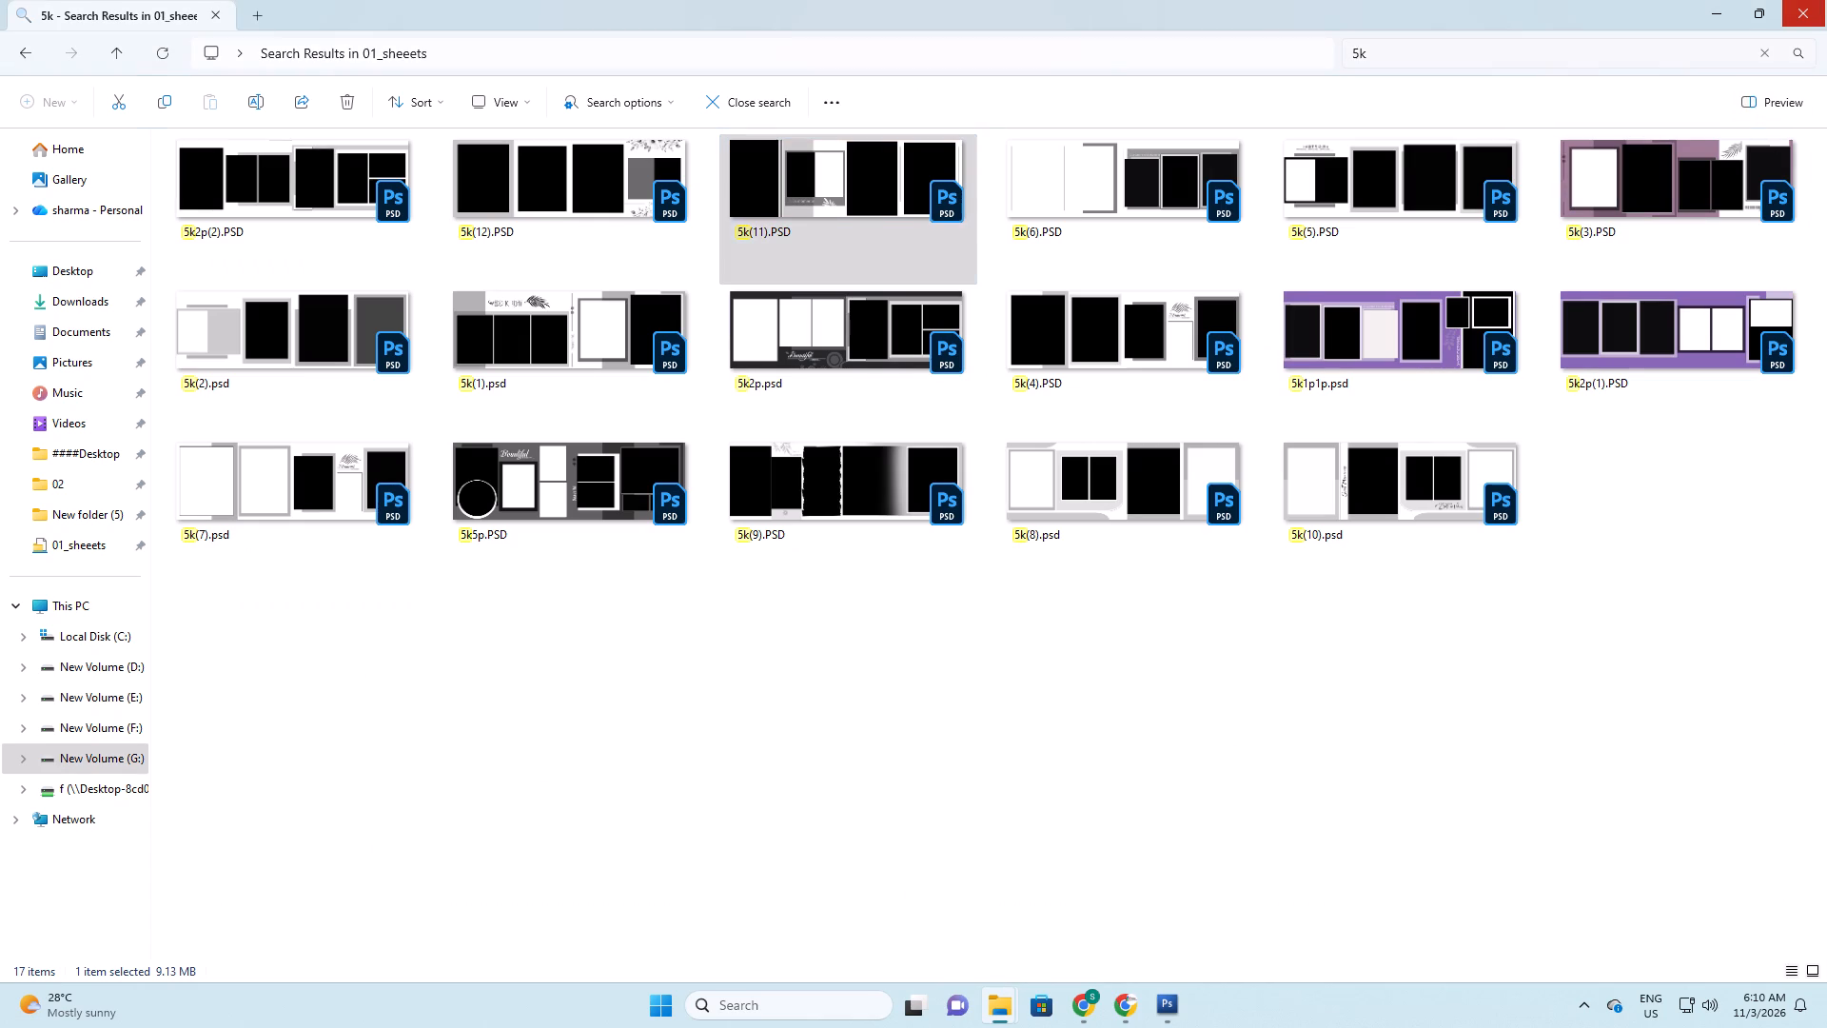
pyautogui.hotkey('ctrl', 'a')
pyautogui.write('3p1k')
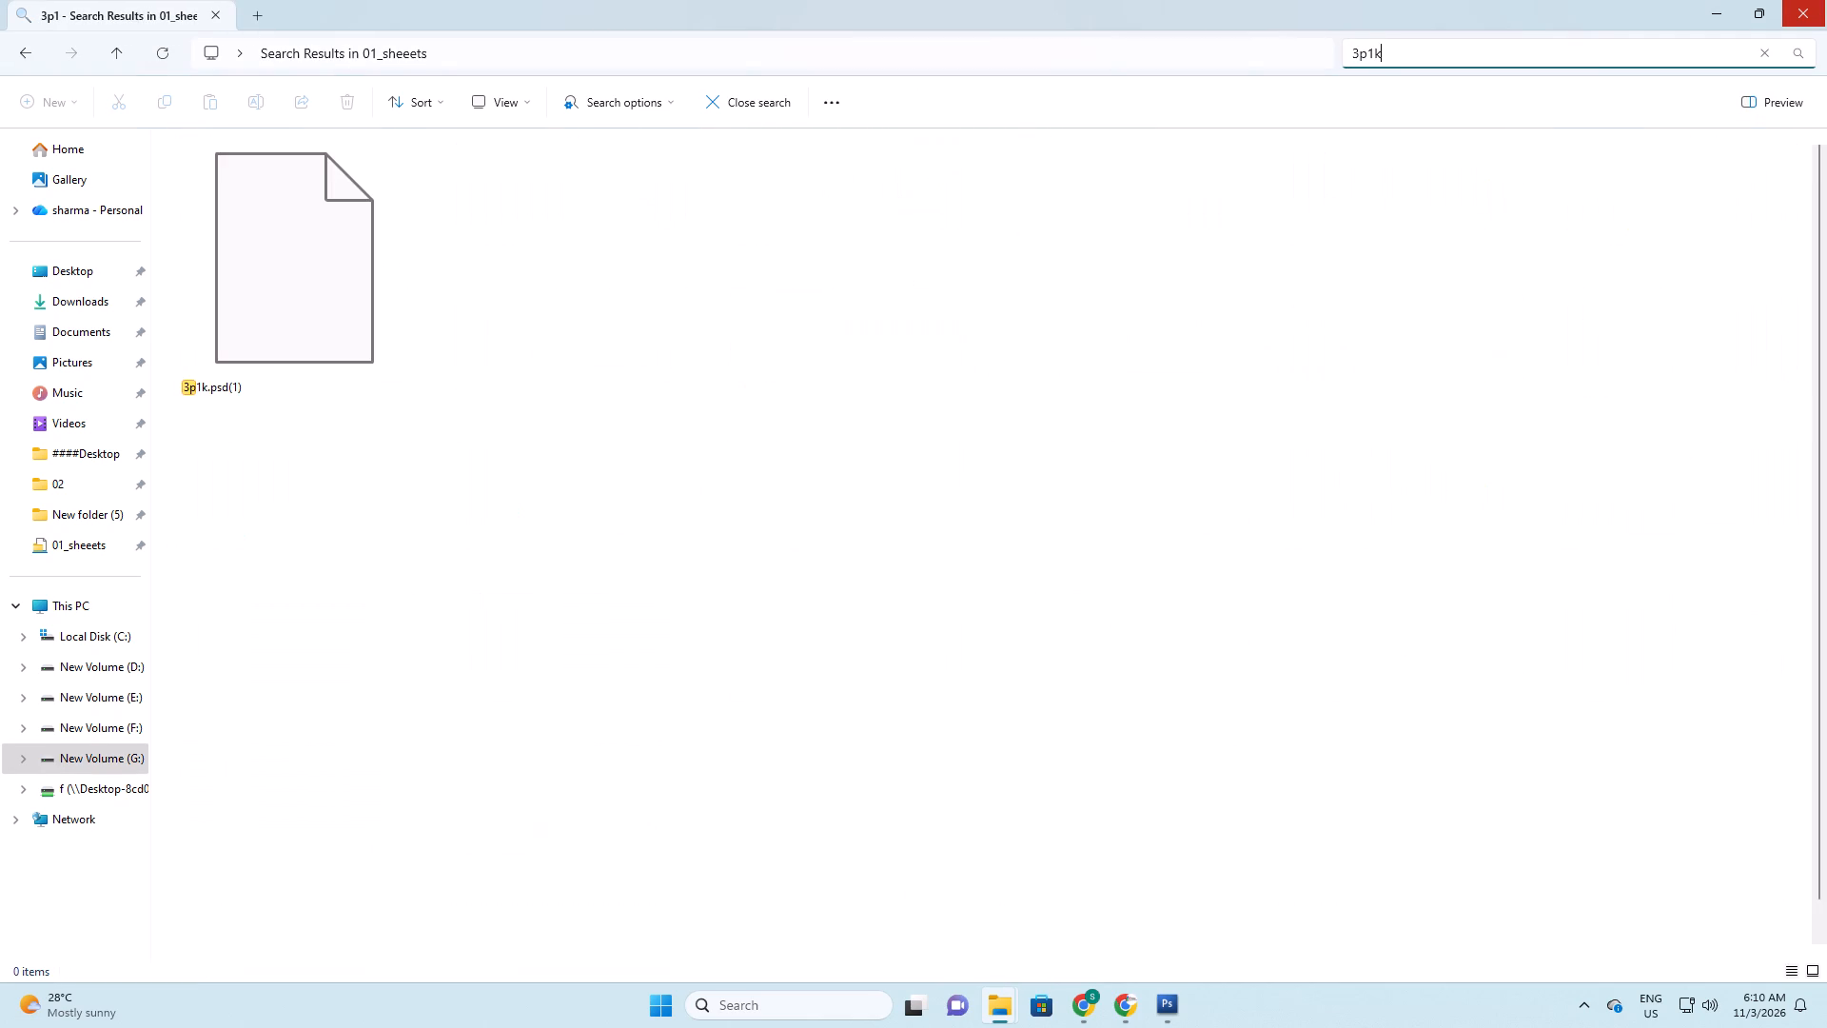
# Compare the found layout with the selected photo group, open it in Photoshop and show it full screen.
pyautogui.click(582, 340)
pyautogui.hotkey('alt', 'Tab')
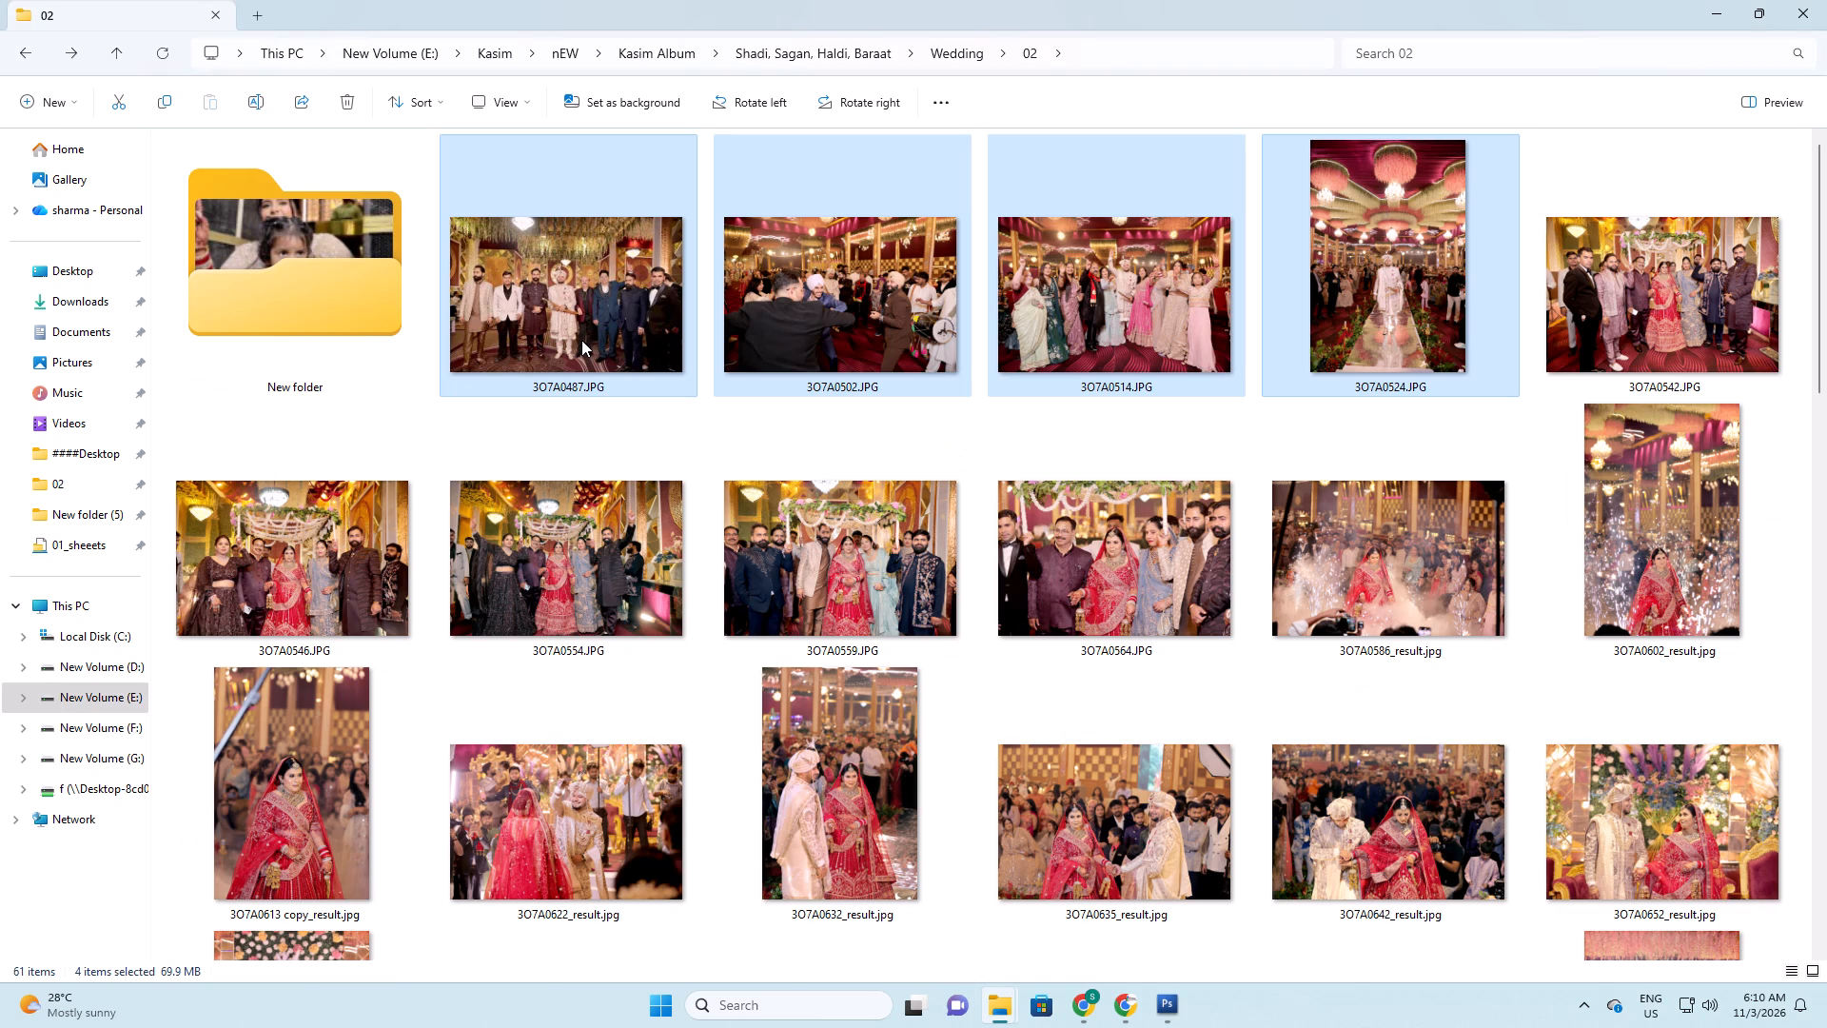
pyautogui.hotkey('alt', 'Tab')
pyautogui.moveTo(582, 351); pyautogui.dragTo(959, 527)
pyautogui.hotkey('alt', 'Tab')
pyautogui.hotkey('alt', 'Tab')
pyautogui.hotkey('alt', 'Tab')
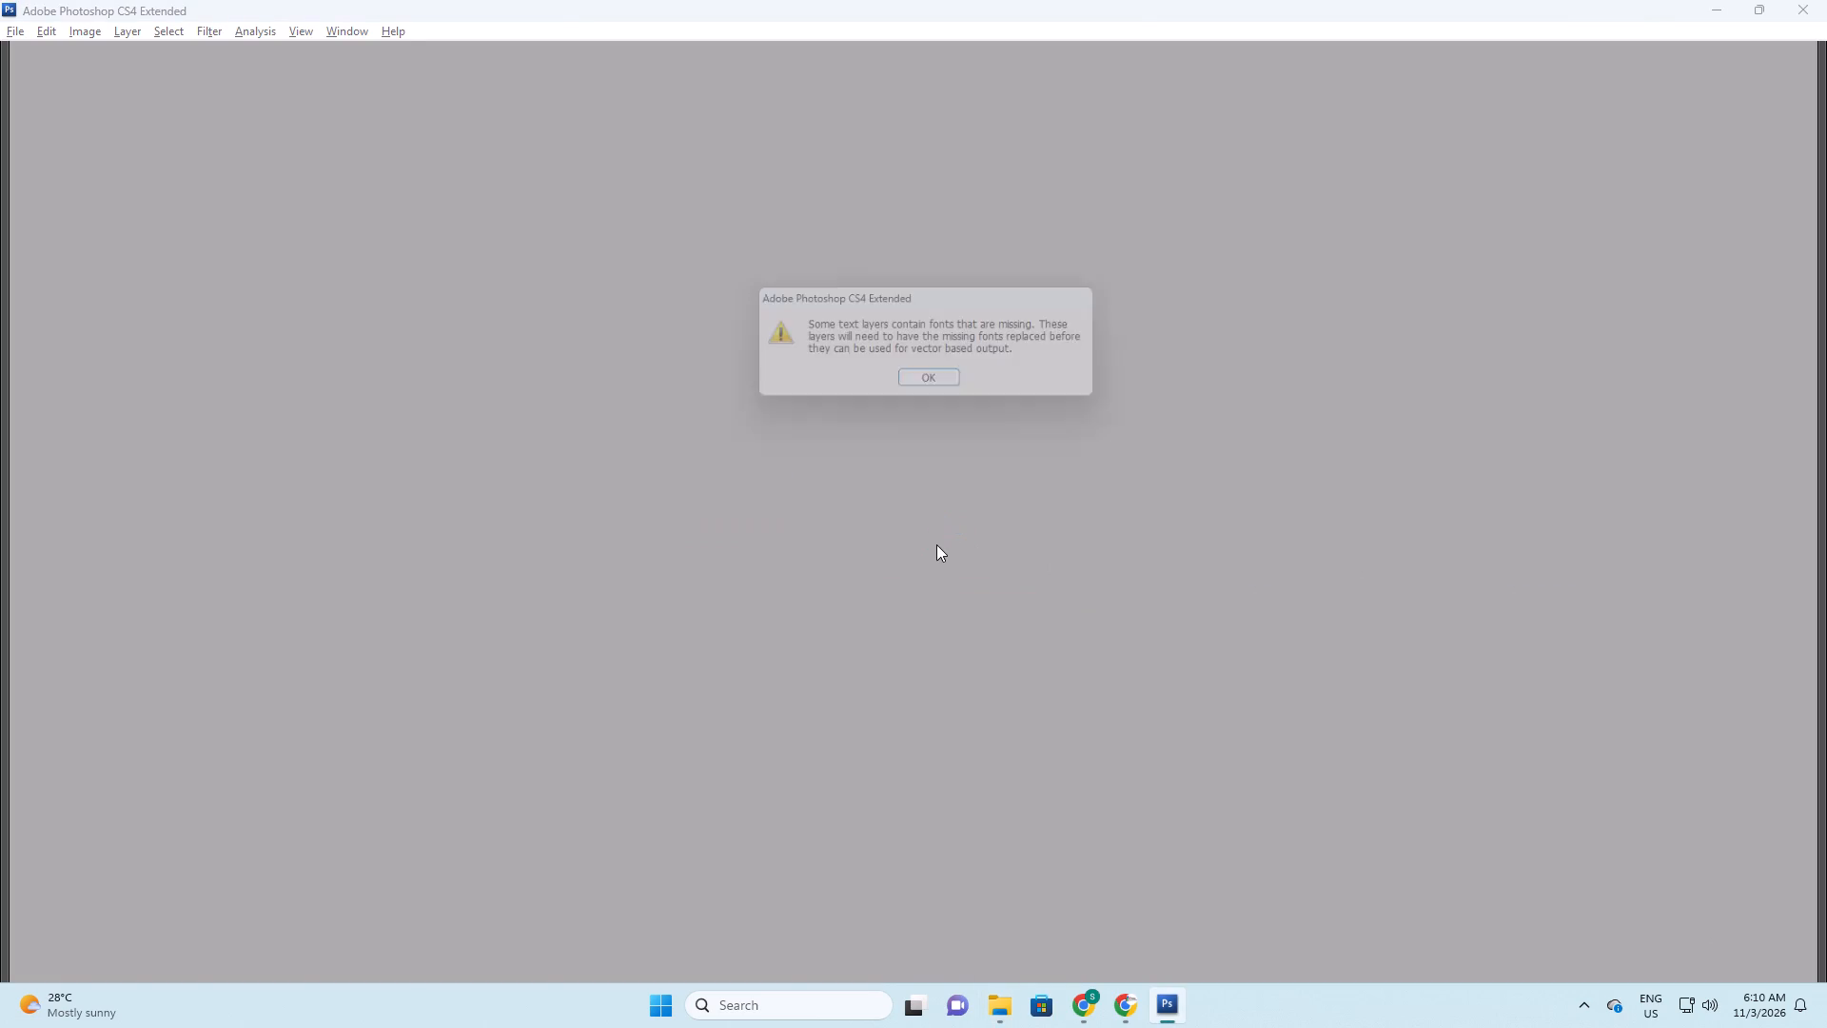
pyautogui.press('space')
pyautogui.write('f')
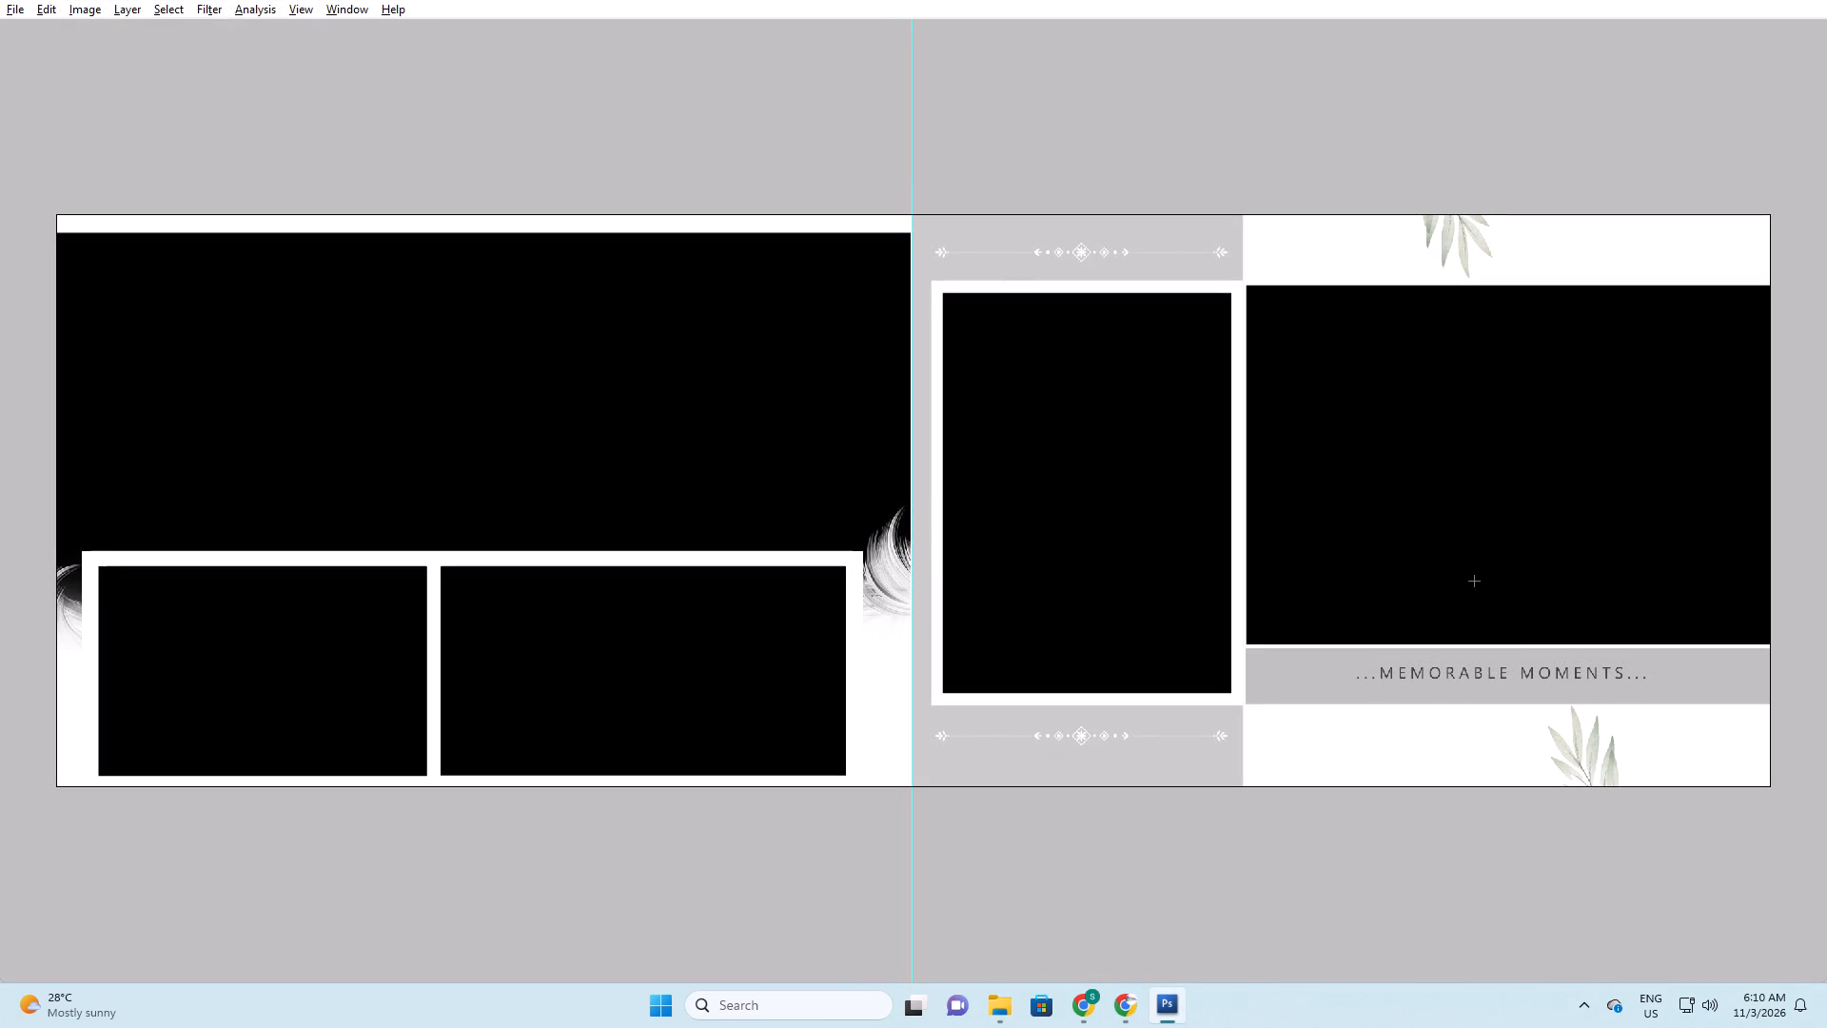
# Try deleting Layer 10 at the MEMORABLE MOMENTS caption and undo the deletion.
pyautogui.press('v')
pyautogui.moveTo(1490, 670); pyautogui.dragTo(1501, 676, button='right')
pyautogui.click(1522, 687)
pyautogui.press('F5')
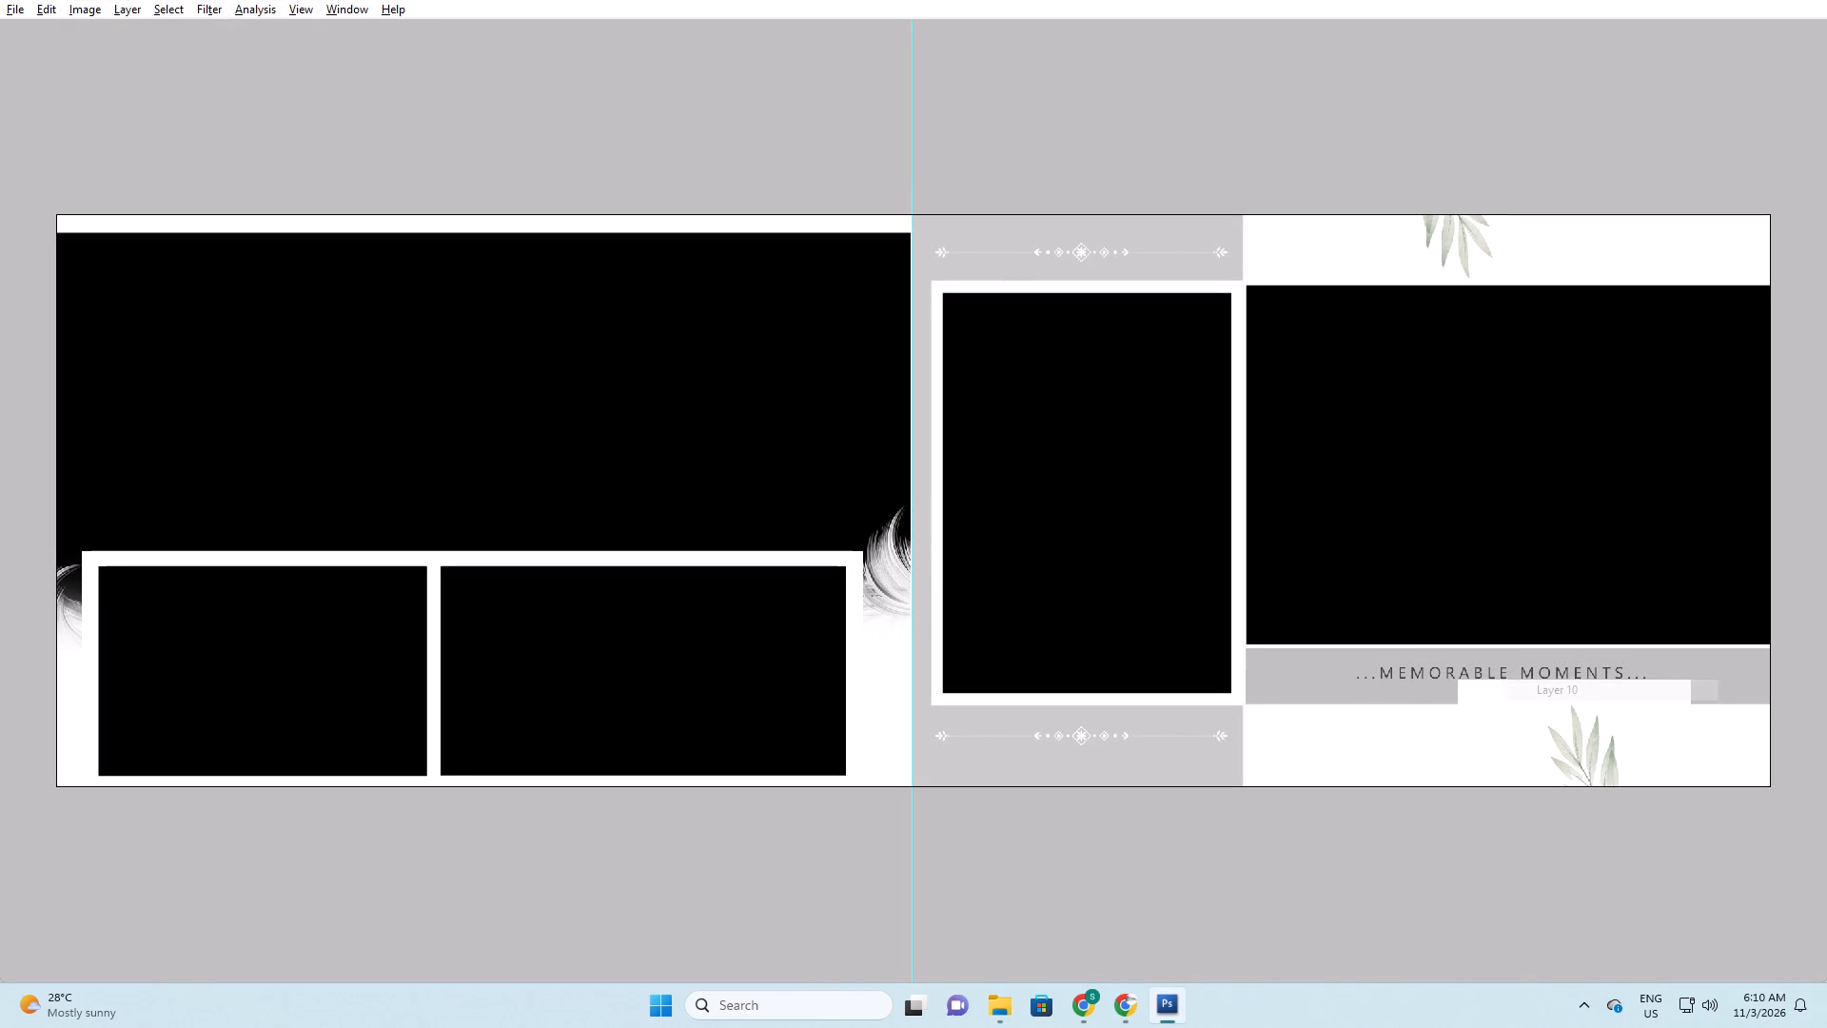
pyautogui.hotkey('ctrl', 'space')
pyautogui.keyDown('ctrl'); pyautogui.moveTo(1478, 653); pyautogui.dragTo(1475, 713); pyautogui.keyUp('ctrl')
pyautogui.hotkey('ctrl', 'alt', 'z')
# Delete the MEMORABLE MOMENTS text from the grey strip below the large right-page frame.
pyautogui.rightClick(1340, 510)
pyautogui.click(1363, 526)
pyautogui.press('F5')
pyautogui.press('space')
pyautogui.moveTo(1346, 504); pyautogui.dragTo(1360, 511, button='right')
pyautogui.moveTo(1367, 516); pyautogui.dragTo(1381, 523)
pyautogui.press('v')
pyautogui.press('Tab')
pyautogui.press('Tab')
pyautogui.hotkey('ctrl', 'alt', 's')
pyautogui.press('Escape')
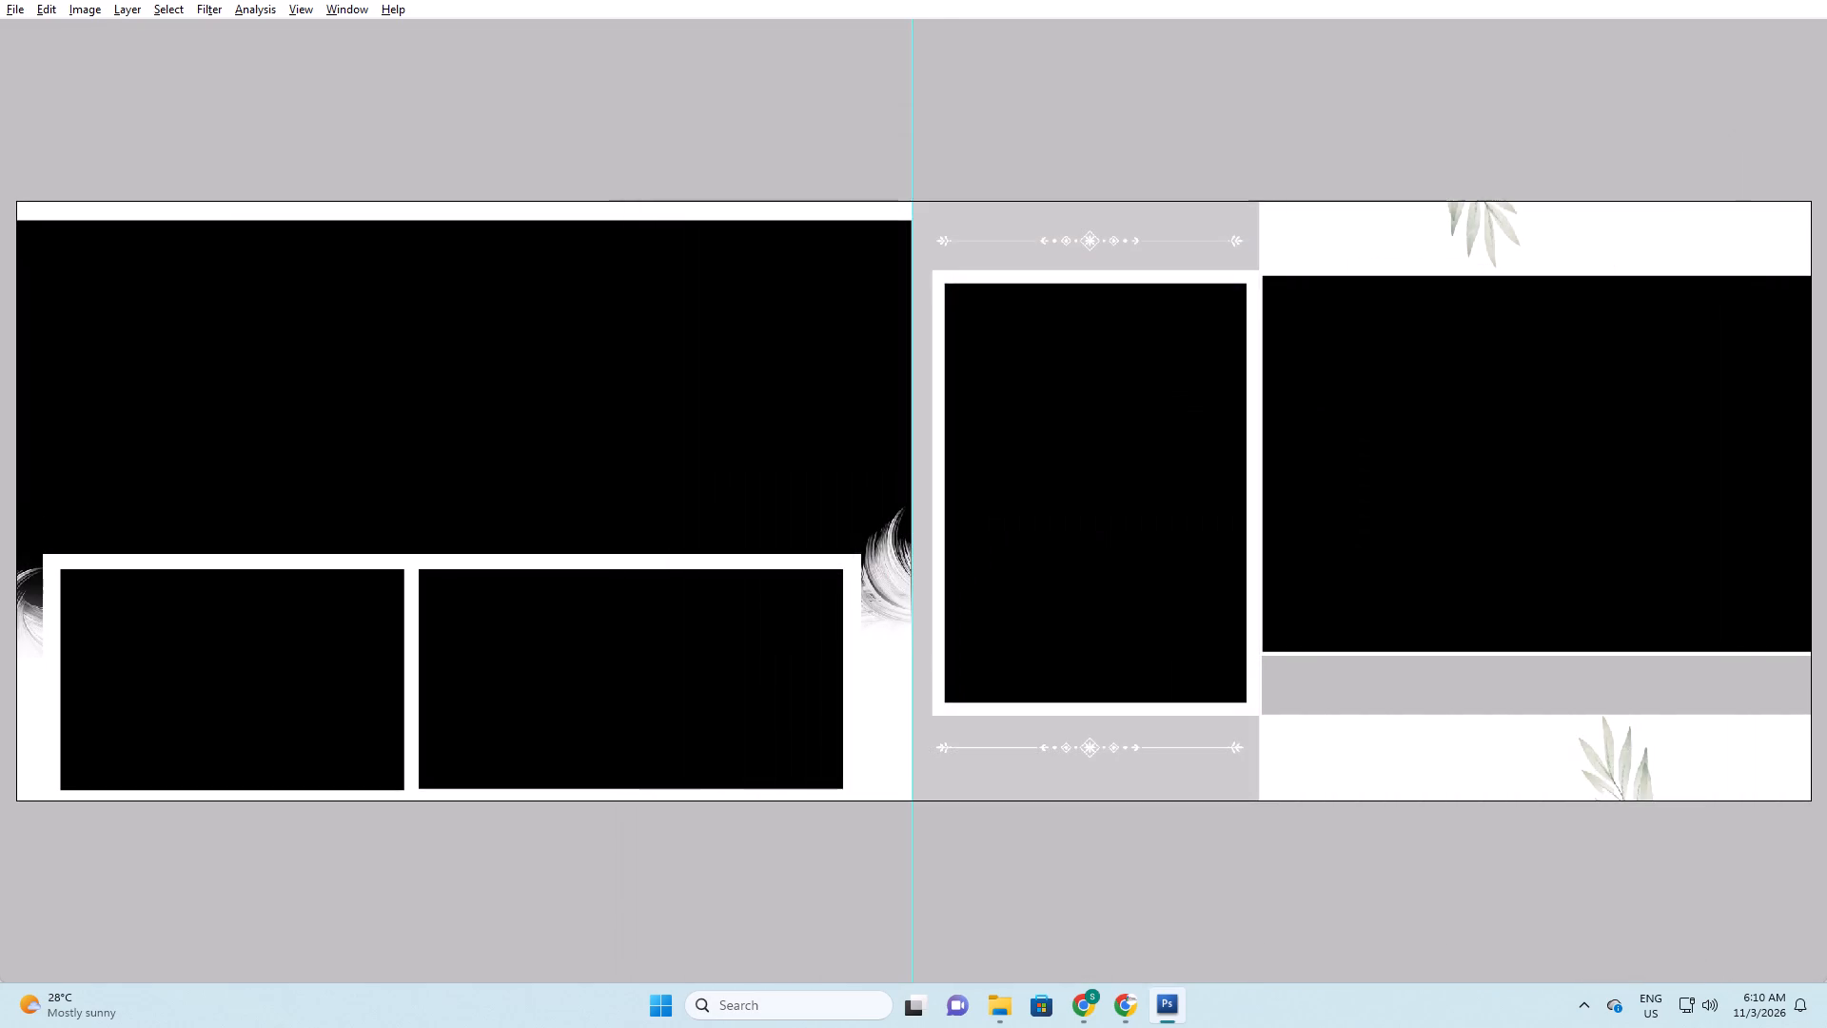
# Save the cleaned layout as a Photoshop copy named 100 in New folder (5) on drive E and close it.
pyautogui.hotkey('ctrl', 'alt', 's')
pyautogui.click(703, 396)
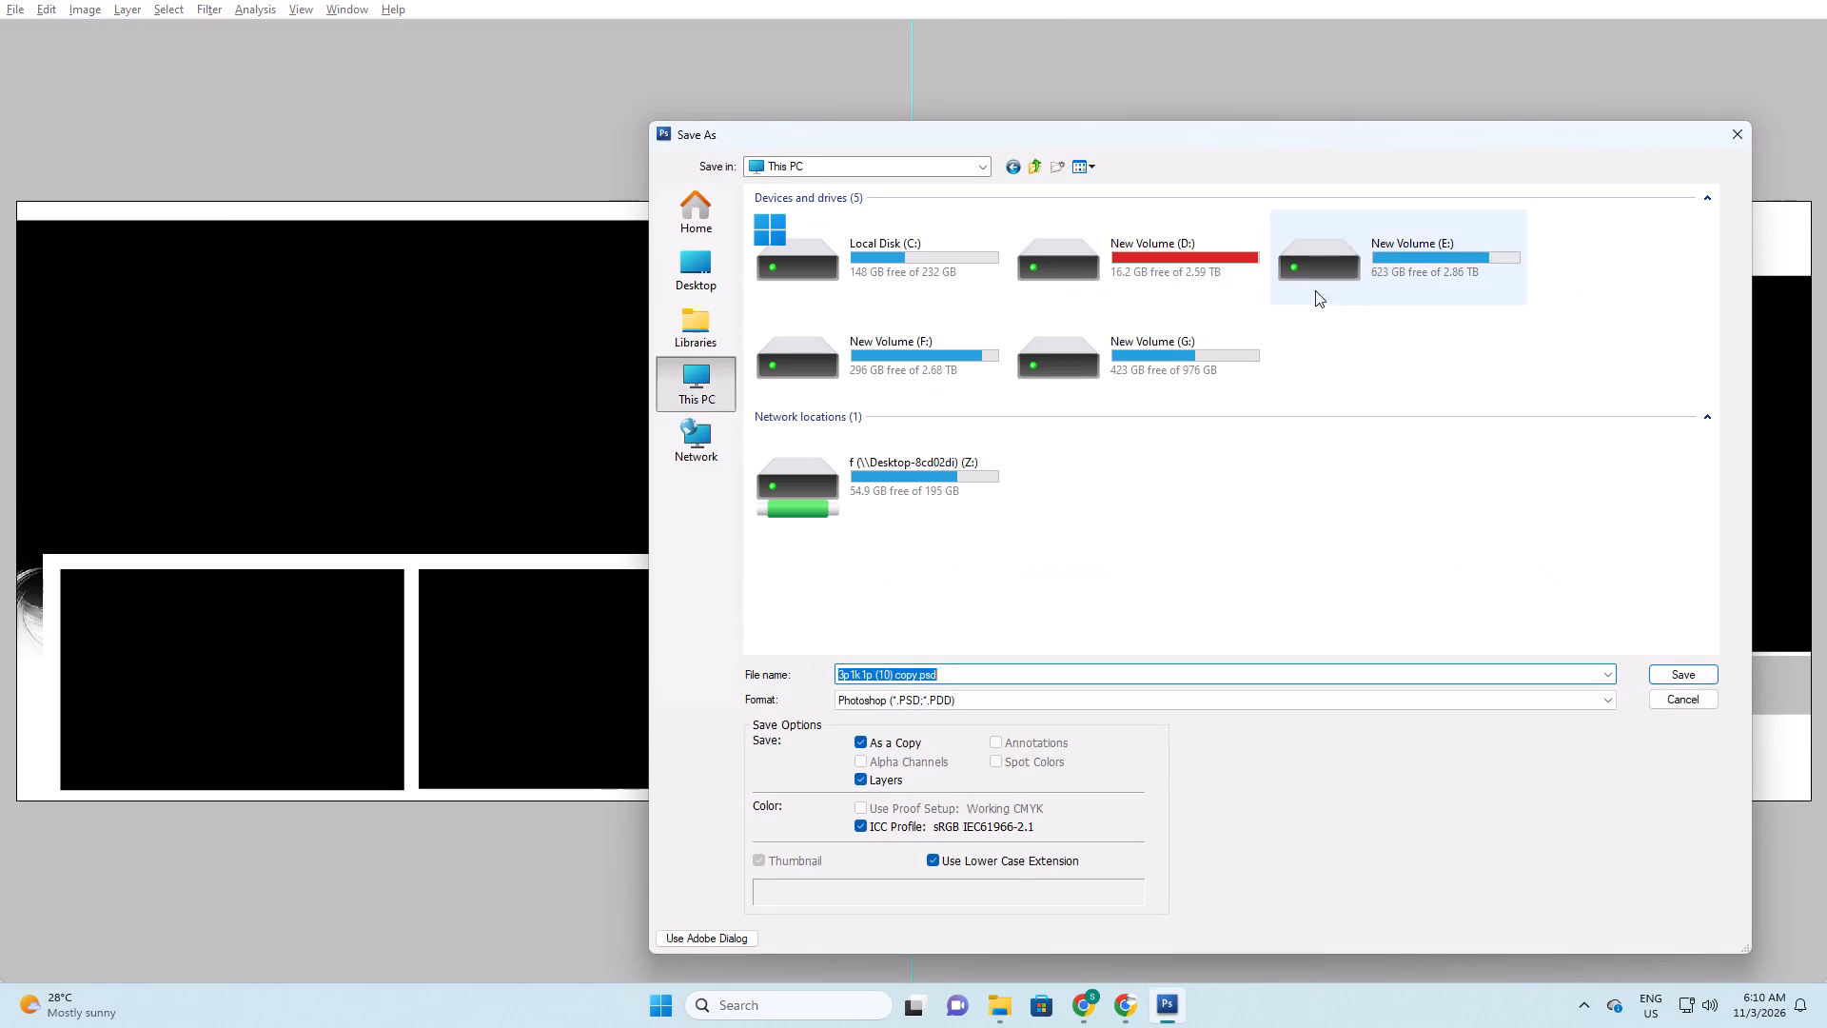
pyautogui.doubleClick(1406, 260)
pyautogui.press('k')
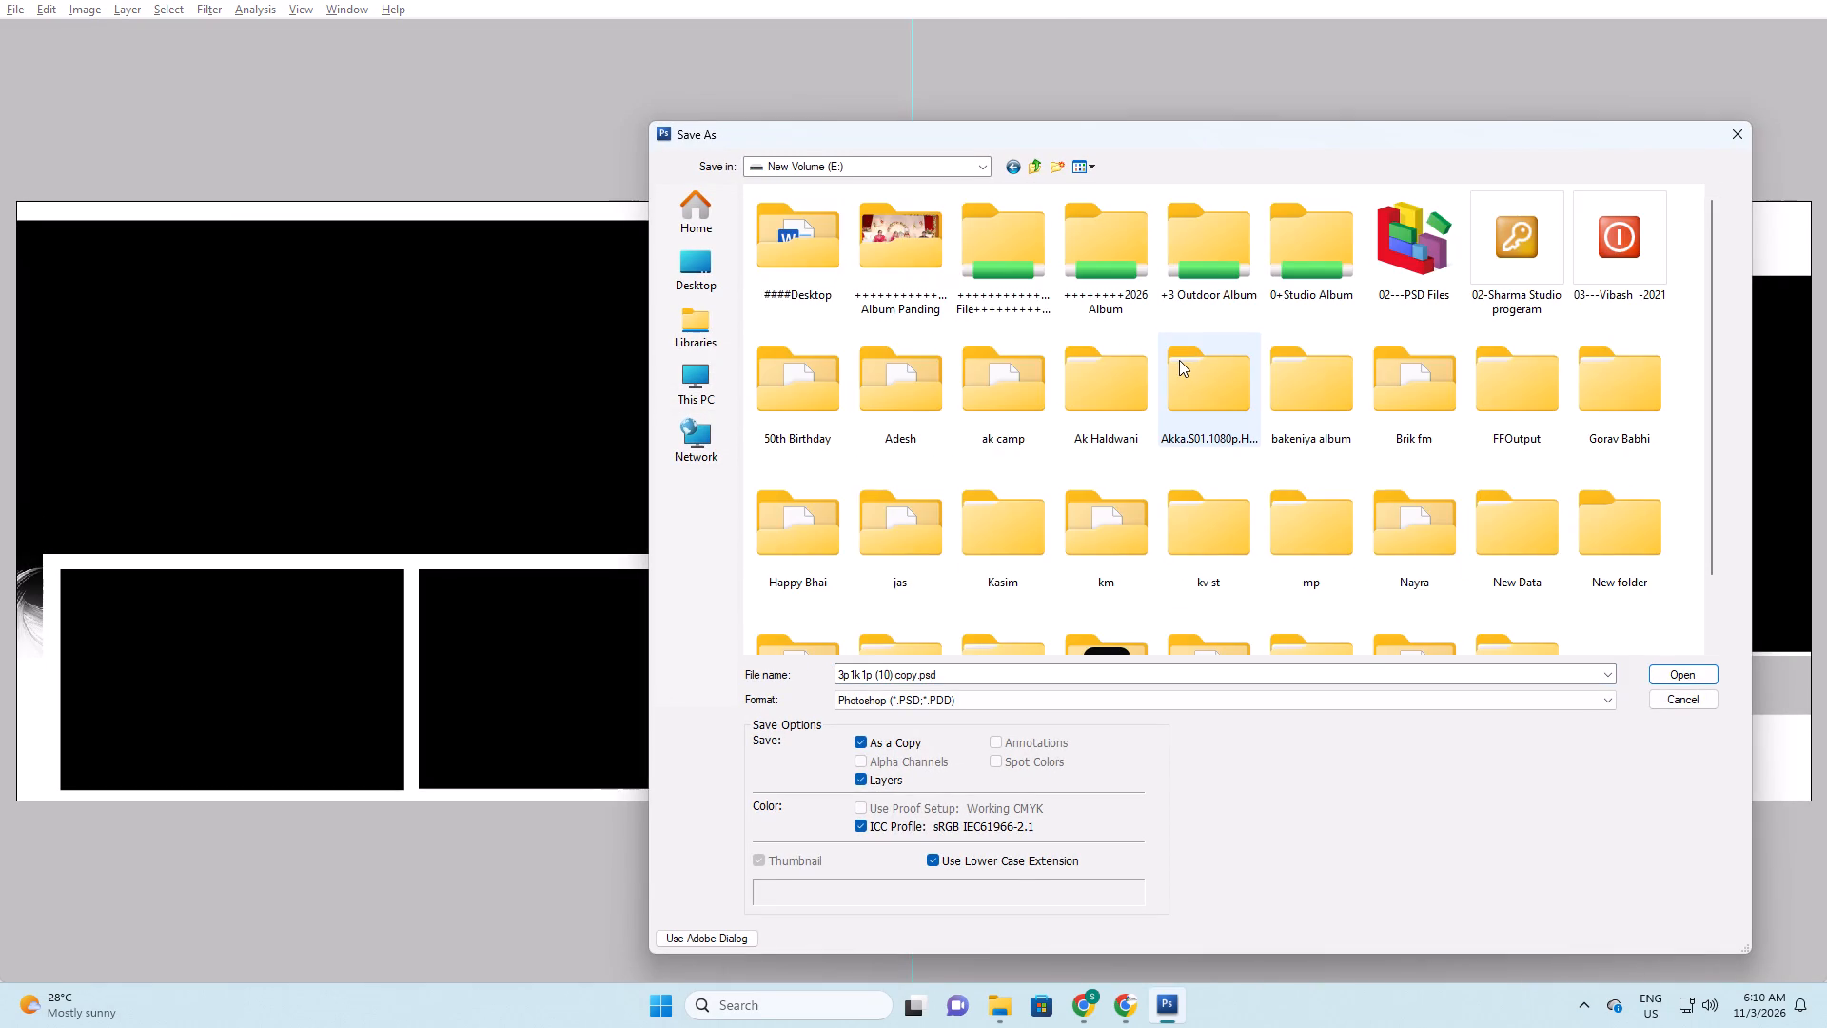
pyautogui.press('Return')
pyautogui.press('Tab')
pyautogui.doubleClick(873, 312)
pyautogui.scroll(-6, 889, 323)
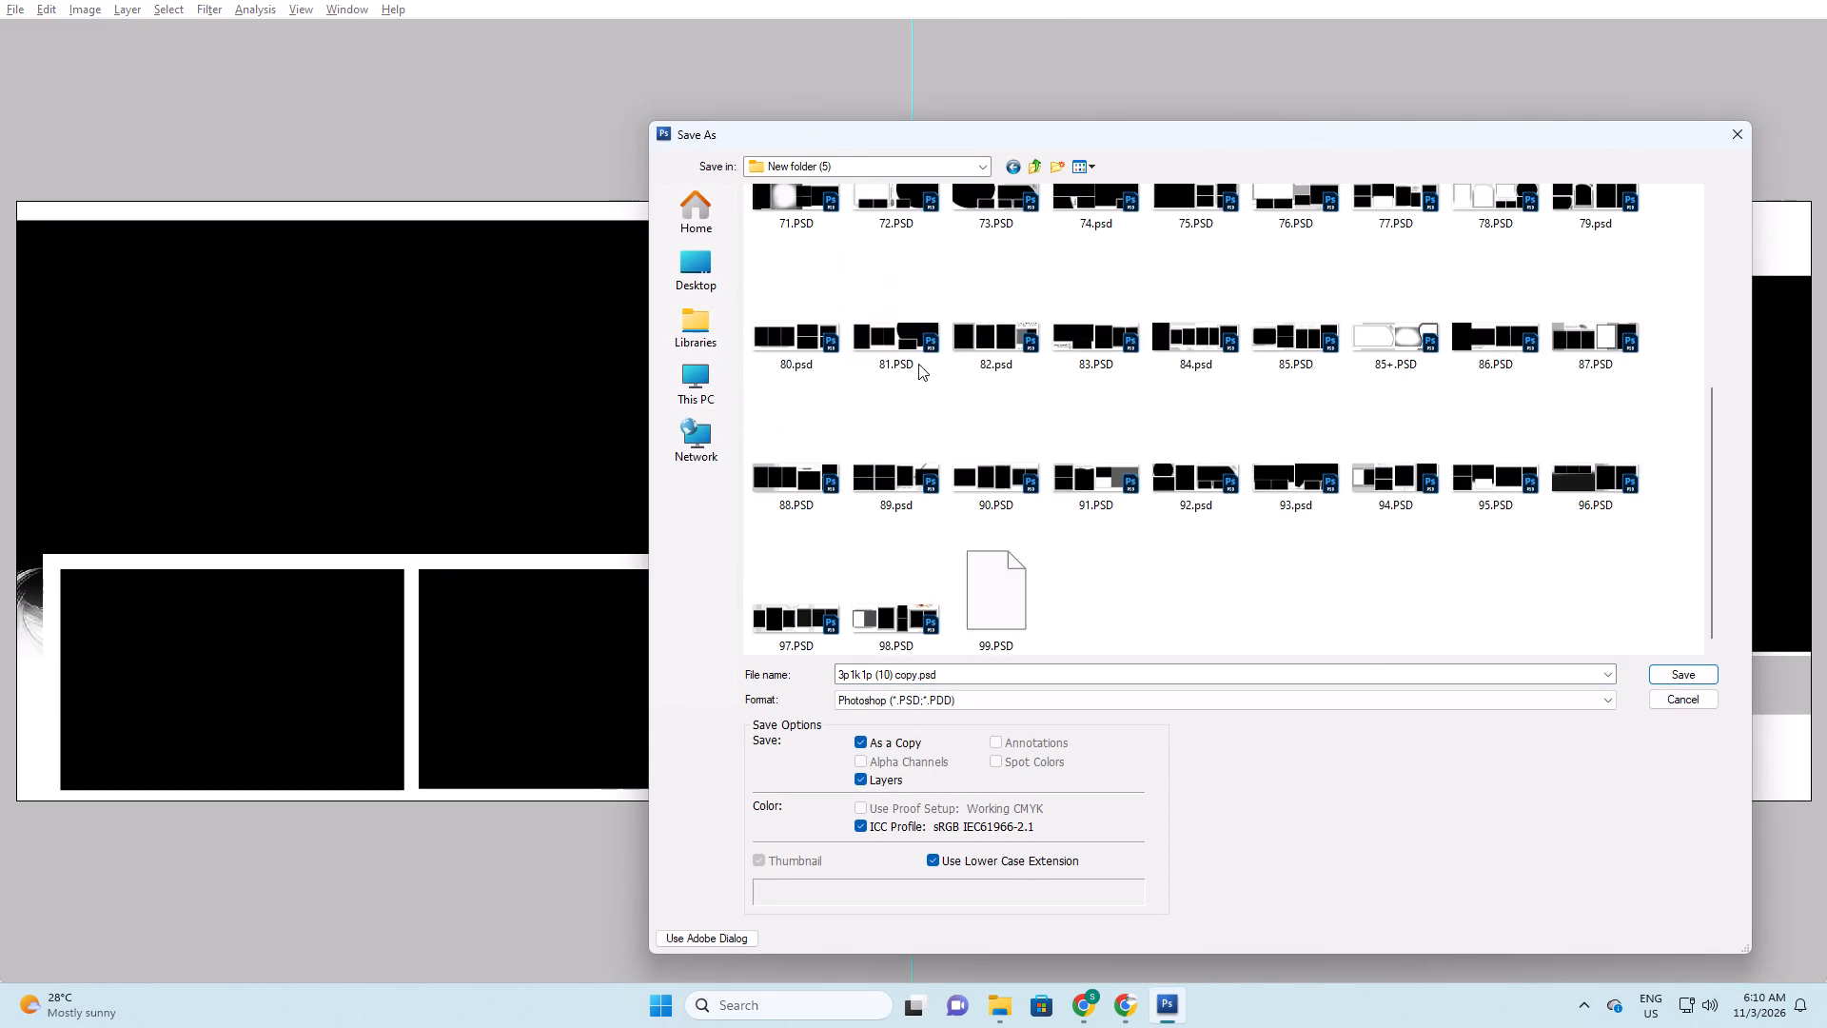
pyautogui.scroll(-6, 918, 364)
pyautogui.press('Tab')
pyautogui.write('100')
pyautogui.press('Return')
pyautogui.press('Return')
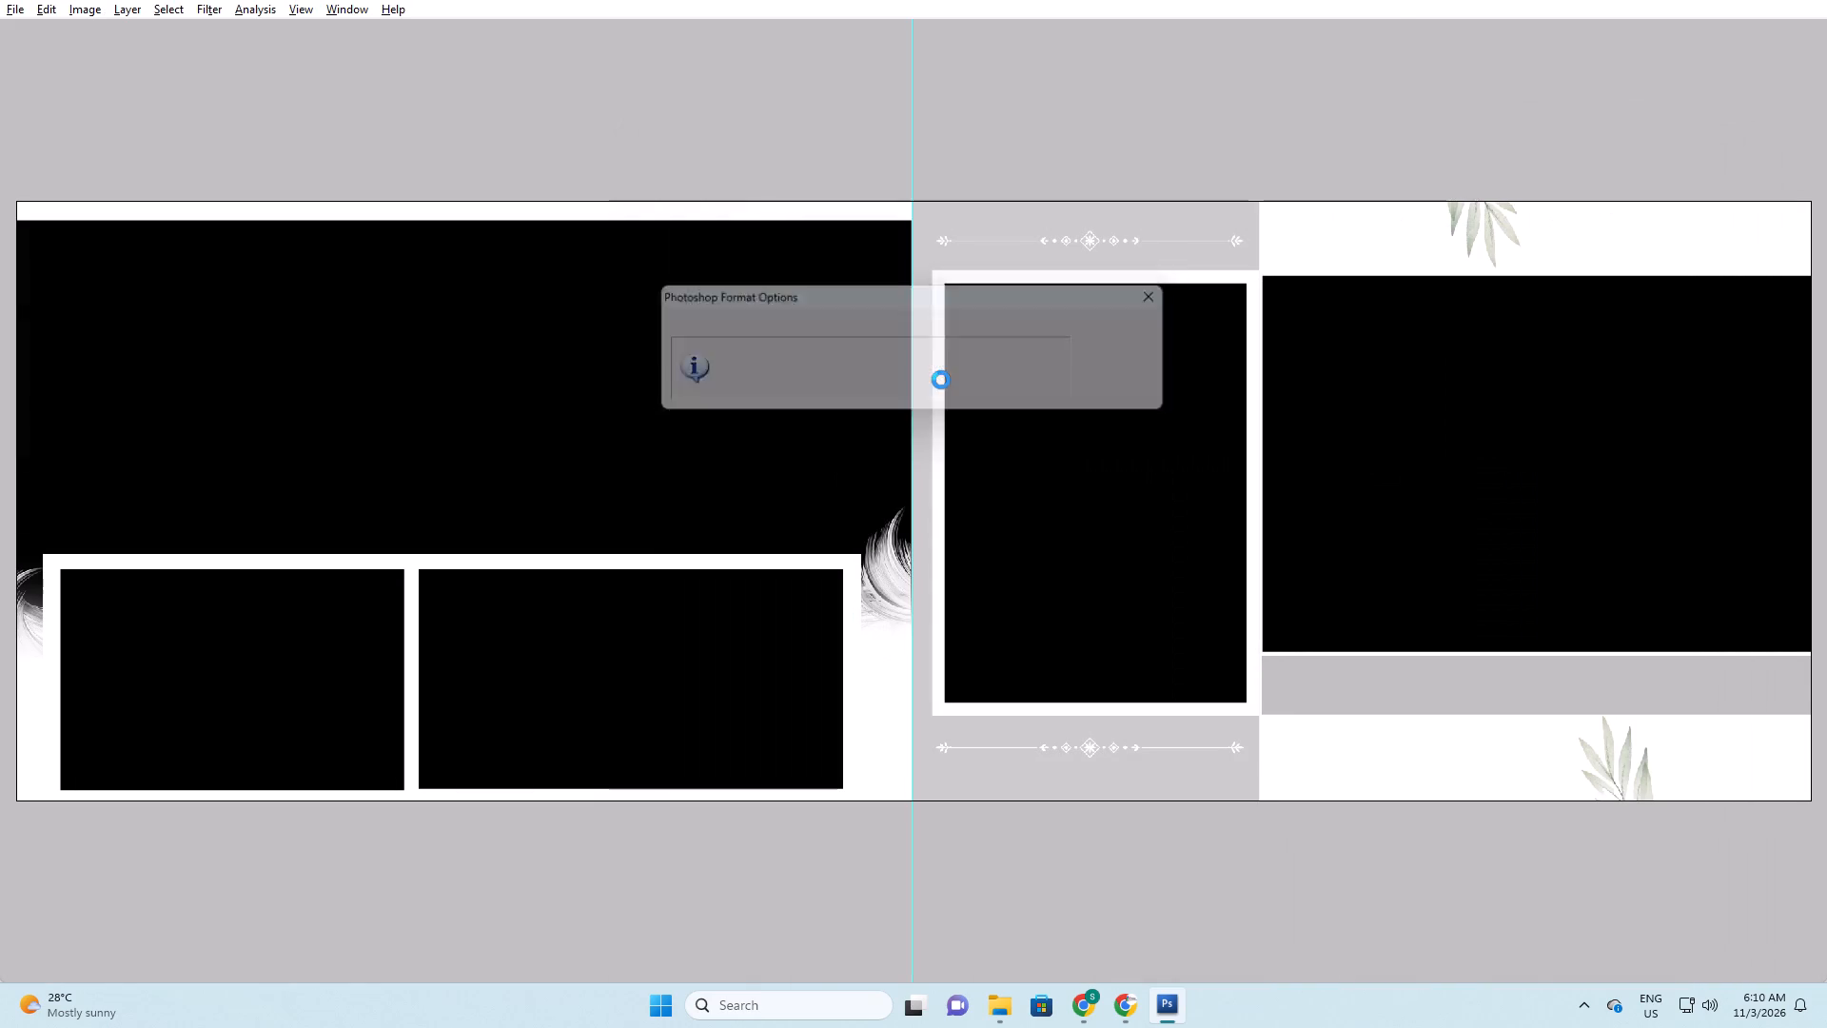
pyautogui.hotkey('ctrl', 'w')
pyautogui.click(933, 377)
# Switch to the 02 photo folder window.
pyautogui.hotkey('alt', 'Tab')
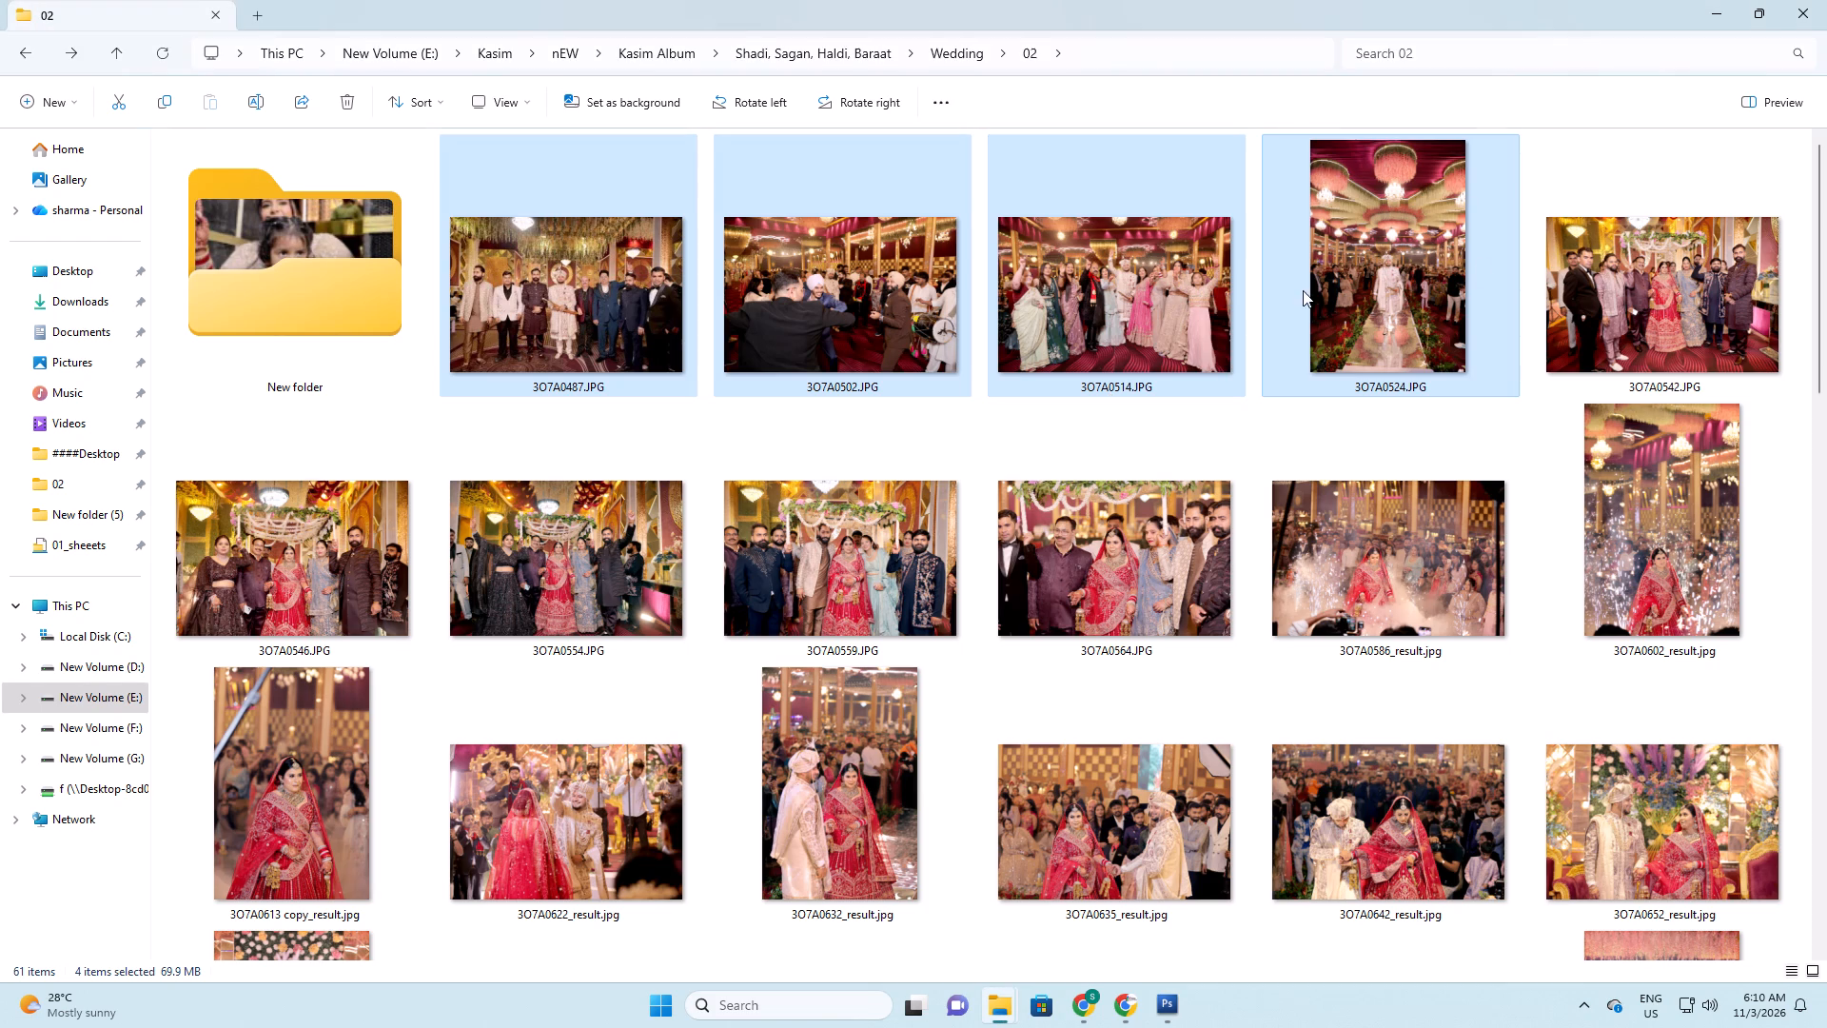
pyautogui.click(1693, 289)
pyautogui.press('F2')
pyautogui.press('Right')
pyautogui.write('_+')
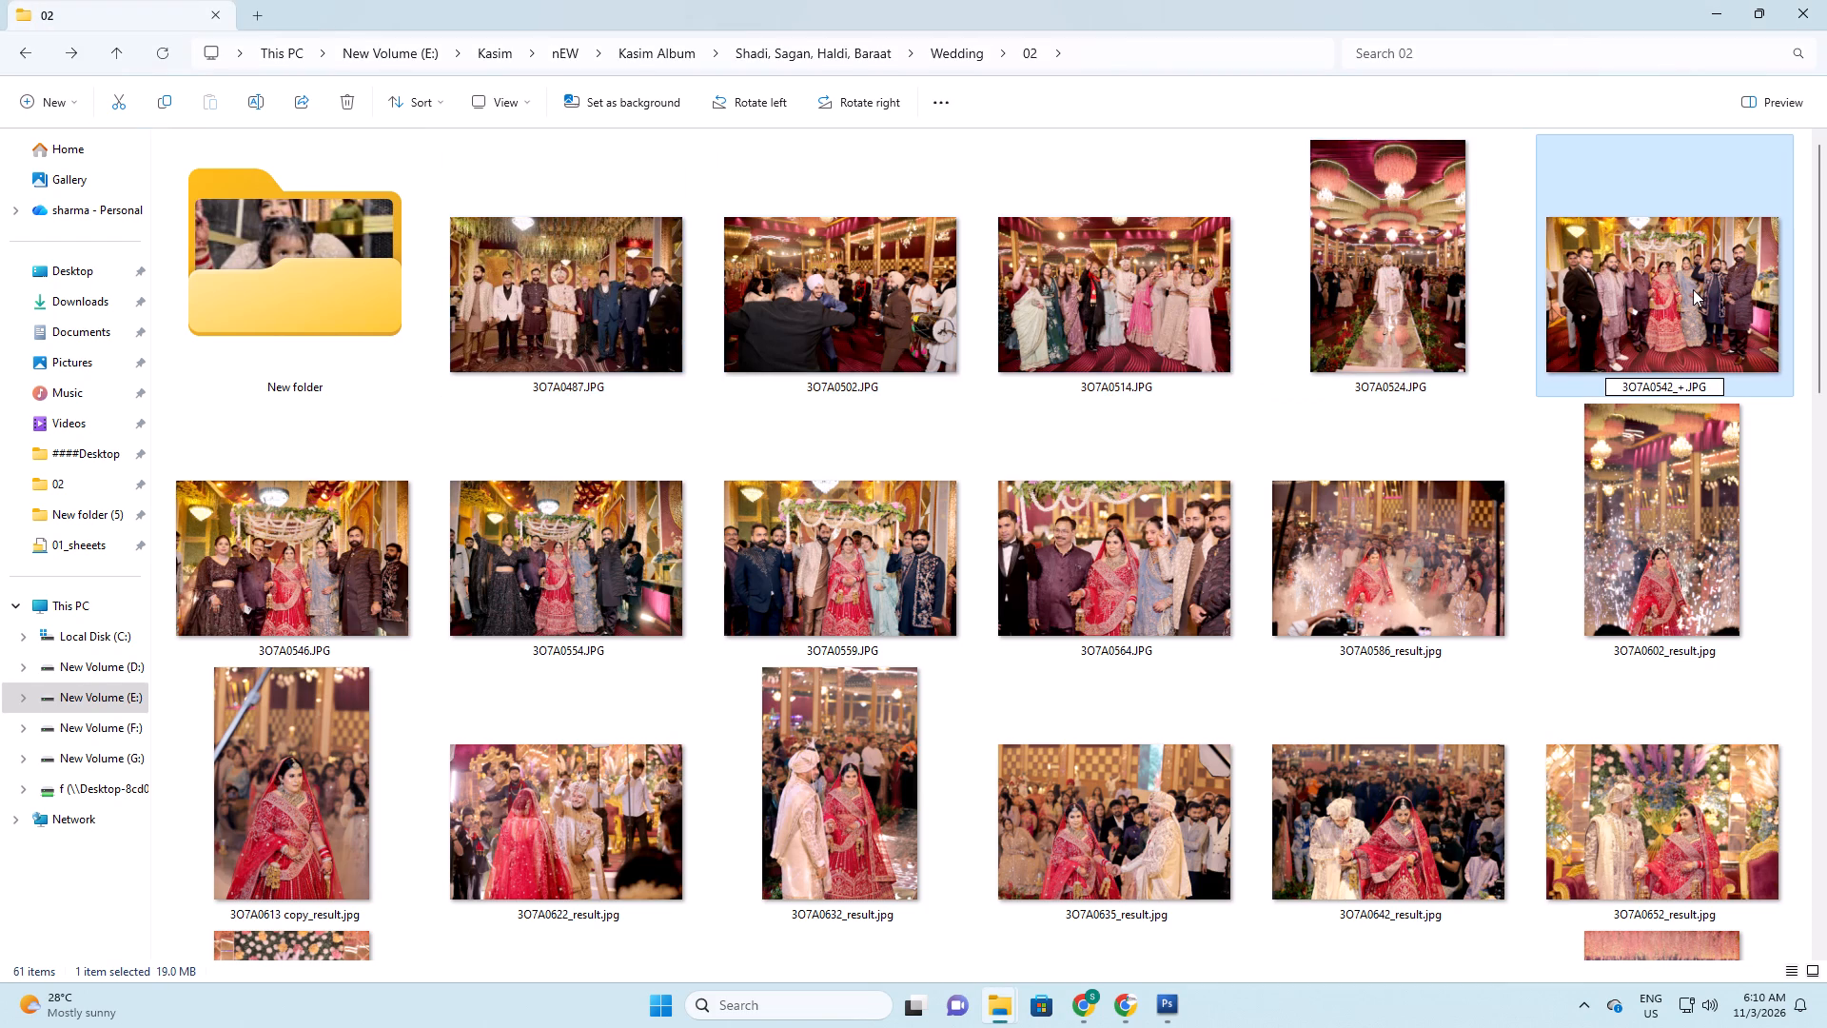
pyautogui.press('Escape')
# Mark photo 3O7A0542 as the group's last photo by appending a run of 18 plus signs to its file name.
pyautogui.press('F2')
pyautogui.press('Right')
pyautogui.hotkey('shift', '+')
pyautogui.hotkey('shift', '+')
pyautogui.hotkey('shift', '+')
pyautogui.hotkey('shift', '+')
pyautogui.hotkey('shift', '+')
pyautogui.hotkey('shift', '+')
pyautogui.hotkey('shift', '+')
pyautogui.hotkey('shift', '+')
pyautogui.hotkey('shift', '+')
pyautogui.hotkey('shift', '+')
pyautogui.hotkey('shift', '+')
pyautogui.hotkey('shift', '+')
pyautogui.hotkey('shift', '+')
pyautogui.hotkey('shift', '+')
pyautogui.hotkey('shift', '+')
pyautogui.hotkey('shift', '+')
pyautogui.hotkey('shift', '+')
pyautogui.hotkey('shift', '+')
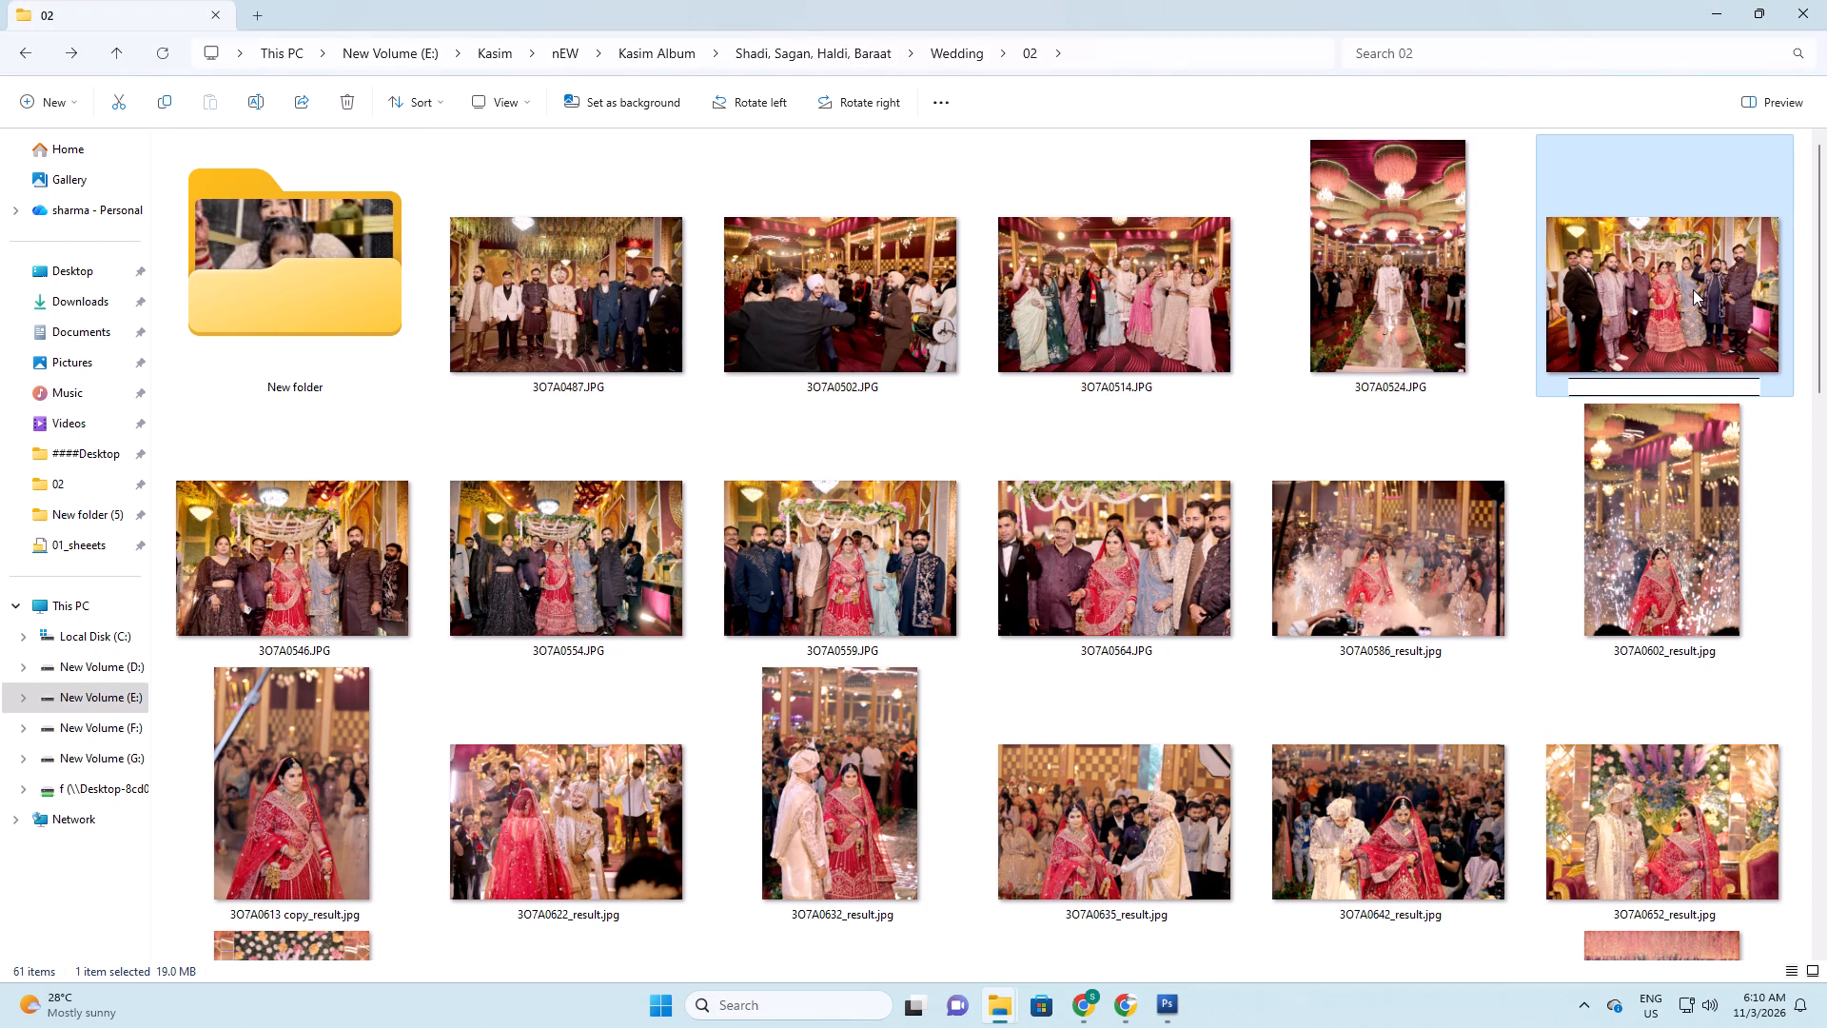
pyautogui.press('Return')
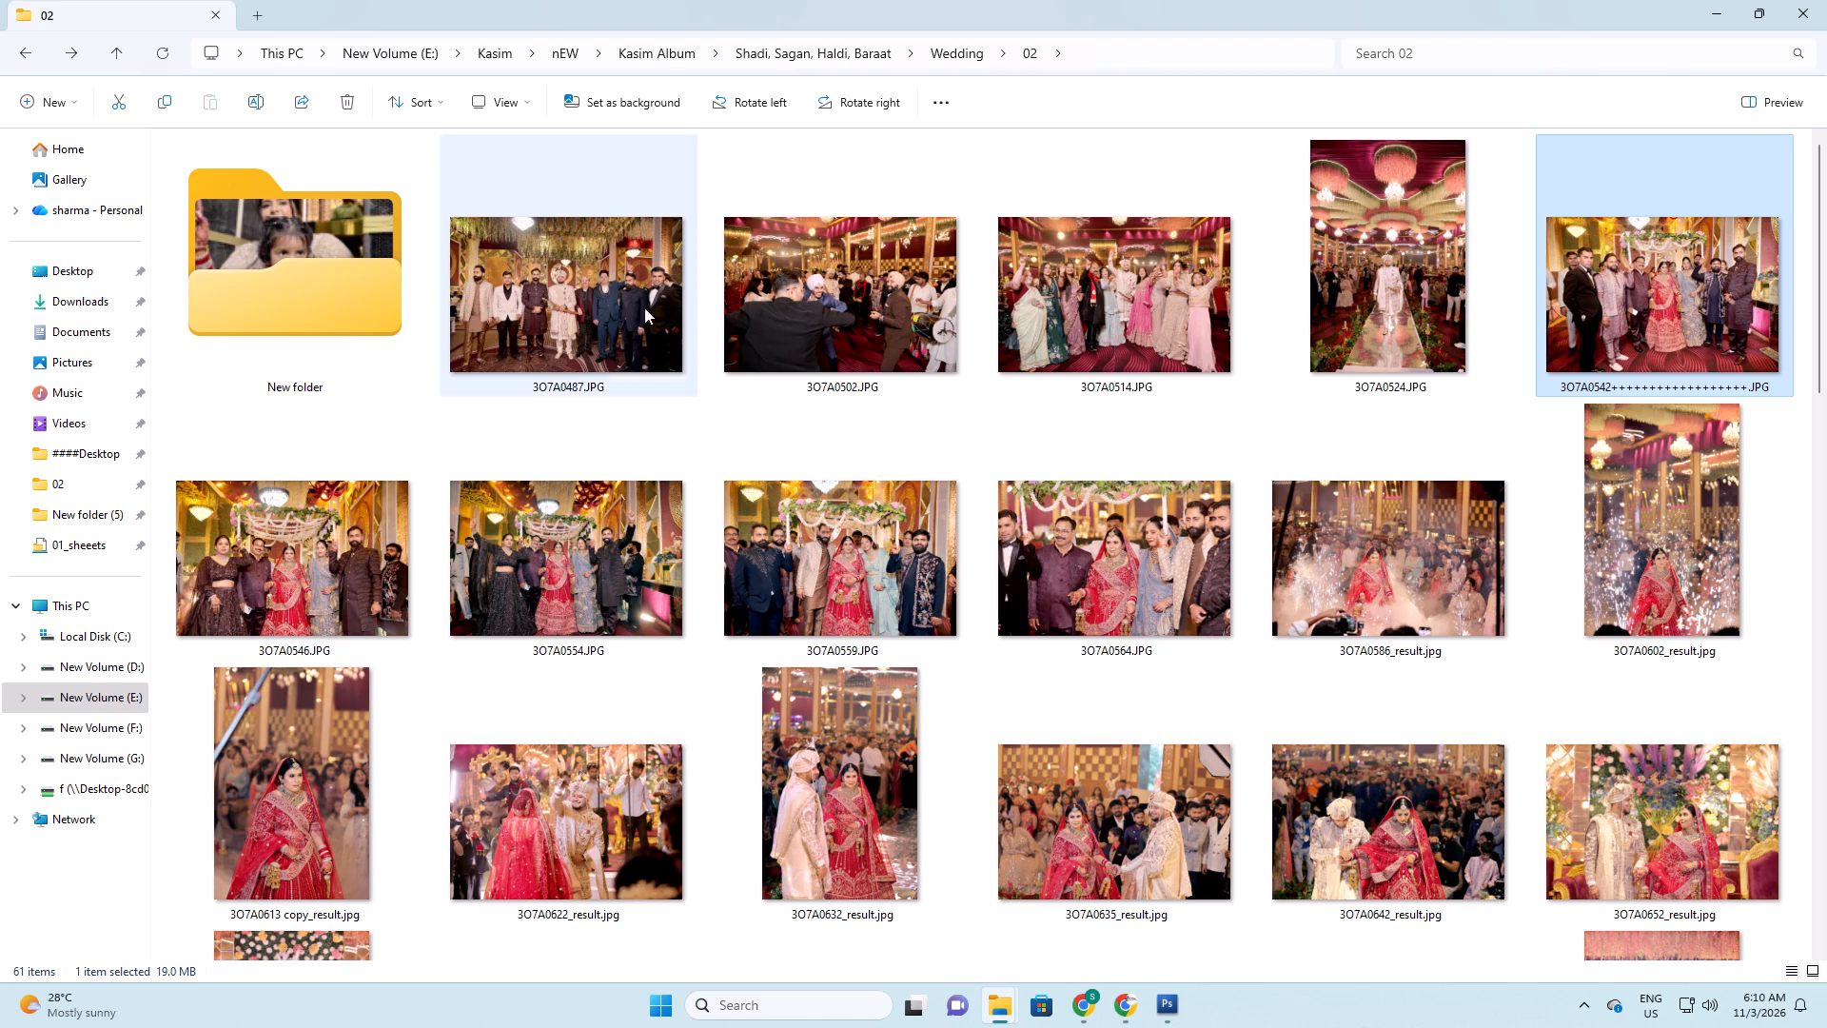
# View the group's photos 3O7A0487, 3O7A0502 and 3O7A0514 enlarged in the photo viewer, and return to the folder.
pyautogui.keyDown('ctrl'); pyautogui.keyDown('shift'); pyautogui.click(555, 293); pyautogui.keyUp('shift'); pyautogui.keyUp('ctrl')
pyautogui.hotkey('alt', 'Tab')
pyautogui.hotkey('alt', 'Tab')
pyautogui.doubleClick(581, 283)
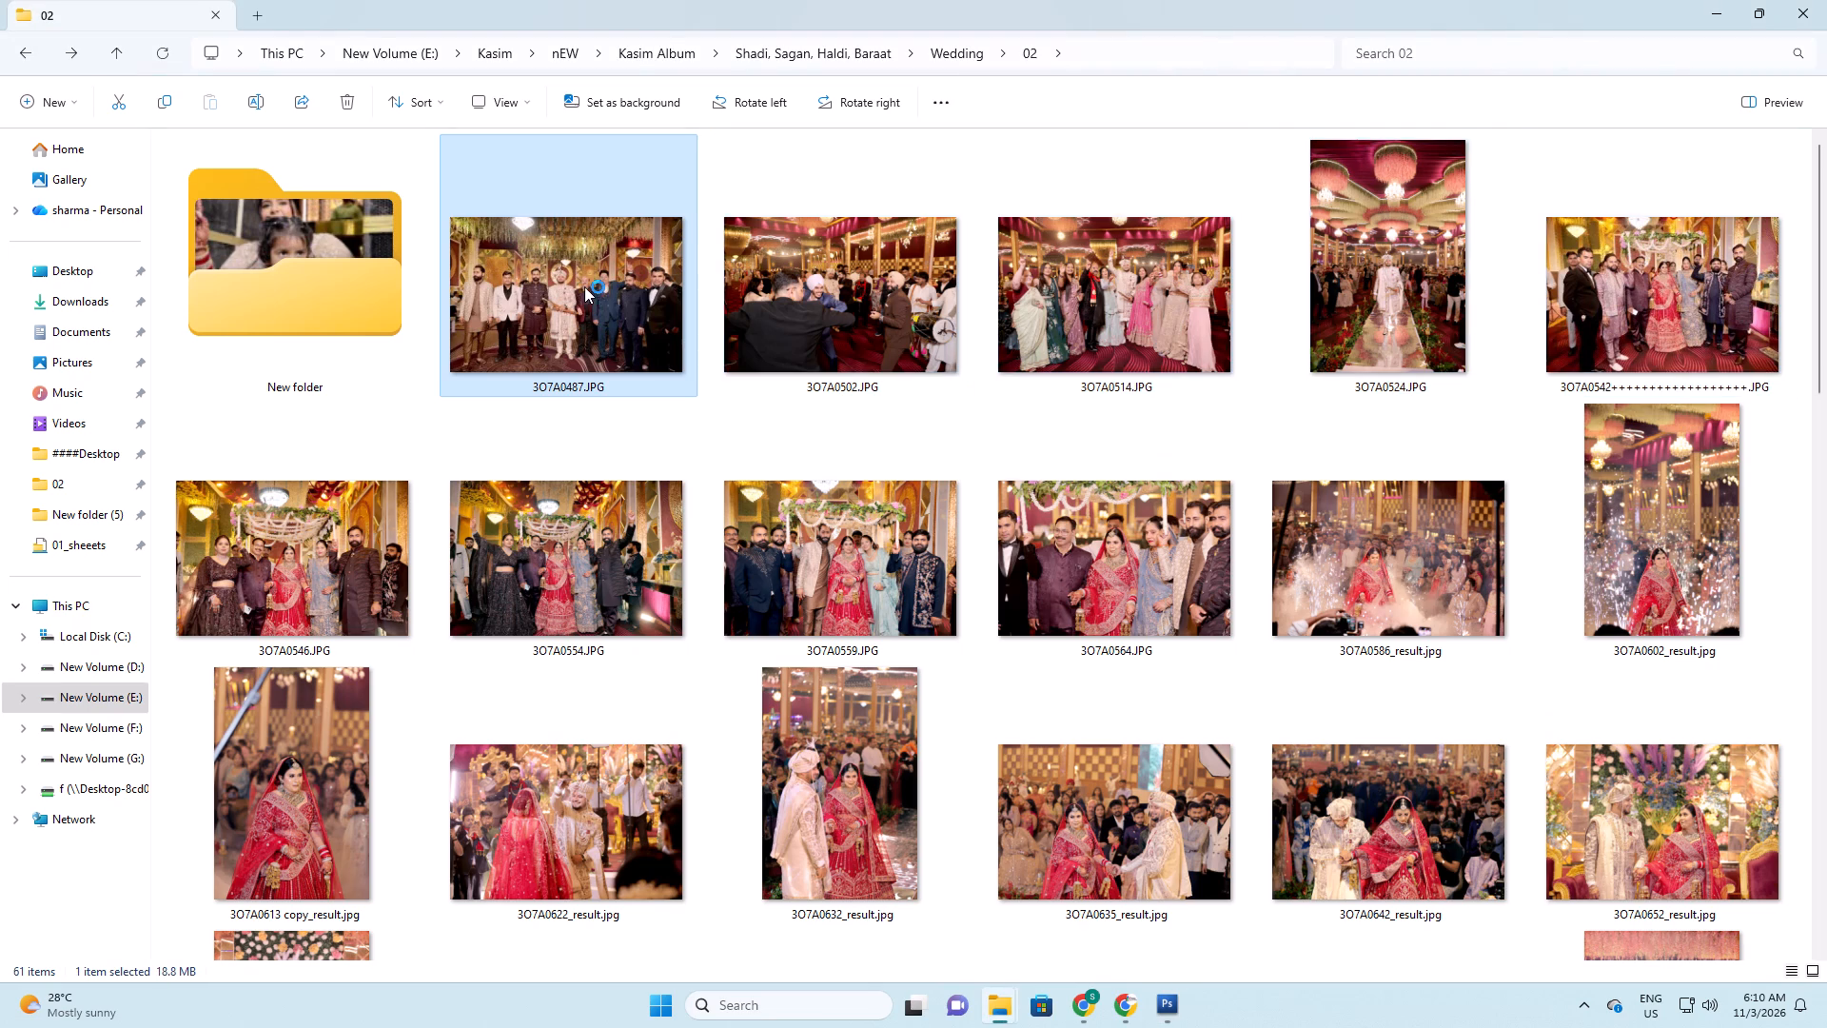
pyautogui.press('Right')
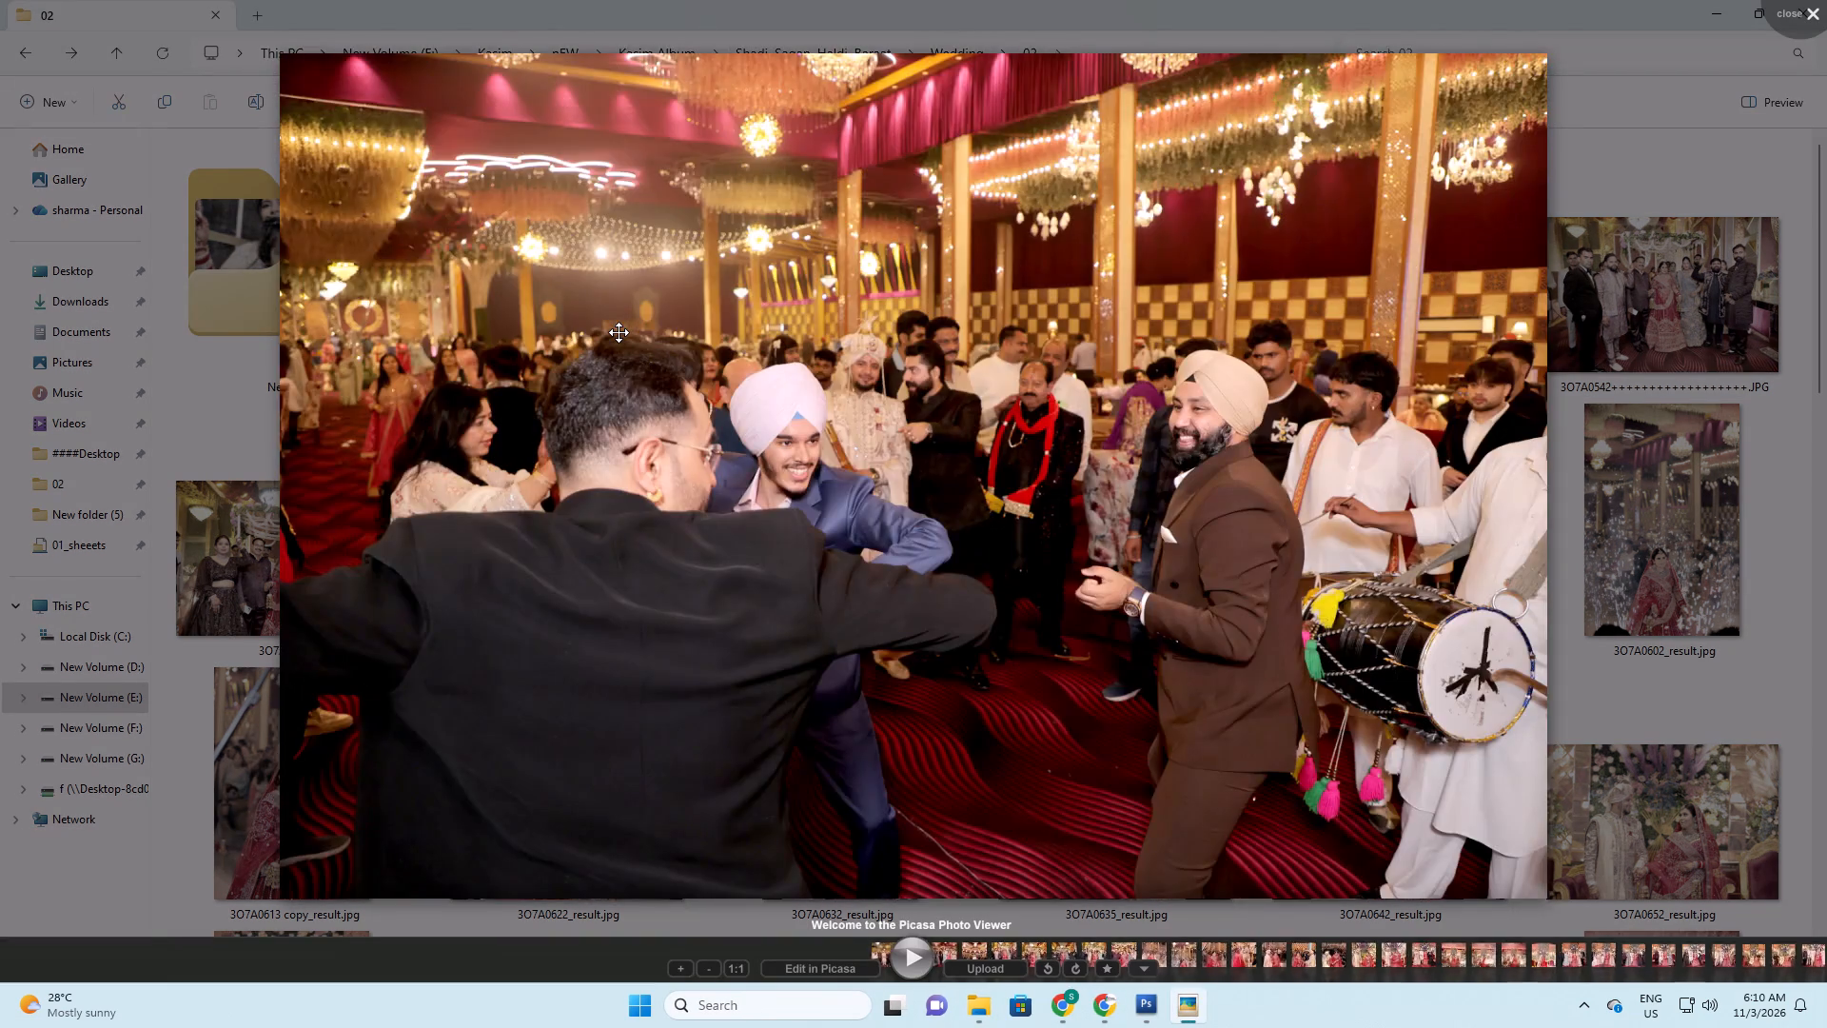
pyautogui.press('Right')
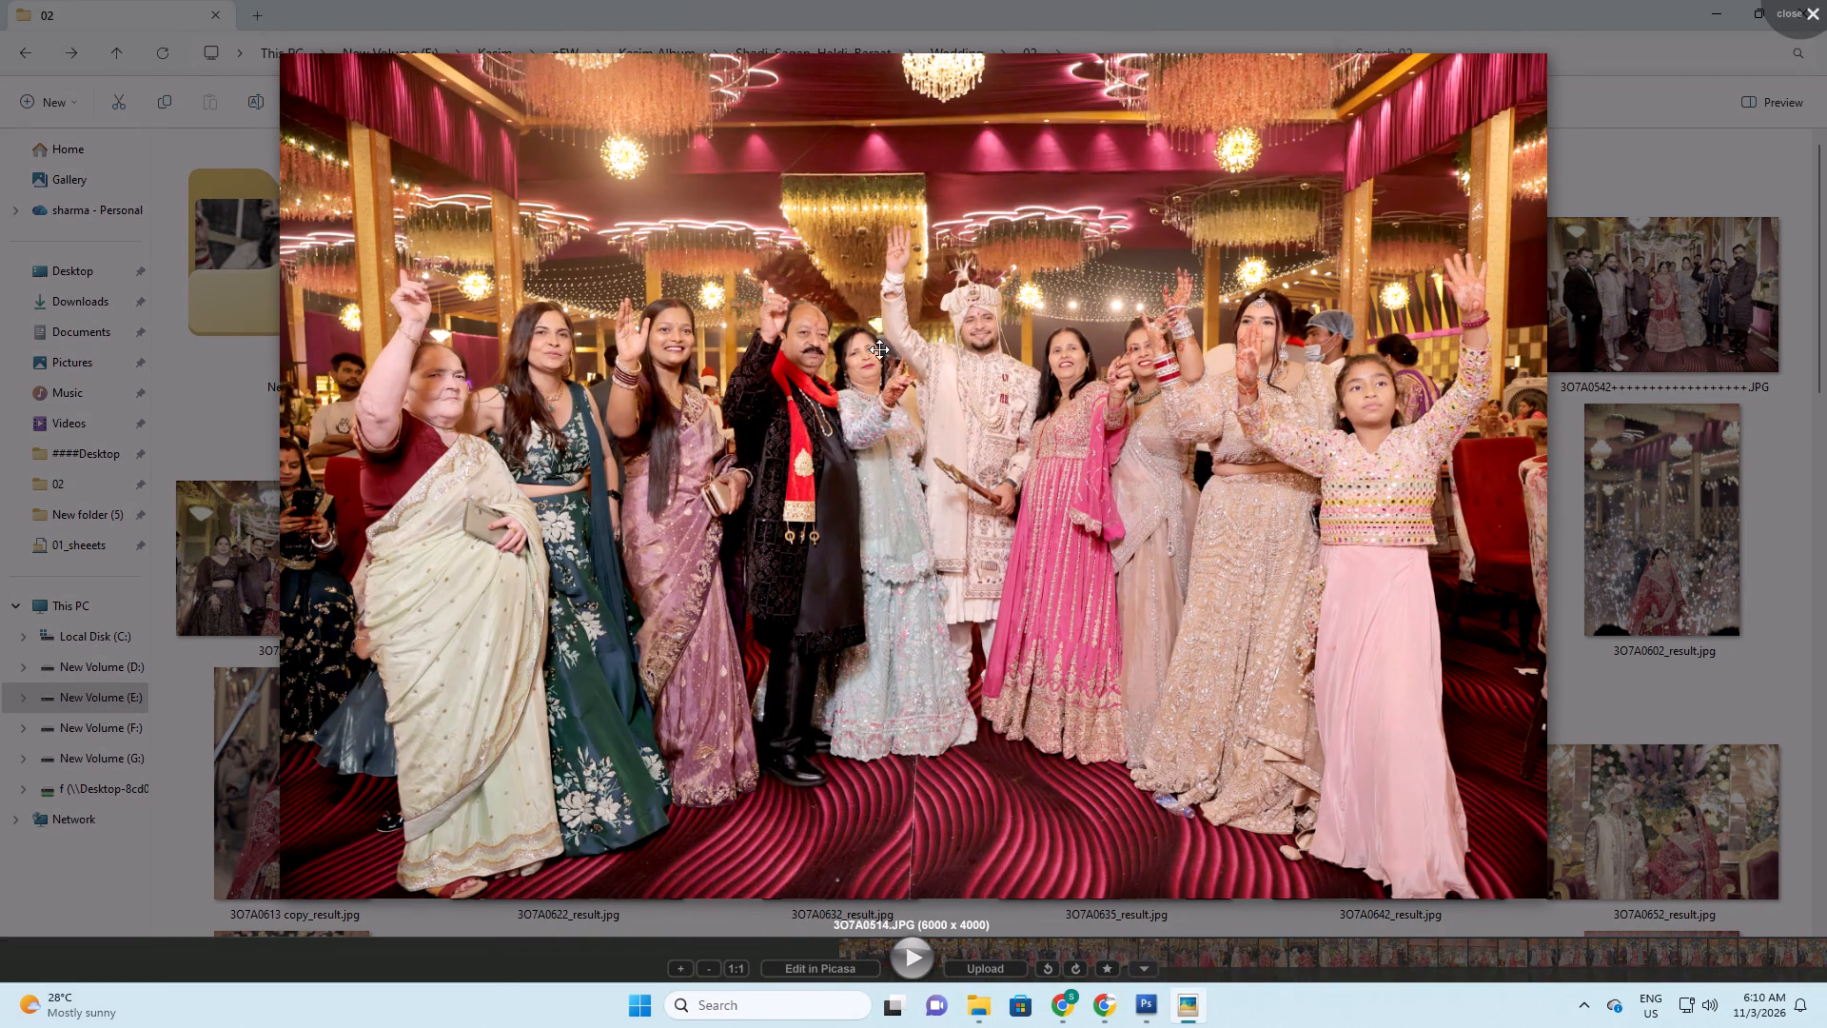
pyautogui.press('Escape')
# Move the five photos from 3O7A0487 through the plus-marked 3O7A0542 into New folder.
pyautogui.click(550, 284)
pyautogui.keyDown('ctrl'); pyautogui.keyDown('shift'); pyautogui.click(1578, 287); pyautogui.keyUp('shift'); pyautogui.keyUp('ctrl')
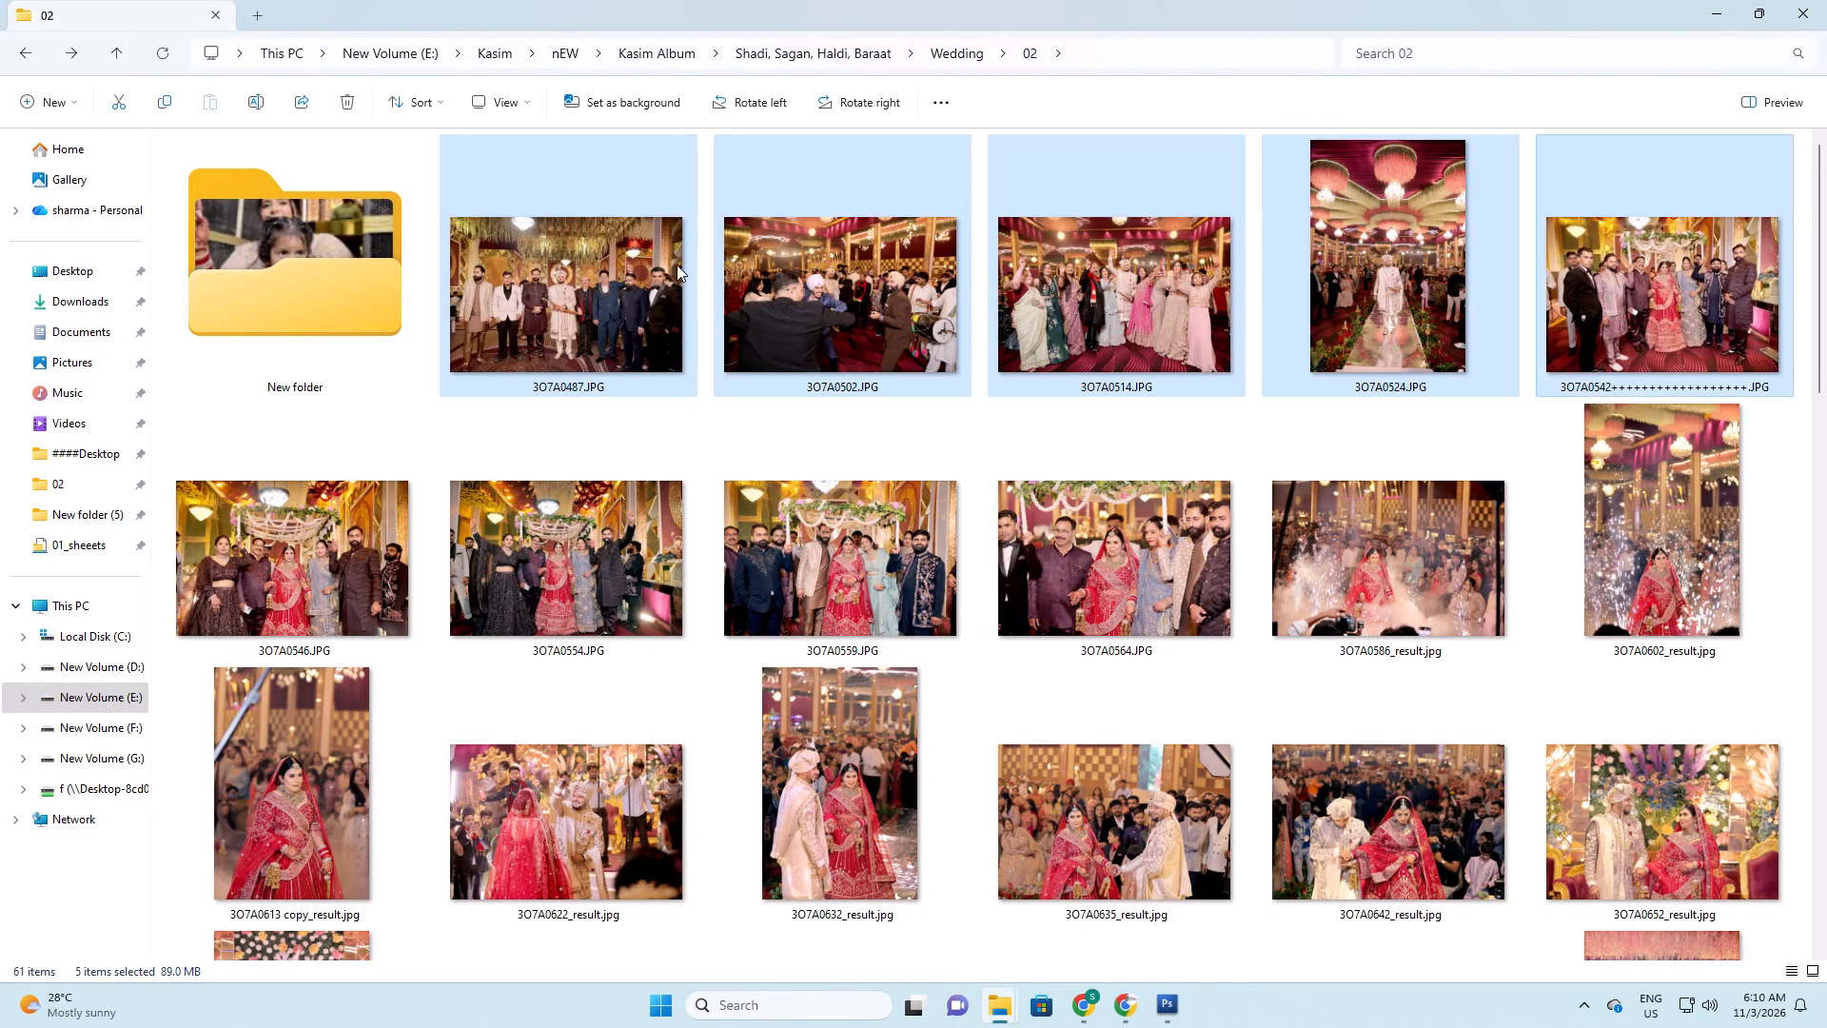
pyautogui.moveTo(657, 253); pyautogui.dragTo(355, 271)
# Select the next group of five photos, from 3O7A0546 through 3O7A0586_result.
pyautogui.click(592, 275)
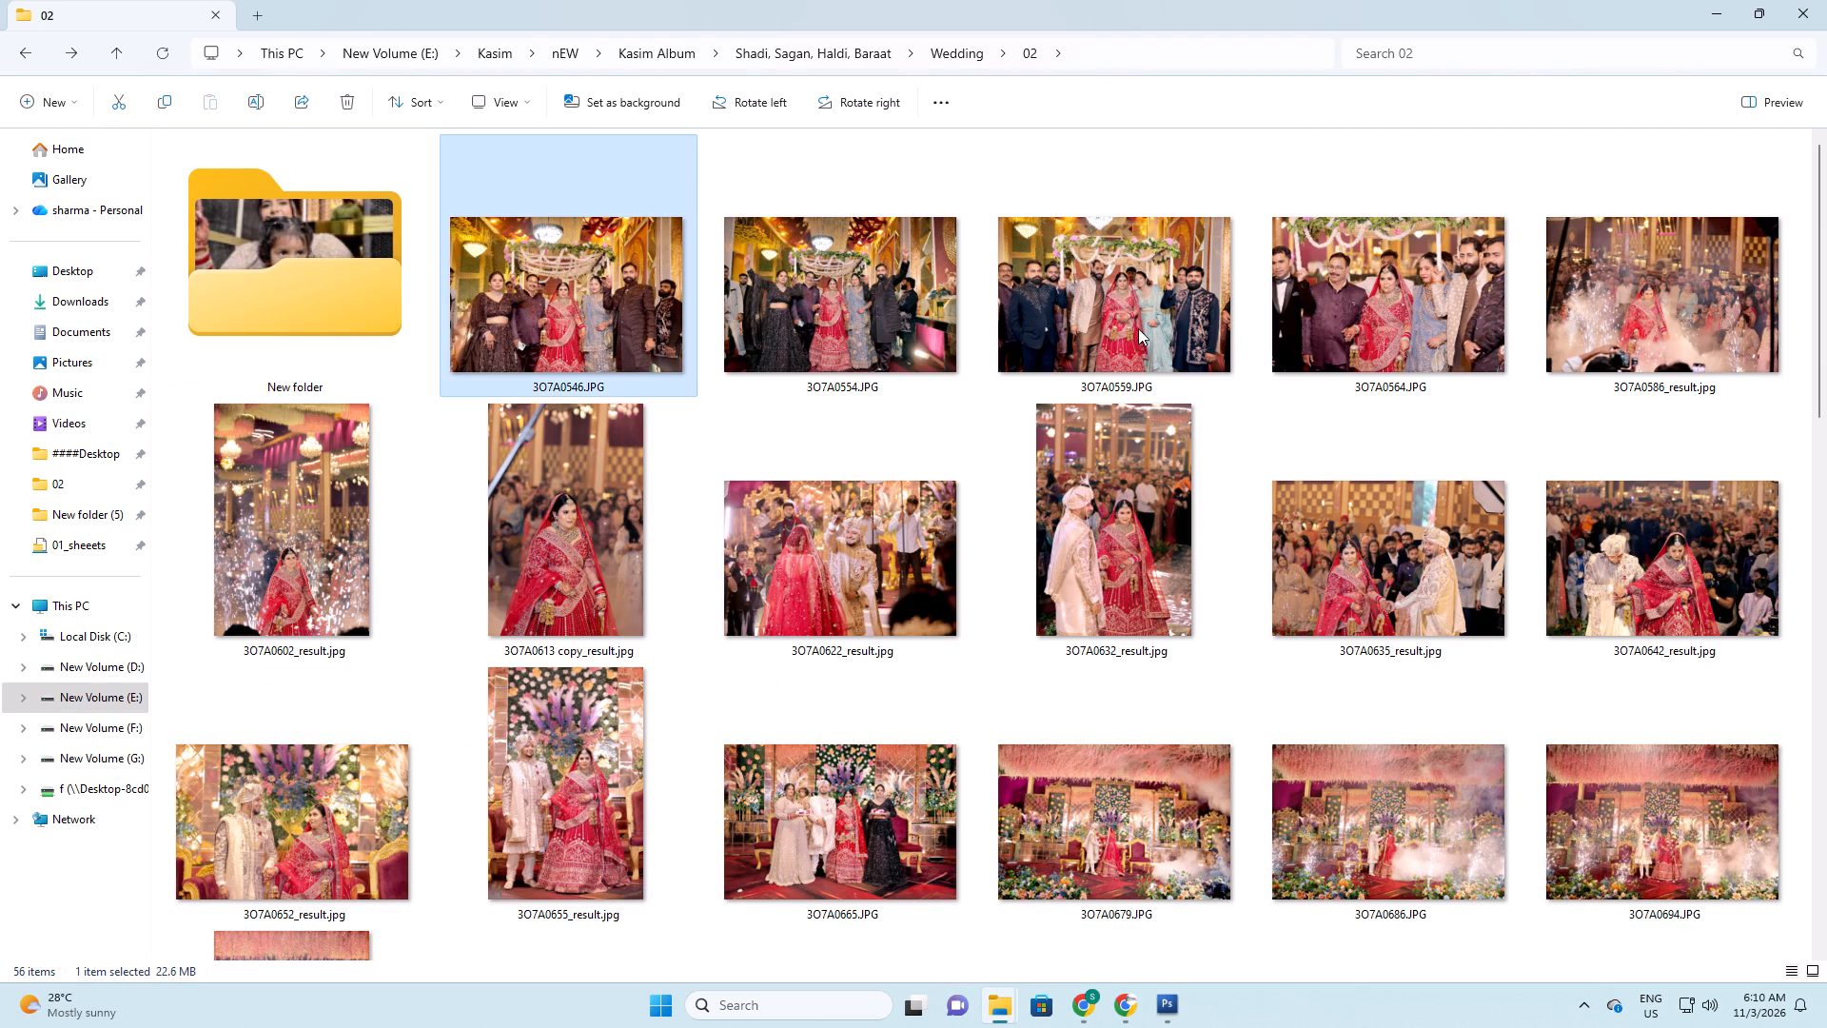
pyautogui.keyDown('ctrl'); pyautogui.keyDown('shift'); pyautogui.click(1129, 286); pyautogui.keyUp('shift'); pyautogui.keyUp('ctrl')
pyautogui.keyDown('ctrl'); pyautogui.keyDown('shift'); pyautogui.click(1744, 298); pyautogui.keyUp('shift'); pyautogui.keyUp('ctrl')
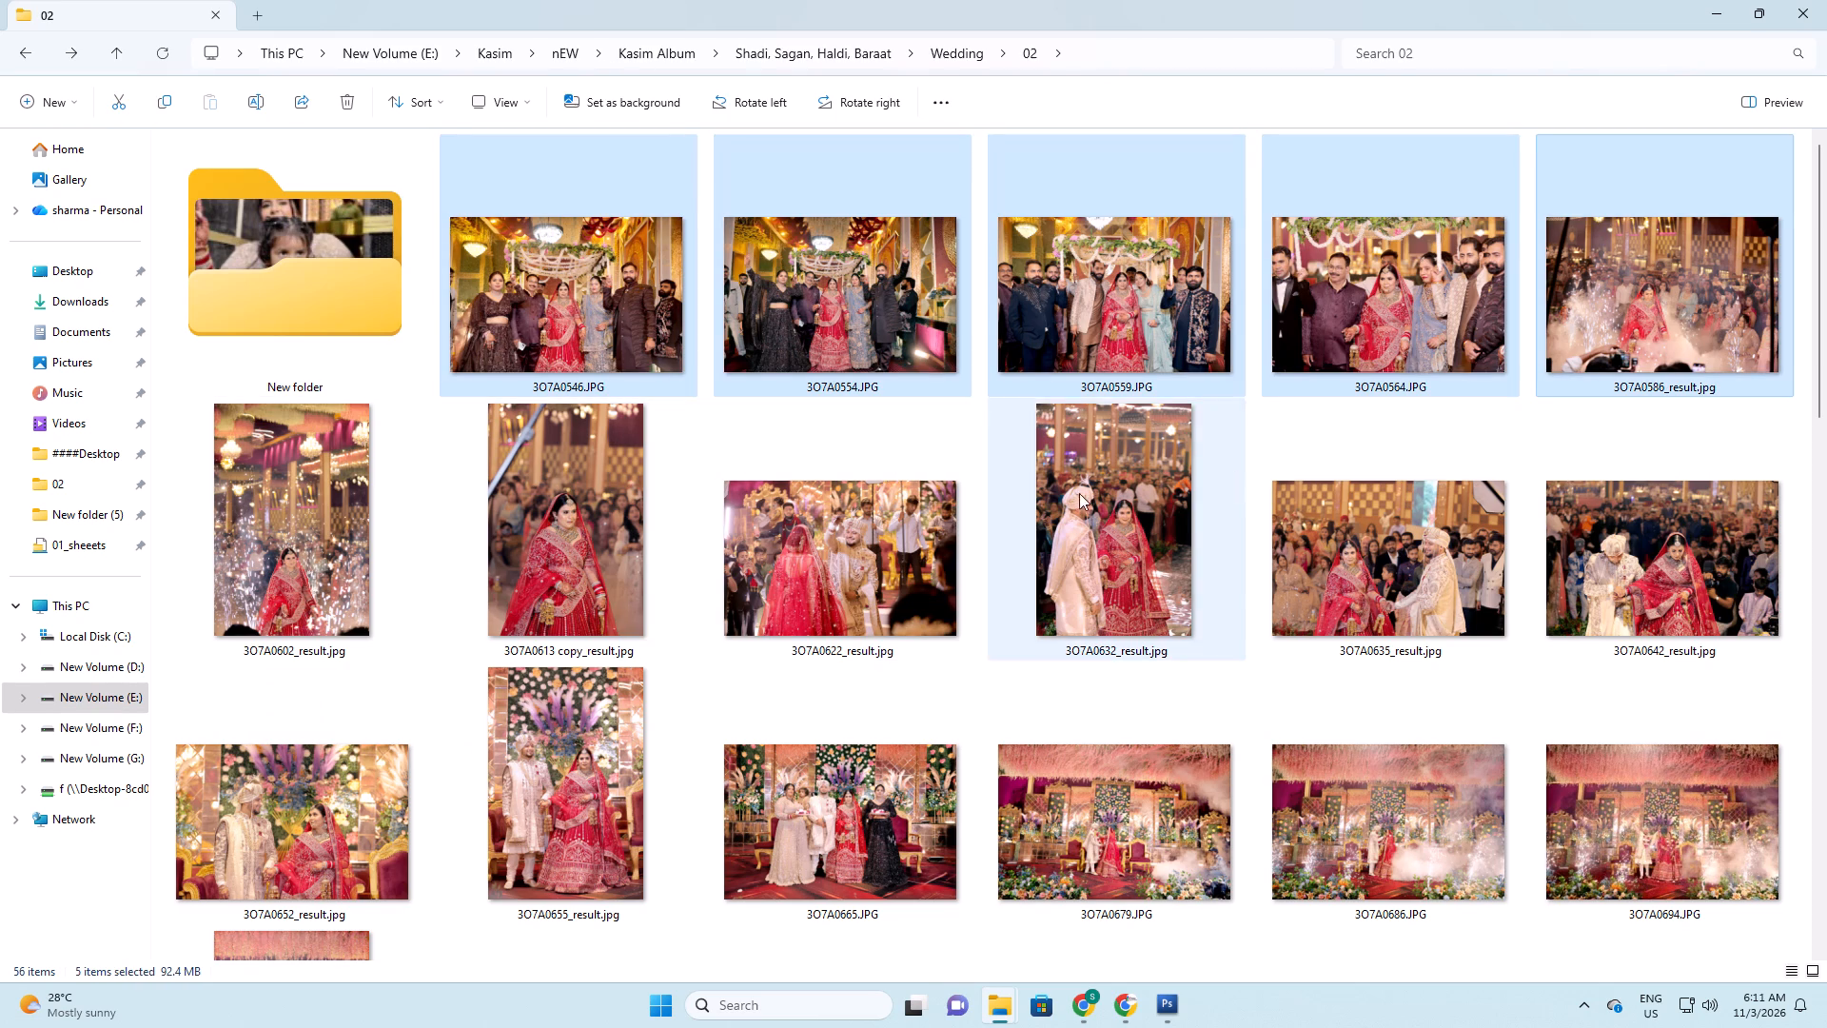
# Switch to the 01_sheeets search window and search the layouts for 5p1k.
pyautogui.hotkey('alt', 'Tab')
pyautogui.hotkey('alt', 'Tab')
pyautogui.click(1456, 63)
pyautogui.hotkey('ctrl', 'a')
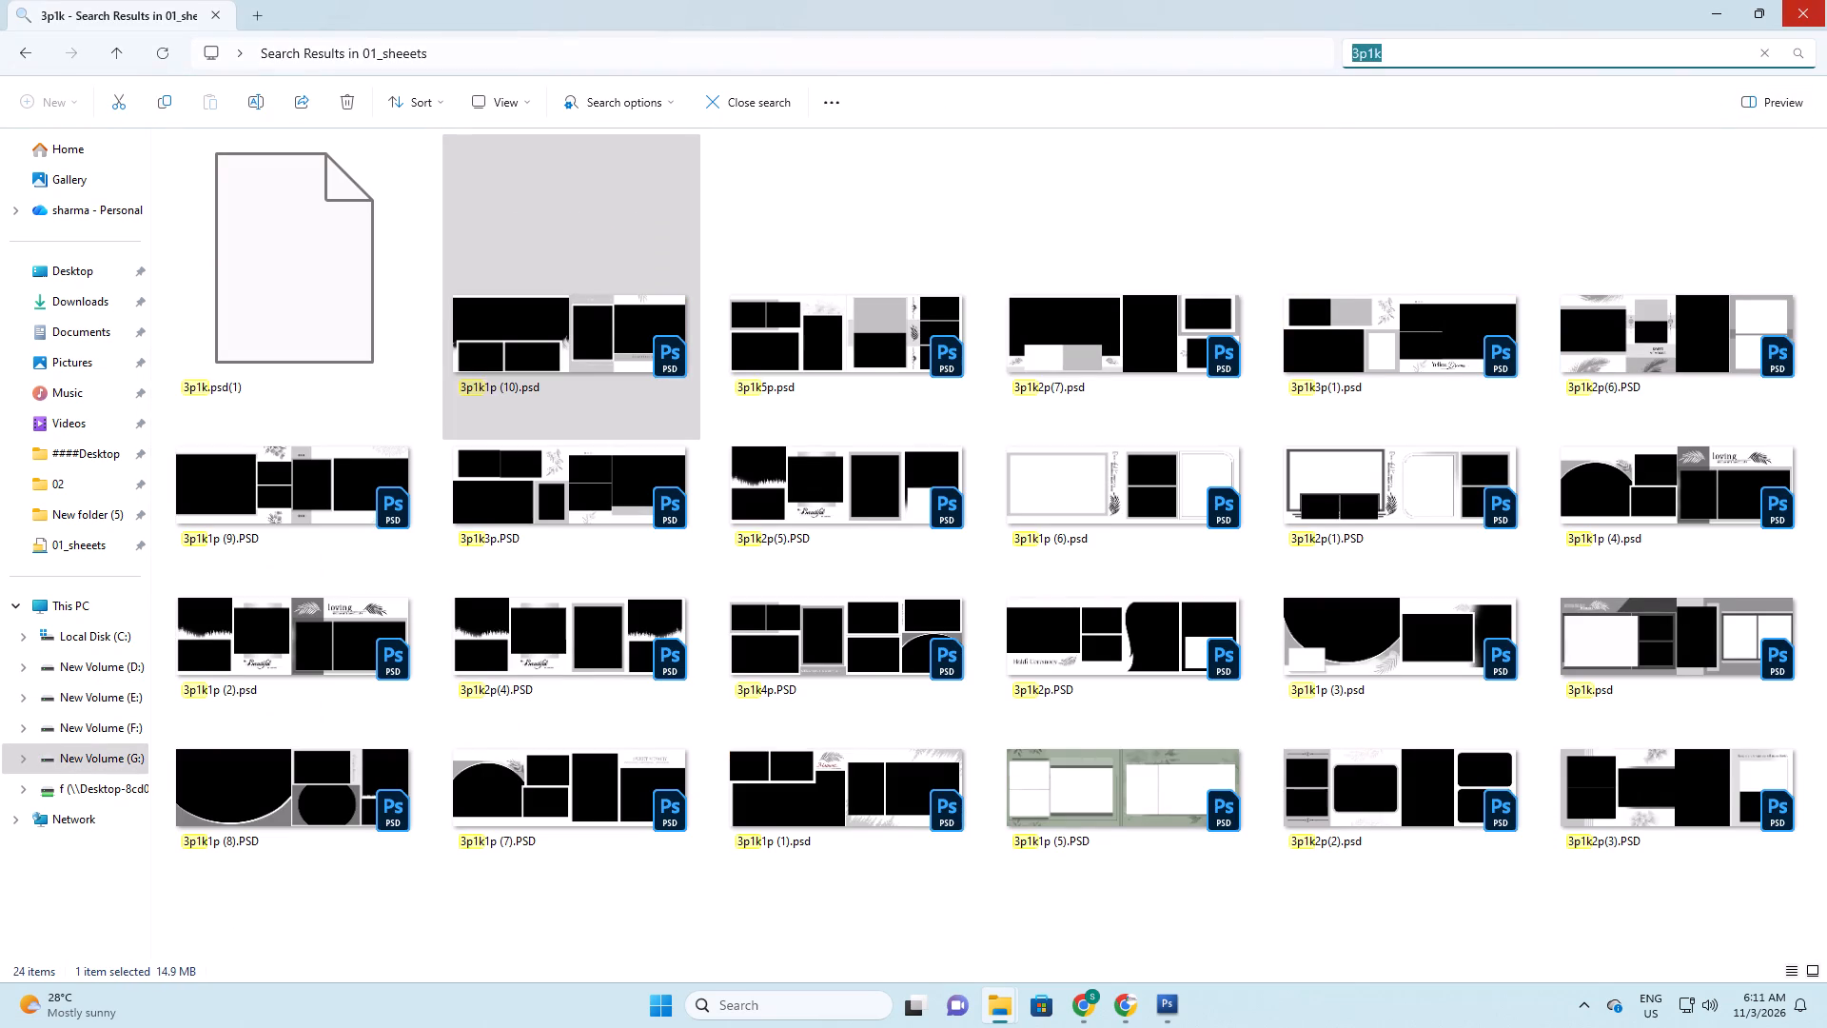
pyautogui.write('5p1l')
pyautogui.press('BackSpace')
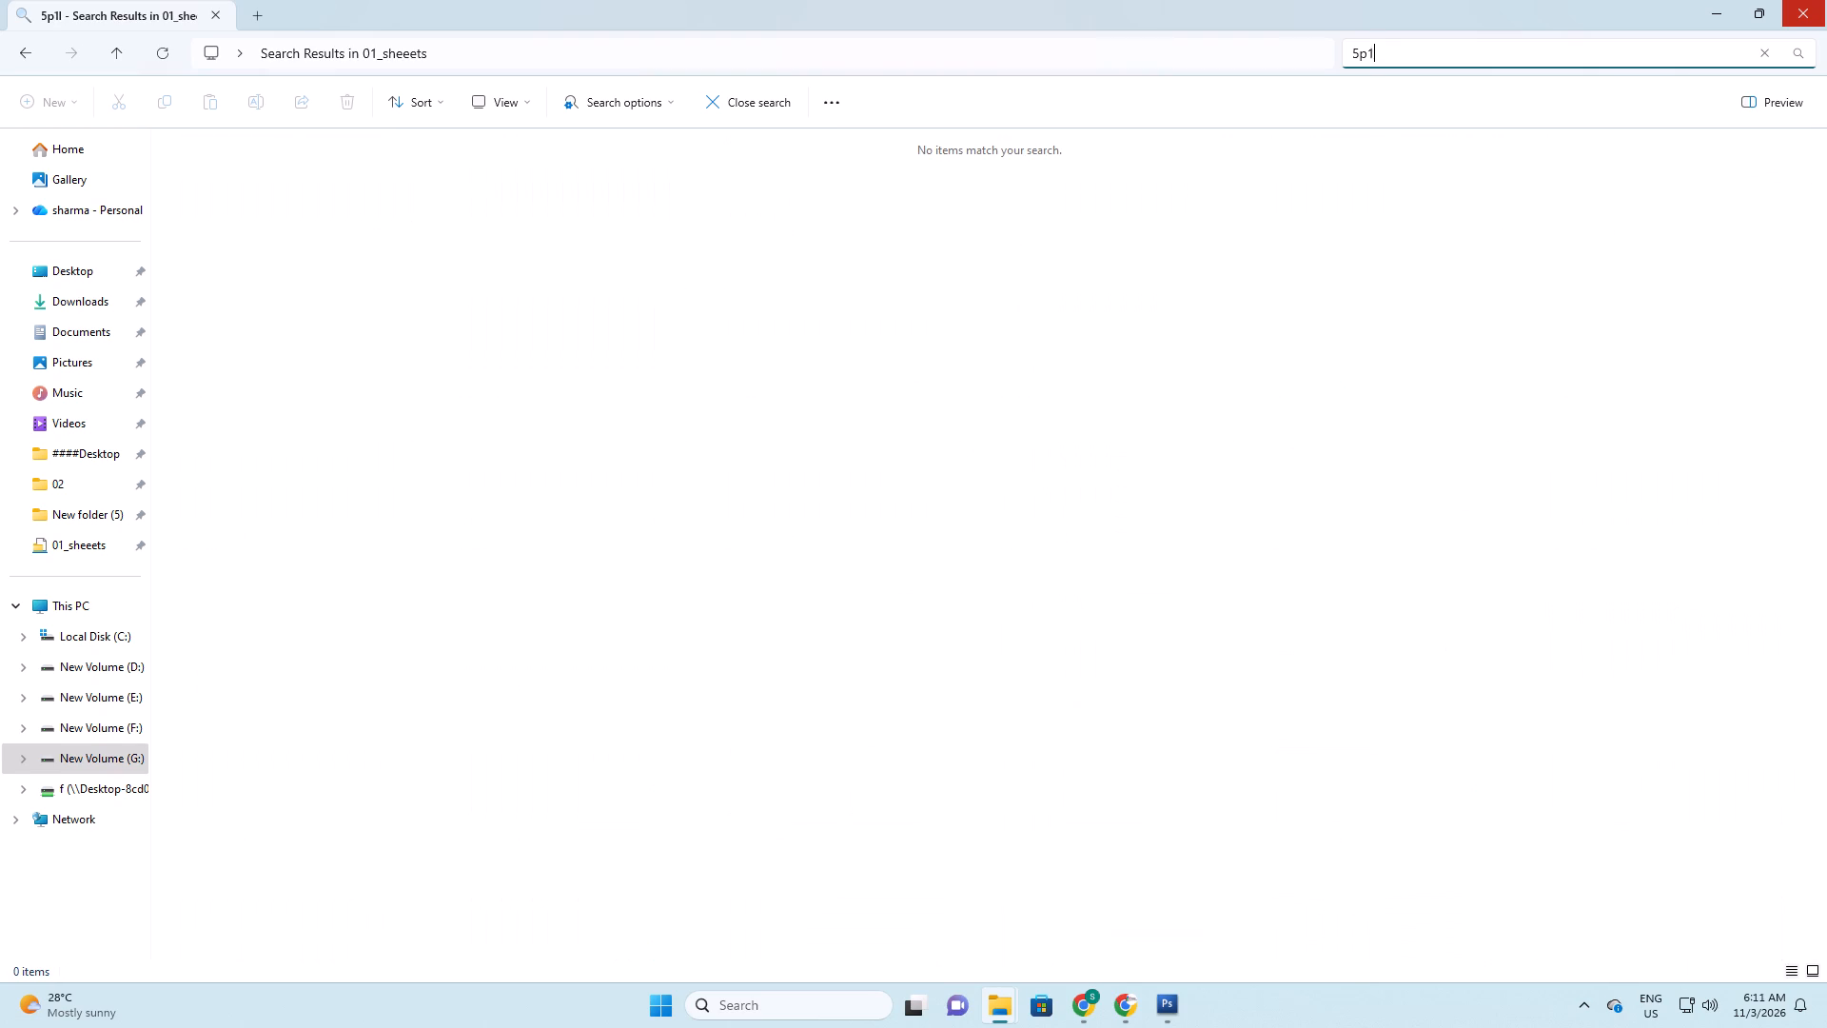
pyautogui.press('k')
# Compare the 5p1k layouts with the selected photo group in folder 02 to find a suitable sheet.
pyautogui.keyDown('ctrl'); pyautogui.scroll(8, 696, 347); pyautogui.keyUp('ctrl')
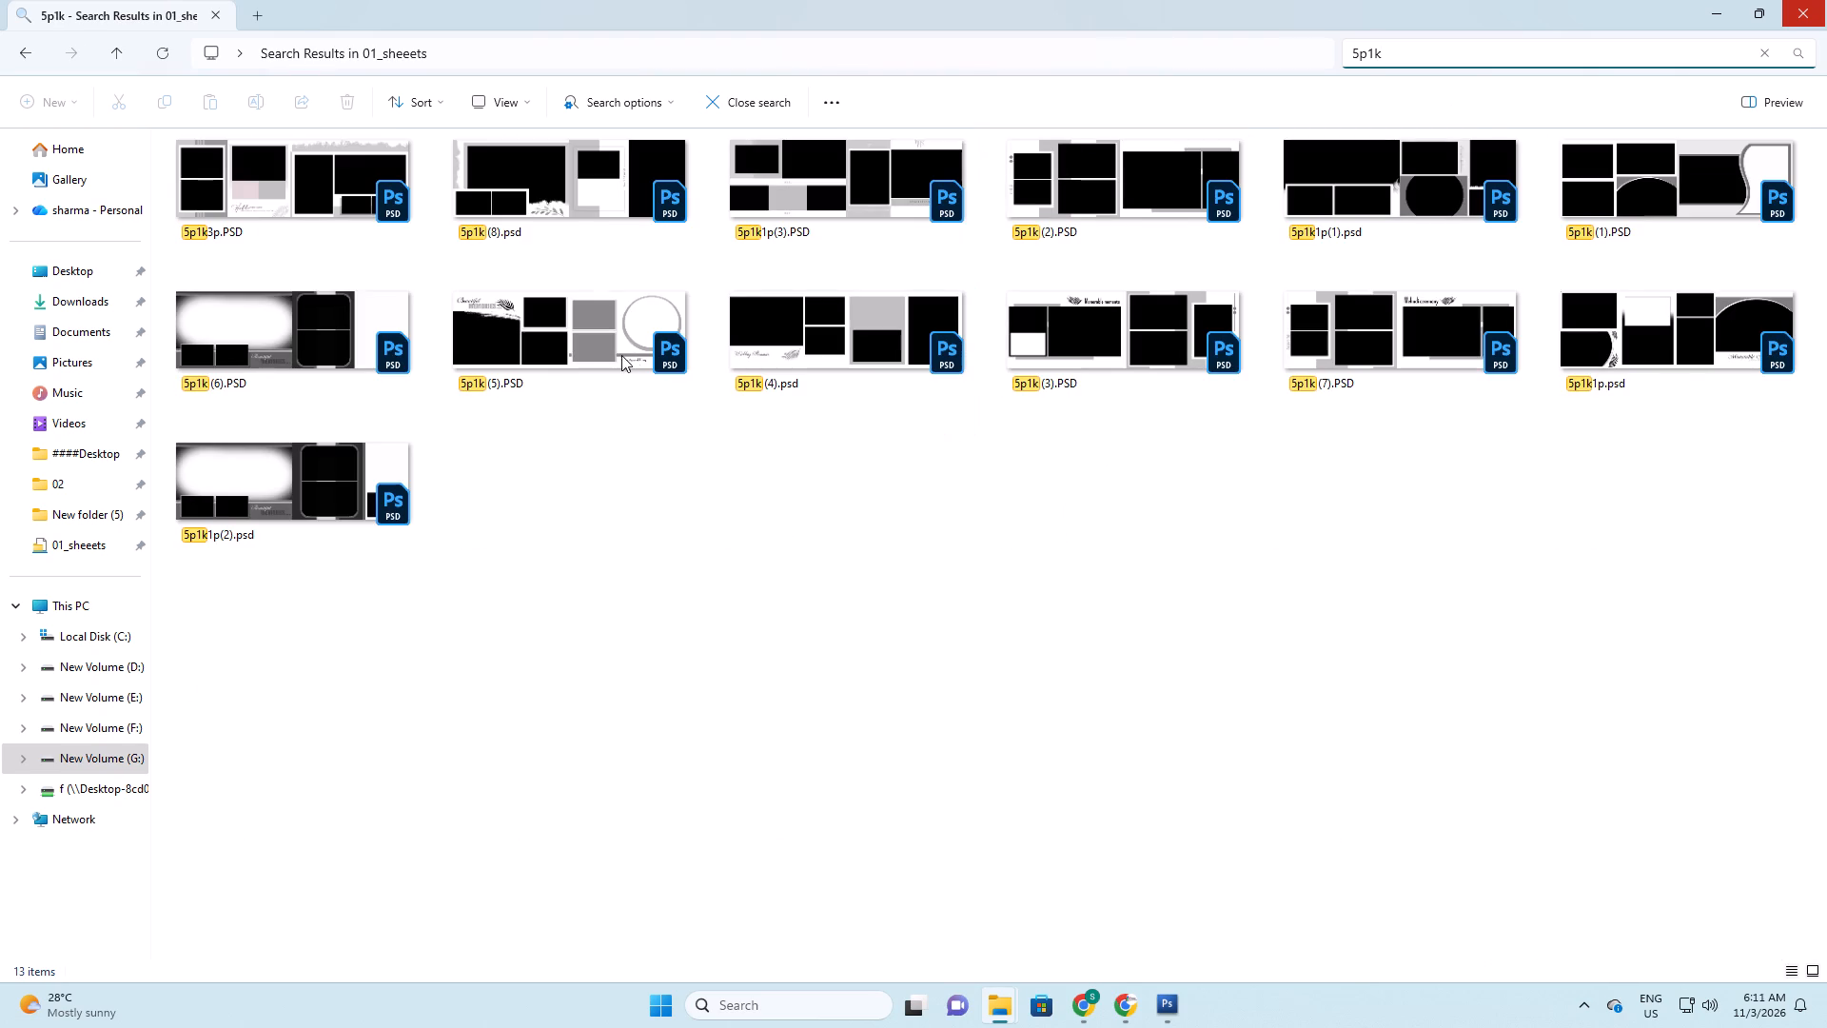
pyautogui.keyDown('ctrl'); pyautogui.scroll(3, 621, 355); pyautogui.keyUp('ctrl')
pyautogui.hotkey('alt', 'Tab')
pyautogui.hotkey('alt', 'Tab')
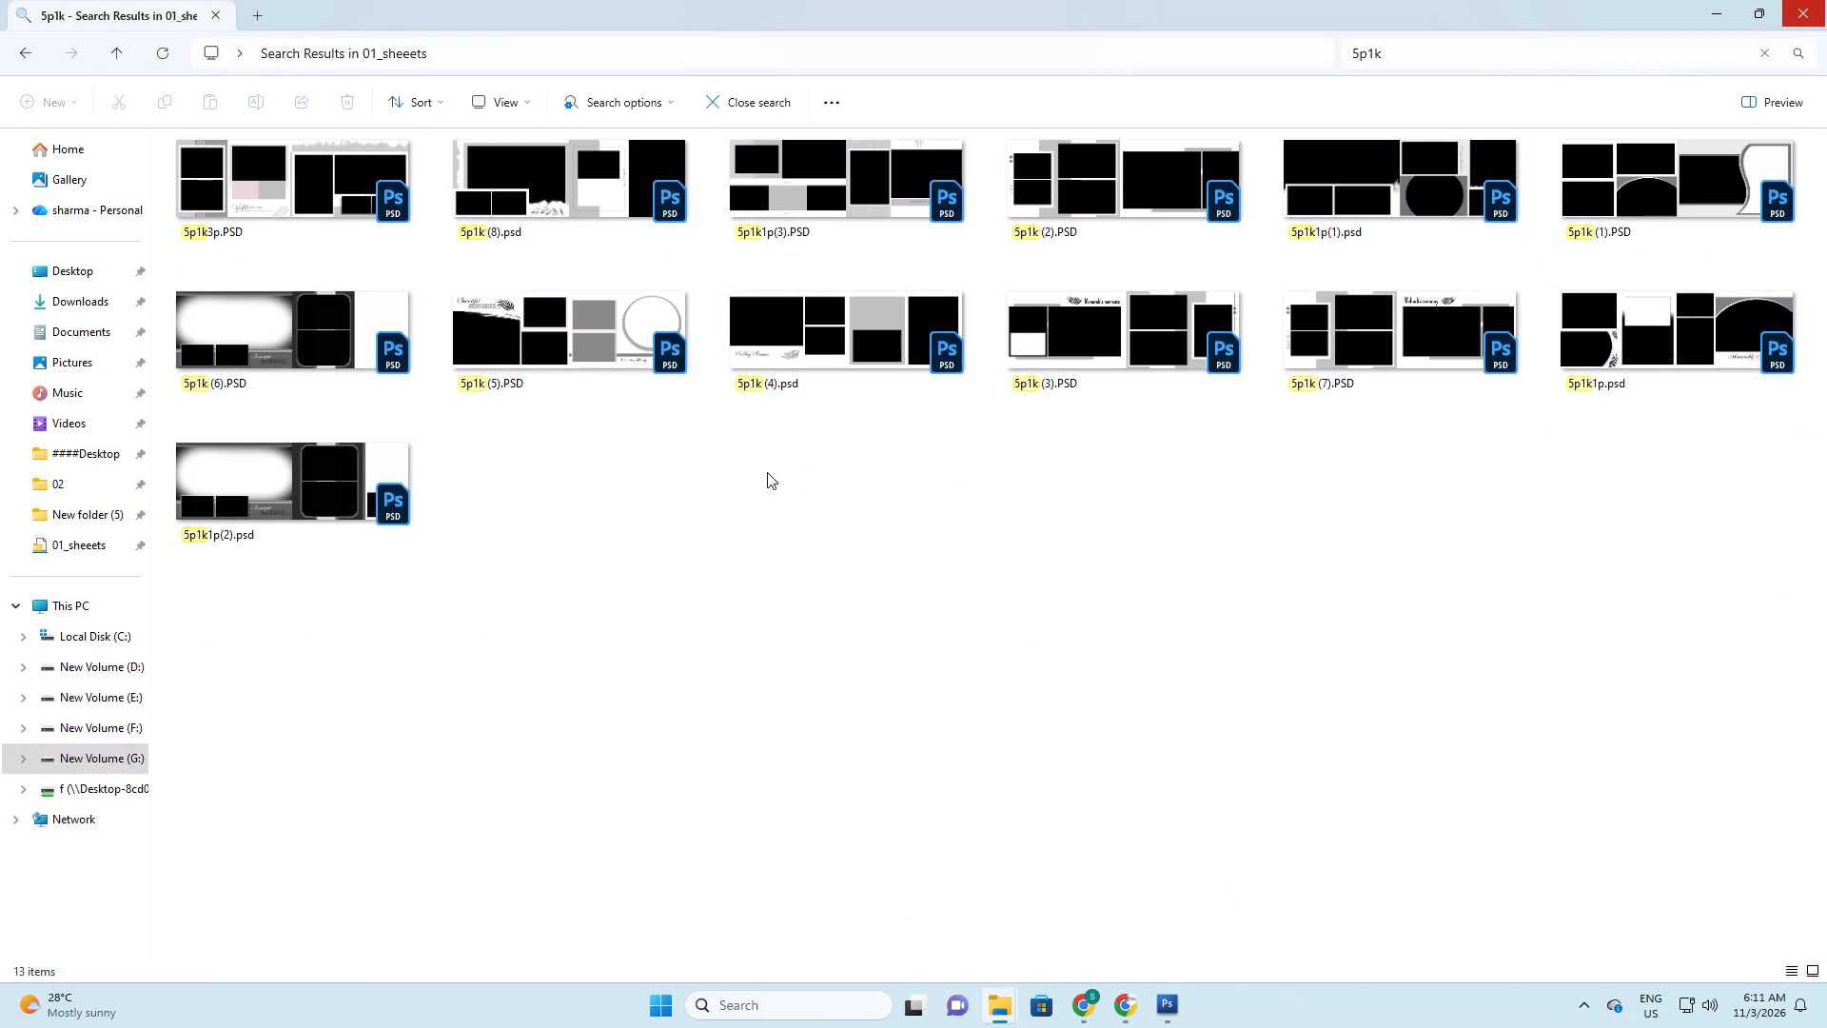
pyautogui.click(311, 351)
pyautogui.hotkey('alt', 'Tab')
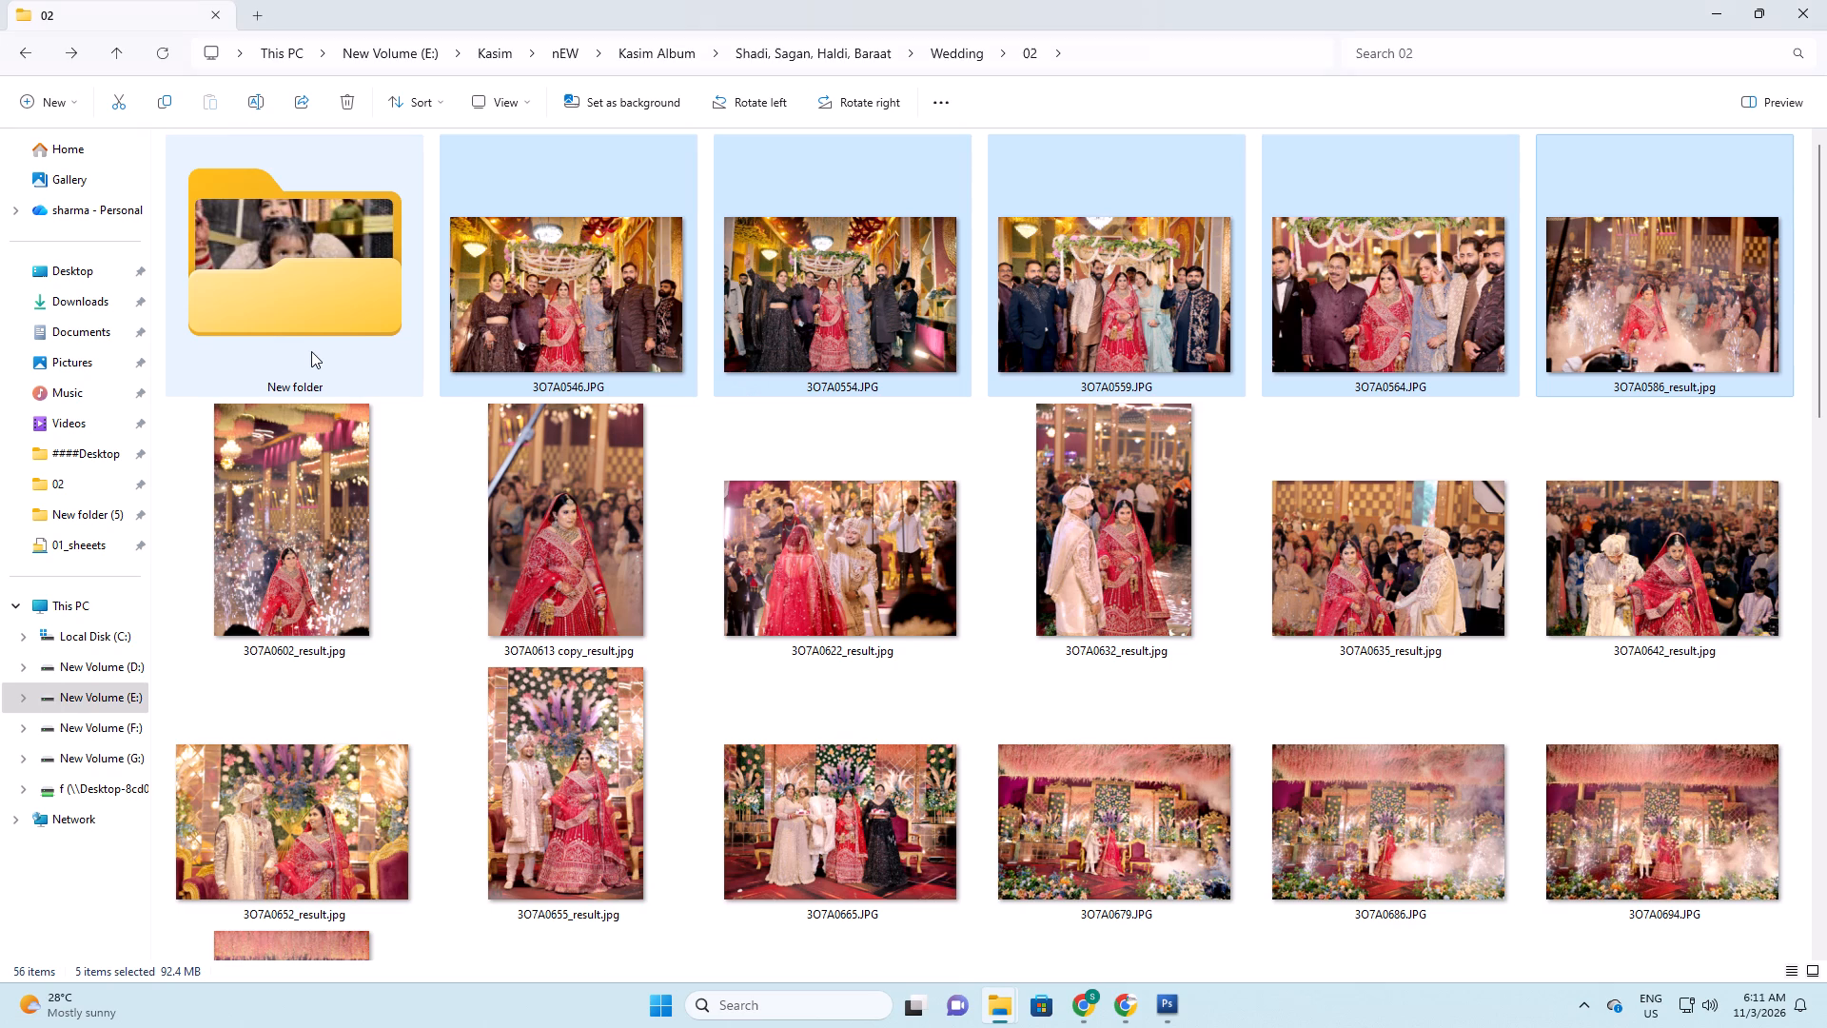
pyautogui.hotkey('alt', 'Tab')
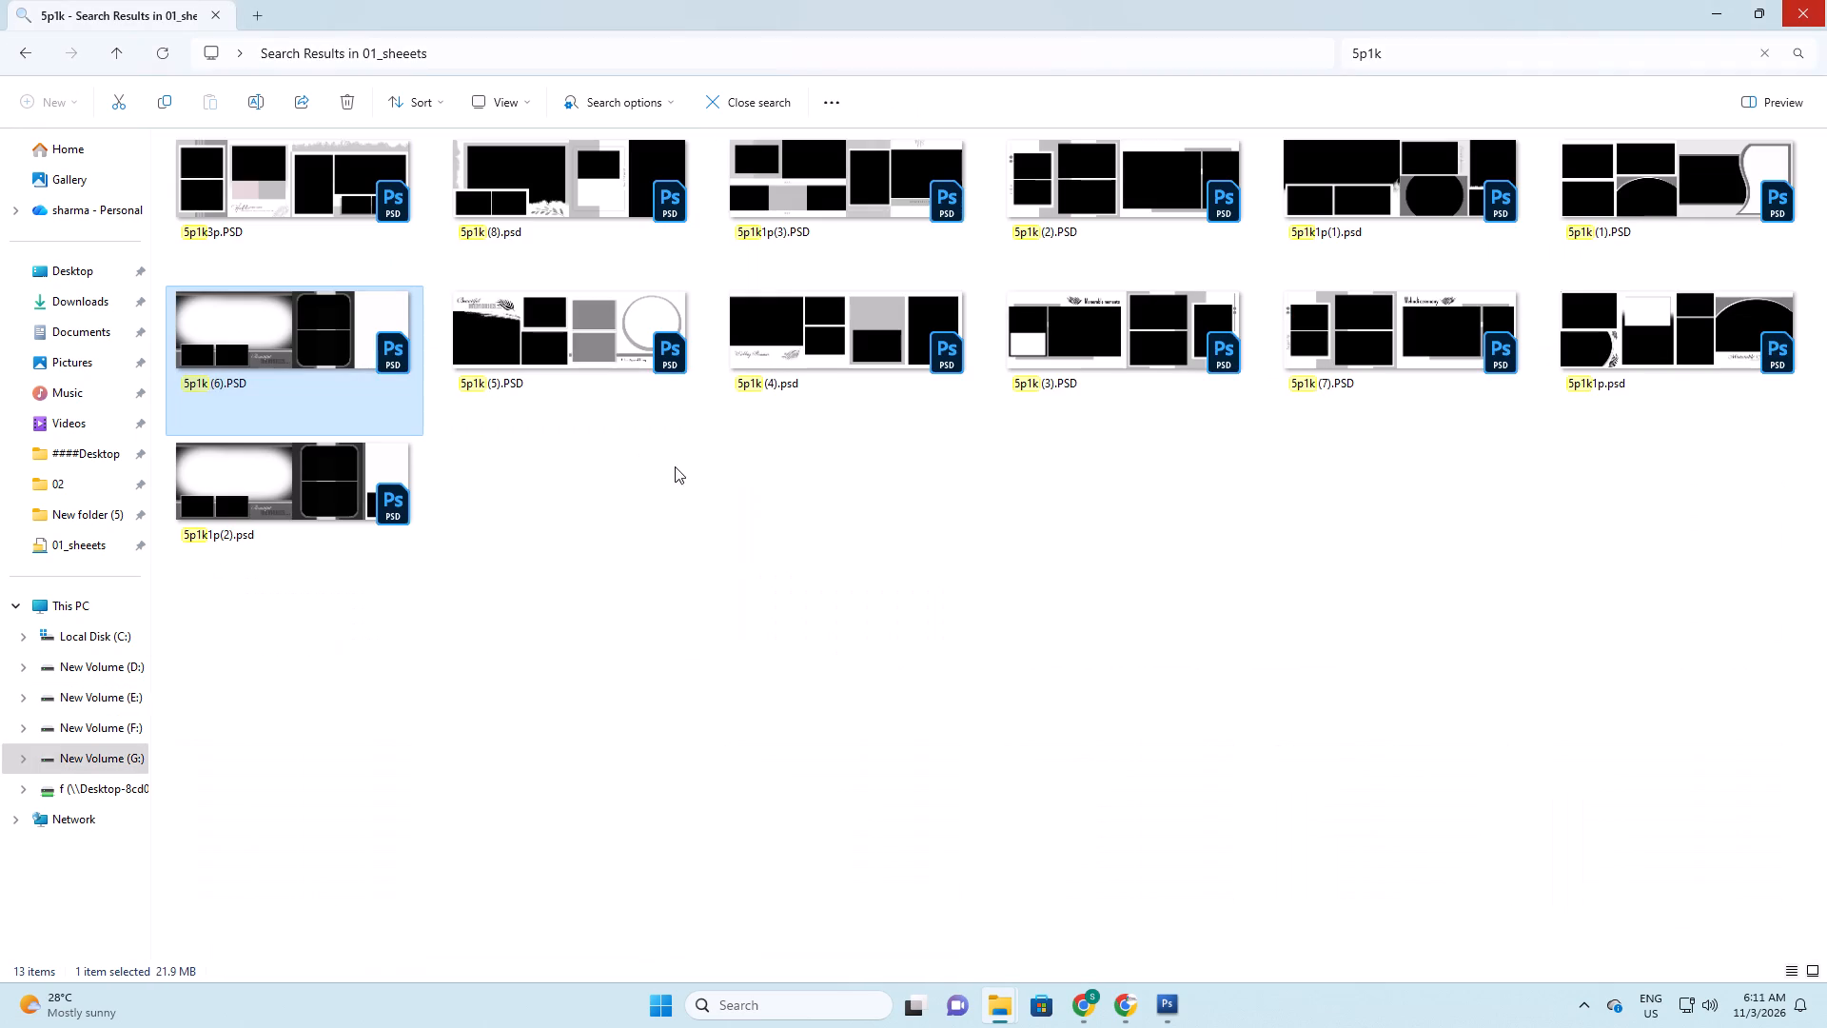
pyautogui.click(894, 425)
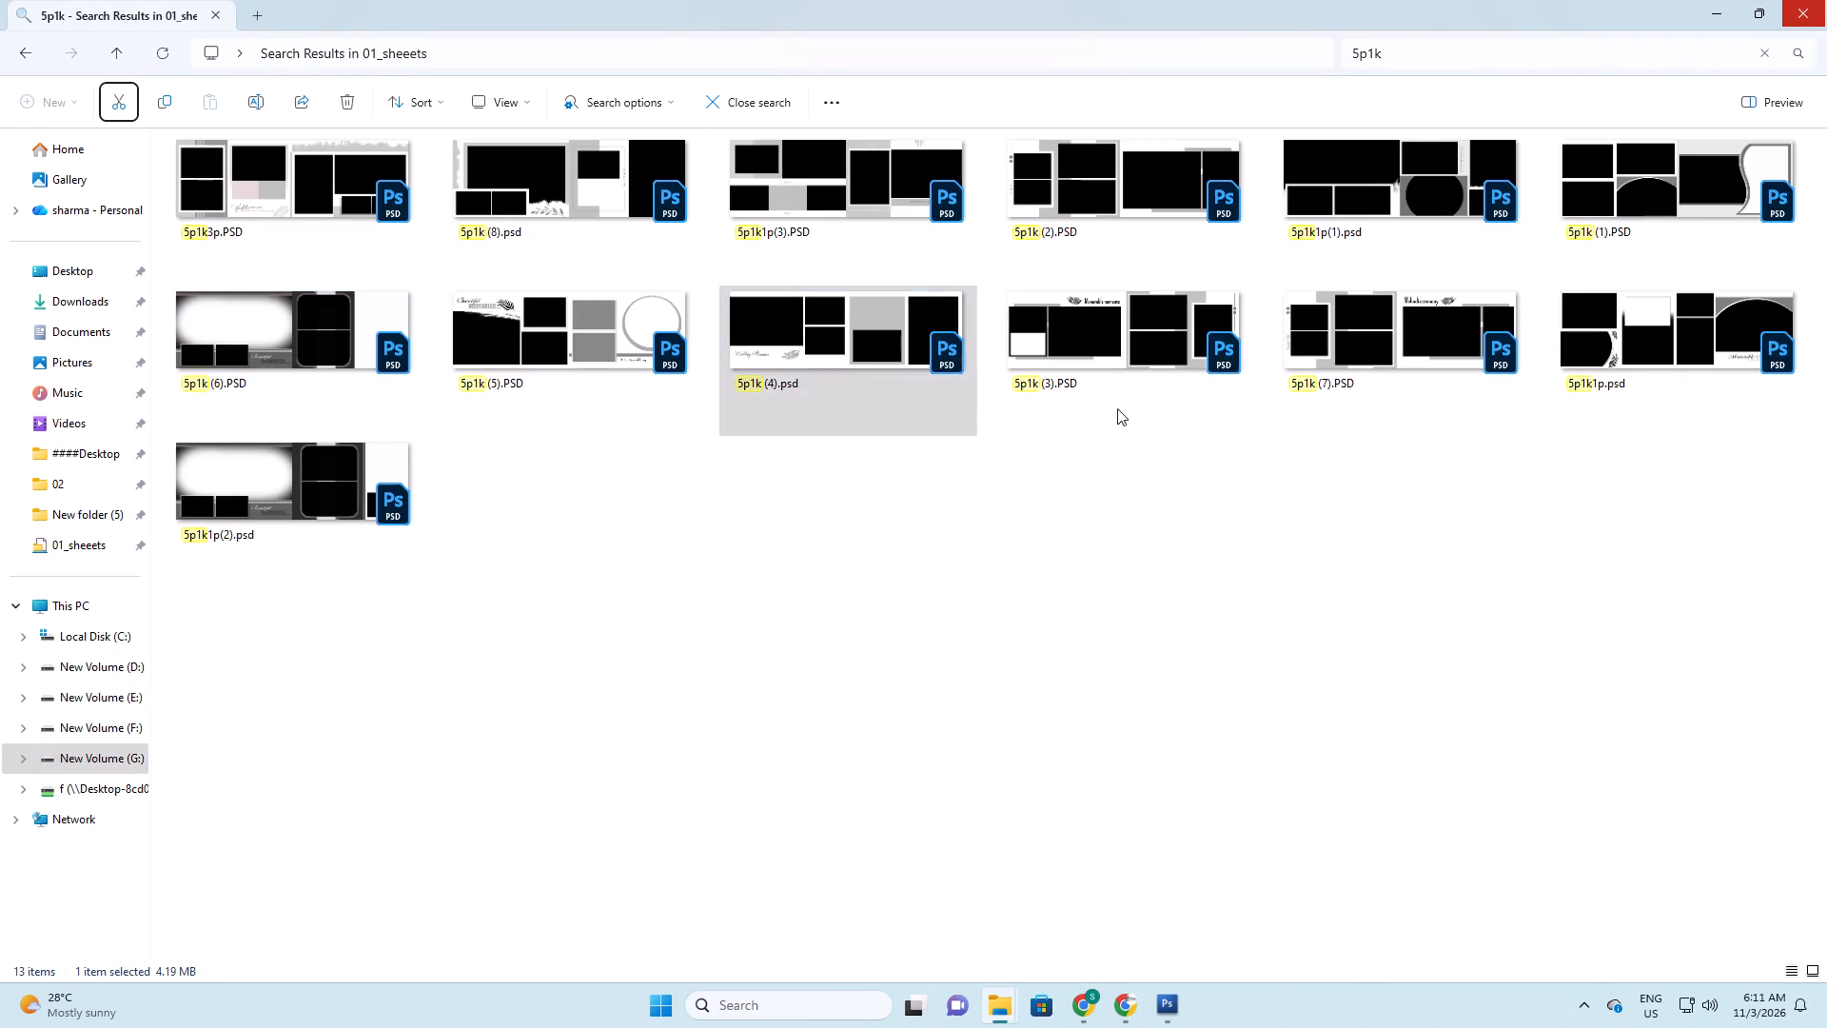
pyautogui.click(1118, 408)
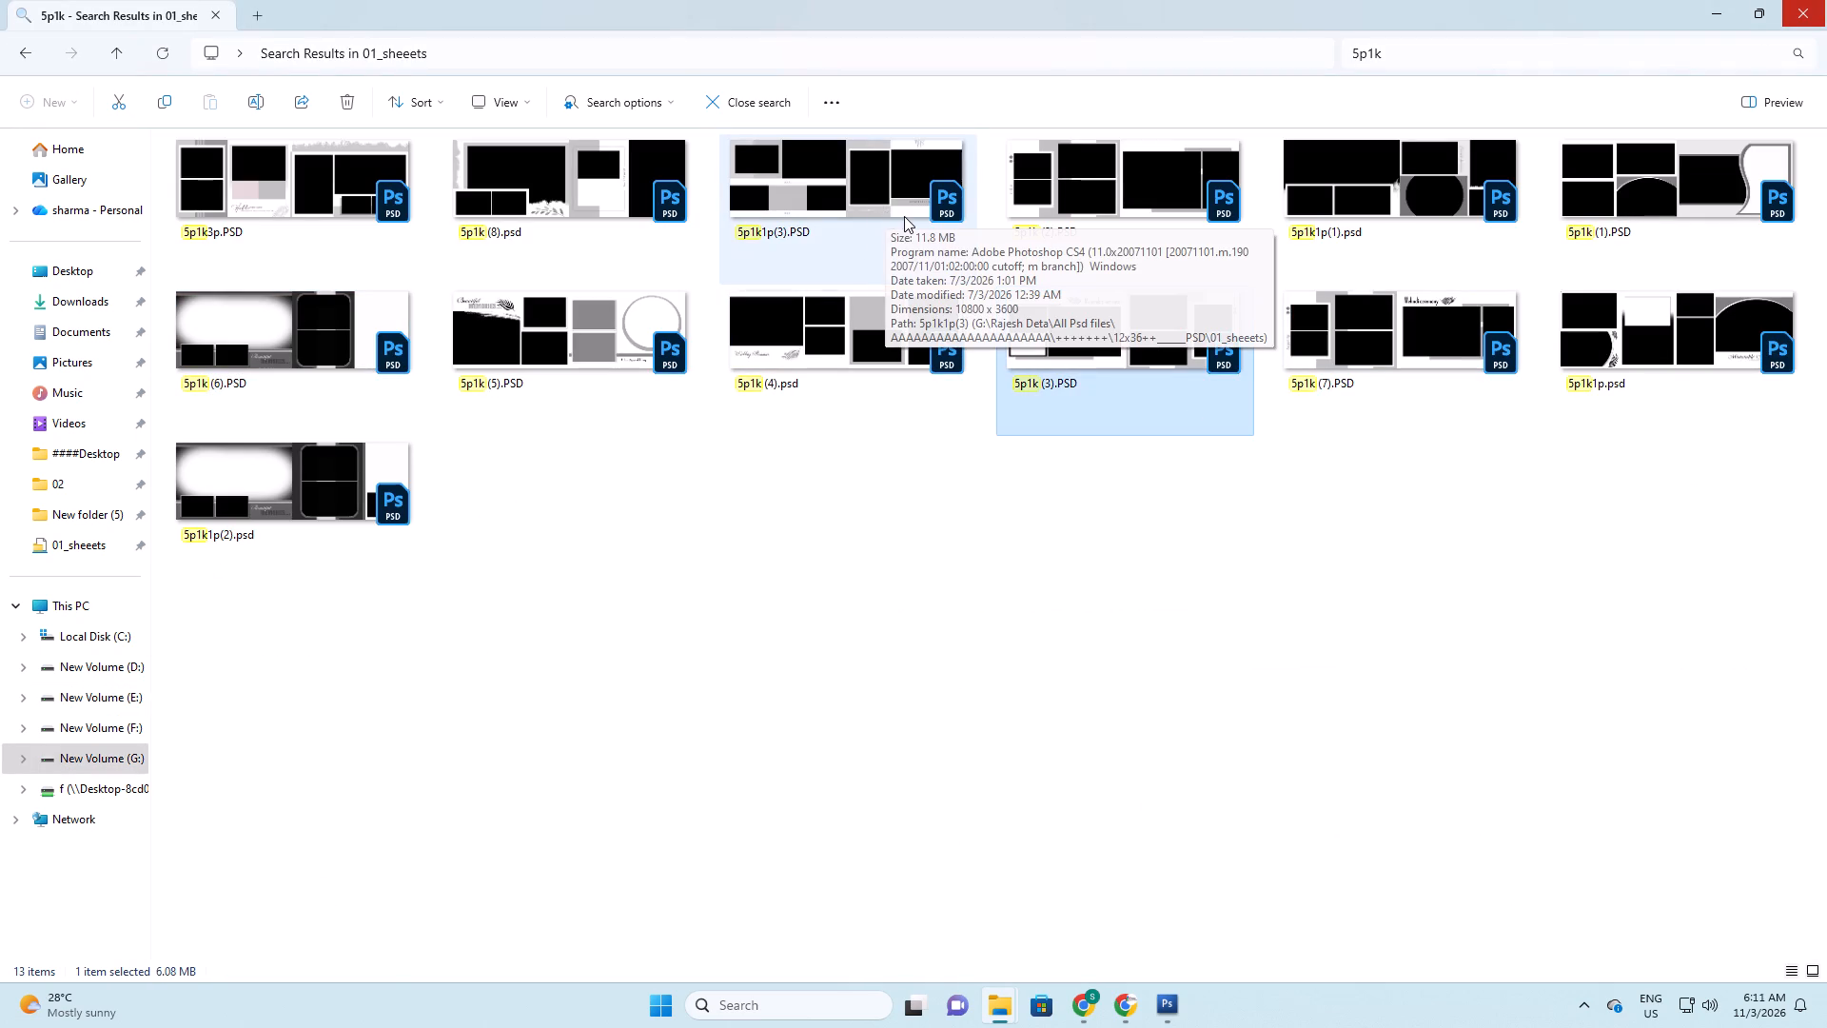
pyautogui.hotkey('alt', 'Tab')
pyautogui.hotkey('alt', 'Tab')
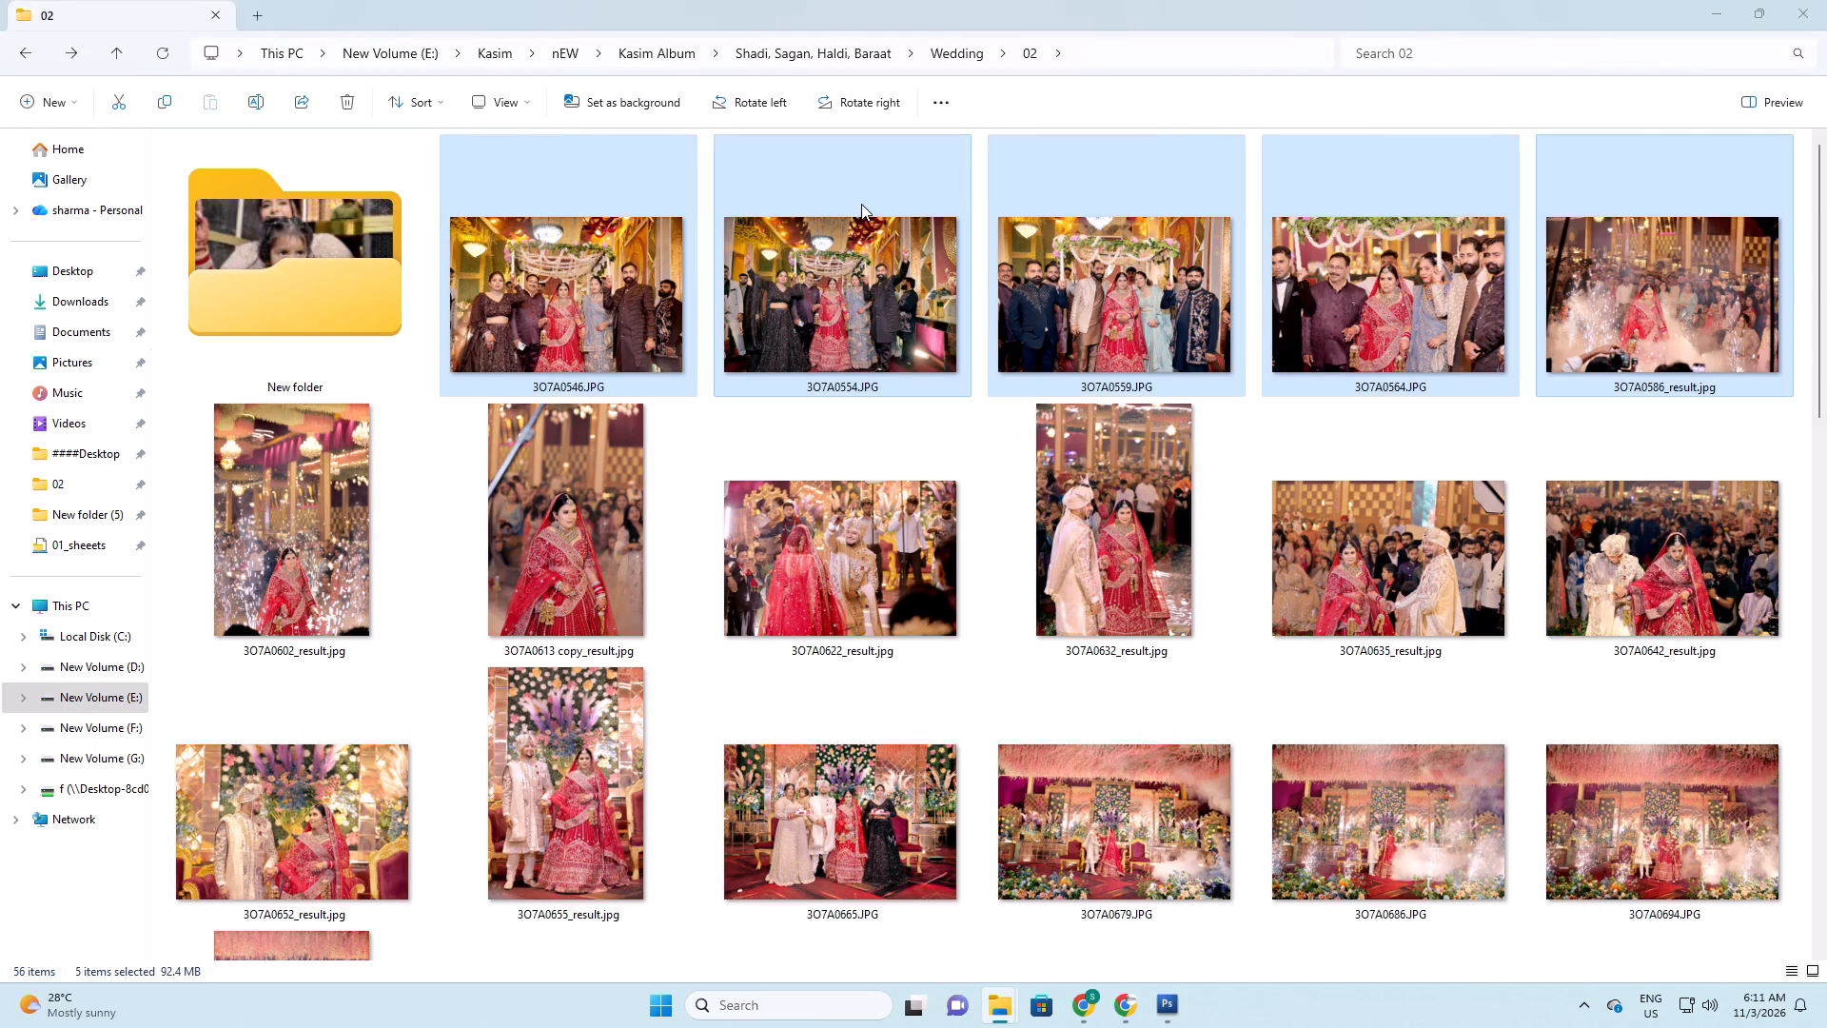
pyautogui.hotkey('alt', 'Tab')
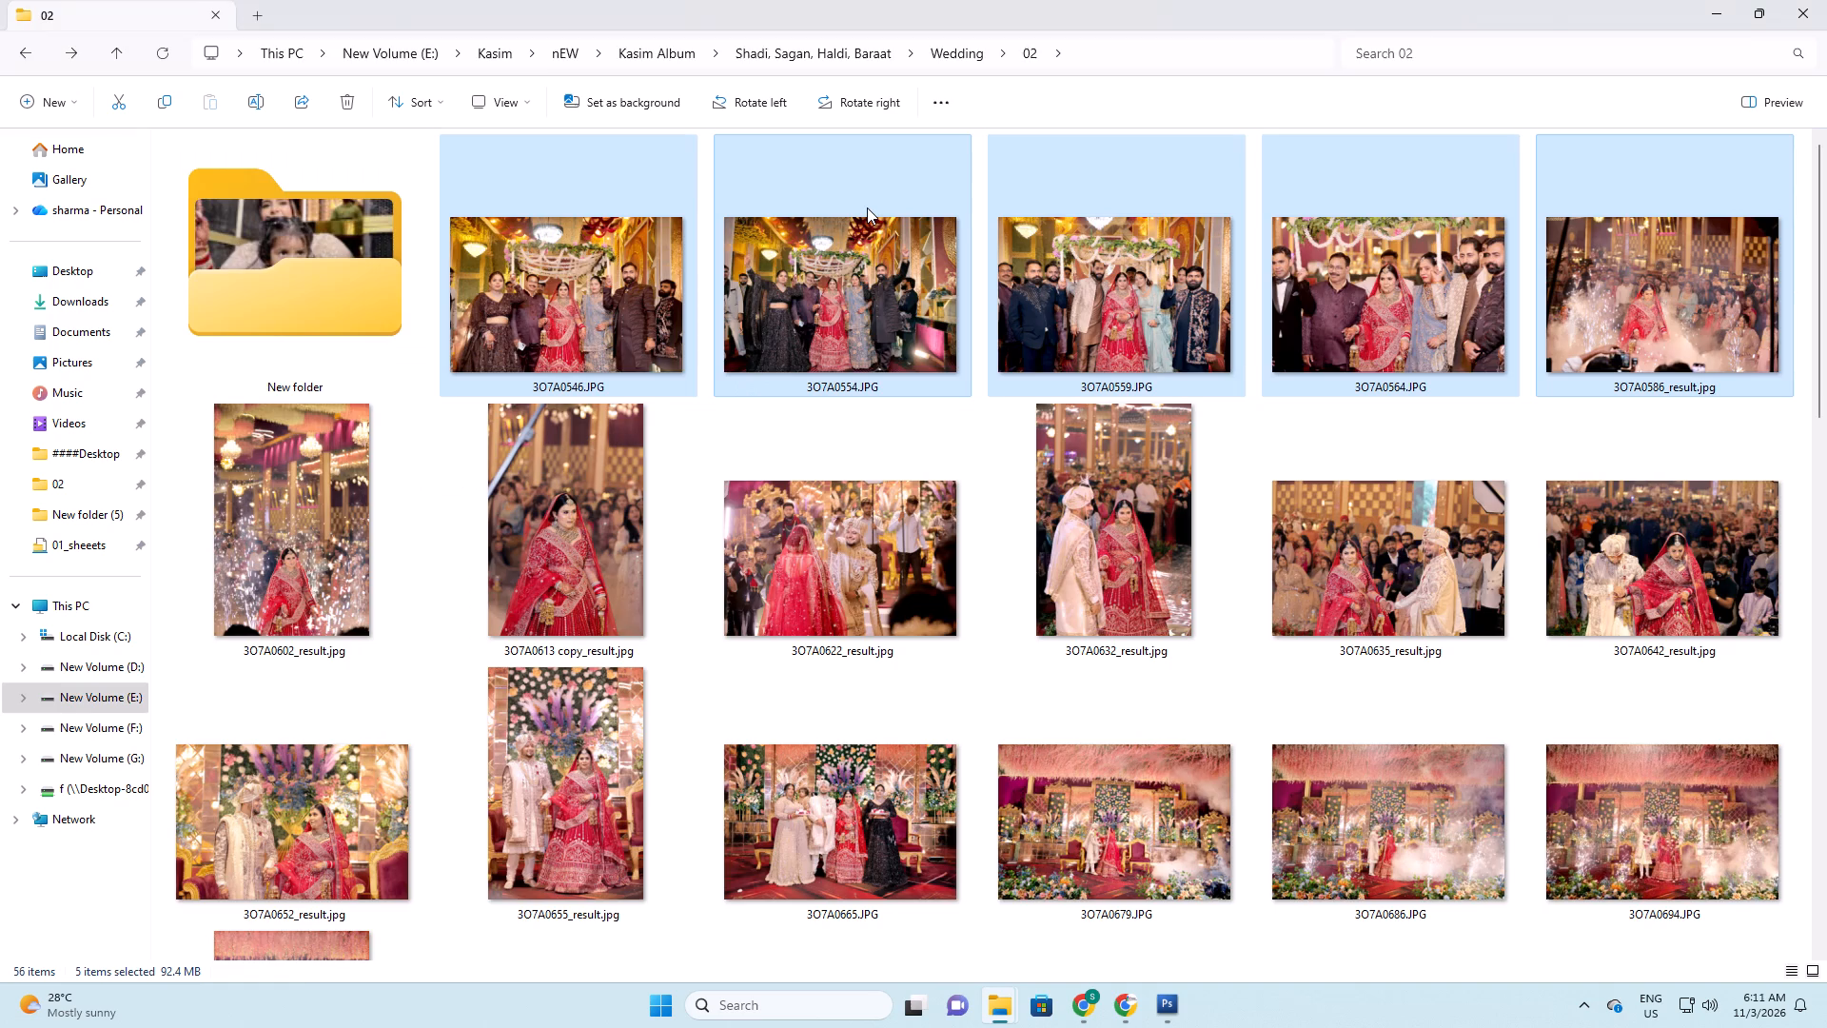
# Open the 5p1k1p(3) layout in Photoshop.
pyautogui.hotkey('alt', 'Tab')
pyautogui.moveTo(862, 190); pyautogui.dragTo(918, 516)
pyautogui.hotkey('alt', 'Tab')
pyautogui.hotkey('alt', 'Tab')
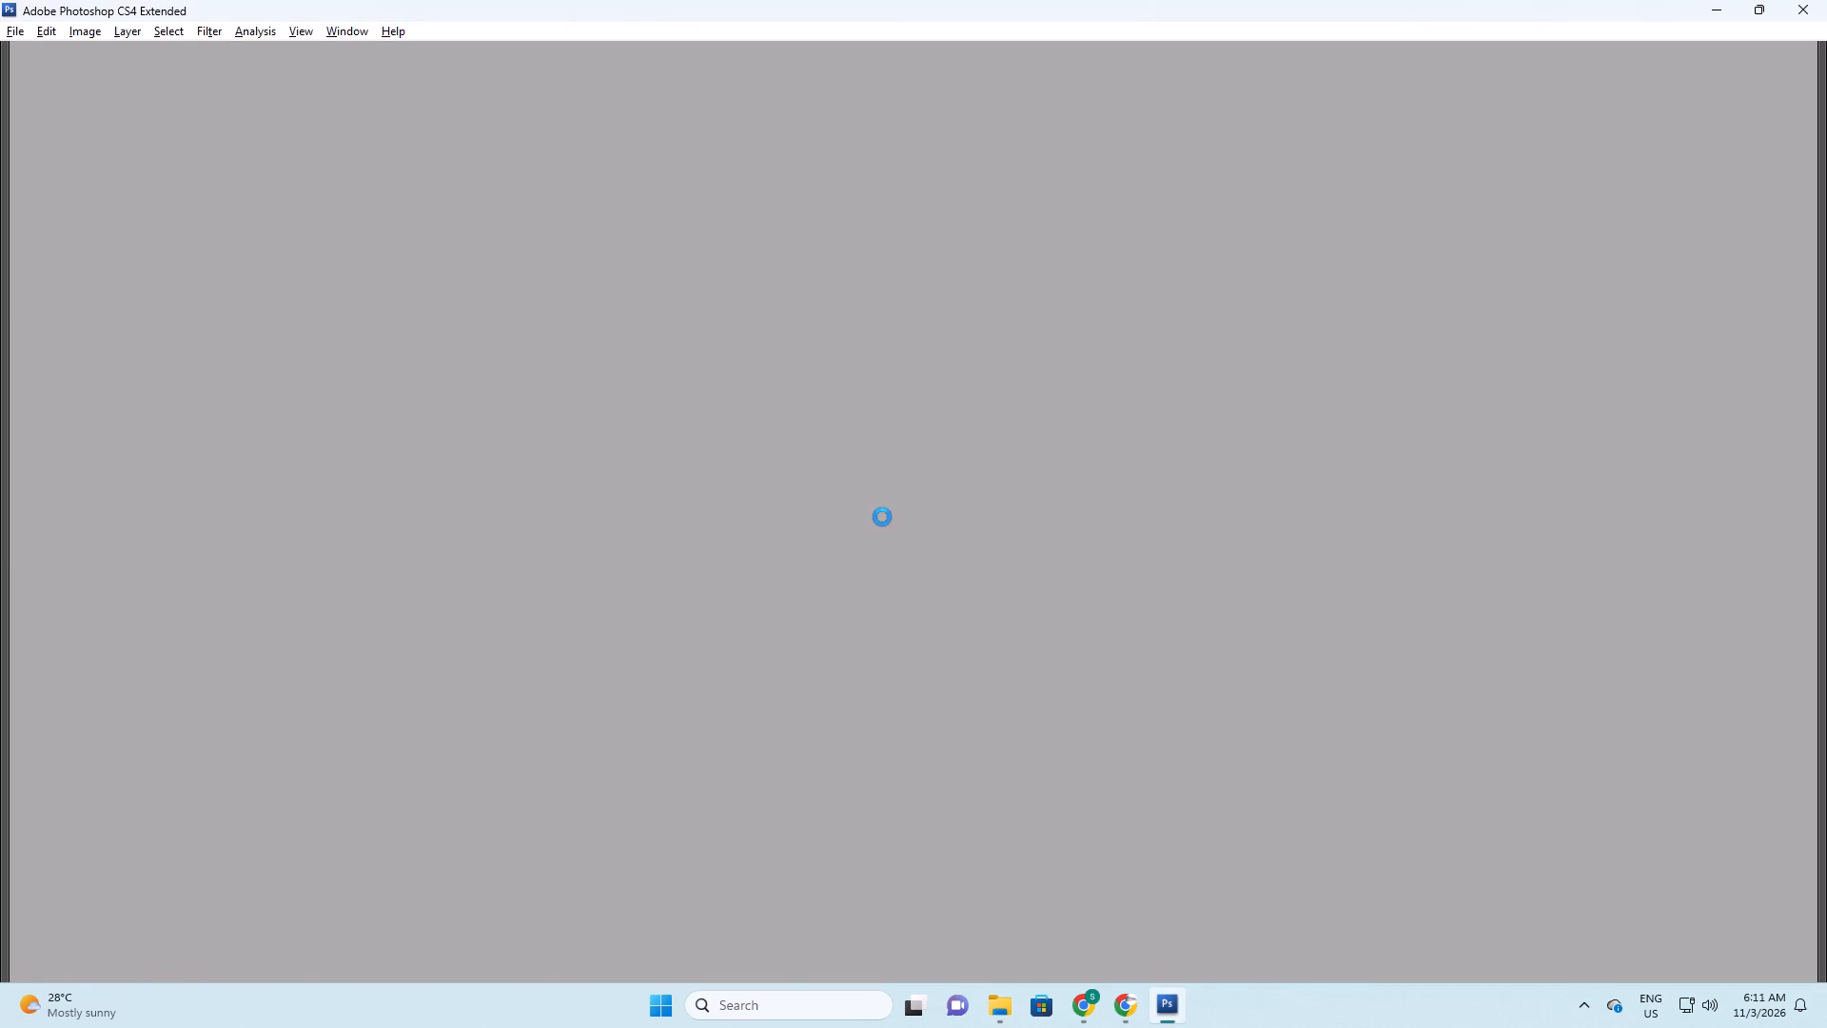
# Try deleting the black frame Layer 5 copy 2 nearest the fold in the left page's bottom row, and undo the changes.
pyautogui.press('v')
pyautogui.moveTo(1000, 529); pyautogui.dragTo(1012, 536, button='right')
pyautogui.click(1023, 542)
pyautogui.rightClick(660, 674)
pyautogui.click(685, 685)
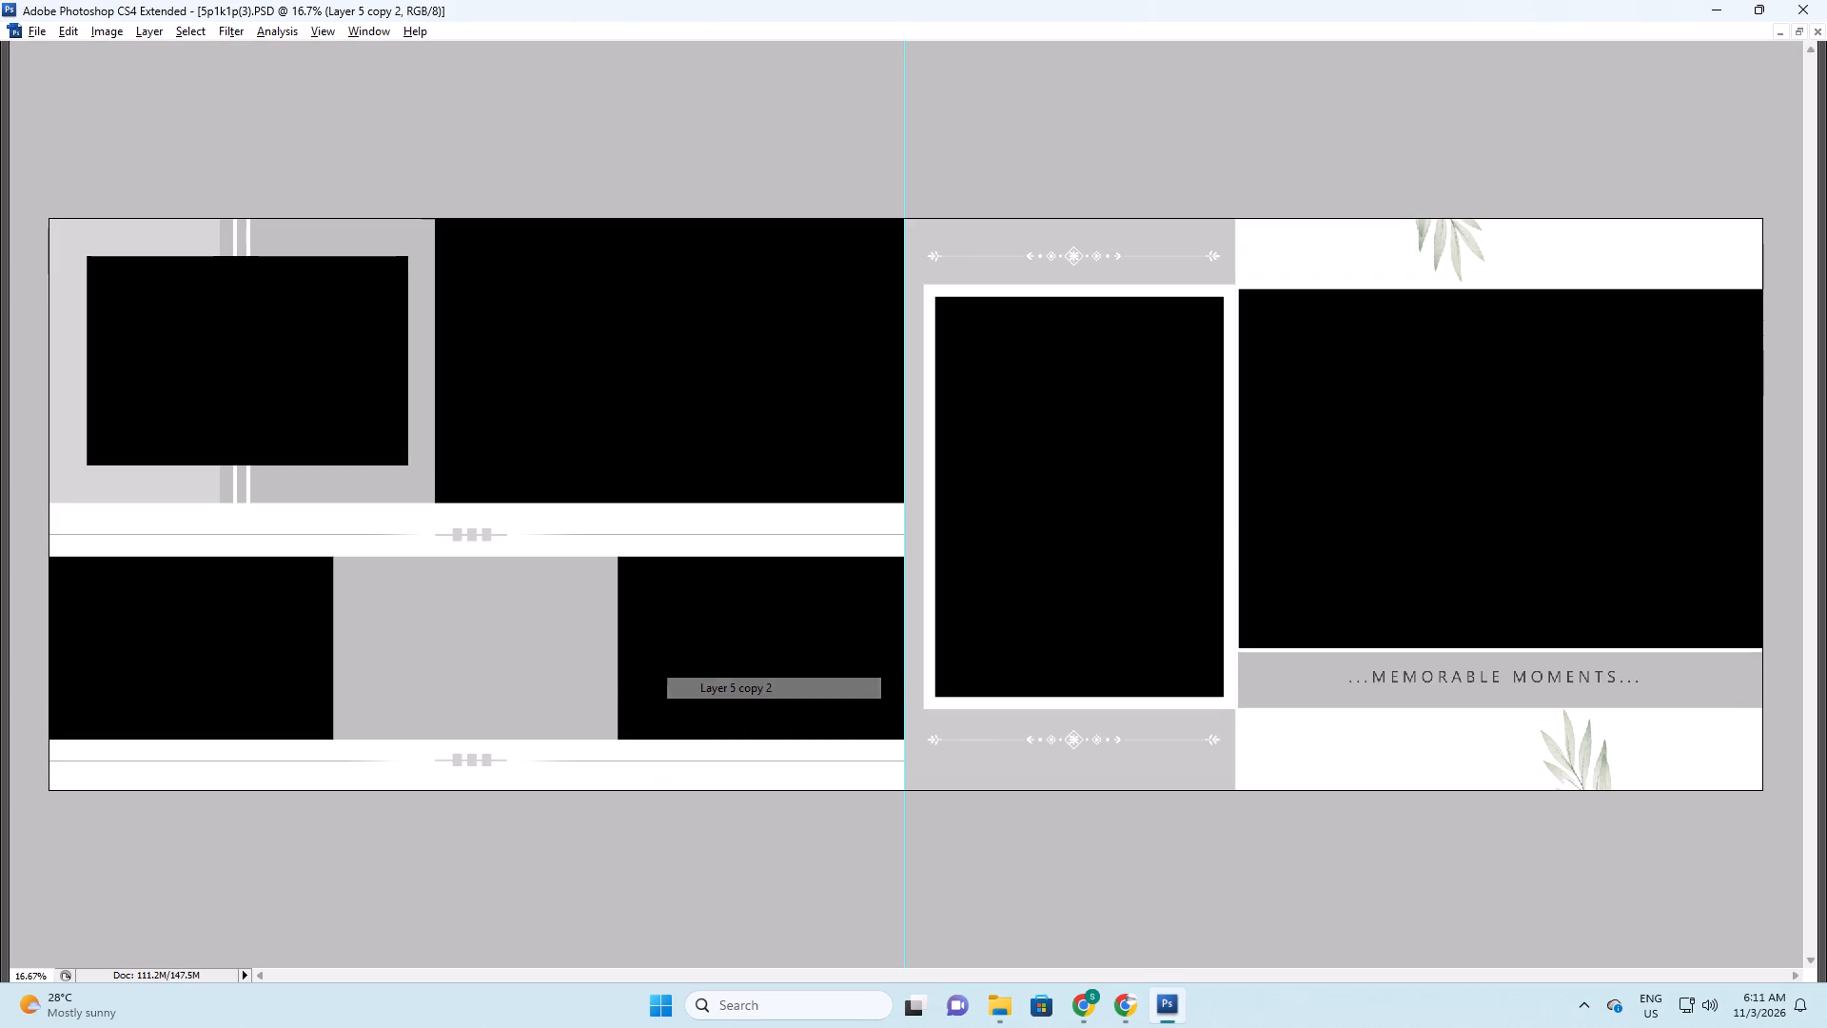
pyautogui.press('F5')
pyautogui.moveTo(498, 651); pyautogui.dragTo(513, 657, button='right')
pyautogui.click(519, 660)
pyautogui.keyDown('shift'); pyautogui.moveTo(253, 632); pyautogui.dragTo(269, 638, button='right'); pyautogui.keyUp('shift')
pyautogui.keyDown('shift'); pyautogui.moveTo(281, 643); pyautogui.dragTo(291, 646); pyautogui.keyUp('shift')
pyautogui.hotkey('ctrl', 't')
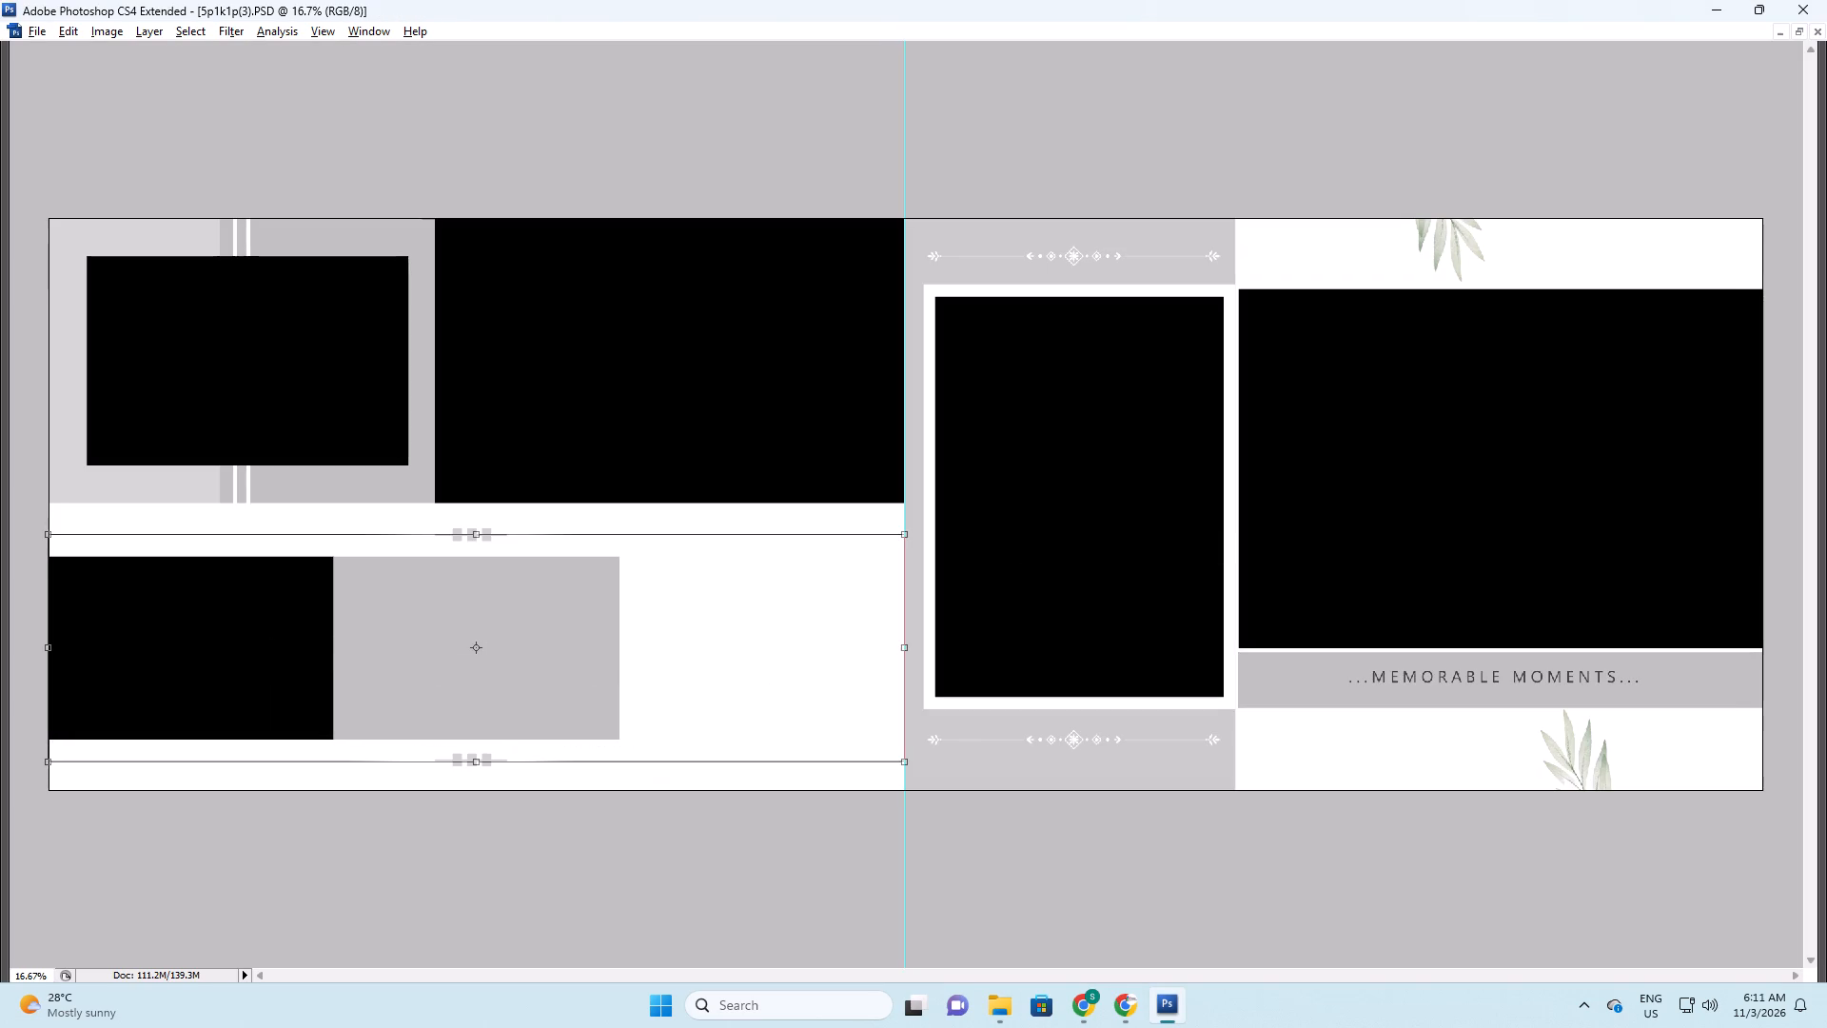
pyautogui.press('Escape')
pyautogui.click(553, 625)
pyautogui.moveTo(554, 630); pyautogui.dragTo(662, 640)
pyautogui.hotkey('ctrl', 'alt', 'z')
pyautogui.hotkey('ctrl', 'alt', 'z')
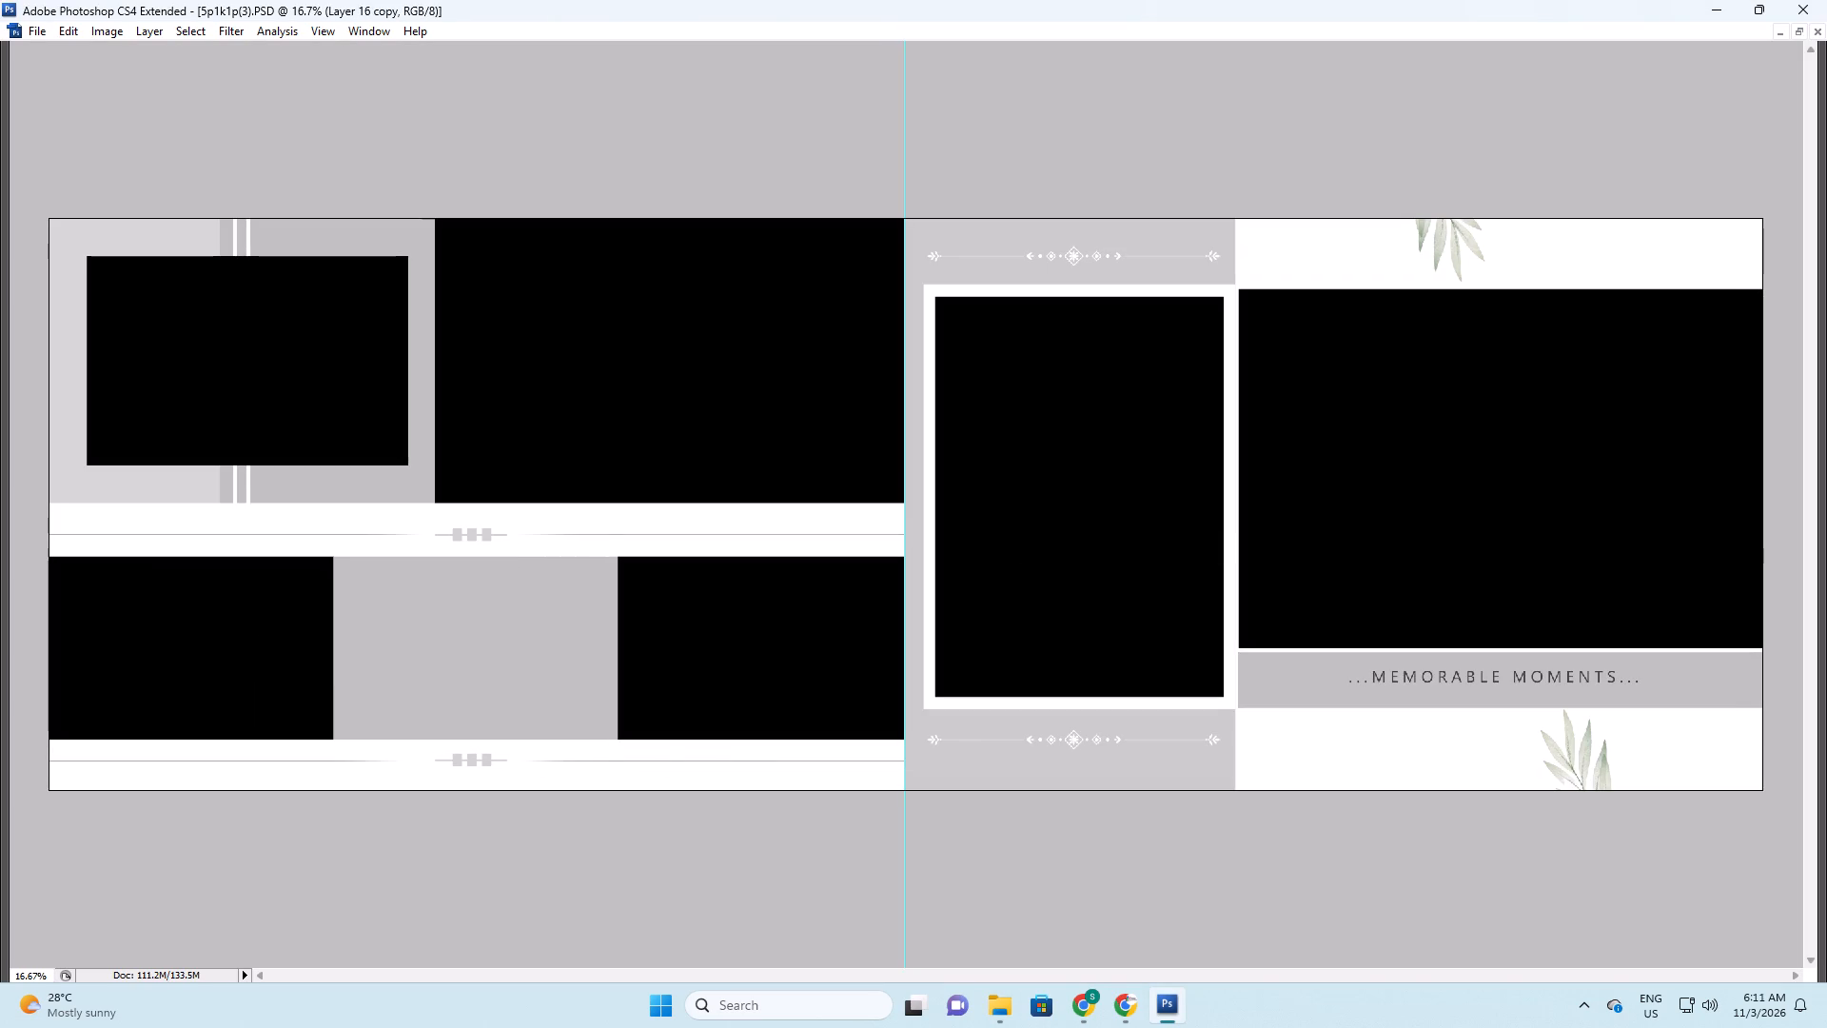
# Delete the grey middle box and the black frame at the outer edge of the left page's bottom row.
pyautogui.moveTo(535, 633); pyautogui.dragTo(551, 642, button='right')
pyautogui.click(568, 653)
pyautogui.press('F5')
pyautogui.moveTo(694, 611); pyautogui.dragTo(702, 613, button='right')
pyautogui.moveTo(712, 621); pyautogui.dragTo(719, 629)
pyautogui.moveTo(300, 641); pyautogui.dragTo(310, 646, button='right')
pyautogui.click(325, 658)
pyautogui.press('F5')
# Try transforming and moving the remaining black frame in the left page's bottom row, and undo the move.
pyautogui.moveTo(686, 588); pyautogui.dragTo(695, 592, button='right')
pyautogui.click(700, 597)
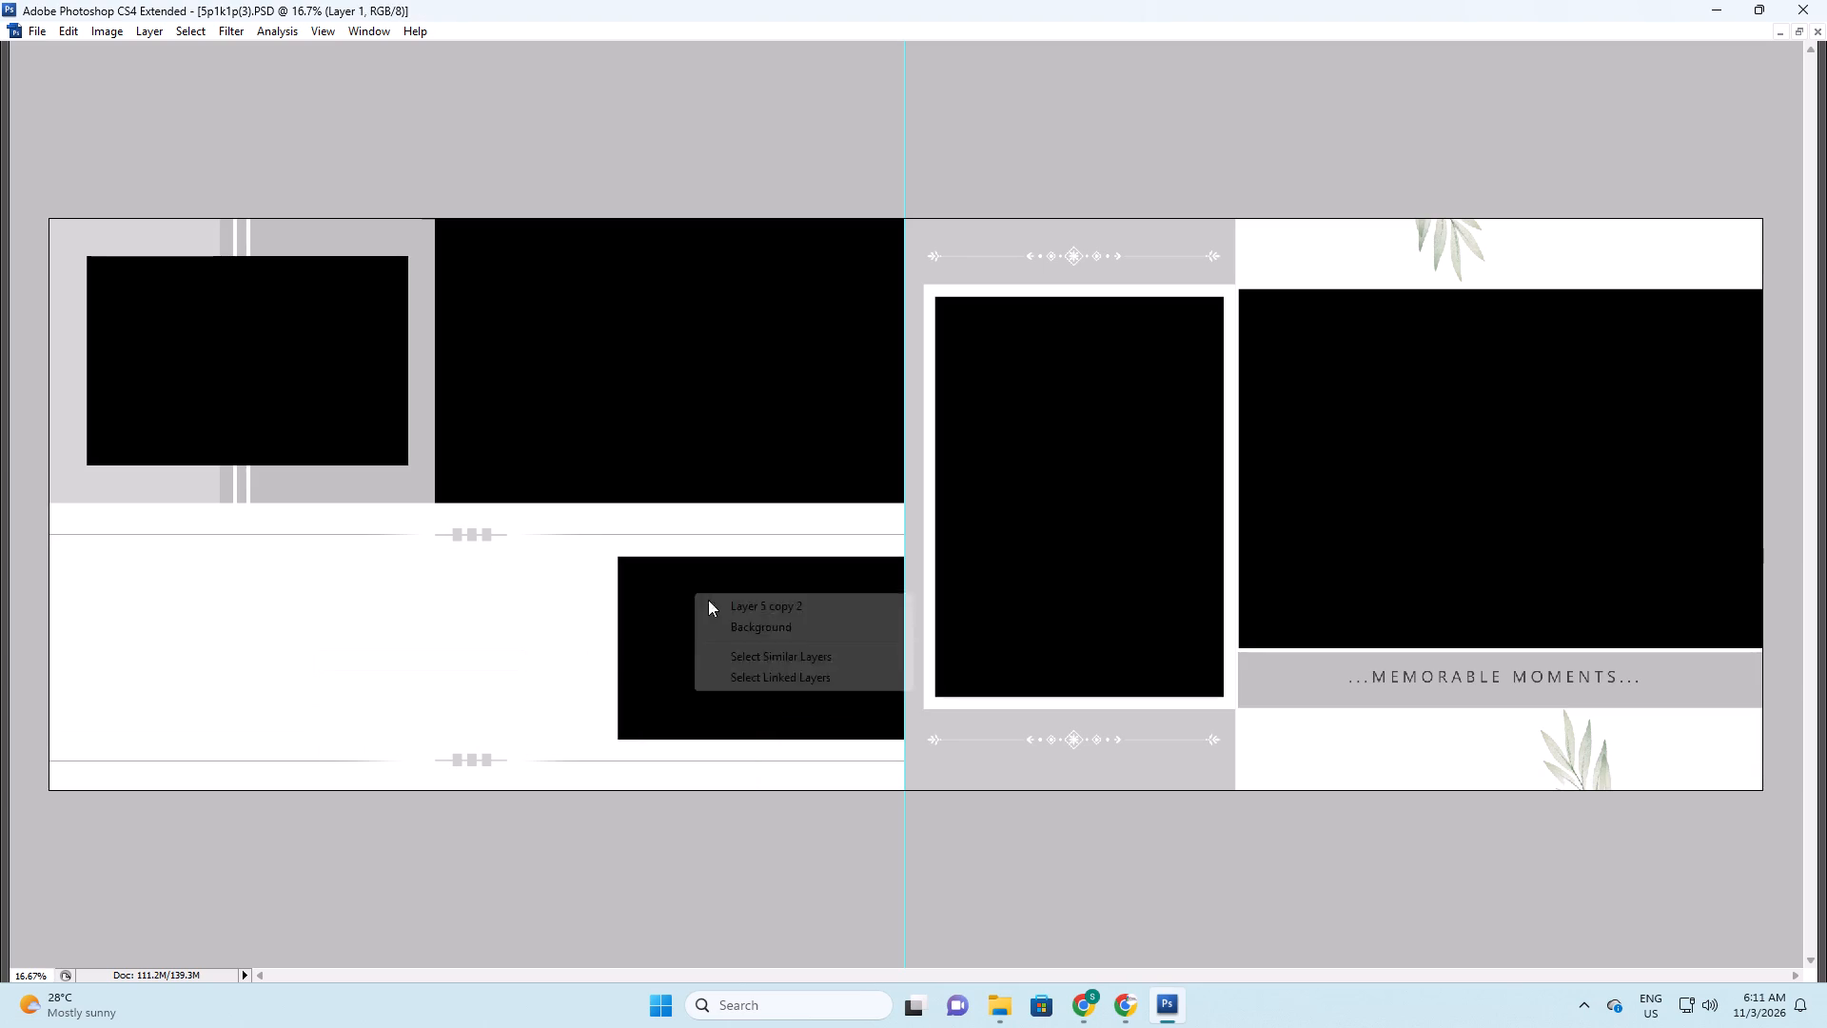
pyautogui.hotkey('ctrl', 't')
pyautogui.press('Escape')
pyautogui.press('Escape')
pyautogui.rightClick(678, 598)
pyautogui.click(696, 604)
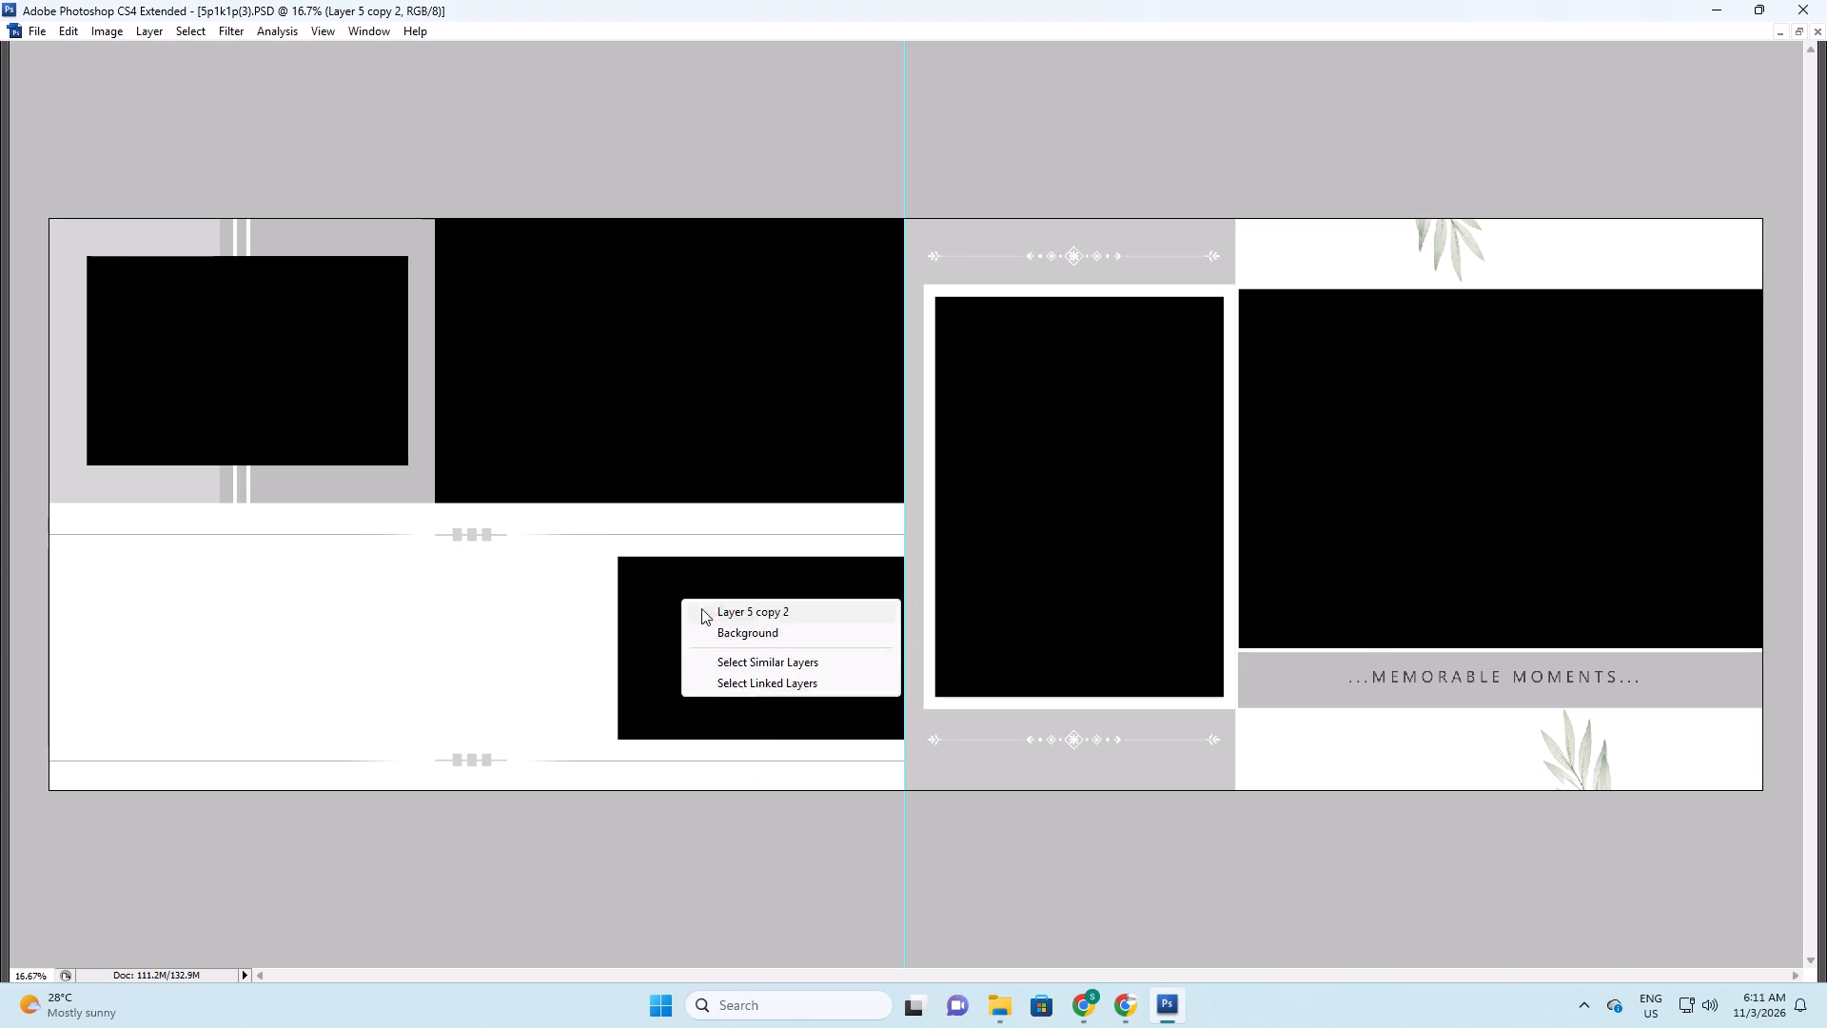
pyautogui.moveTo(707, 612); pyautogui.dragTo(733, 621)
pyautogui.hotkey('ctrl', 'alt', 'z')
# Show the layer list, unlink Layer 5 copy 2 and move its black frame away from the fold in the left page's bottom row.
pyautogui.press('F7')
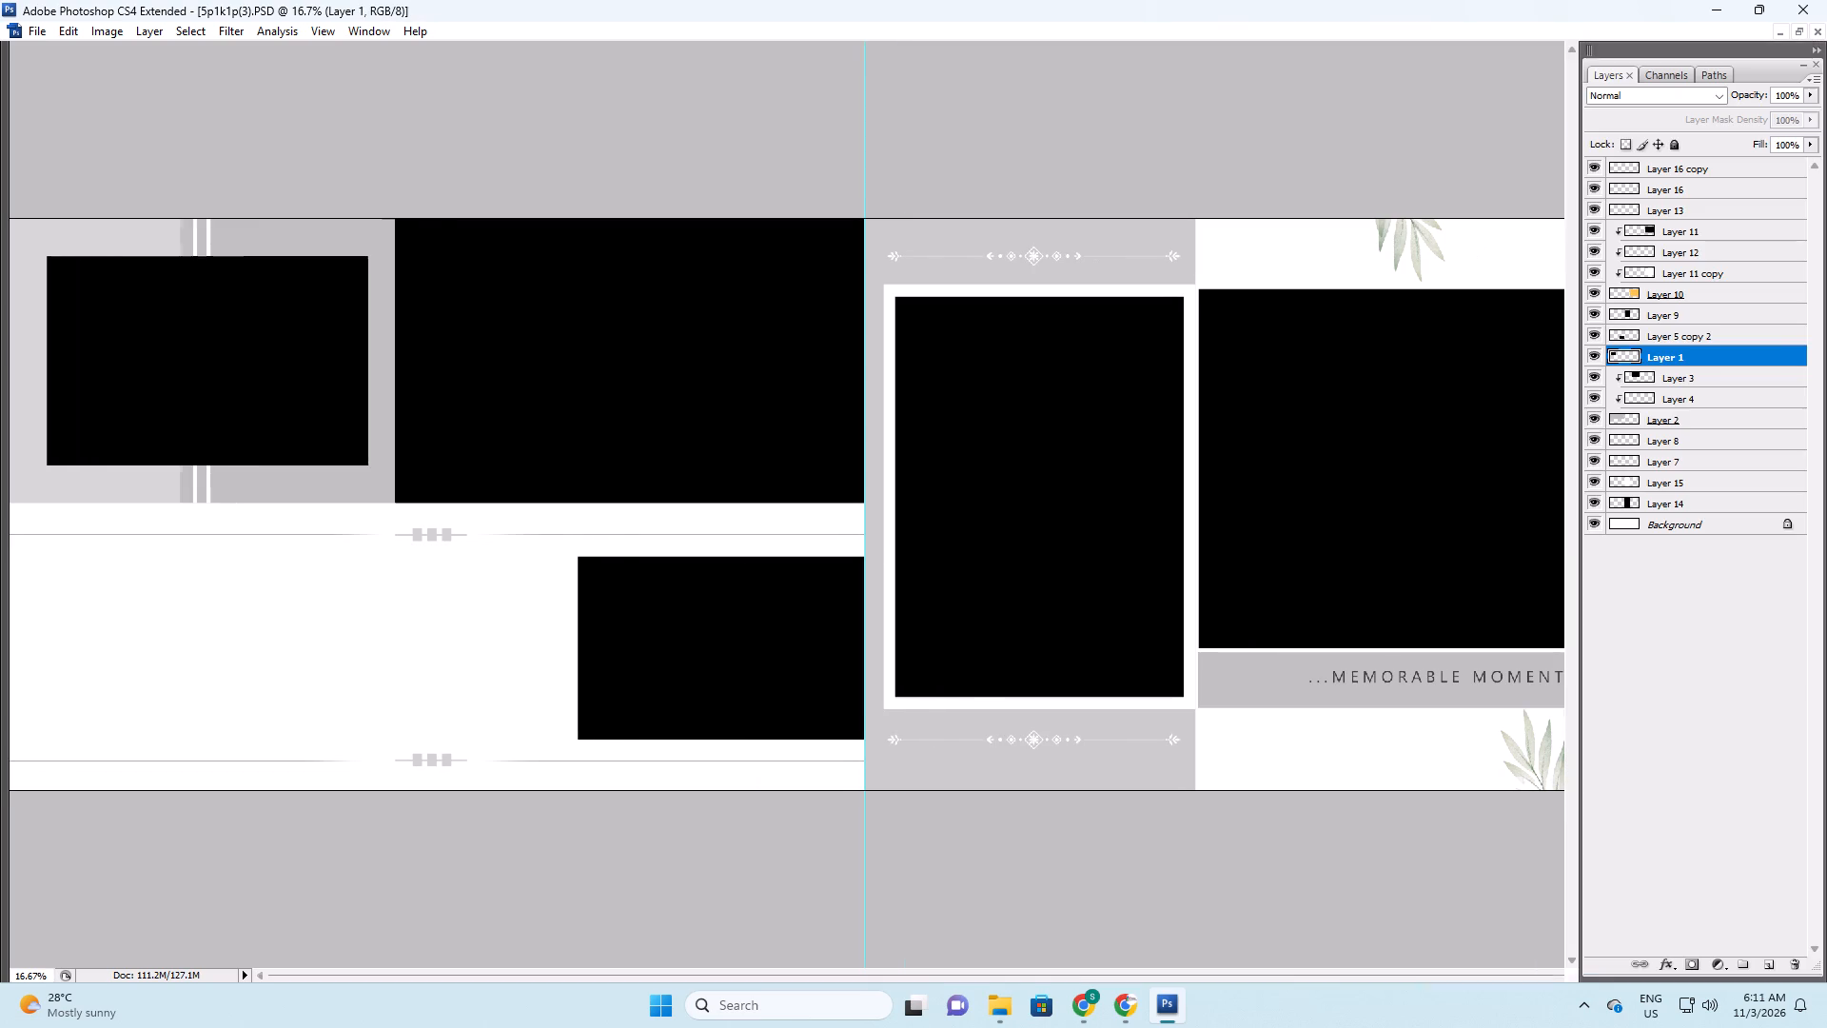
pyautogui.moveTo(745, 610); pyautogui.dragTo(756, 614, button='right')
pyautogui.click(768, 622)
pyautogui.click(1642, 959)
pyautogui.press('space')
pyautogui.moveTo(873, 756); pyautogui.dragTo(1135, 757)
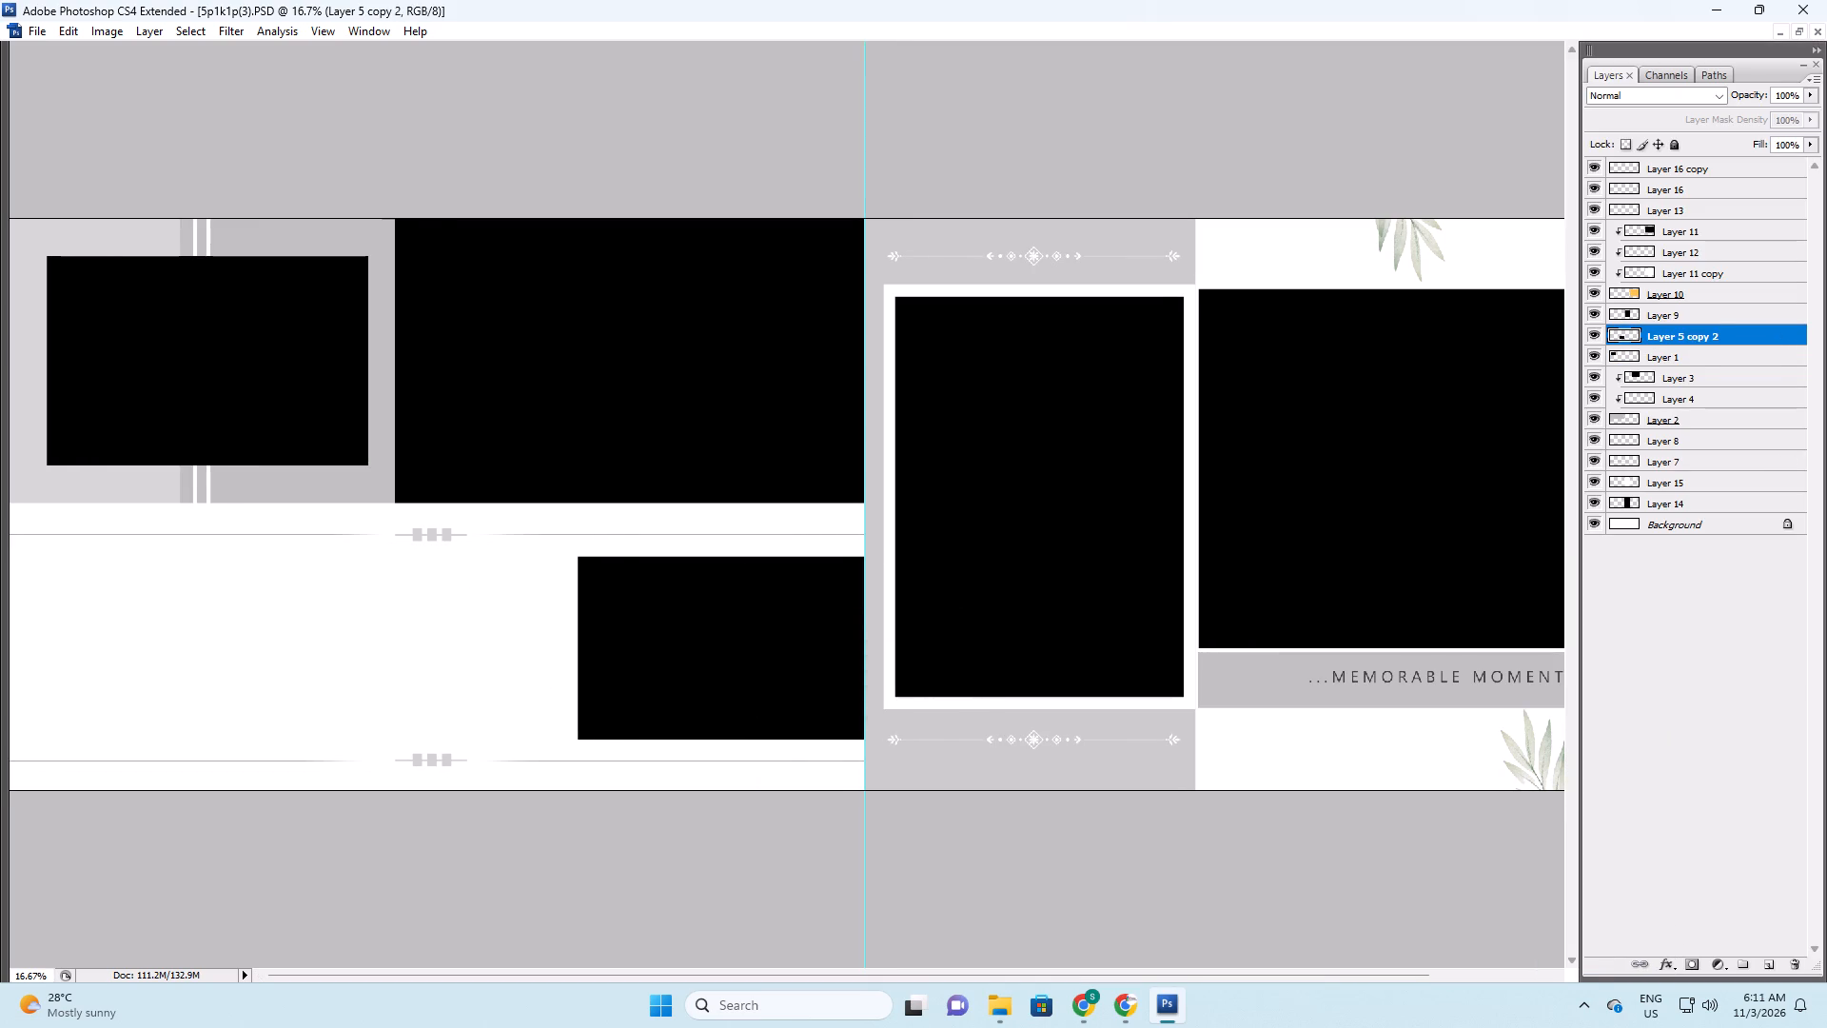
pyautogui.moveTo(741, 615); pyautogui.dragTo(666, 627)
# Show the layout full screen and duplicate the bottom-row black frame beside itself toward the left page's outer edge.
pyautogui.press('space')
pyautogui.moveTo(638, 615); pyautogui.dragTo(880, 612)
pyautogui.press('f')
pyautogui.press('space')
pyautogui.moveTo(687, 635); pyautogui.dragTo(869, 633)
pyautogui.click(868, 633)
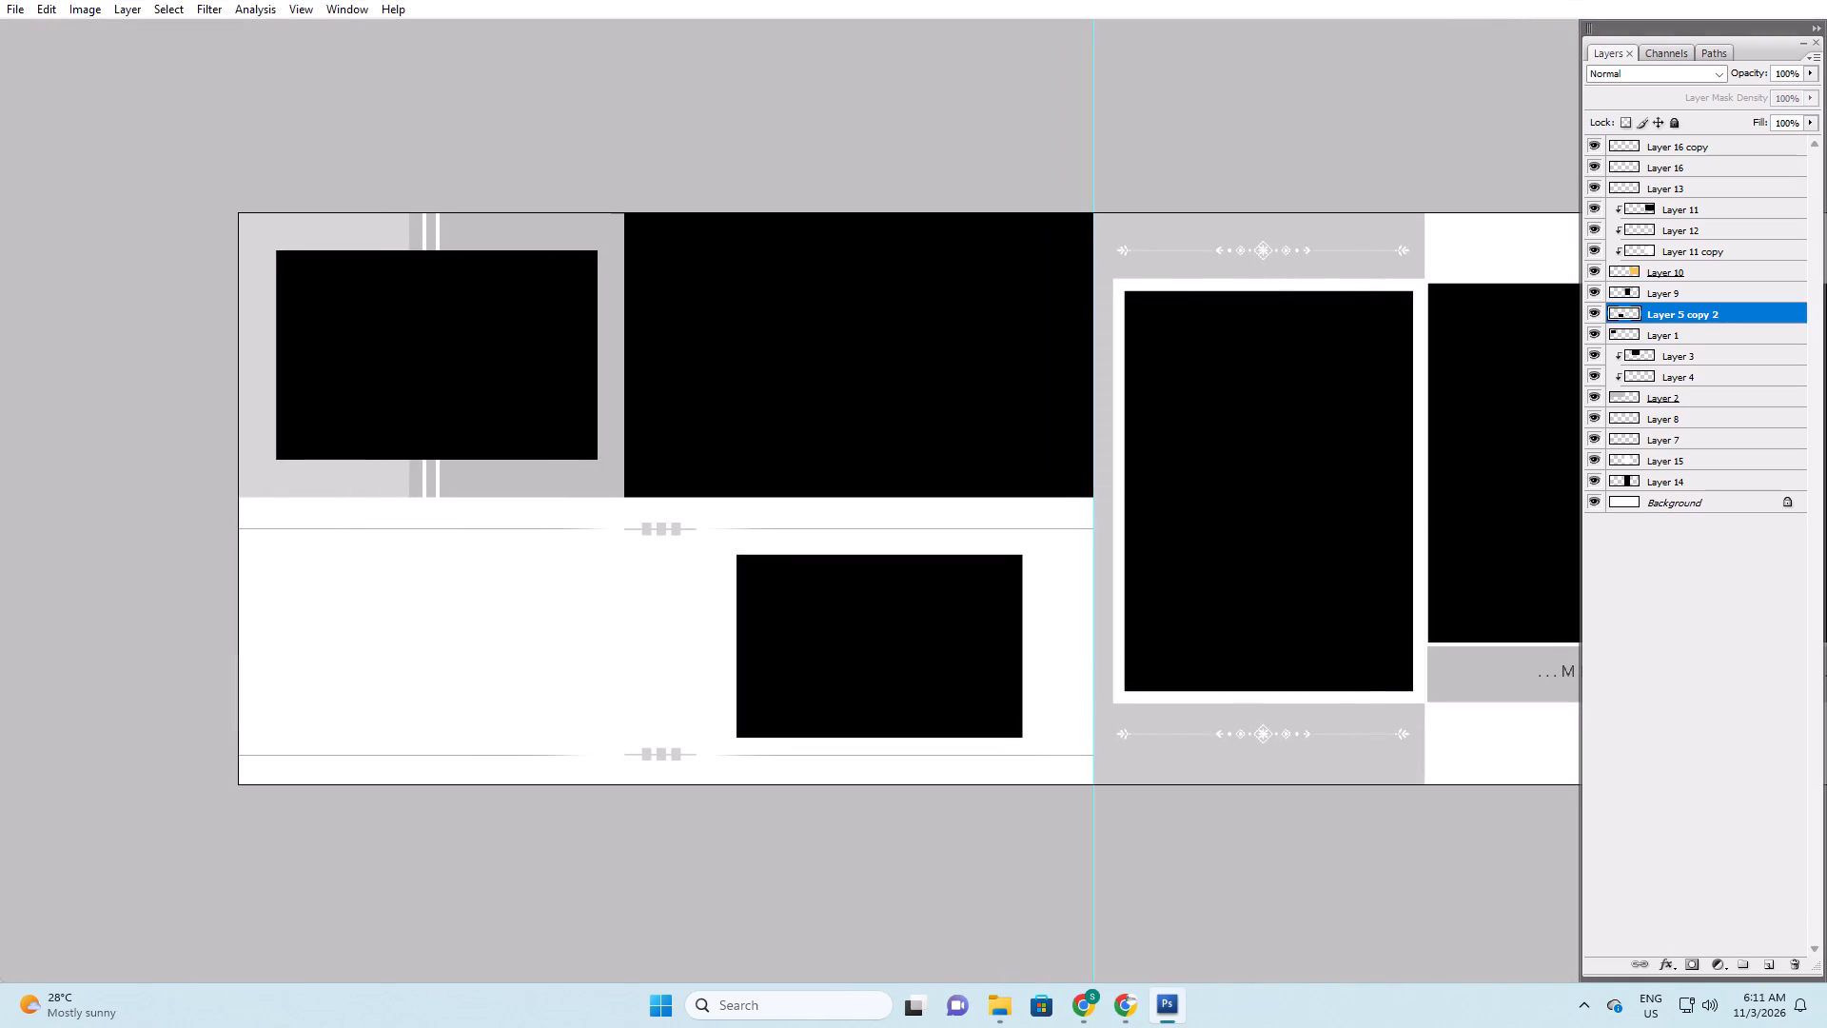
pyautogui.keyDown('alt'); pyautogui.keyDown('shift'); pyautogui.moveTo(879, 629); pyautogui.dragTo(573, 610); pyautogui.keyUp('shift'); pyautogui.keyUp('alt')
# Select both black frames in the left page's bottom row and enlarge them together proportionally to fill the row.
pyautogui.keyDown('shift'); pyautogui.moveTo(550, 602); pyautogui.dragTo(559, 605, button='right'); pyautogui.keyUp('shift')
pyautogui.keyDown('shift'); pyautogui.click(574, 613); pyautogui.keyUp('shift')
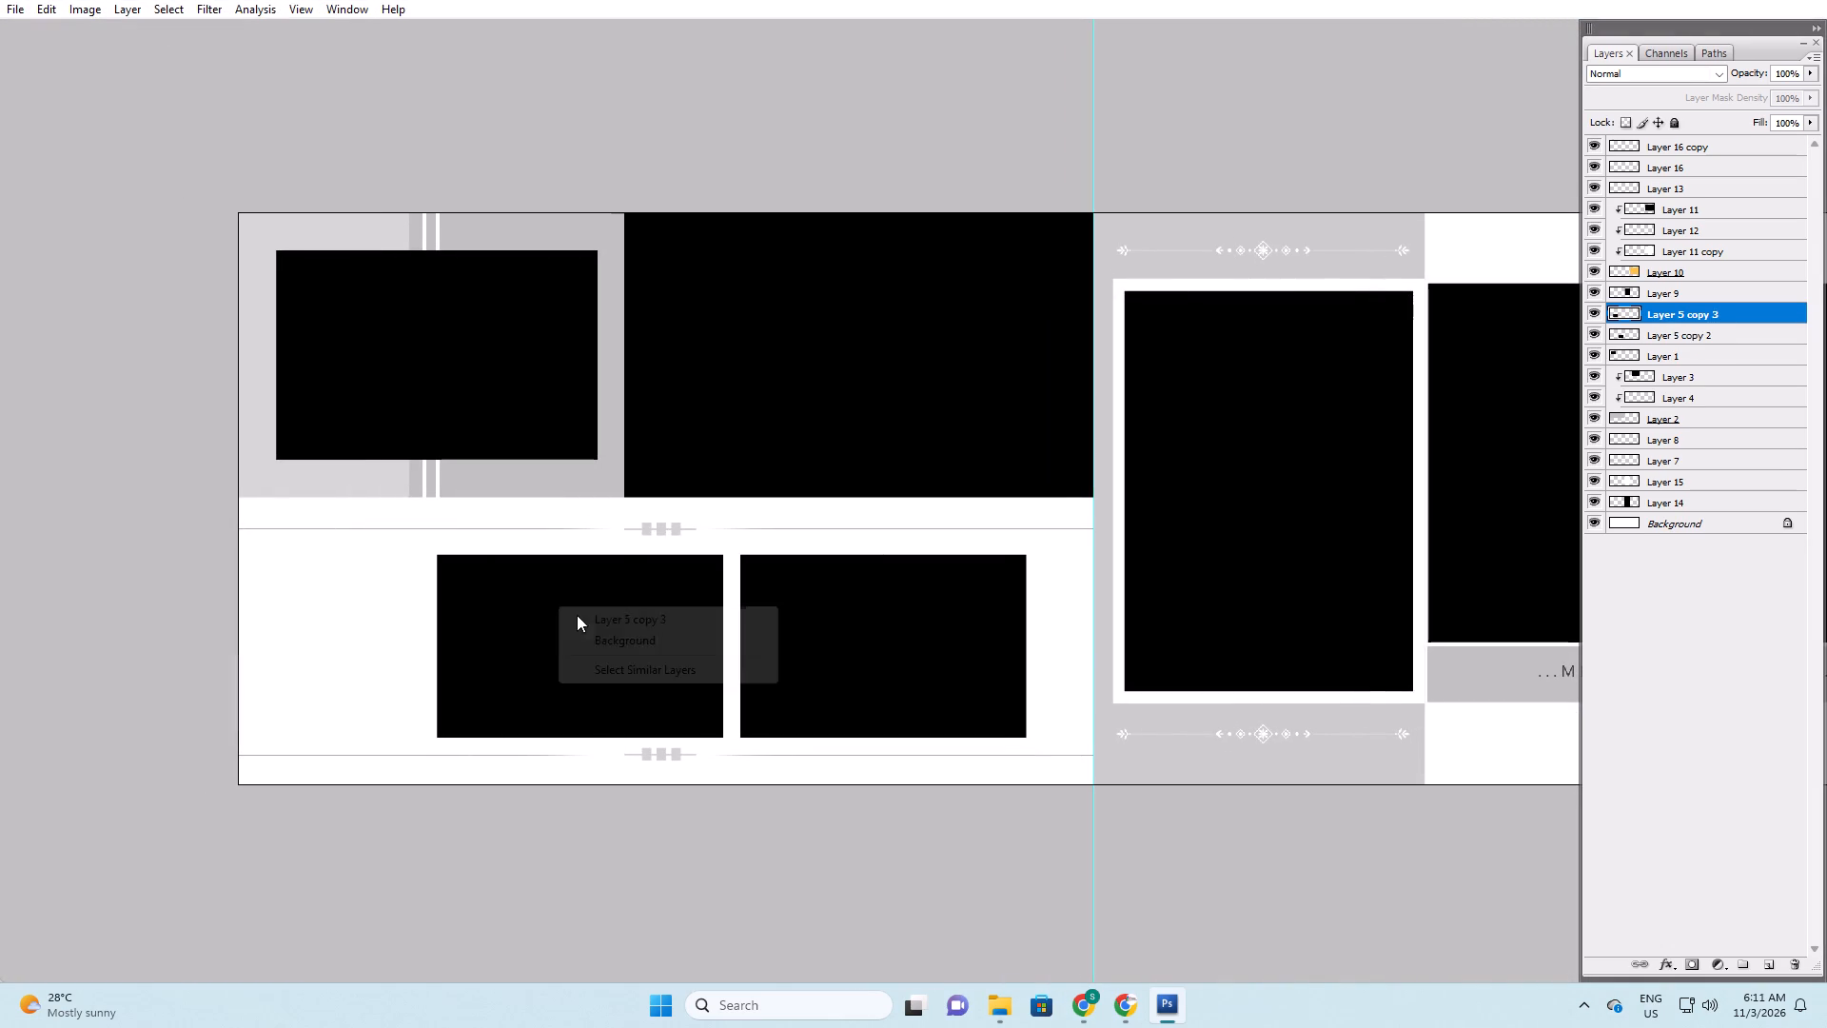
pyautogui.hotkey('ctrl', 't')
pyautogui.rightClick(954, 585)
pyautogui.keyDown('shift'); pyautogui.click(977, 596); pyautogui.keyUp('shift')
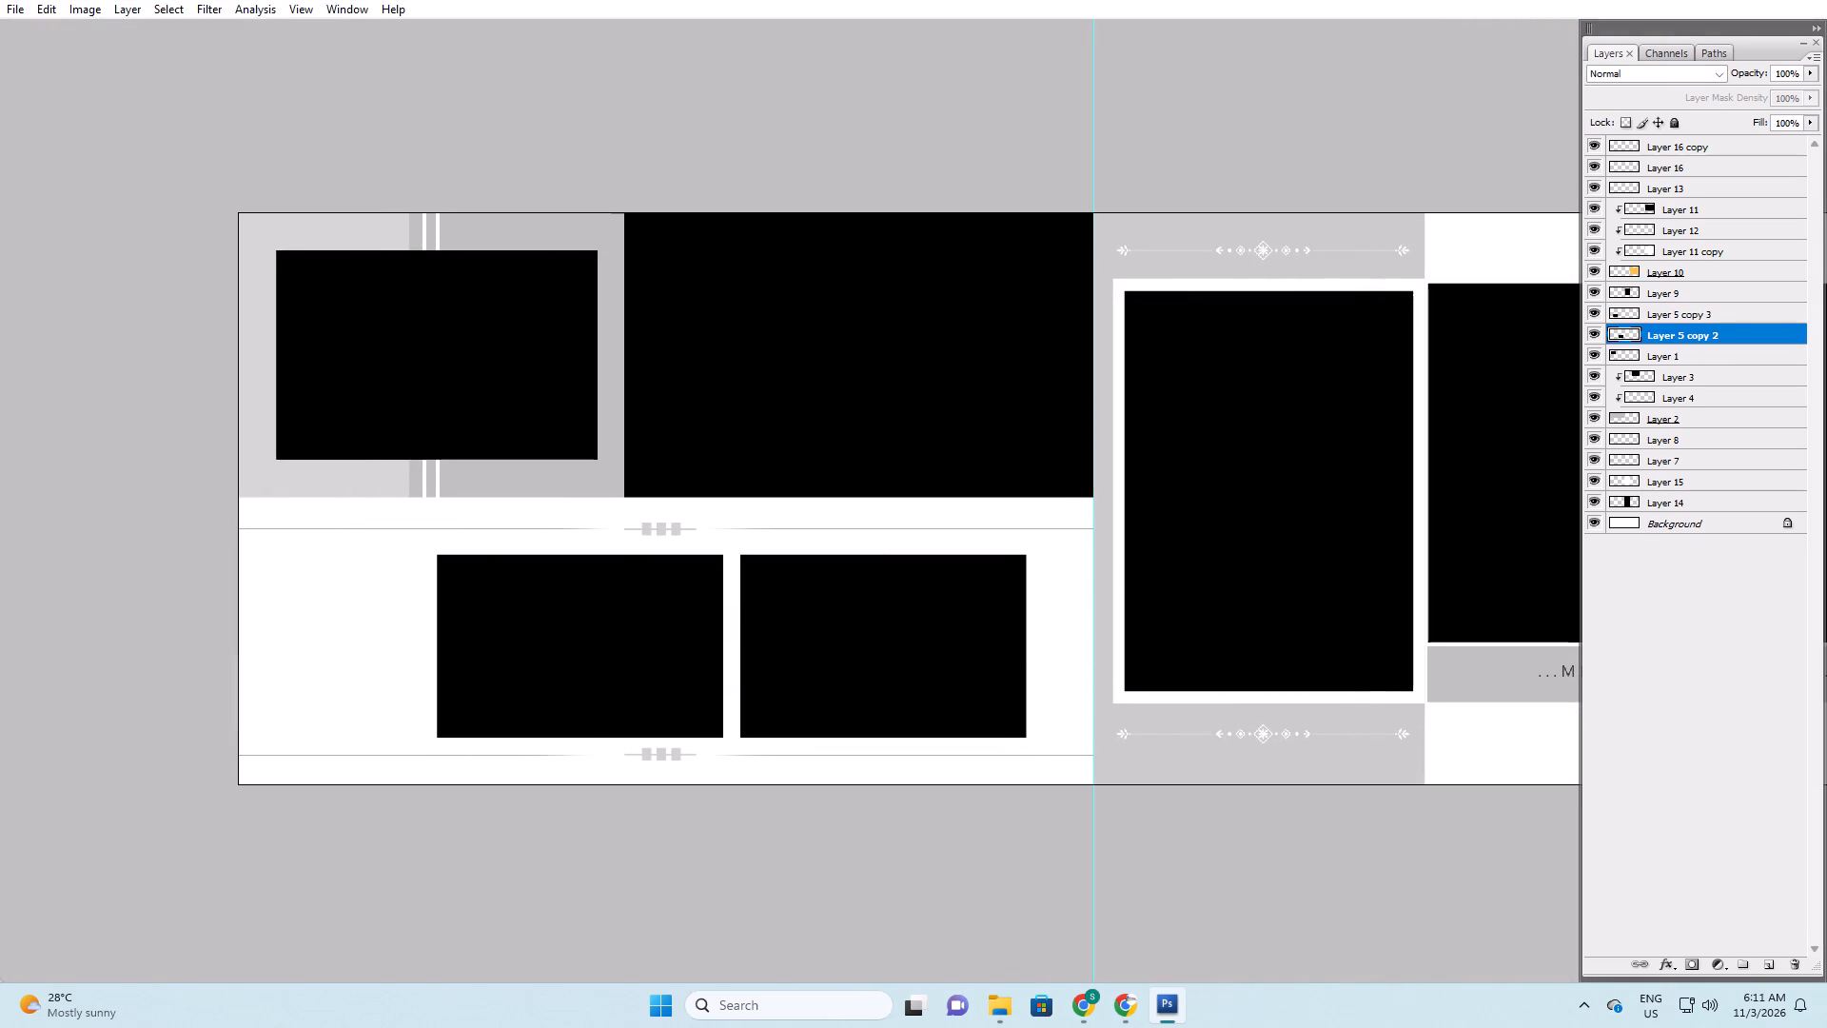
pyautogui.keyDown('shift'); pyautogui.moveTo(599, 609); pyautogui.dragTo(625, 618, button='right'); pyautogui.keyUp('shift')
pyautogui.keyDown('shift'); pyautogui.click(634, 623); pyautogui.keyUp('shift')
pyautogui.hotkey('ctrl', 't')
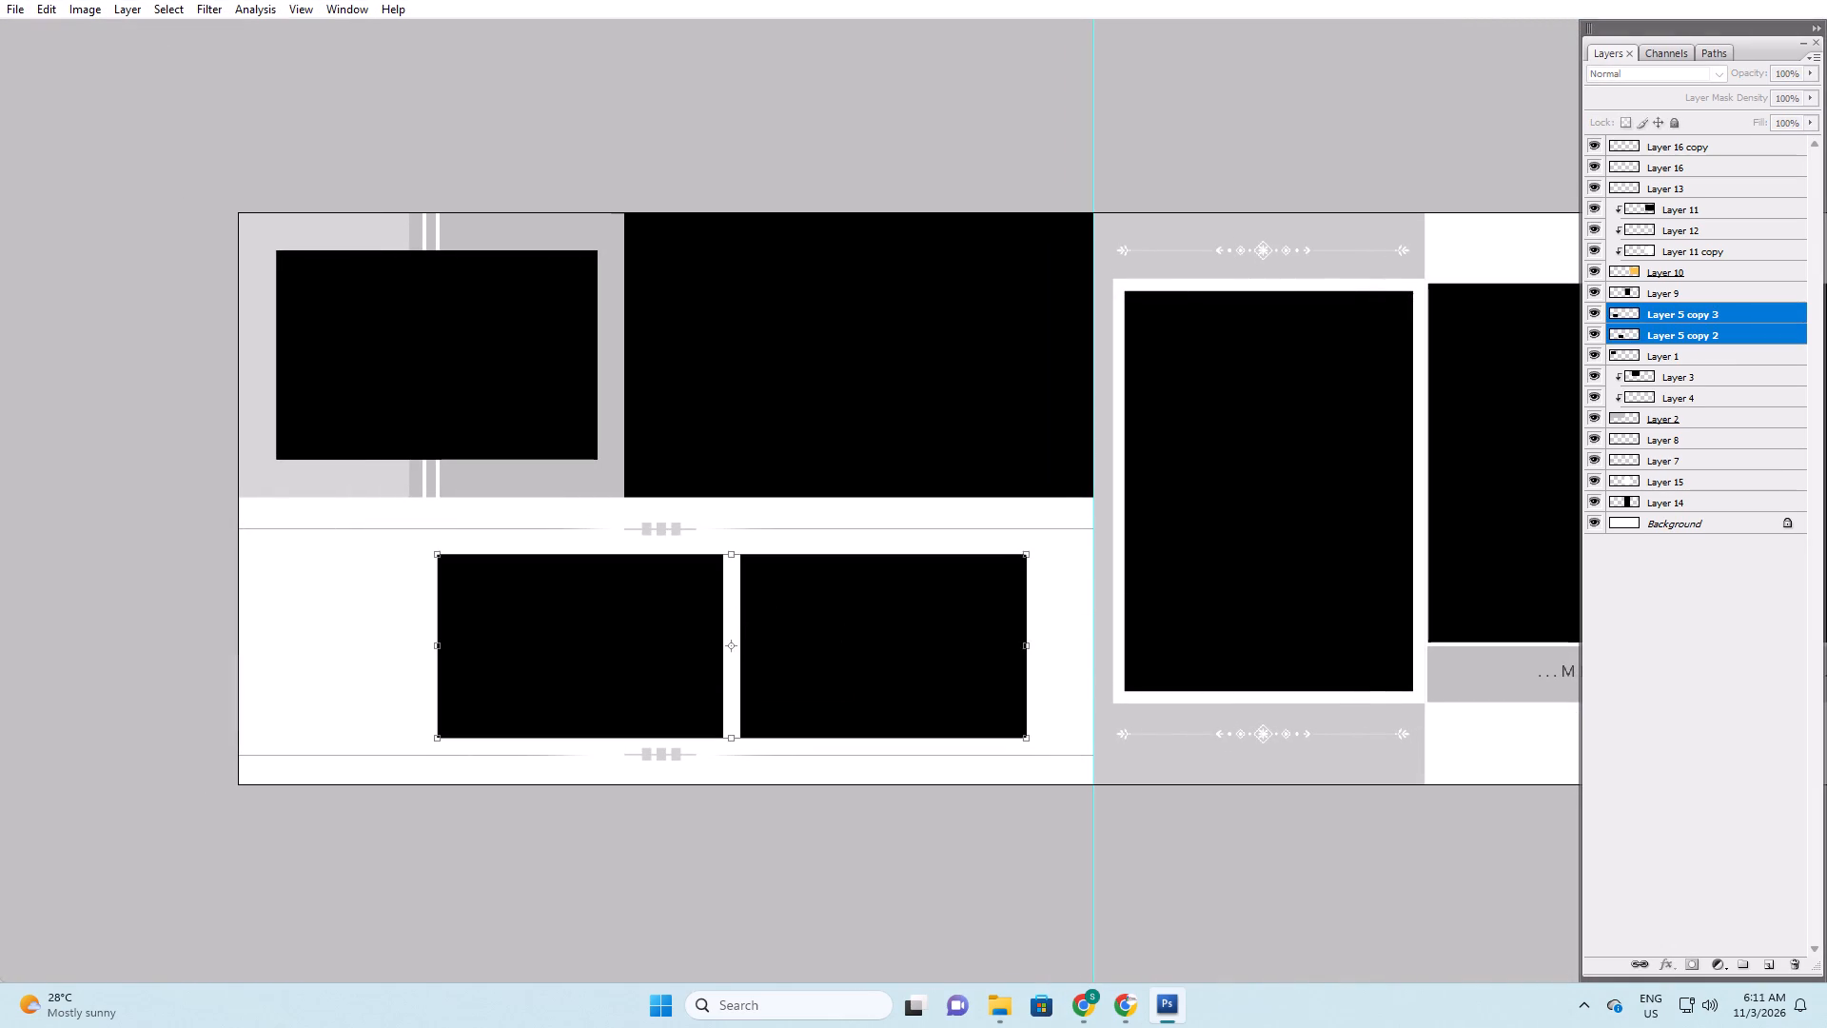
pyautogui.keyDown('alt'); pyautogui.keyDown('shift'); pyautogui.moveTo(1032, 560); pyautogui.dragTo(1153, 557); pyautogui.keyUp('shift'); pyautogui.keyUp('alt')
pyautogui.moveTo(955, 615); pyautogui.dragTo(909, 607)
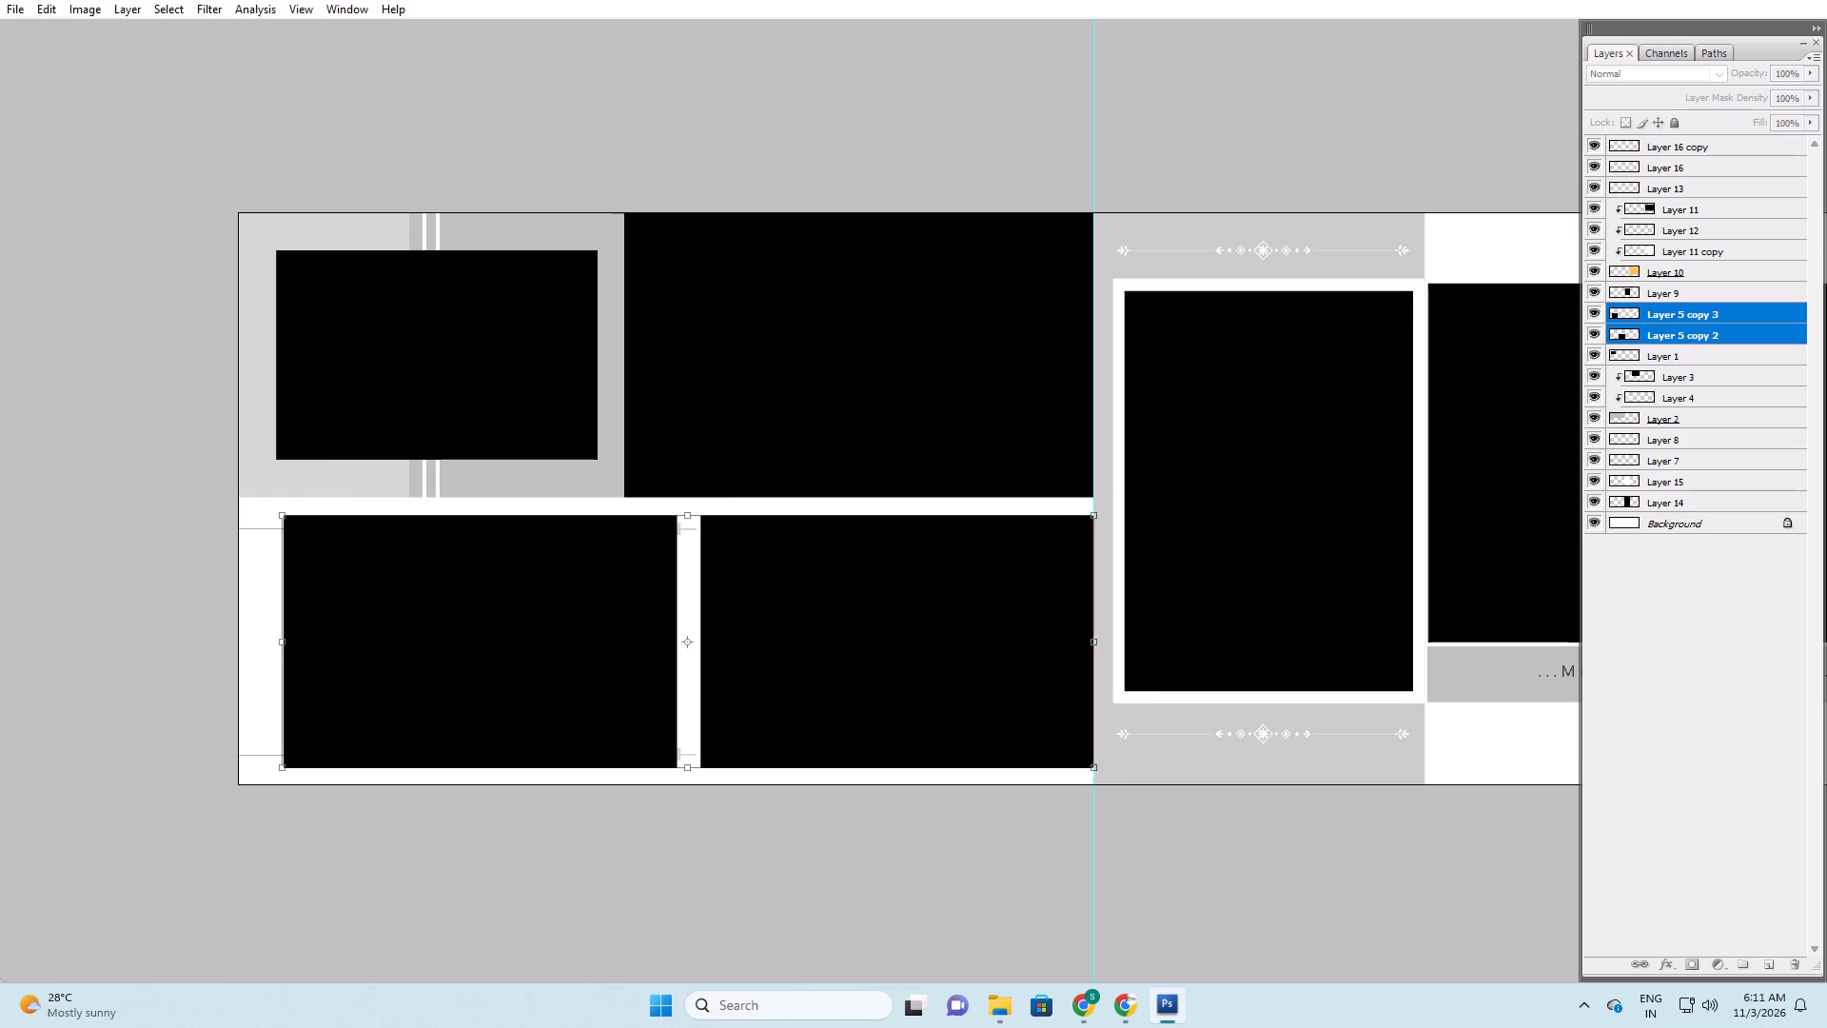
pyautogui.moveTo(909, 607); pyautogui.dragTo(908, 608)
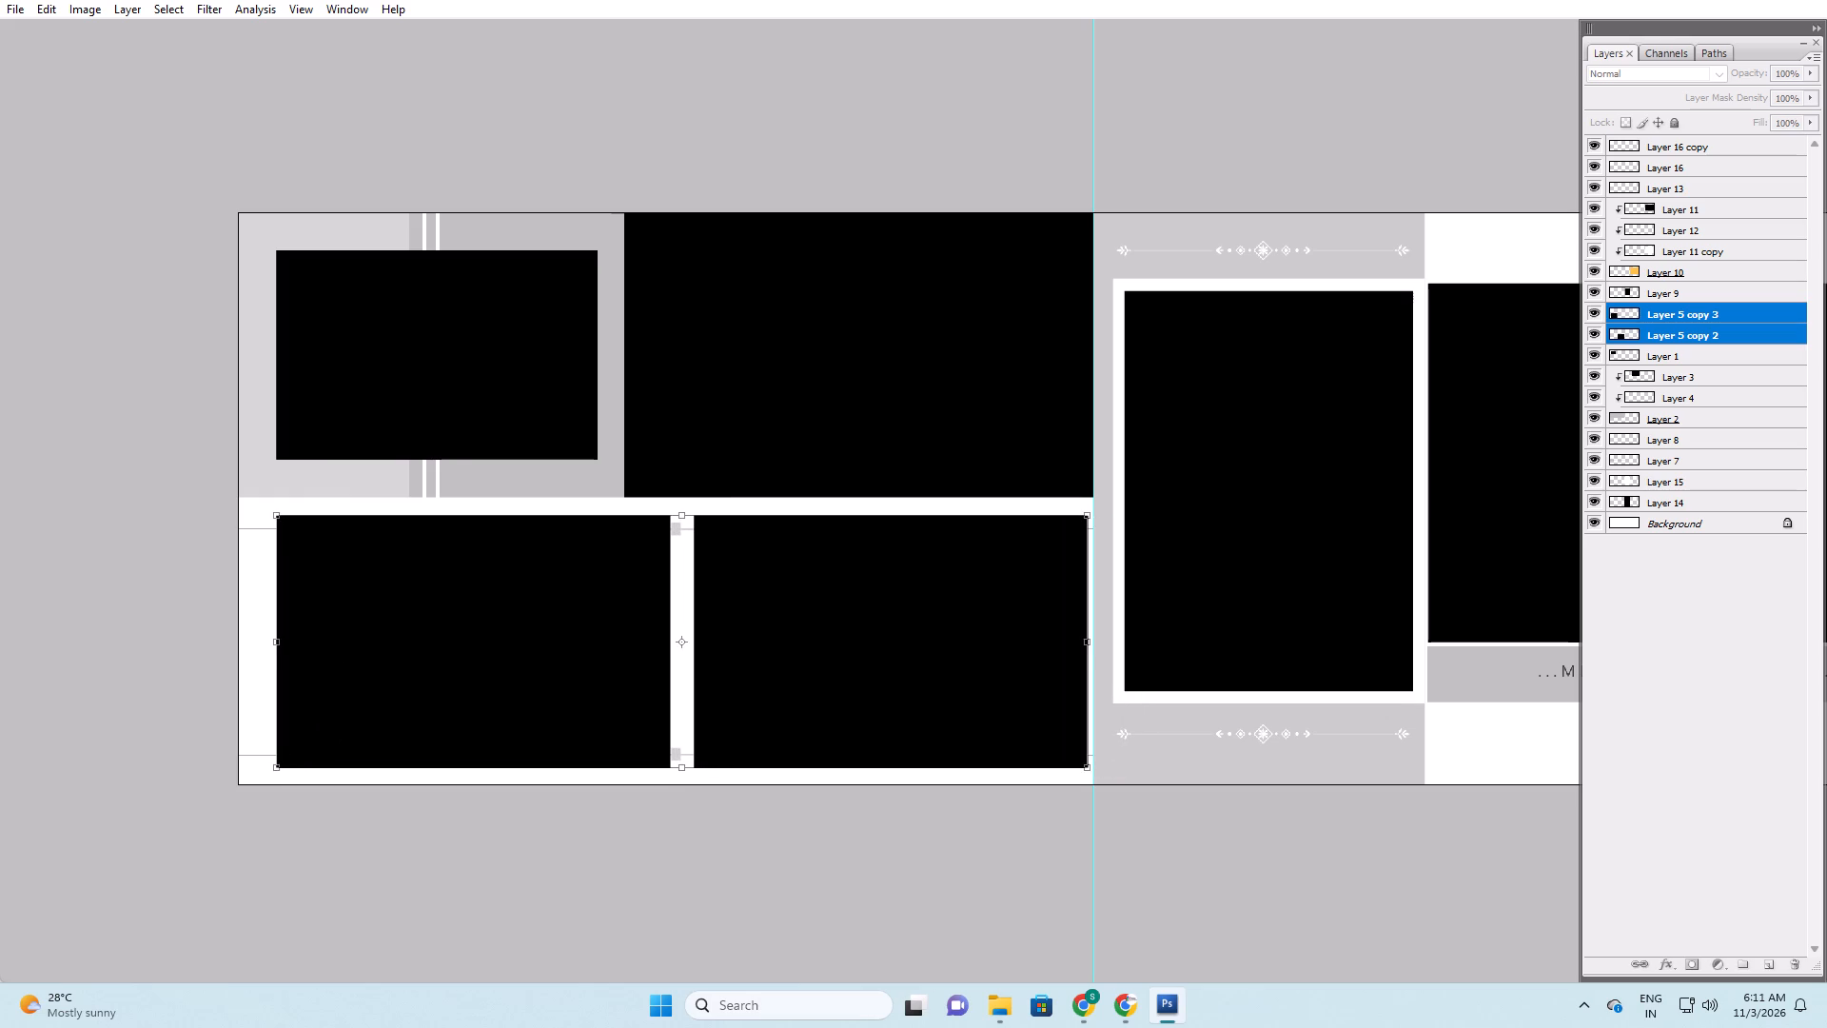
# Shorten the two bottom-row frames slightly at their lower edge and nudge them toward the left page's outer edge.
pyautogui.keyDown('shift'); pyautogui.click(751, 771); pyautogui.keyUp('shift')
pyautogui.hotkey('shift', 'Left')
pyautogui.hotkey('shift', 'Left')
pyautogui.hotkey('shift', 'Left')
pyautogui.hotkey('shift', 'Left')
pyautogui.hotkey('shift', 'Left')
pyautogui.hotkey('shift', 'Left')
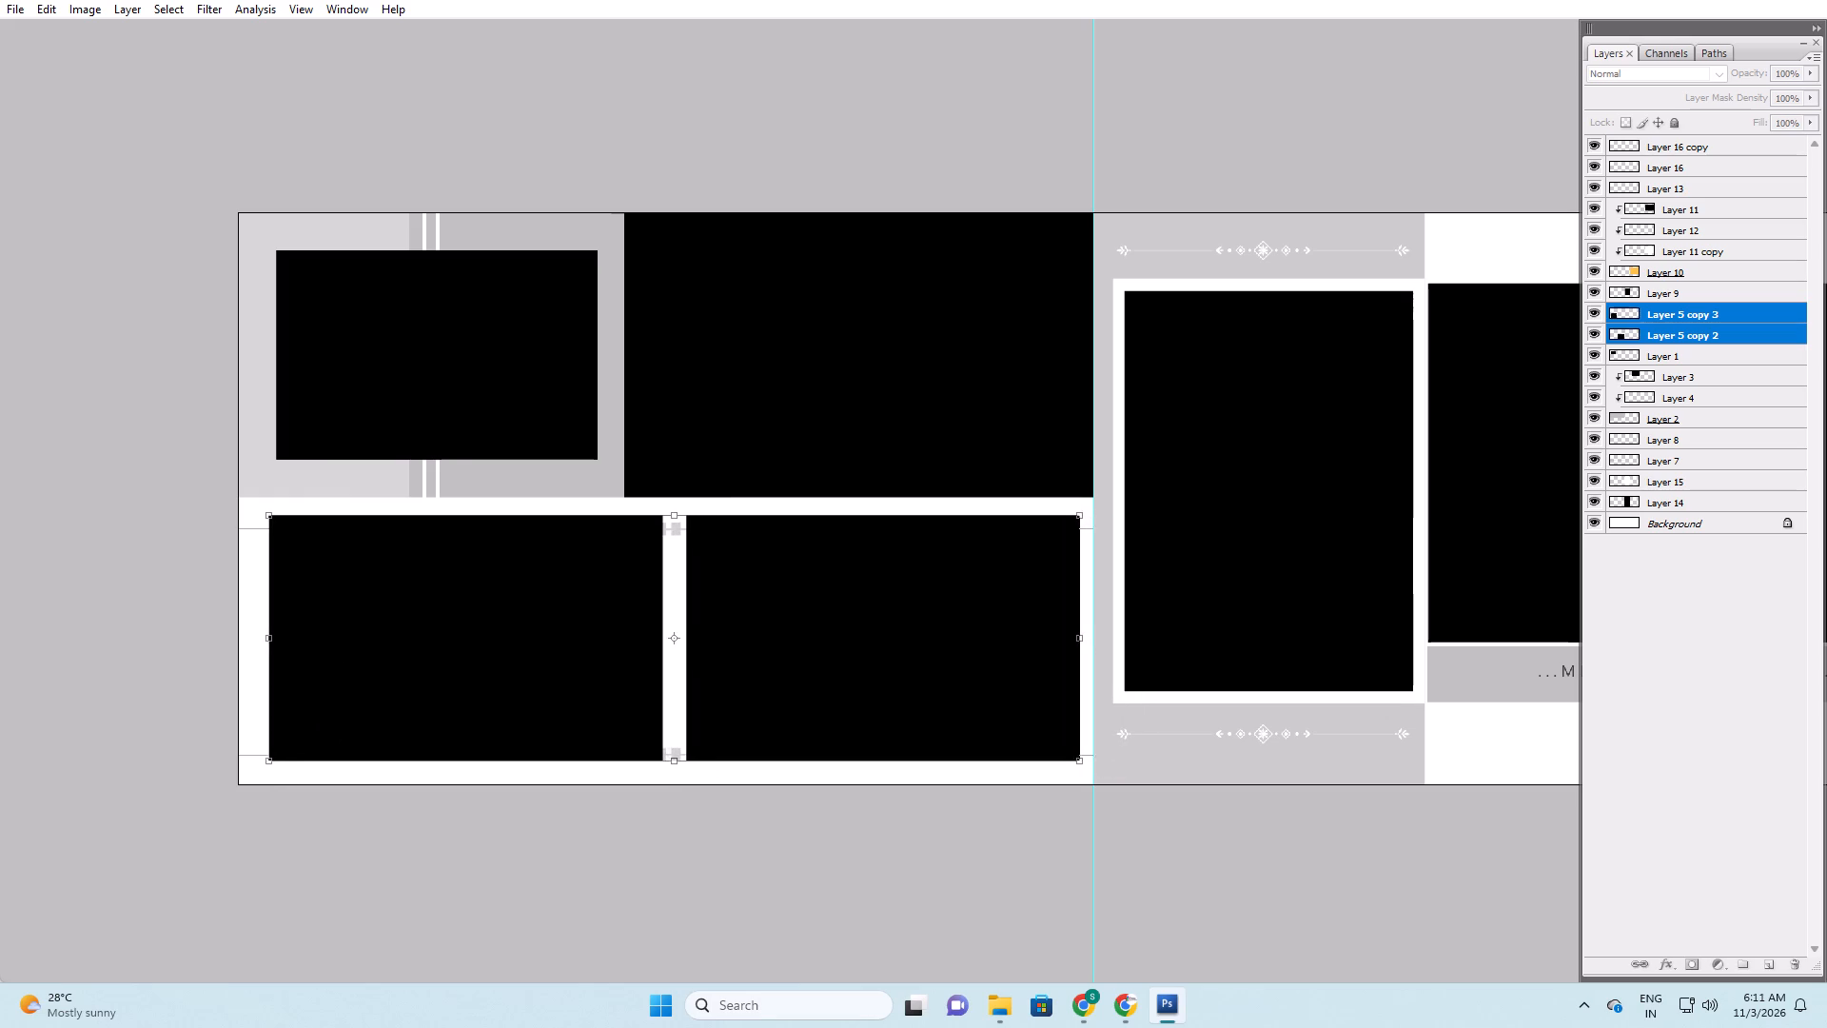
pyautogui.hotkey('shift', 'Left')
pyautogui.press('Left')
pyautogui.press('Left')
pyautogui.press('Left')
pyautogui.press('Return')
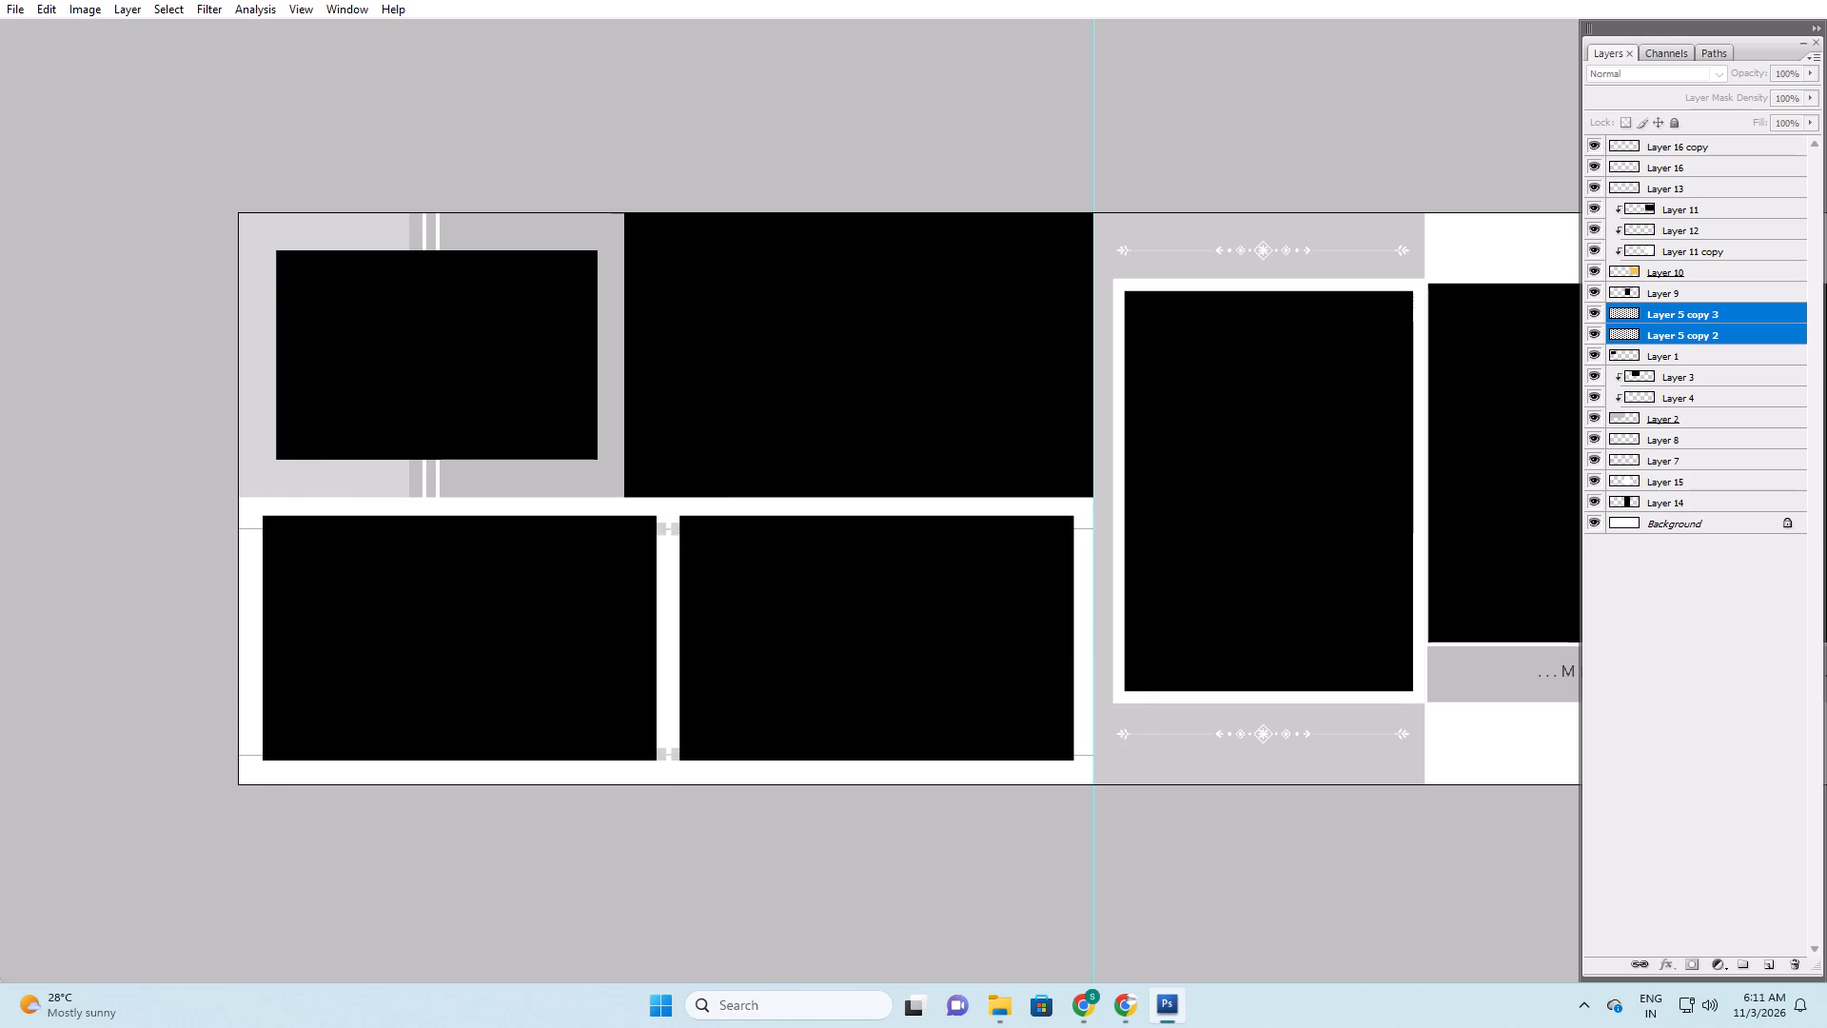
# Rotate the grey three-square ornament on Layer 8 a quarter turn and centre it in the gap between the bottom-row frames.
pyautogui.hotkey('ctrl', 'space')
pyautogui.hotkey('ctrl', 'space')
pyautogui.hotkey('ctrl', 'space')
pyautogui.hotkey('ctrl', 'space')
pyautogui.hotkey('ctrl', 'space')
pyautogui.hotkey('ctrl', 'space')
pyautogui.hotkey('ctrl', 'space')
pyautogui.hotkey('ctrl', 'space')
pyautogui.hotkey('ctrl', 'space')
pyautogui.hotkey('ctrl', 'space')
pyautogui.hotkey('ctrl', 'space')
pyautogui.hotkey('ctrl', 'space')
pyautogui.hotkey('ctrl', 'space')
pyautogui.keyDown('ctrl'); pyautogui.click(660, 524); pyautogui.keyUp('ctrl')
pyautogui.press('v')
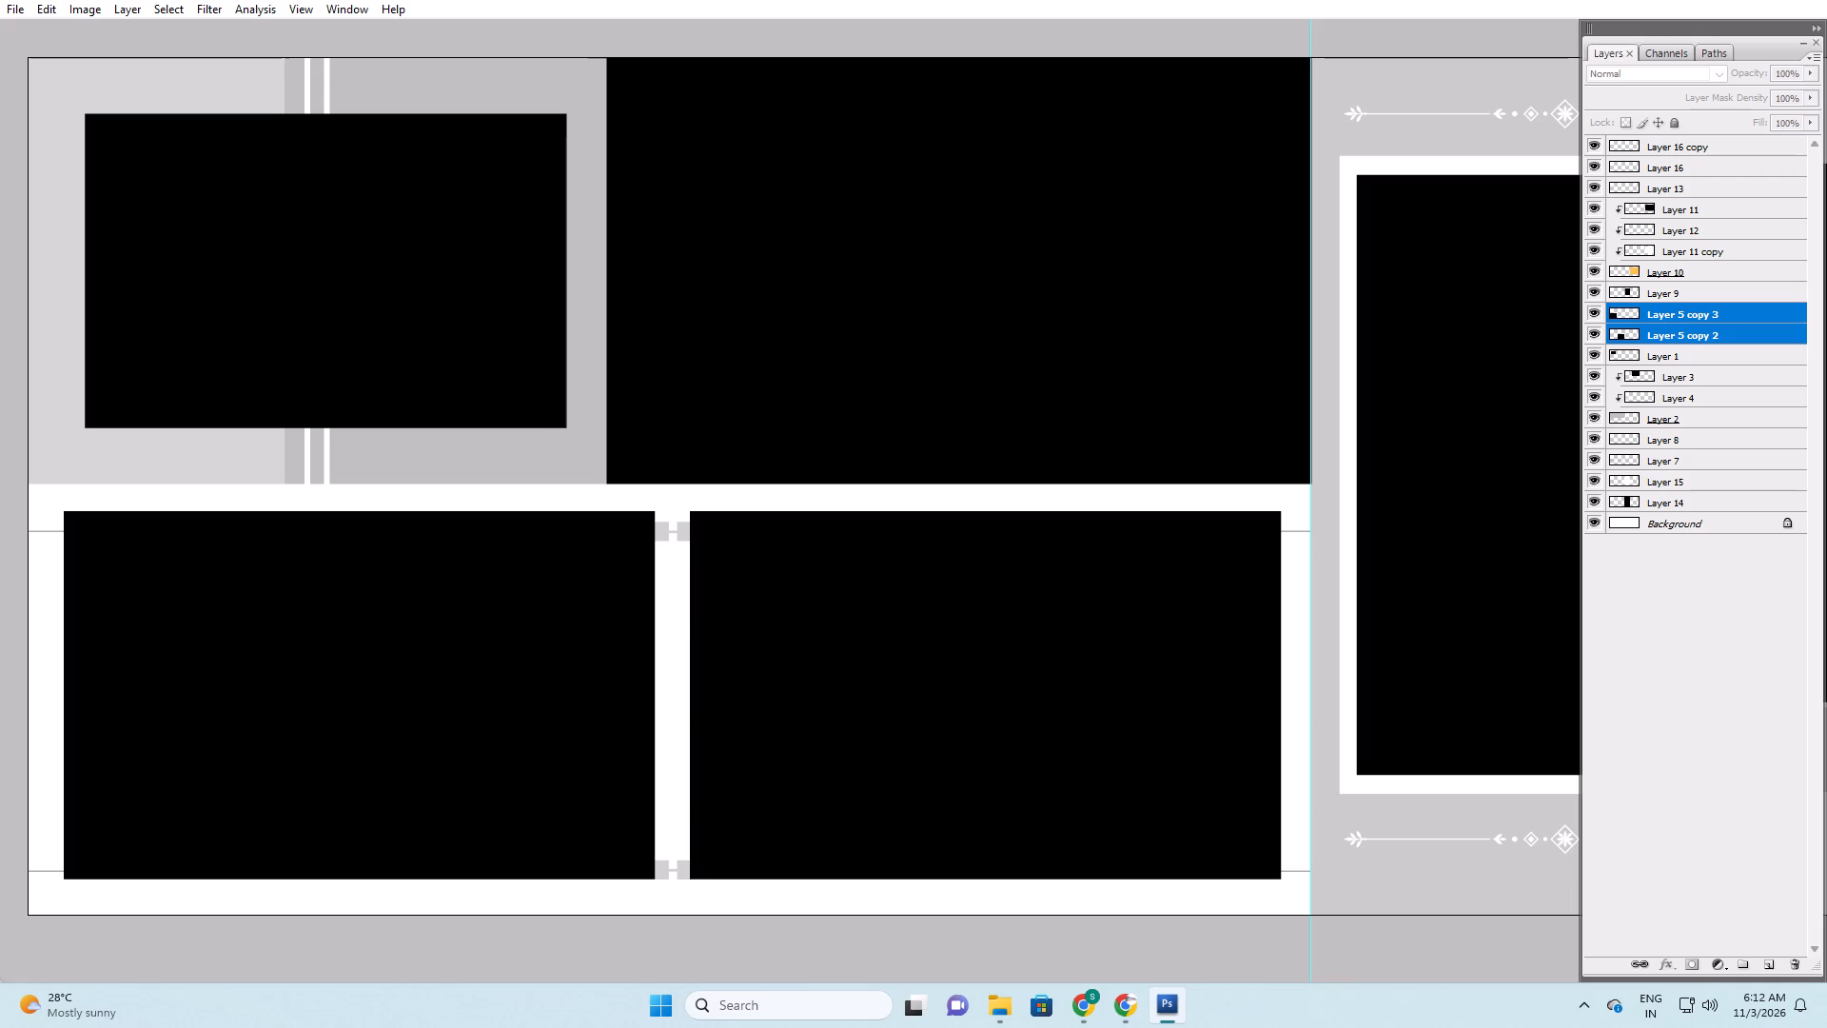
pyautogui.rightClick(664, 530)
pyautogui.click(670, 532)
pyautogui.moveTo(670, 534); pyautogui.dragTo(763, 486)
pyautogui.hotkey('ctrl', 't')
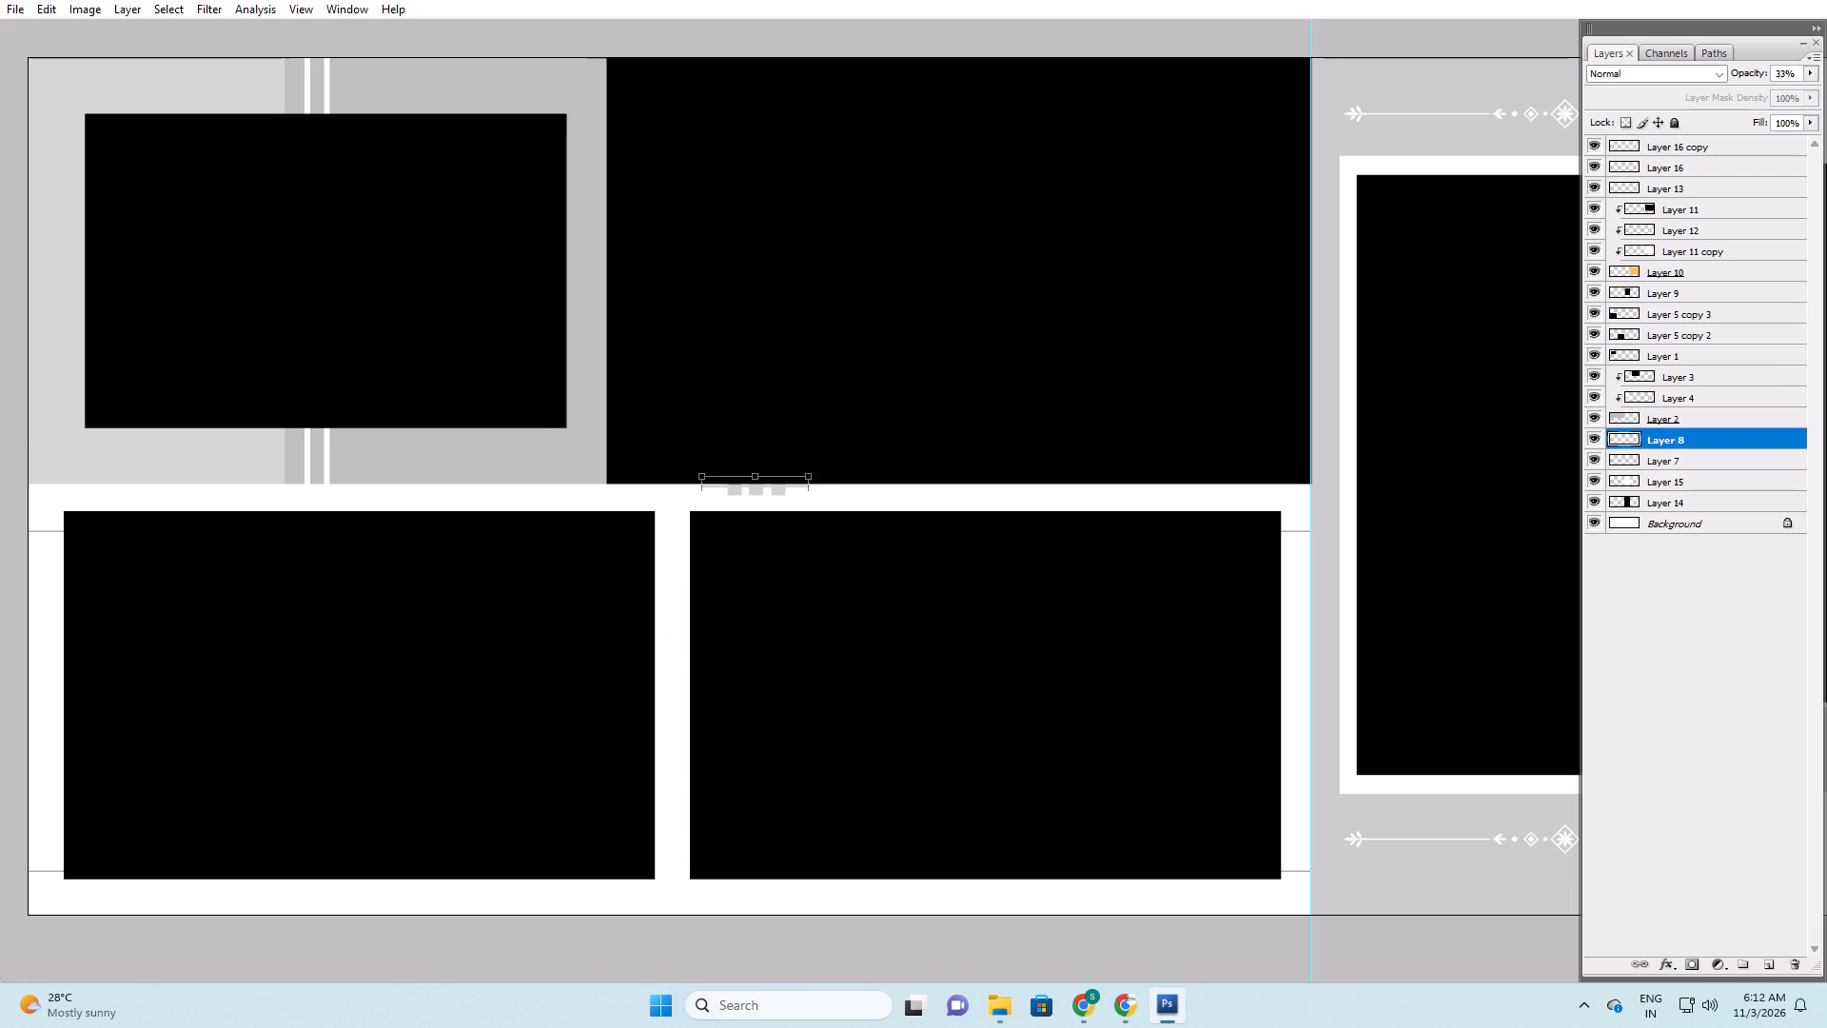
pyautogui.rightClick(773, 552)
pyautogui.click(907, 753)
pyautogui.moveTo(776, 687); pyautogui.dragTo(933, 708)
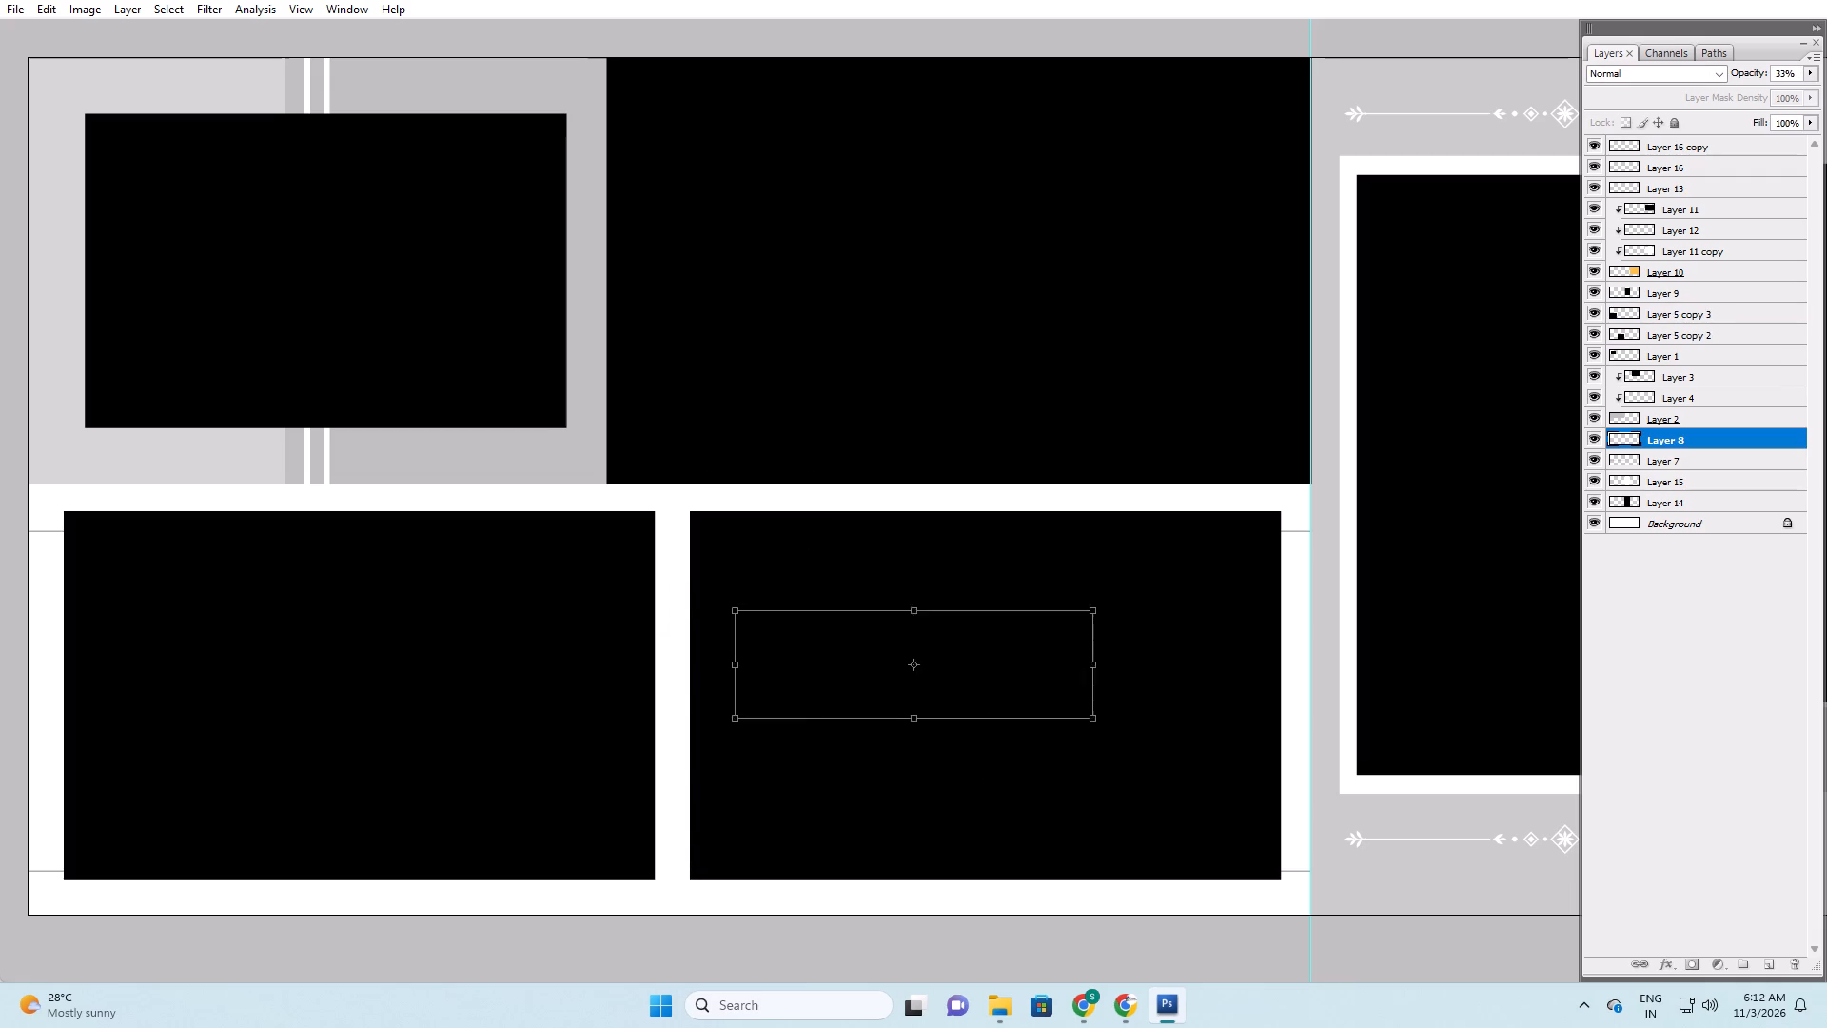
pyautogui.moveTo(933, 708); pyautogui.dragTo(863, 739)
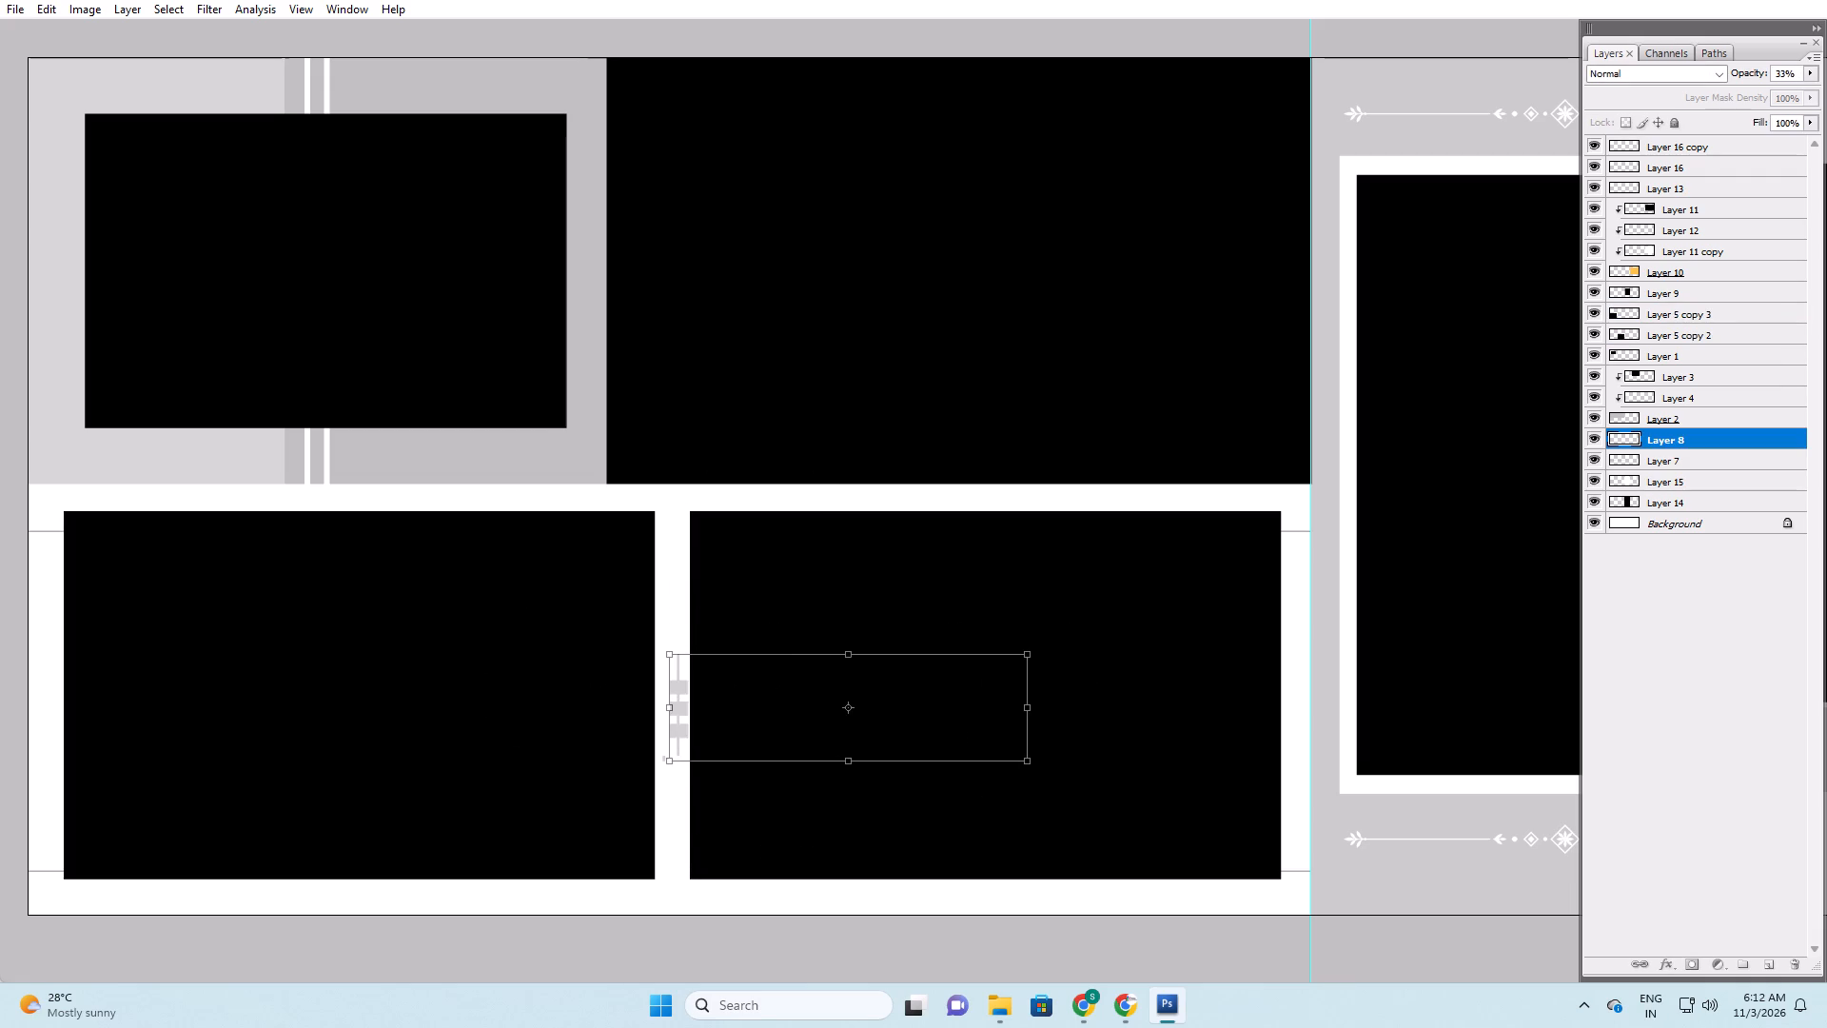
pyautogui.moveTo(863, 739); pyautogui.dragTo(863, 740)
pyautogui.press('Return')
pyautogui.hotkey('shift', 'Left')
pyautogui.hotkey('shift', 'Left')
pyautogui.hotkey('shift', 'Left')
pyautogui.hotkey('shift', 'Left')
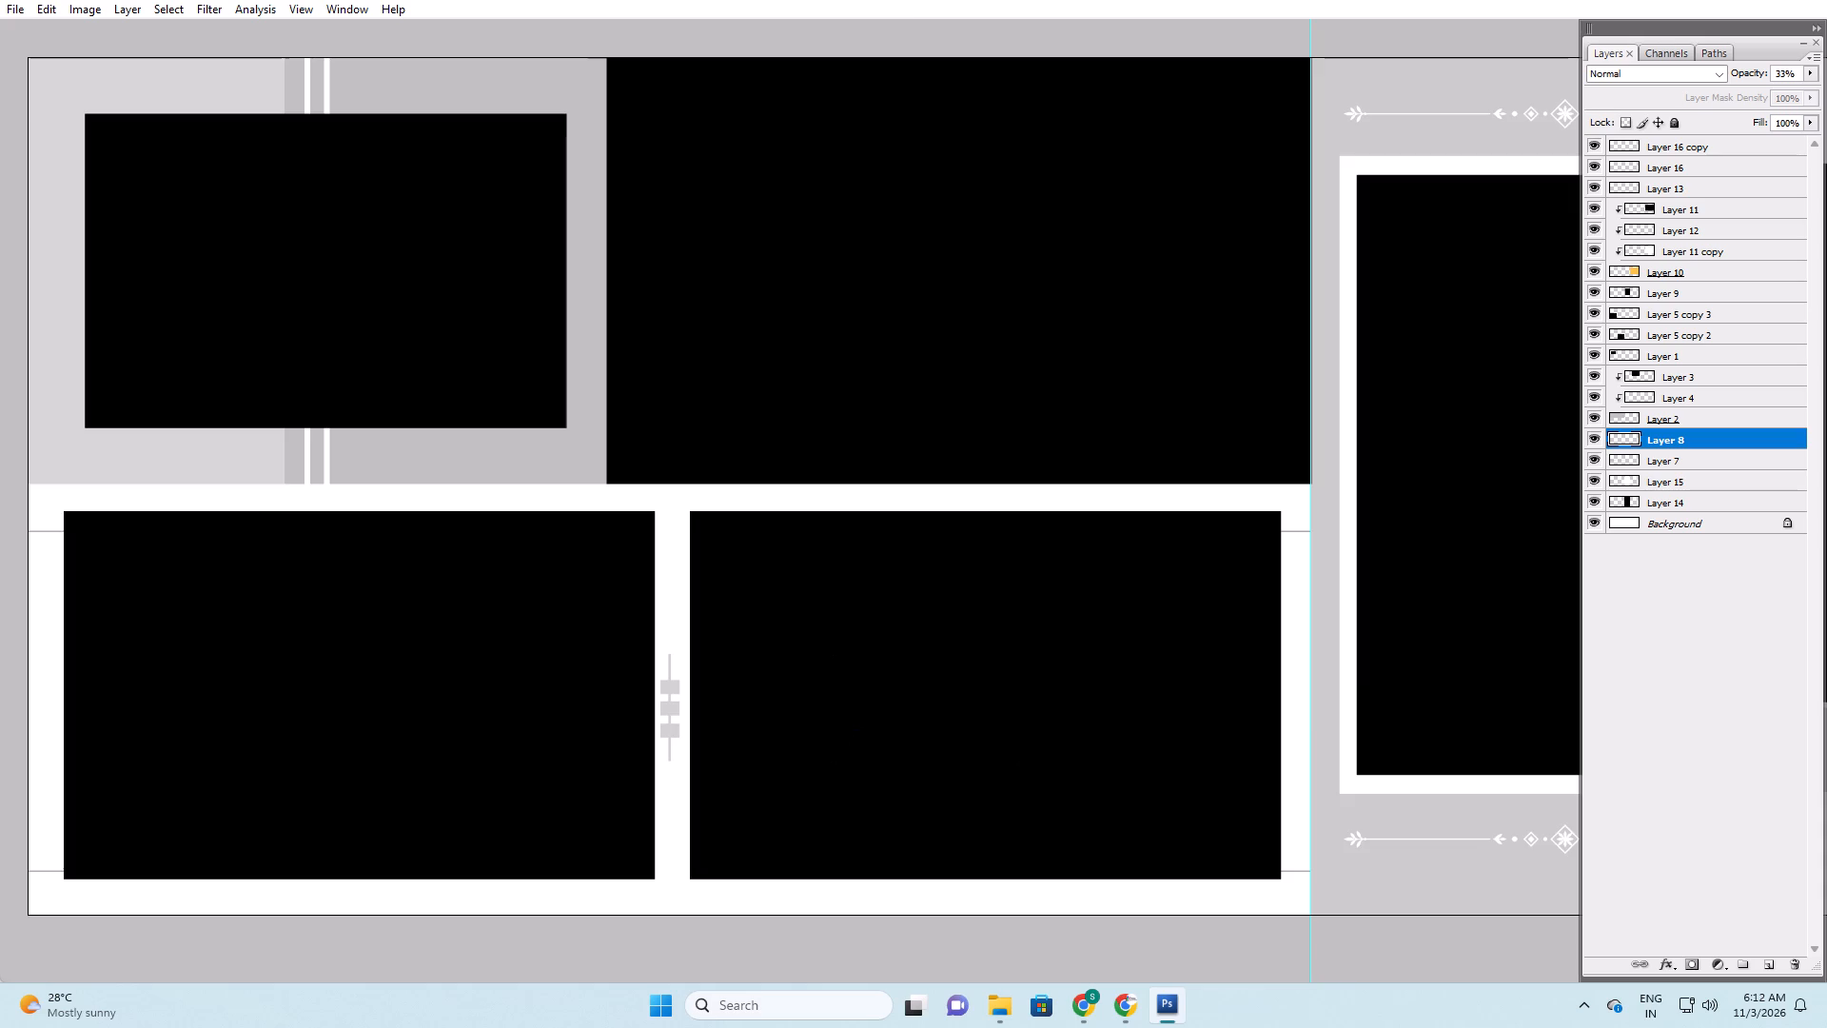
# Delete Layer 7 with the thin horizontal lines behind the left page's bottom-row frames.
pyautogui.hotkey('ctrl', '-')
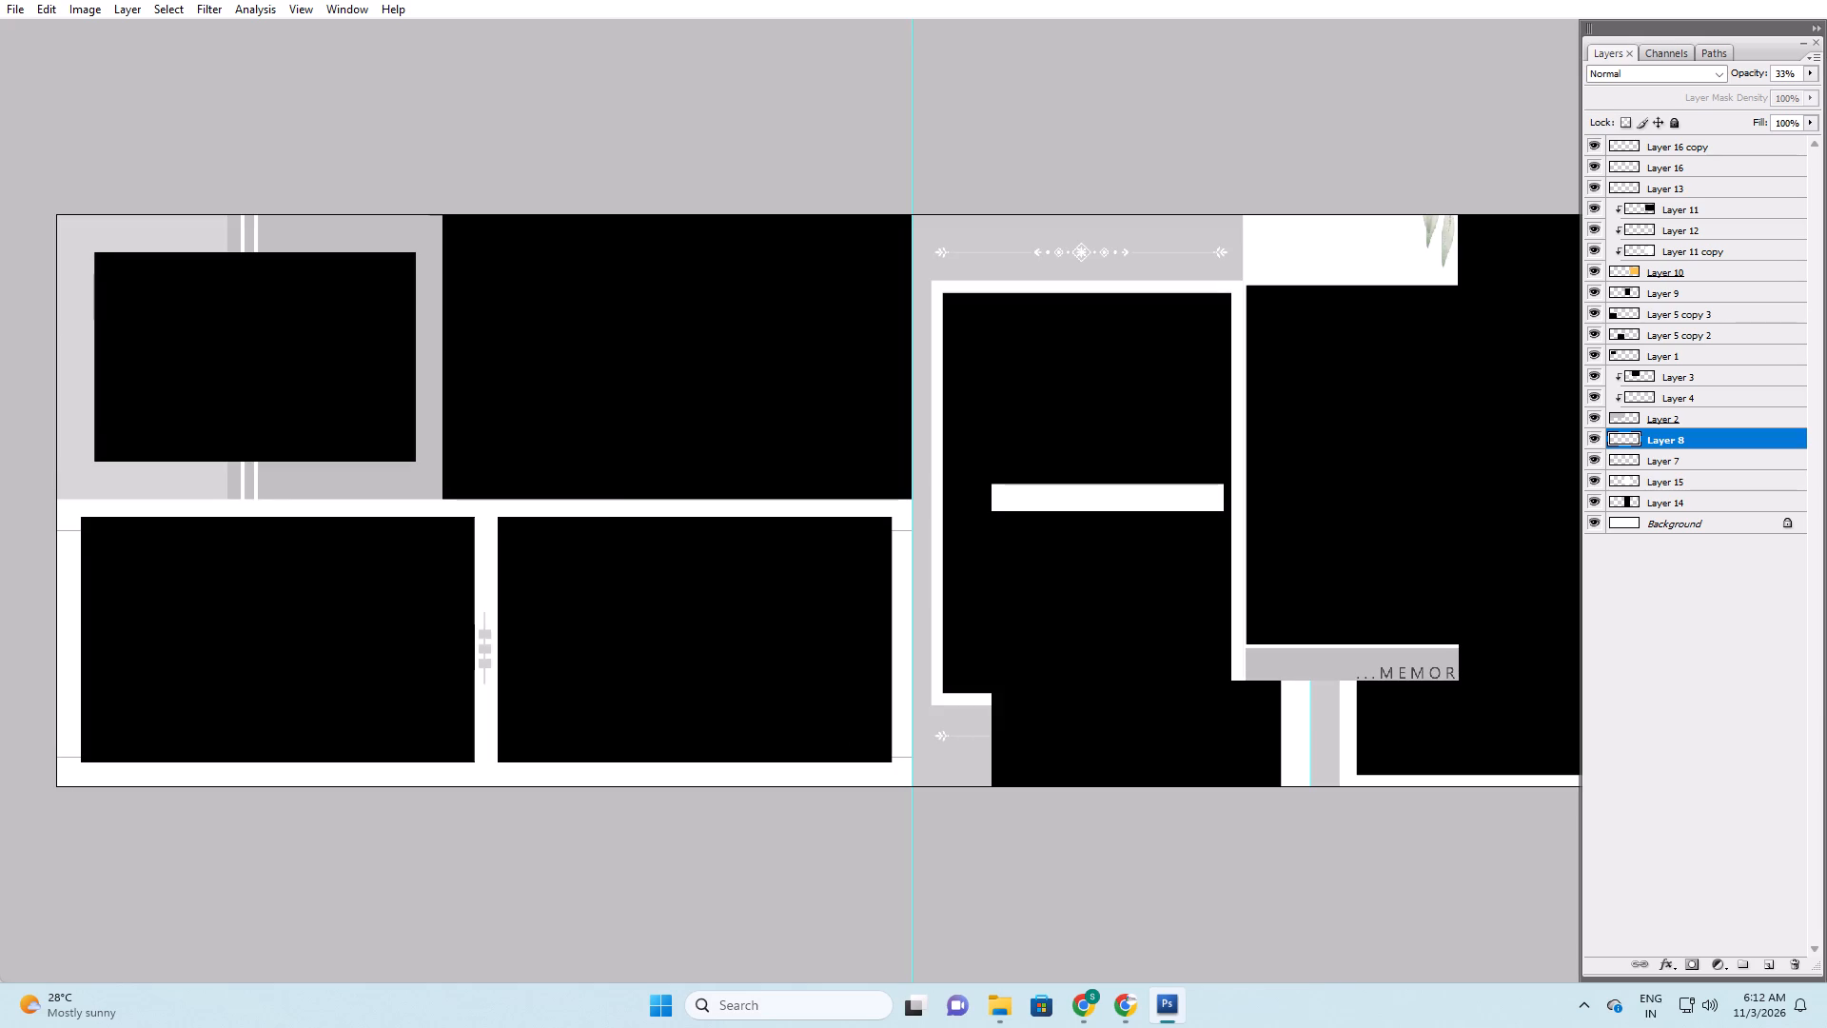
pyautogui.hotkey('ctrl', 'space')
pyautogui.hotkey('ctrl', 'space')
pyautogui.hotkey('ctrl', 'space')
pyautogui.hotkey('ctrl', 'space')
pyautogui.hotkey('ctrl', 'space')
pyautogui.hotkey('ctrl', 'space')
pyautogui.hotkey('ctrl', 'space')
pyautogui.keyDown('ctrl'); pyautogui.moveTo(884, 733); pyautogui.dragTo(918, 801); pyautogui.keyUp('ctrl')
pyautogui.rightClick(918, 563)
pyautogui.click(936, 571)
pyautogui.press('F5')
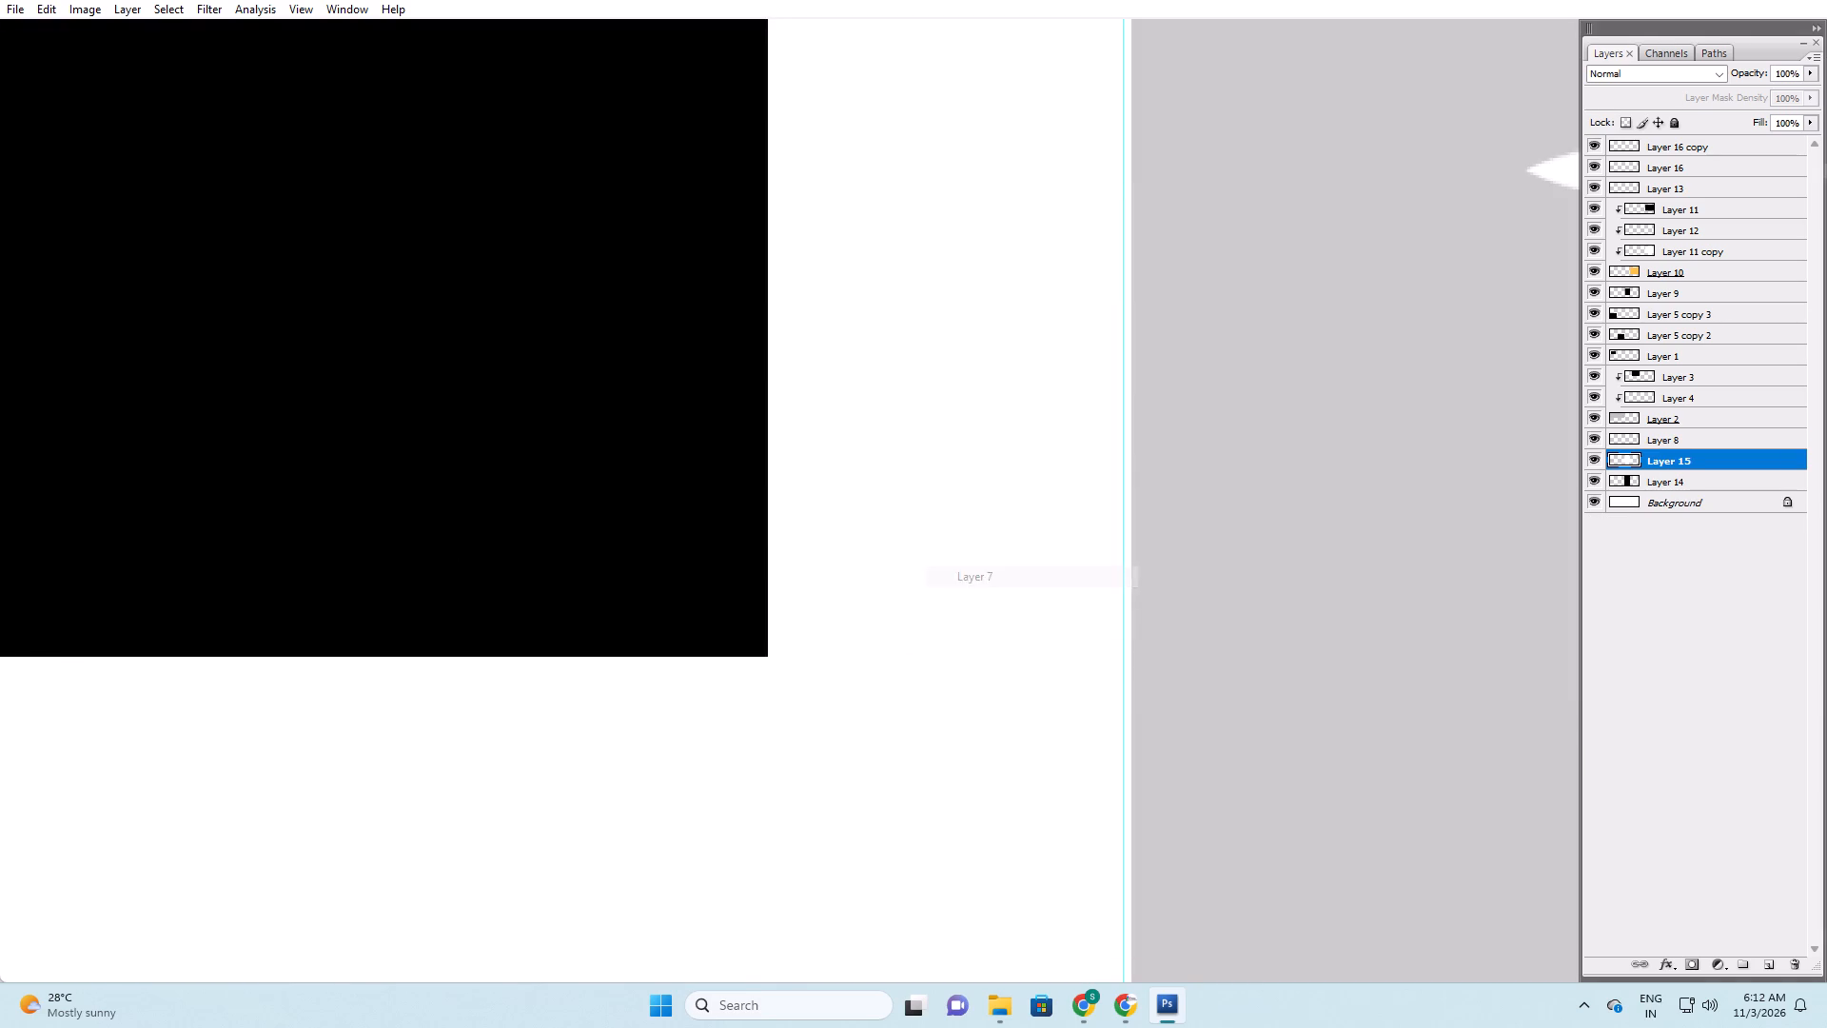
pyautogui.press('space')
pyautogui.moveTo(921, 557); pyautogui.dragTo(944, 566, button='right')
pyautogui.click(953, 569)
# Hide the panels and compare the whole spread's frames with the five selected photos in folder 02.
pyautogui.press('v')
pyautogui.press('Tab')
pyautogui.press('Tab')
pyautogui.press('space')
pyautogui.press('space')
pyautogui.moveTo(1272, 586); pyautogui.dragTo(1272, 587)
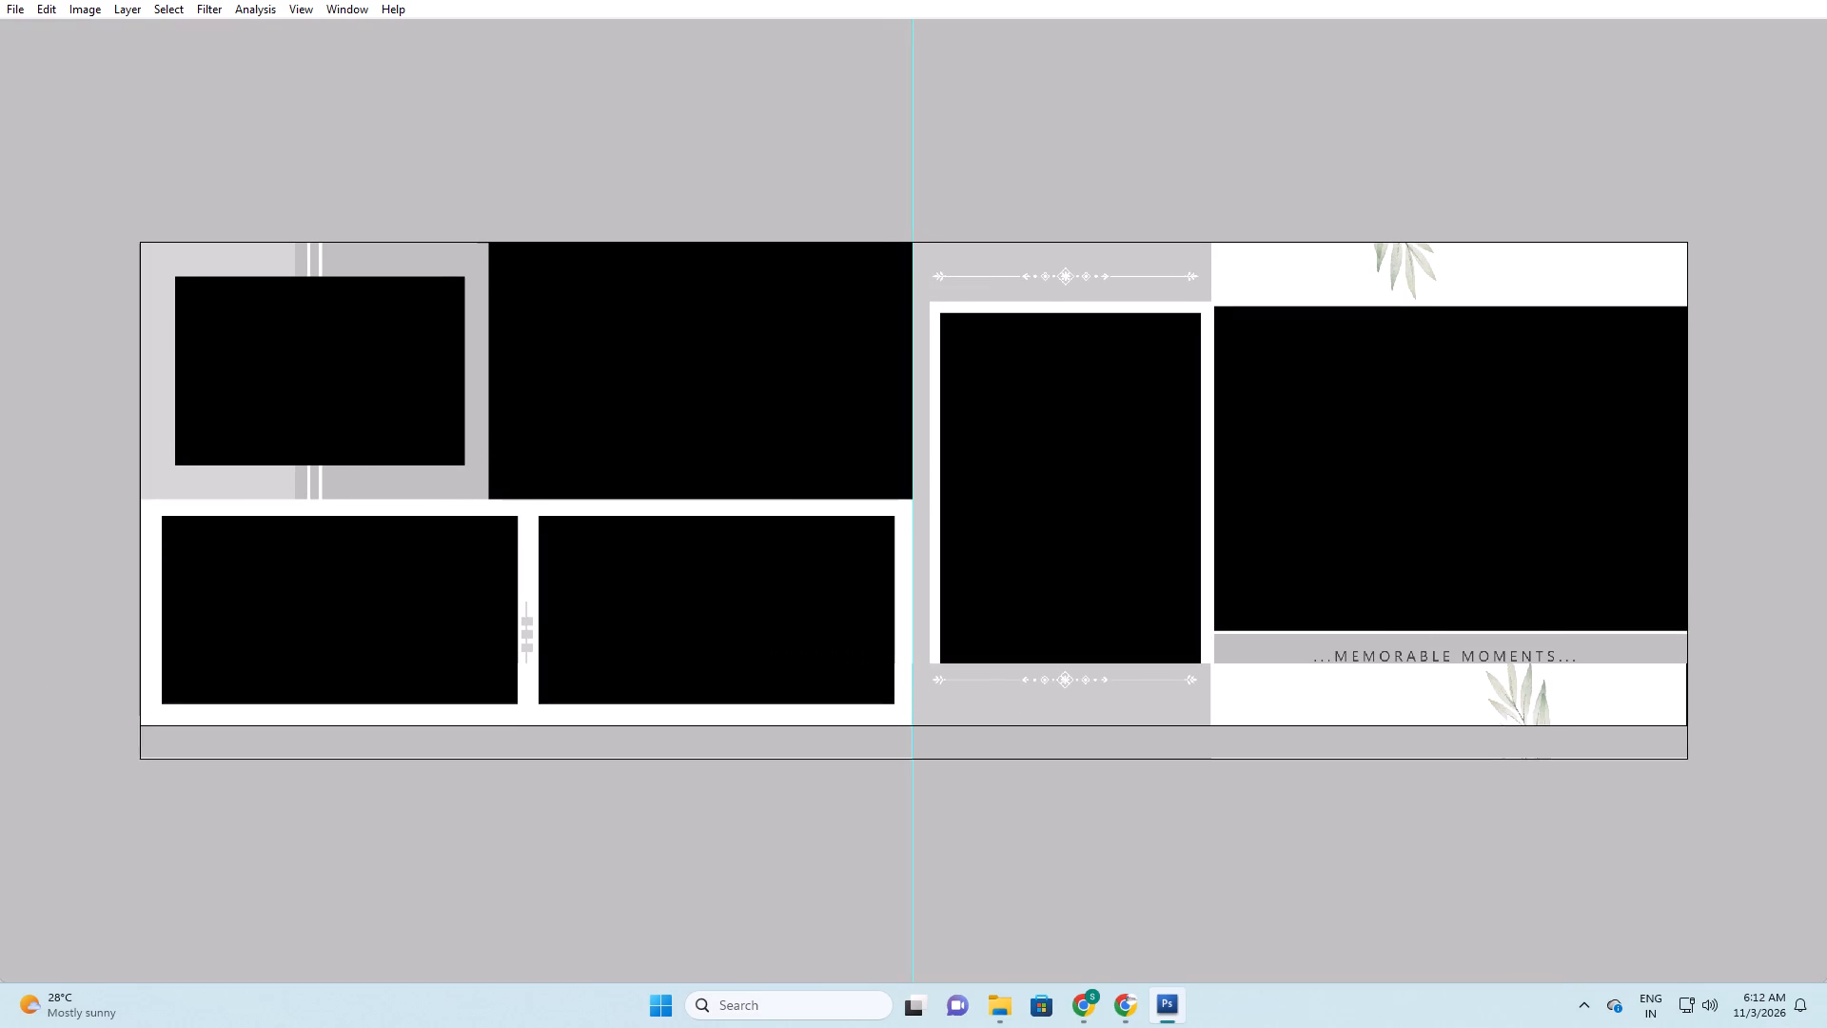
pyautogui.moveTo(1272, 587); pyautogui.dragTo(1264, 592)
pyautogui.hotkey('alt', 'Tab')
pyautogui.hotkey('alt', 'Tab')
pyautogui.hotkey('alt', 'Tab')
pyautogui.hotkey('alt', 'Tab')
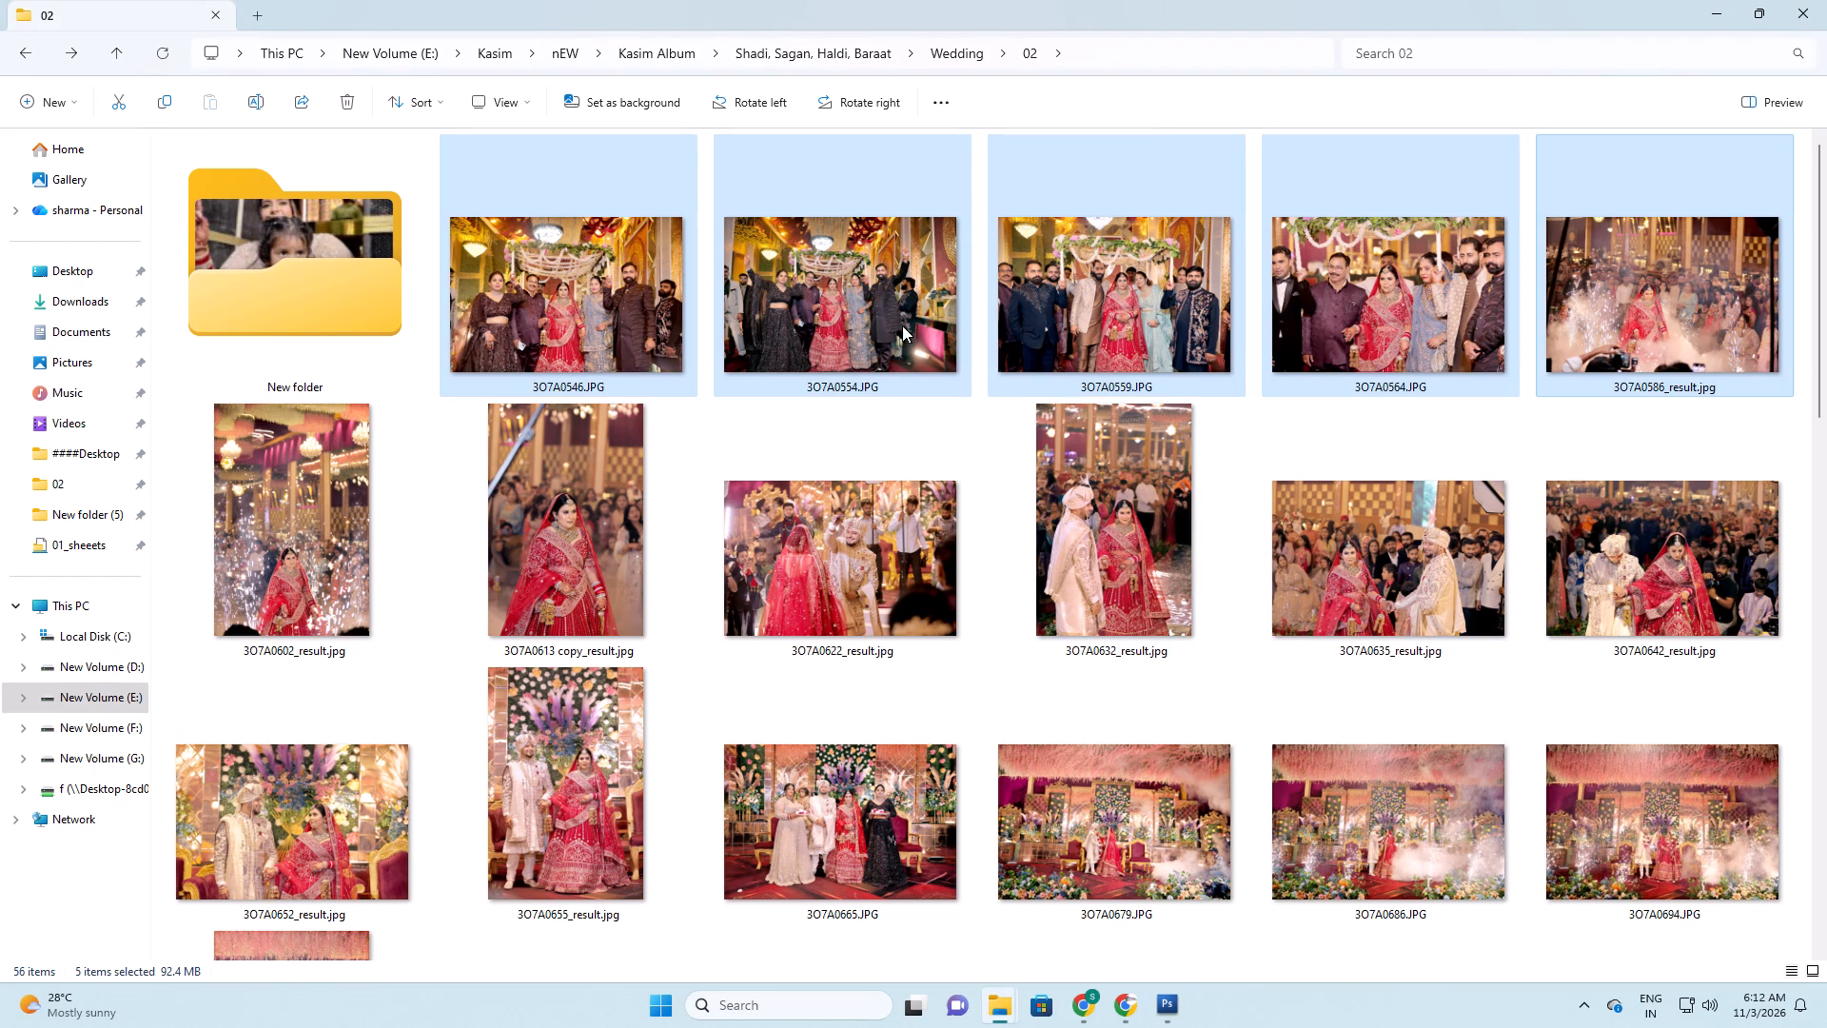
pyautogui.hotkey('alt', 'Tab')
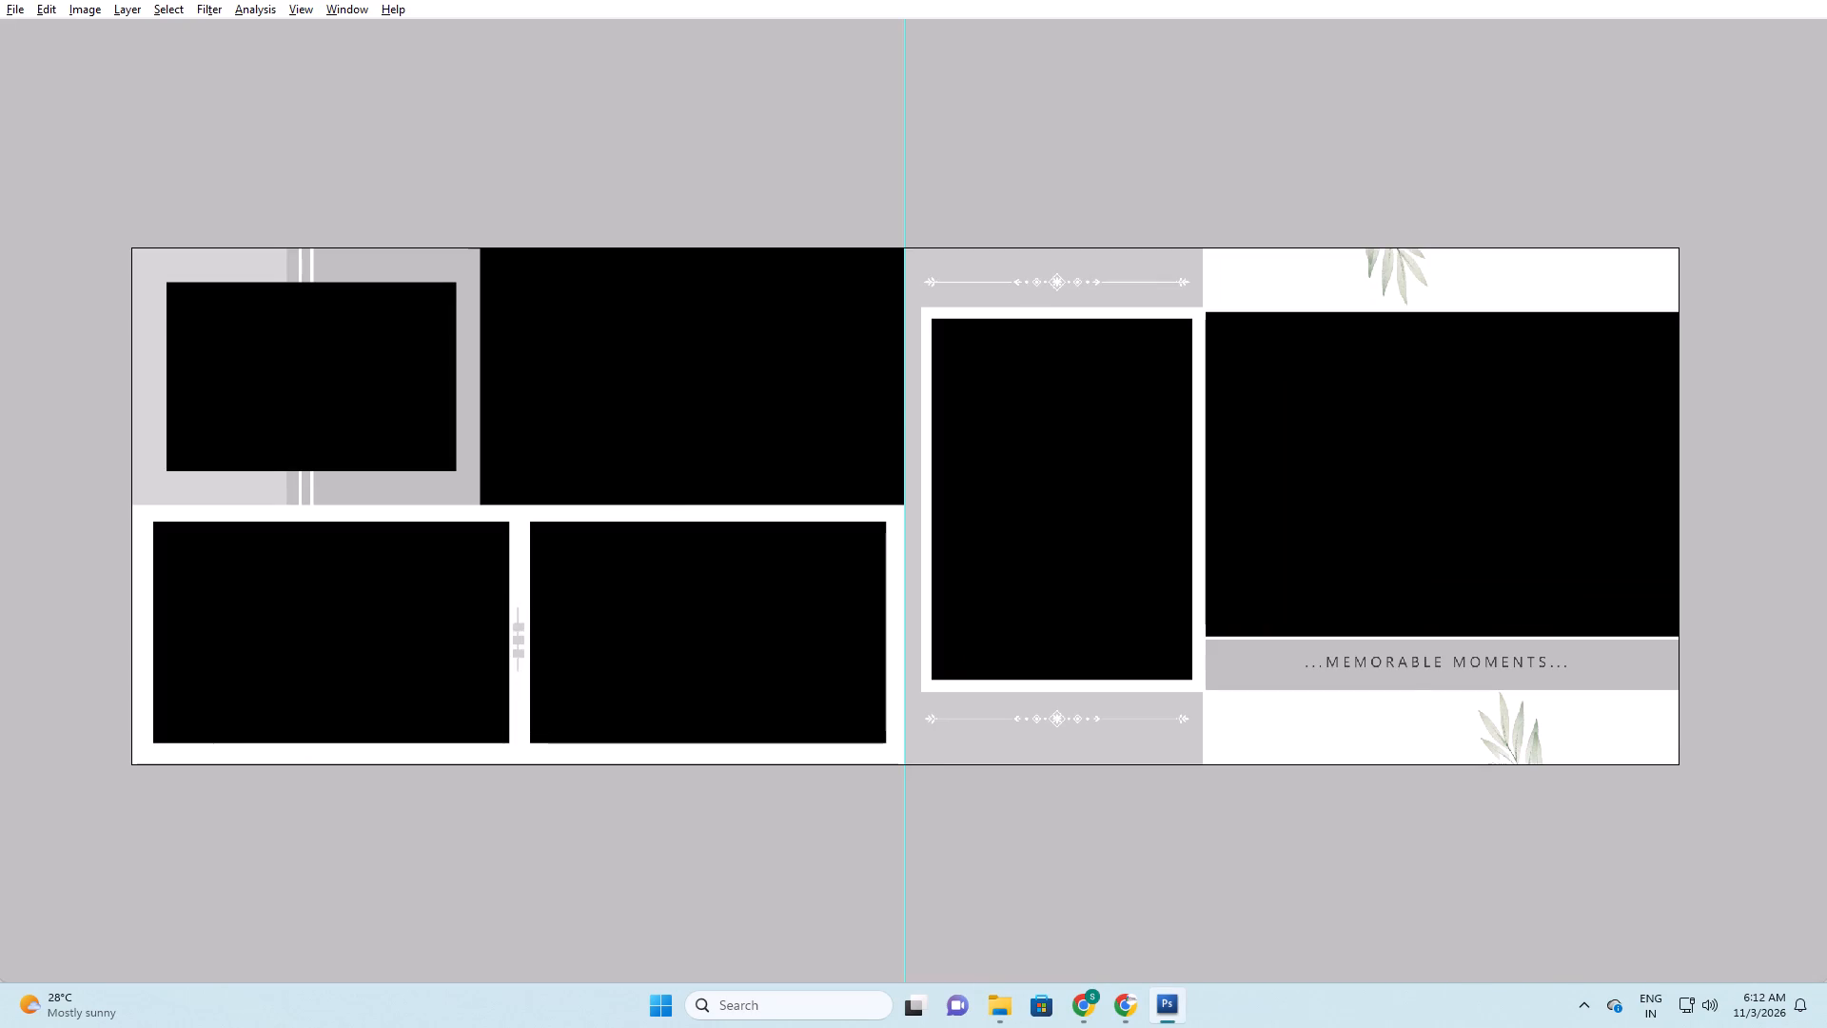
pyautogui.hotkey('alt', 'Tab')
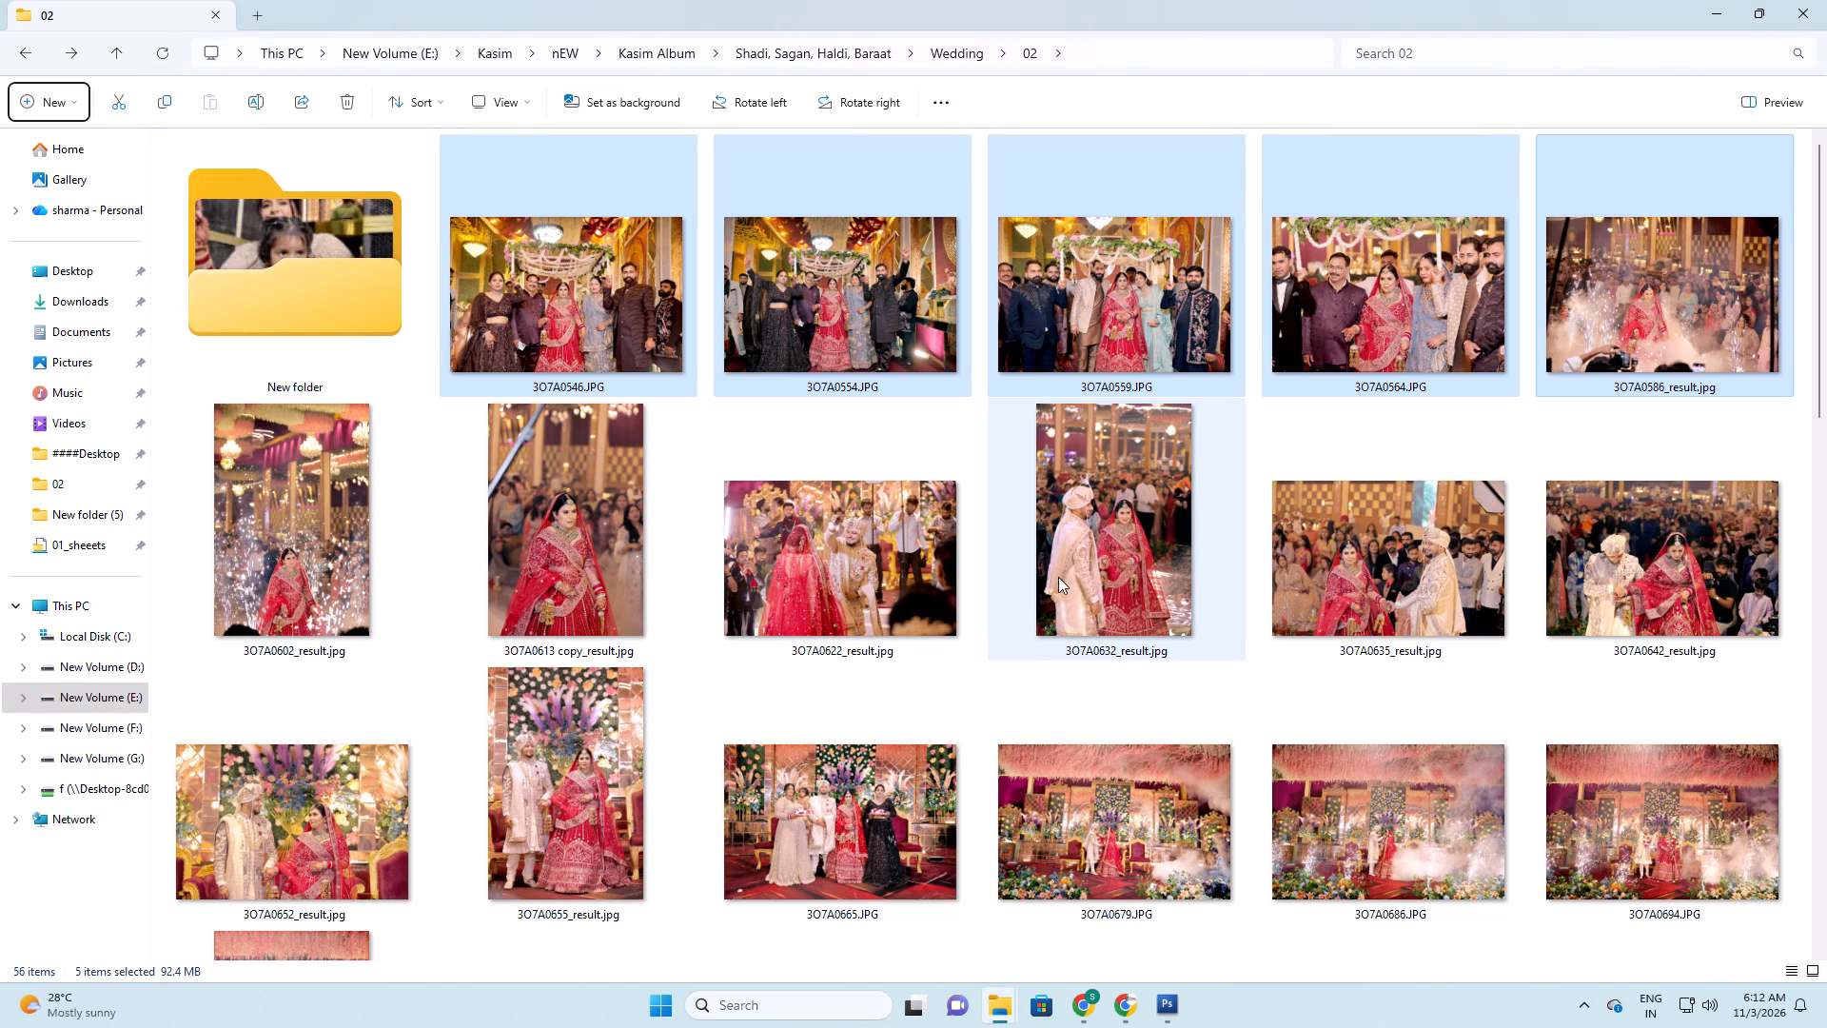
# Rename the portrait photo 3O7A0613 copy_result.jpg as 3O7A0565 and refresh the folder so it sorts after 3O7A0564.
pyautogui.click(1385, 343)
pyautogui.press('F2')
pyautogui.hotkey('ctrl', 'c')
pyautogui.click(560, 551)
pyautogui.press('F2')
pyautogui.hotkey('ctrl', 'v')
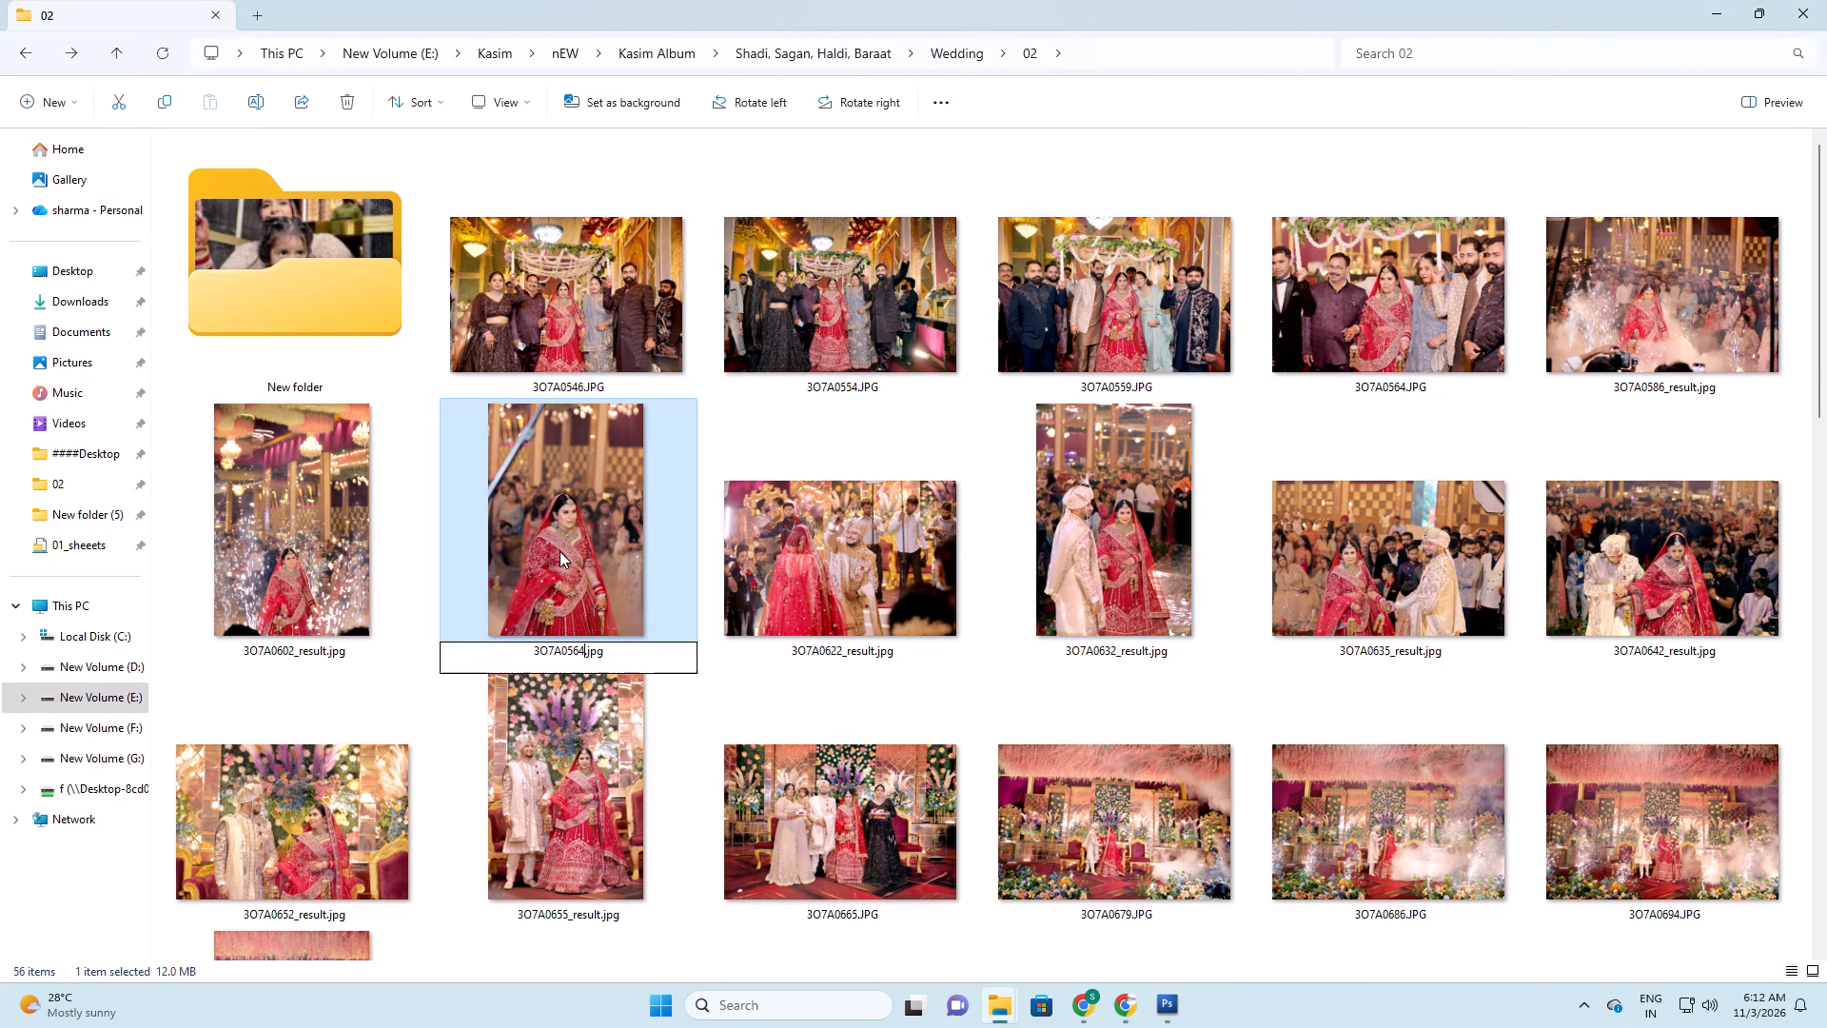
pyautogui.press('BackSpace')
pyautogui.press('5')
pyautogui.press('Return')
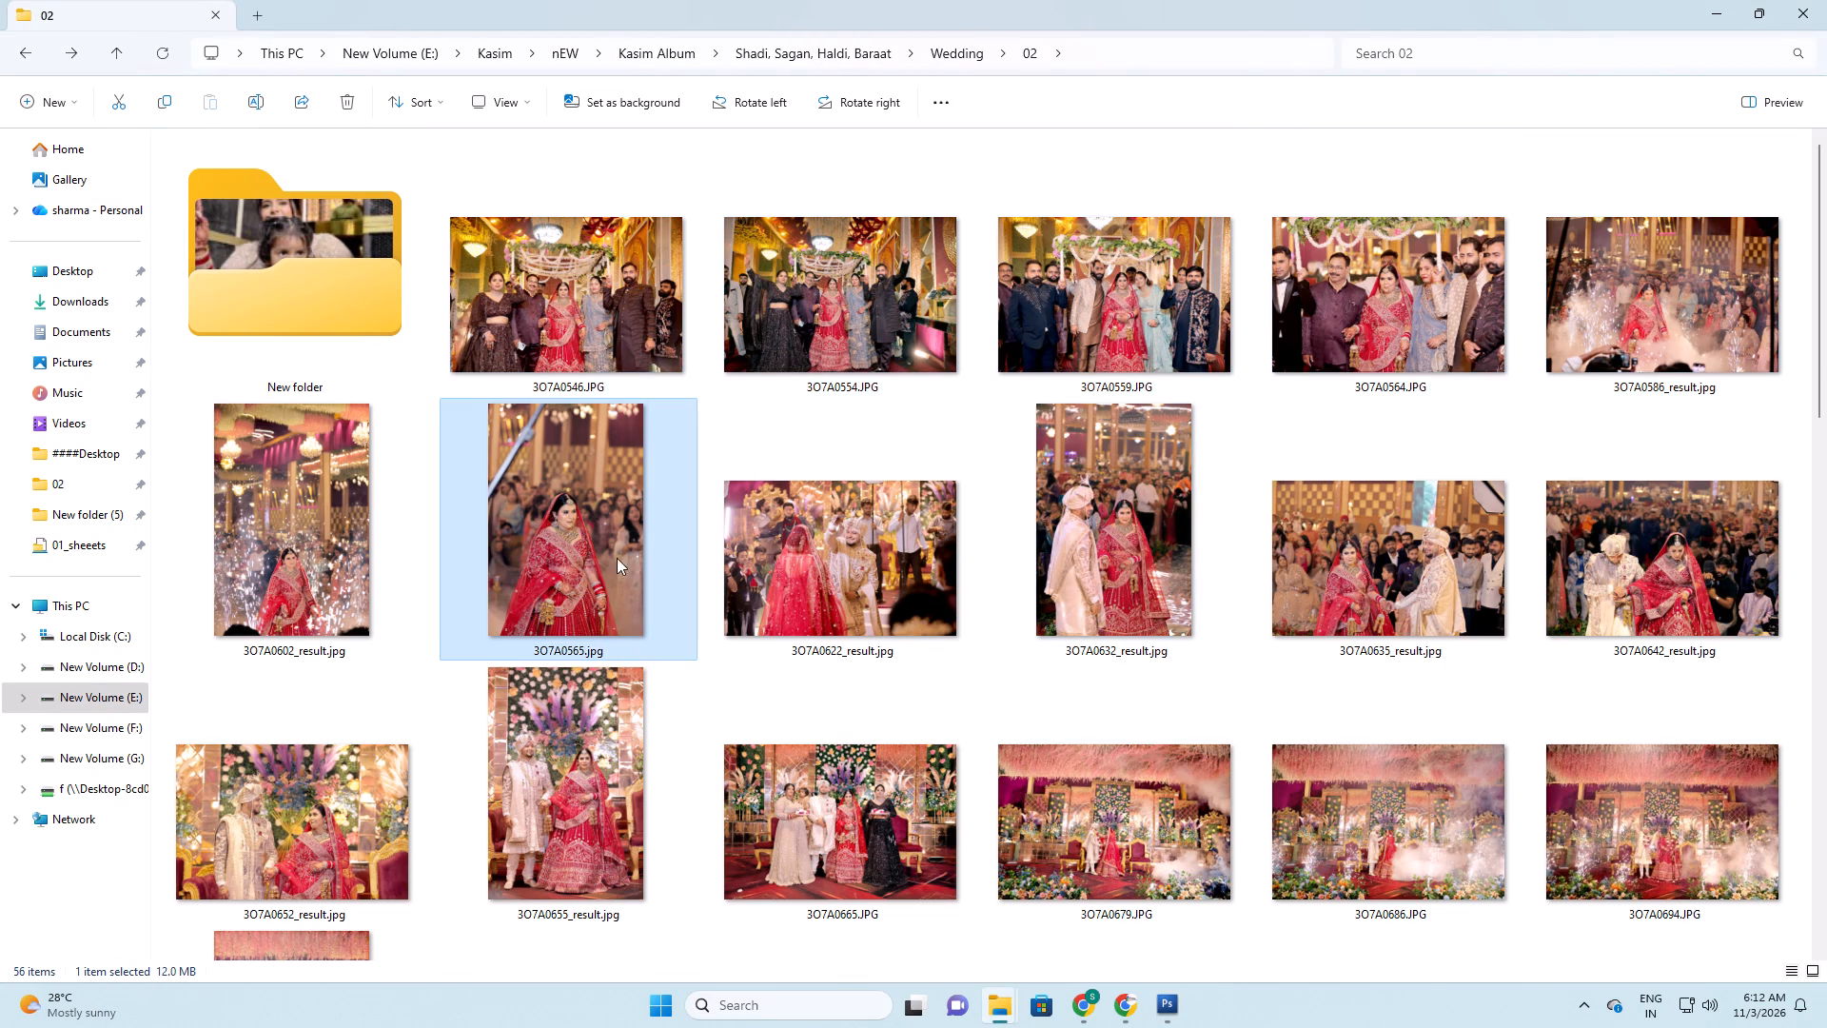
pyautogui.rightClick(705, 409)
pyautogui.click(749, 484)
pyautogui.click(1660, 302)
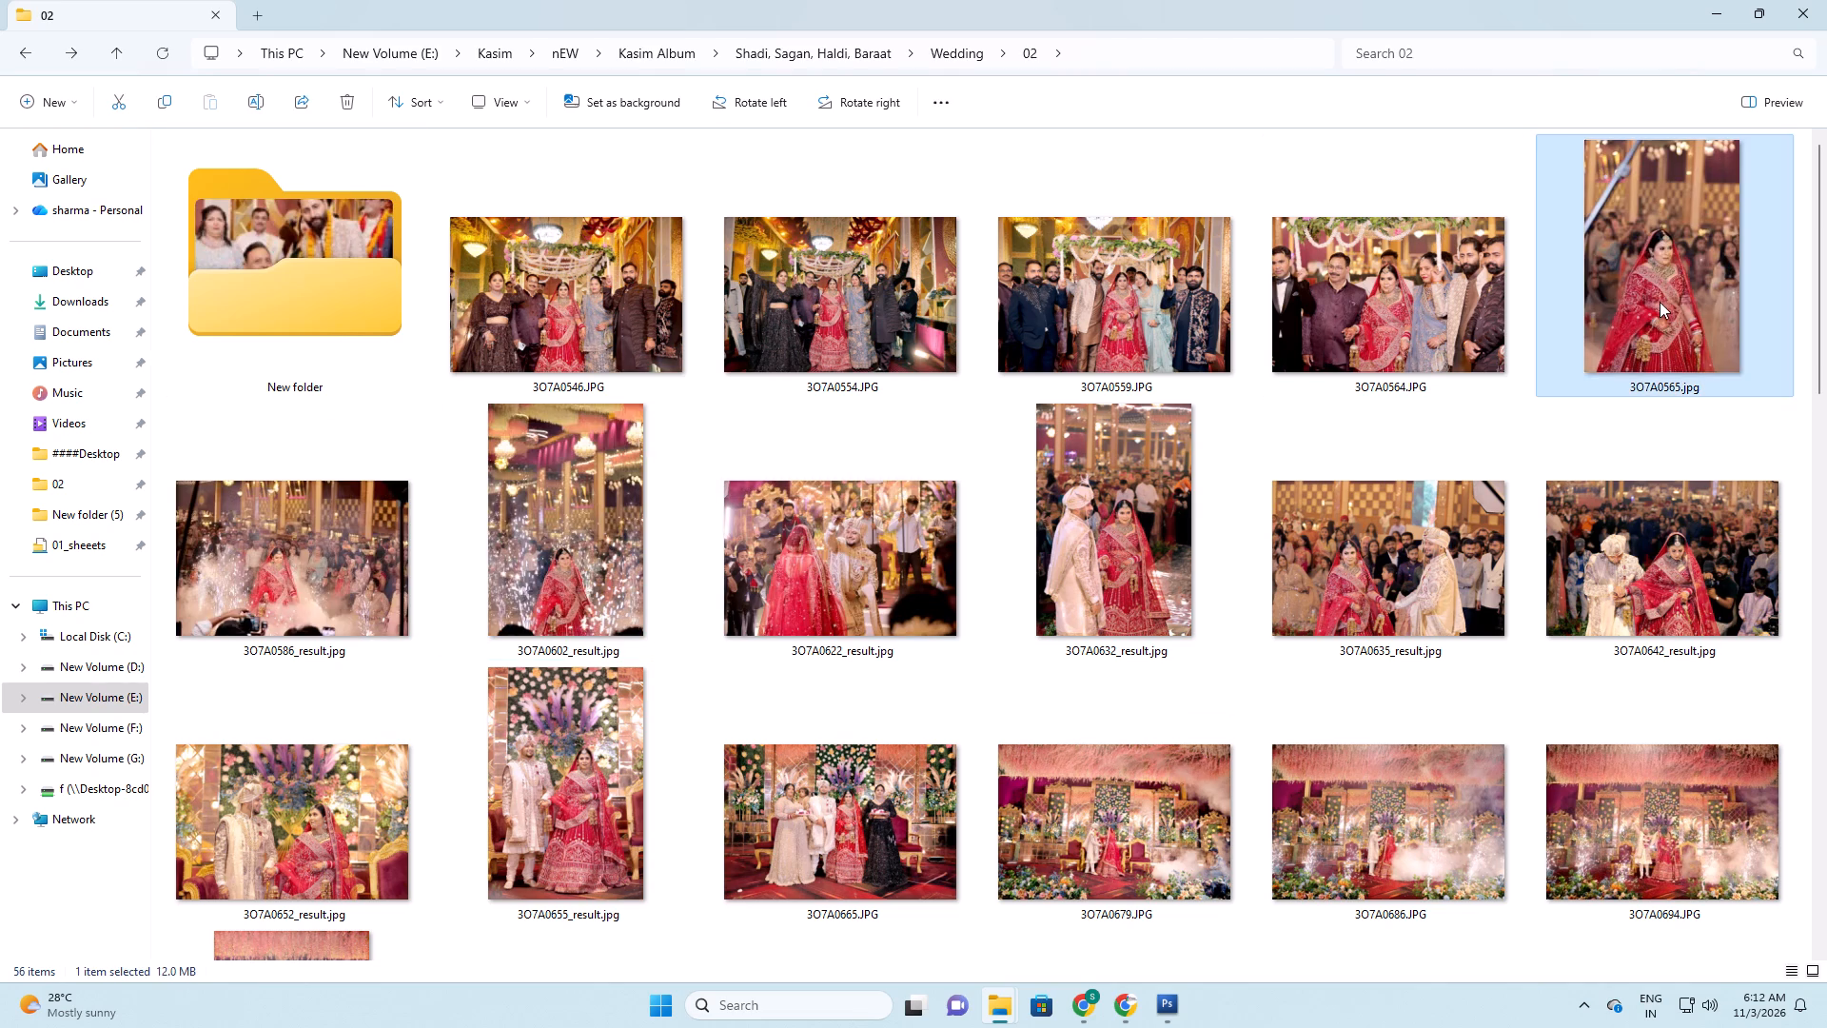
# Recheck the group against the layout and mark its last photo, 3O7A0586_result.jpg, by appending a row of plus signs to its name.
pyautogui.hotkey('alt', 'Tab')
pyautogui.hotkey('alt', 'Tab')
pyautogui.hotkey('alt', 'Tab')
pyautogui.hotkey('alt', 'Tab')
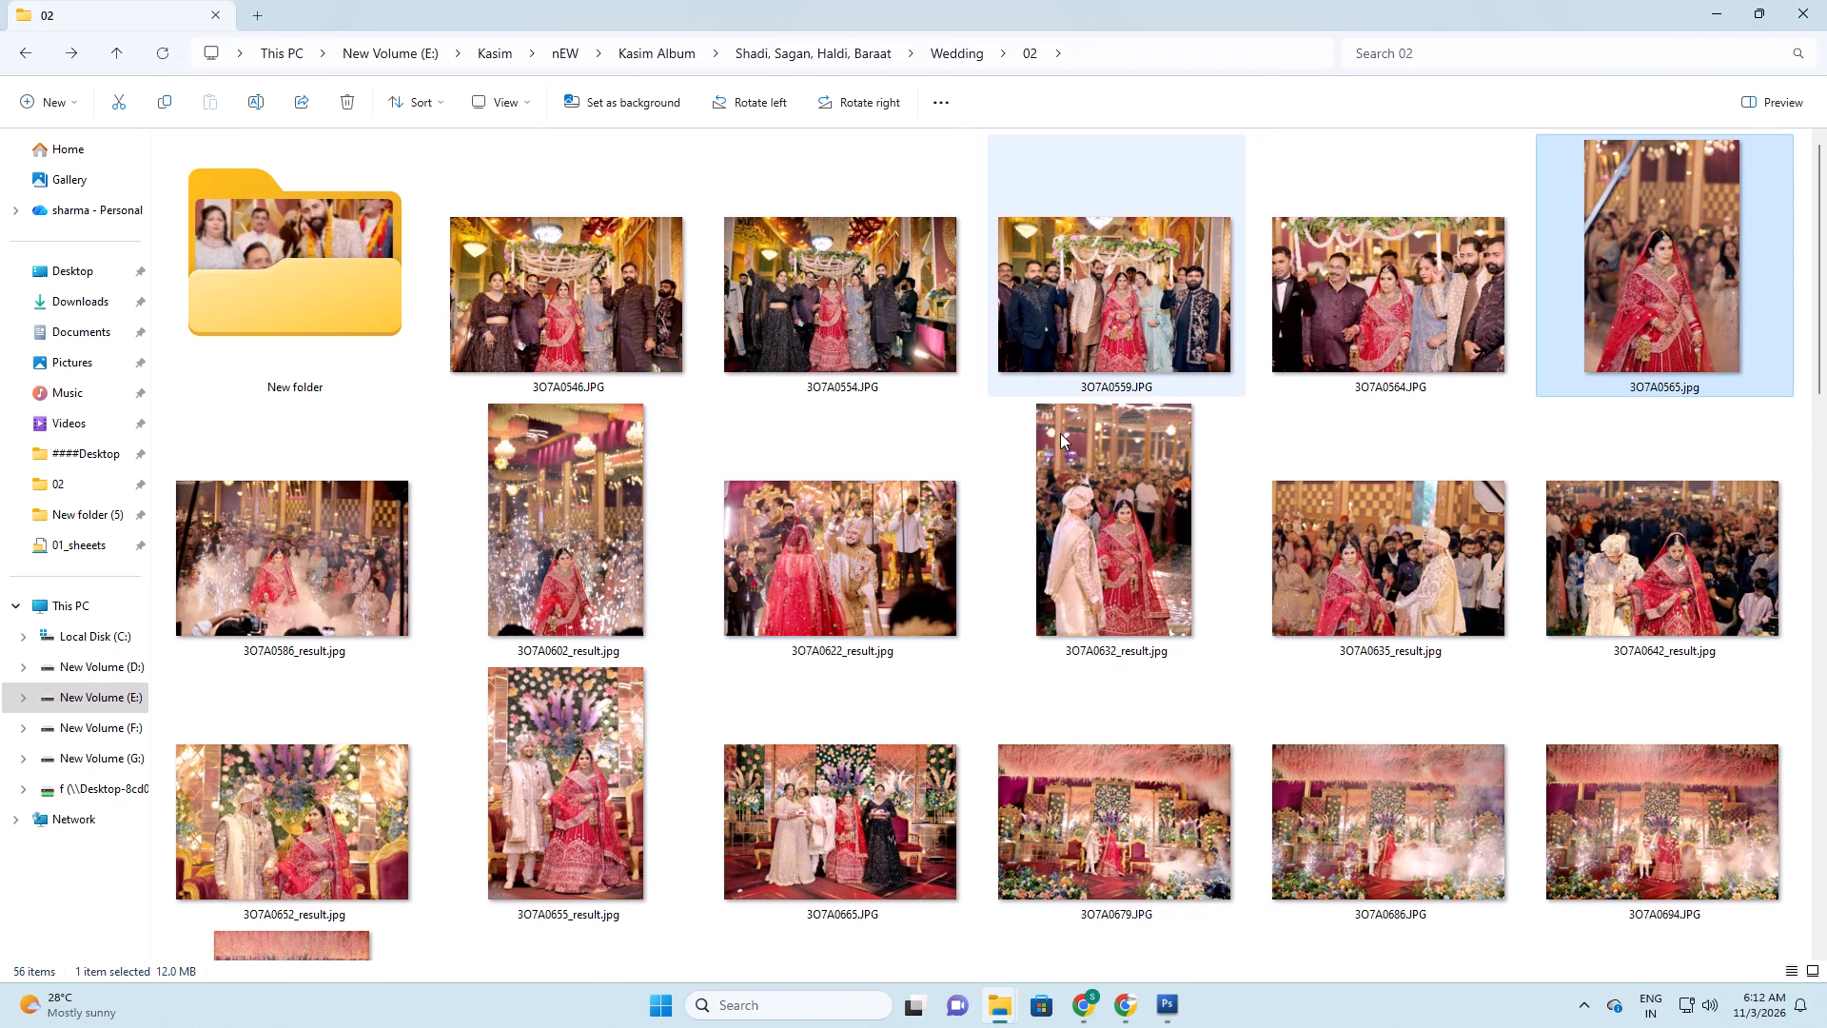
pyautogui.click(345, 544)
pyautogui.press('F2')
pyautogui.press('Right')
pyautogui.hotkey('shift', '+')
pyautogui.hotkey('shift', '+')
pyautogui.hotkey('shift', '+')
pyautogui.hotkey('shift', '+')
pyautogui.hotkey('shift', '+')
pyautogui.hotkey('shift', '+')
pyautogui.hotkey('shift', '+')
pyautogui.hotkey('shift', '+')
pyautogui.hotkey('shift', '+')
pyautogui.hotkey('shift', '+')
pyautogui.hotkey('shift', '+')
pyautogui.hotkey('shift', '+')
pyautogui.hotkey('shift', '+')
pyautogui.hotkey('shift', '+')
pyautogui.hotkey('shift', '+')
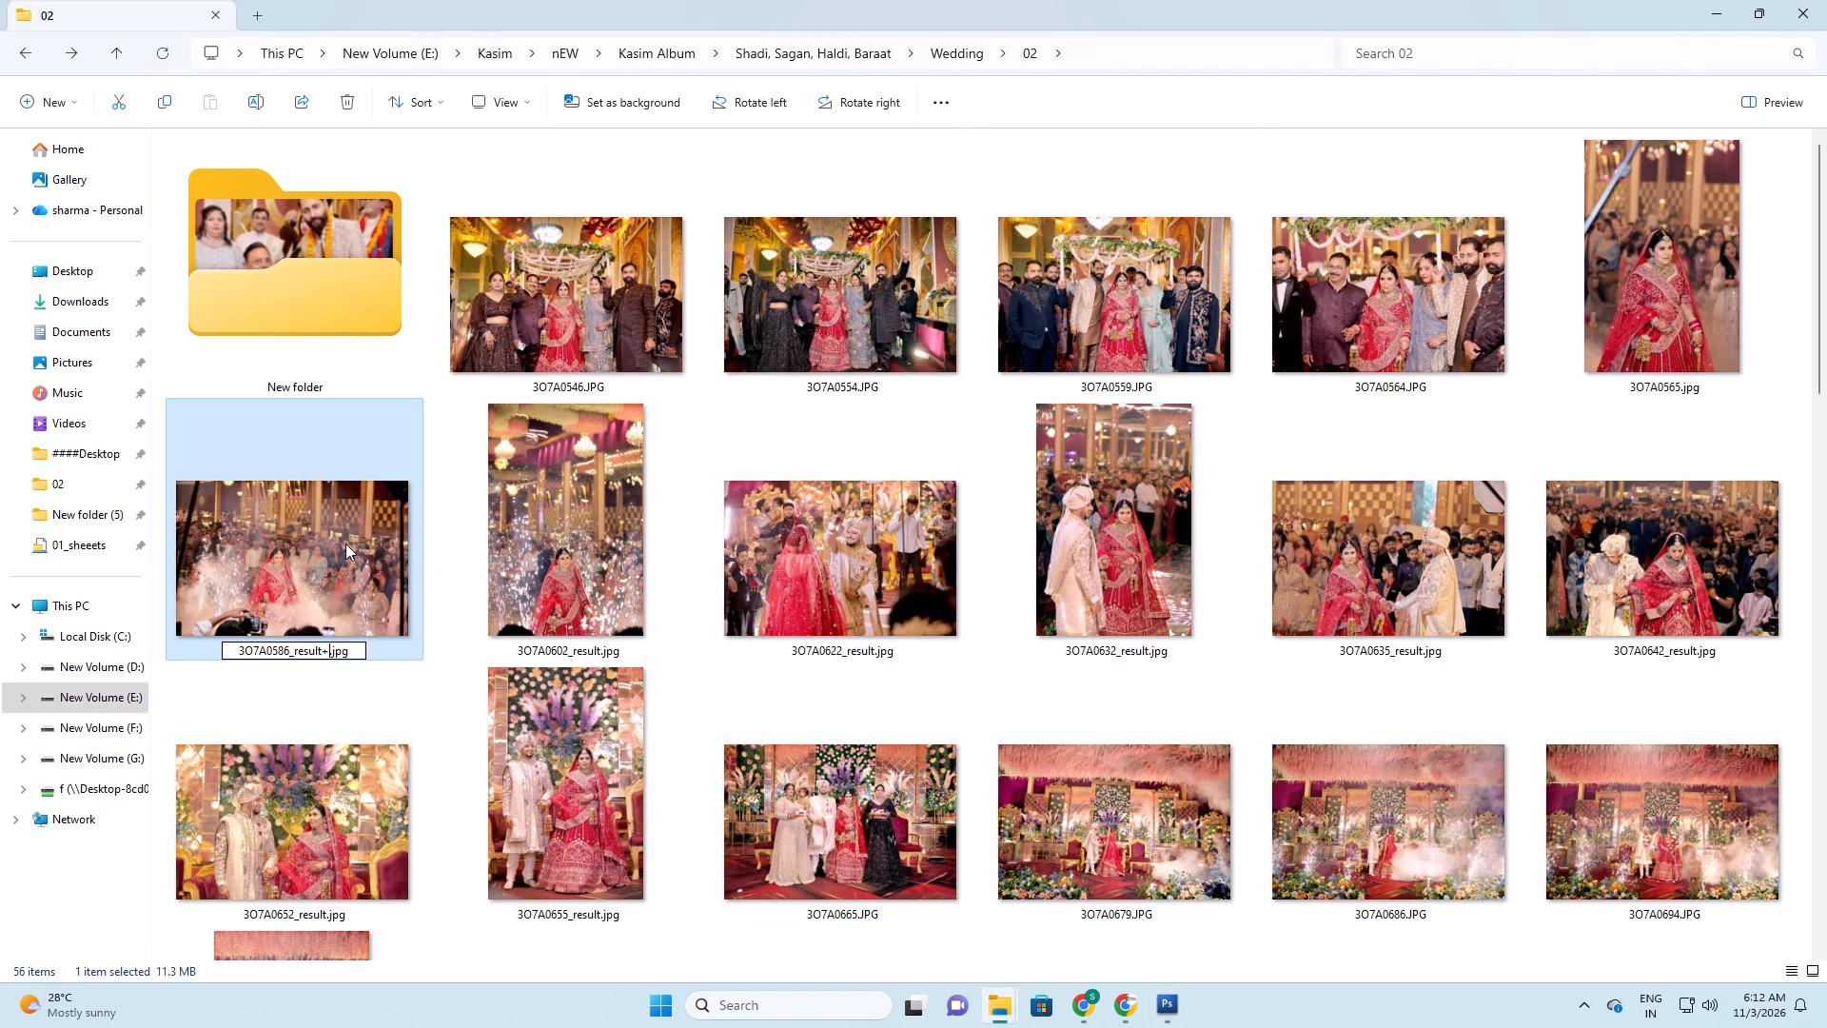
pyautogui.press('Return')
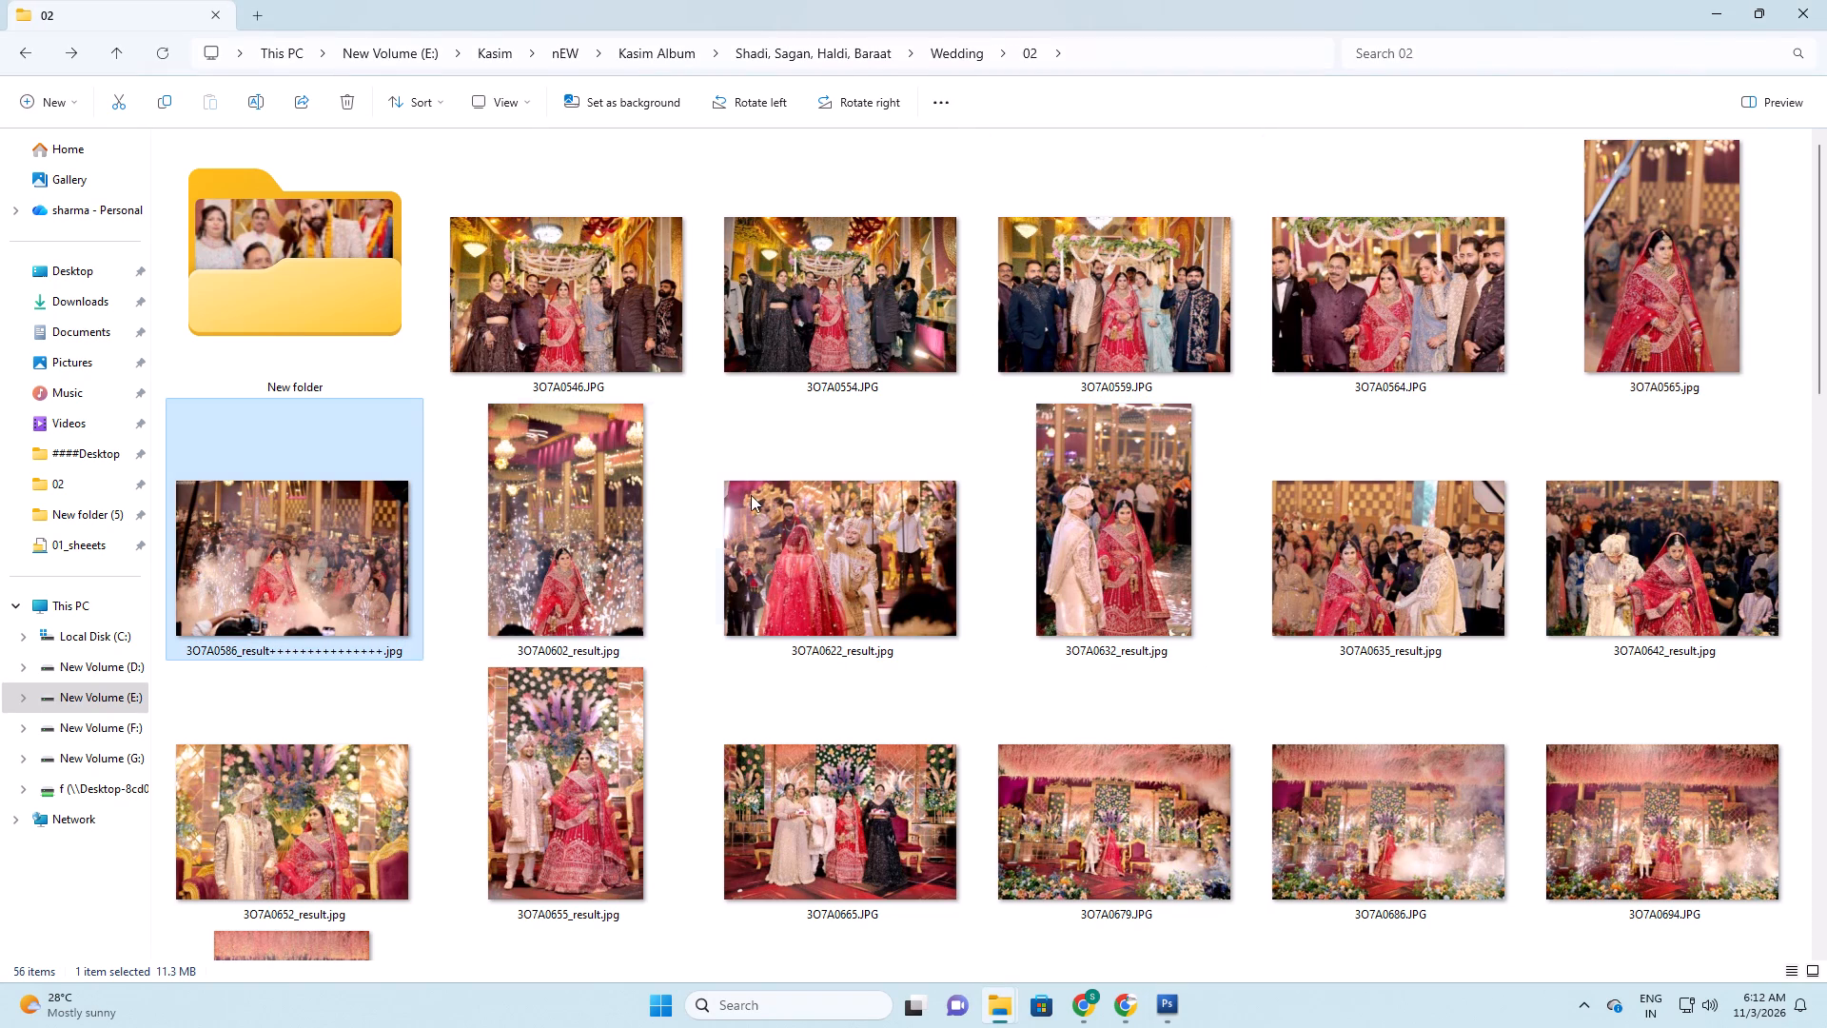
# Move the six photos from 3O7A0546 through the plus-marked 3O7A0586 into the New folder inside folder 02.
pyautogui.hotkey('alt', 'Tab')
pyautogui.hotkey('alt', 'Tab')
pyautogui.click(1352, 294)
pyautogui.click(1666, 277)
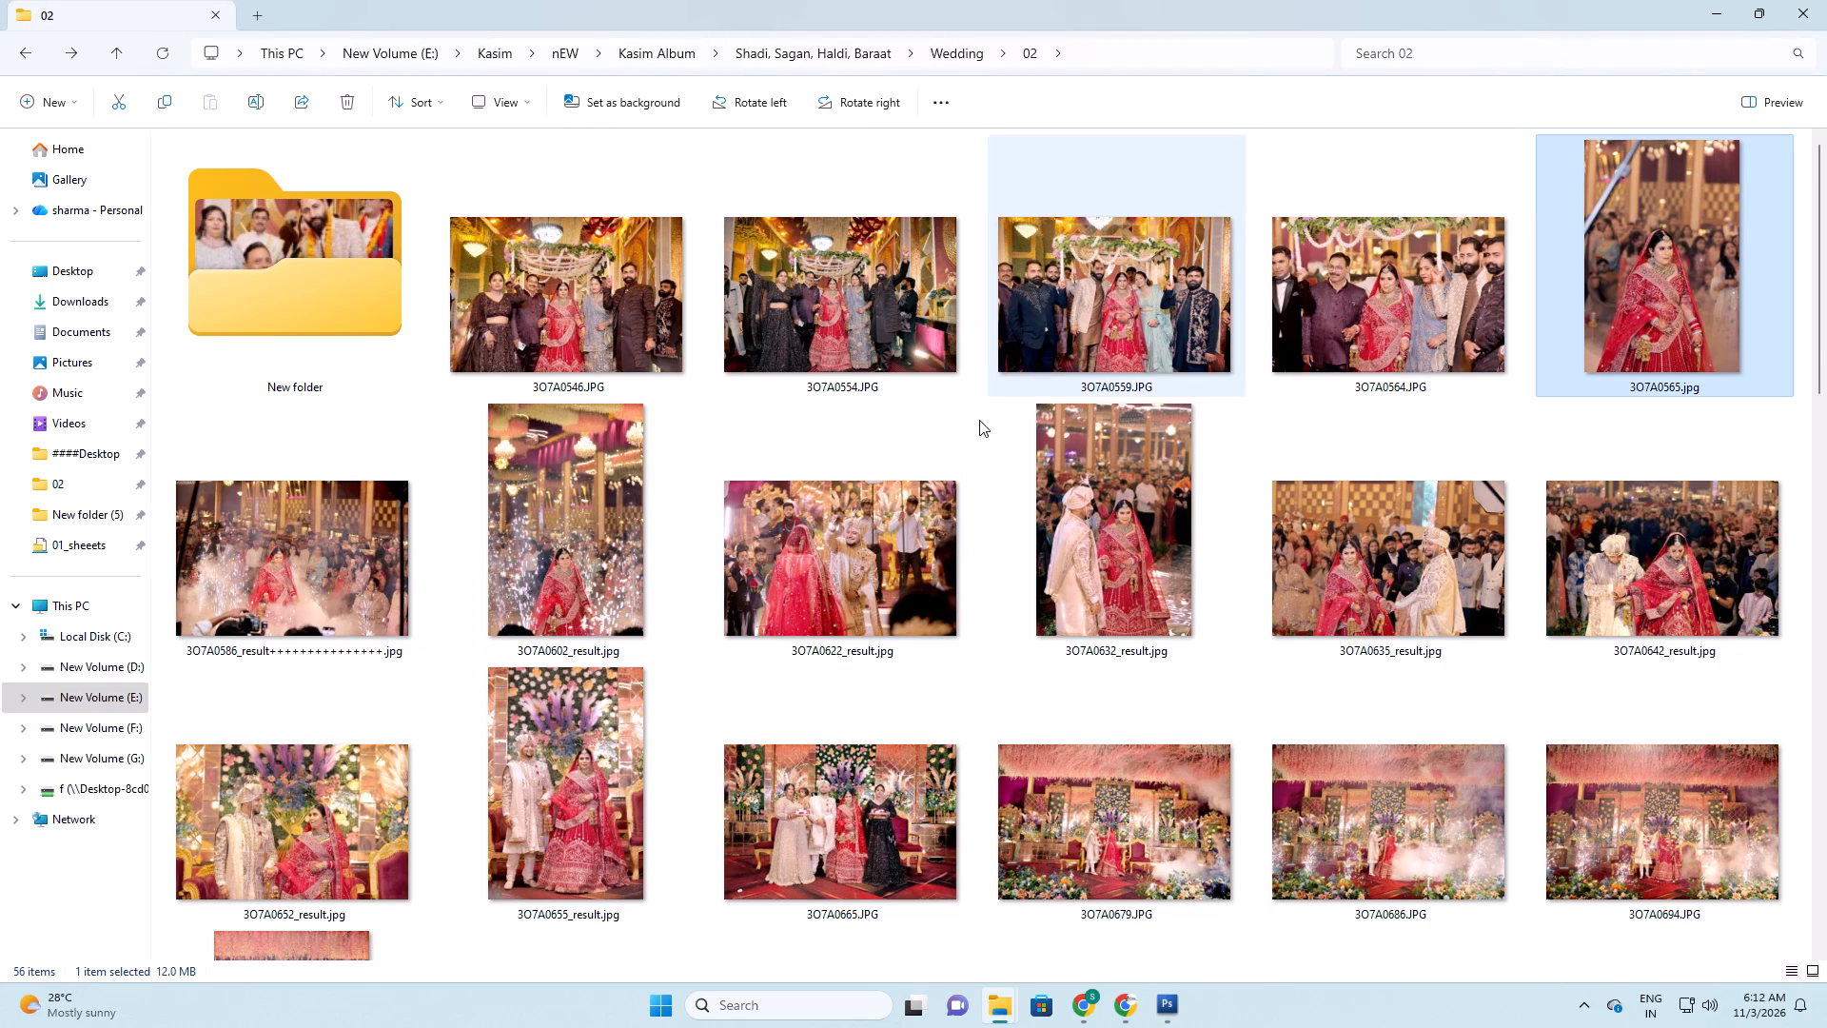
pyautogui.click(382, 571)
pyautogui.keyDown('ctrl'); pyautogui.keyDown('shift'); pyautogui.click(580, 279); pyautogui.keyUp('shift'); pyautogui.keyUp('ctrl')
pyautogui.moveTo(476, 271); pyautogui.dragTo(319, 274)
# Select the photos 3O7A0602, 3O7A0622 and 3O7A0632 in folder 02 as the start of the following group.
pyautogui.click(598, 272)
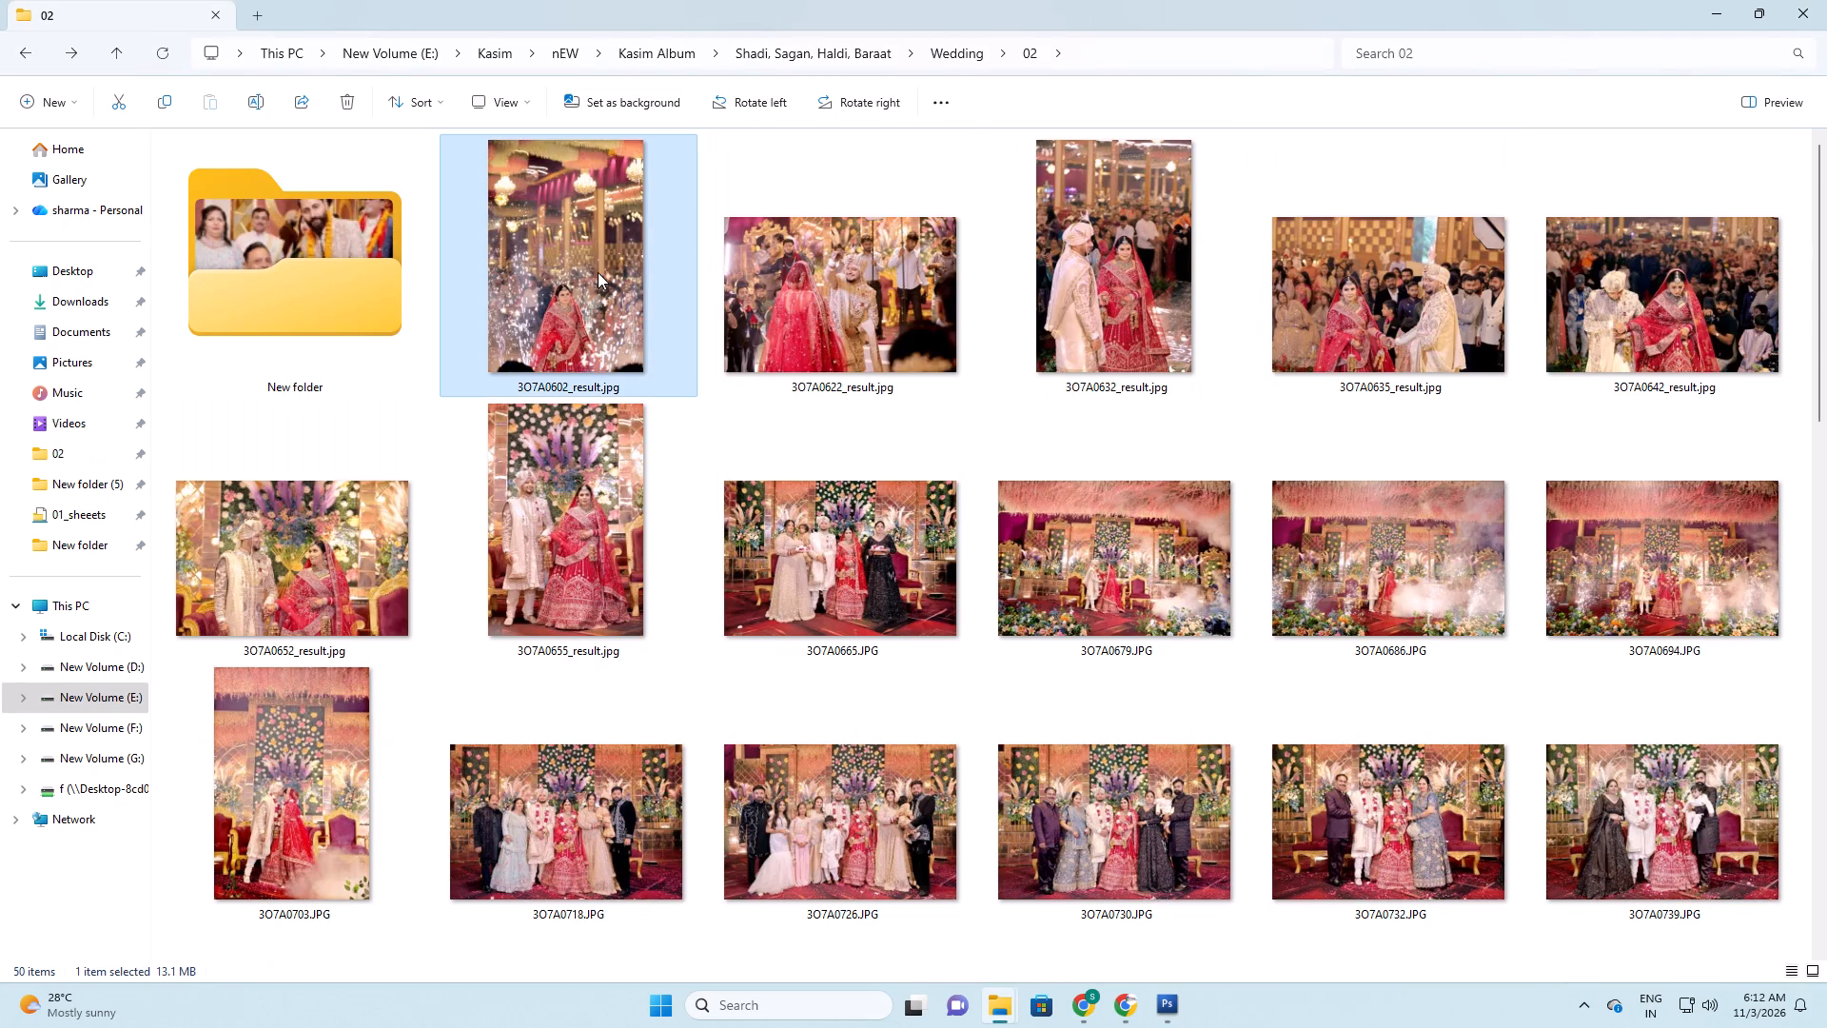
pyautogui.click(894, 282)
pyautogui.click(589, 294)
pyautogui.keyDown('ctrl'); pyautogui.click(940, 306); pyautogui.keyUp('ctrl')
pyautogui.keyDown('ctrl'); pyautogui.click(1169, 292); pyautogui.keyUp('ctrl')
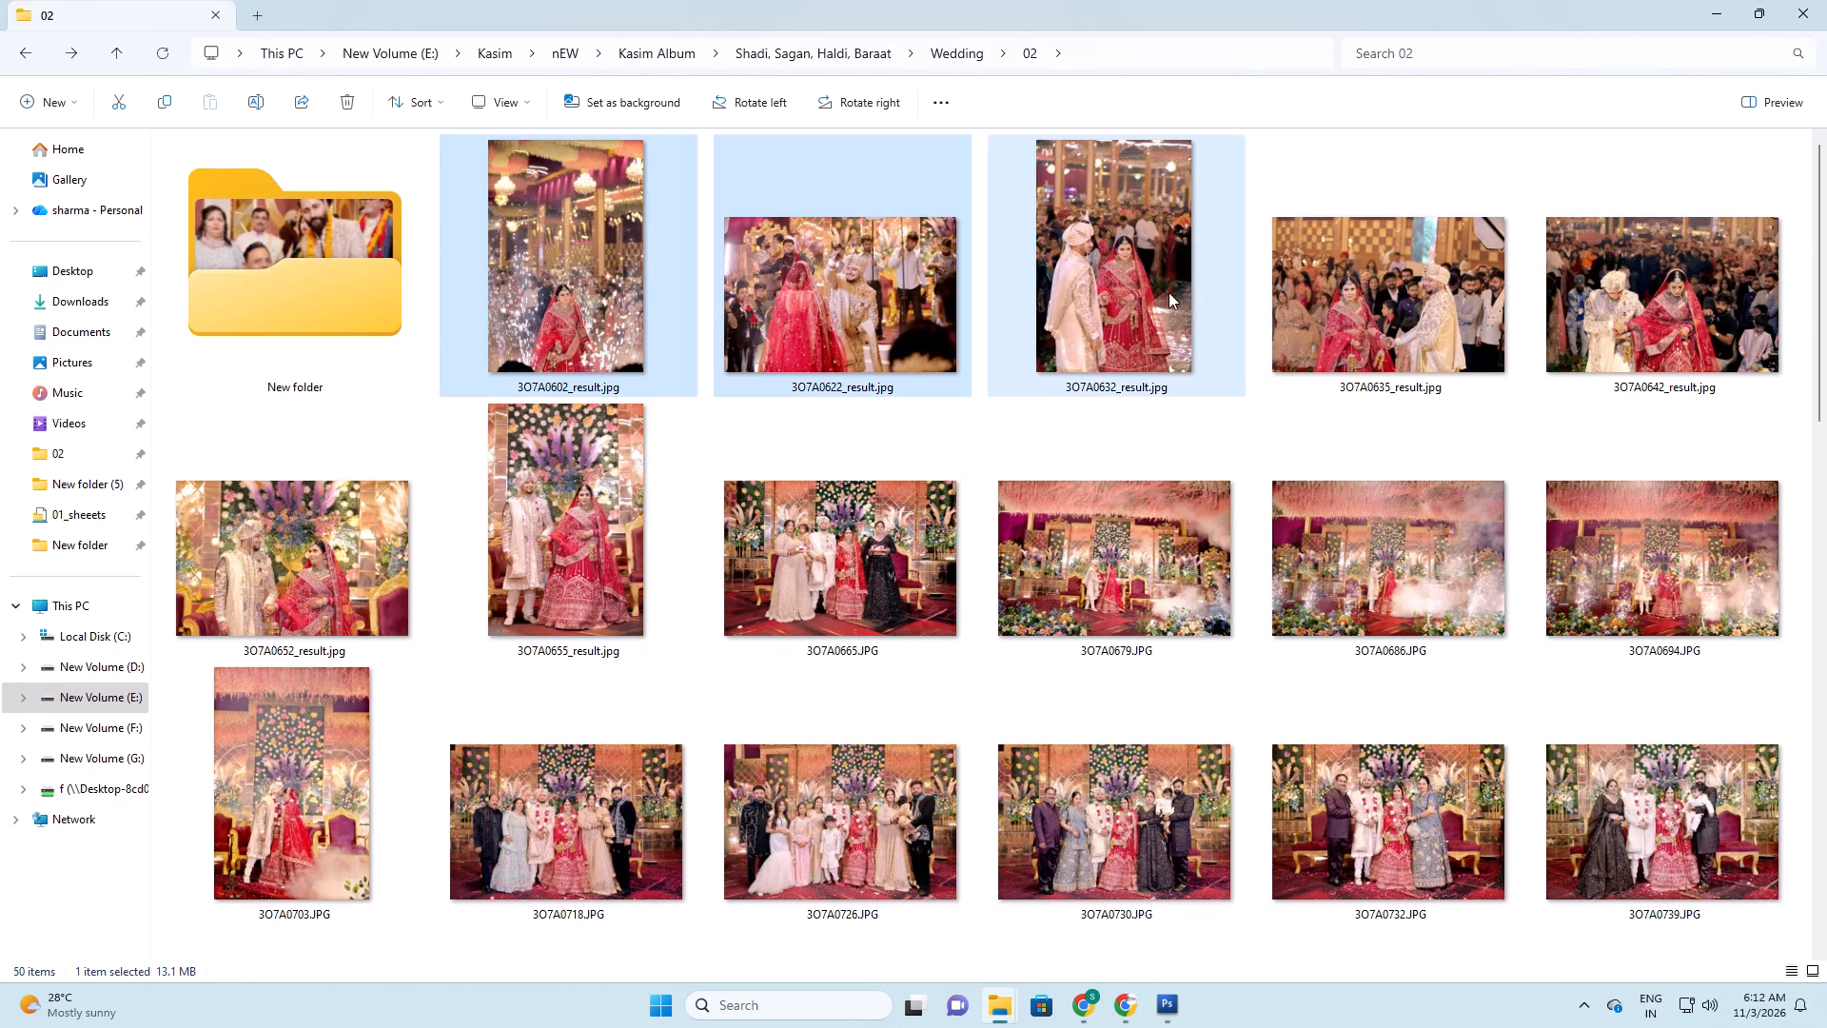
# Return to Photoshop and save the layout as a PSD copy named 101 in New folder (5) under Kasim on drive E.
pyautogui.hotkey('alt', 'Tab')
pyautogui.hotkey('alt', 'Tab')
pyautogui.hotkey('alt', 'shift', 'Tab')
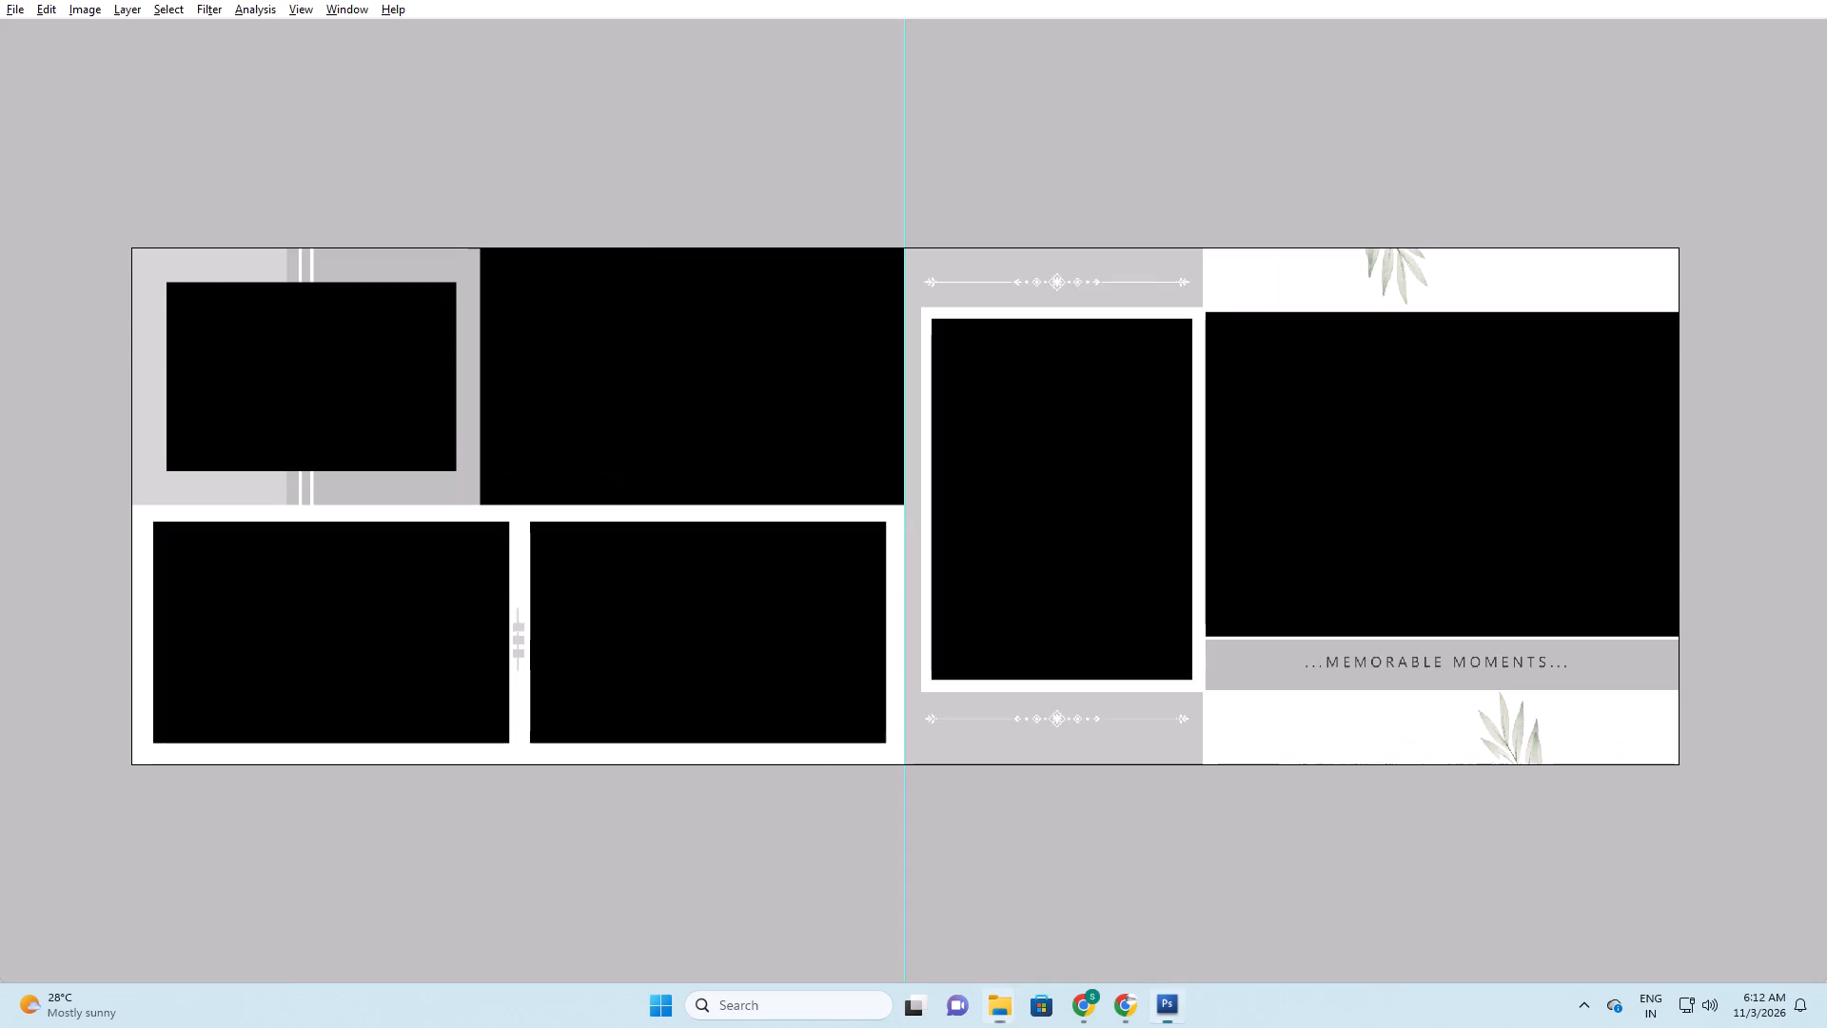
pyautogui.hotkey('ctrl', 'alt', 's')
pyautogui.click(690, 390)
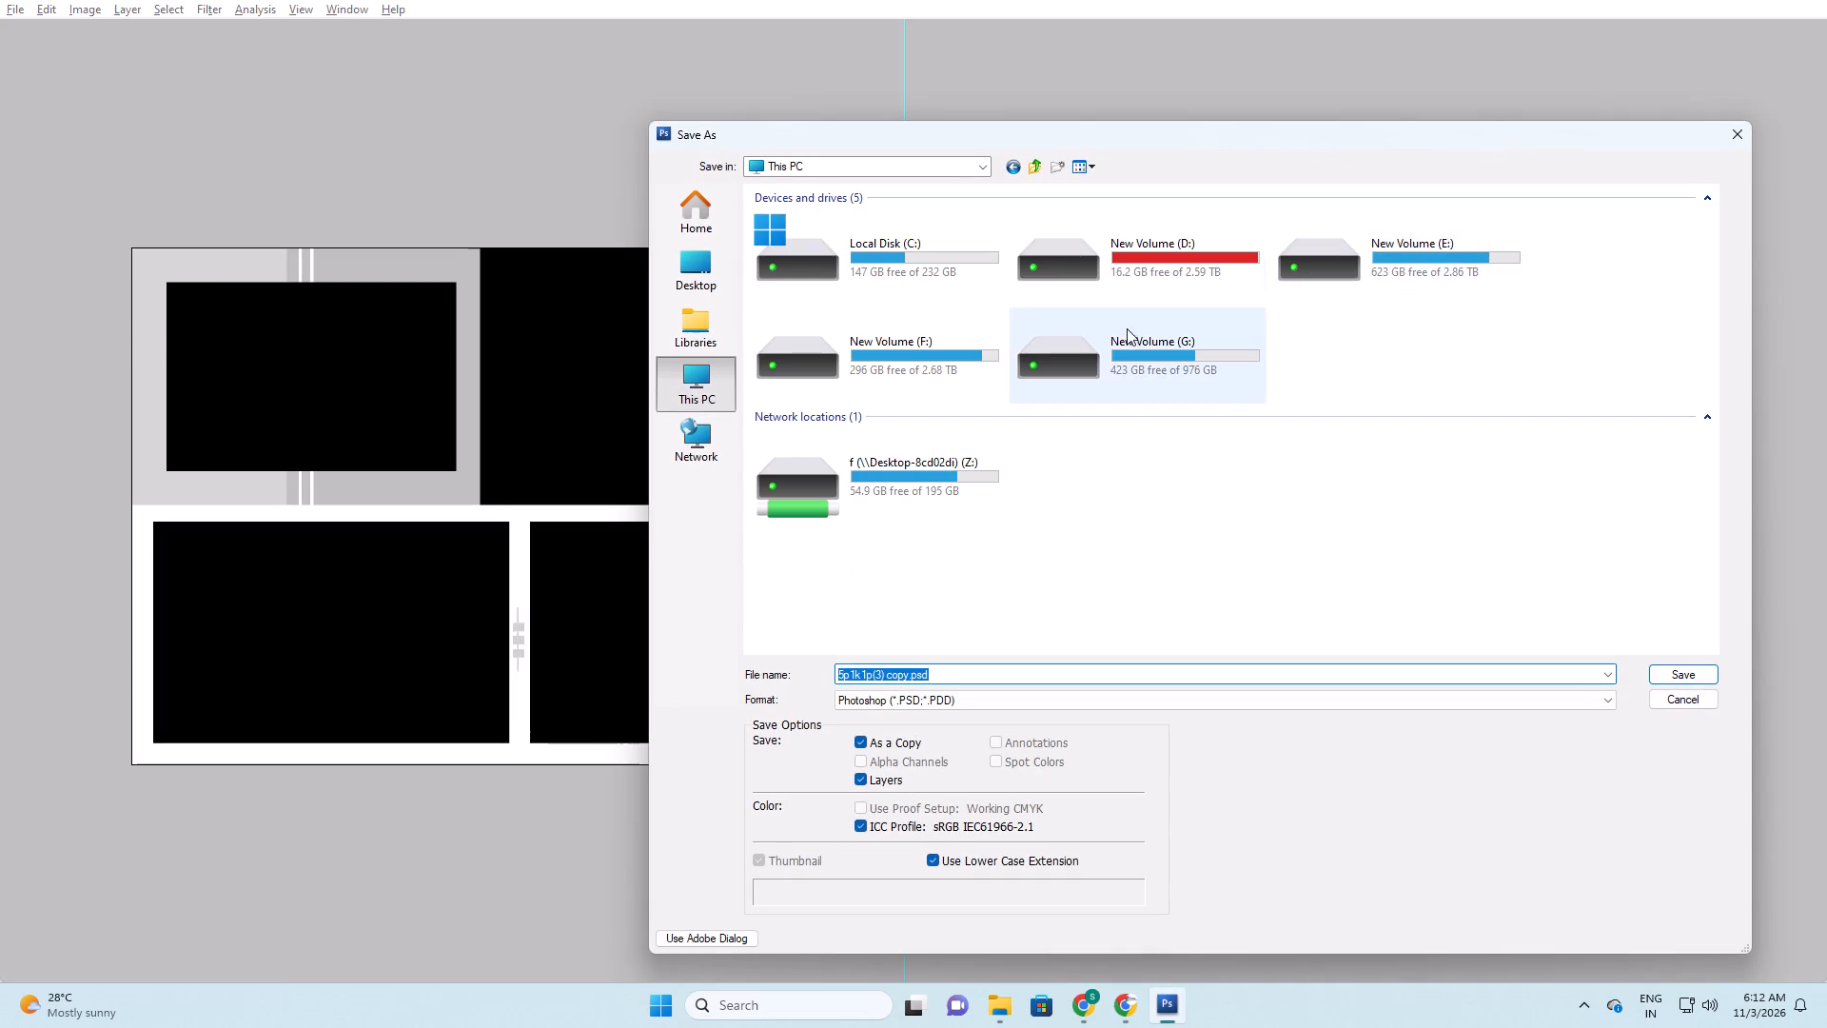
pyautogui.doubleClick(1416, 247)
pyautogui.press('k')
pyautogui.press('Return')
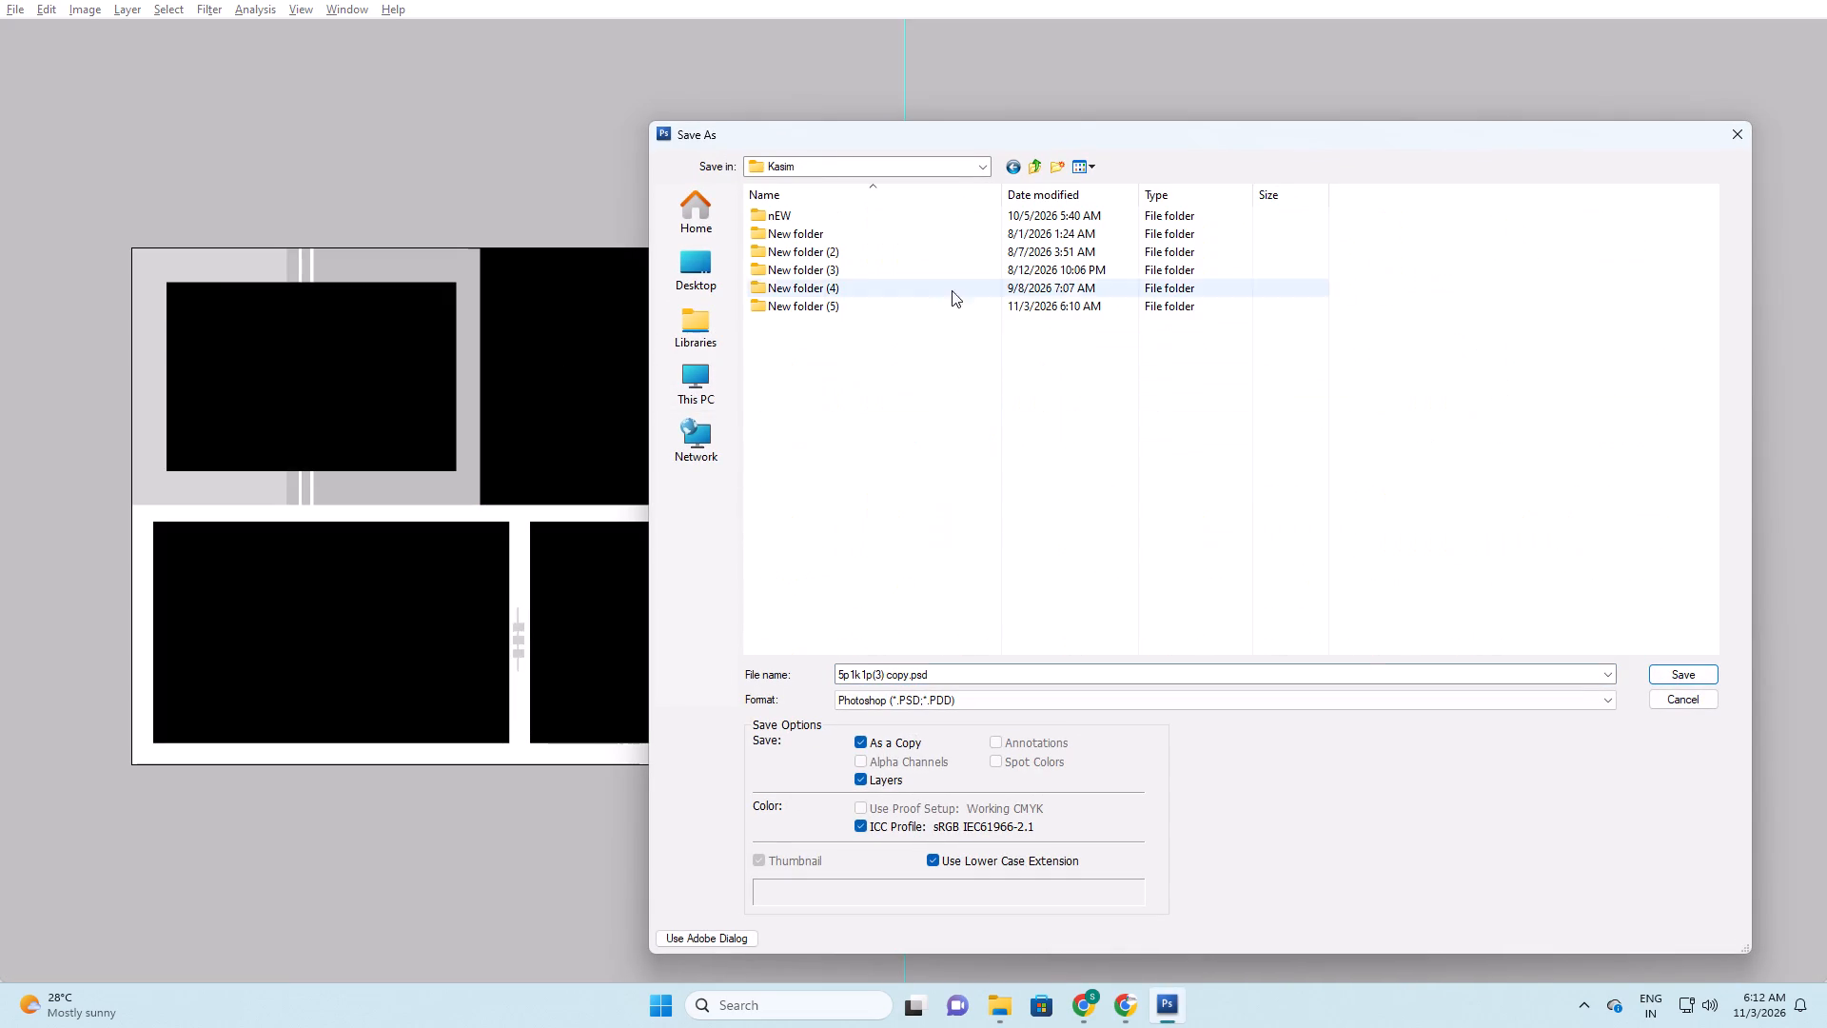
pyautogui.doubleClick(865, 301)
pyautogui.scroll(-11, 884, 320)
pyautogui.press('Tab')
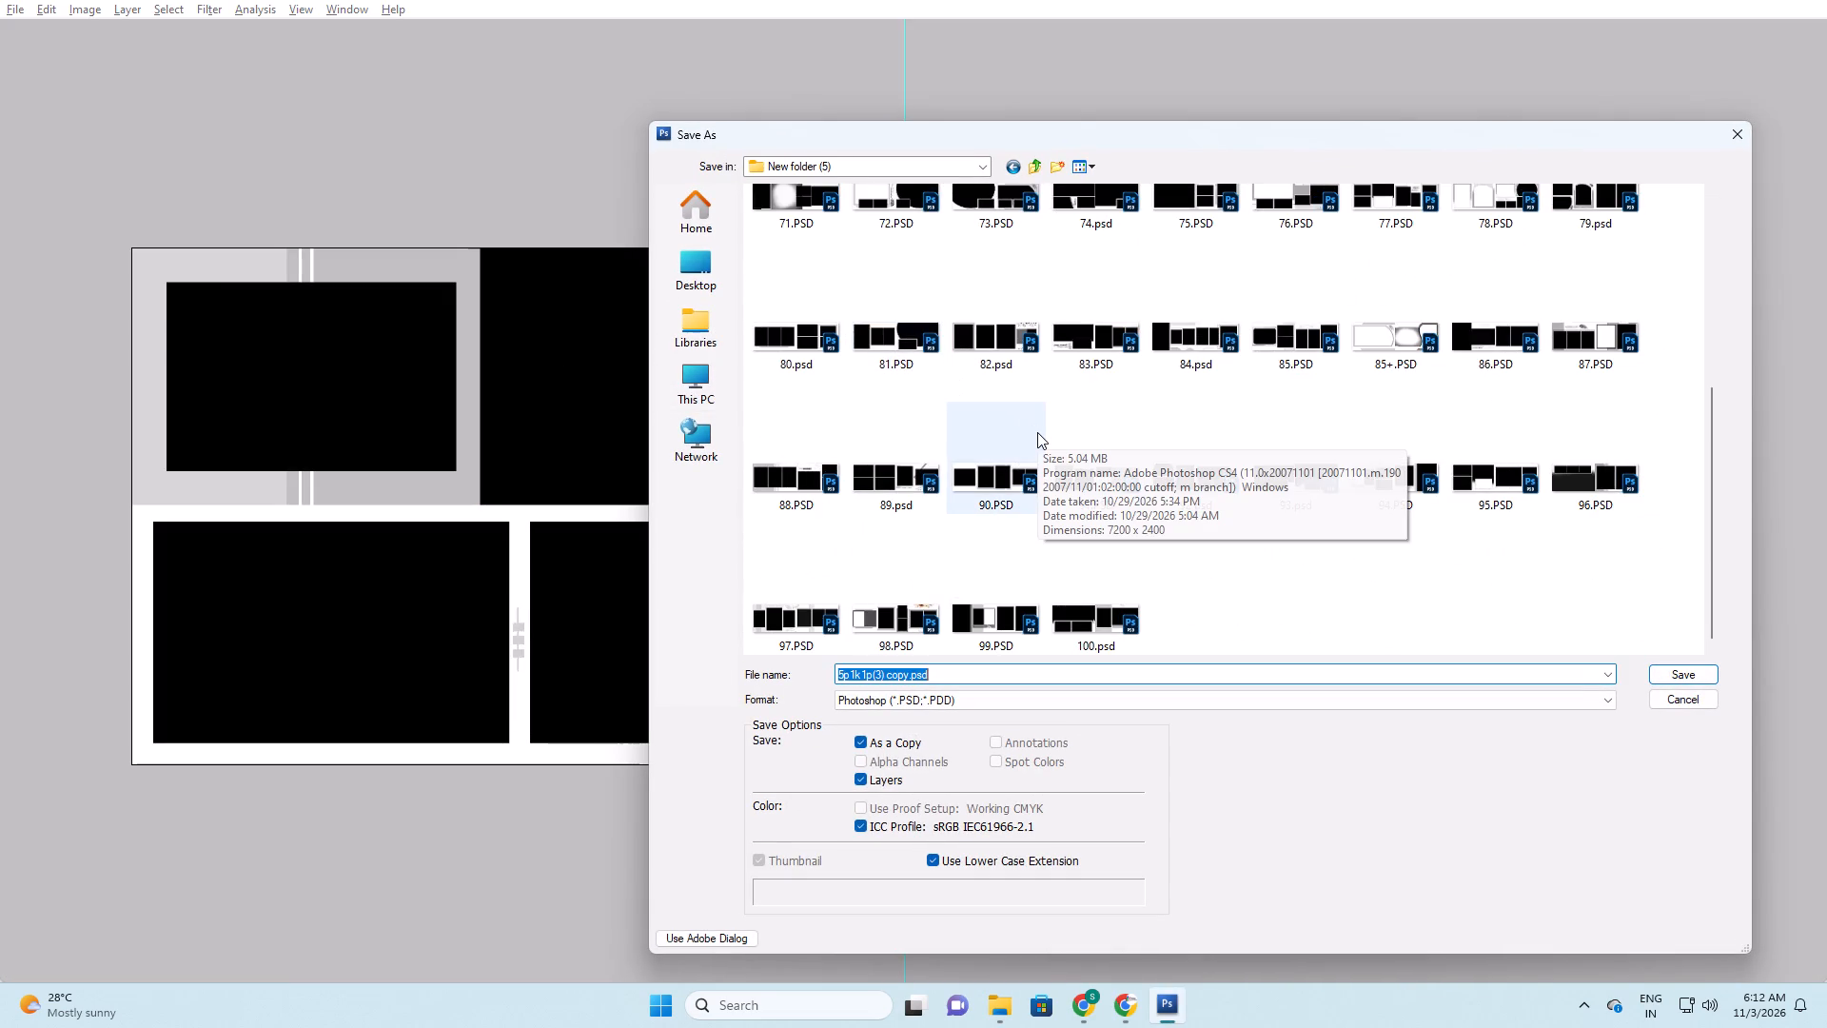
pyautogui.write('101')
pyautogui.press('Return')
pyautogui.press('Return')
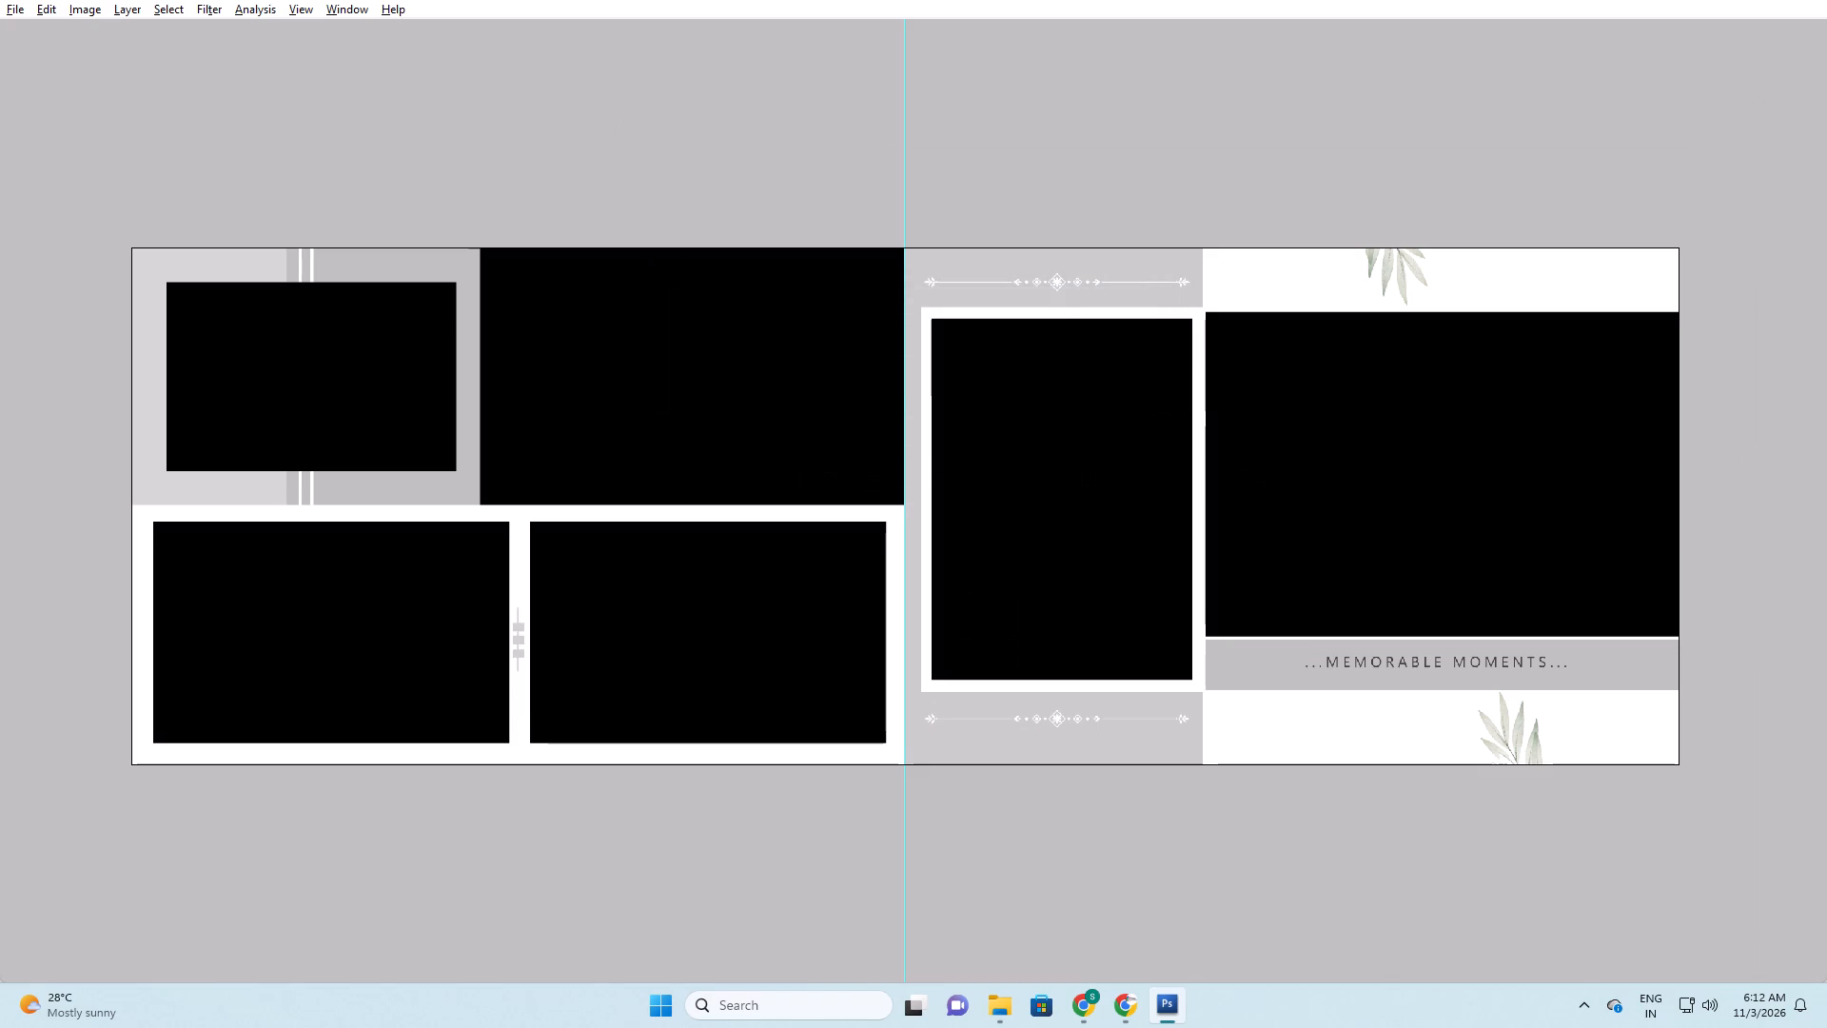
# Close the source layout and switch back to the photos in folder 02.
pyautogui.hotkey('ctrl', 'w')
pyautogui.click(930, 382)
pyautogui.hotkey('alt', 'Tab')
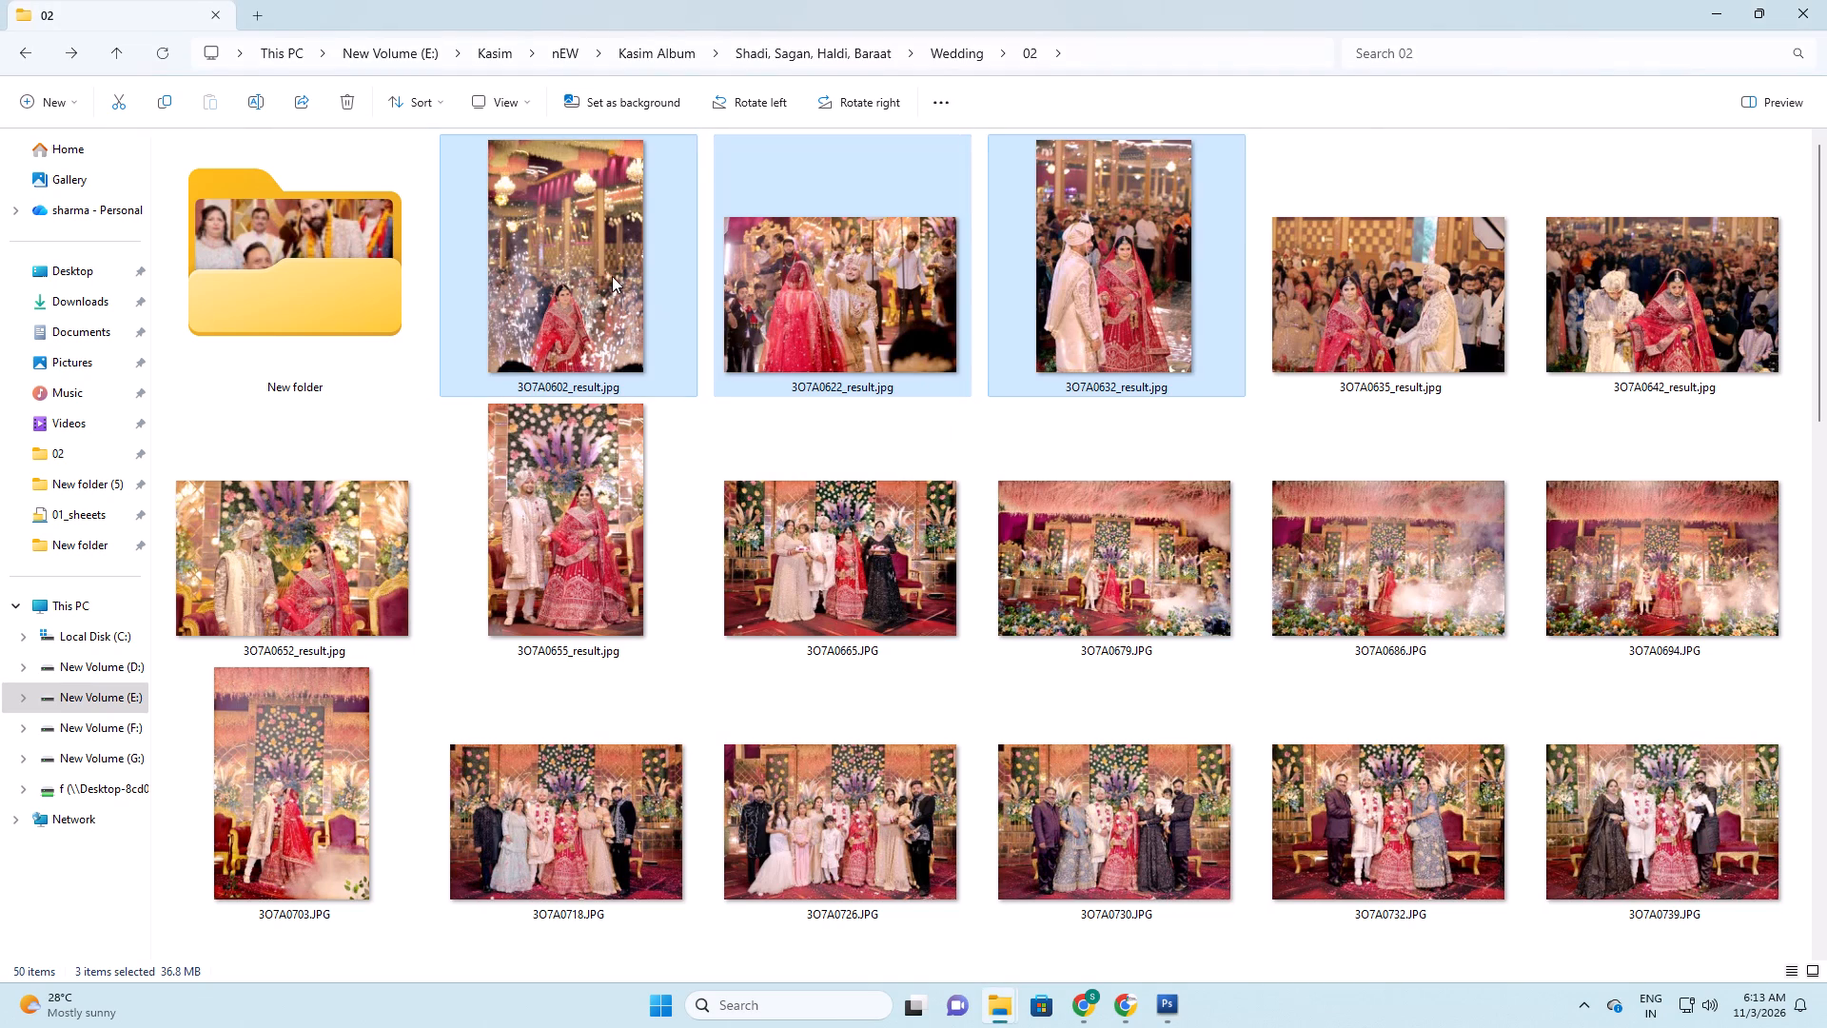
# Starting from photo 3O7A0602, search the 01_sheeets layout library for 1k1p1k and refresh the results.
pyautogui.click(612, 276)
pyautogui.hotkey('alt', 'Tab')
pyautogui.hotkey('alt', 'Tab')
pyautogui.click(1477, 61)
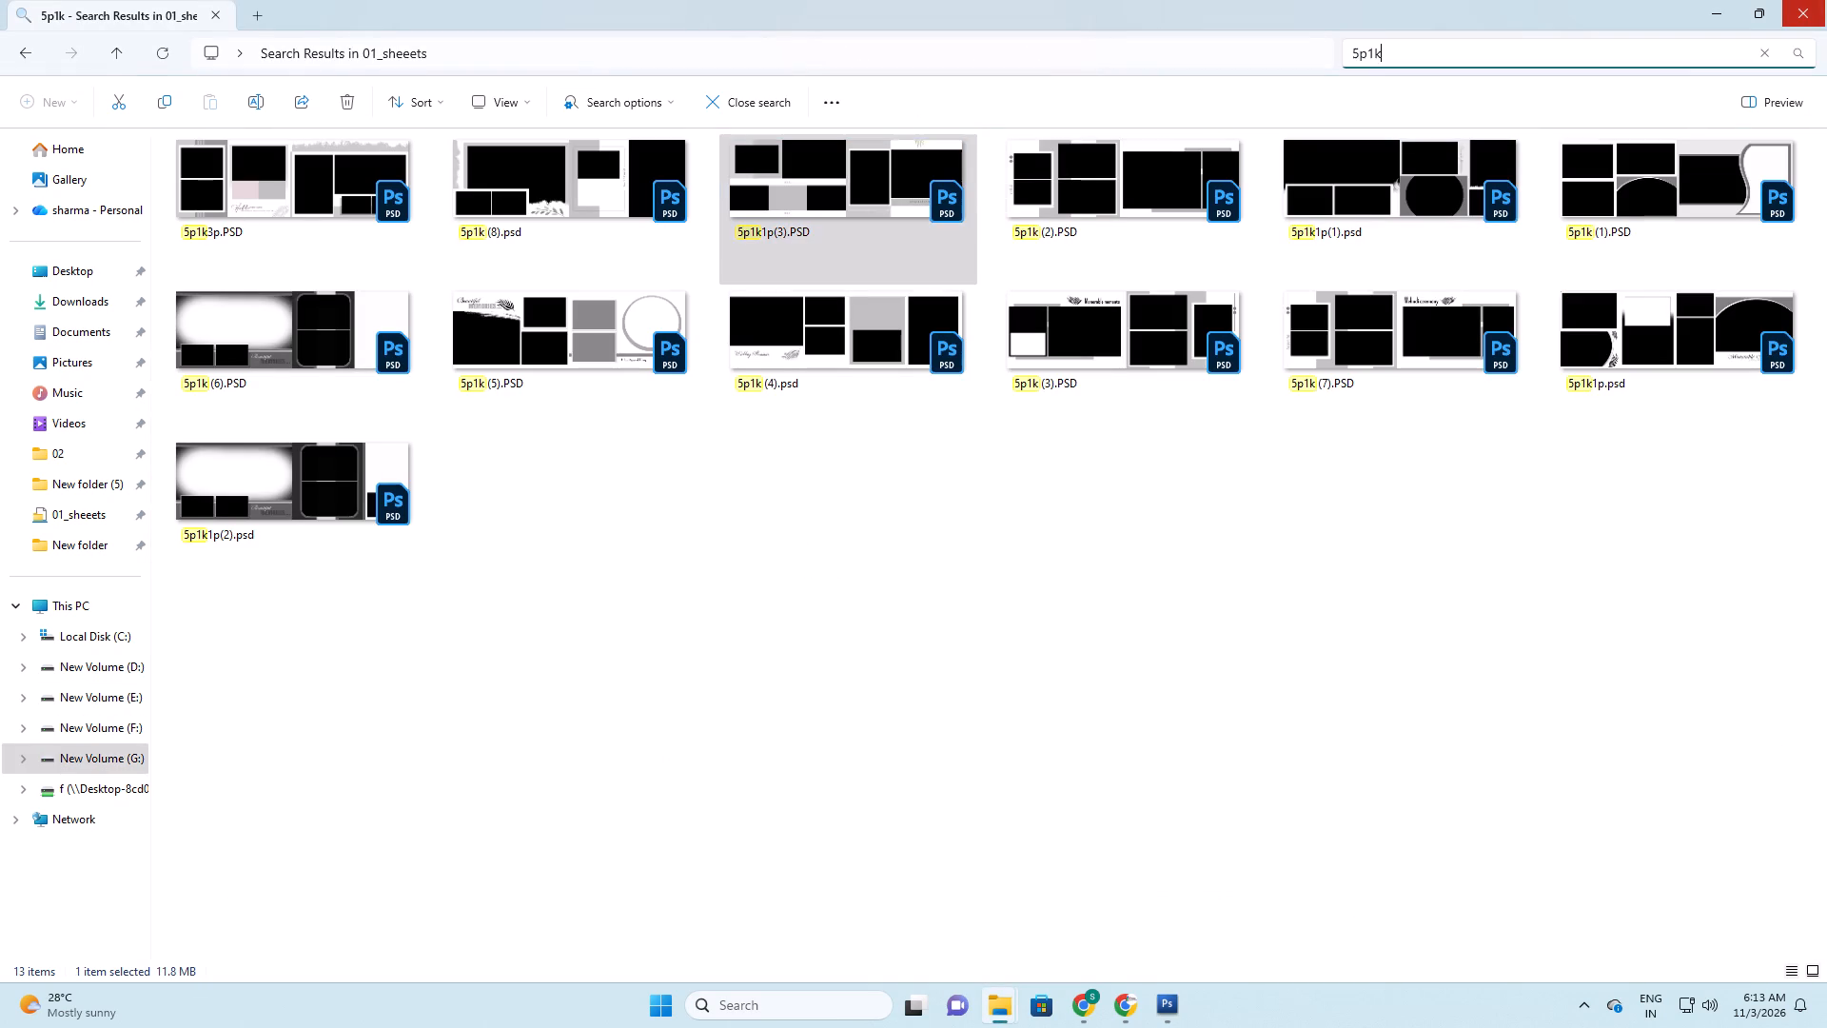
pyautogui.hotkey('ctrl', 'a')
pyautogui.write('1o1')
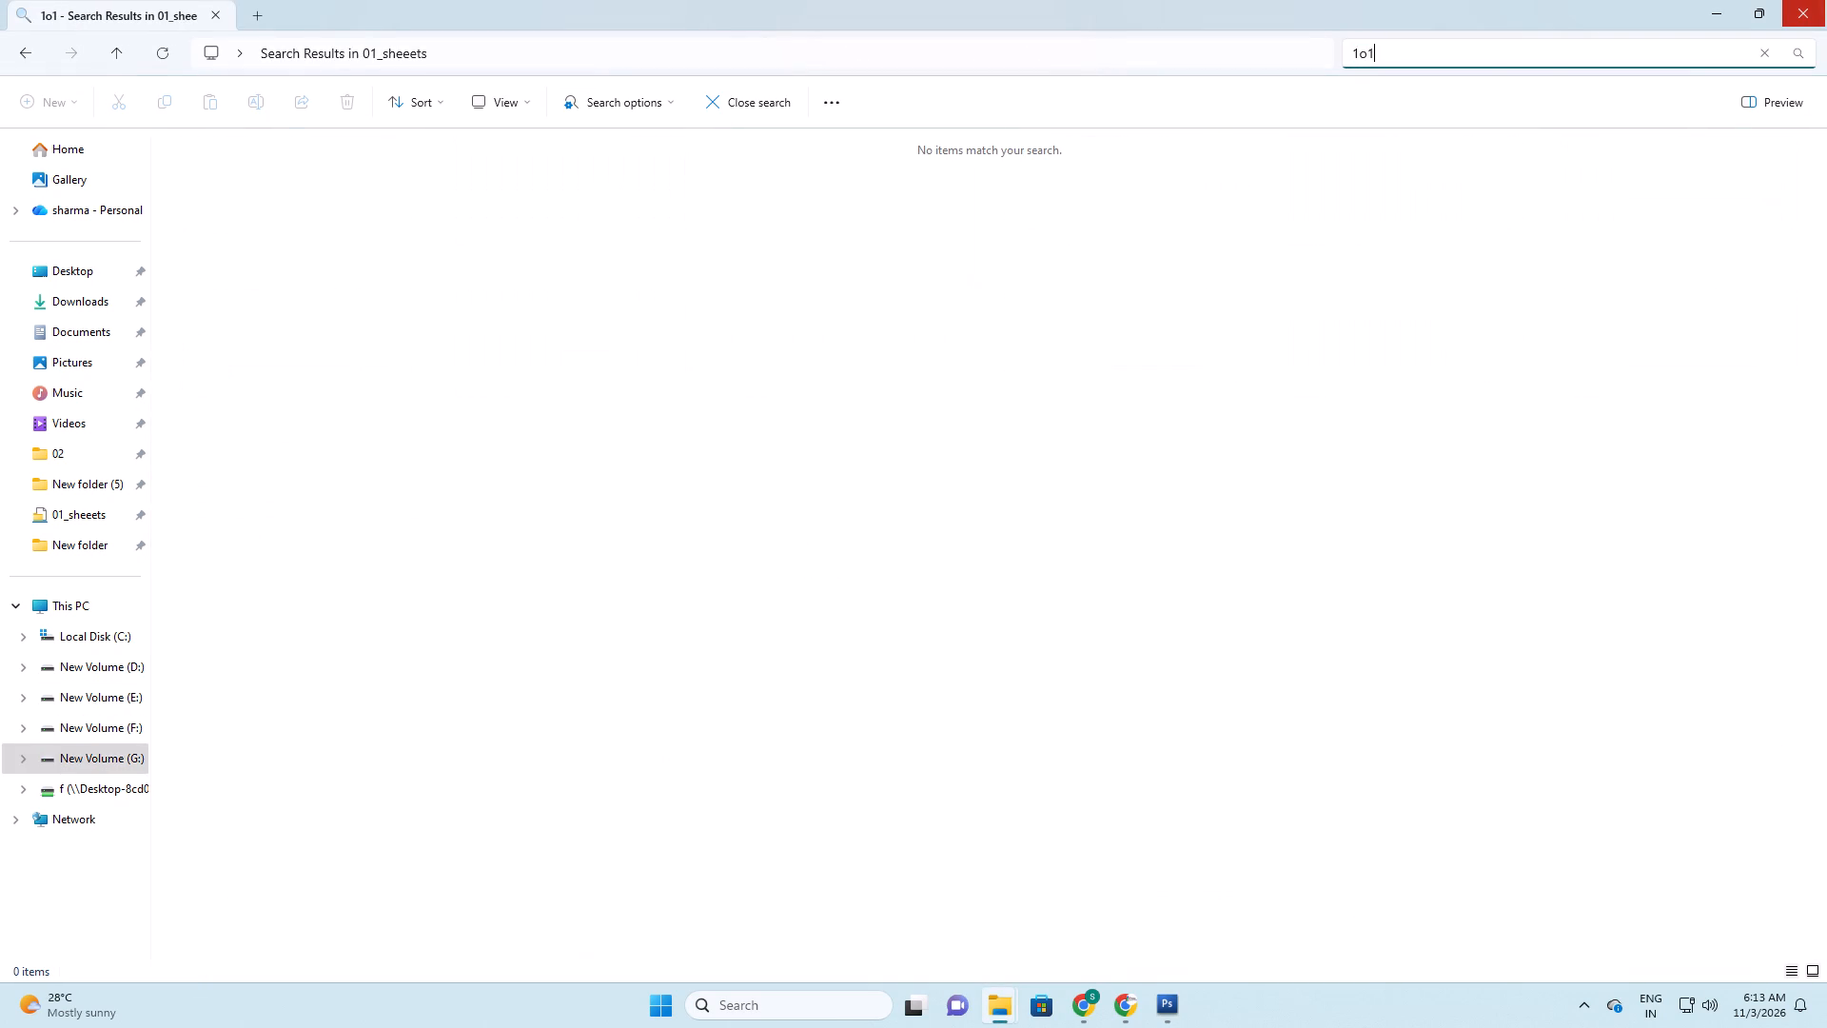
pyautogui.press('BackSpace')
pyautogui.press('BackSpace')
pyautogui.write('k1')
pyautogui.write('p1k')
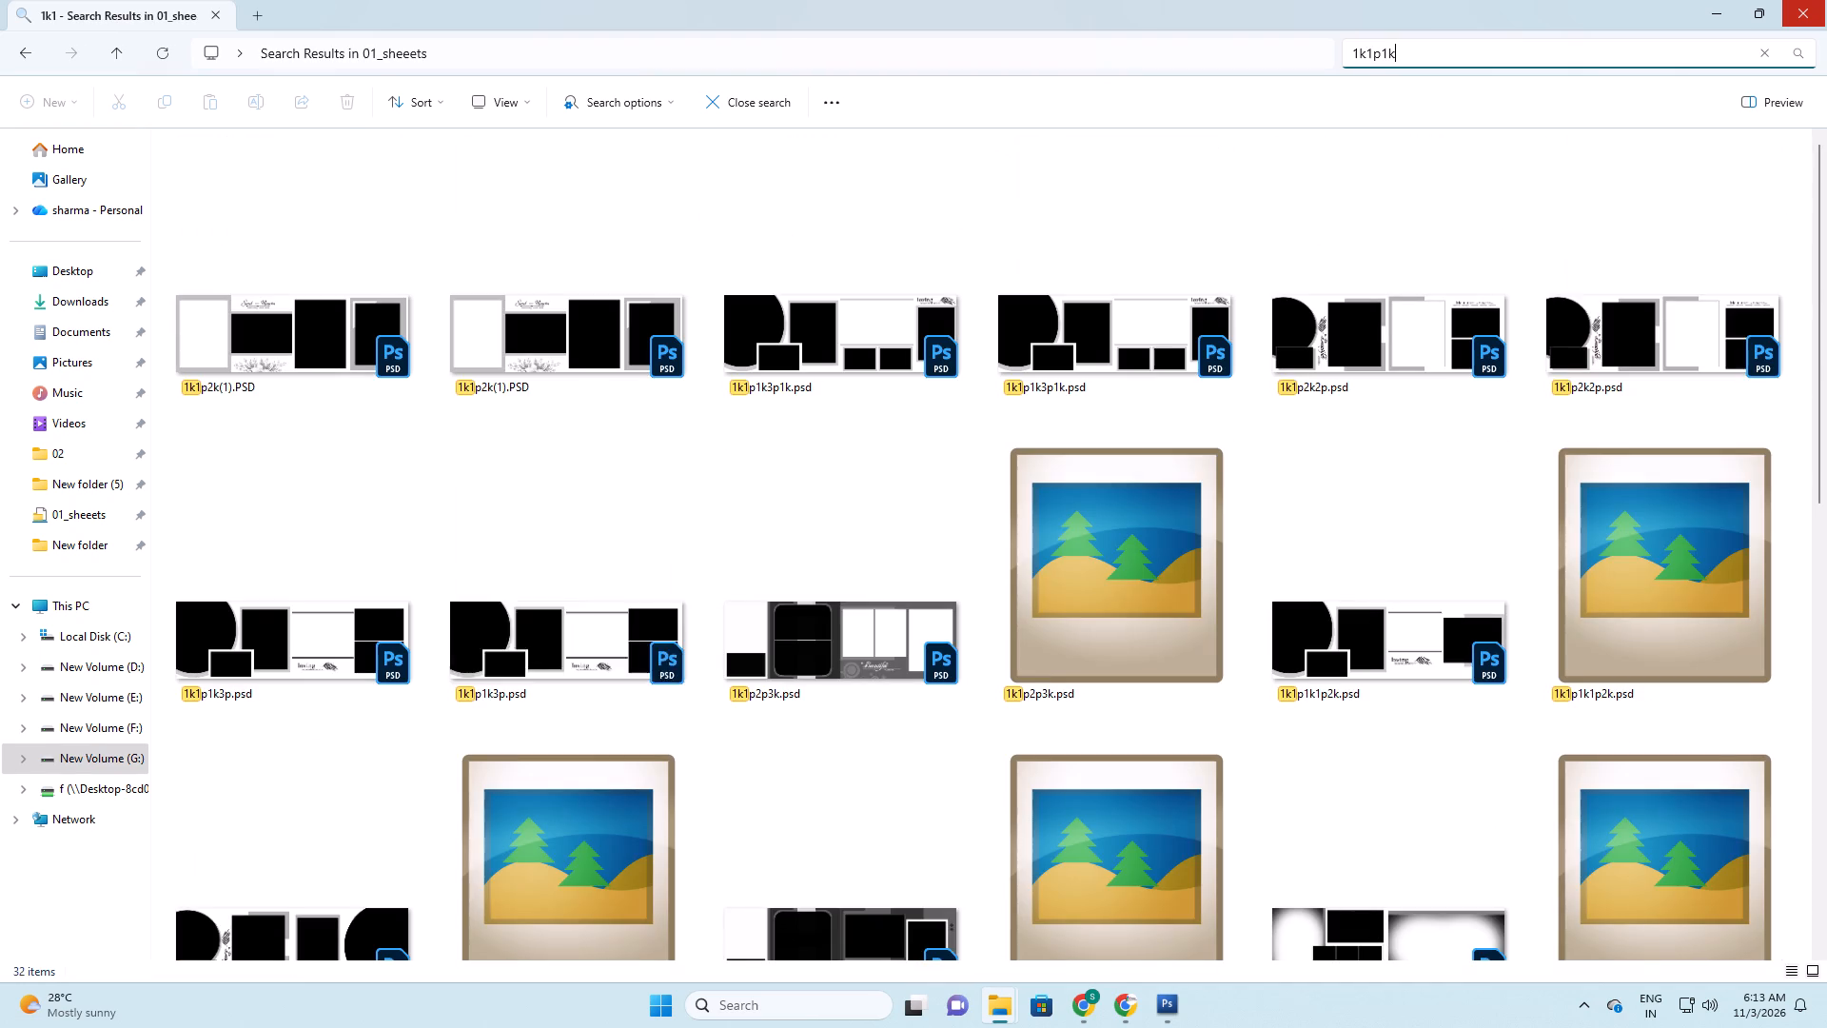
pyautogui.keyDown('ctrl'); pyautogui.scroll(7, 652, 429); pyautogui.keyUp('ctrl')
pyautogui.moveTo(1092, 872); pyautogui.dragTo(1101, 867, button='right')
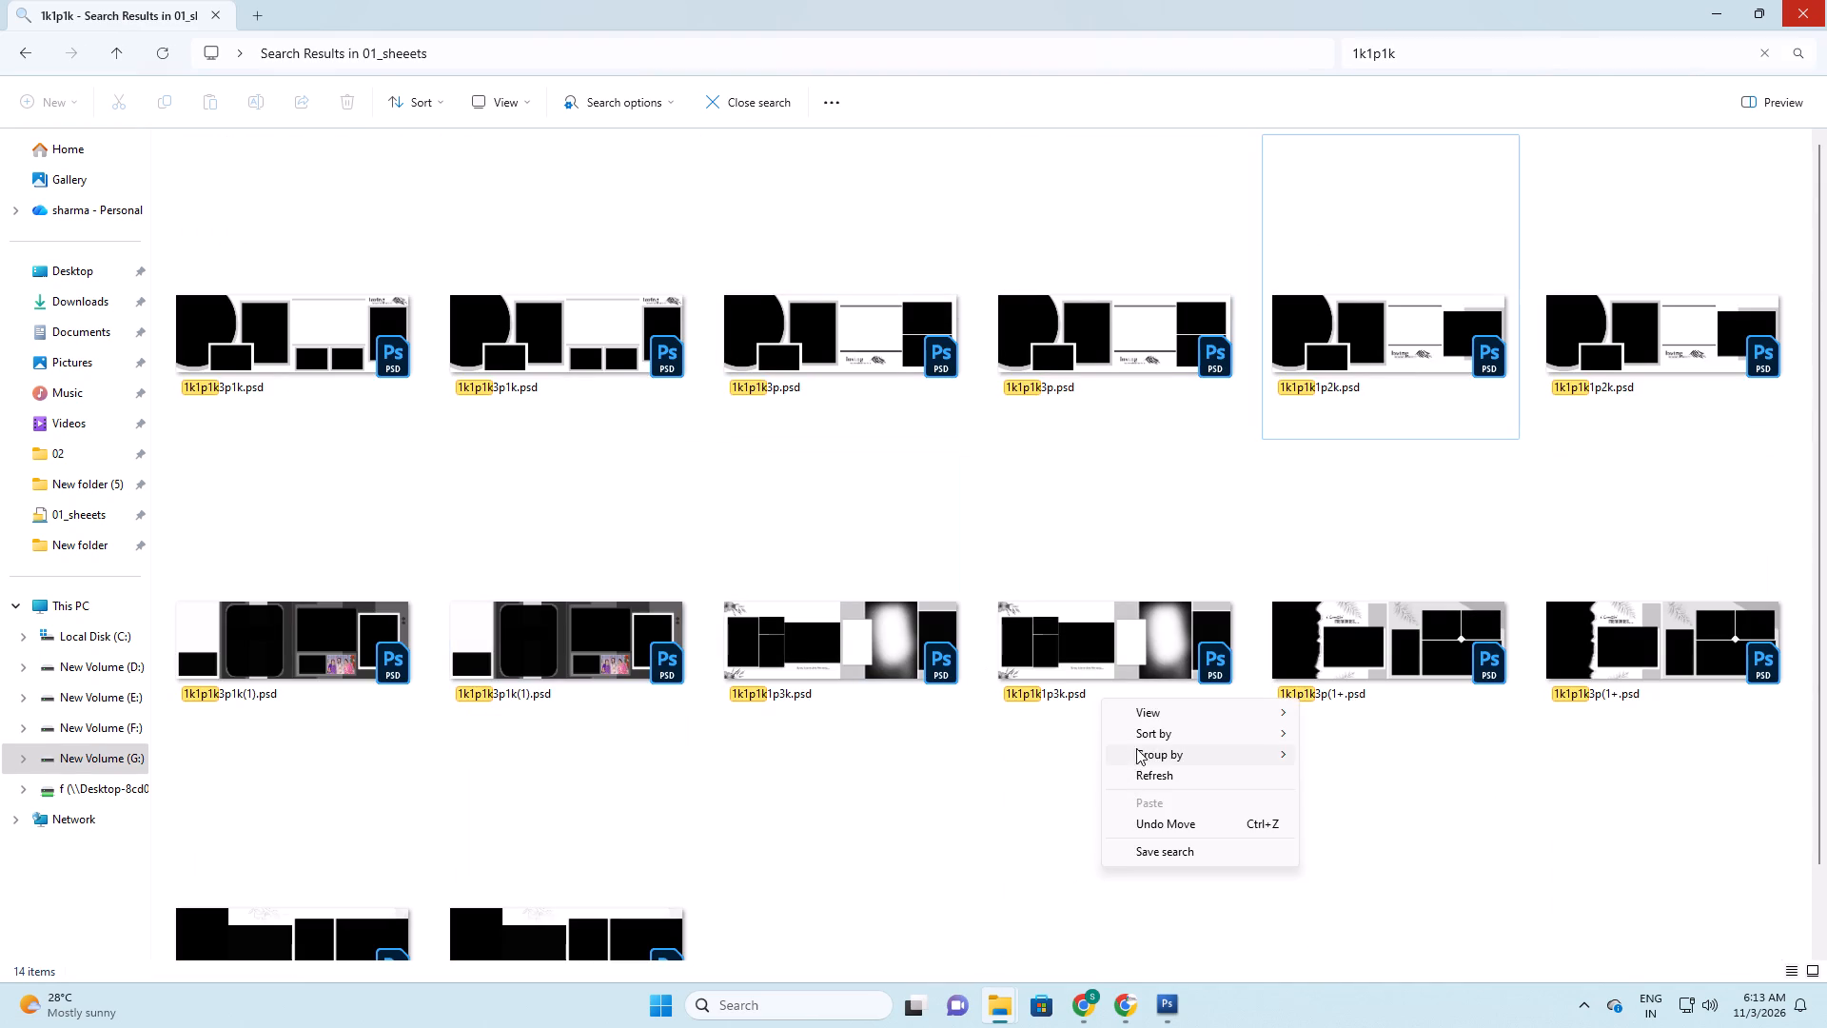
pyautogui.moveTo(1150, 755); pyautogui.dragTo(1155, 769)
pyautogui.keyDown('ctrl'); pyautogui.scroll(18, 1136, 758); pyautogui.keyUp('ctrl')
# Compare the layout with the photos in folder 02 and open 1k1p1k1p3k.psd in Photoshop.
pyautogui.hotkey('alt', 'Tab')
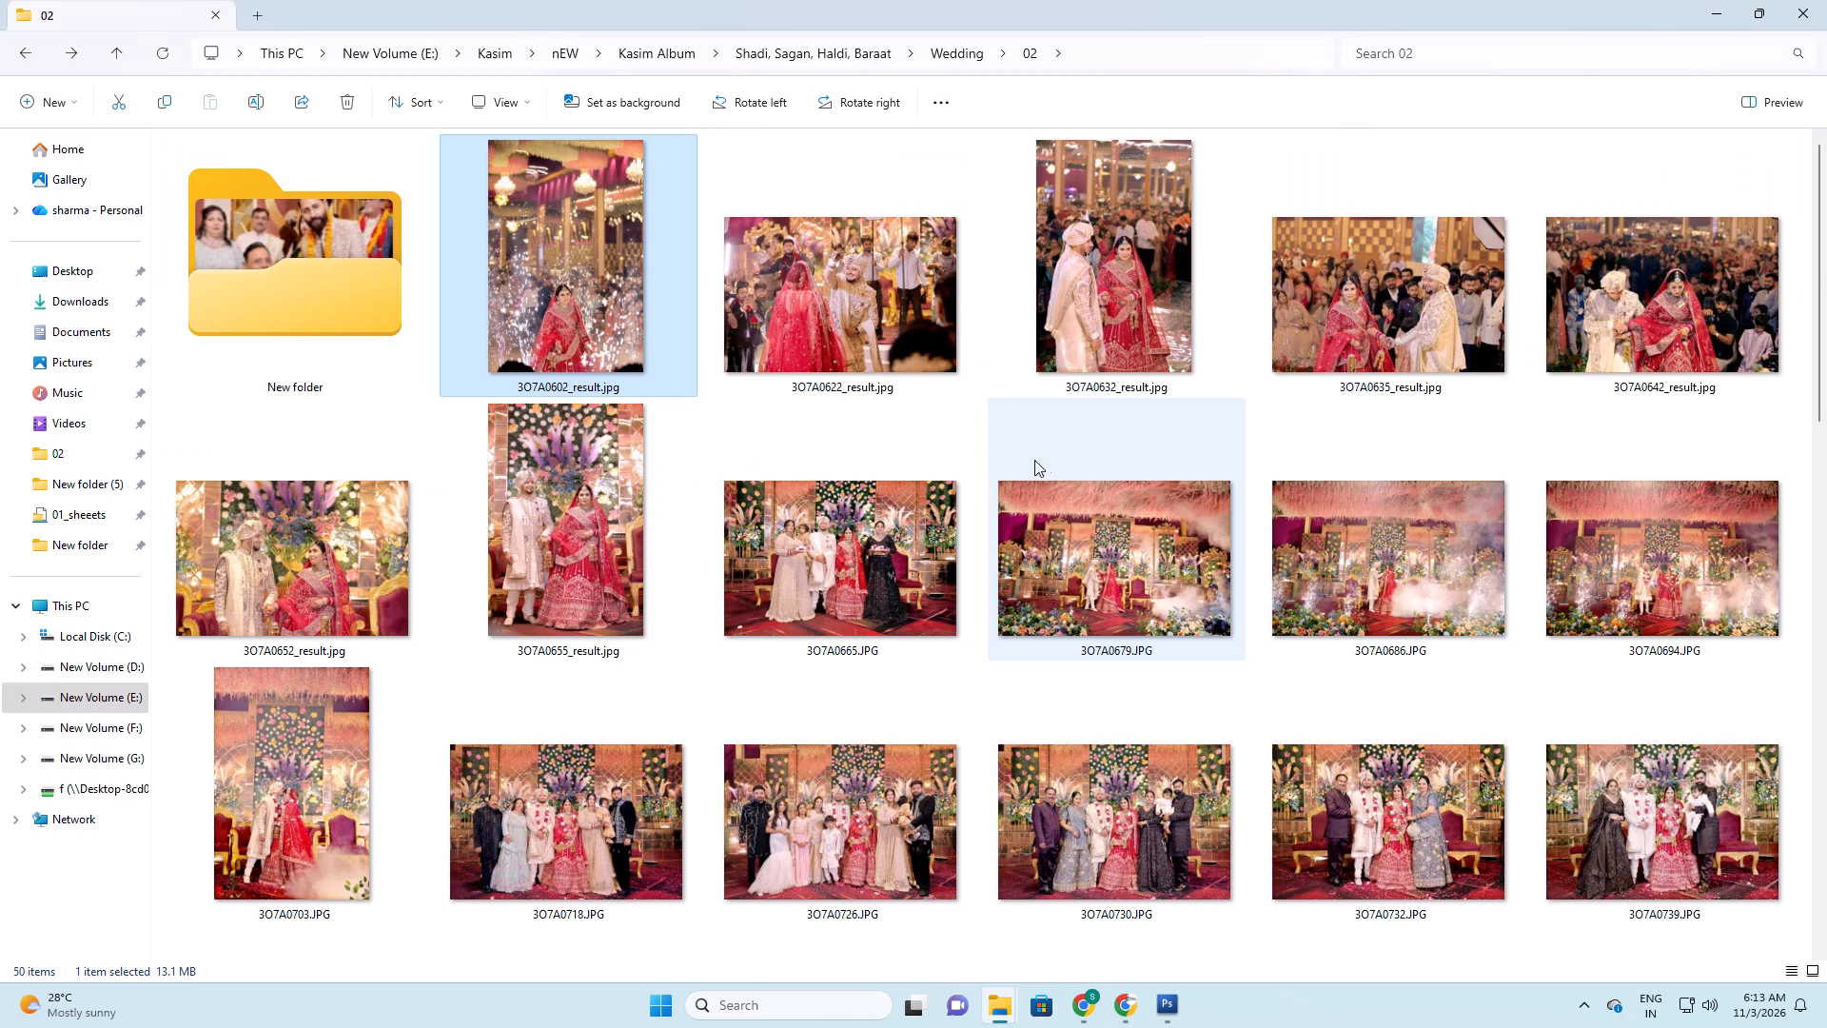
pyautogui.hotkey('alt', 'Tab')
pyautogui.click(815, 368)
pyautogui.hotkey('alt', 'Tab')
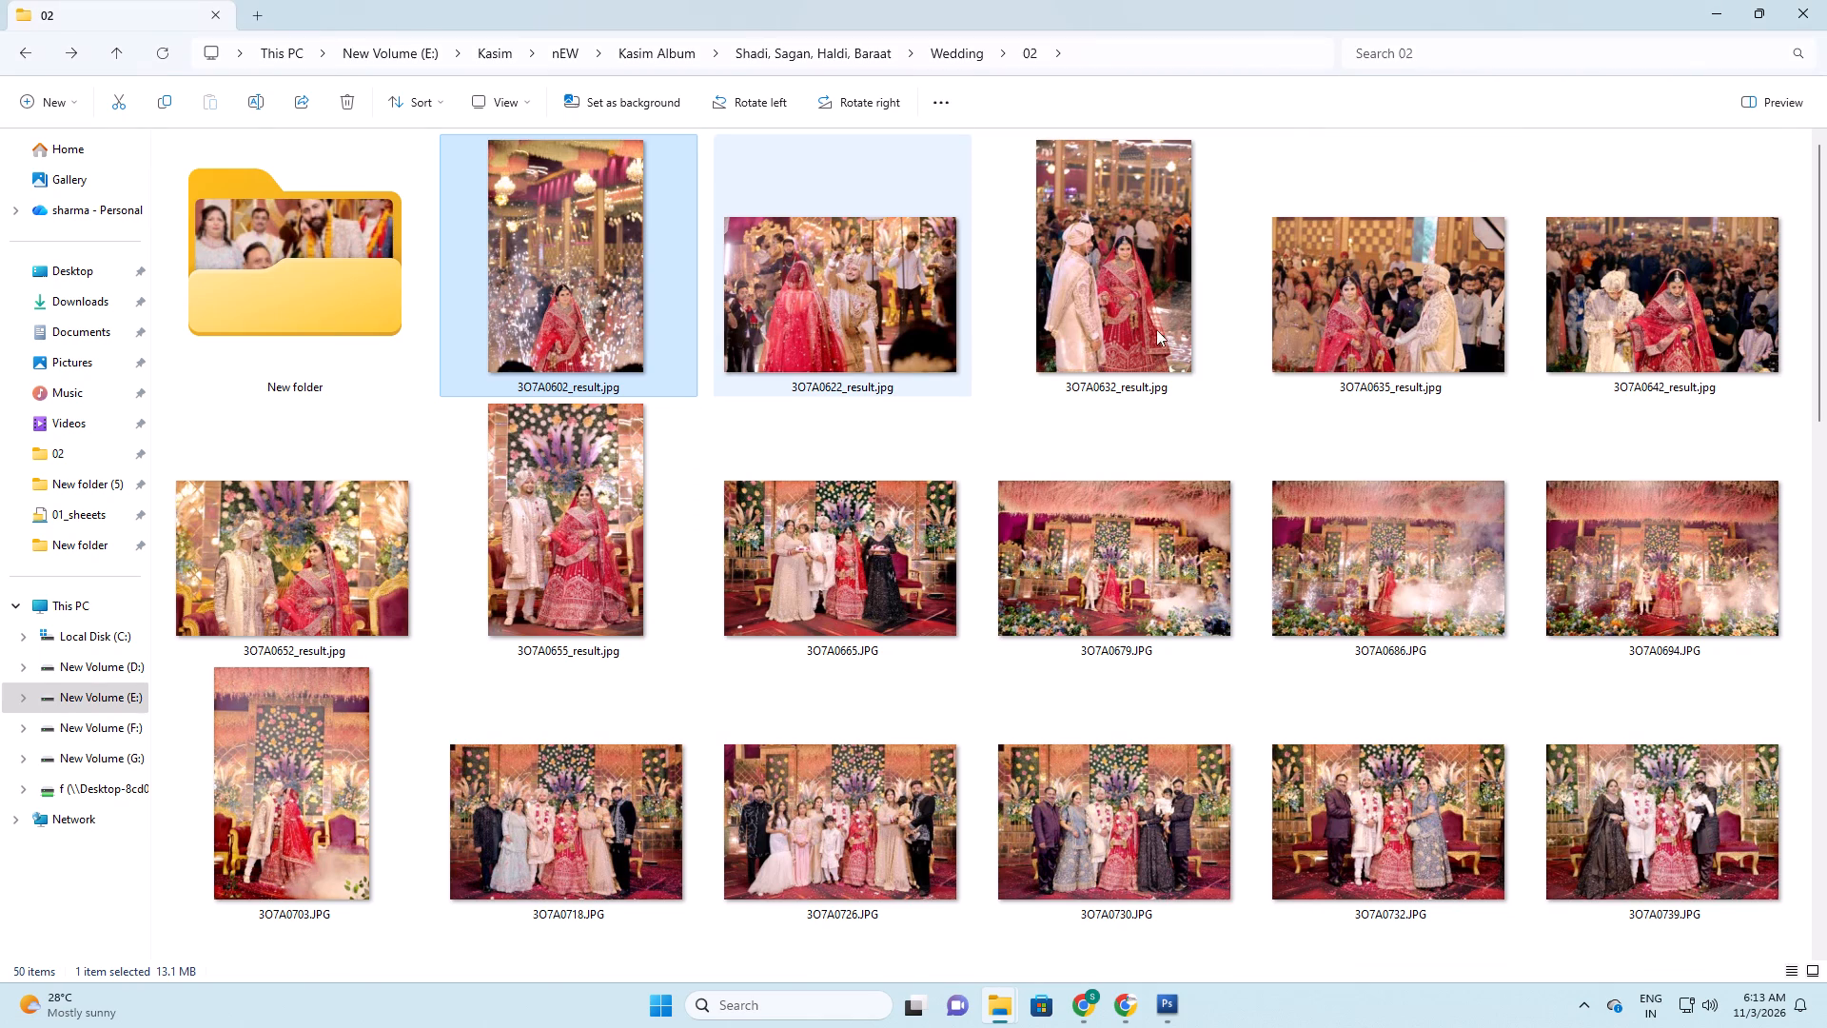
pyautogui.click(1394, 274)
pyautogui.hotkey('alt', 'Tab')
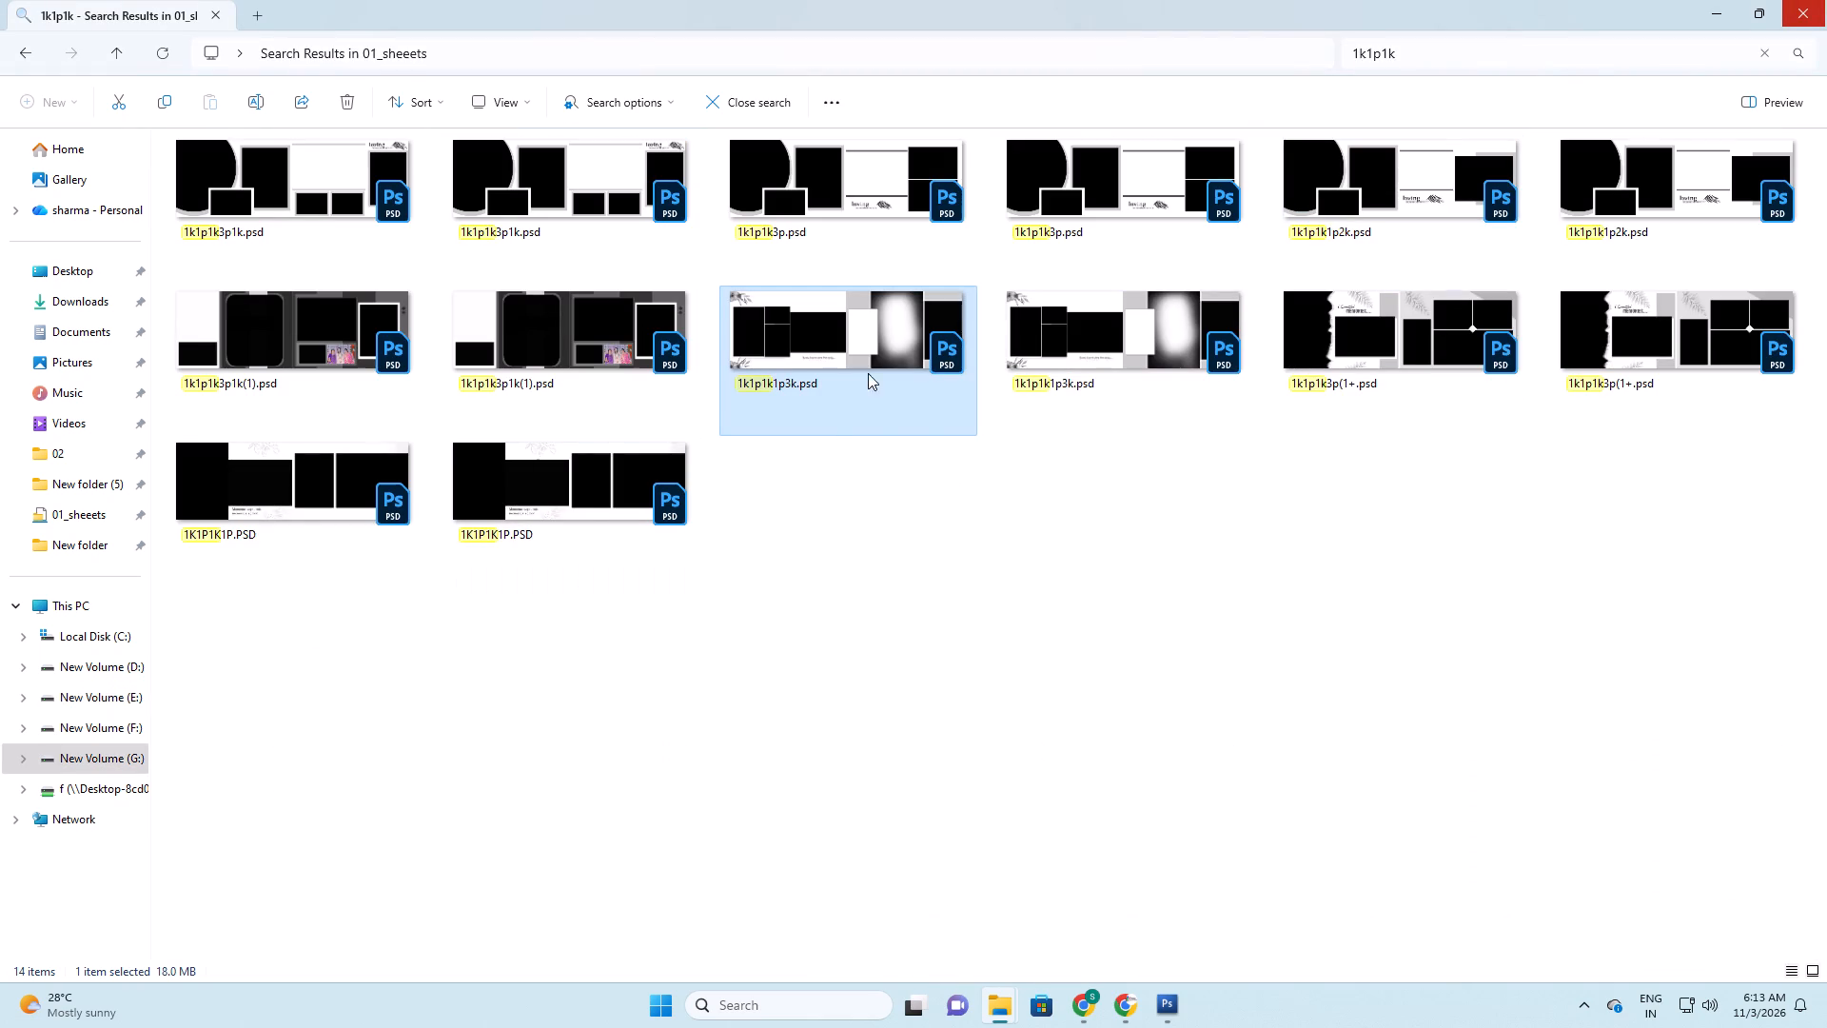
pyautogui.moveTo(863, 341); pyautogui.dragTo(901, 484)
pyautogui.hotkey('alt', 'Tab')
pyautogui.hotkey('alt', 'Tab')
pyautogui.press('space')
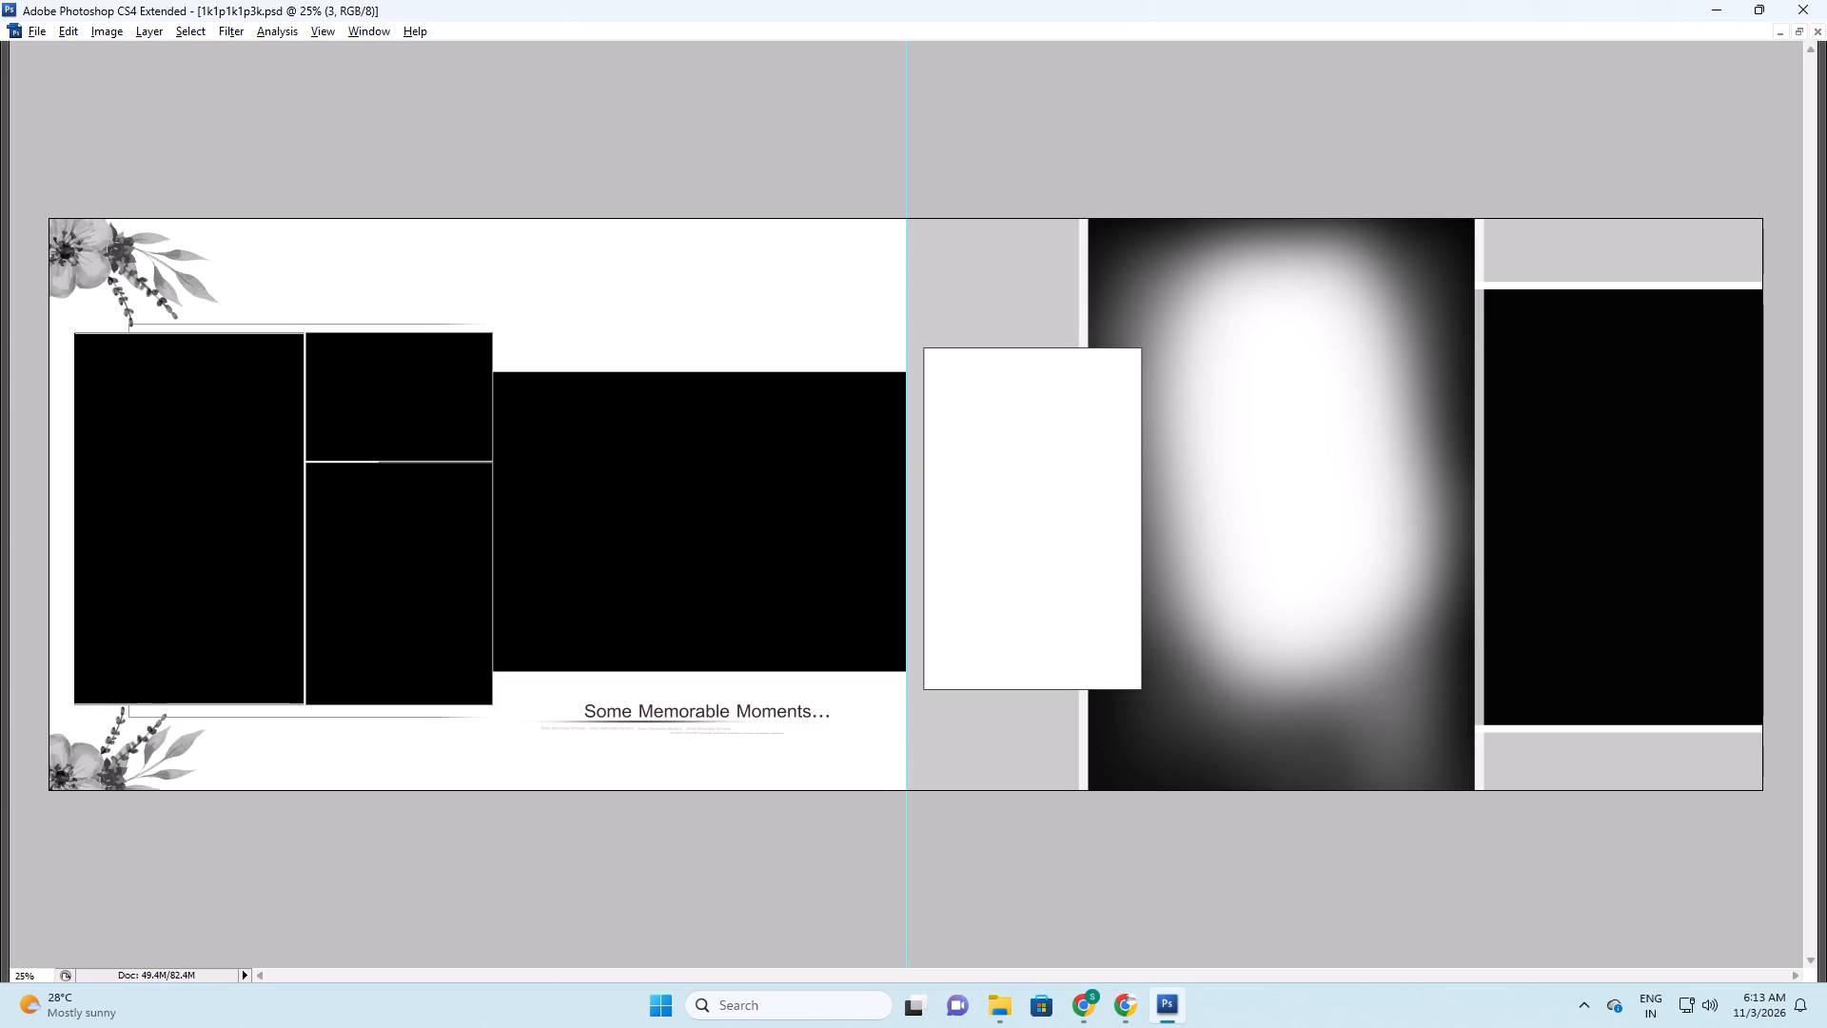
# Check the opened 1k1p1k1p3k layout against photos 3O7A0635 and 3O7A0642 in folder 02.
pyautogui.hotkey('alt', 'Tab')
pyautogui.hotkey('alt', 'Tab')
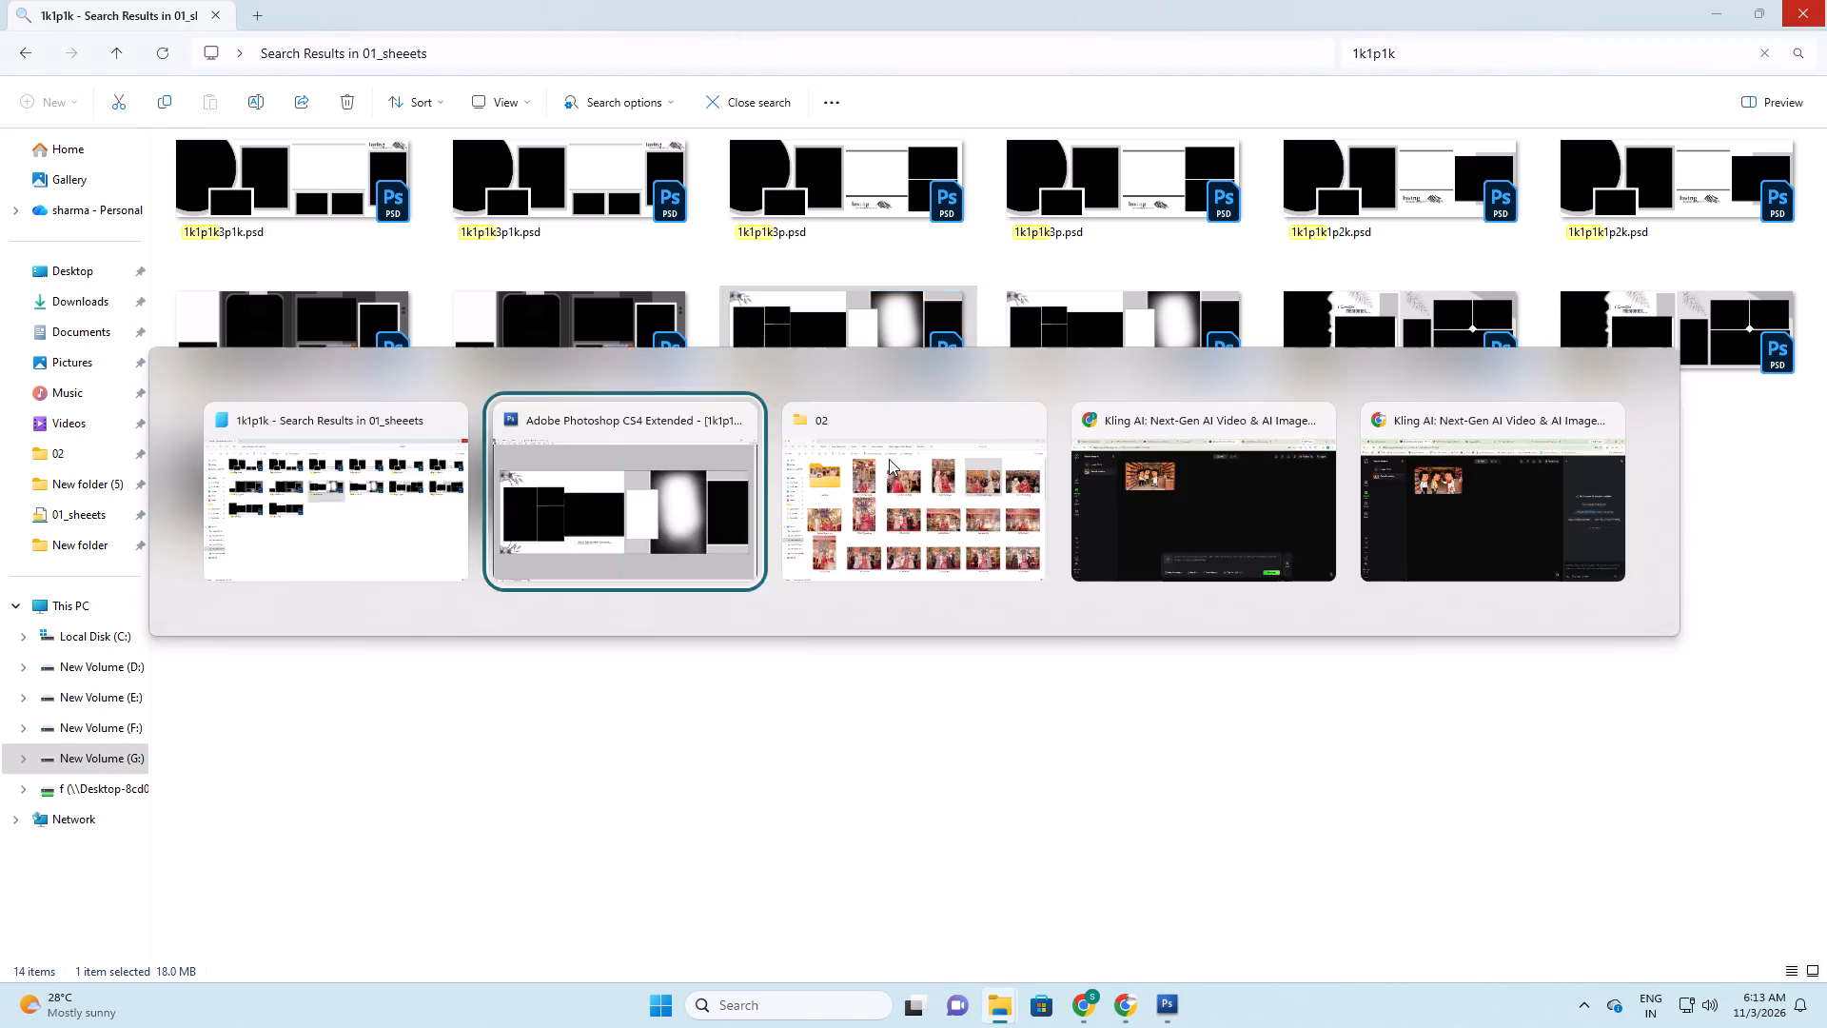
pyautogui.hotkey('alt', 'Tab')
pyautogui.hotkey('alt', 'Tab')
pyautogui.hotkey('alt', 'Tab')
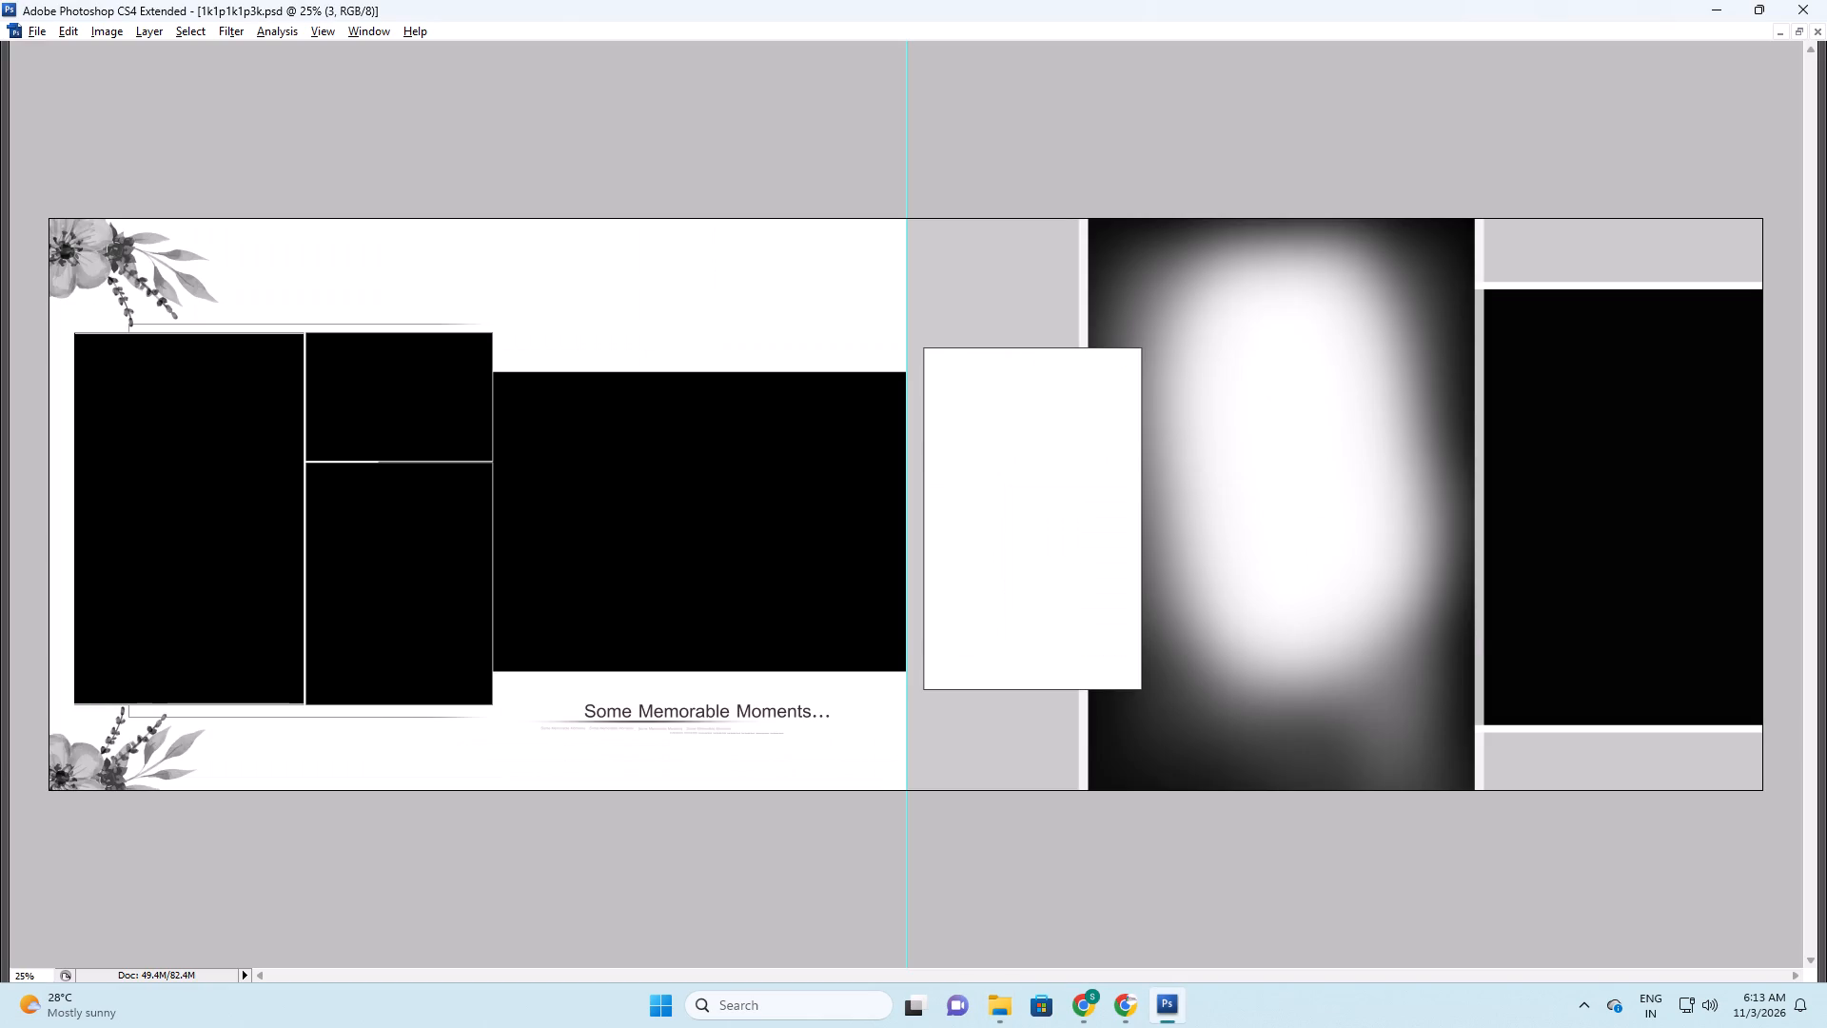
pyautogui.hotkey('alt', 'Tab')
pyautogui.hotkey('alt', 'Tab')
pyautogui.hotkey('alt', 'Tab')
pyautogui.hotkey('alt', 'Tab')
pyautogui.click(1393, 296)
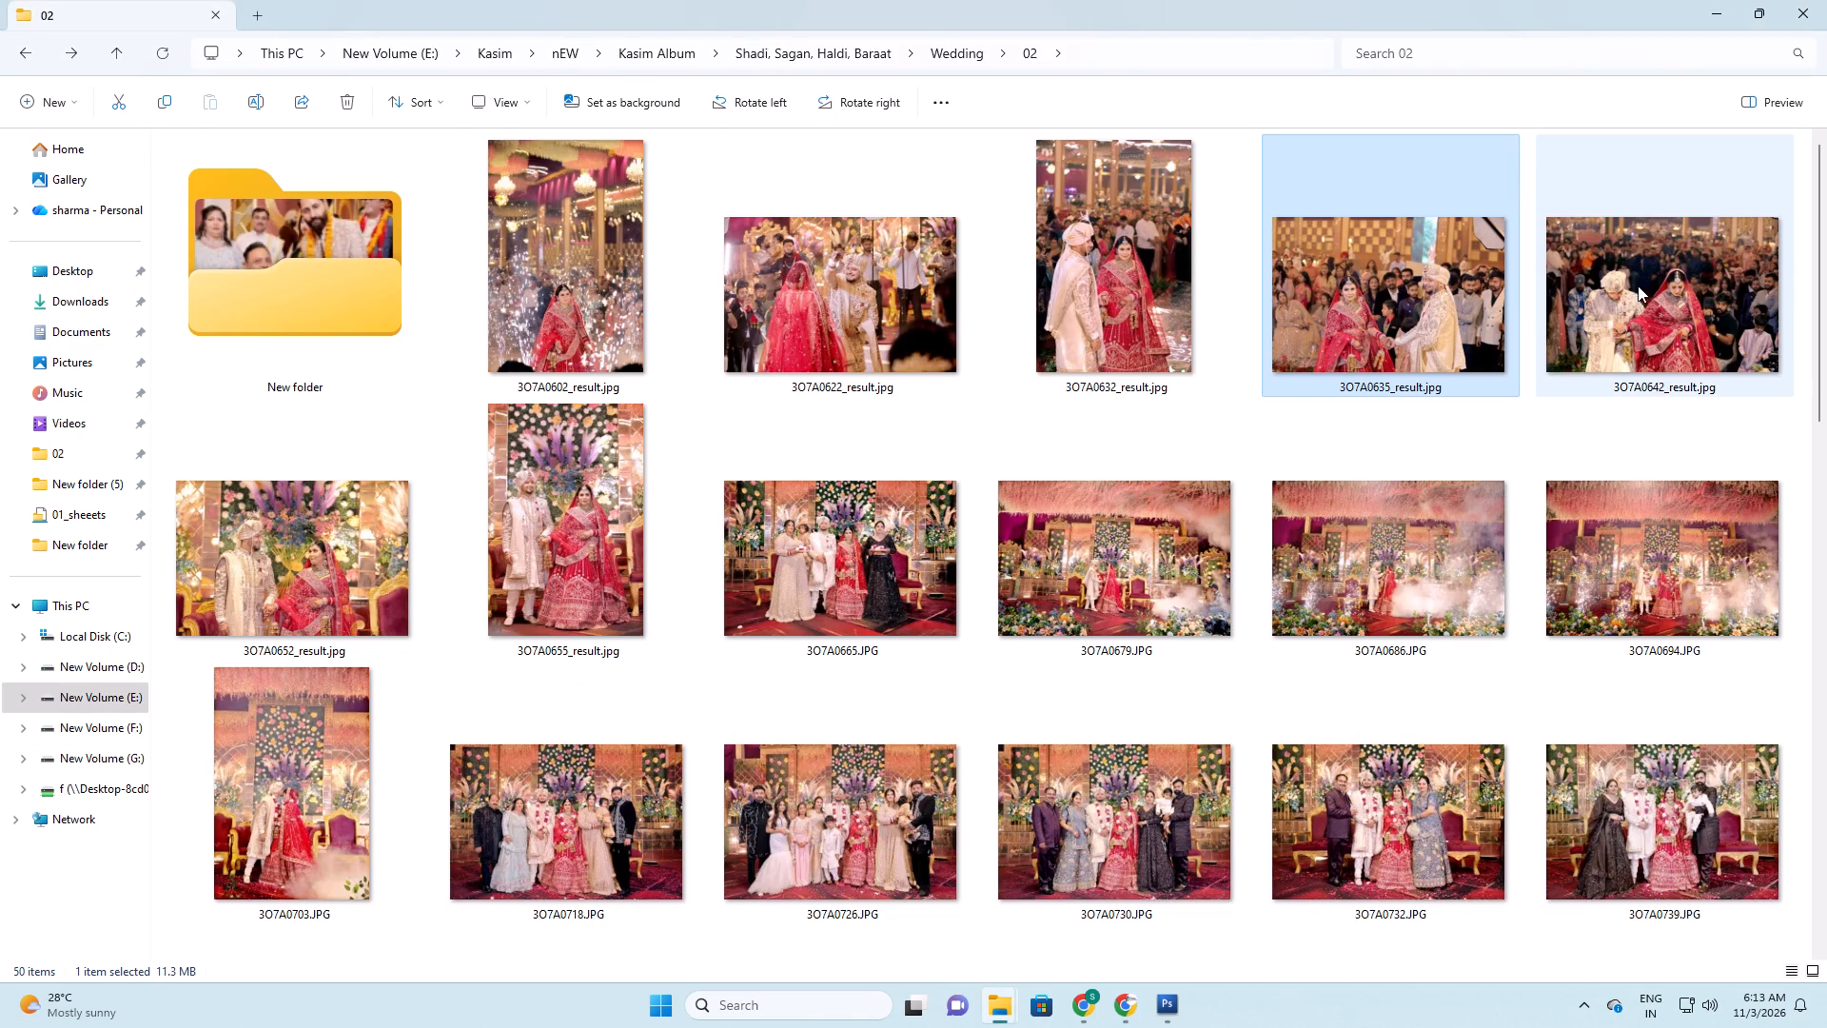
pyautogui.click(1641, 286)
pyautogui.hotkey('alt', 'Tab')
pyautogui.hotkey('alt', 'Tab')
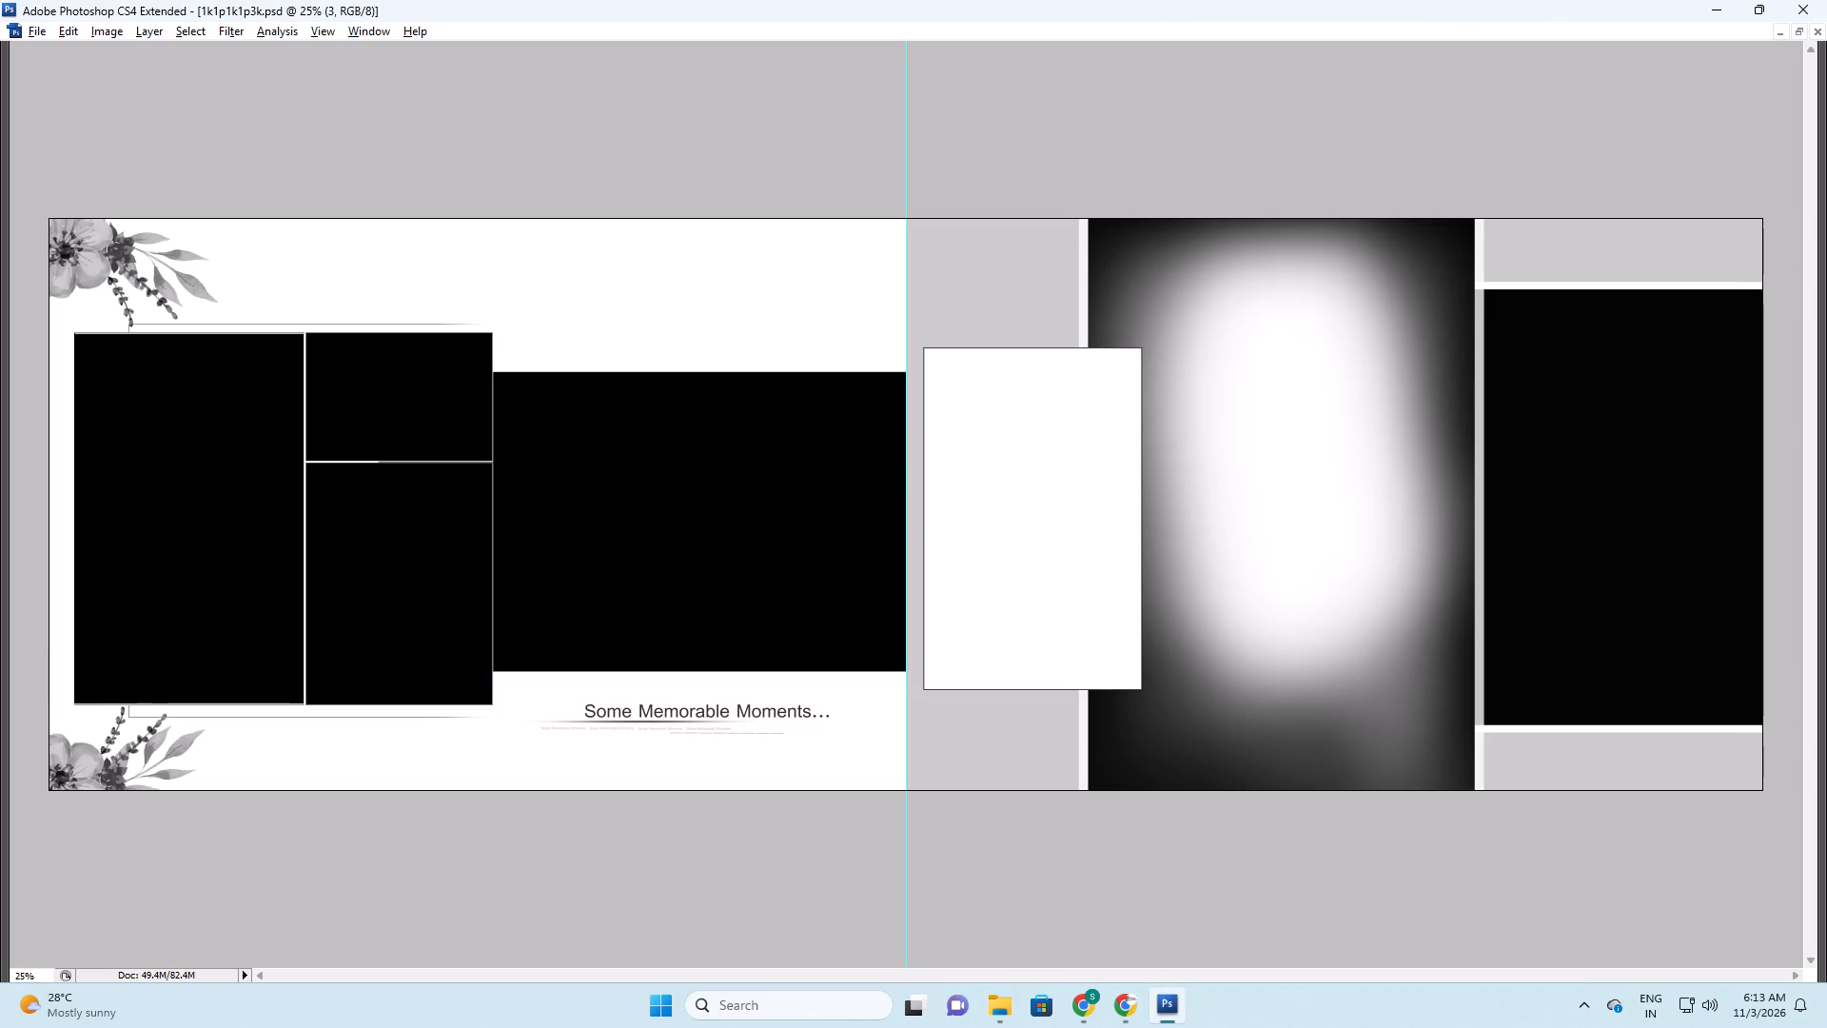
# Delete the photo boxes, frames, white panels and grey background from the right-hand page of the 1k1p1k1p3k spread.
pyautogui.press('v')
pyautogui.moveTo(1024, 522); pyautogui.dragTo(1060, 538, button='right')
pyautogui.click(1072, 543)
pyautogui.press('F5')
pyautogui.press('F5')
pyautogui.press('F5')
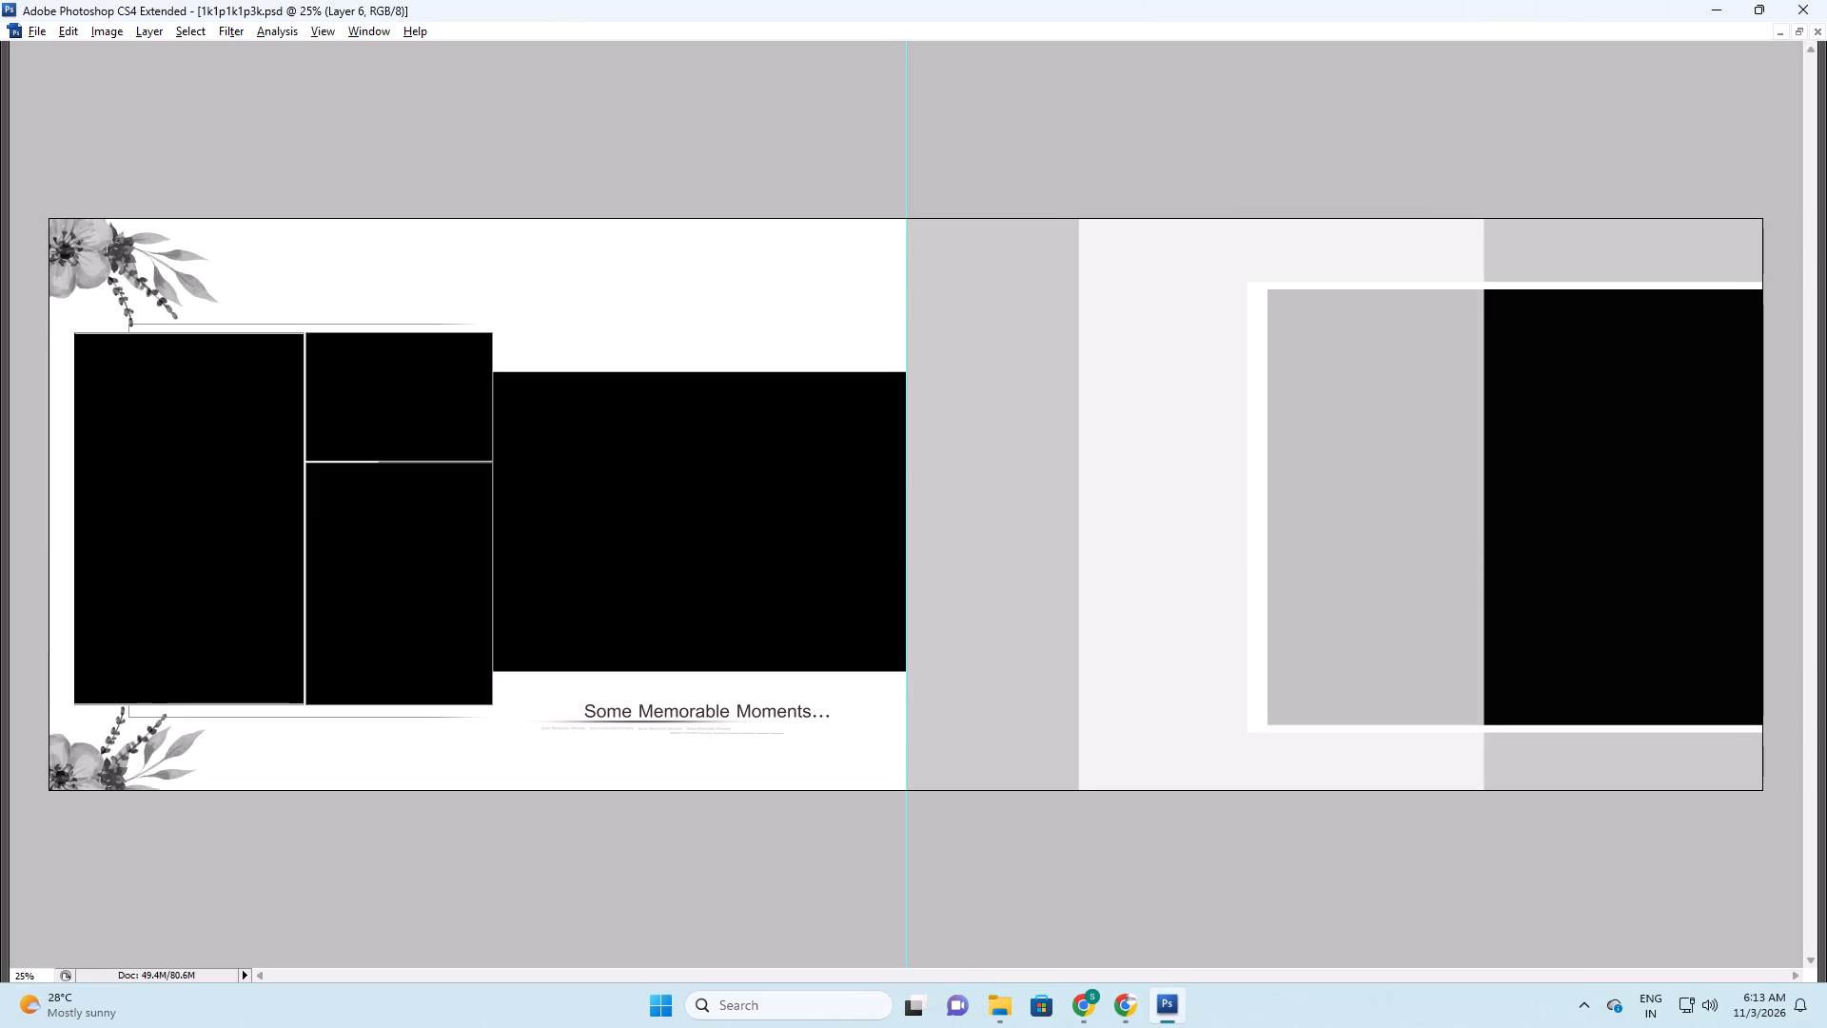
pyautogui.press('F5')
pyautogui.rightClick(1423, 488)
pyautogui.moveTo(1445, 503); pyautogui.dragTo(1454, 508)
pyautogui.press('F5')
pyautogui.press('F5')
pyautogui.moveTo(1221, 467); pyautogui.dragTo(1234, 474, button='right')
pyautogui.click(1250, 484)
pyautogui.press('F5')
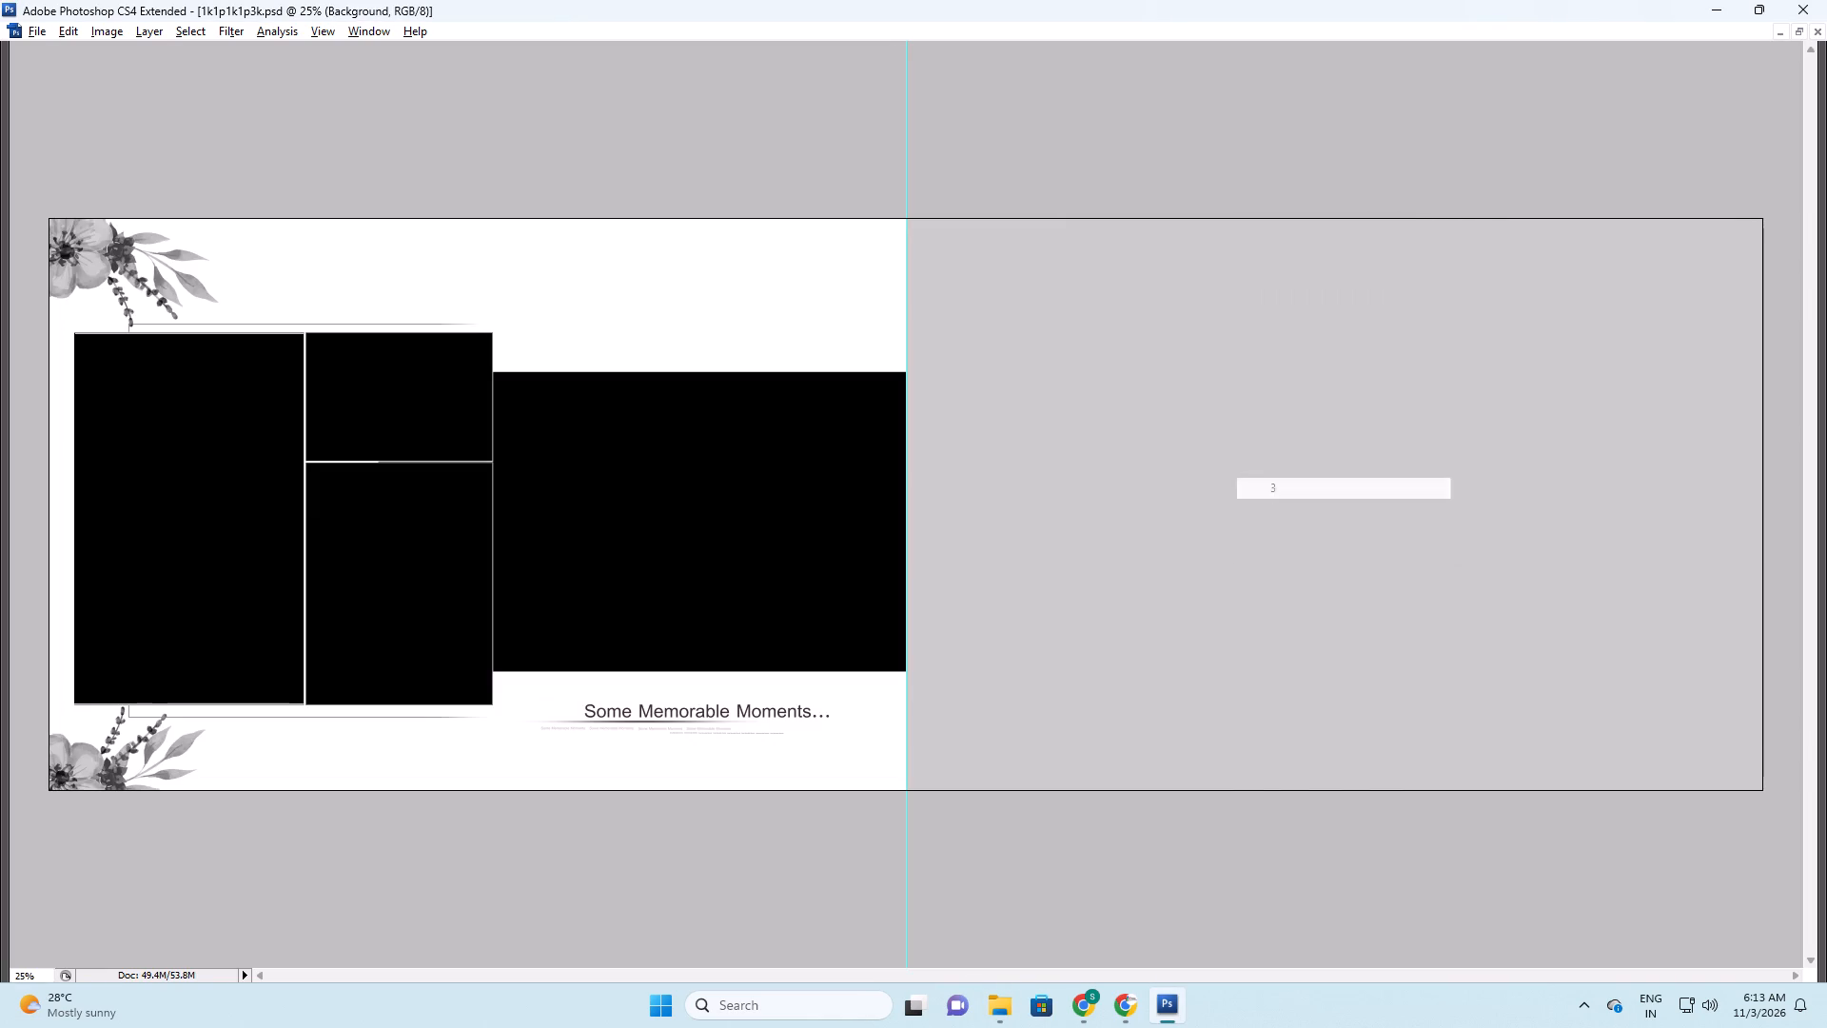
# Review photos 3O7A0652 and 3O7A0602 in folder 02, and search the layout library for 2p1k.
pyautogui.hotkey('alt', 'Tab')
pyautogui.click(351, 588)
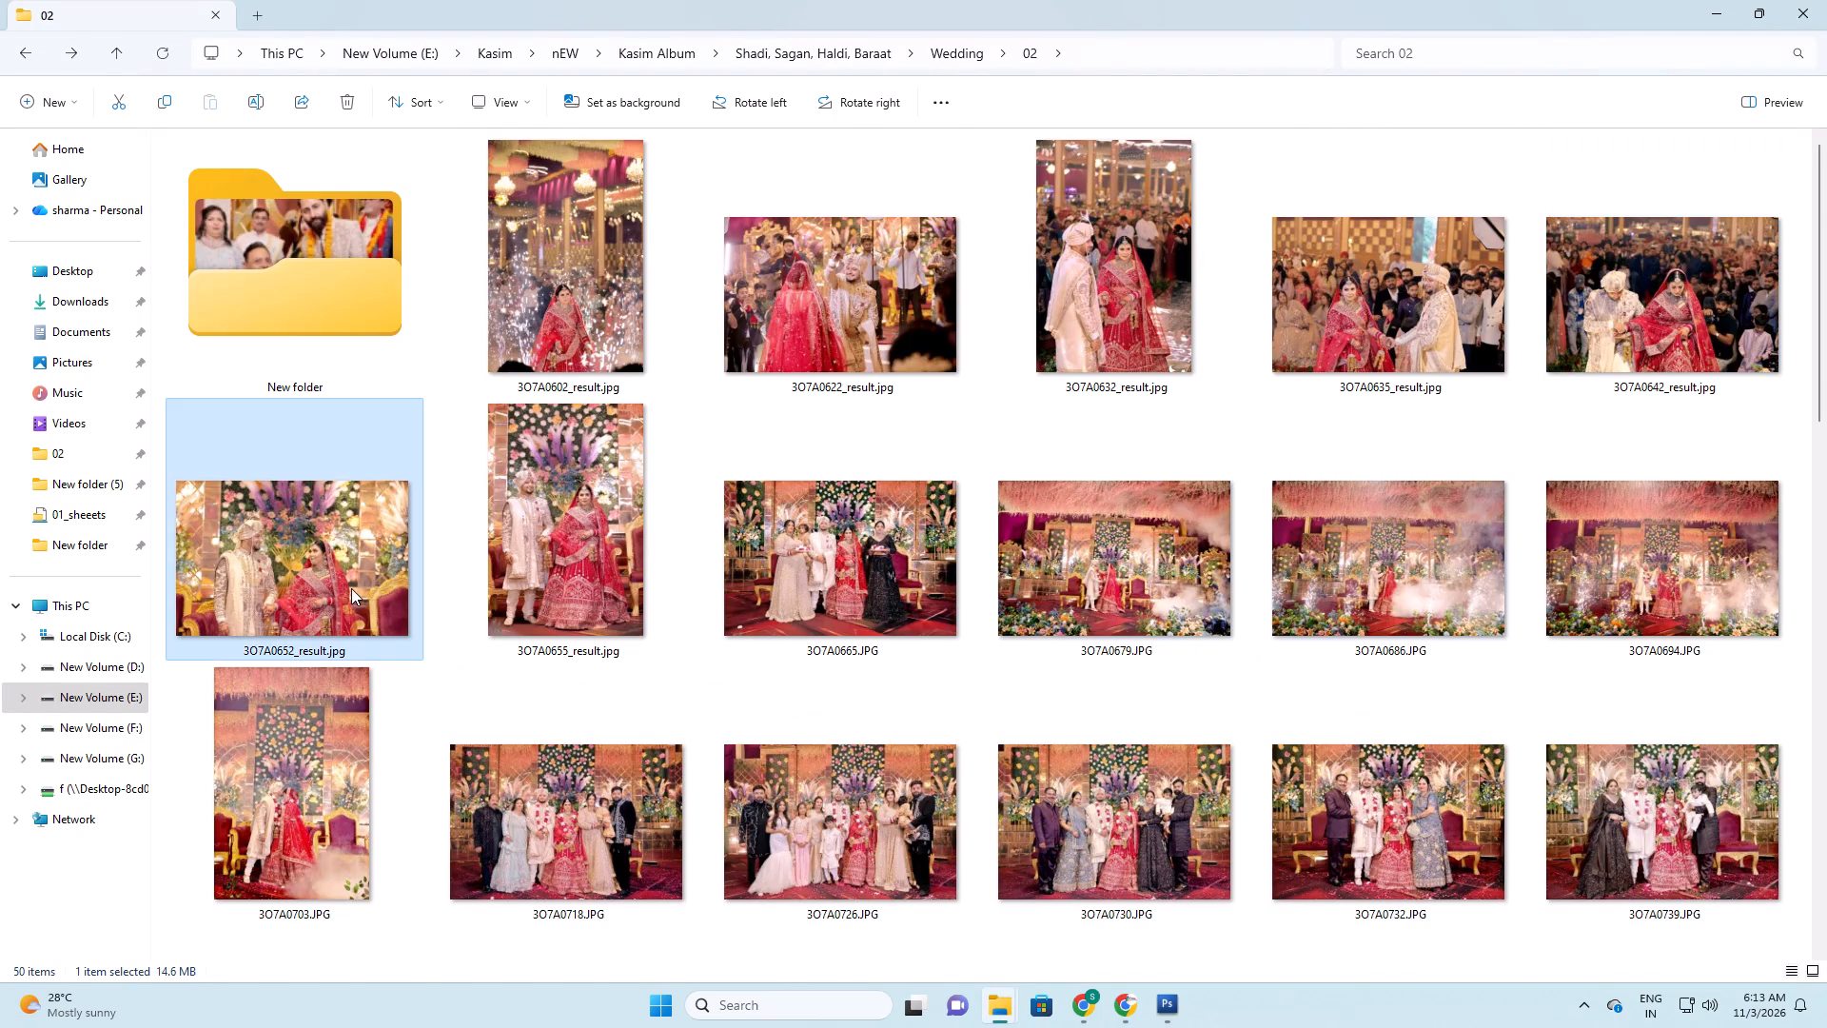
pyautogui.click(569, 269)
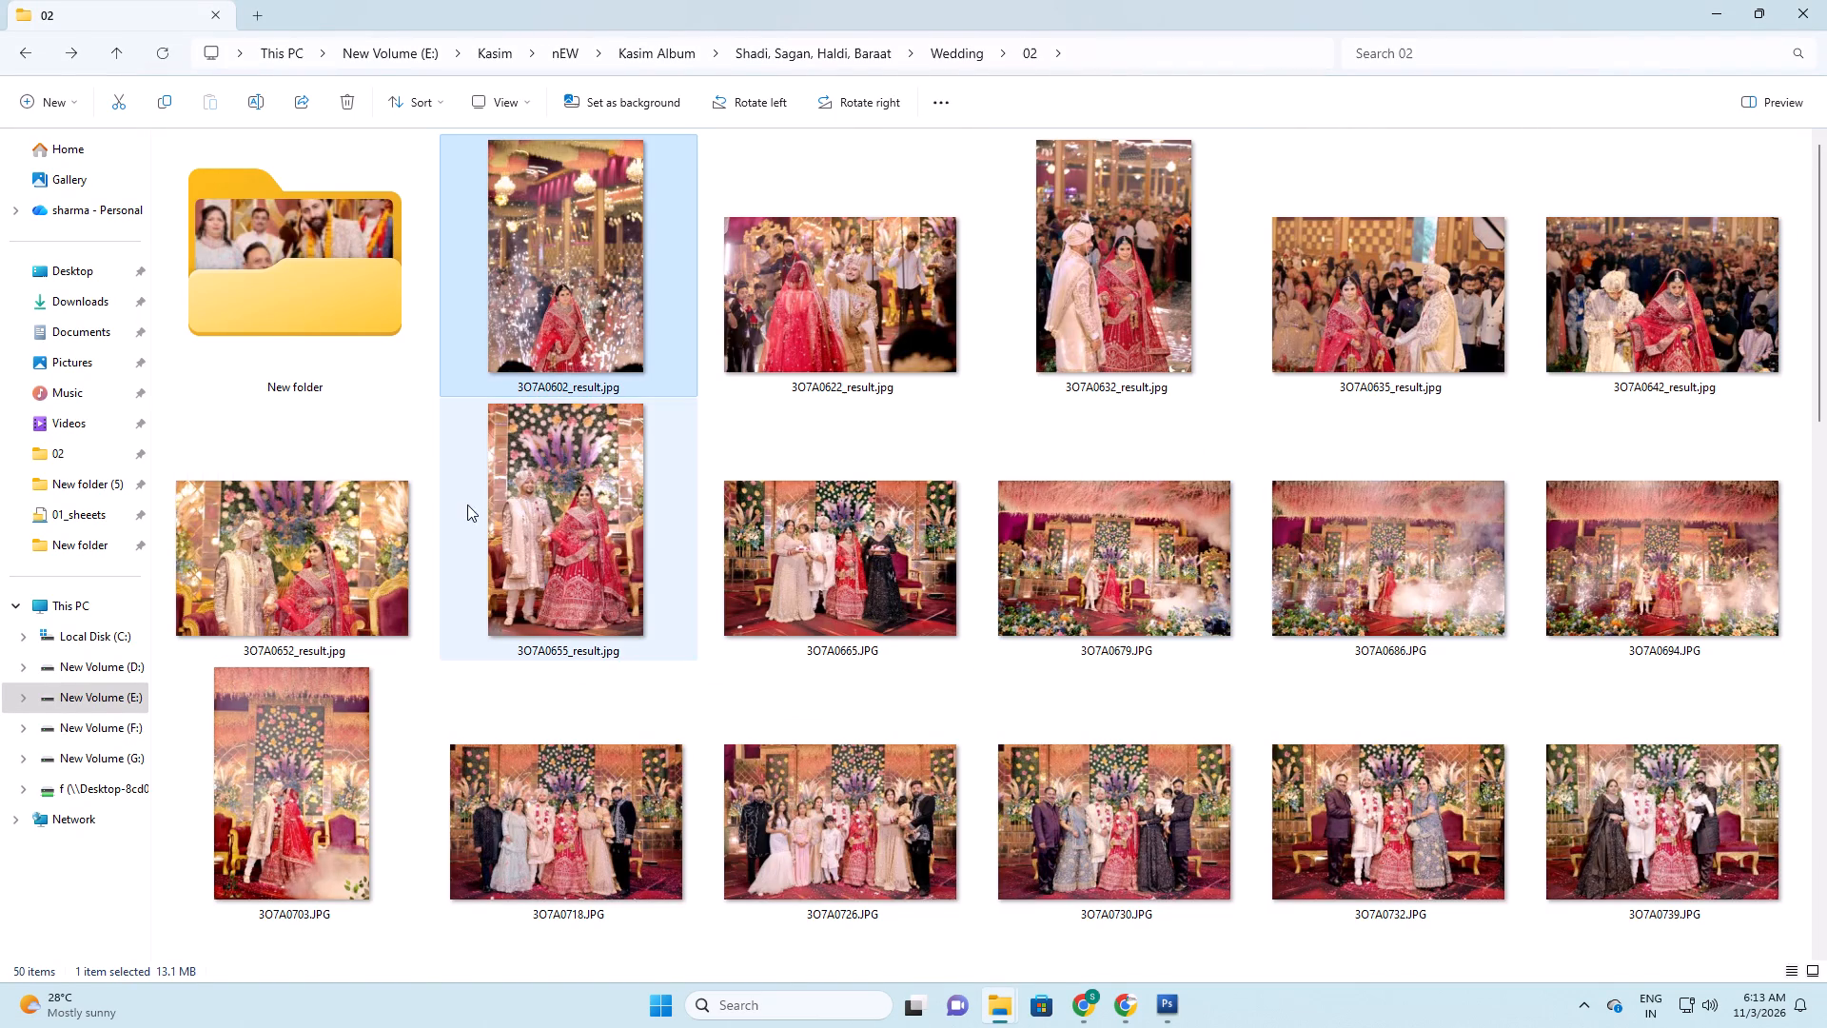
pyautogui.hotkey('alt', 'Tab')
pyautogui.hotkey('alt', 'Tab')
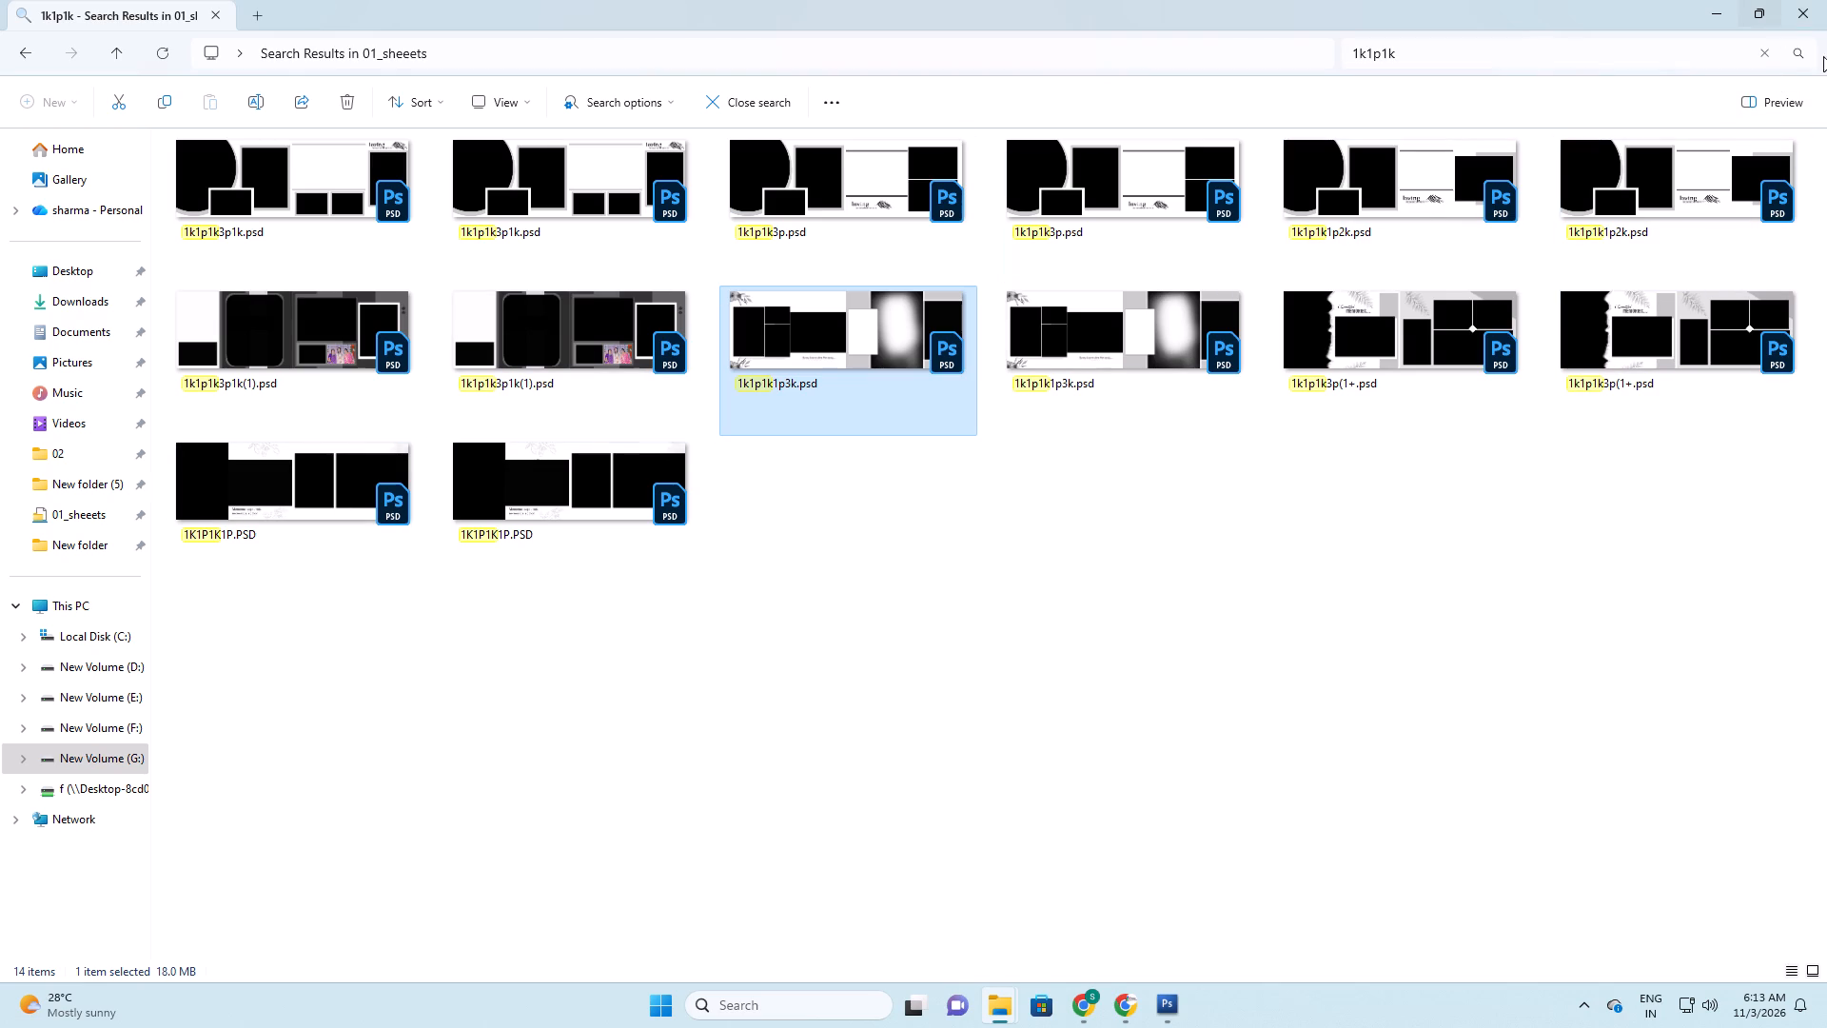
pyautogui.click(1550, 62)
pyautogui.hotkey('ctrl', 'a')
pyautogui.press('2')
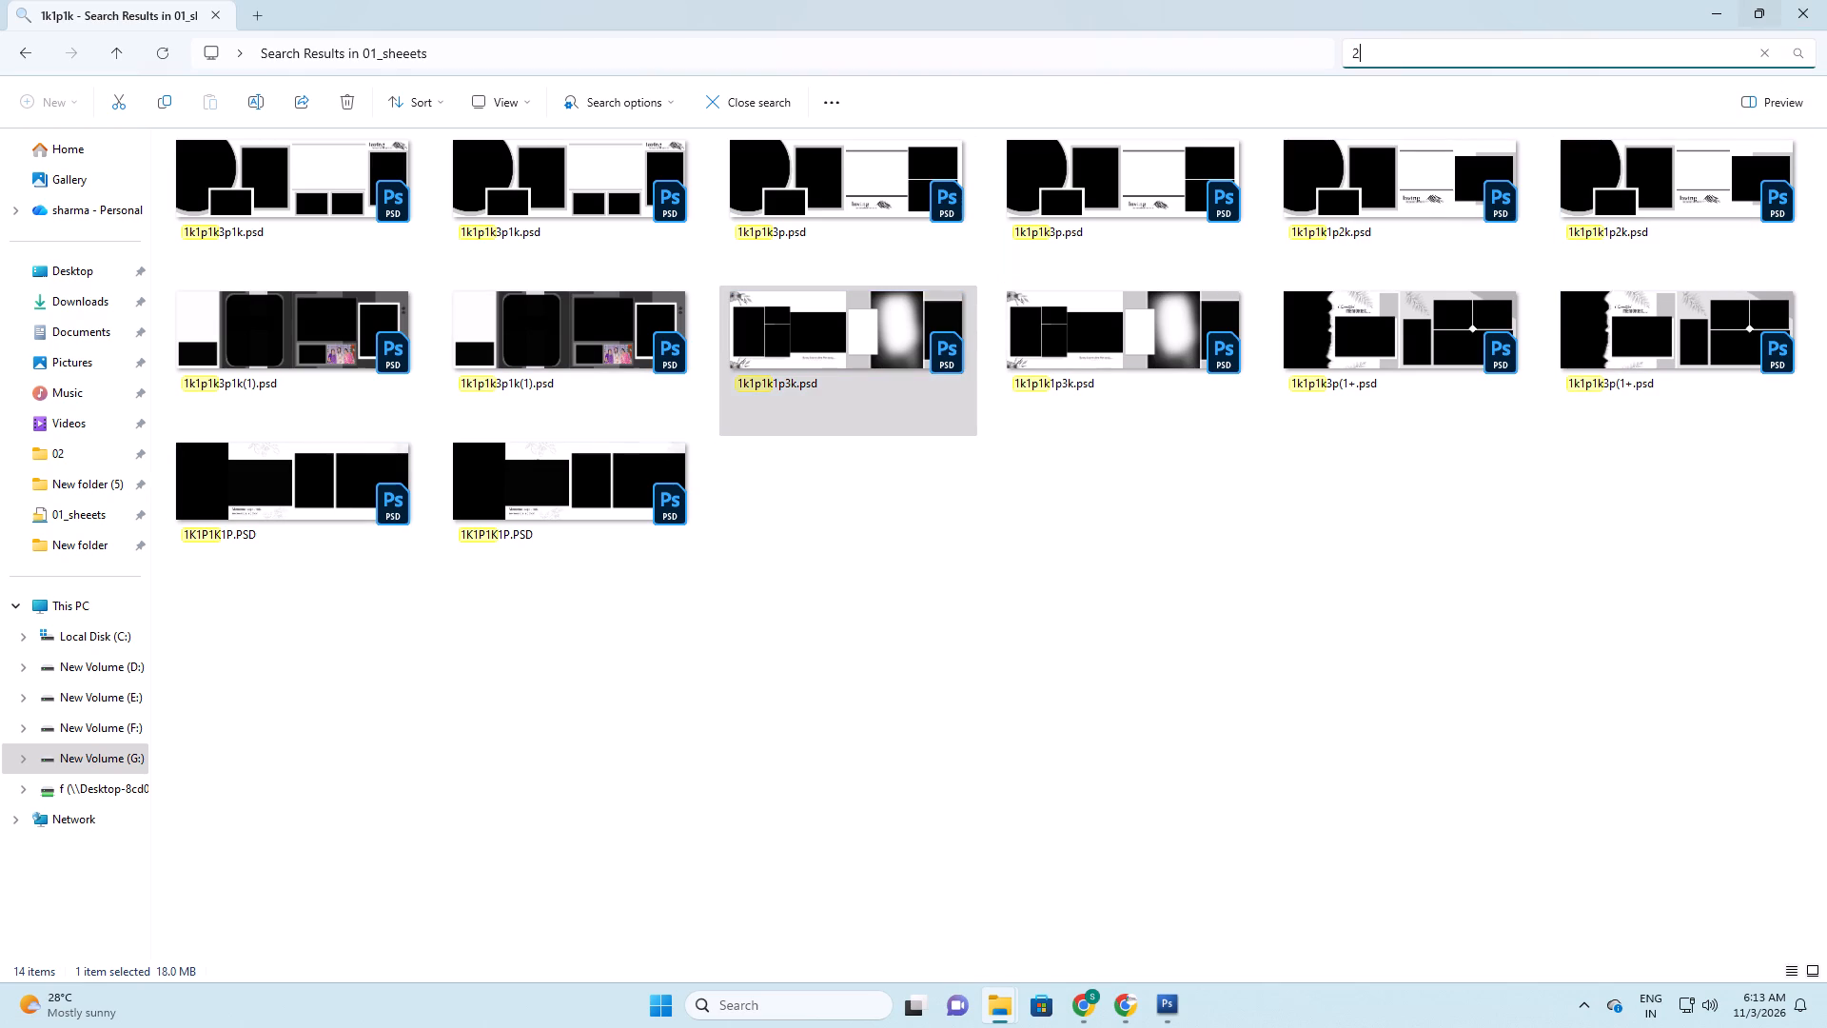
pyautogui.write('p1k')
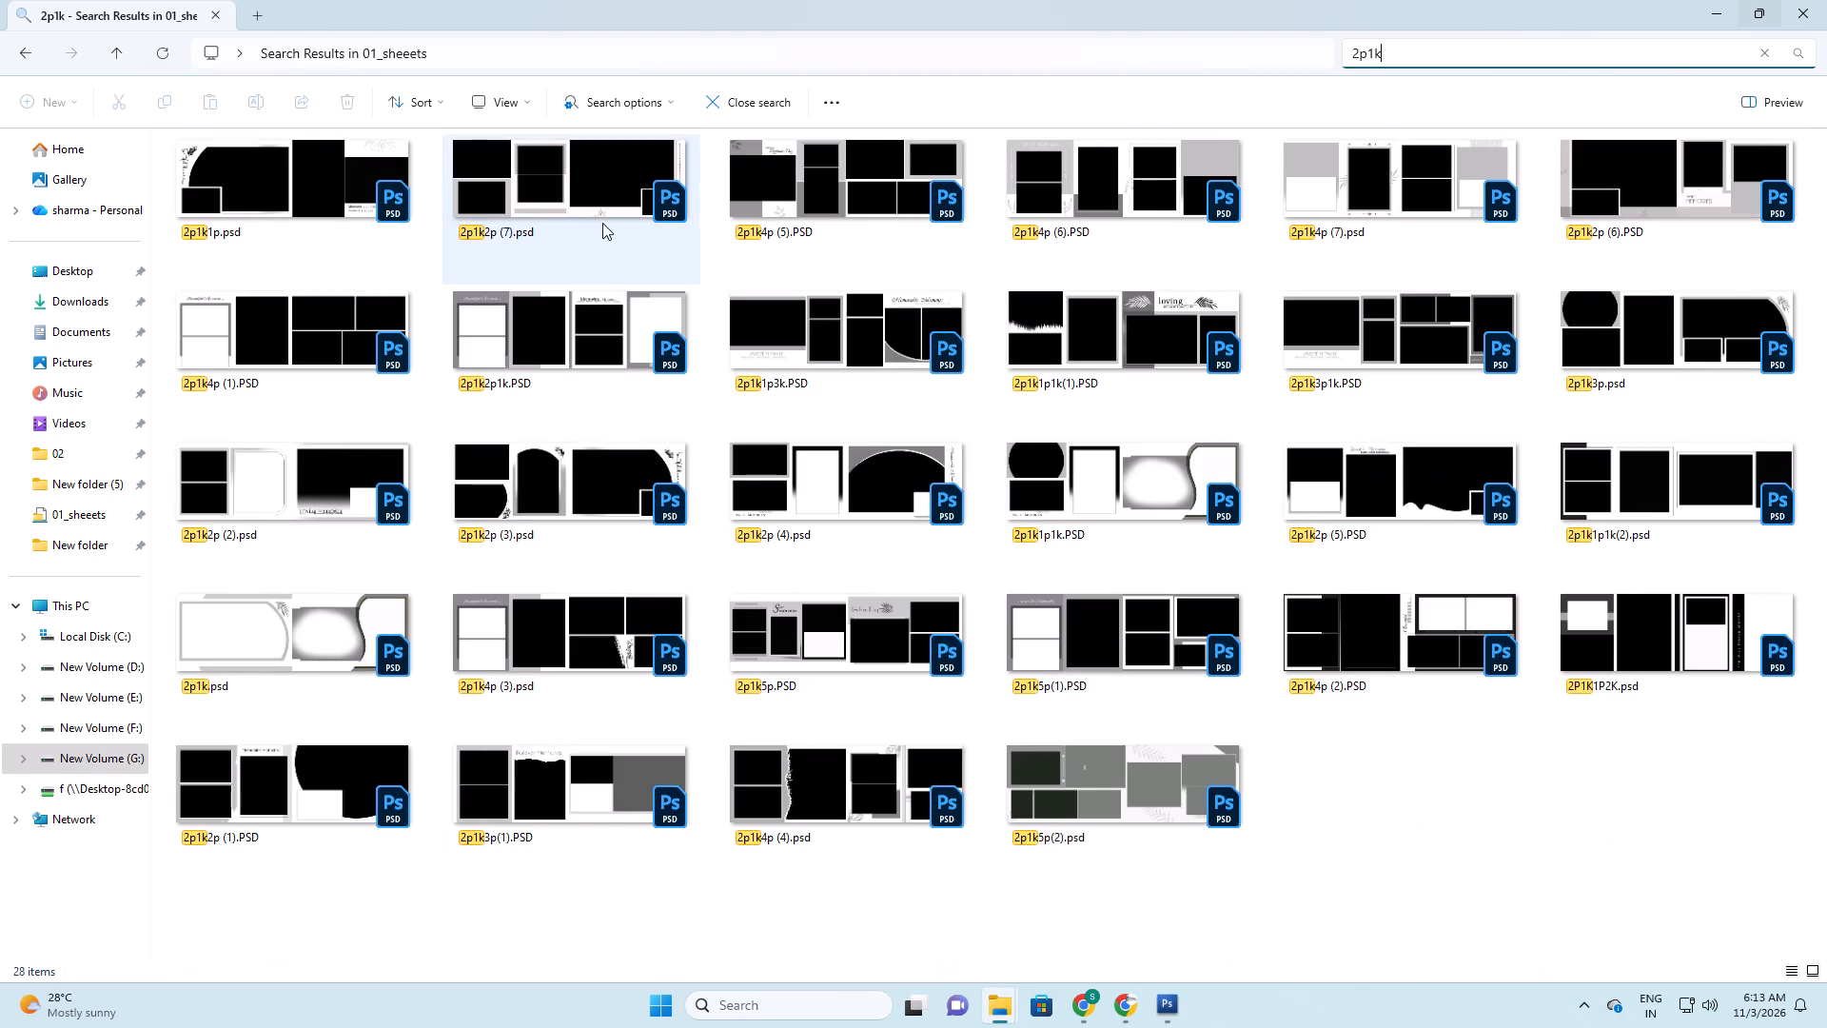
# Open the layout 2p1k2p (7).psd in Photoshop.
pyautogui.moveTo(544, 181); pyautogui.dragTo(959, 515)
pyautogui.hotkey('alt', 'Tab')
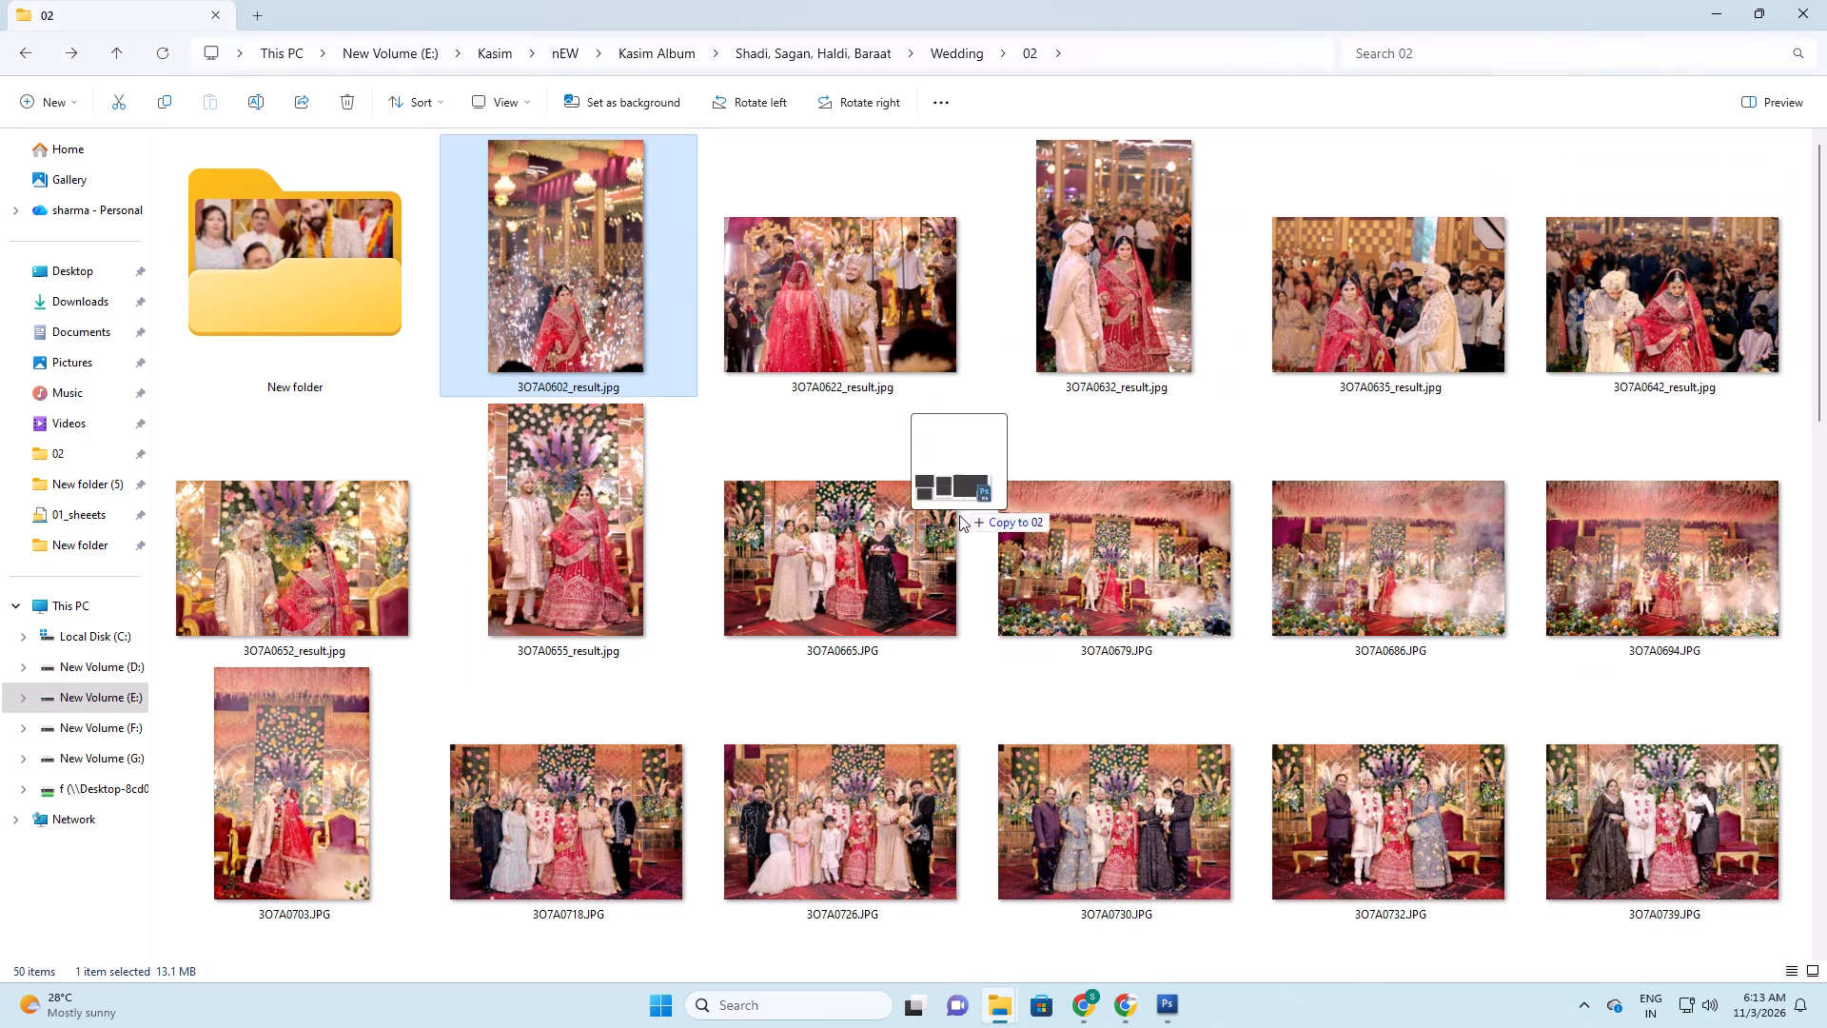
pyautogui.moveTo(959, 515); pyautogui.dragTo(965, 527)
pyautogui.hotkey('alt', 'Tab')
pyautogui.hotkey('alt', 'Tab')
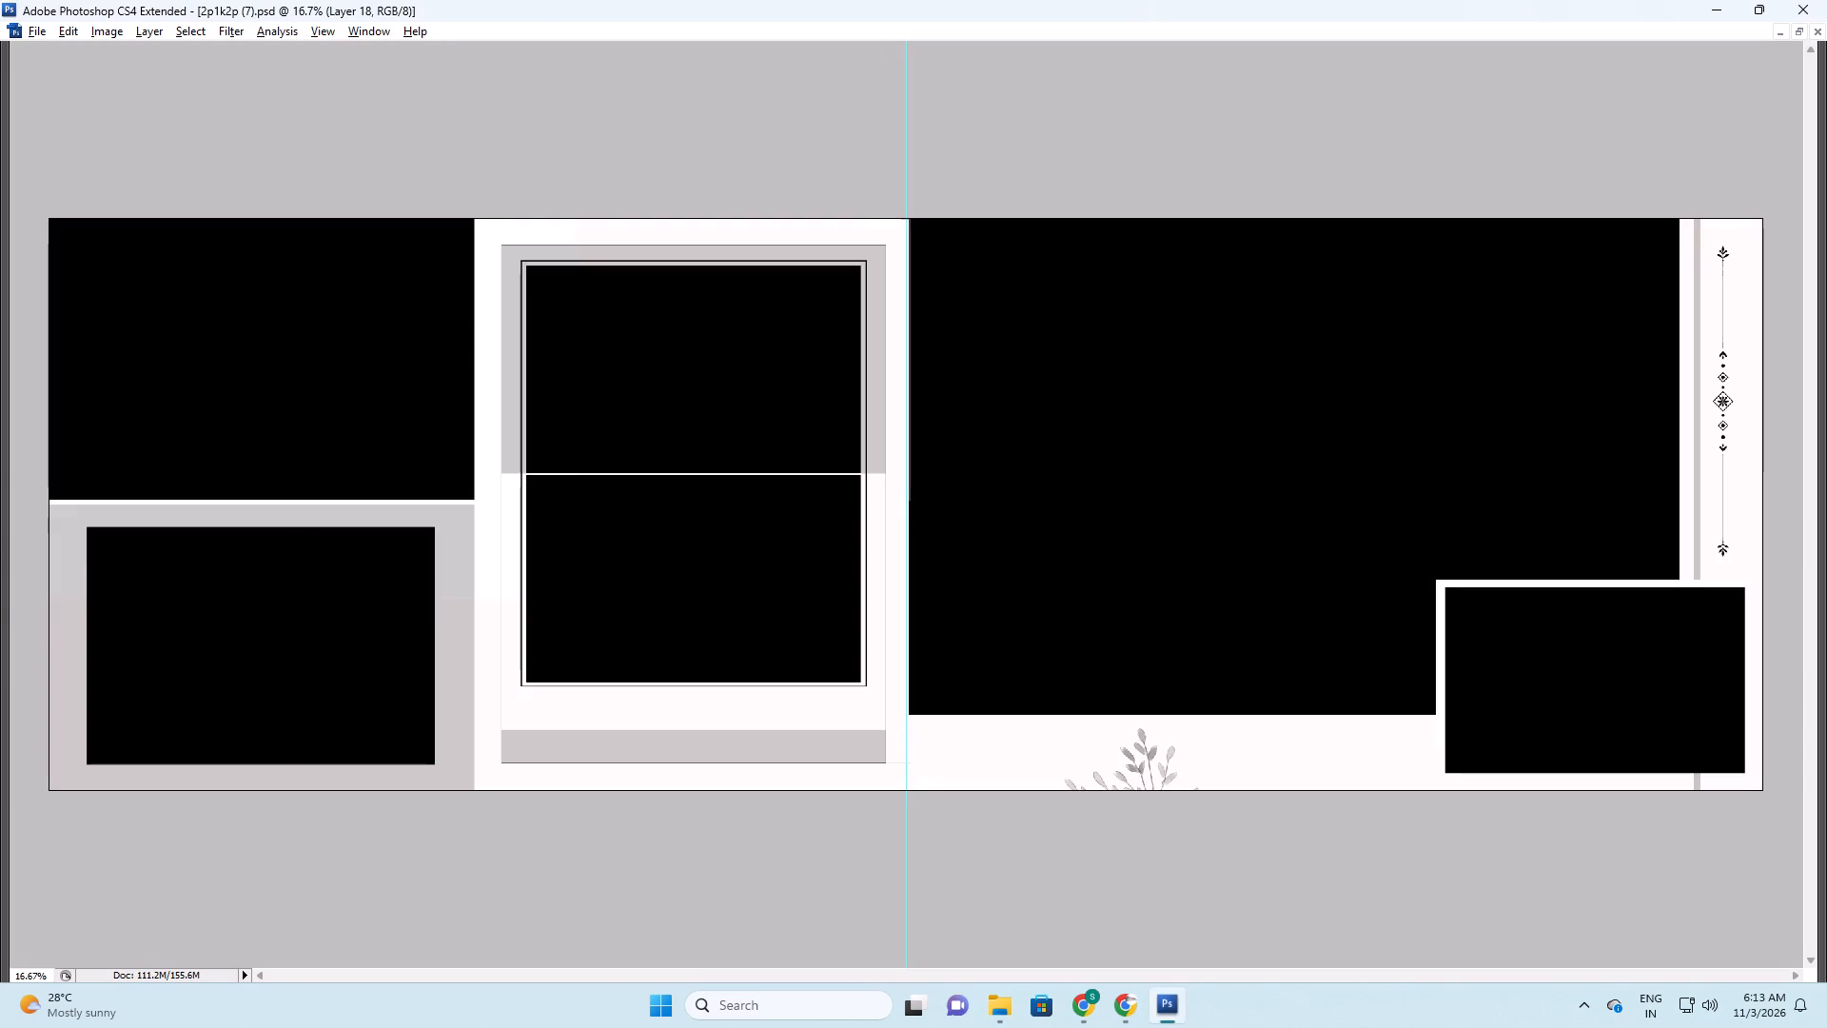
# Delete the grey strip below the framed pair of photo boxes on the left-hand page.
pyautogui.press('v')
pyautogui.rightClick(760, 748)
pyautogui.click(773, 754)
pyautogui.press('F5')
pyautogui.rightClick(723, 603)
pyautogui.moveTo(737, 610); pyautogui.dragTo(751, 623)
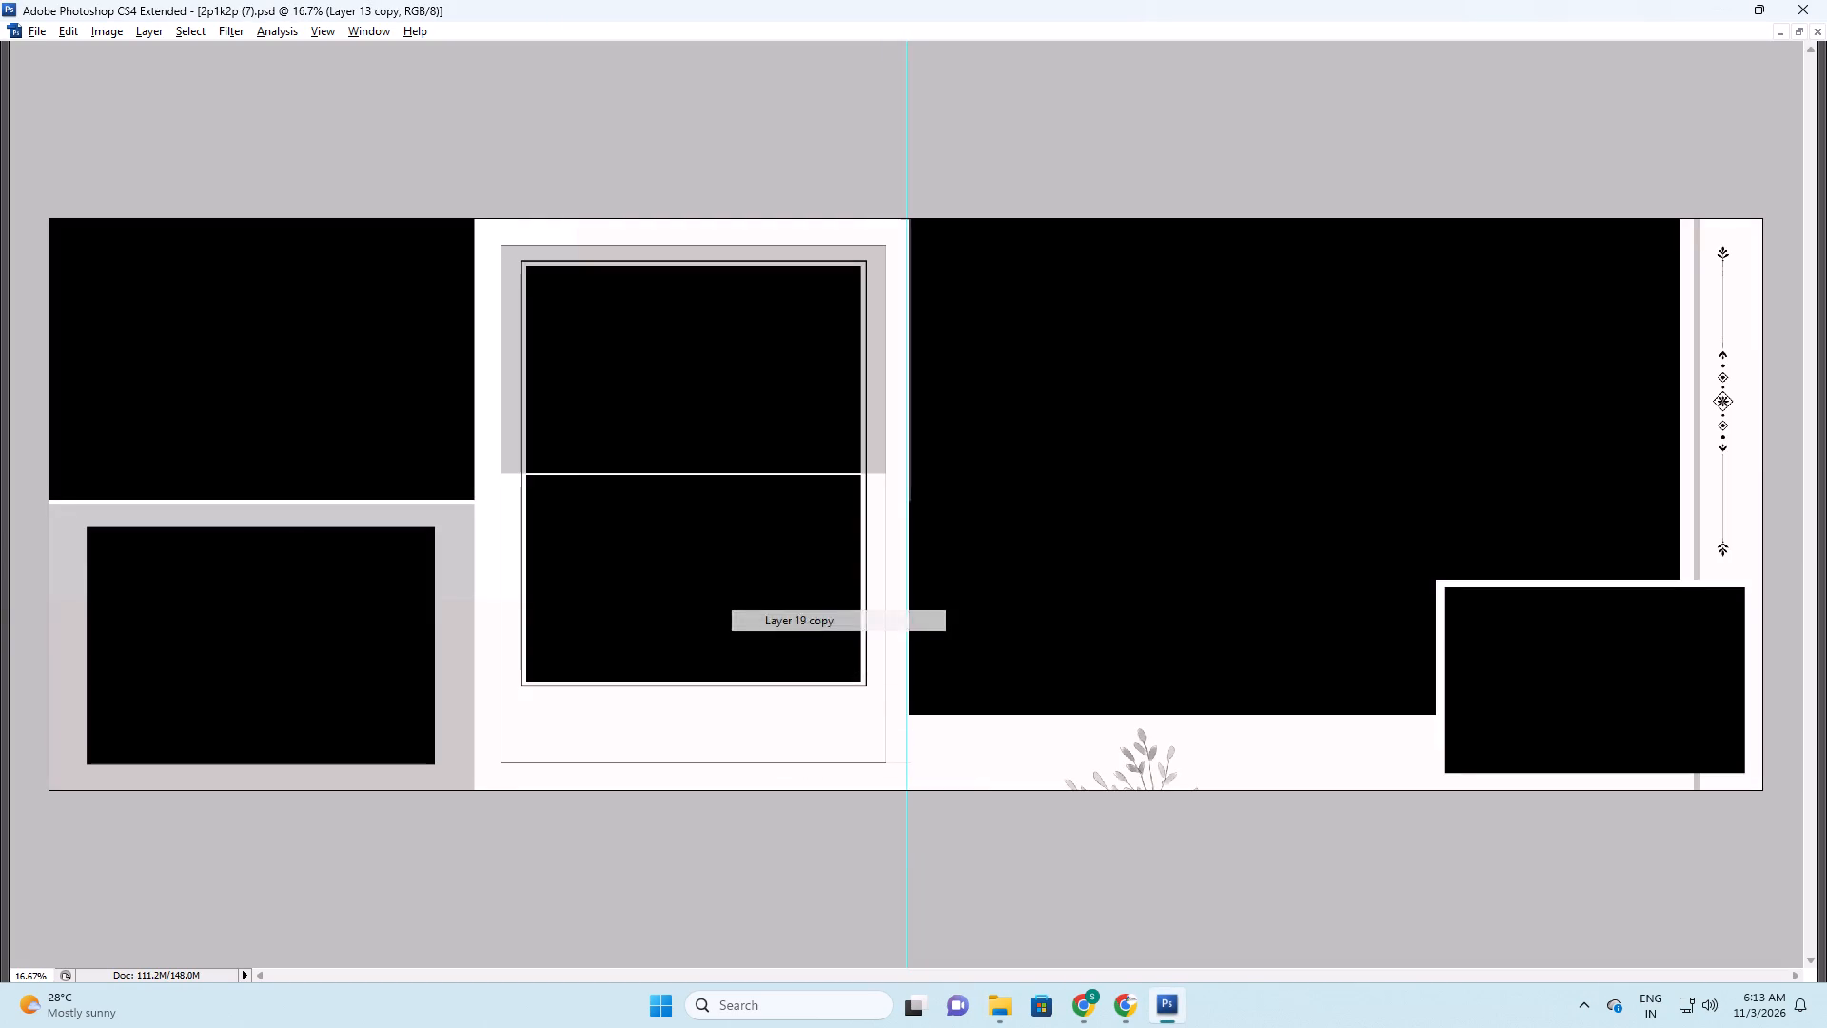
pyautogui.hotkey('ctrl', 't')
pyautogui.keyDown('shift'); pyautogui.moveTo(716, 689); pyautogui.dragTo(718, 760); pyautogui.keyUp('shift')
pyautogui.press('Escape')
# Select both stacked photo boxes inside the thin frame, shift them down and stretch them together back up toward the frame's top.
pyautogui.rightClick(667, 590)
pyautogui.moveTo(678, 595); pyautogui.dragTo(697, 605)
pyautogui.keyDown('shift'); pyautogui.rightClick(692, 435); pyautogui.keyUp('shift')
pyautogui.keyDown('shift'); pyautogui.click(709, 443); pyautogui.keyUp('shift')
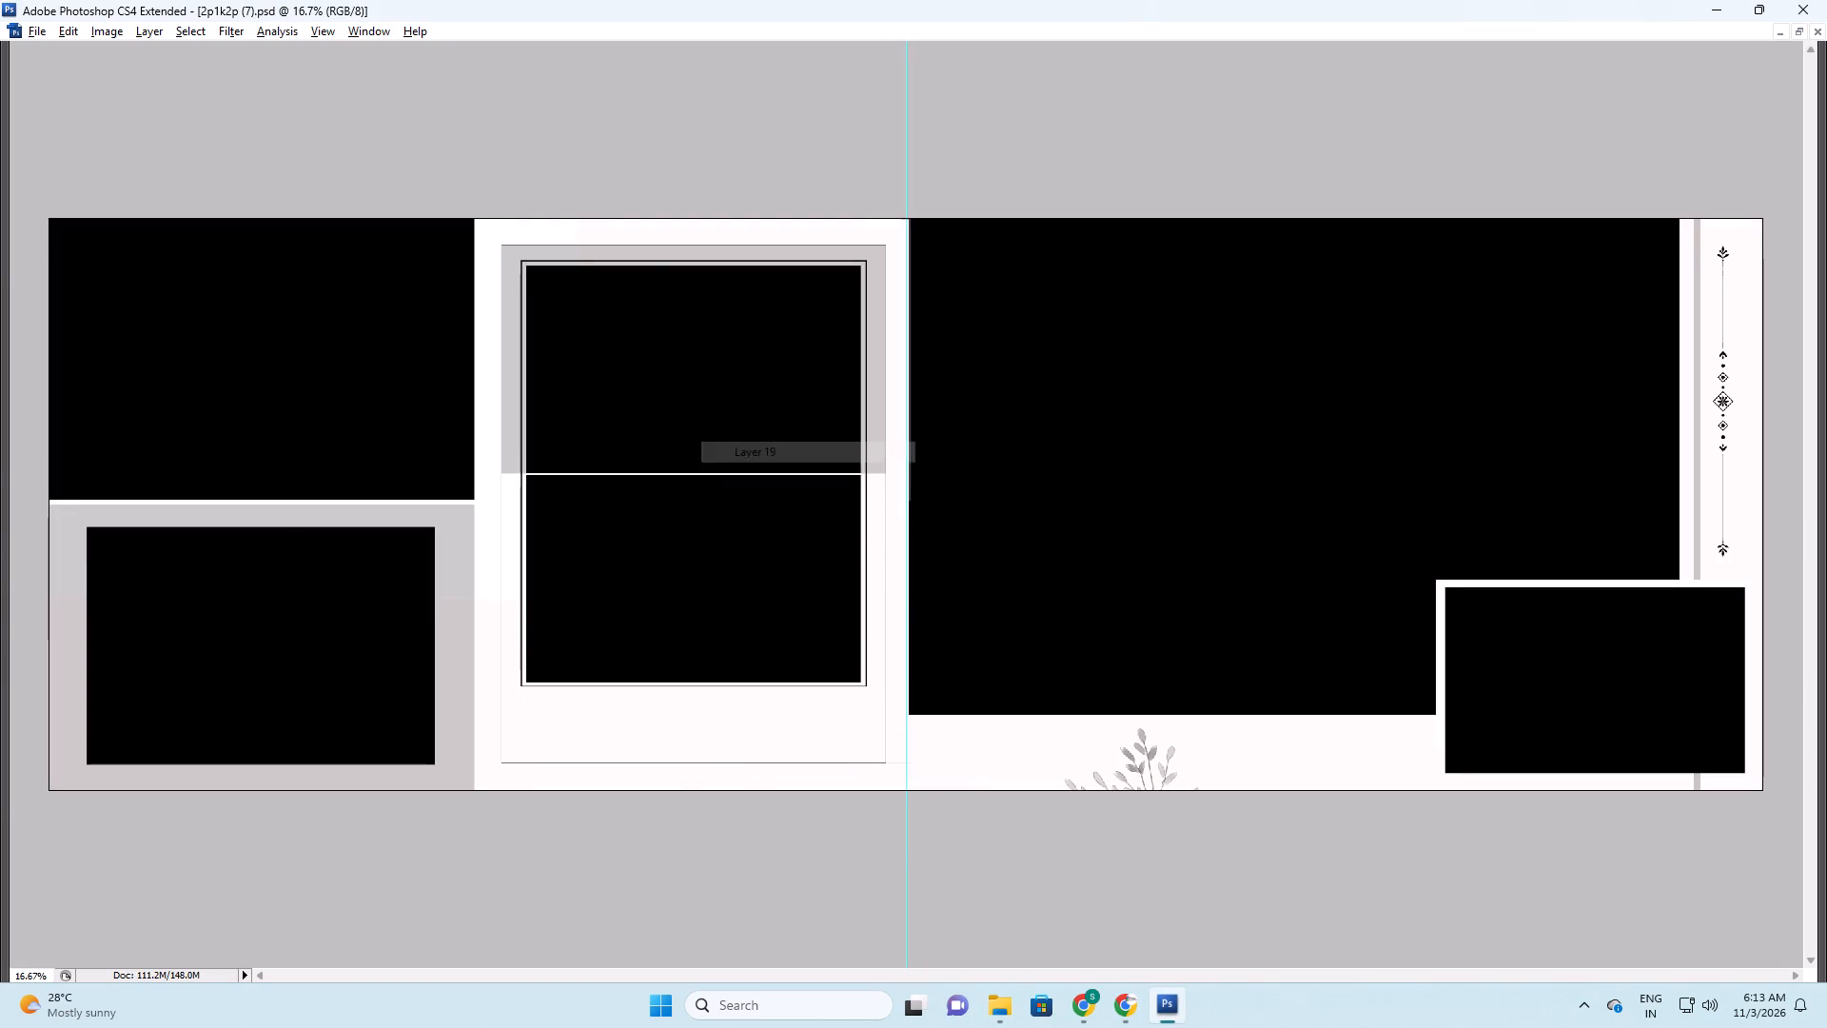
pyautogui.hotkey('ctrl', 't')
pyautogui.keyDown('shift'); pyautogui.moveTo(678, 682); pyautogui.dragTo(683, 740); pyautogui.keyUp('shift')
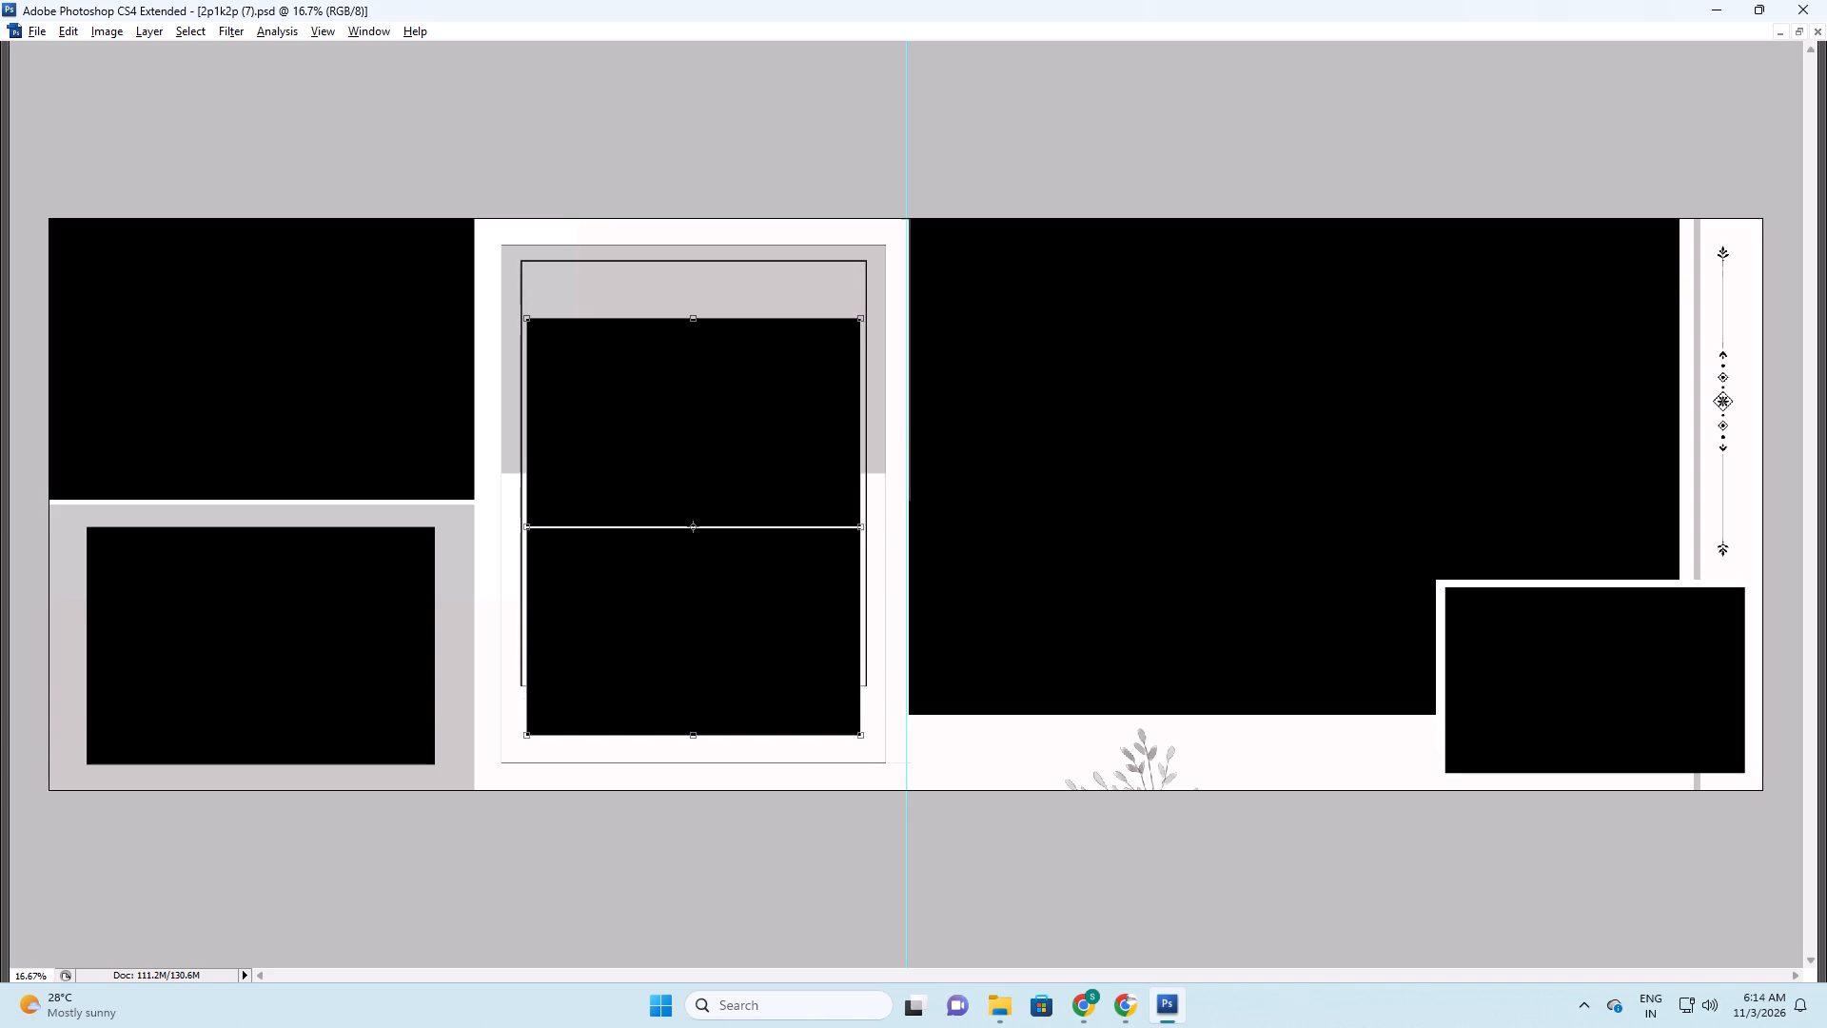
pyautogui.keyDown('shift'); pyautogui.moveTo(694, 310); pyautogui.dragTo(693, 262); pyautogui.keyUp('shift')
pyautogui.press('Return')
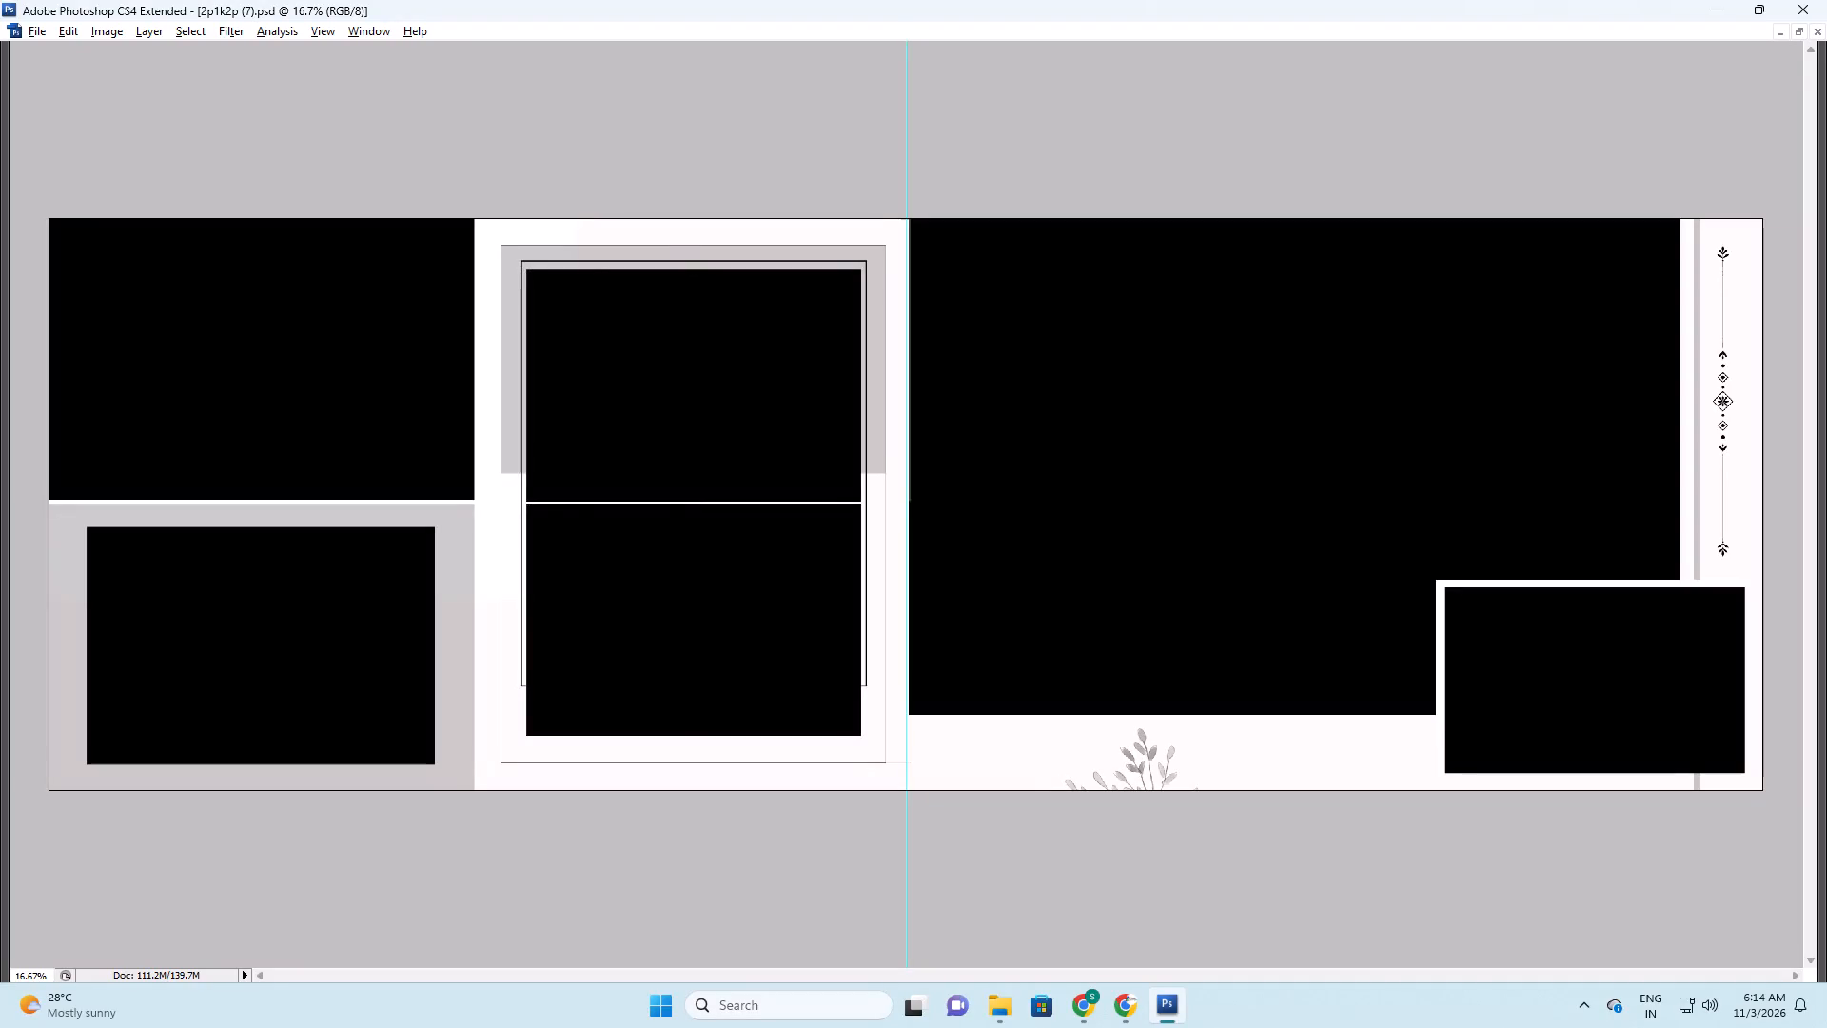
pyautogui.hotkey('alt', 'Tab')
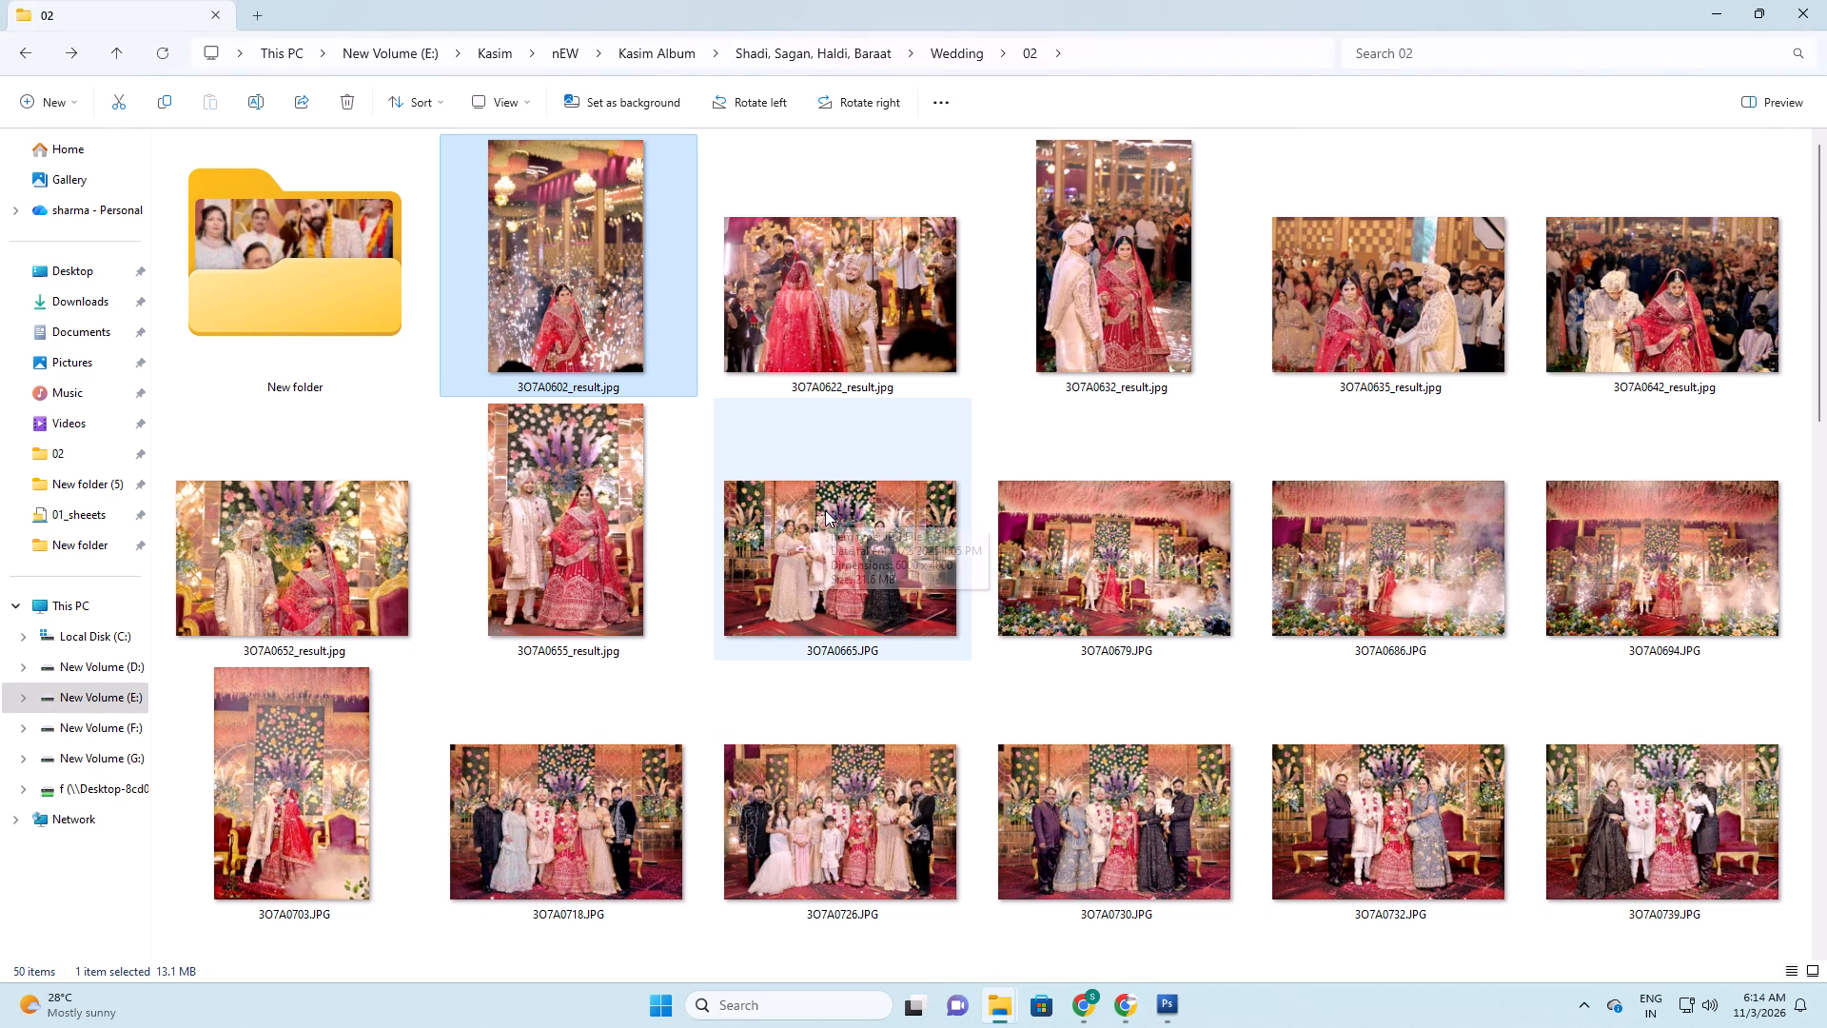
pyautogui.hotkey('alt', 'Tab')
# Delete the lower of the two stacked photo boxes and stretch the upper one down into a single tall portrait box.
pyautogui.moveTo(808, 546); pyautogui.dragTo(838, 563, button='right')
pyautogui.click(847, 569)
pyautogui.press('F5')
pyautogui.moveTo(705, 441); pyautogui.dragTo(729, 453, button='right')
pyautogui.click(746, 465)
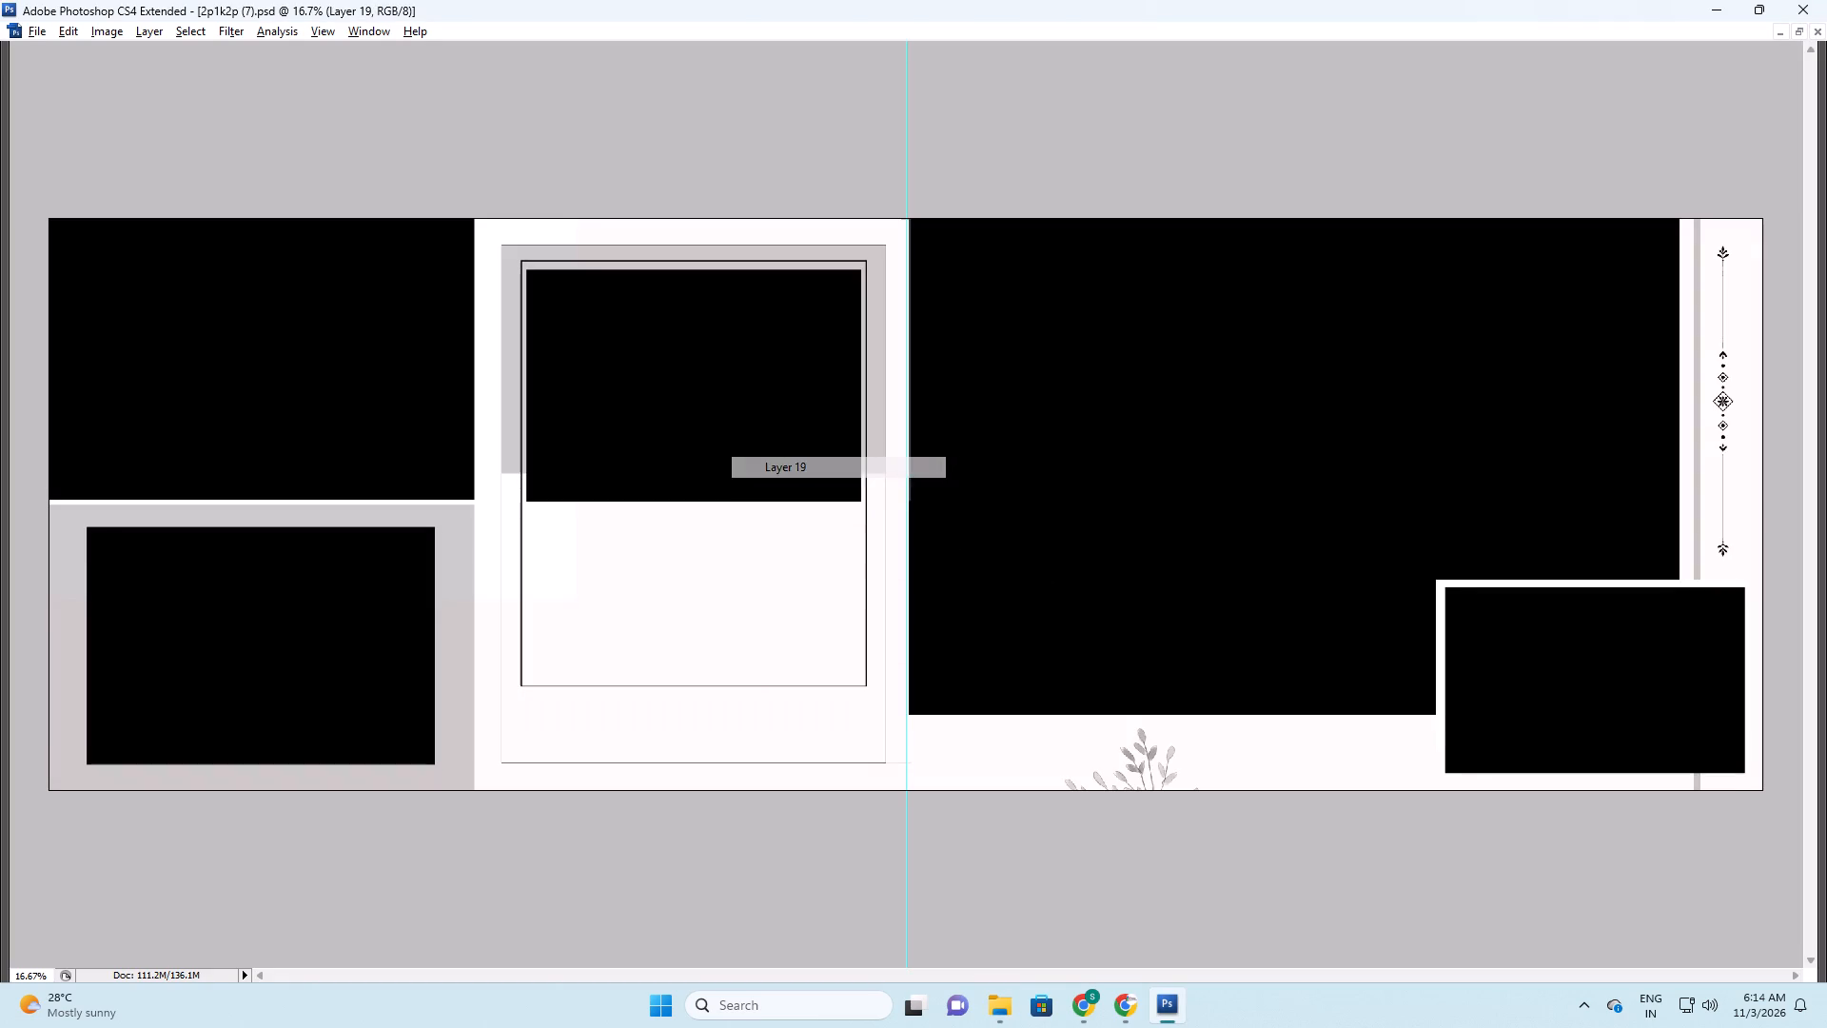
pyautogui.hotkey('ctrl', 't')
pyautogui.keyDown('shift'); pyautogui.moveTo(702, 505); pyautogui.dragTo(730, 753); pyautogui.keyUp('shift')
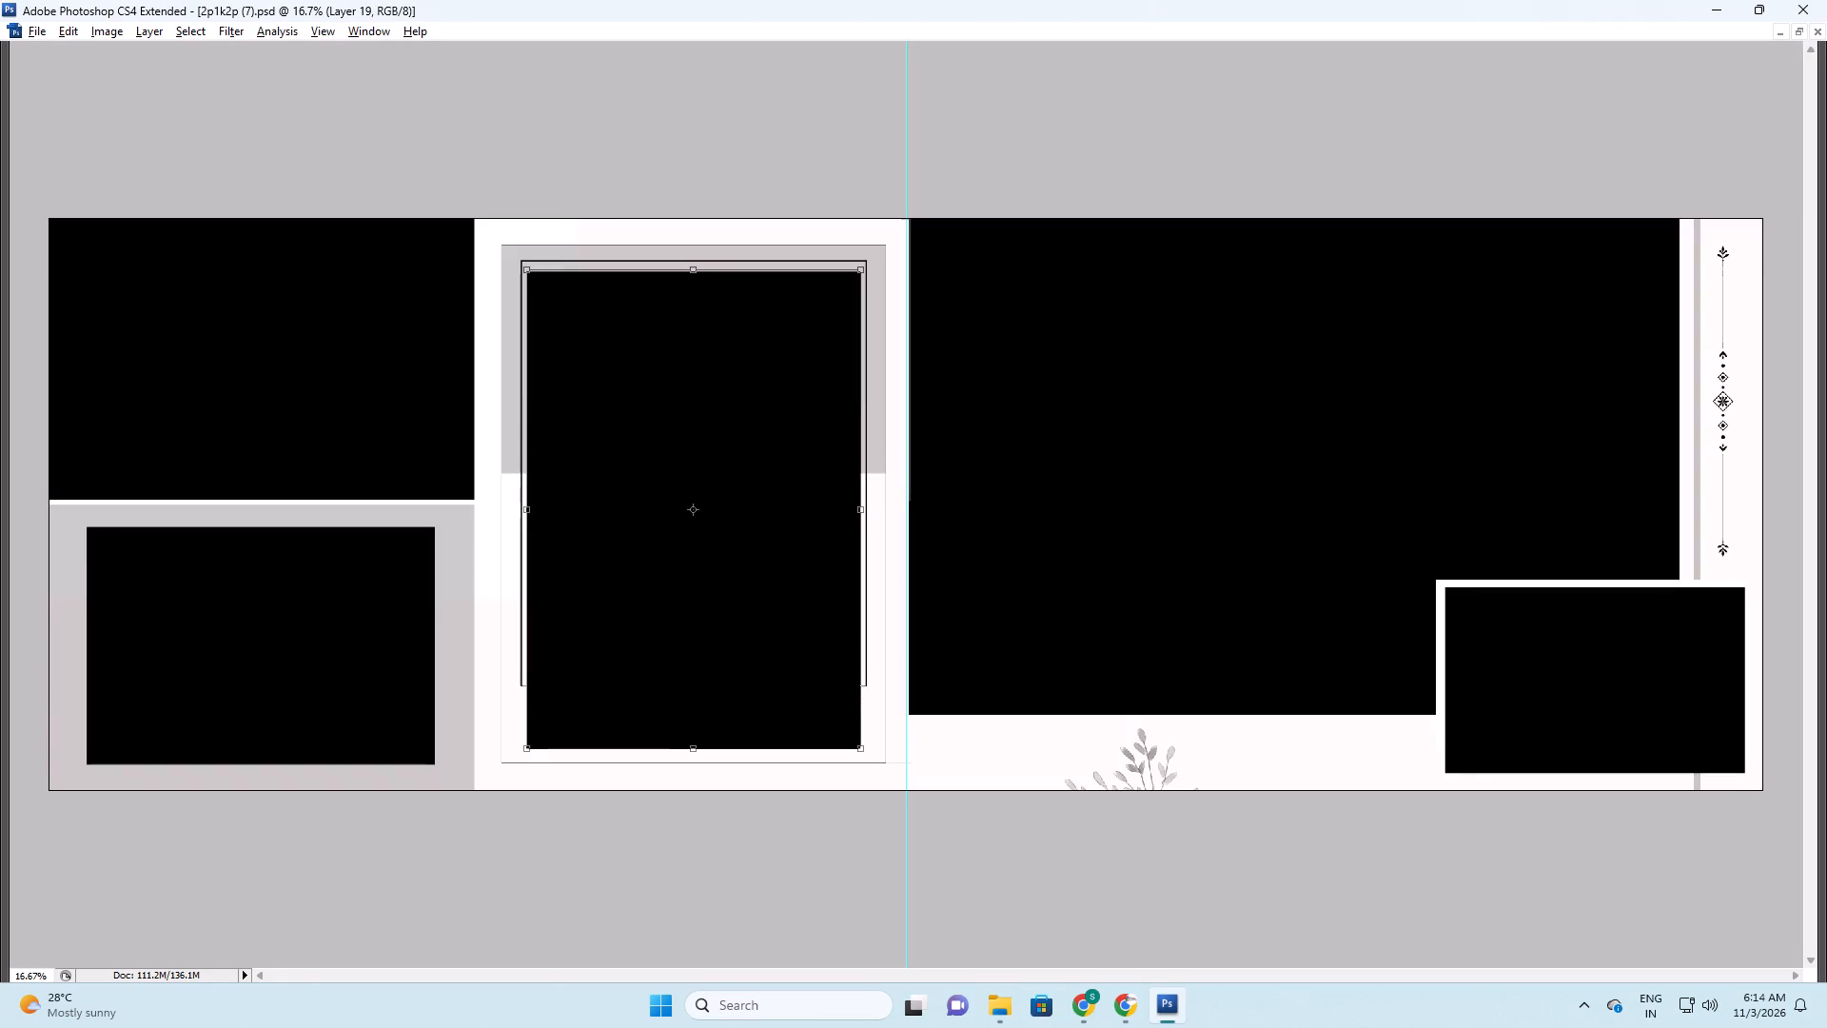
pyautogui.keyDown('shift'); pyautogui.moveTo(730, 753); pyautogui.dragTo(735, 743); pyautogui.keyUp('shift')
pyautogui.press('Return')
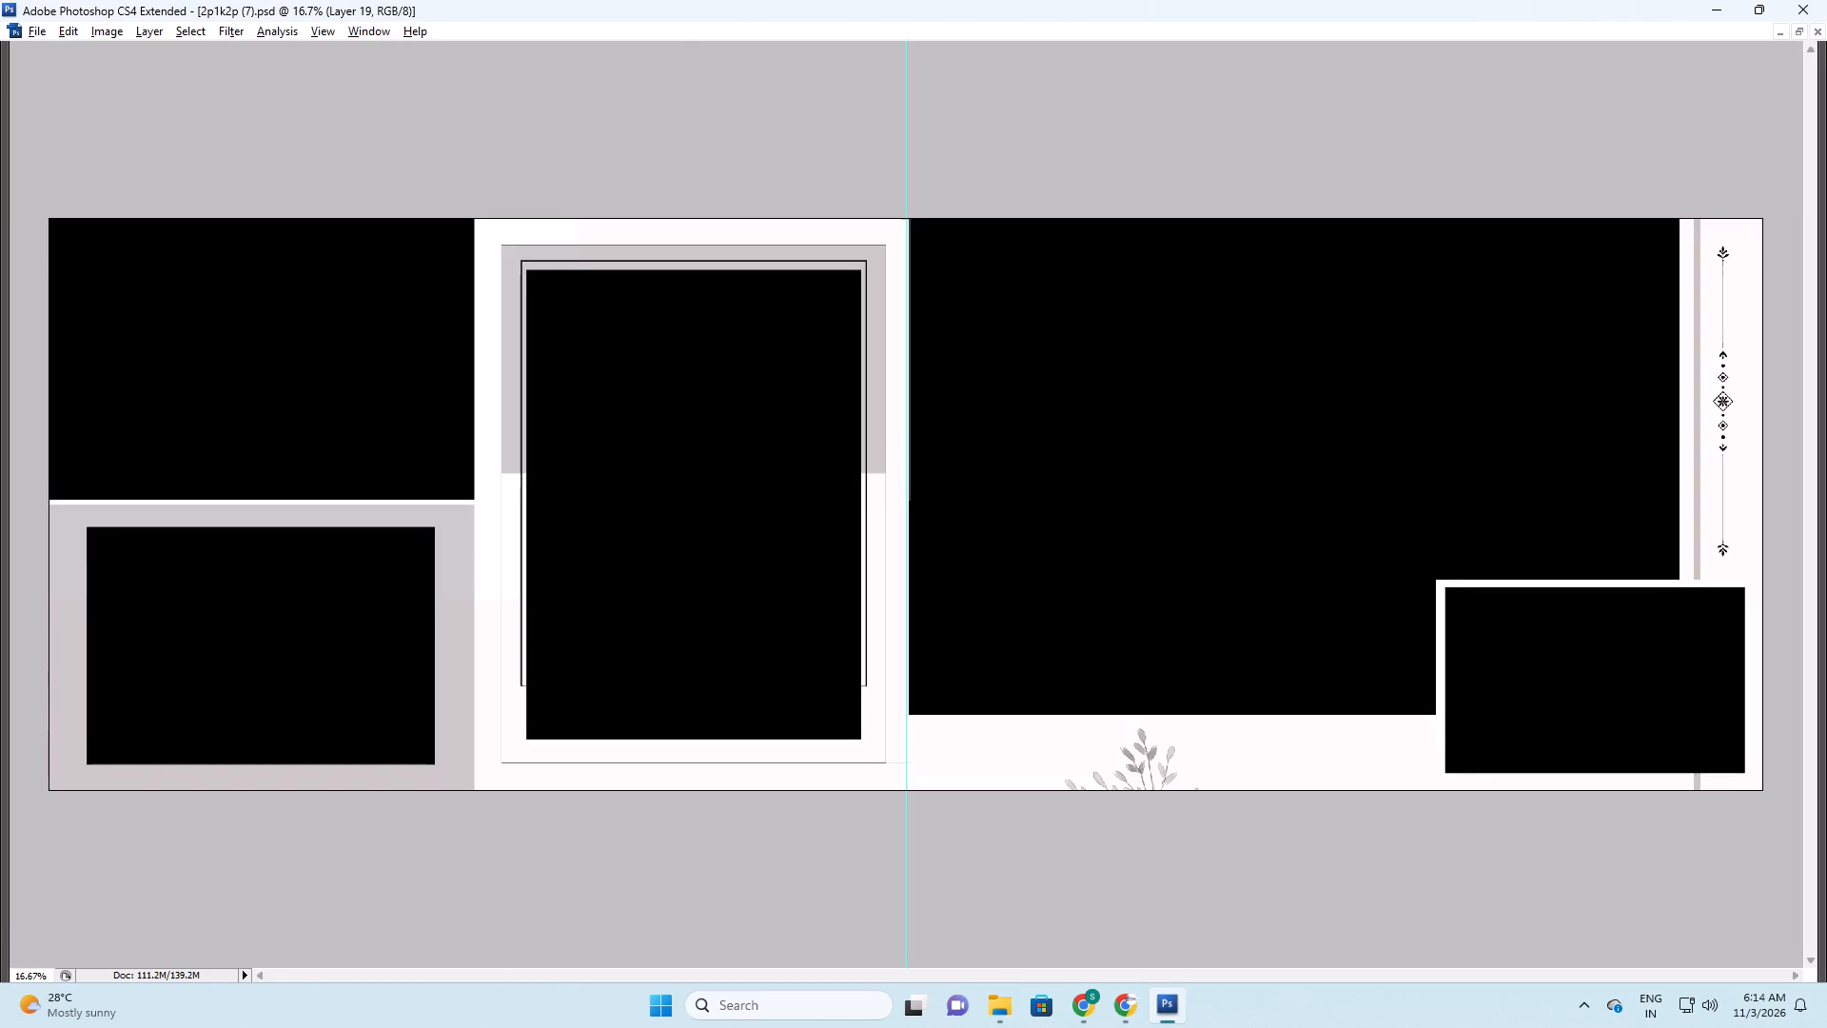
# Delete the thin black outline around the tall portrait photo box.
pyautogui.hotkey('ctrl', 'space')
pyautogui.keyDown('ctrl'); pyautogui.moveTo(888, 670); pyautogui.dragTo(876, 741); pyautogui.keyUp('ctrl')
pyautogui.press('v')
pyautogui.moveTo(691, 241); pyautogui.dragTo(700, 250, button='right')
pyautogui.click(709, 259)
pyautogui.press('F5')
pyautogui.press('space')
pyautogui.moveTo(713, 268); pyautogui.dragTo(726, 275, button='right')
pyautogui.moveTo(735, 282); pyautogui.dragTo(745, 287)
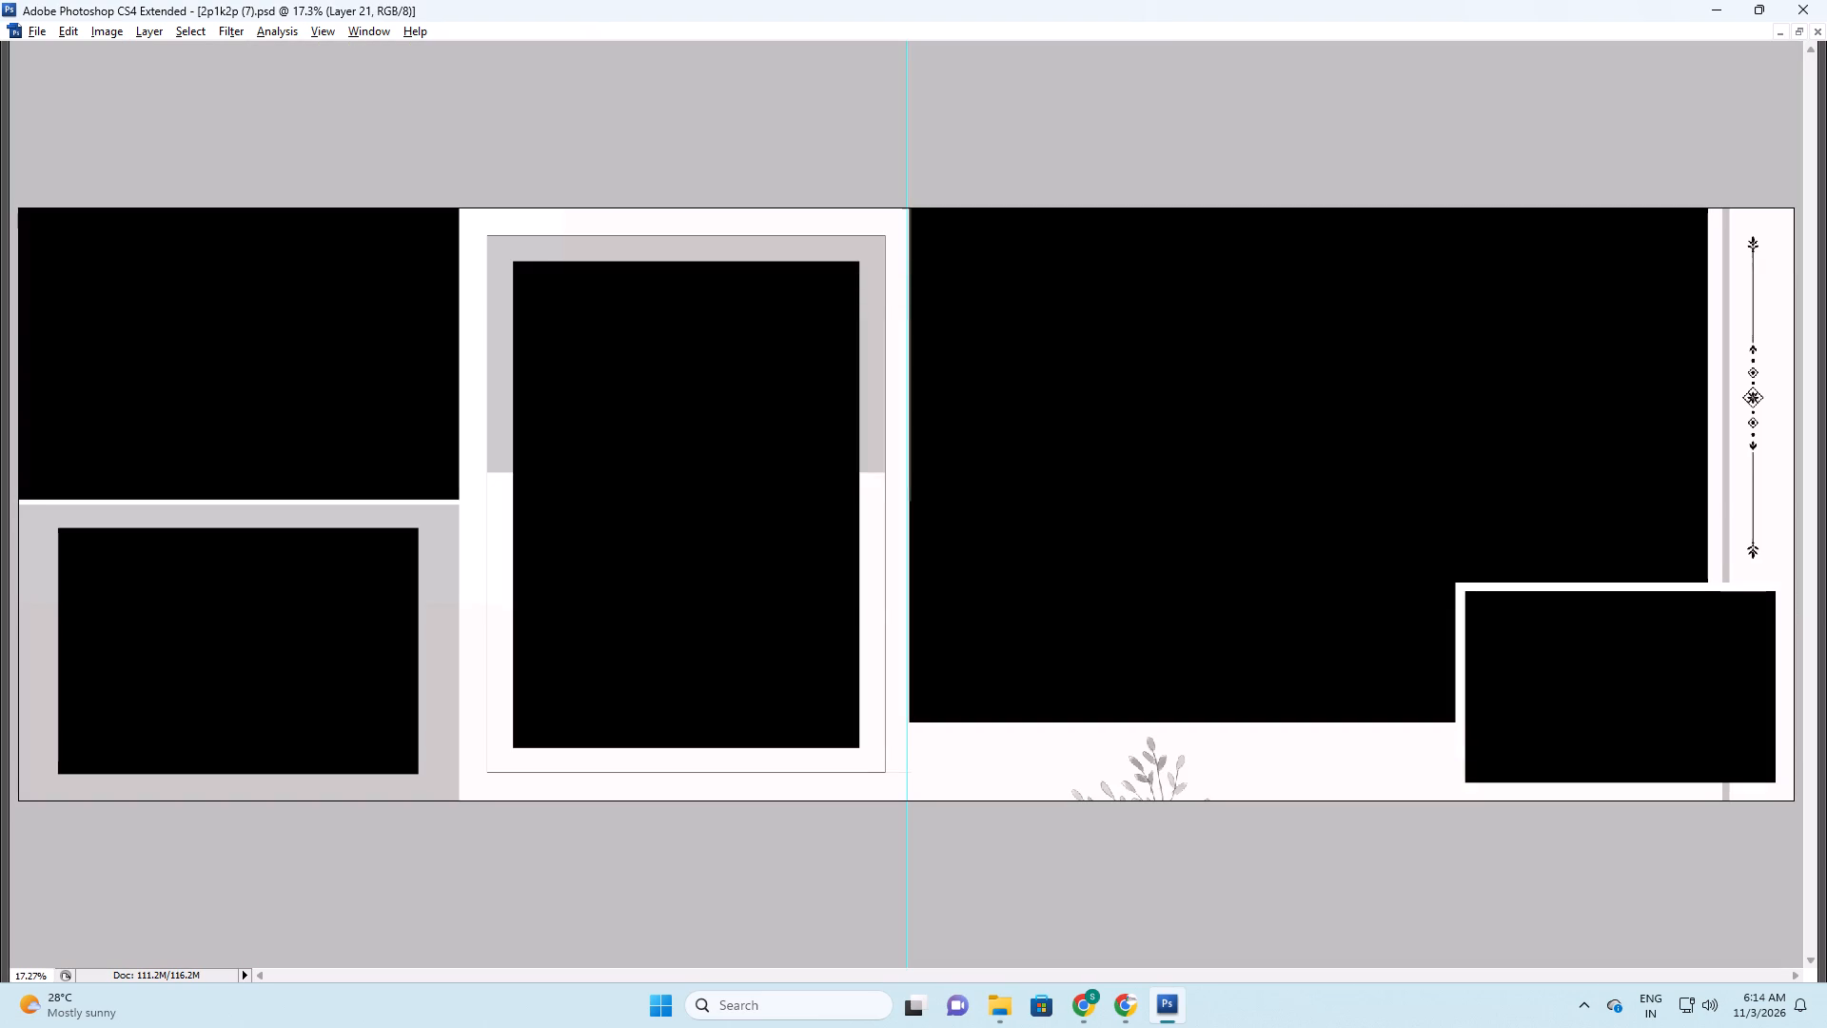
# Crop the 2p1k2p (7) spread to its left-hand page, ending at the centre guide.
pyautogui.press('c')
pyautogui.press('space')
pyautogui.moveTo(140, 217); pyautogui.dragTo(426, 234)
pyautogui.press('f')
pyautogui.press('space')
pyautogui.moveTo(366, 225); pyautogui.dragTo(437, 238)
pyautogui.moveTo(98, 136); pyautogui.dragTo(1826, 1015)
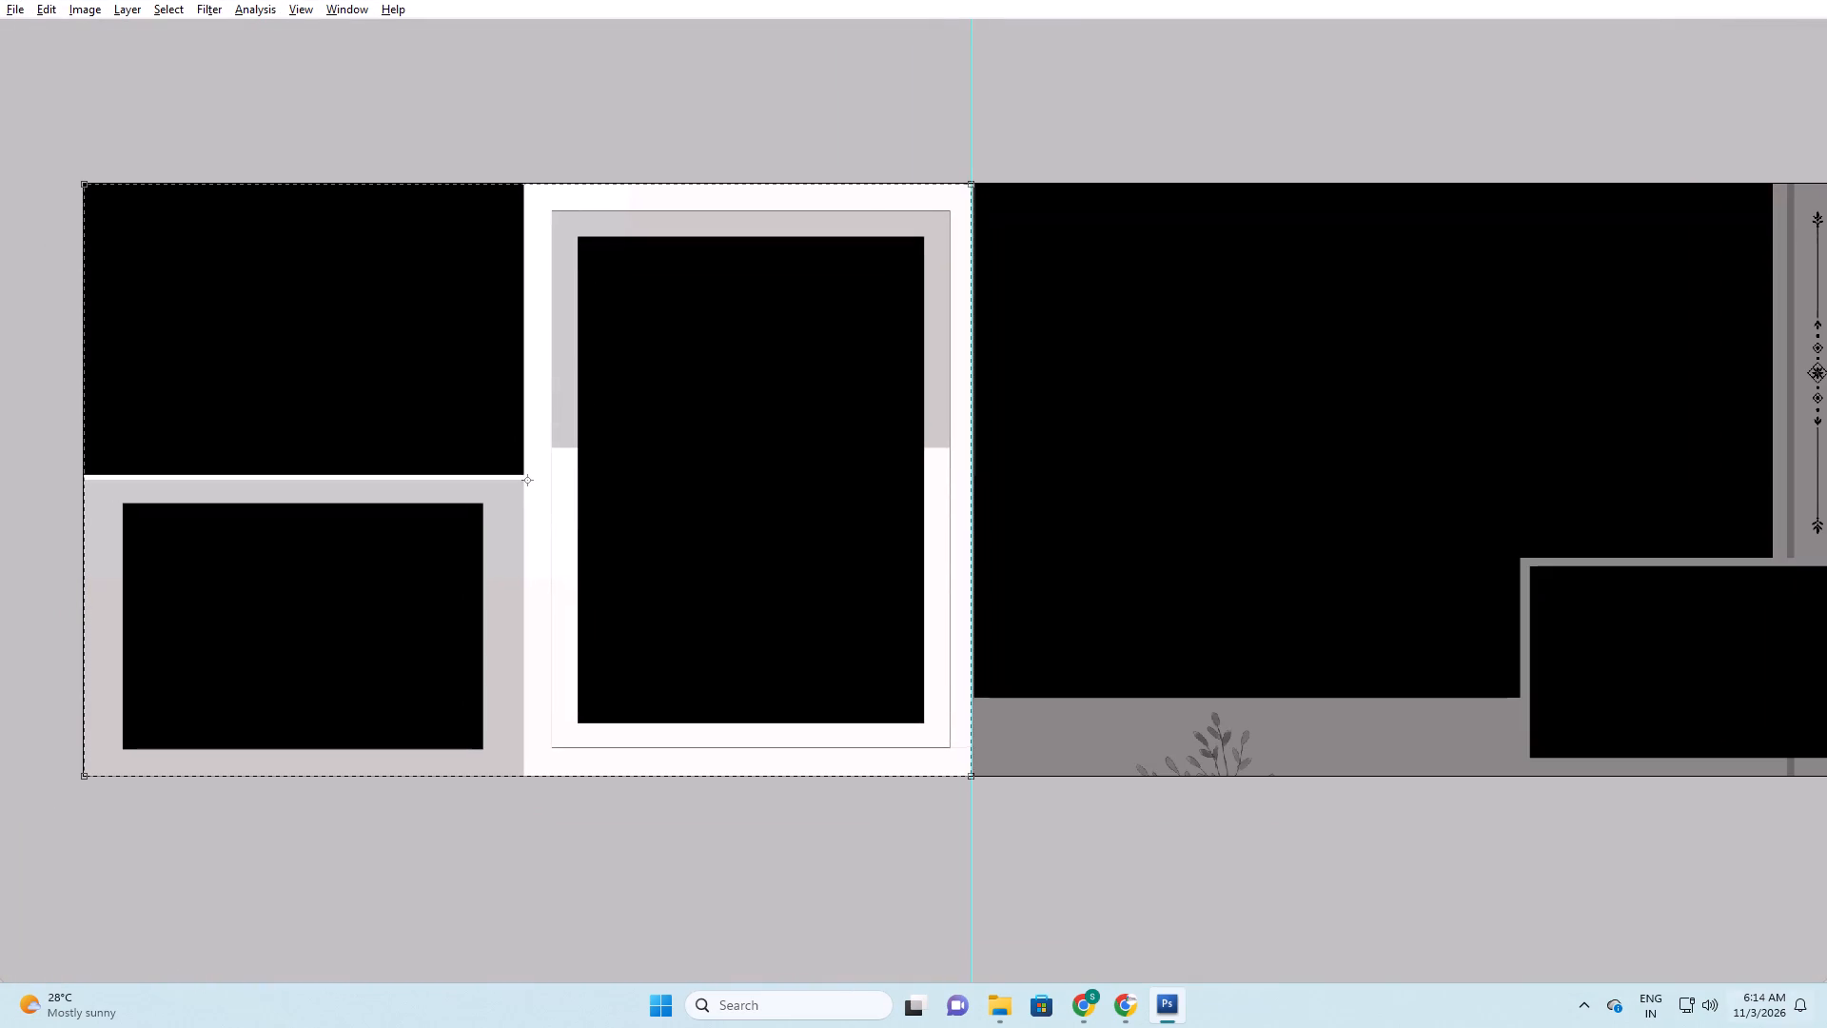
pyautogui.press('Return')
pyautogui.press('v')
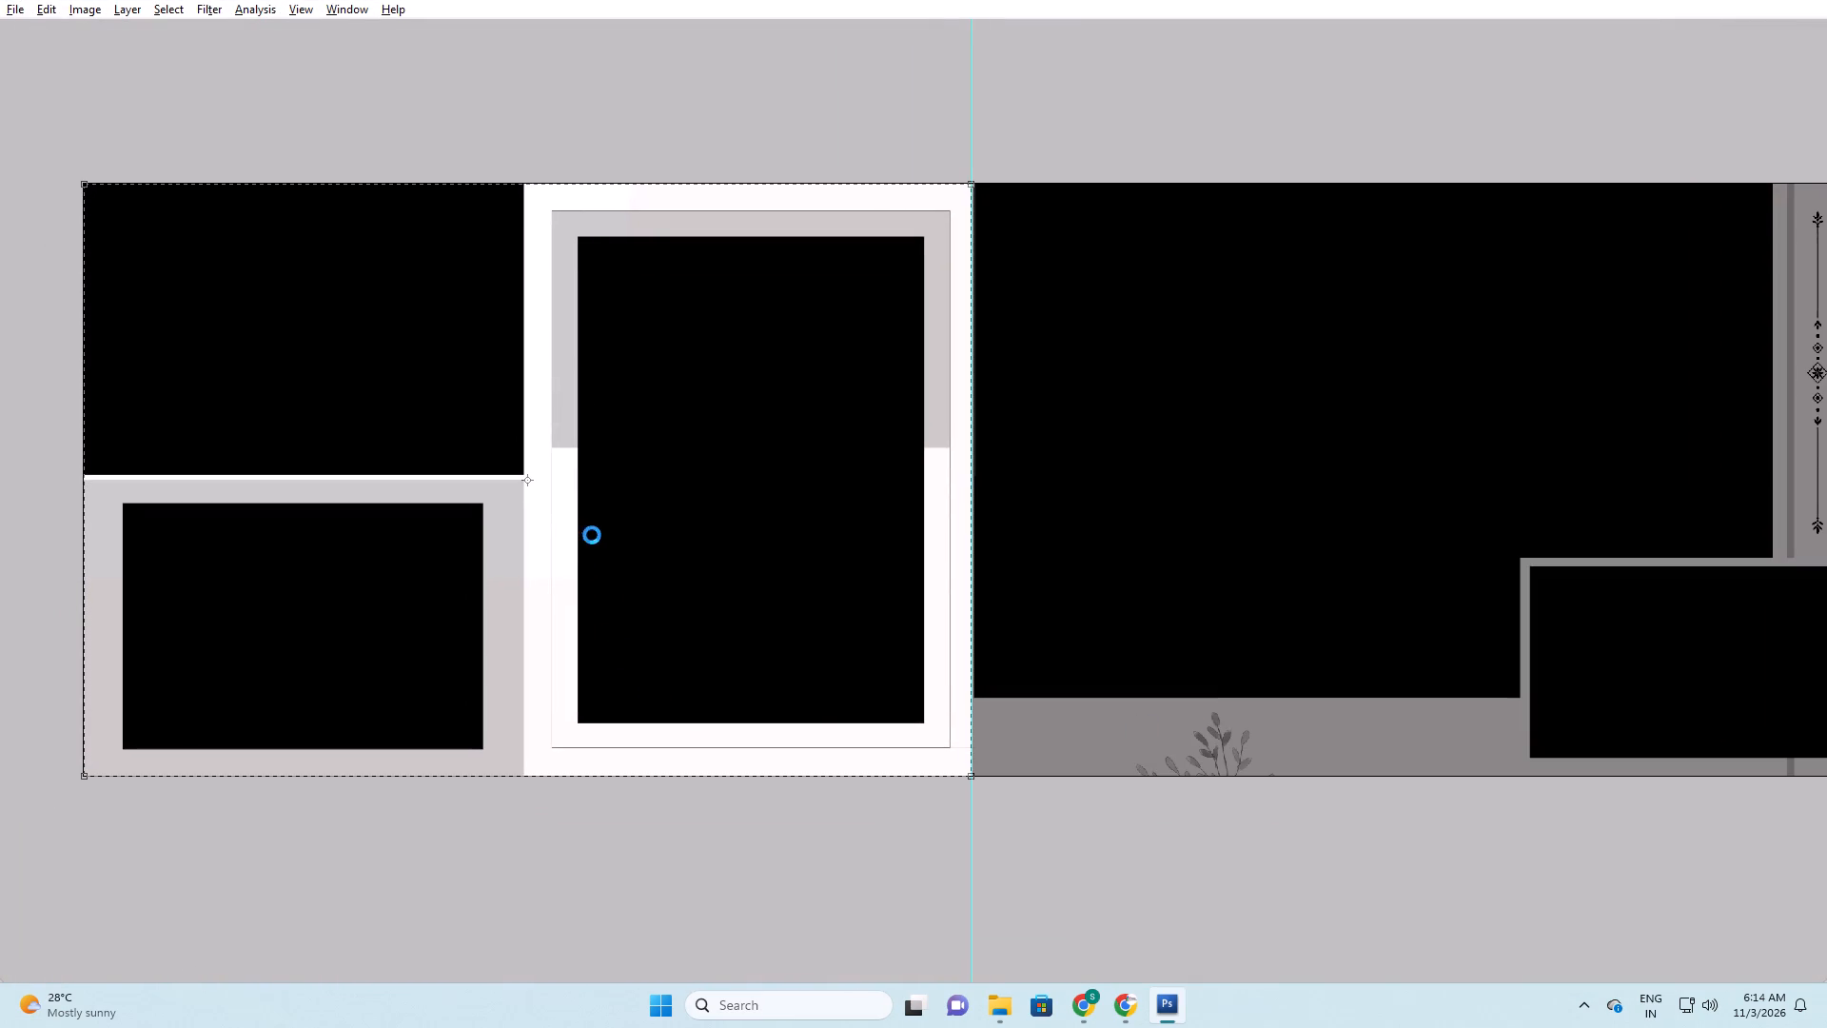
# Delete the pale background fill layer from the cropped page.
pyautogui.rightClick(917, 575)
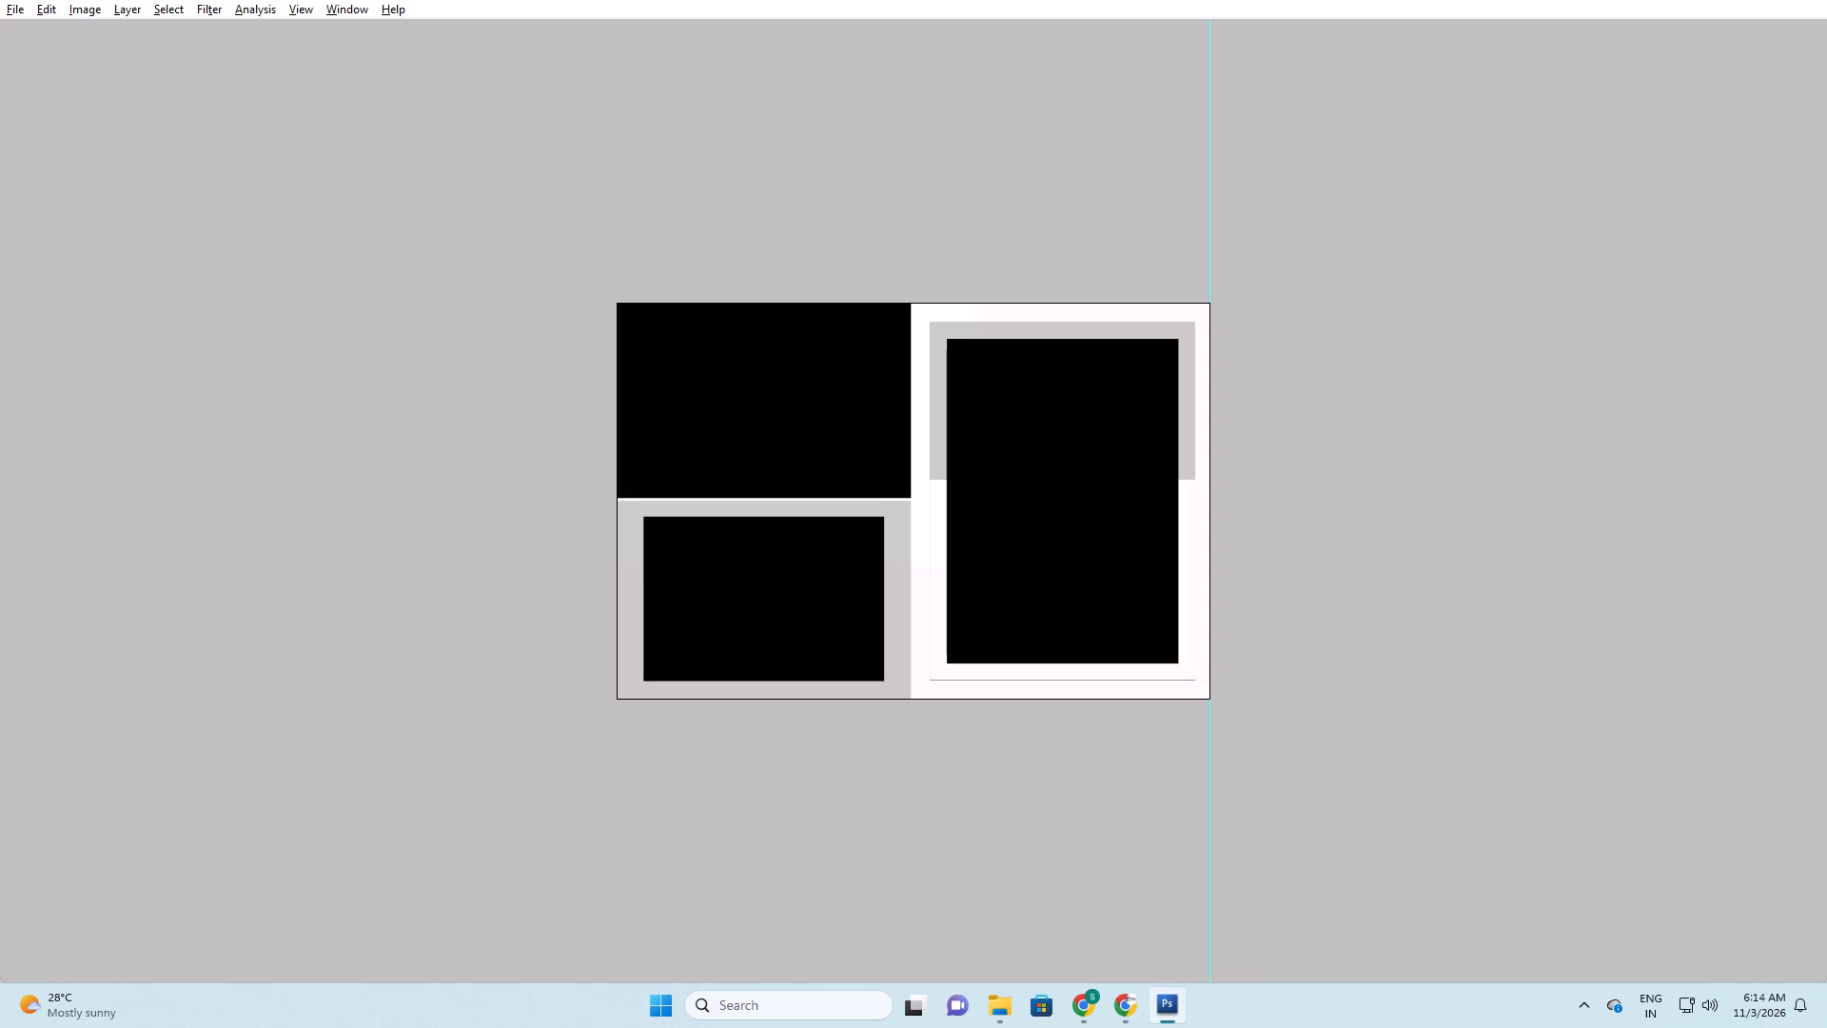
pyautogui.click(927, 582)
pyautogui.press('F5')
# Select all layers of the cropped page and copy them onto the empty right-hand page of 1k1p1k1p3k.psd.
pyautogui.hotkey('alt', 's')
pyautogui.press('l')
pyautogui.press('f')
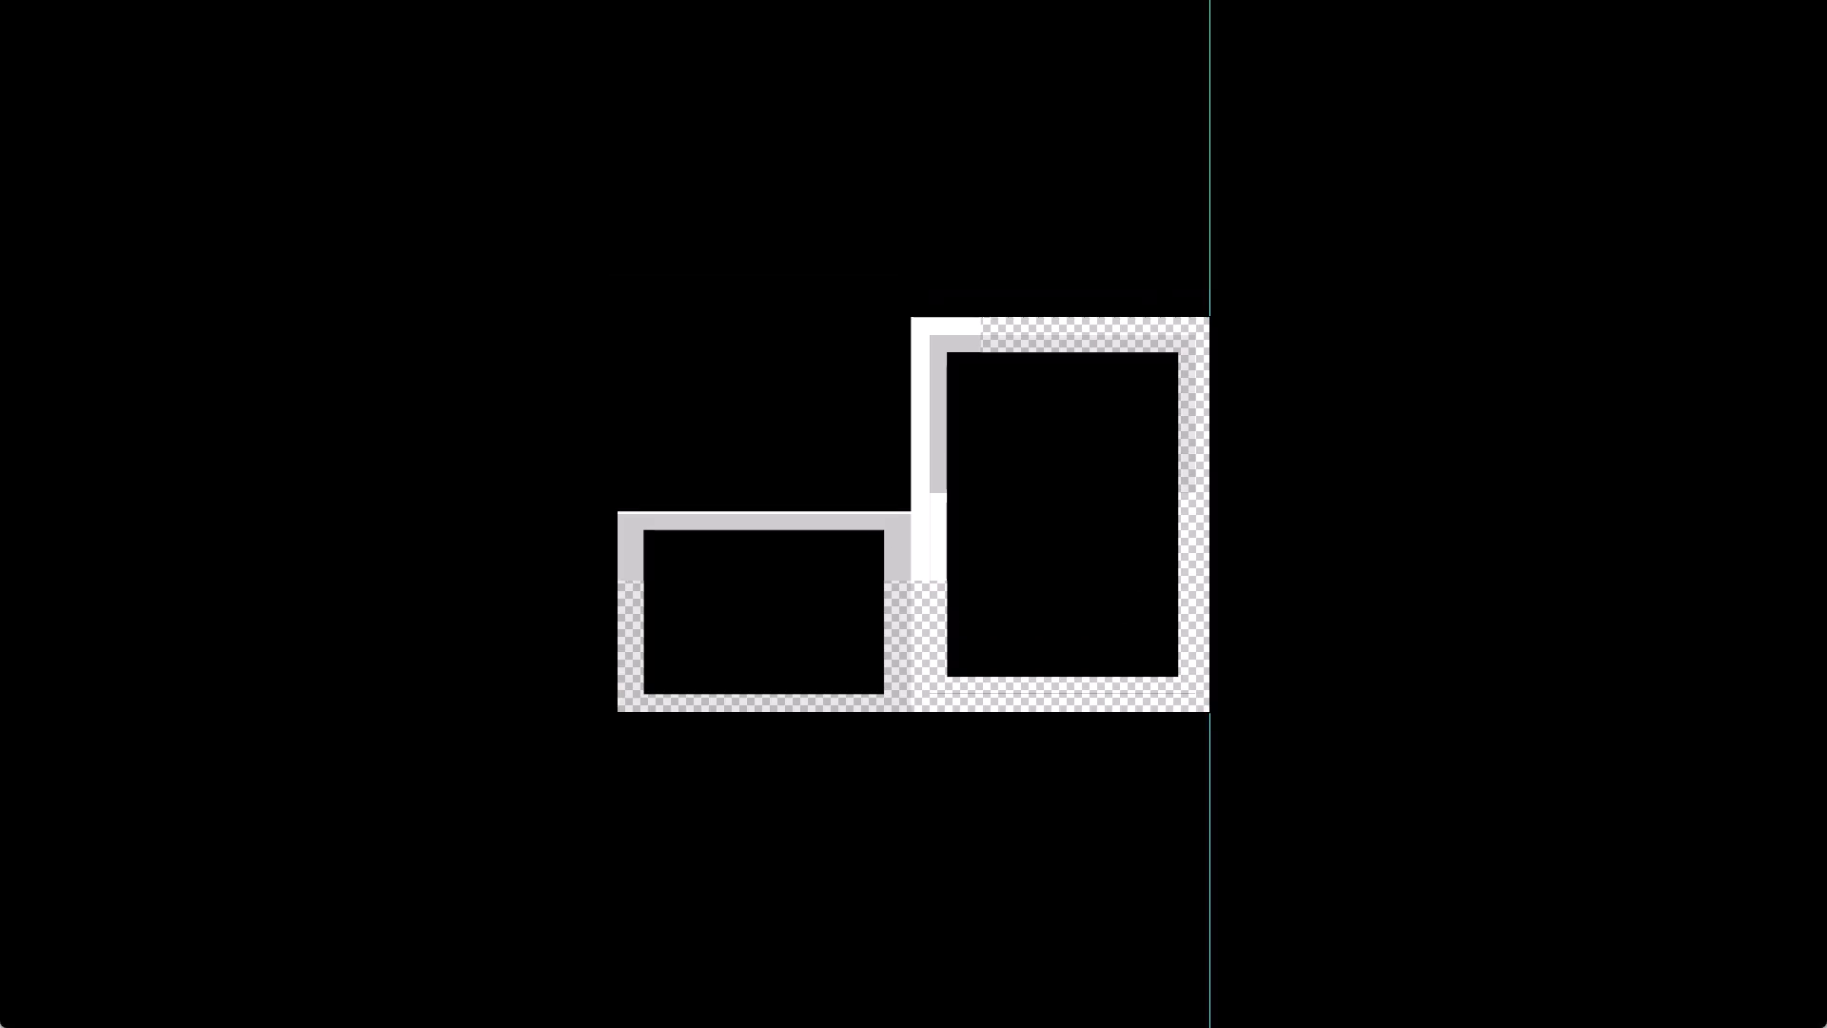
pyautogui.press('f')
pyautogui.moveTo(740, 69); pyautogui.dragTo(1003, 358)
pyautogui.moveTo(917, 596); pyautogui.dragTo(1170, 227)
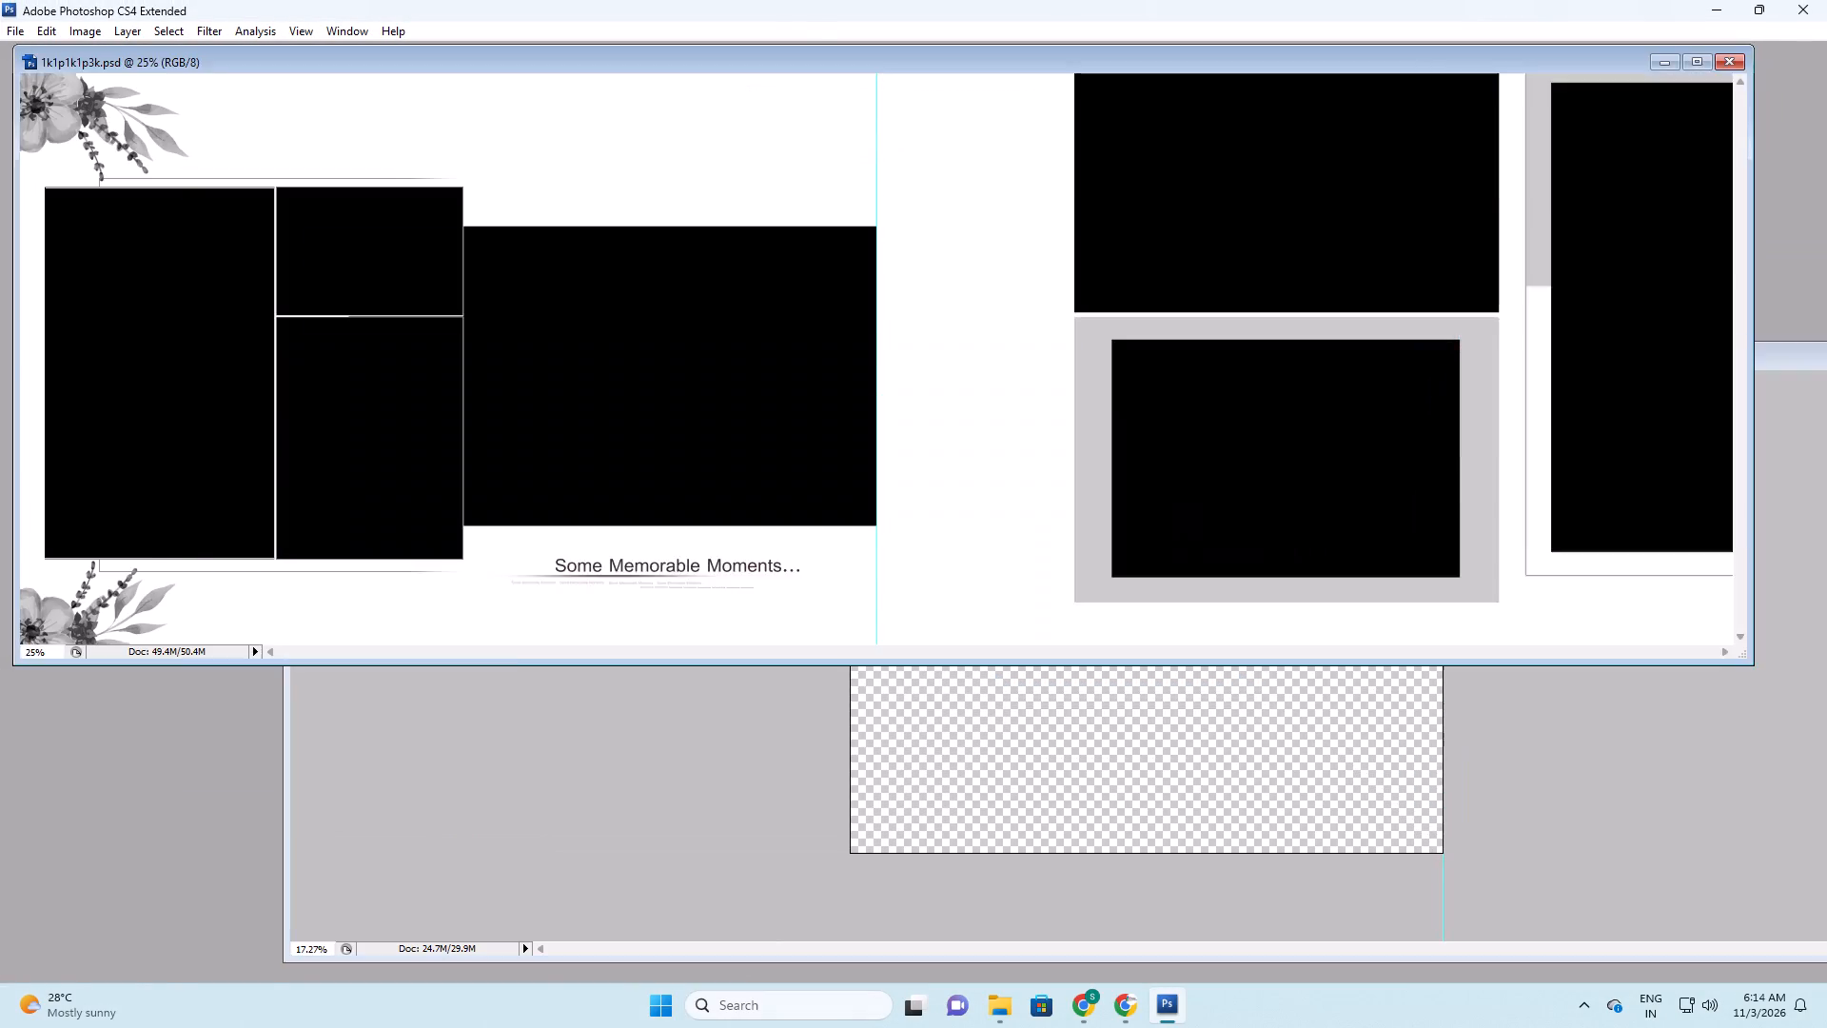
# Move the copied layout flush against the centre guide so it fills the right-hand page from top to bottom.
pyautogui.press('f')
pyautogui.moveTo(1339, 339); pyautogui.dragTo(1178, 385)
pyautogui.press('f')
pyautogui.press('space')
pyautogui.moveTo(1258, 413); pyautogui.dragTo(907, 398)
pyautogui.moveTo(915, 411); pyautogui.dragTo(890, 405)
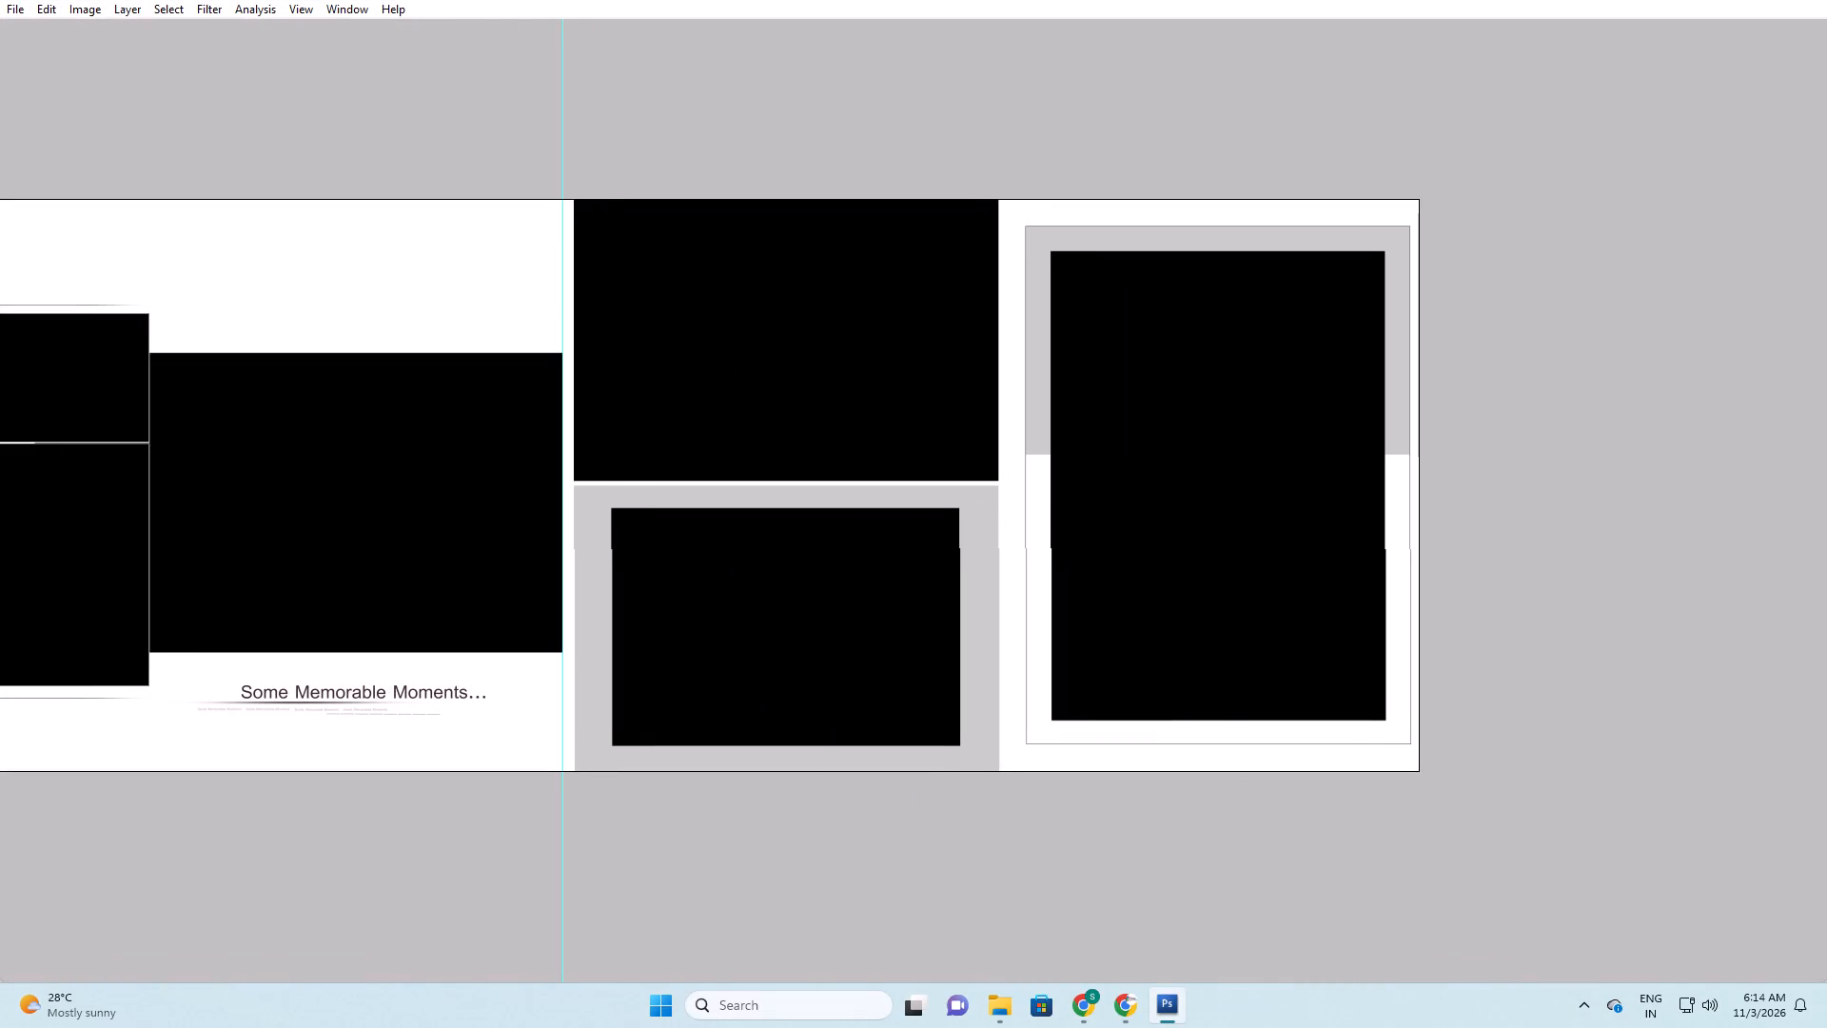
pyautogui.moveTo(890, 405); pyautogui.dragTo(883, 405)
pyautogui.press('space')
pyautogui.press('space')
pyautogui.press('space')
pyautogui.press('space')
pyautogui.press('space')
pyautogui.press('space')
pyautogui.press('space')
pyautogui.press('space')
pyautogui.press('space')
pyautogui.press('space')
pyautogui.press('space')
pyautogui.press('space')
pyautogui.press('space')
pyautogui.press('space')
pyautogui.press('space')
pyautogui.press('space')
pyautogui.press('space')
pyautogui.press('space')
pyautogui.press('space')
pyautogui.press('space')
pyautogui.moveTo(813, 441); pyautogui.dragTo(1179, 456)
pyautogui.moveTo(1149, 457); pyautogui.dragTo(978, 455)
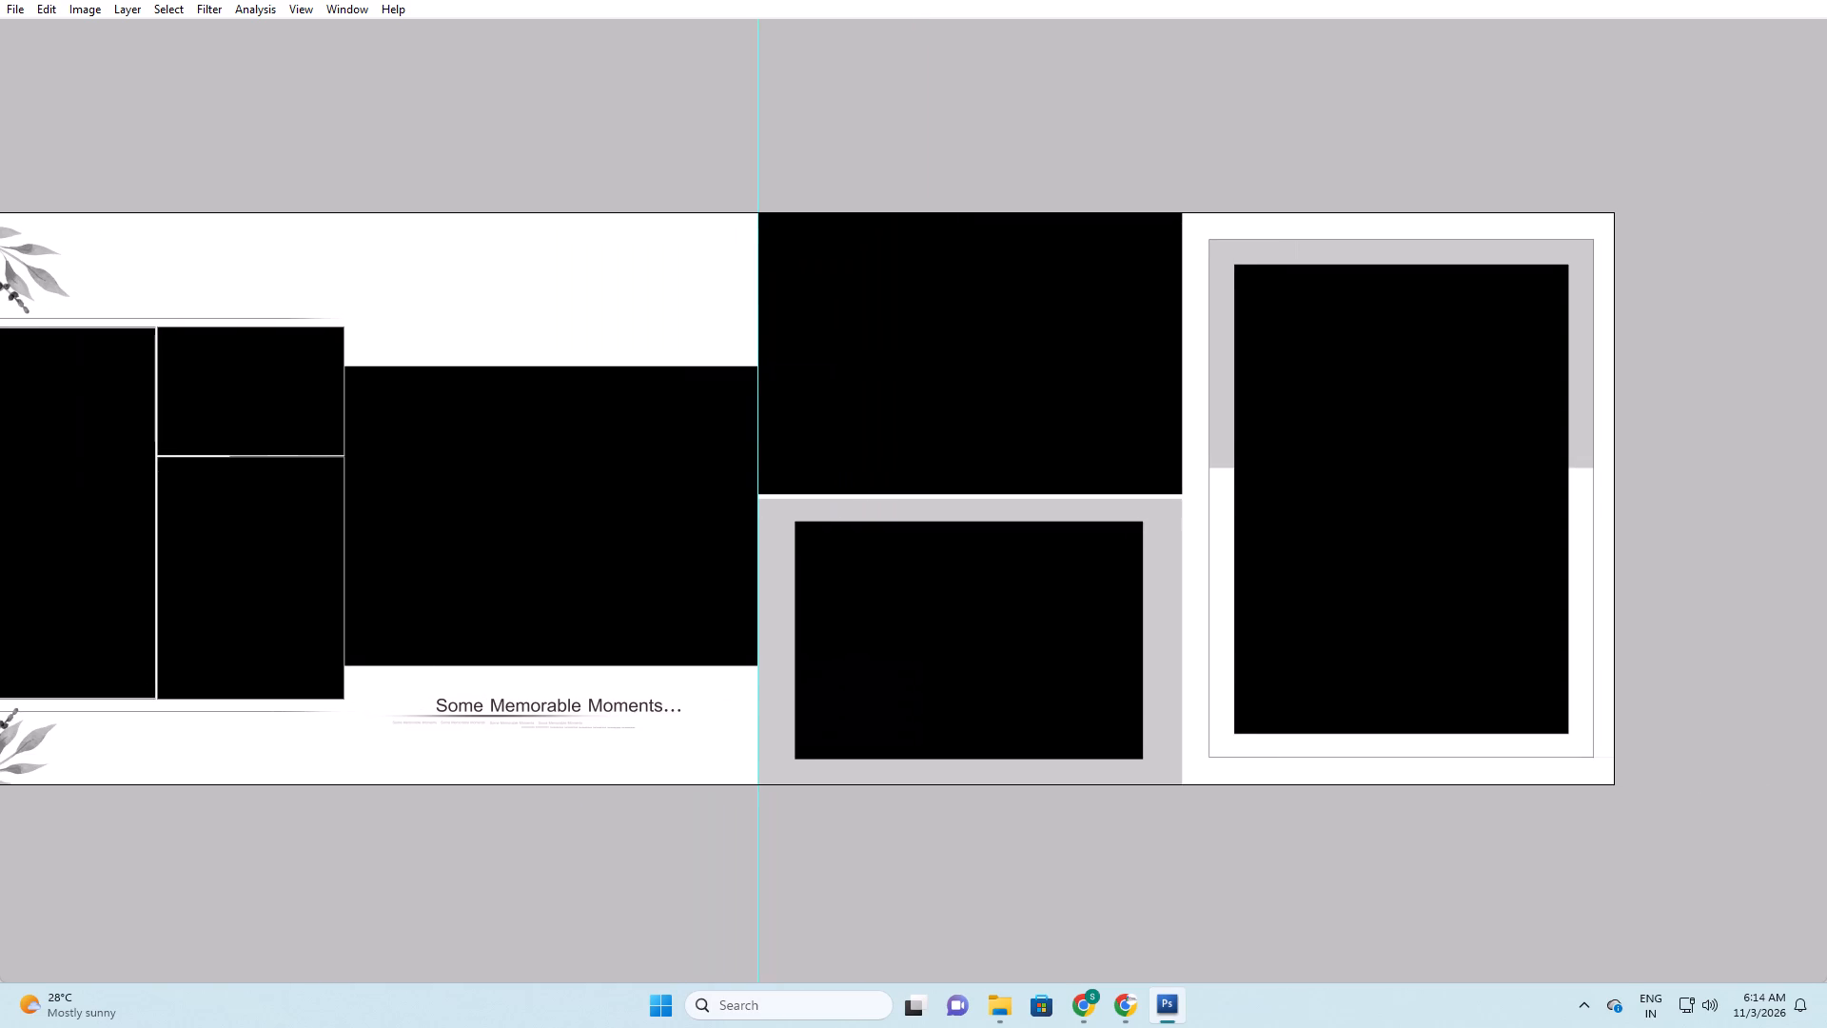
pyautogui.moveTo(948, 445); pyautogui.dragTo(1035, 434)
# Save a layered PSD copy of the combined spread as 102 in New folder (5) inside drive E's Kasim folder, with maximize compatibility.
pyautogui.hotkey('ctrl', 'alt', 's')
pyautogui.click(688, 391)
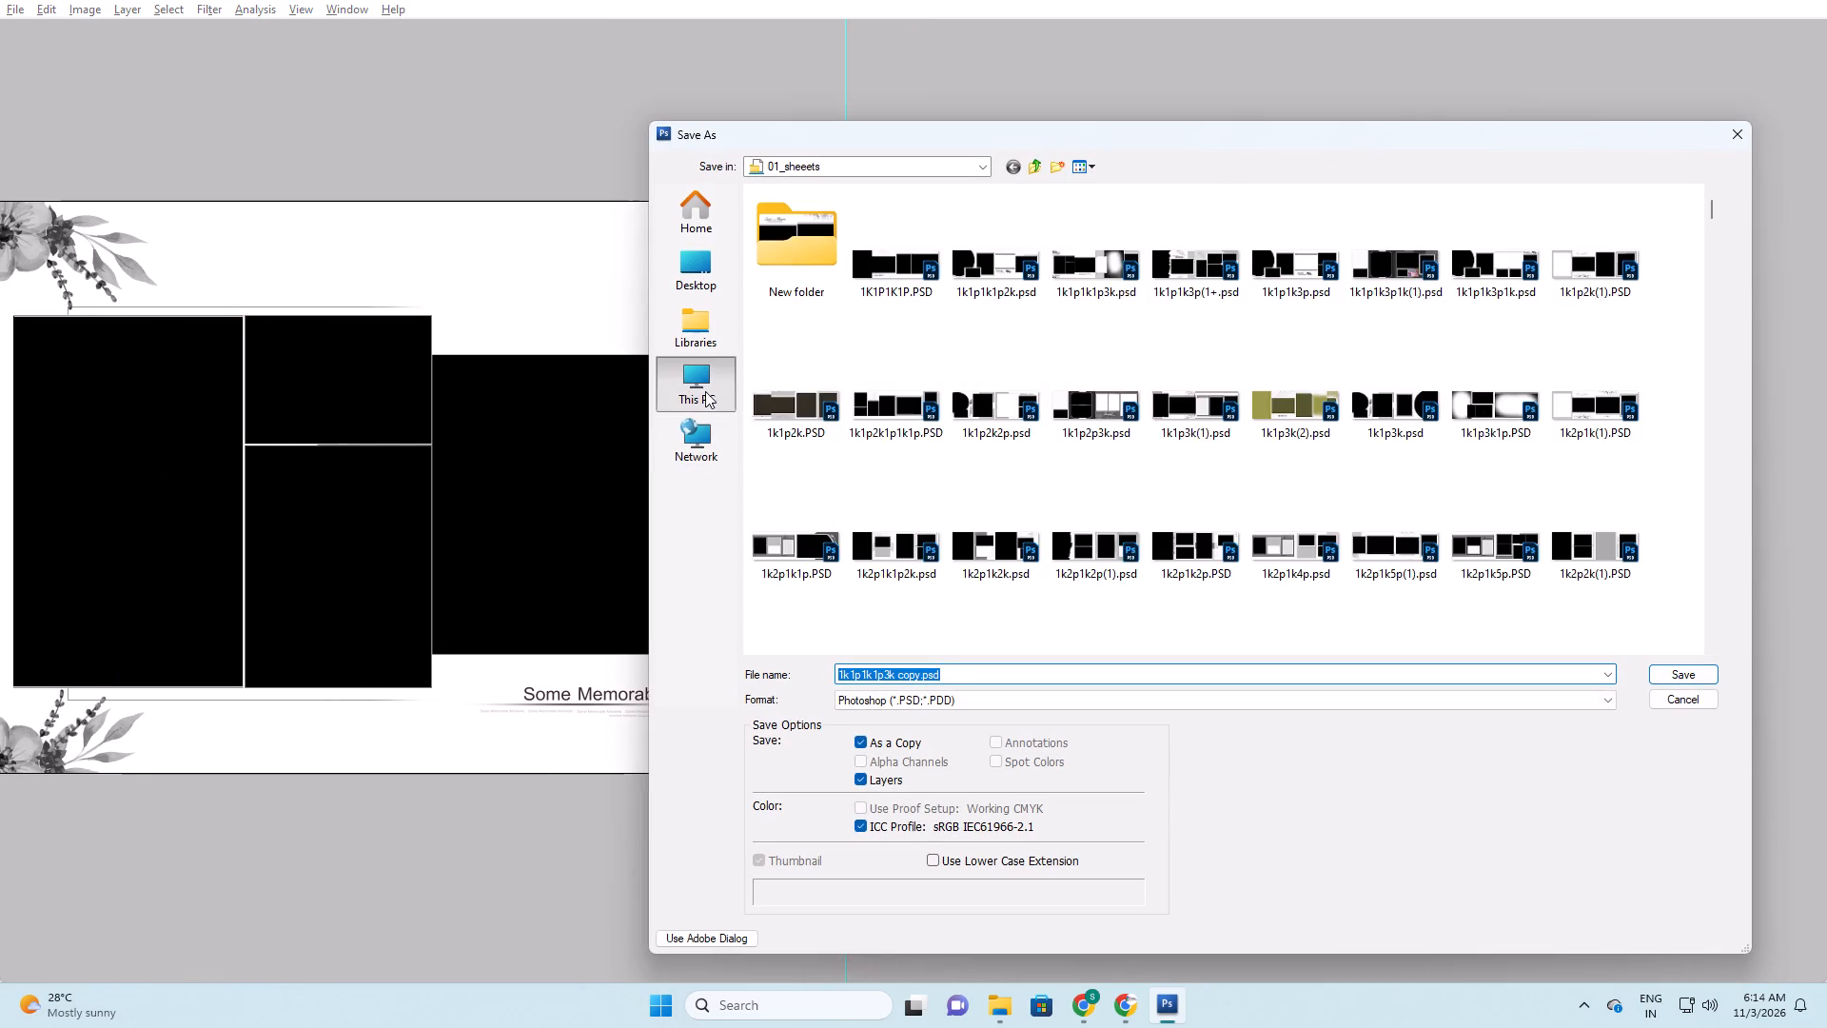
pyautogui.doubleClick(1386, 264)
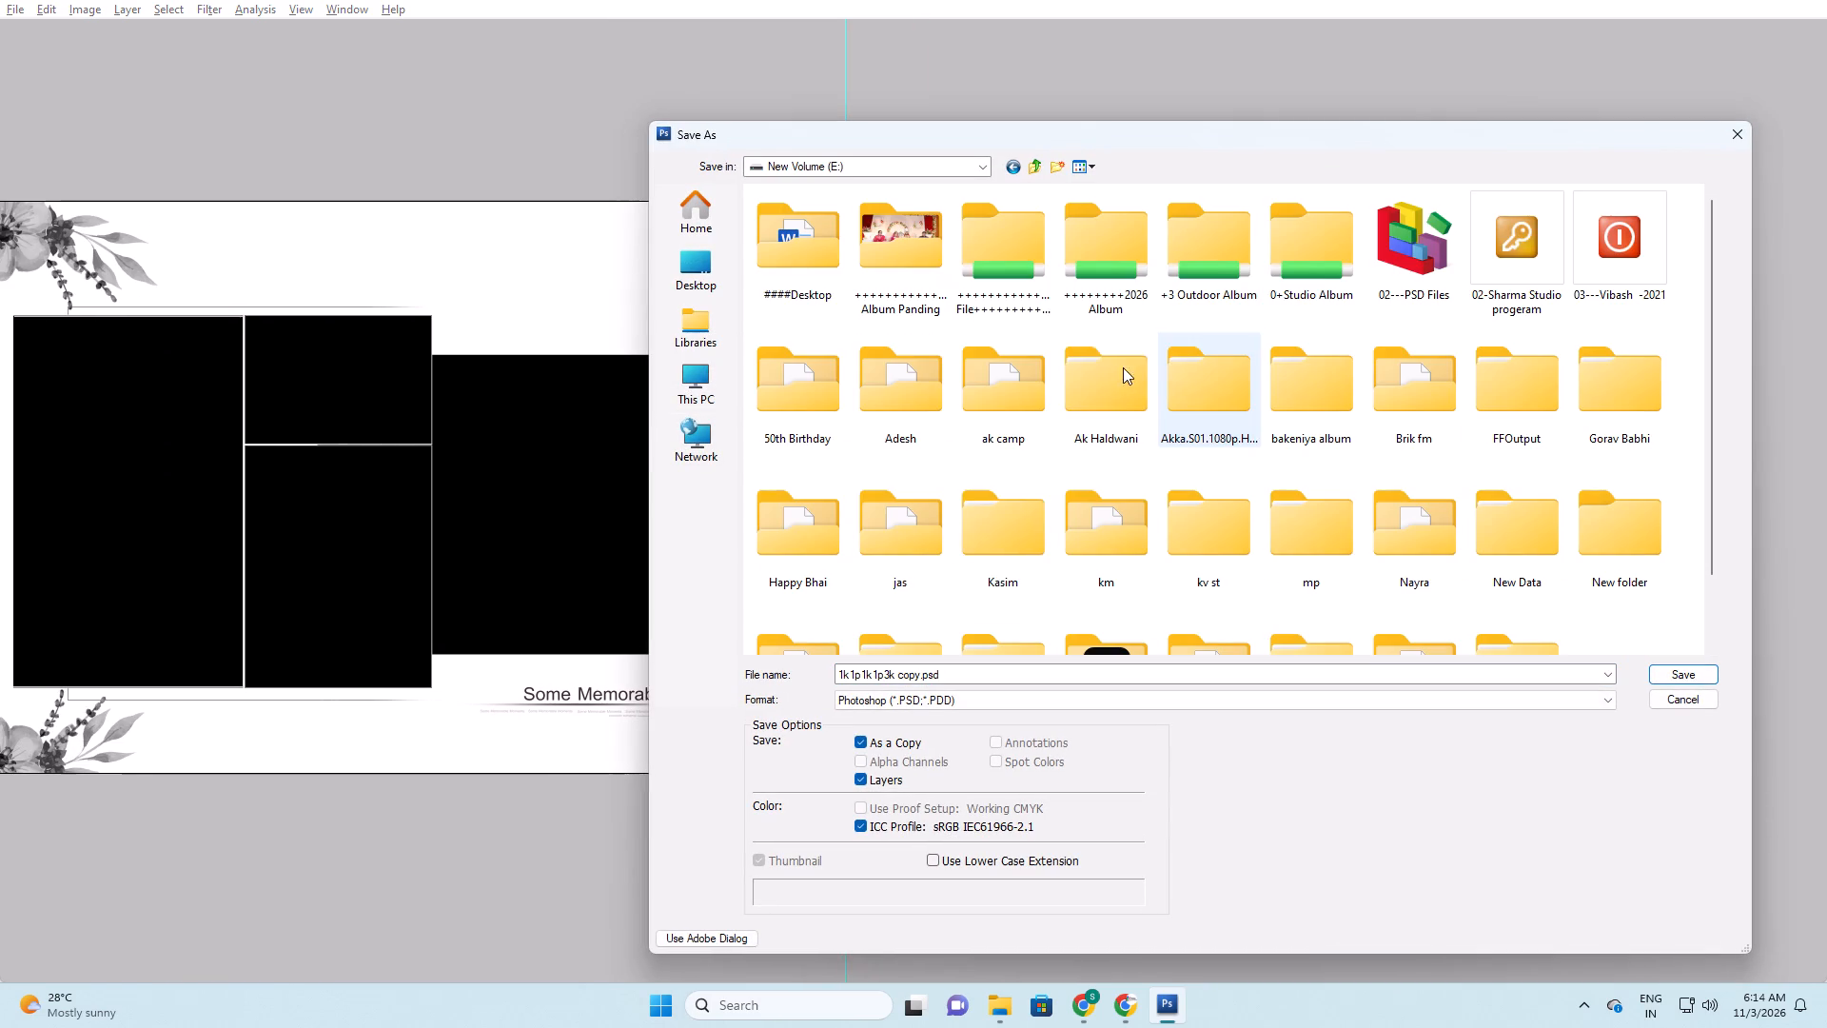
pyautogui.press('k')
pyautogui.press('Return')
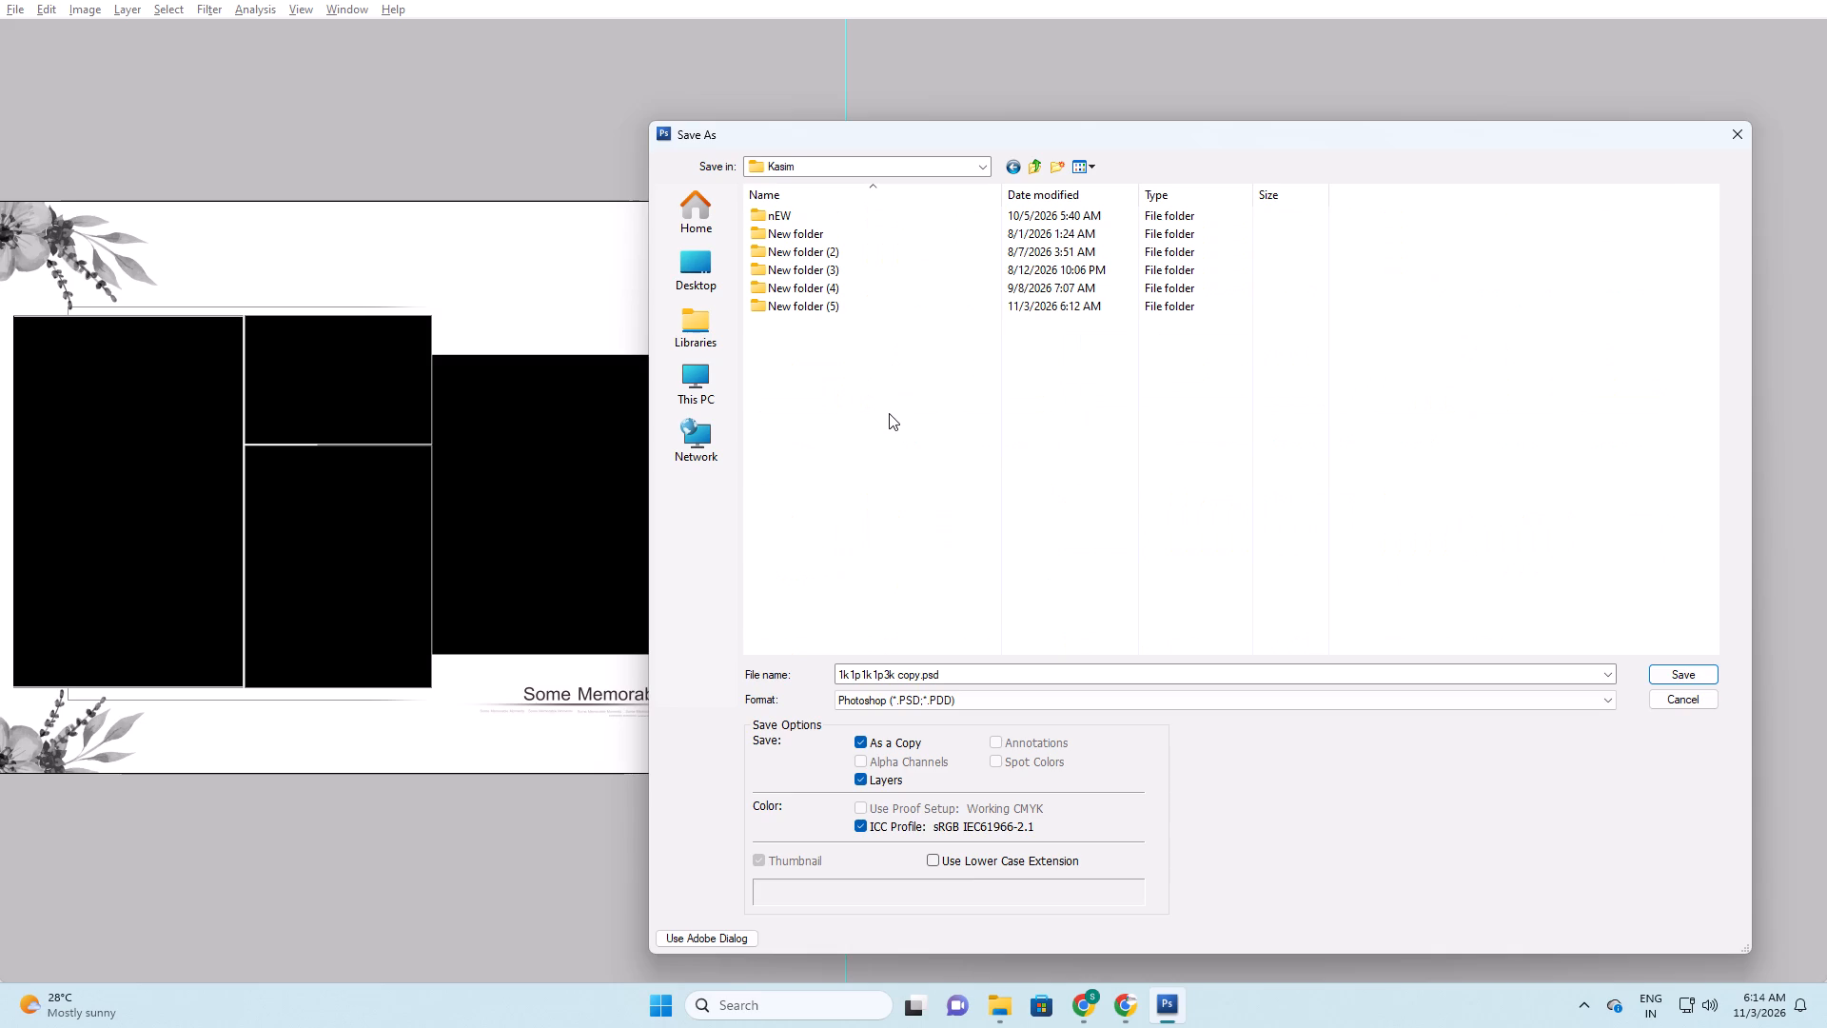
pyautogui.doubleClick(833, 306)
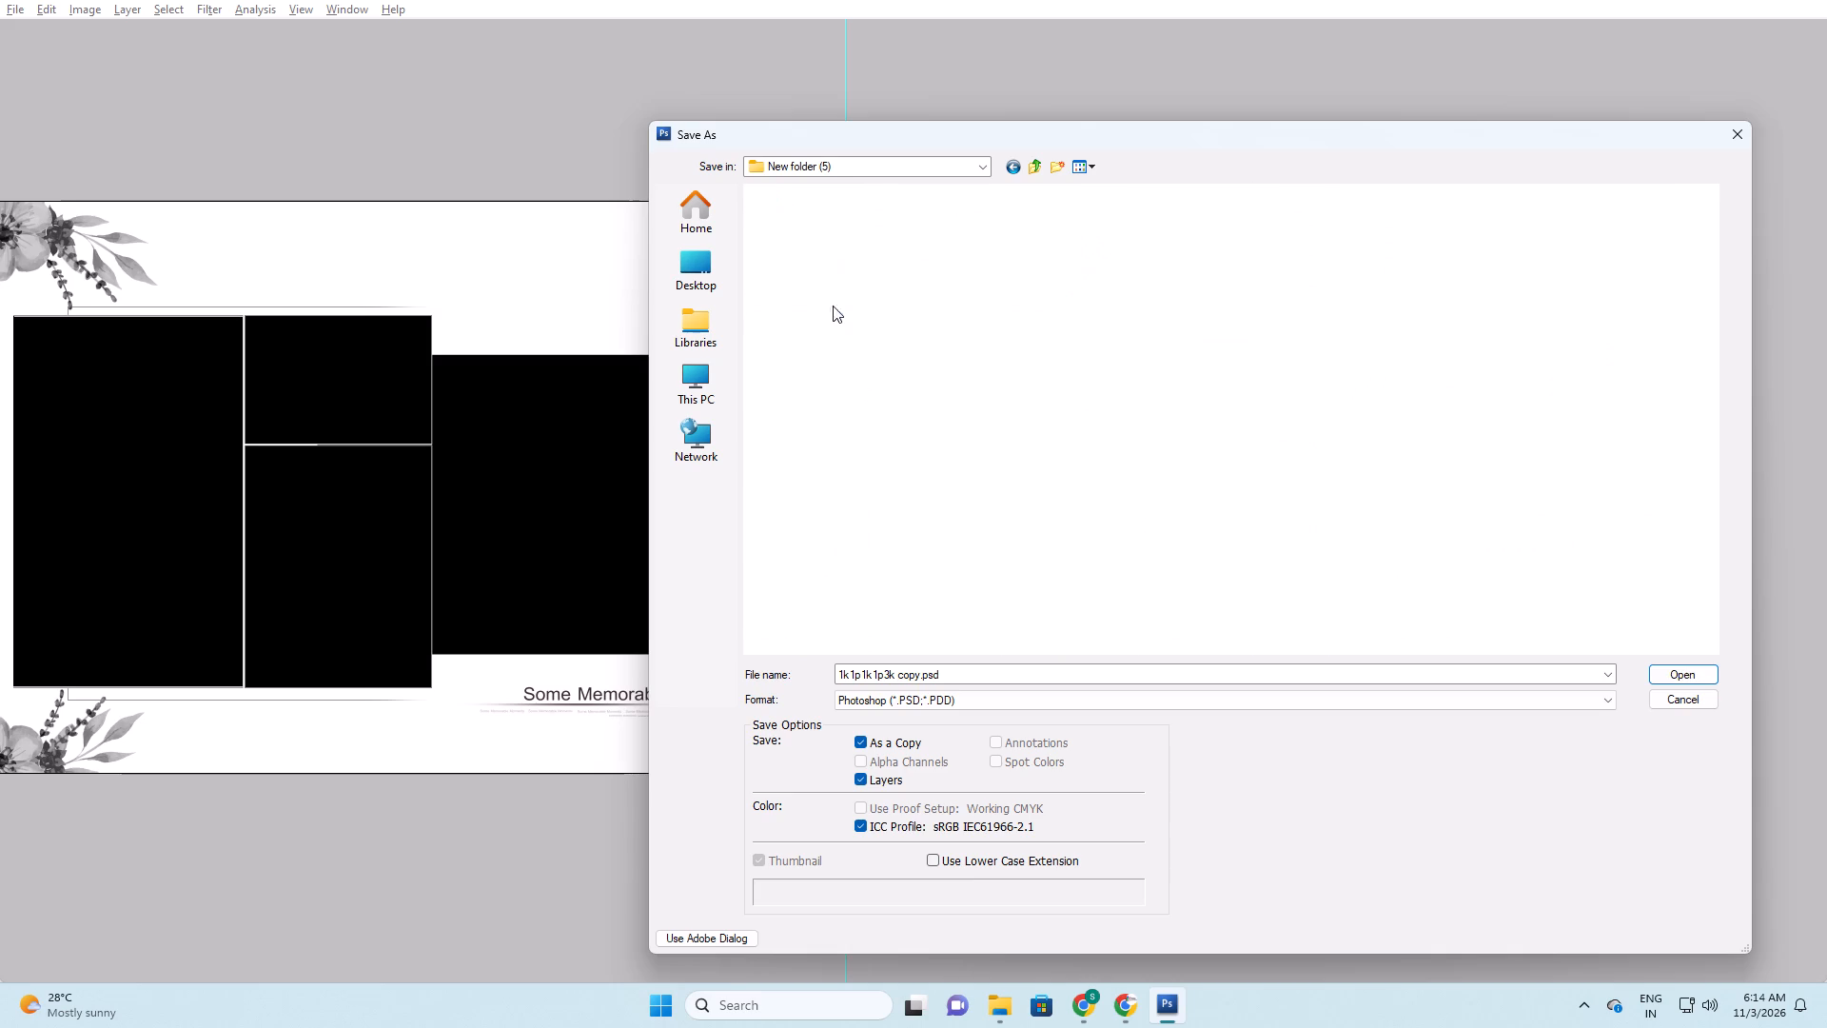
pyautogui.scroll(-11, 909, 409)
pyautogui.press('Tab')
pyautogui.write('102')
pyautogui.press('Return')
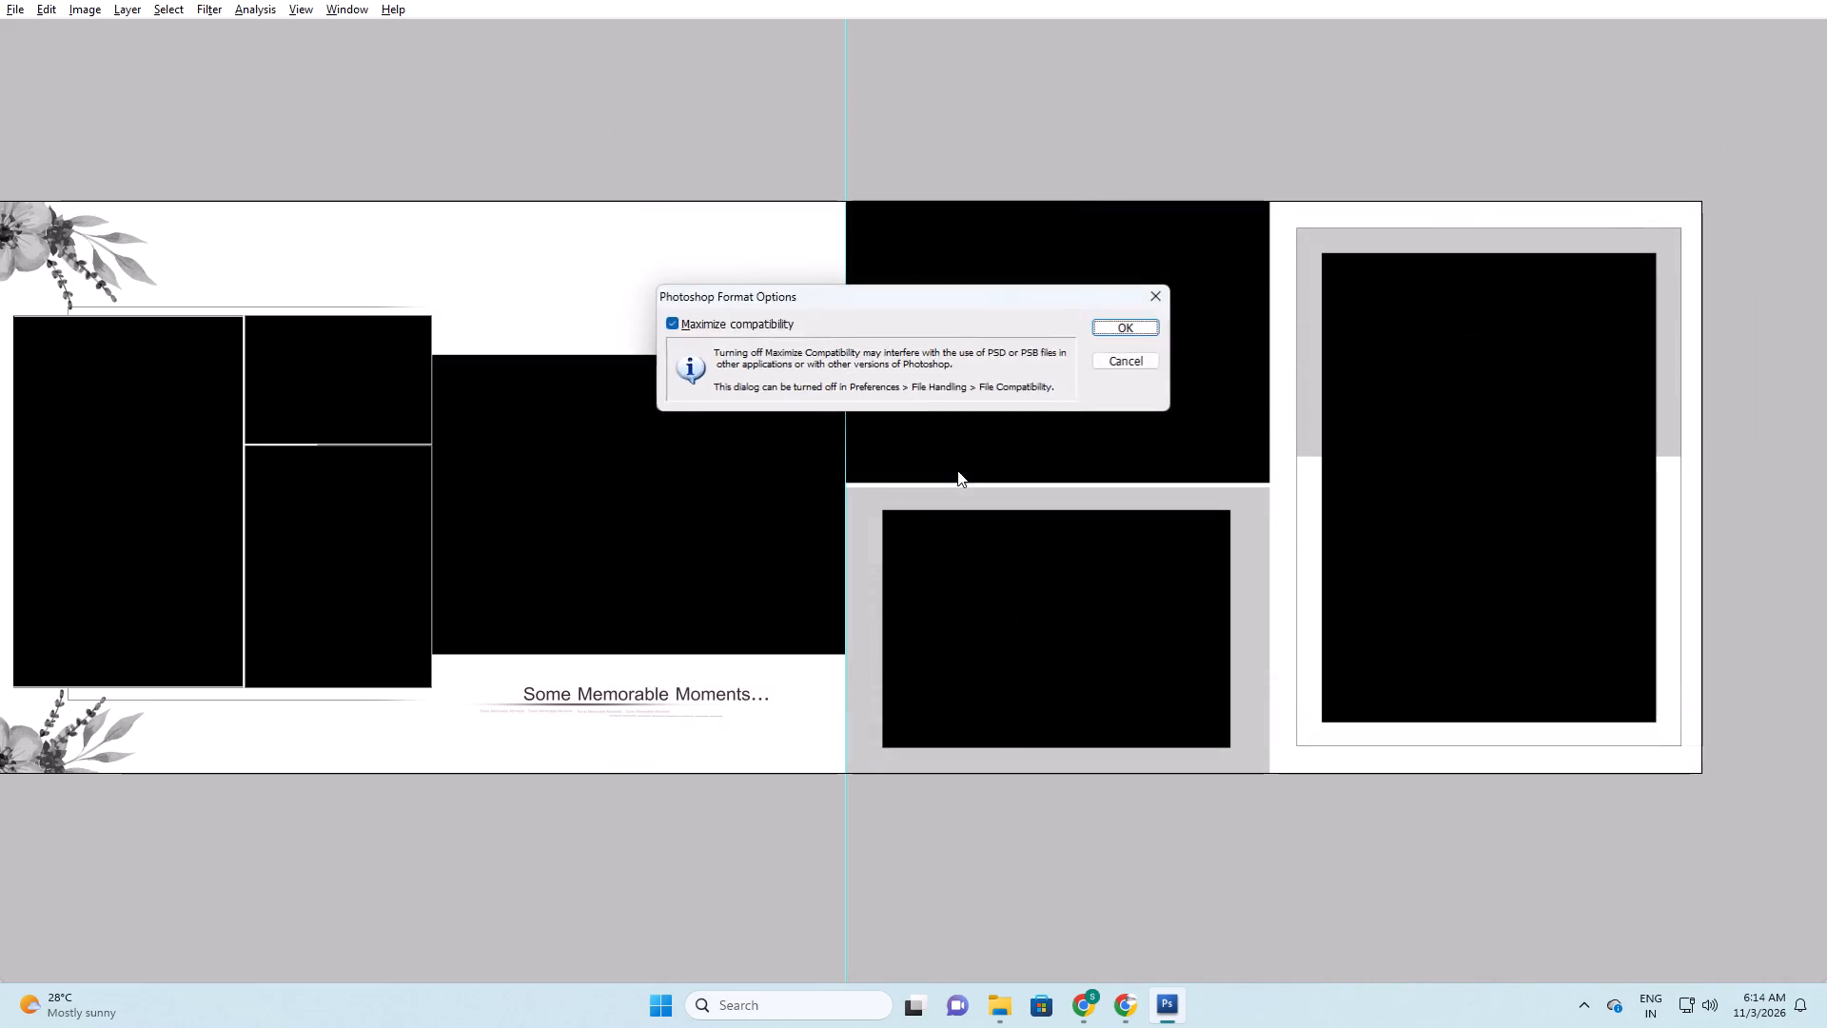
pyautogui.press('Return')
# In File Explorer's folder 02, append a long run of plus signs to the file name of 3O7A0655_result.jpg.
pyautogui.hotkey('alt', 'Tab')
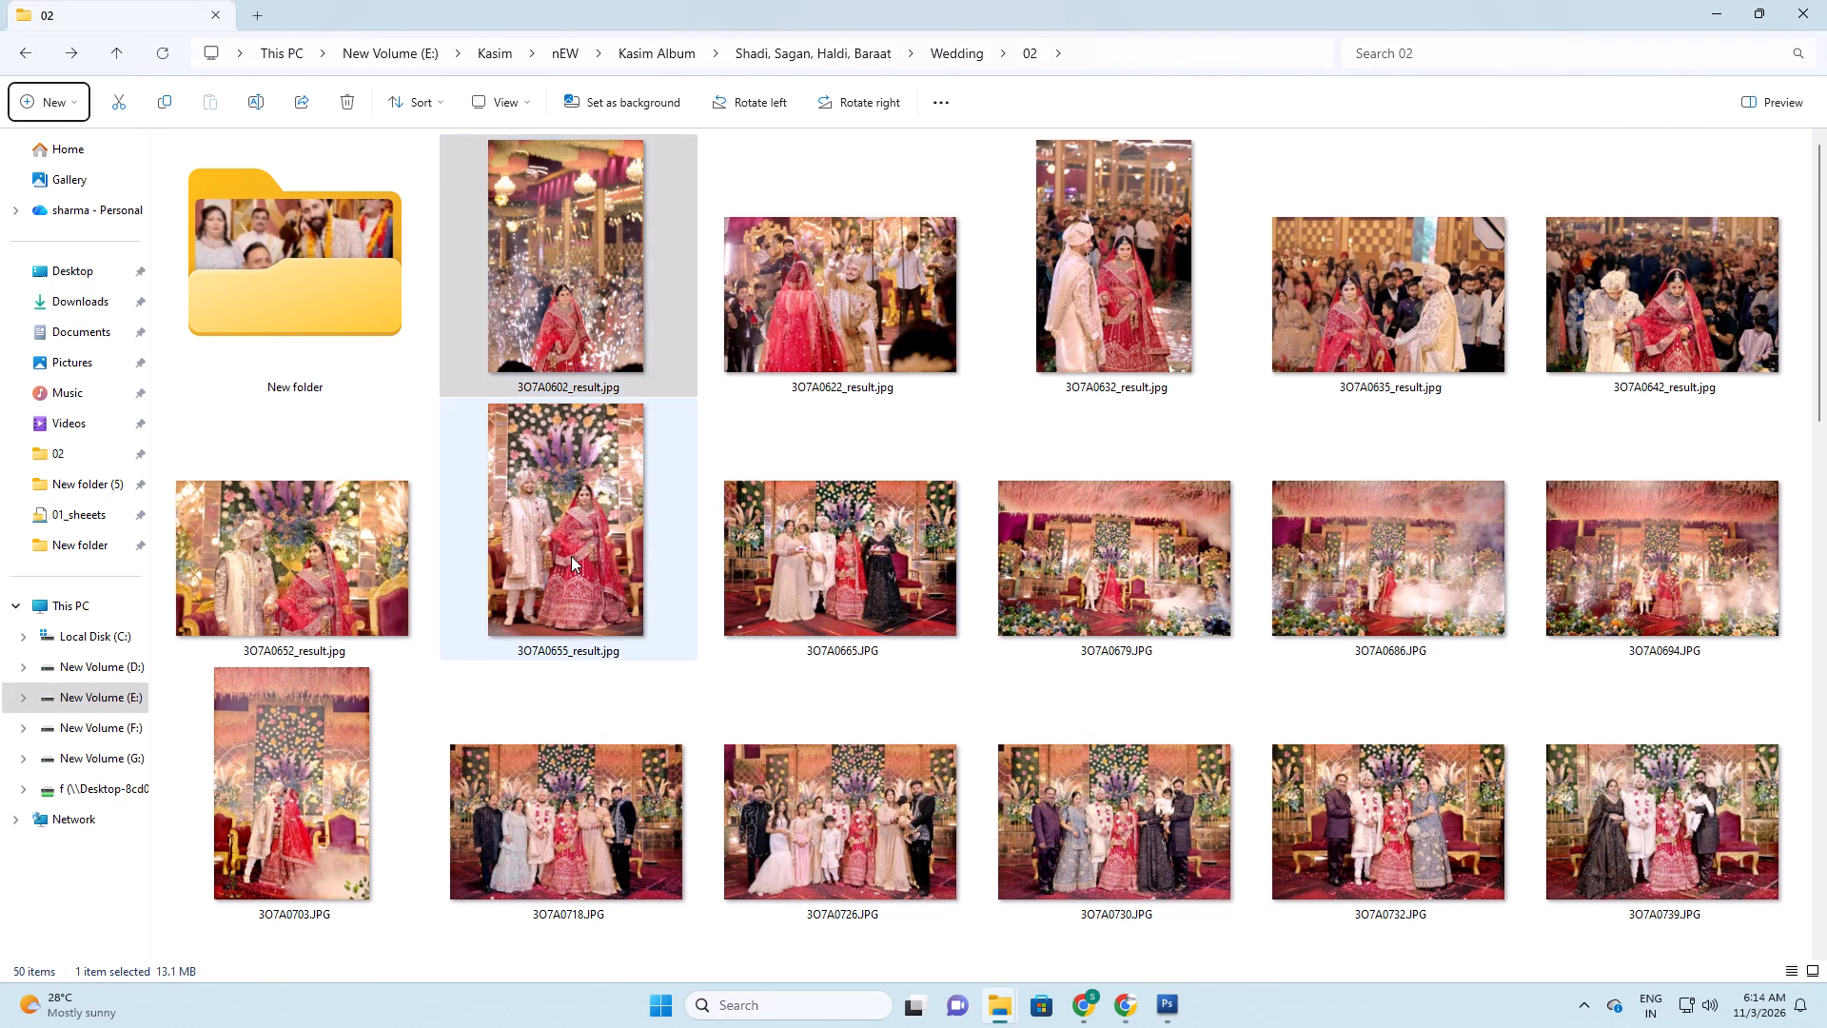
pyautogui.click(571, 556)
pyautogui.press('F2')
pyautogui.press('Right')
pyautogui.hotkey('shift', '+')
pyautogui.hotkey('shift', '+')
pyautogui.hotkey('shift', '+')
pyautogui.hotkey('shift', '+')
pyautogui.hotkey('shift', '+')
pyautogui.hotkey('shift', '+')
pyautogui.hotkey('shift', '+')
pyautogui.hotkey('shift', '+')
pyautogui.hotkey('shift', '+')
pyautogui.hotkey('shift', '+')
pyautogui.hotkey('shift', '+')
pyautogui.hotkey('shift', '+')
pyautogui.hotkey('shift', '+')
pyautogui.hotkey('shift', '+')
pyautogui.hotkey('shift', '+')
pyautogui.hotkey('shift', '+')
pyautogui.hotkey('shift', '+')
pyautogui.hotkey('shift', '+')
pyautogui.hotkey('shift', '+')
pyautogui.hotkey('shift', '+')
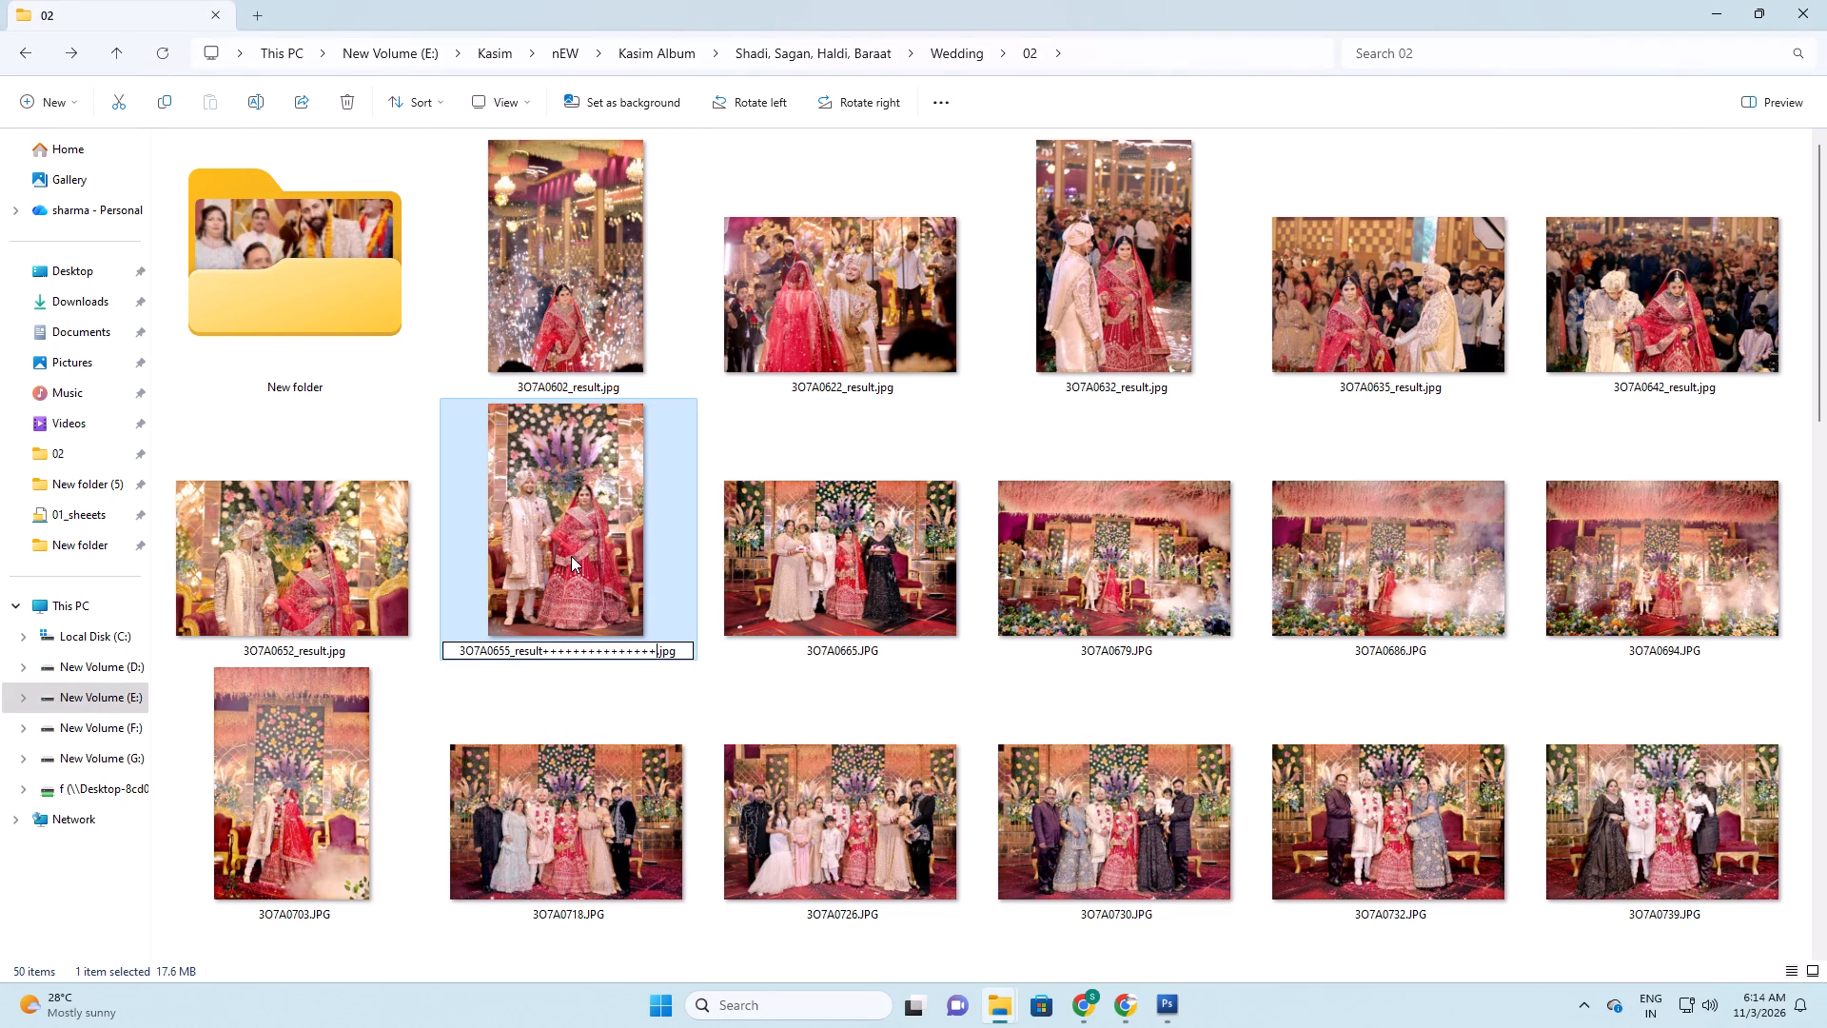
pyautogui.press('Return')
# Move the seven photos from 3O7A0602_result.jpg through the plus-marked 3O7A0655_result file into New folder.
pyautogui.keyDown('ctrl'); pyautogui.keyDown('shift'); pyautogui.click(558, 262); pyautogui.keyUp('shift'); pyautogui.keyUp('ctrl')
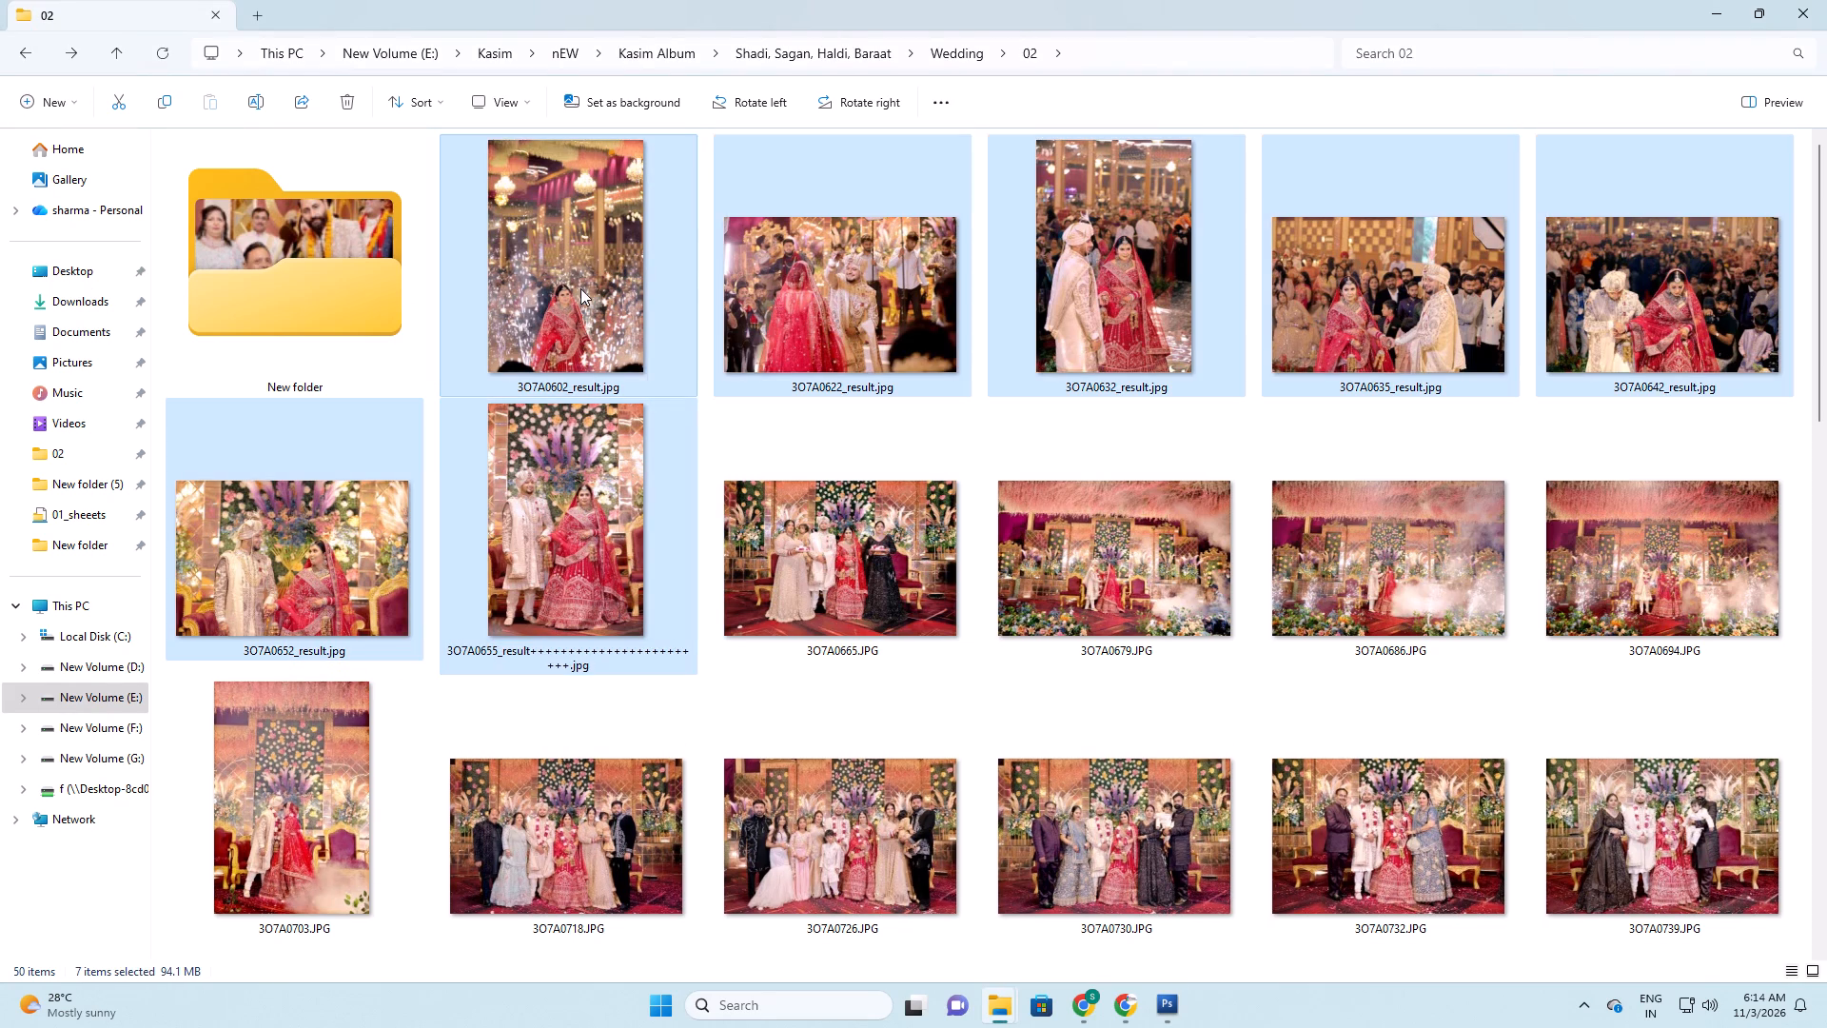
pyautogui.hotkey('alt', 'Tab')
pyautogui.hotkey('alt', 'Tab')
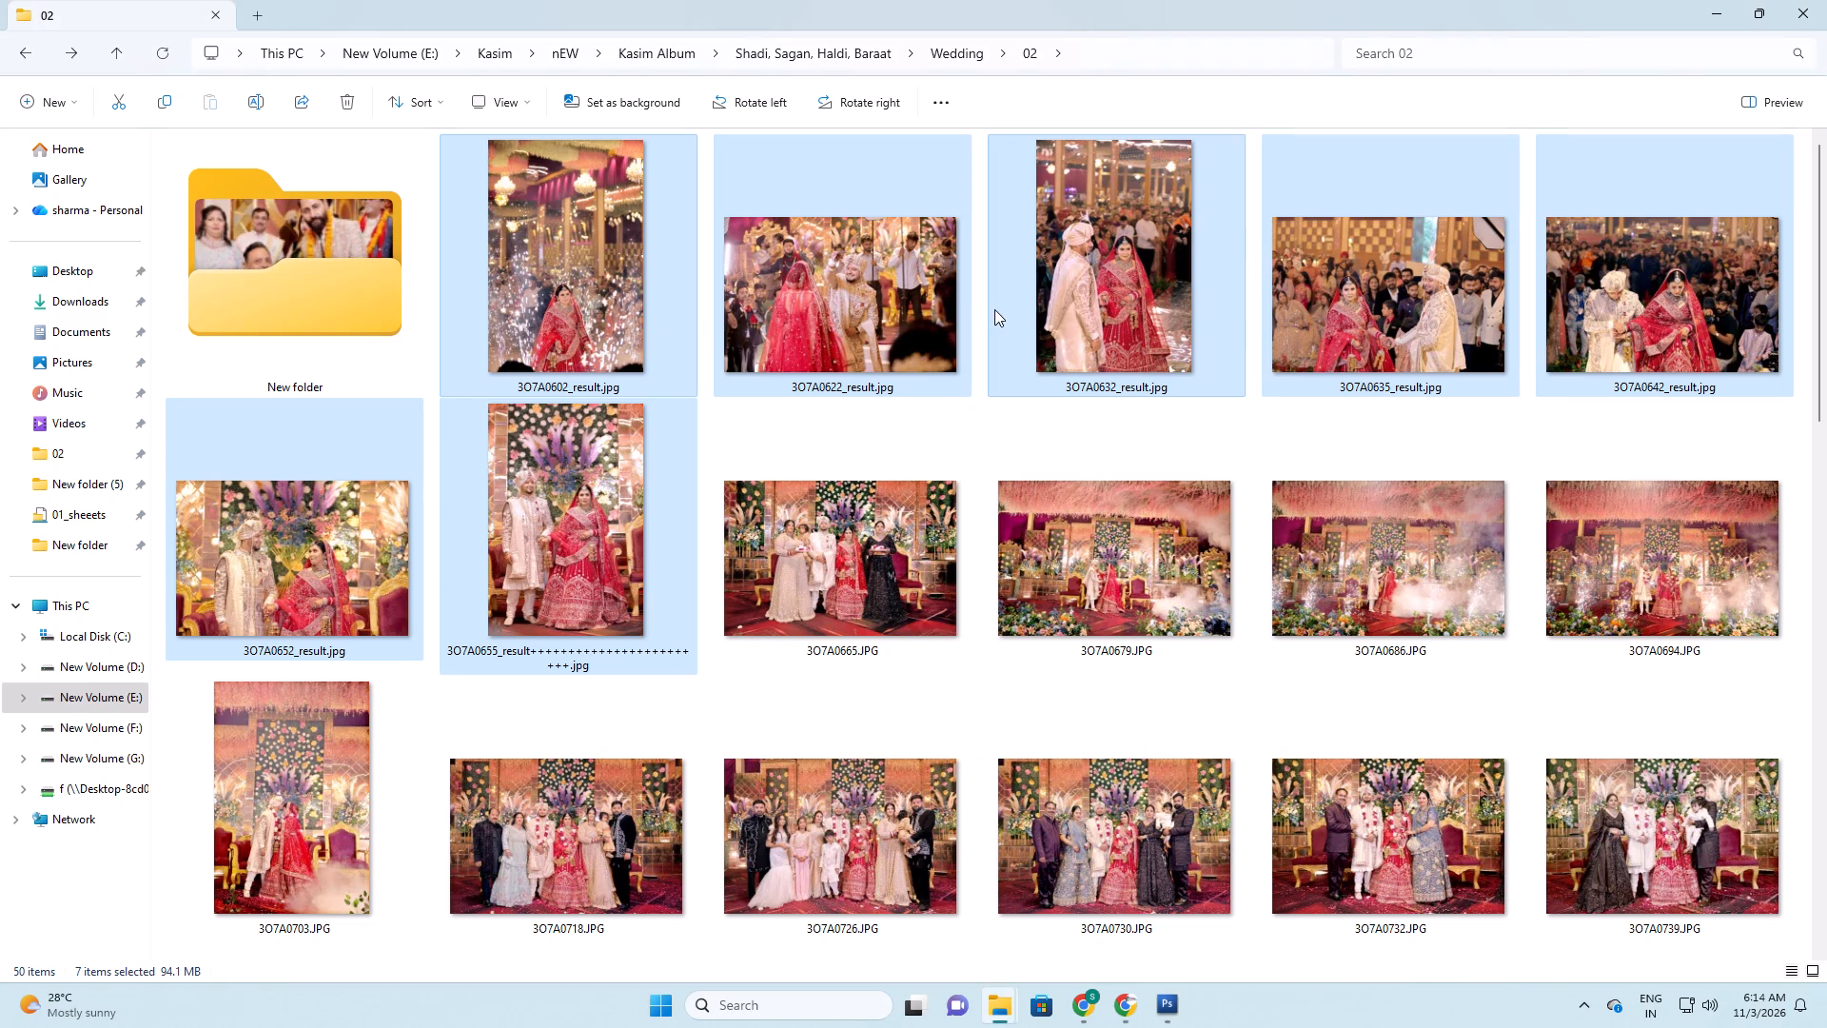
pyautogui.hotkey('alt', 'Tab')
pyautogui.hotkey('alt', 'Tab')
pyautogui.moveTo(598, 241); pyautogui.dragTo(325, 253)
# Select the next group of five photos, 3O7A0665.JPG through 3O7A0703.JPG, in folder 02.
pyautogui.click(547, 277)
pyautogui.keyDown('ctrl'); pyautogui.keyDown('shift'); pyautogui.click(1384, 269); pyautogui.keyUp('shift'); pyautogui.keyUp('ctrl')
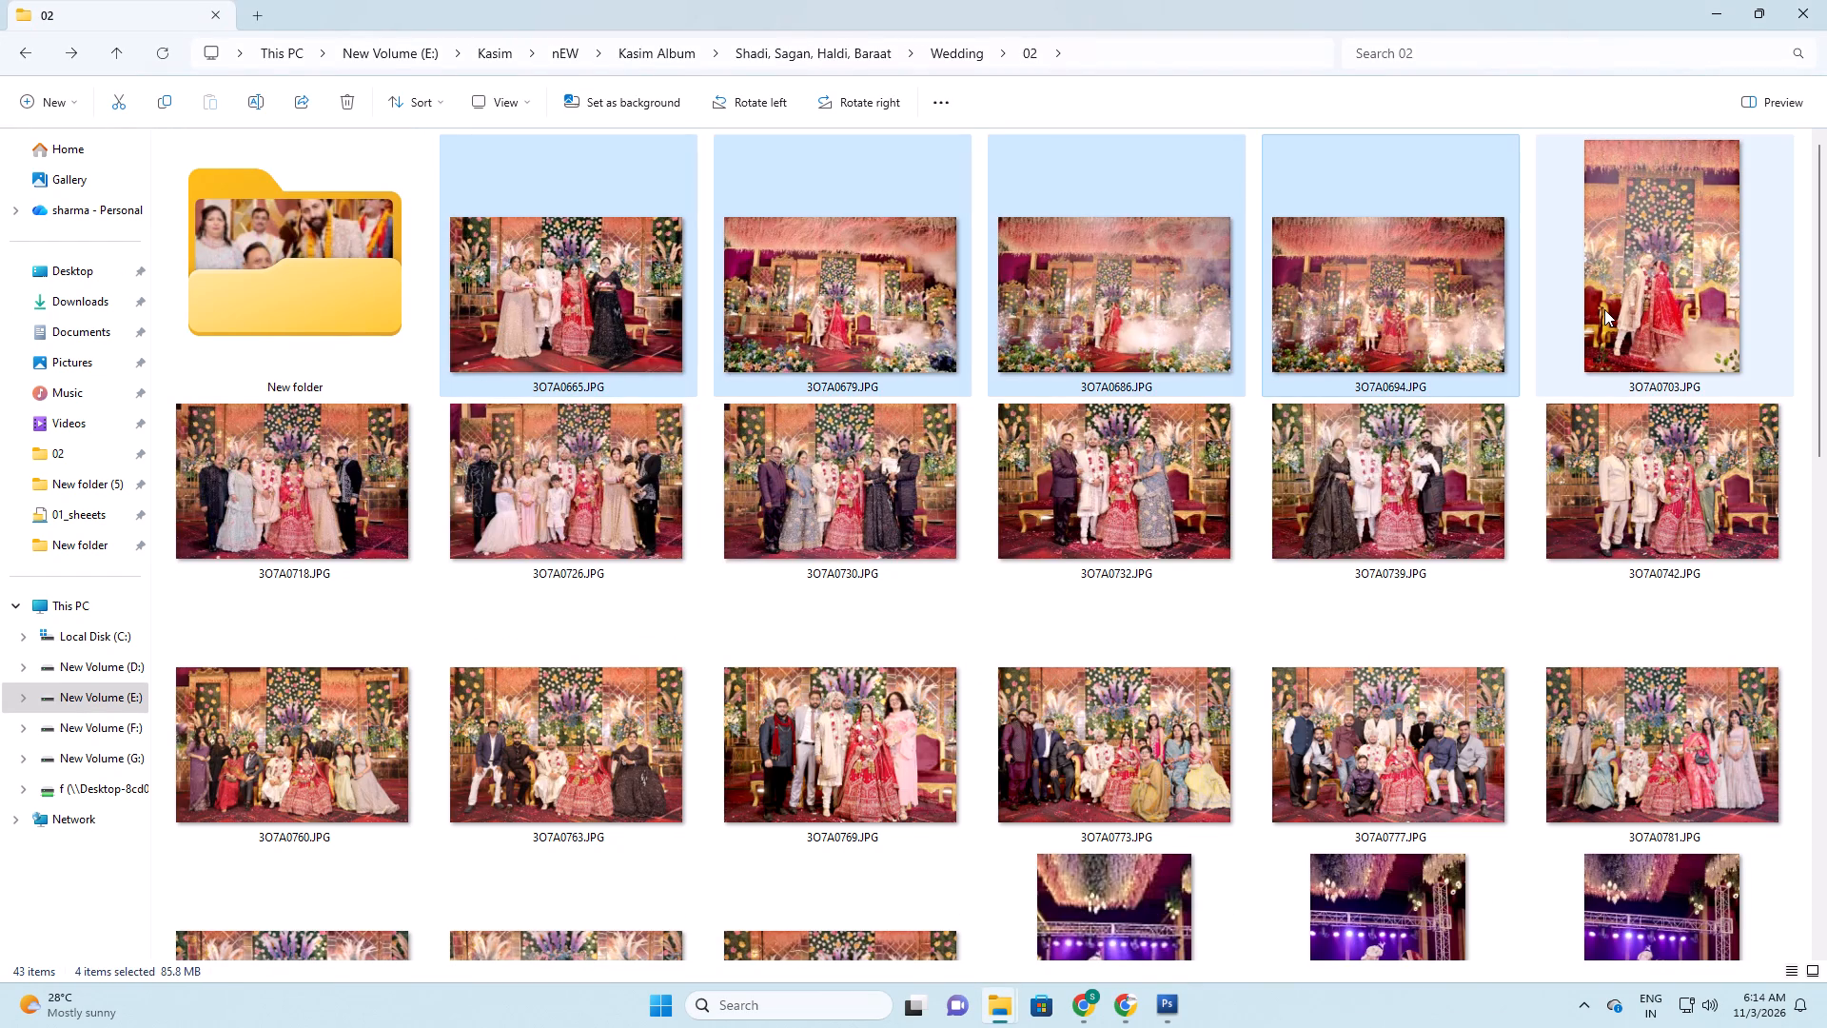
pyautogui.keyDown('ctrl'); pyautogui.keyDown('shift'); pyautogui.click(1738, 308); pyautogui.keyUp('shift'); pyautogui.keyUp('ctrl')
pyautogui.hotkey('alt', 'Tab')
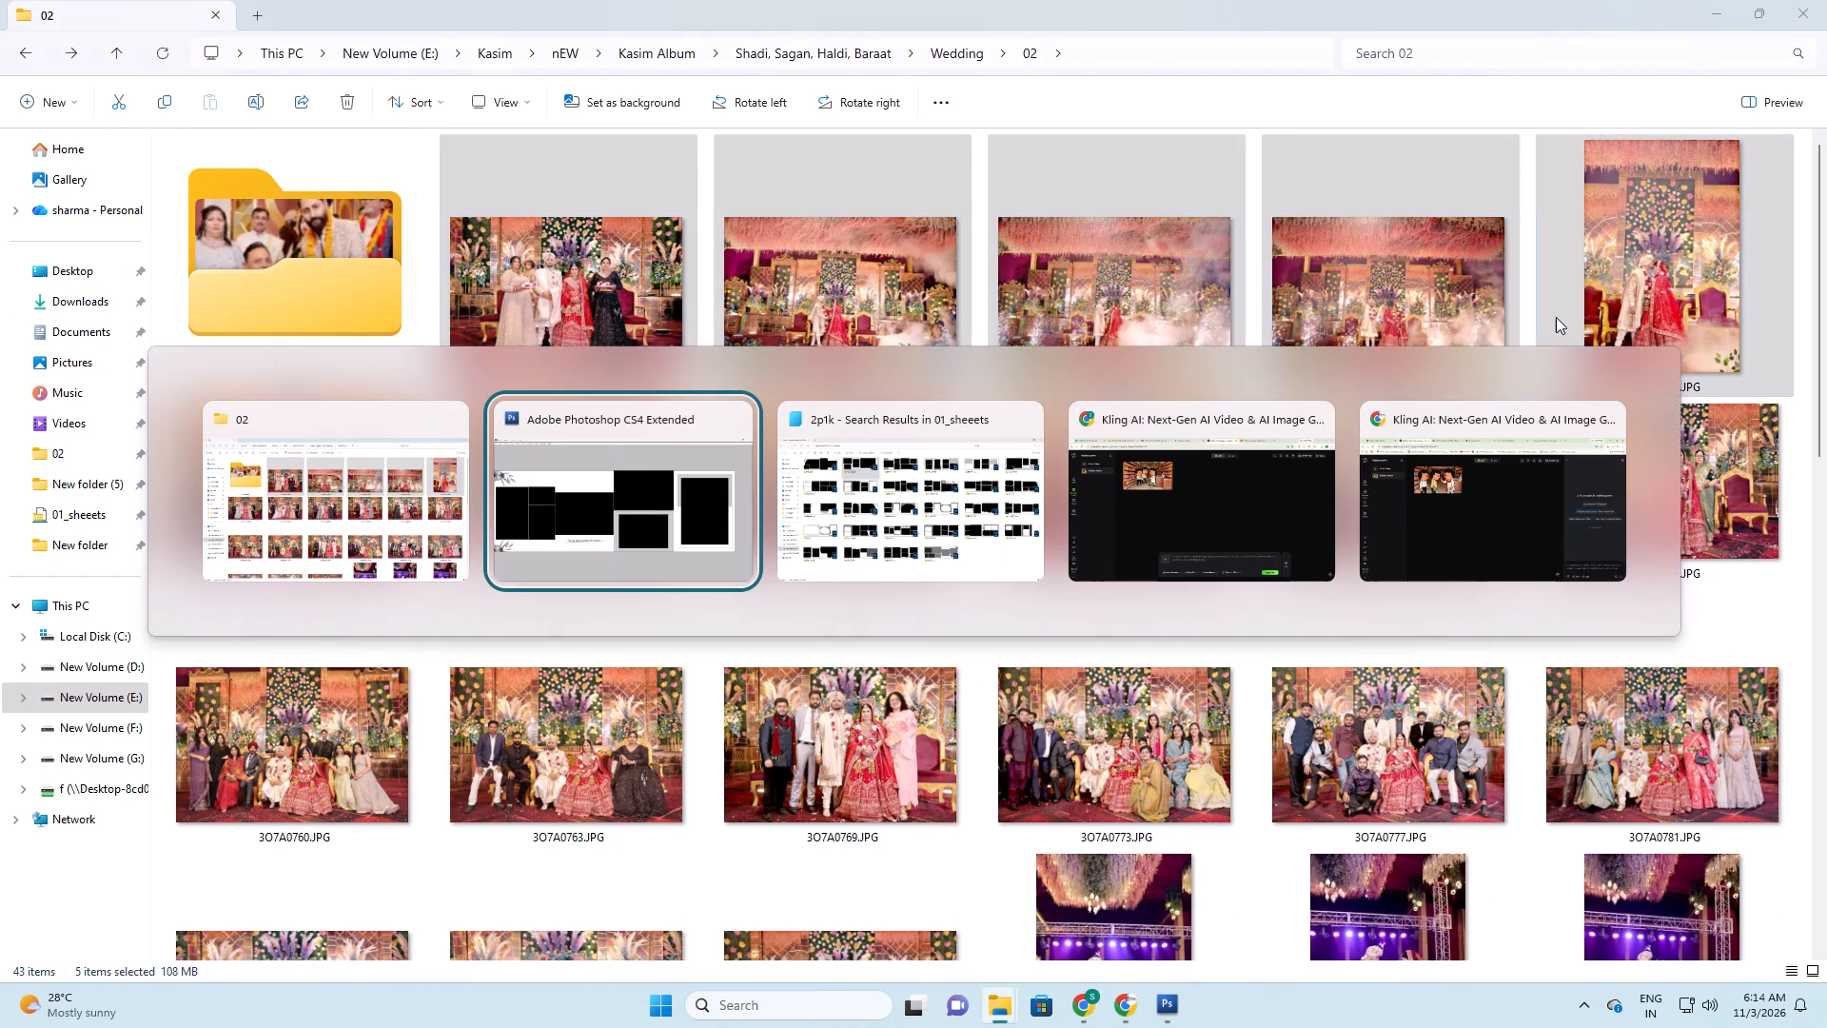
pyautogui.hotkey('alt', 'Tab')
pyautogui.hotkey('alt', 'shift', 'Tab')
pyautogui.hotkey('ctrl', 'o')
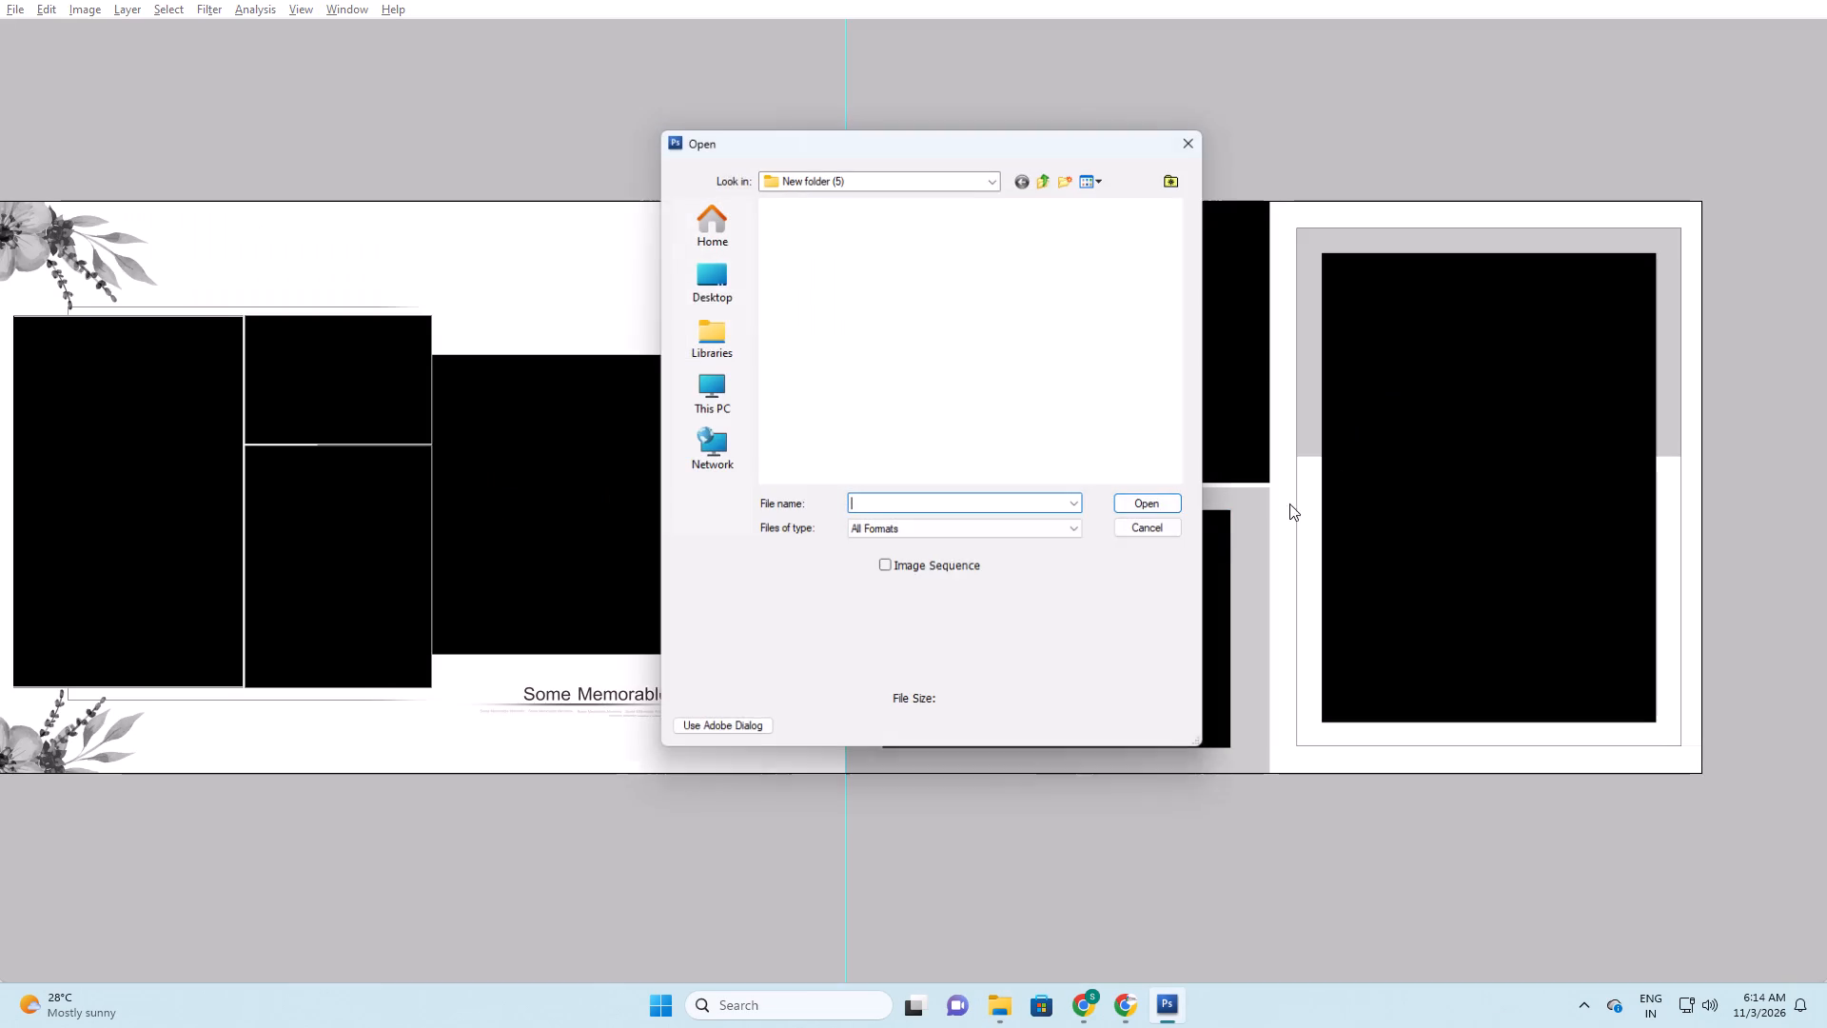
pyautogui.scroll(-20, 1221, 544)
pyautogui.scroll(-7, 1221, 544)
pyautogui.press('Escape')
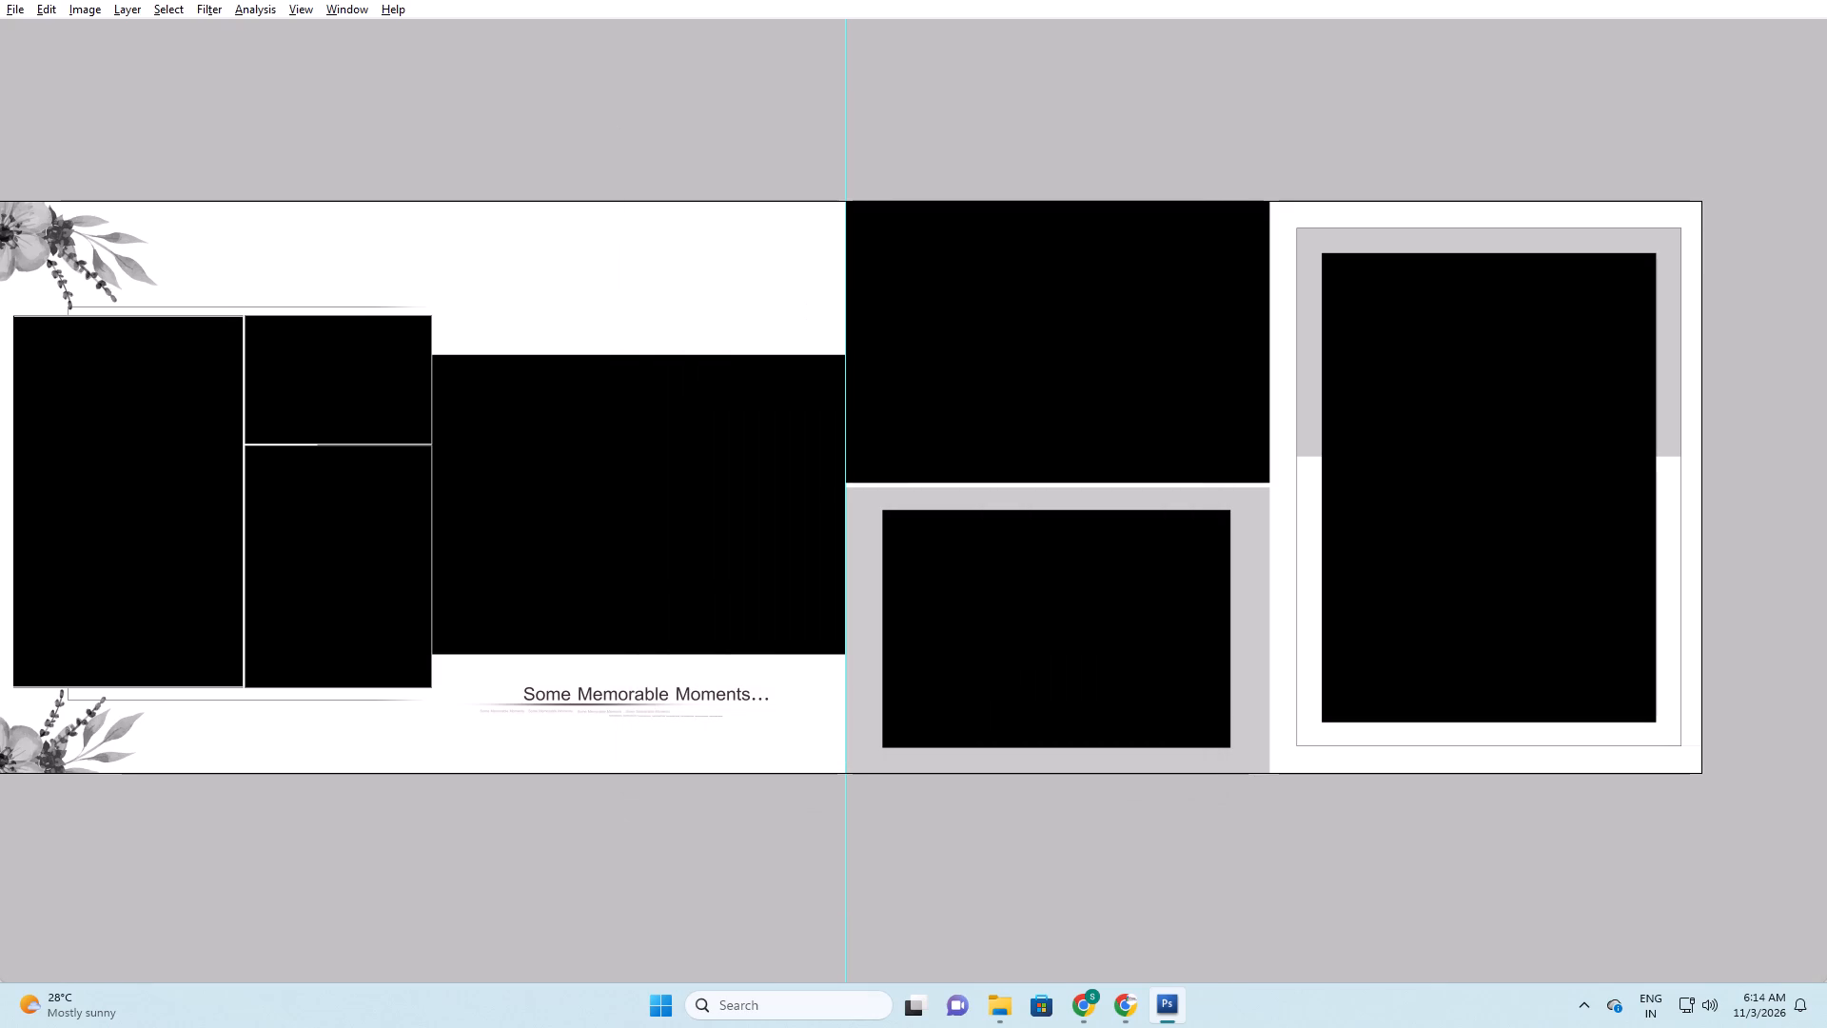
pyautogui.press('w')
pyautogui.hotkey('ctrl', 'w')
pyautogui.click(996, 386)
# Refresh the 2p1k search results in the 01_sheeets folder.
pyautogui.press('F9')
pyautogui.hotkey('alt', 'Tab')
pyautogui.hotkey('alt', 'Tab')
pyautogui.hotkey('alt', 'Tab')
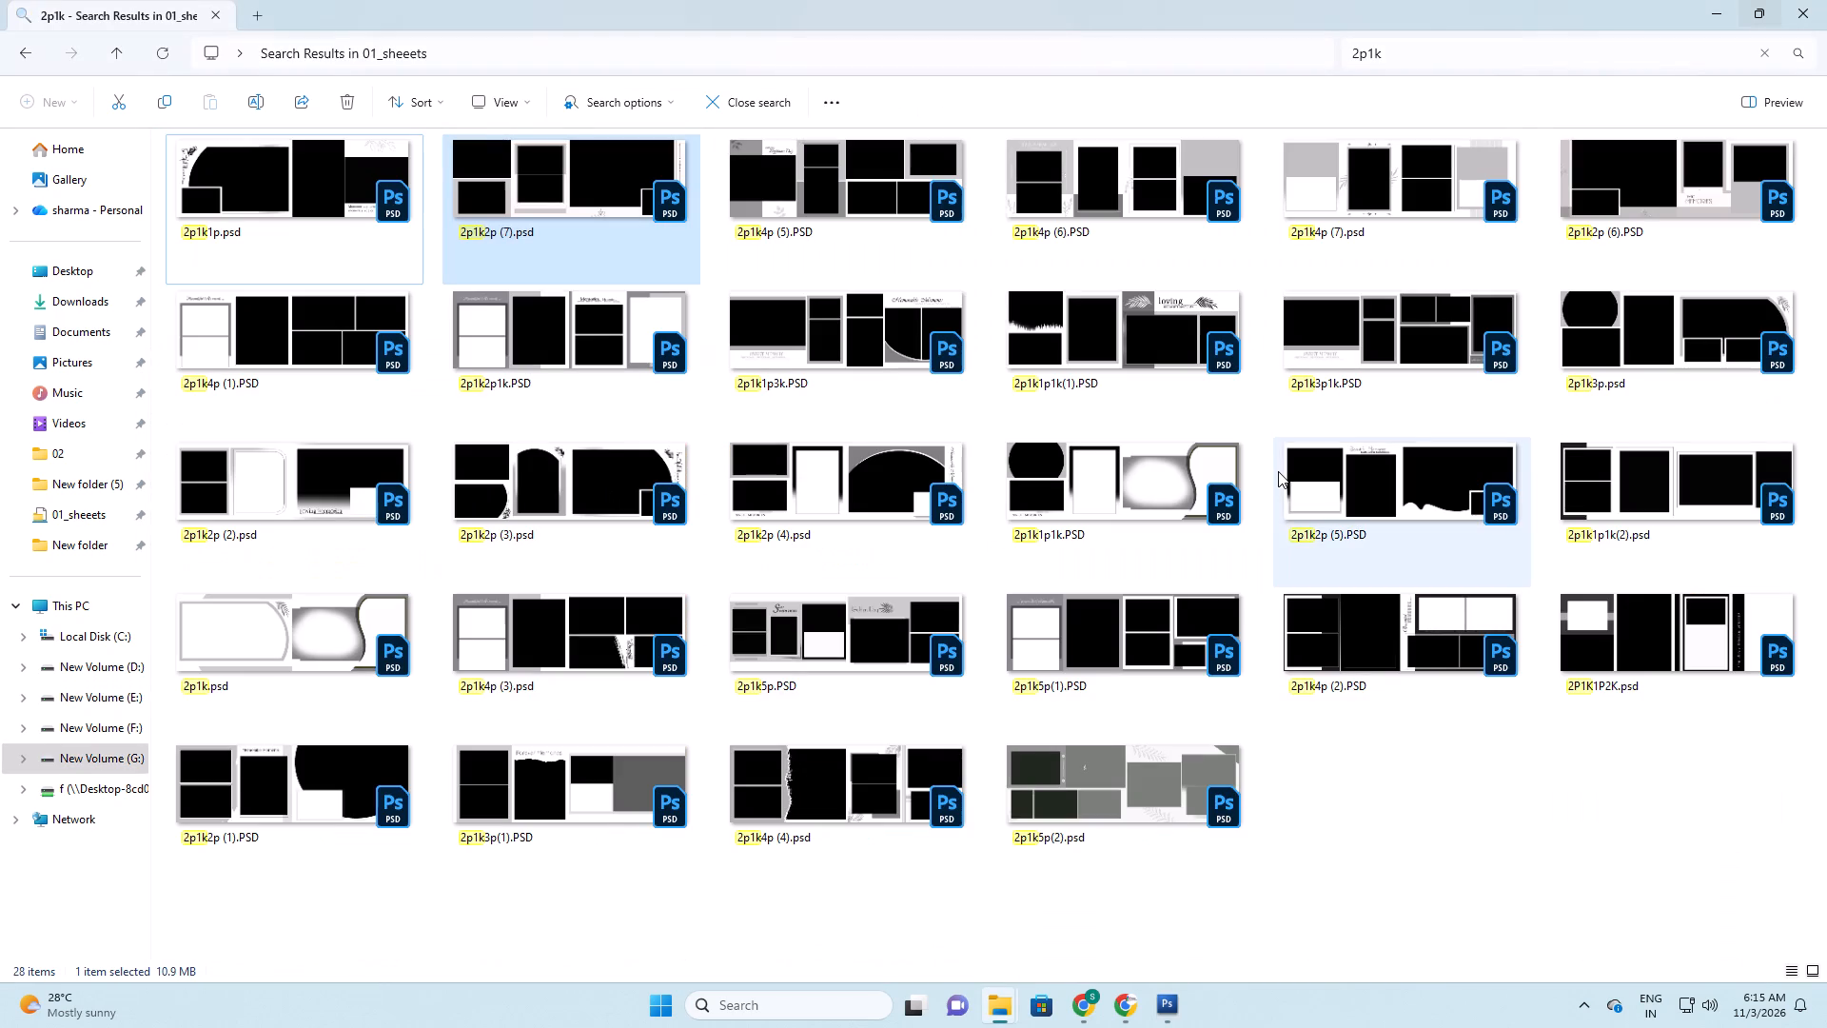
pyautogui.moveTo(1374, 799); pyautogui.dragTo(1369, 790, button='right')
pyautogui.click(1436, 867)
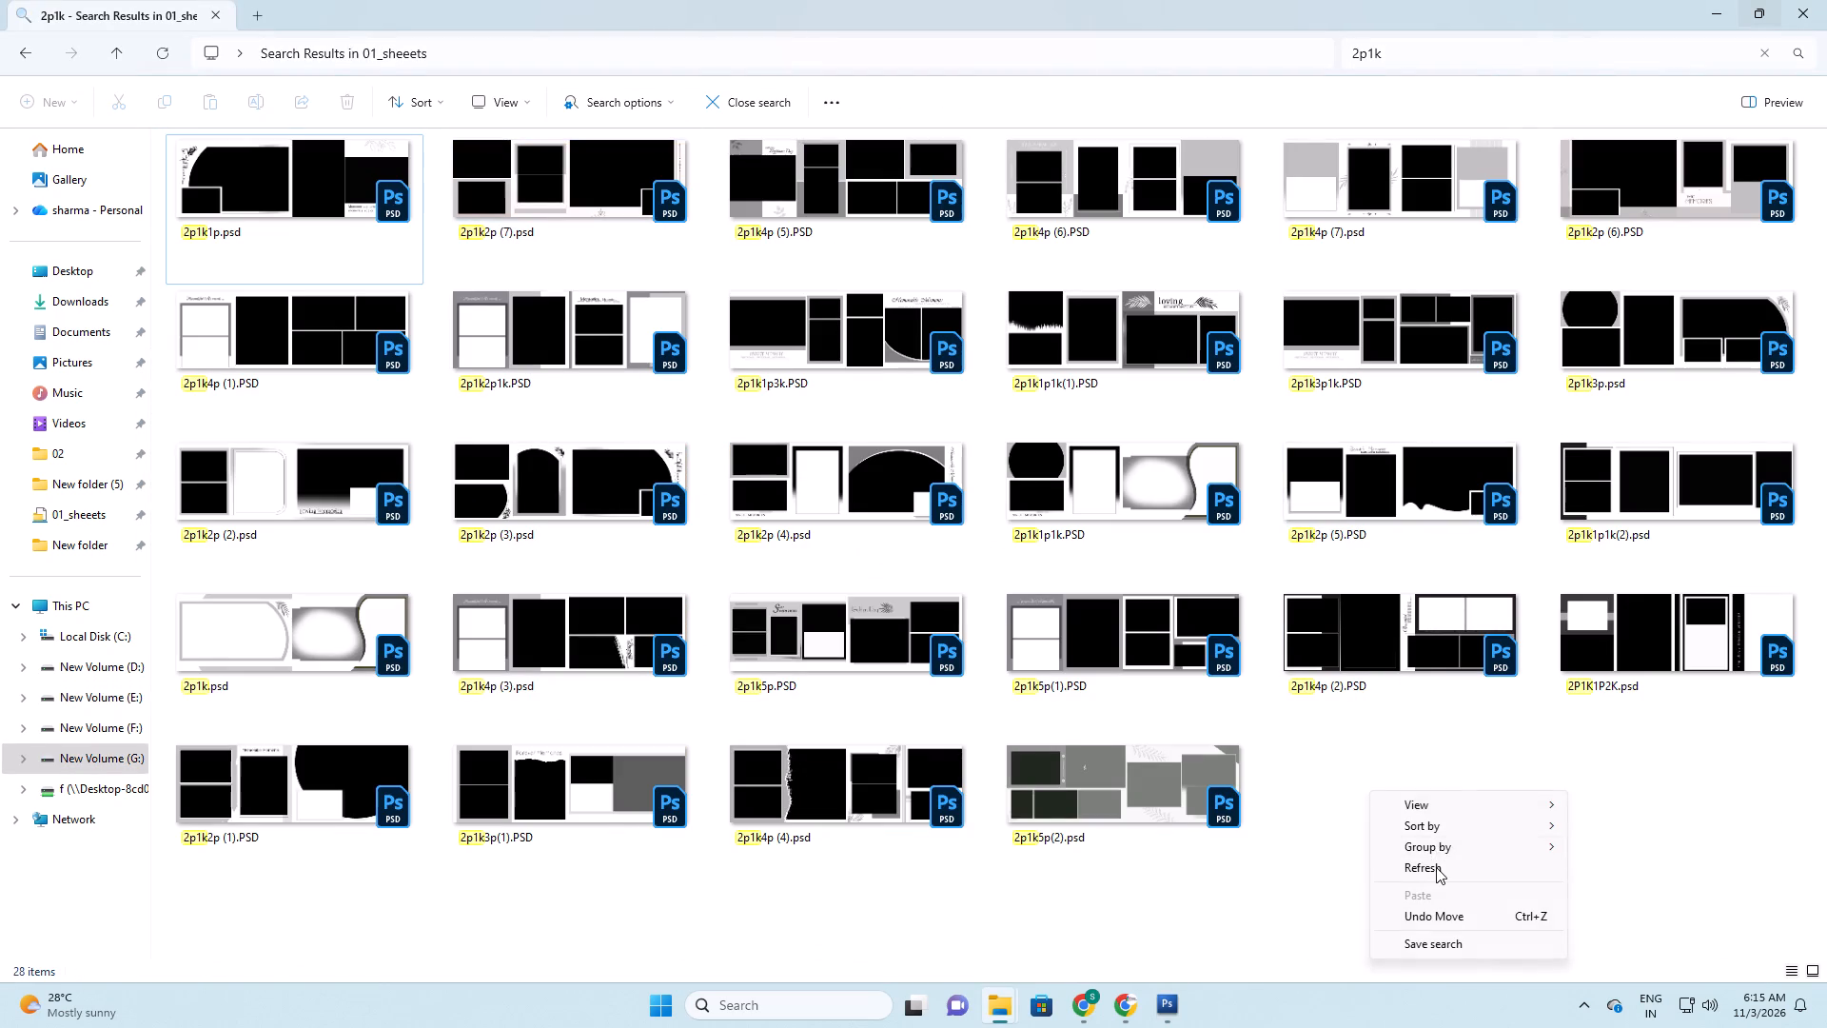
pyautogui.hotkey('alt', 'Tab')
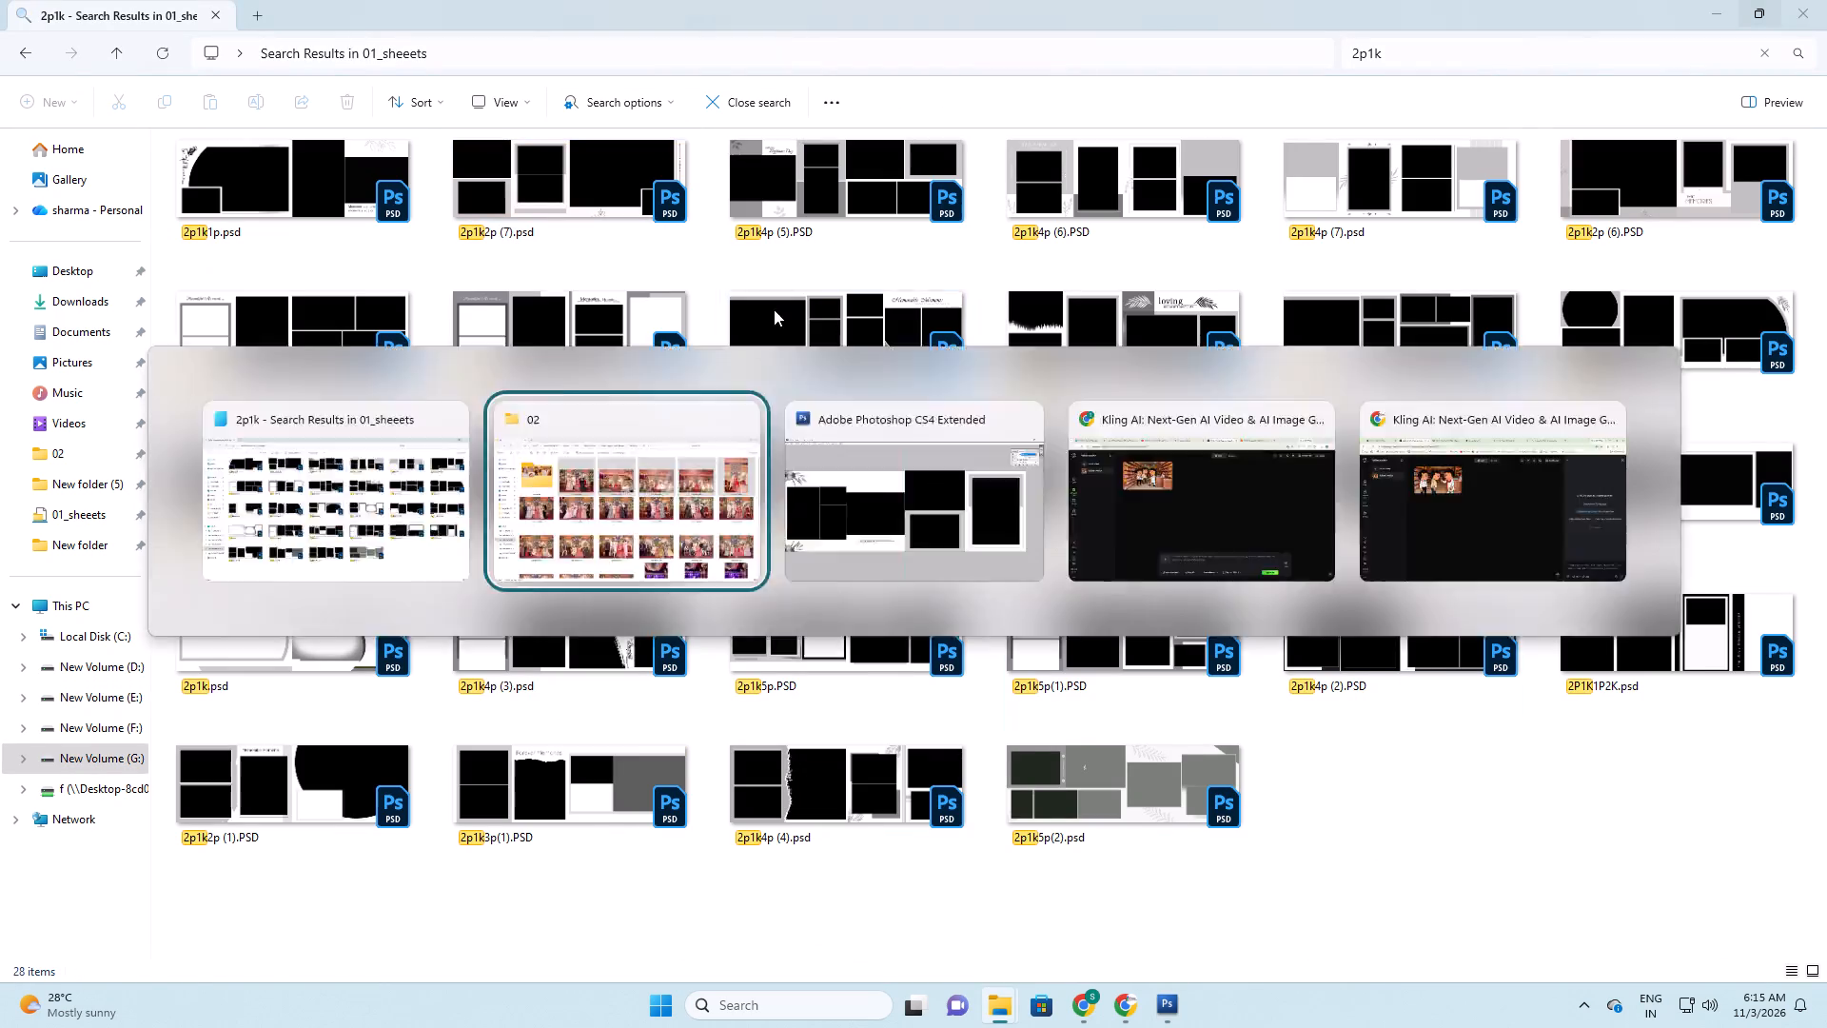
pyautogui.hotkey('alt', 'Tab')
pyautogui.hotkey('alt', 'Tab')
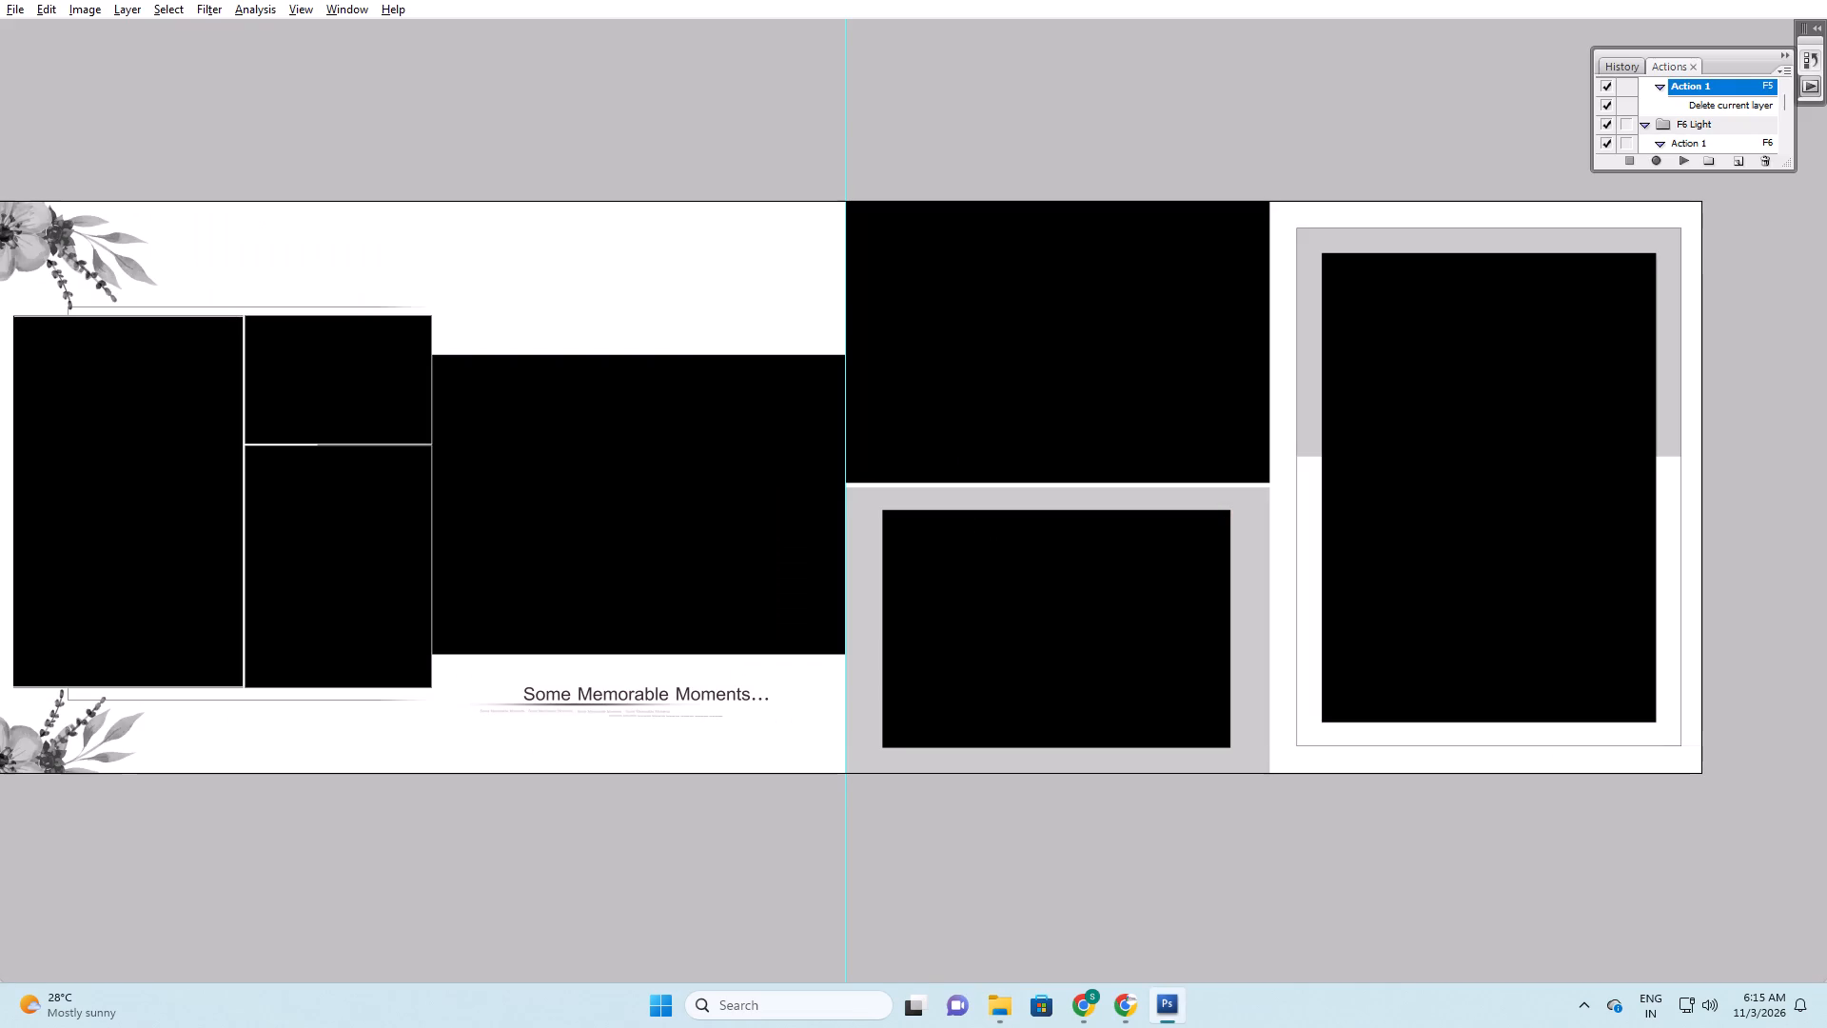
# Restore 1k1p1k1p3k.psd to its originally opened history state in Photoshop, save it and close it.
pyautogui.press('F9')
pyautogui.press('F9')
pyautogui.click(1610, 67)
pyautogui.click(1647, 88)
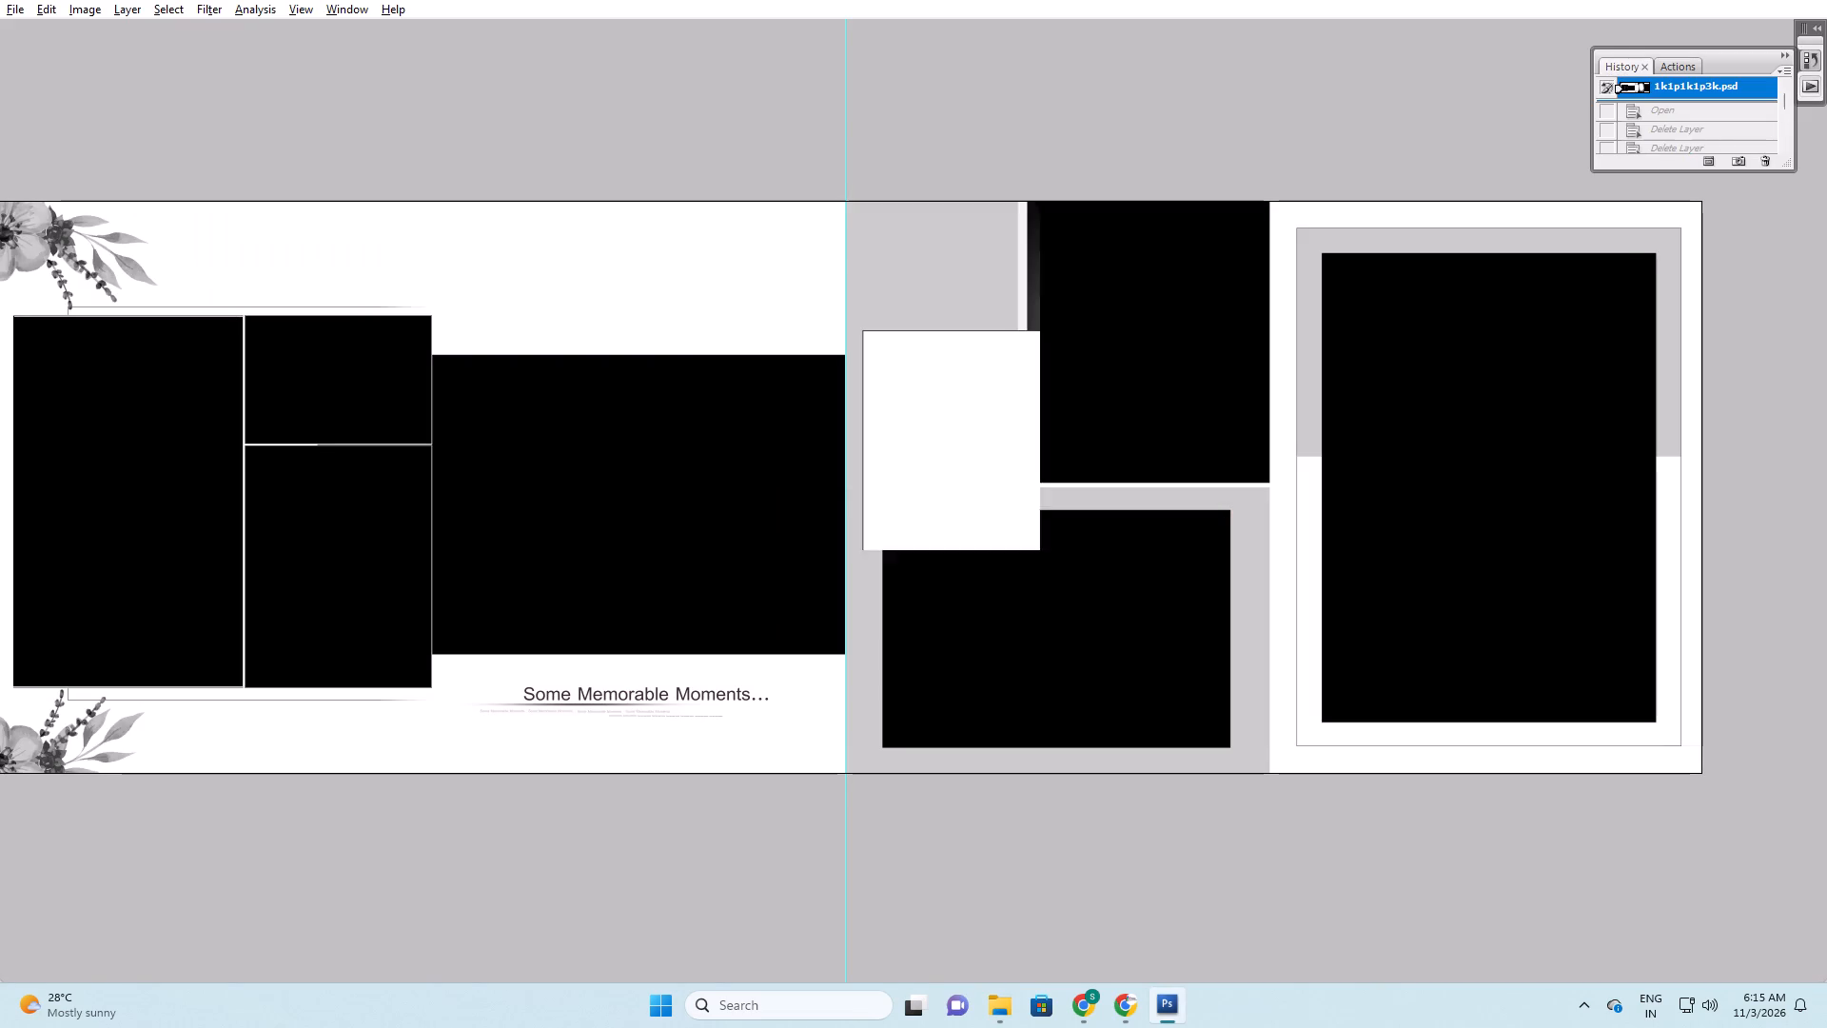
pyautogui.hotkey('ctrl', 's')
pyautogui.hotkey('ctrl', 'w')
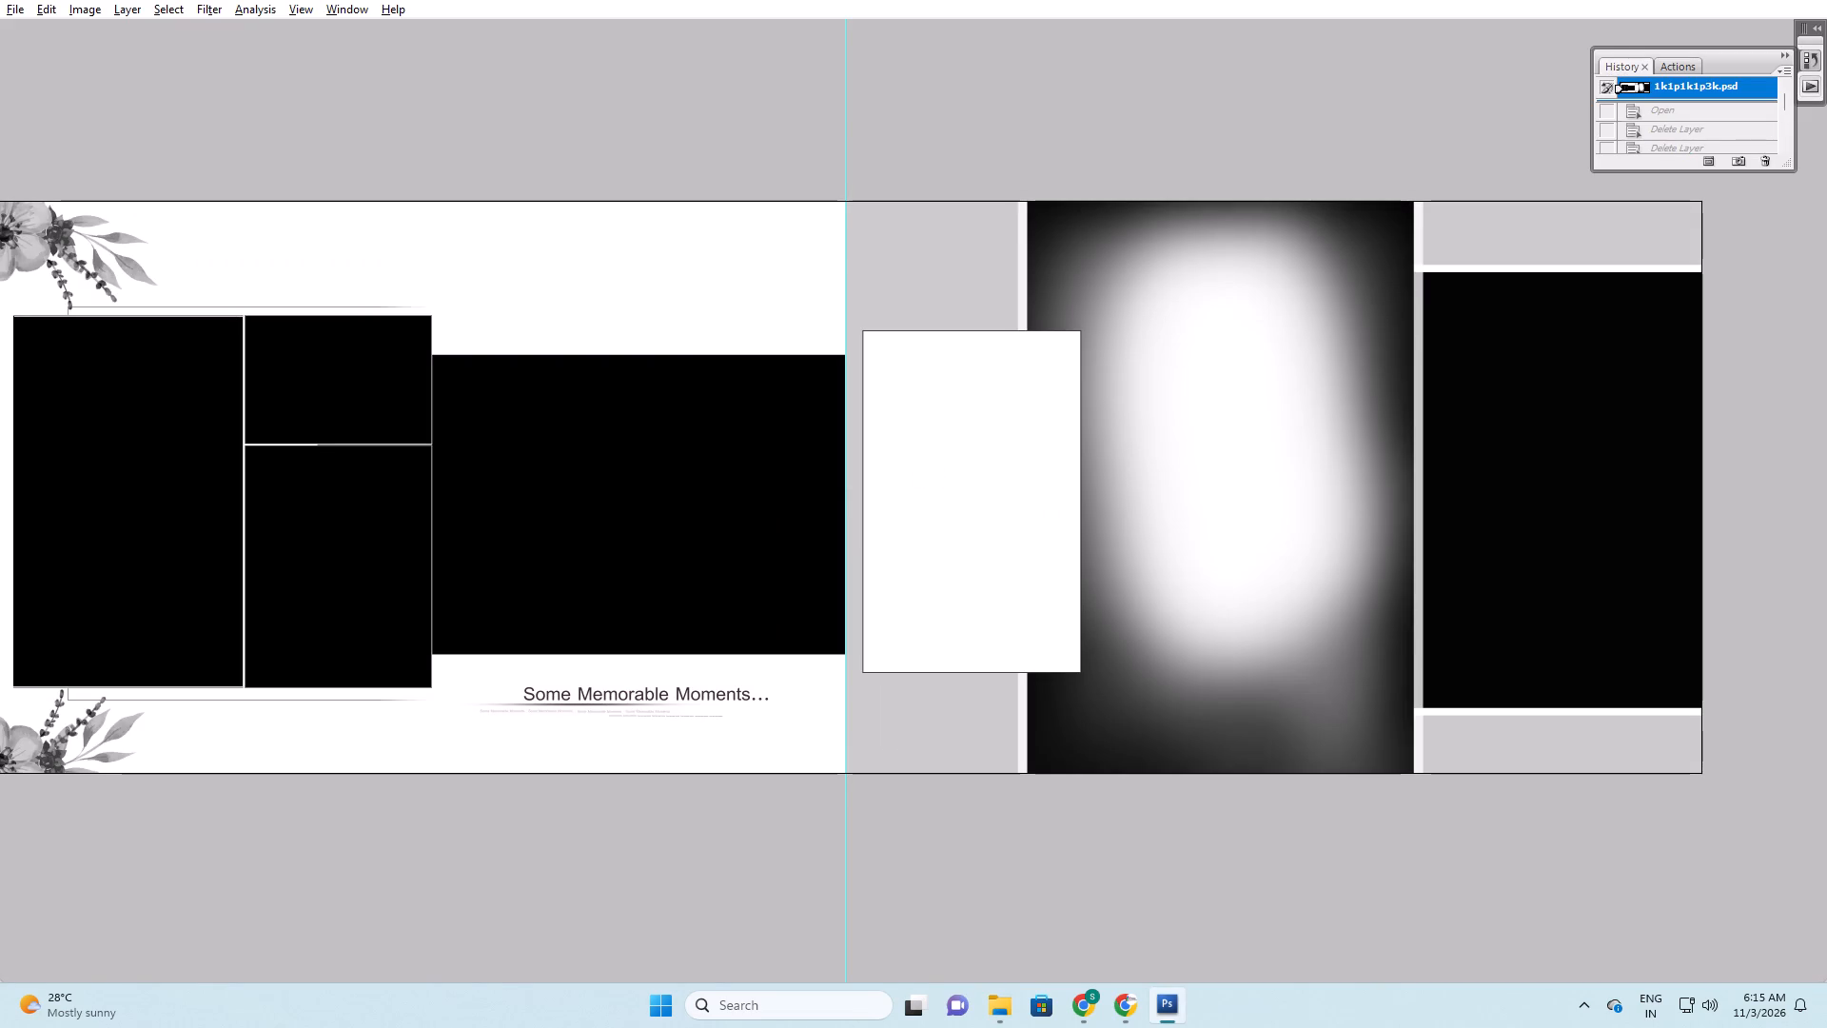
# Search the 01_sheeets layout folder in File Explorer for 4p1k.
pyautogui.hotkey('alt', 'Tab')
pyautogui.hotkey('alt', 'Tab')
pyautogui.hotkey('alt', 'Tab')
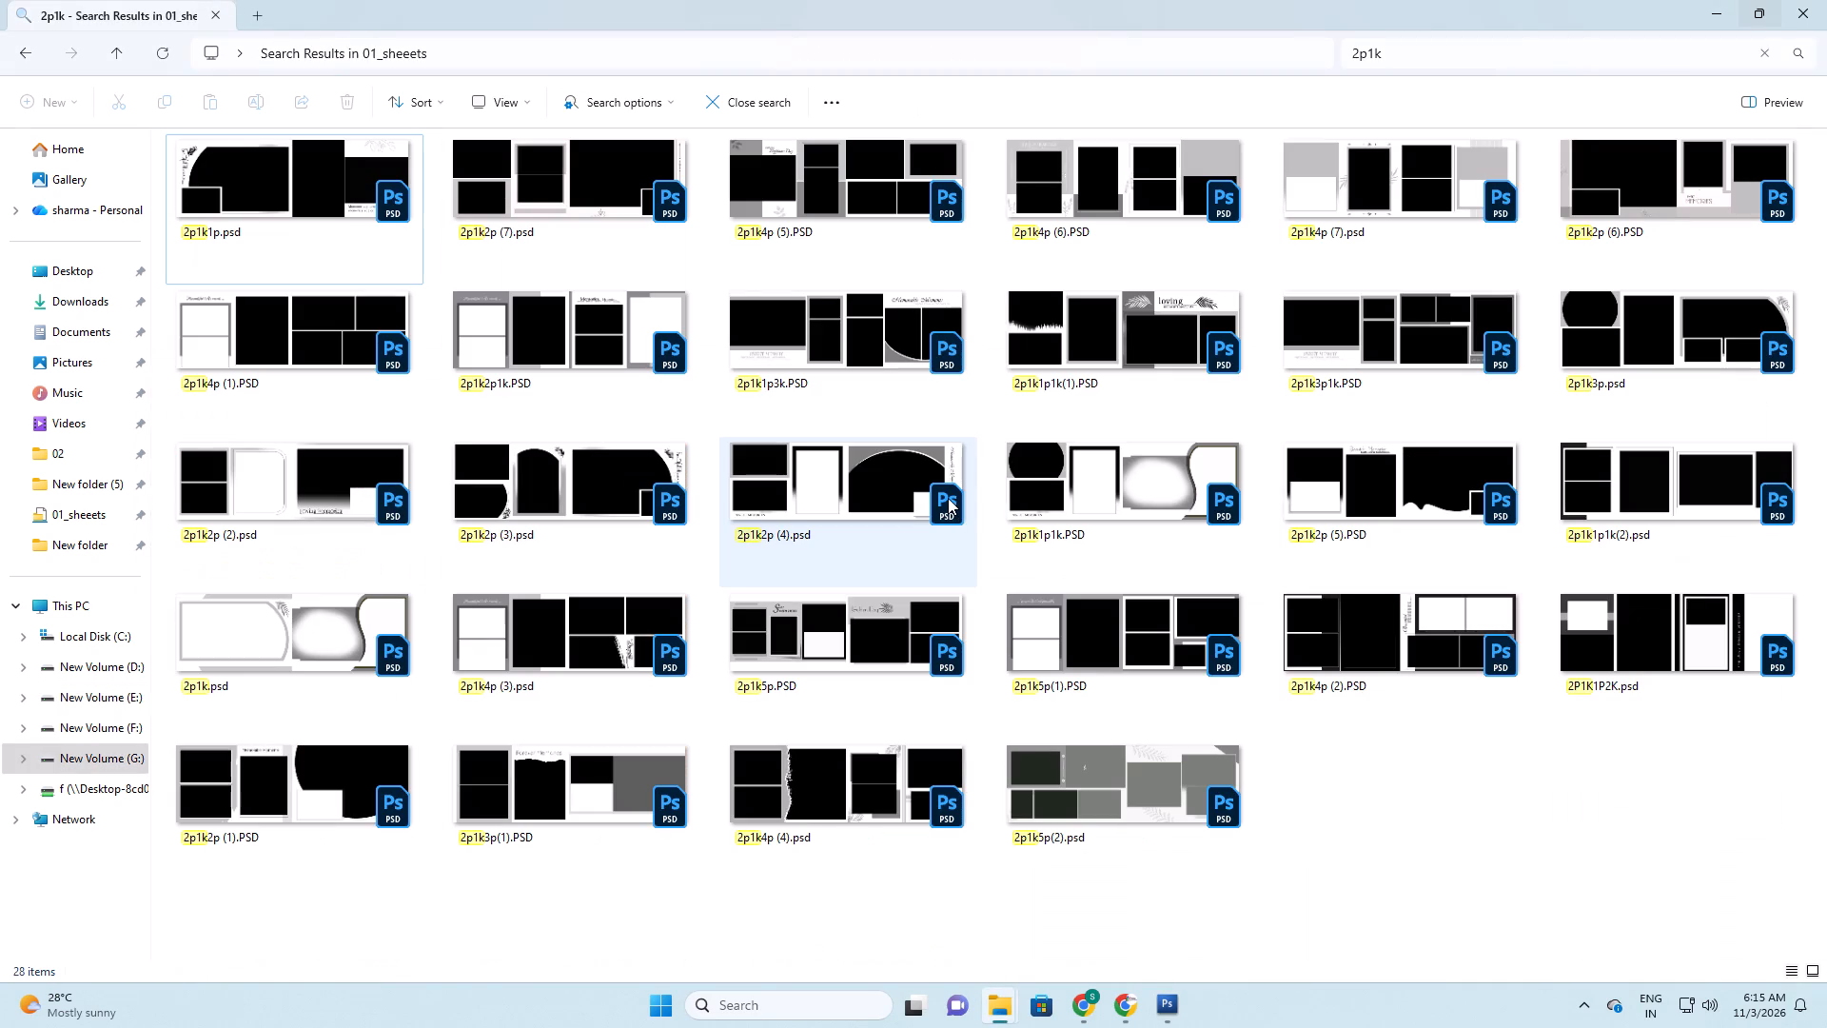
pyautogui.hotkey('alt', 'Tab')
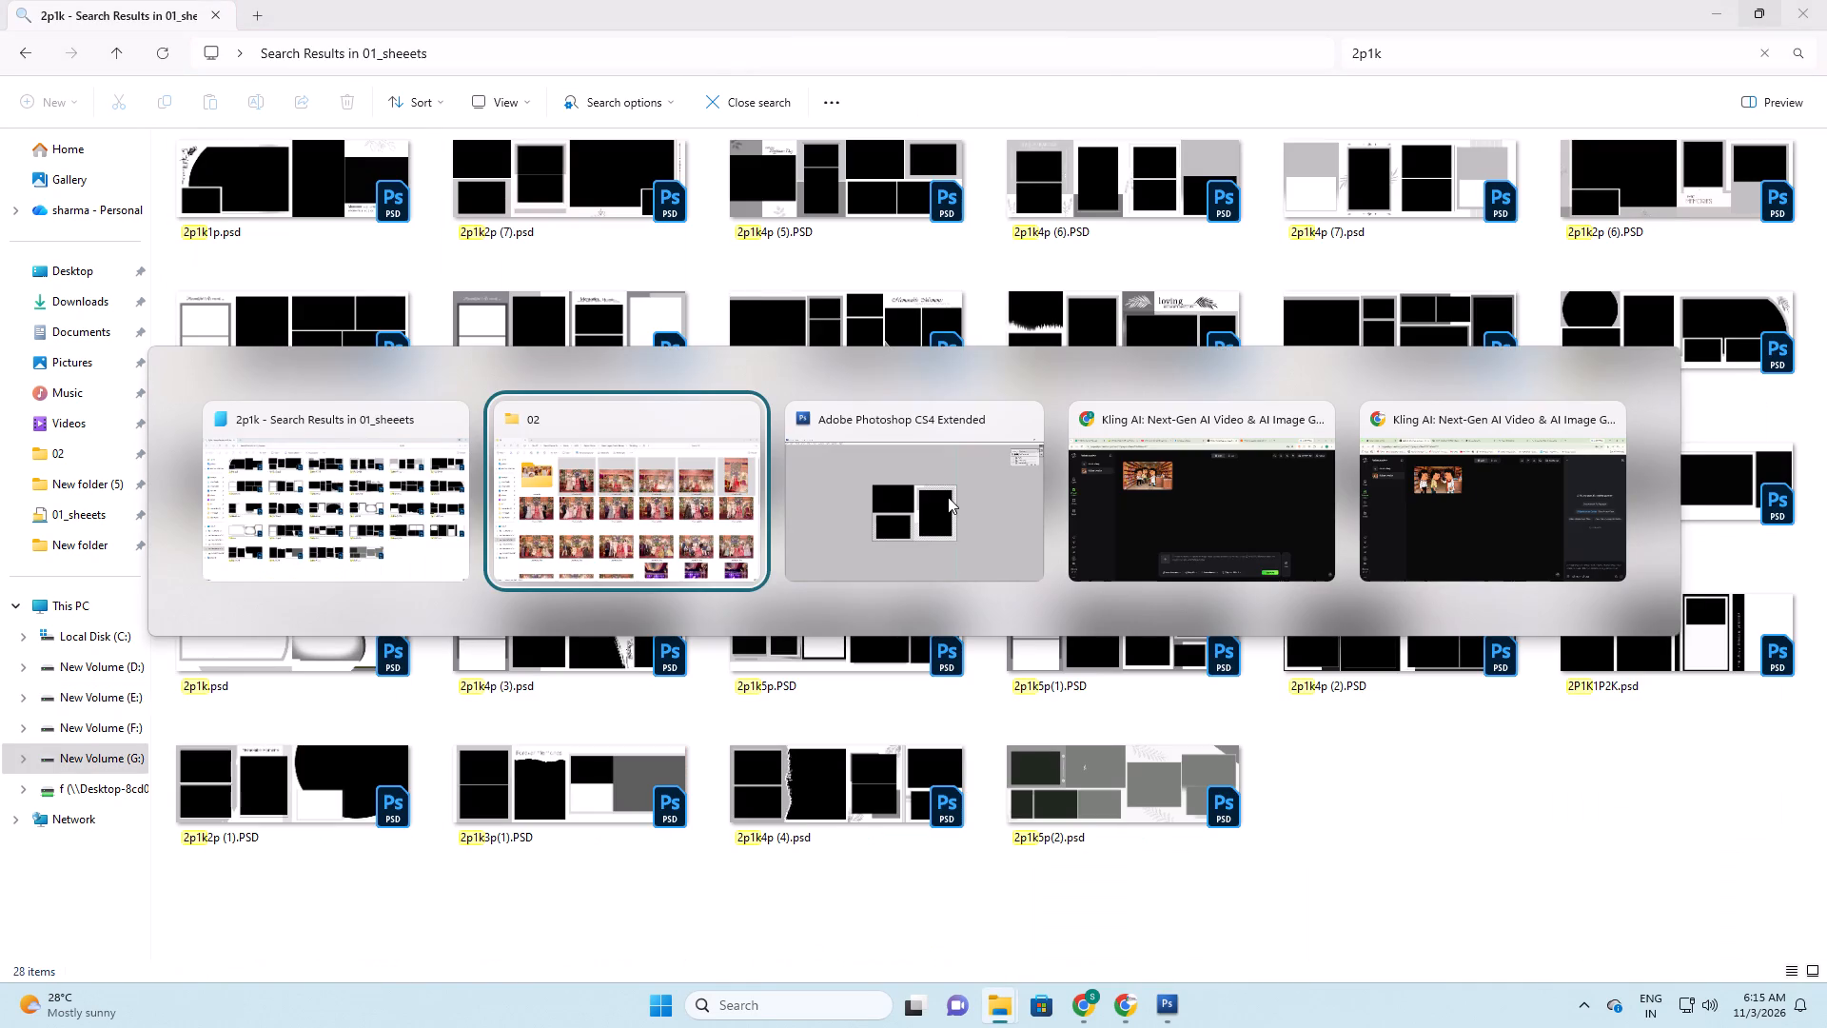
pyautogui.hotkey('alt', 'Tab')
pyautogui.hotkey('alt', 'shift', 'Tab')
pyautogui.hotkey('alt', 'shift', 'Tab')
pyautogui.click(1503, 38)
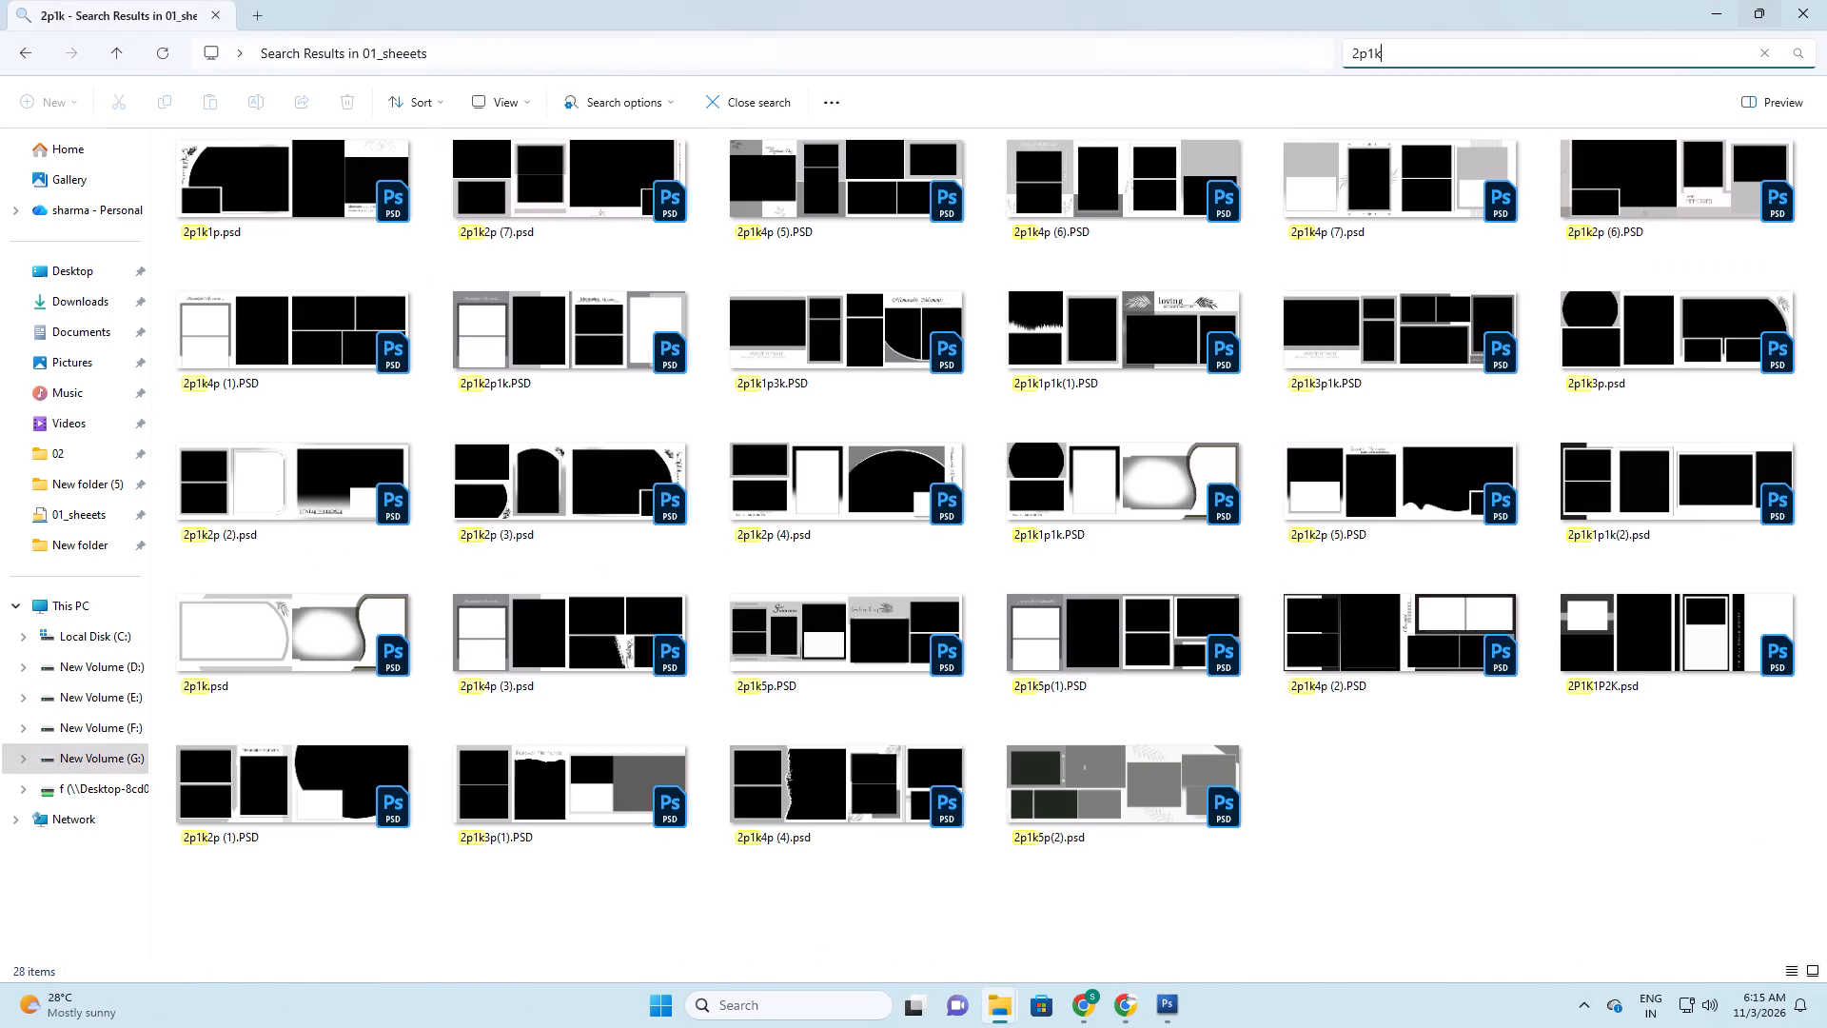
pyautogui.hotkey('ctrl', 'a')
pyautogui.press('4')
pyautogui.write('p1k')
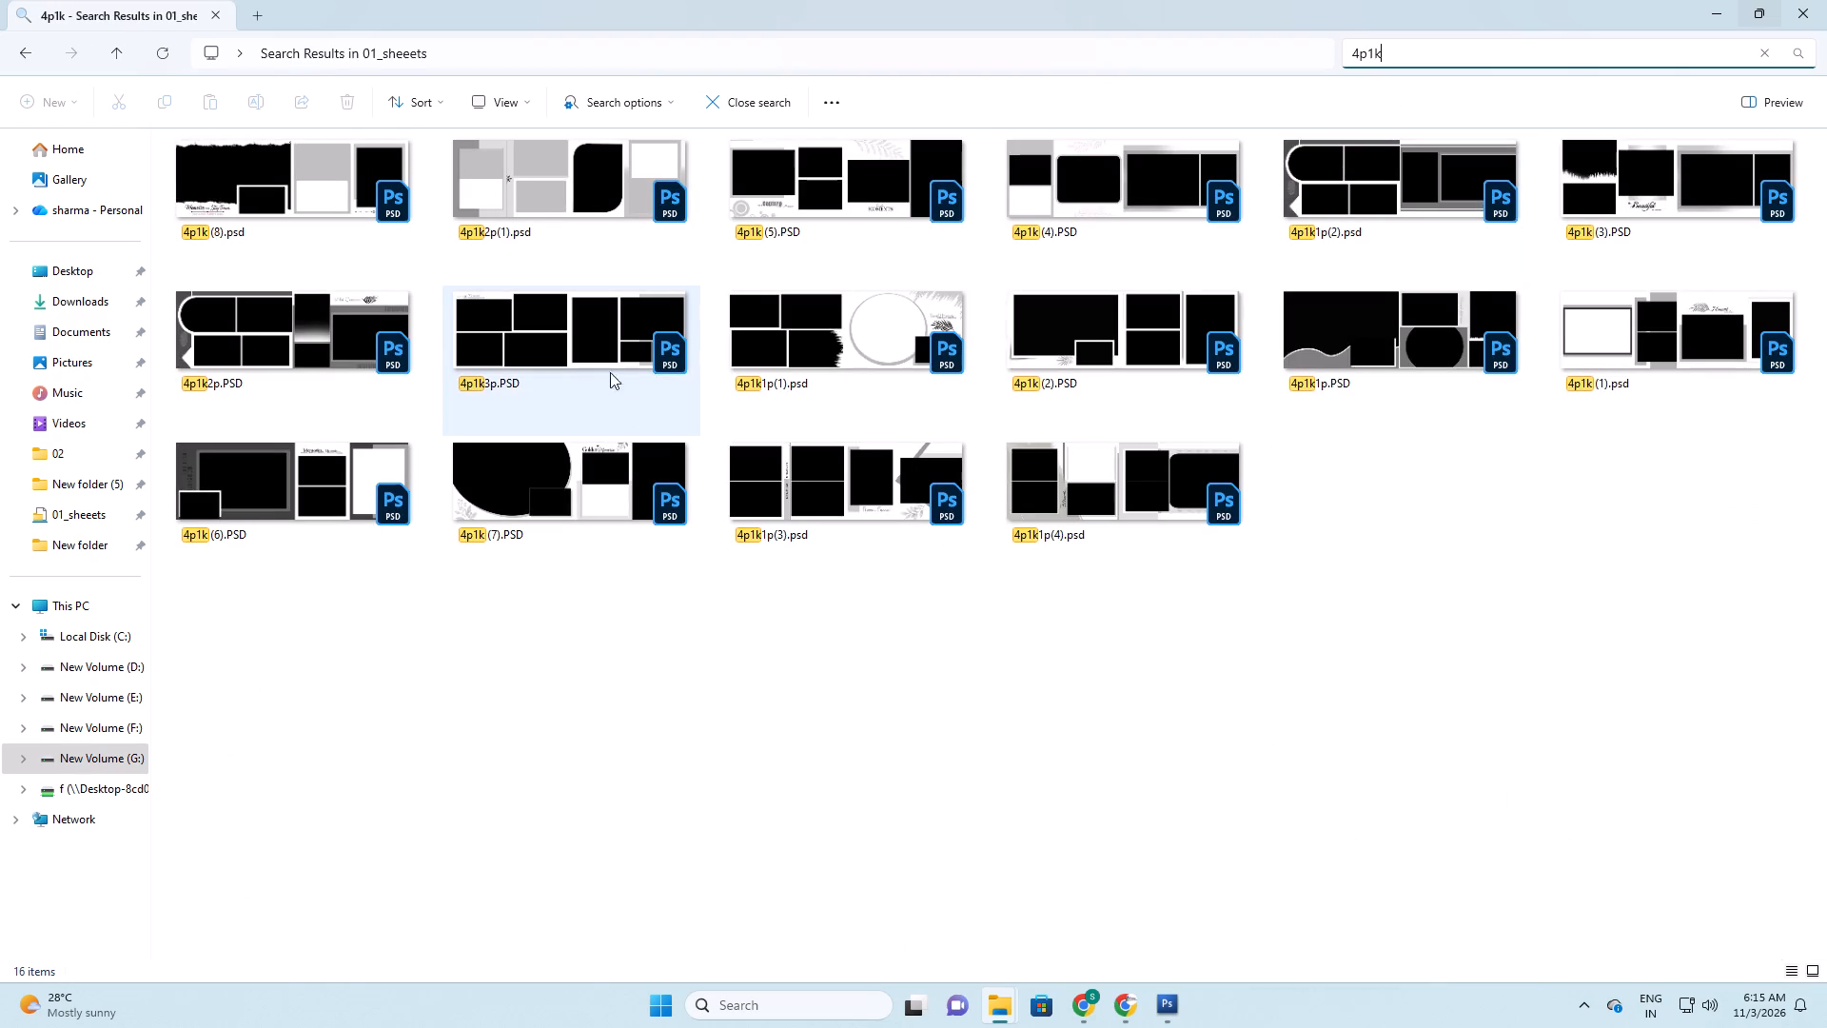
# Compare the 4p1k layouts with the five selected photos and open 4p1k (5).PSD in Photoshop.
pyautogui.hotkey('alt', 'Tab')
pyautogui.hotkey('alt', 'Tab')
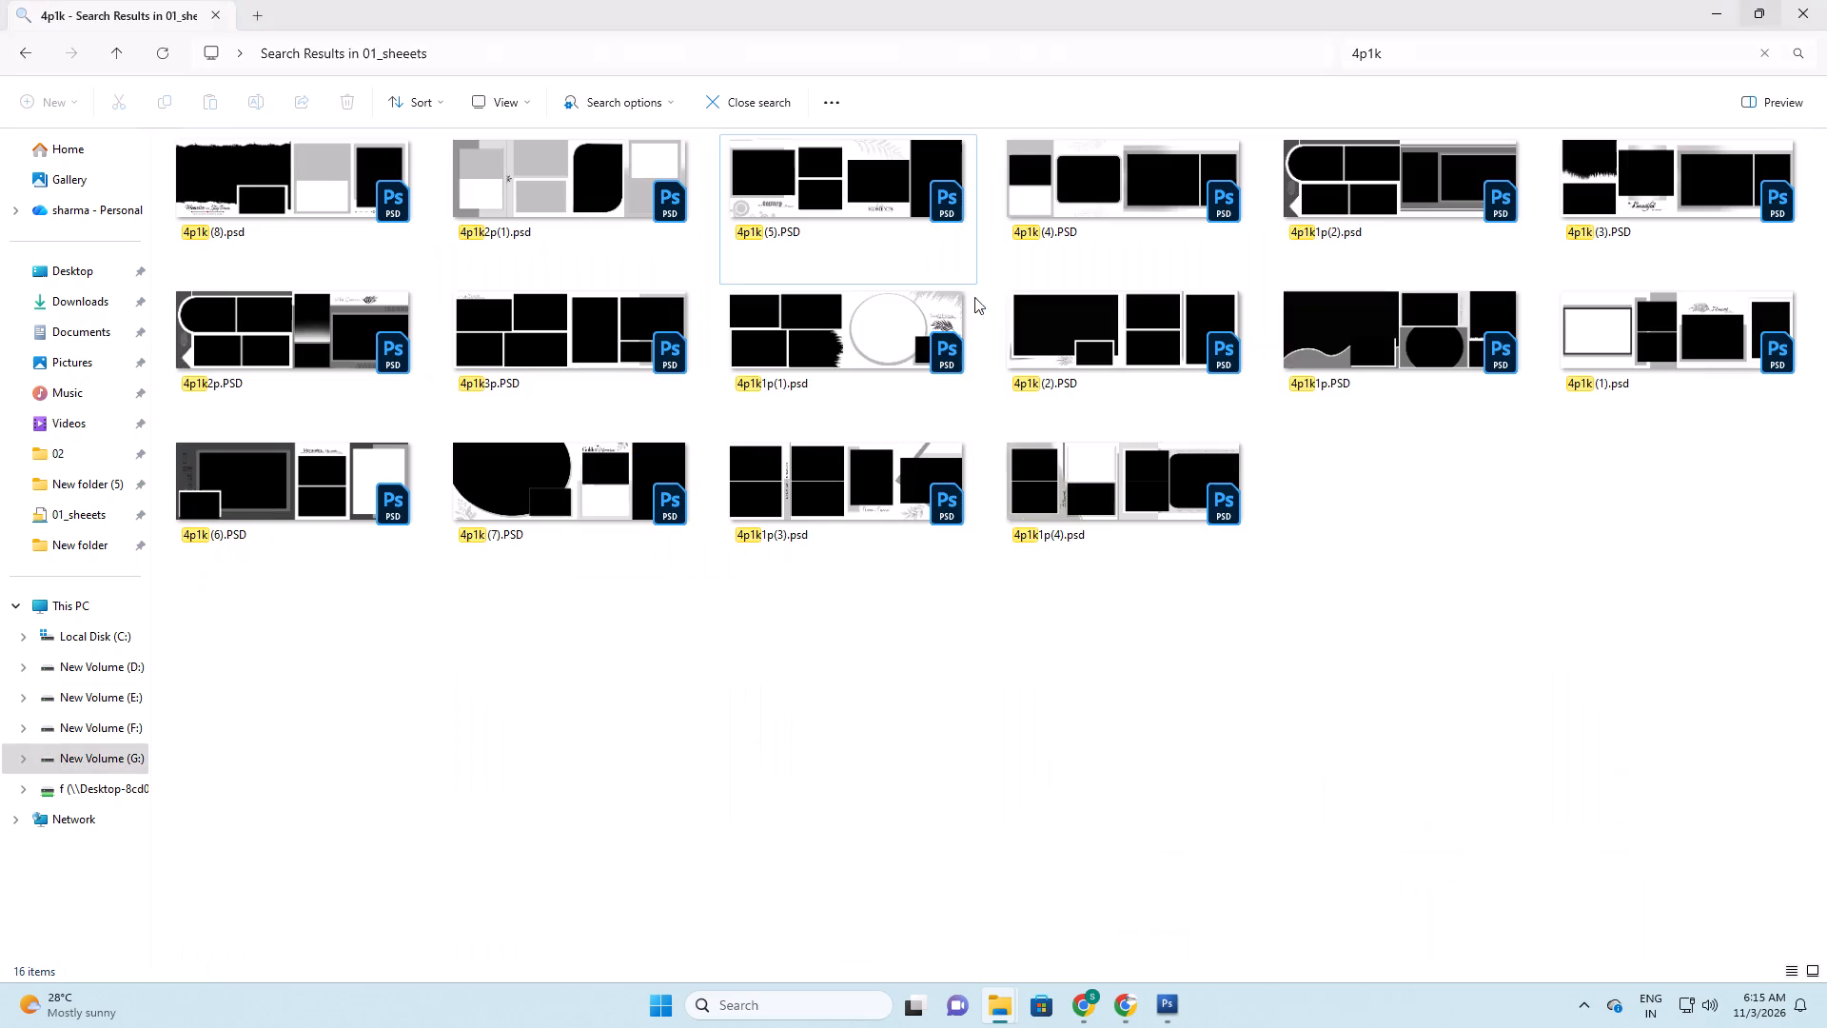
pyautogui.click(1717, 207)
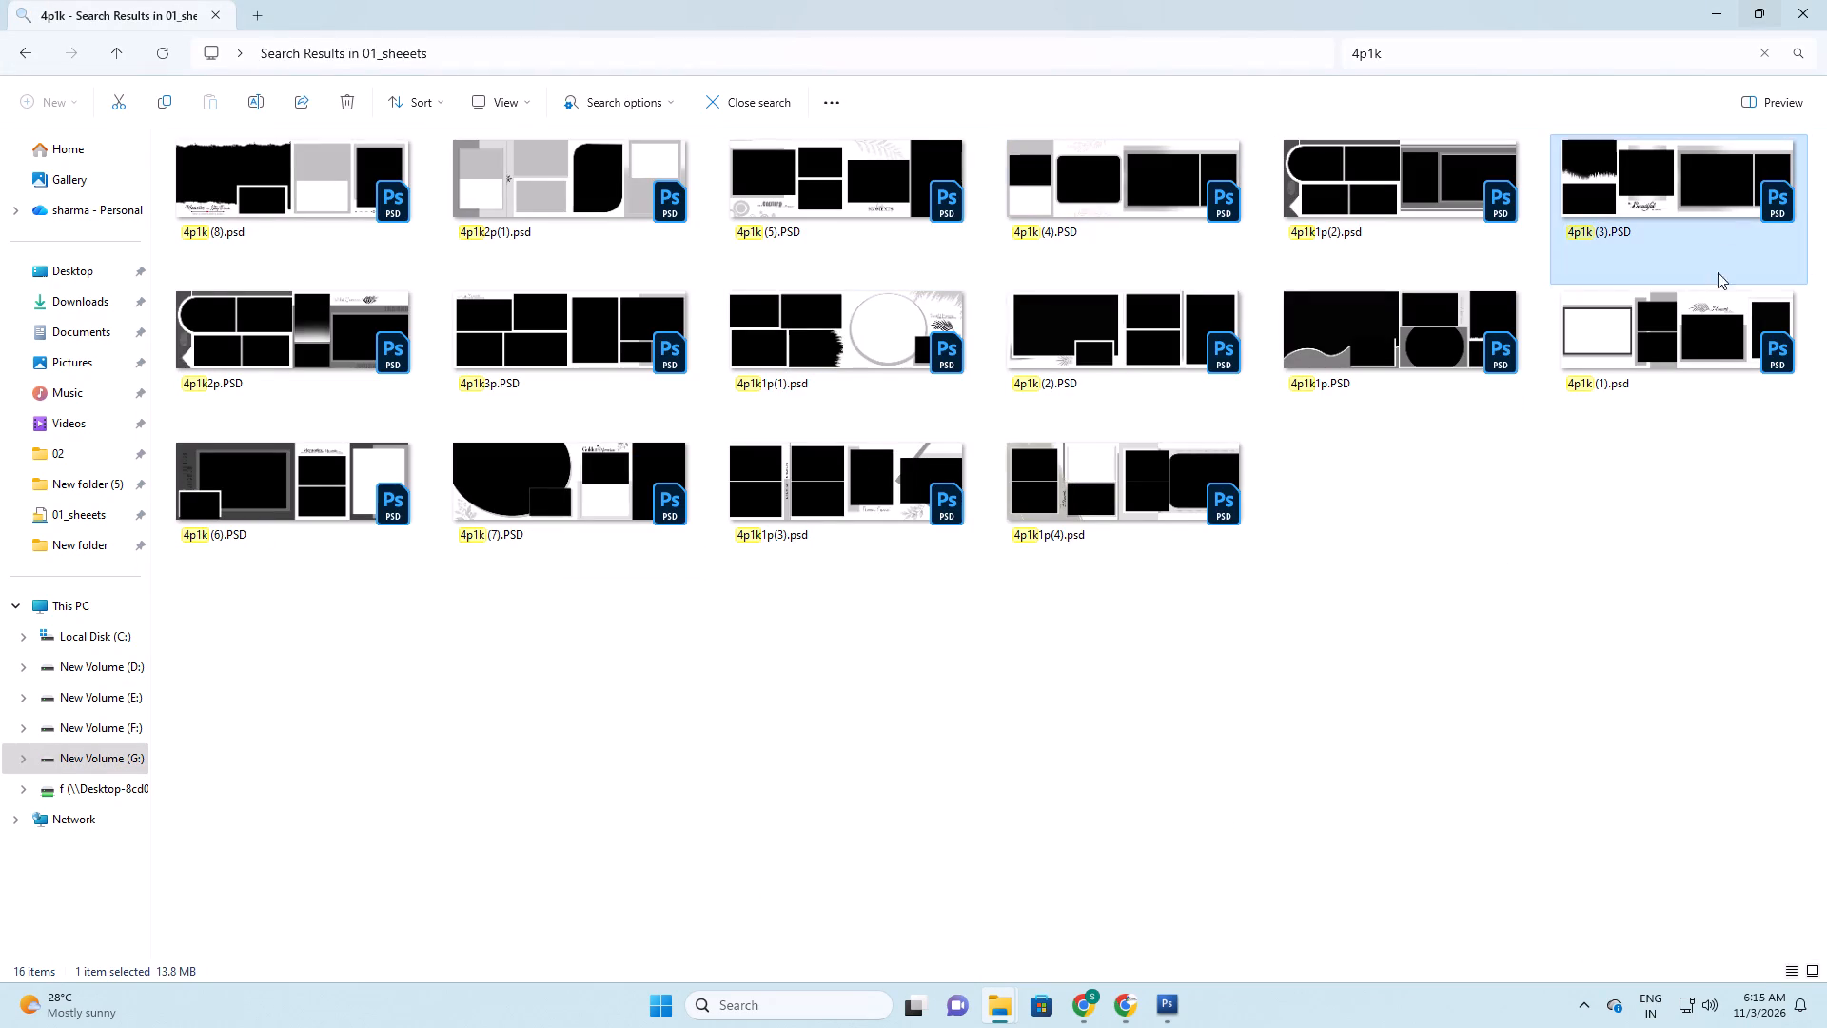
pyautogui.click(1165, 340)
pyautogui.hotkey('alt', 'Tab')
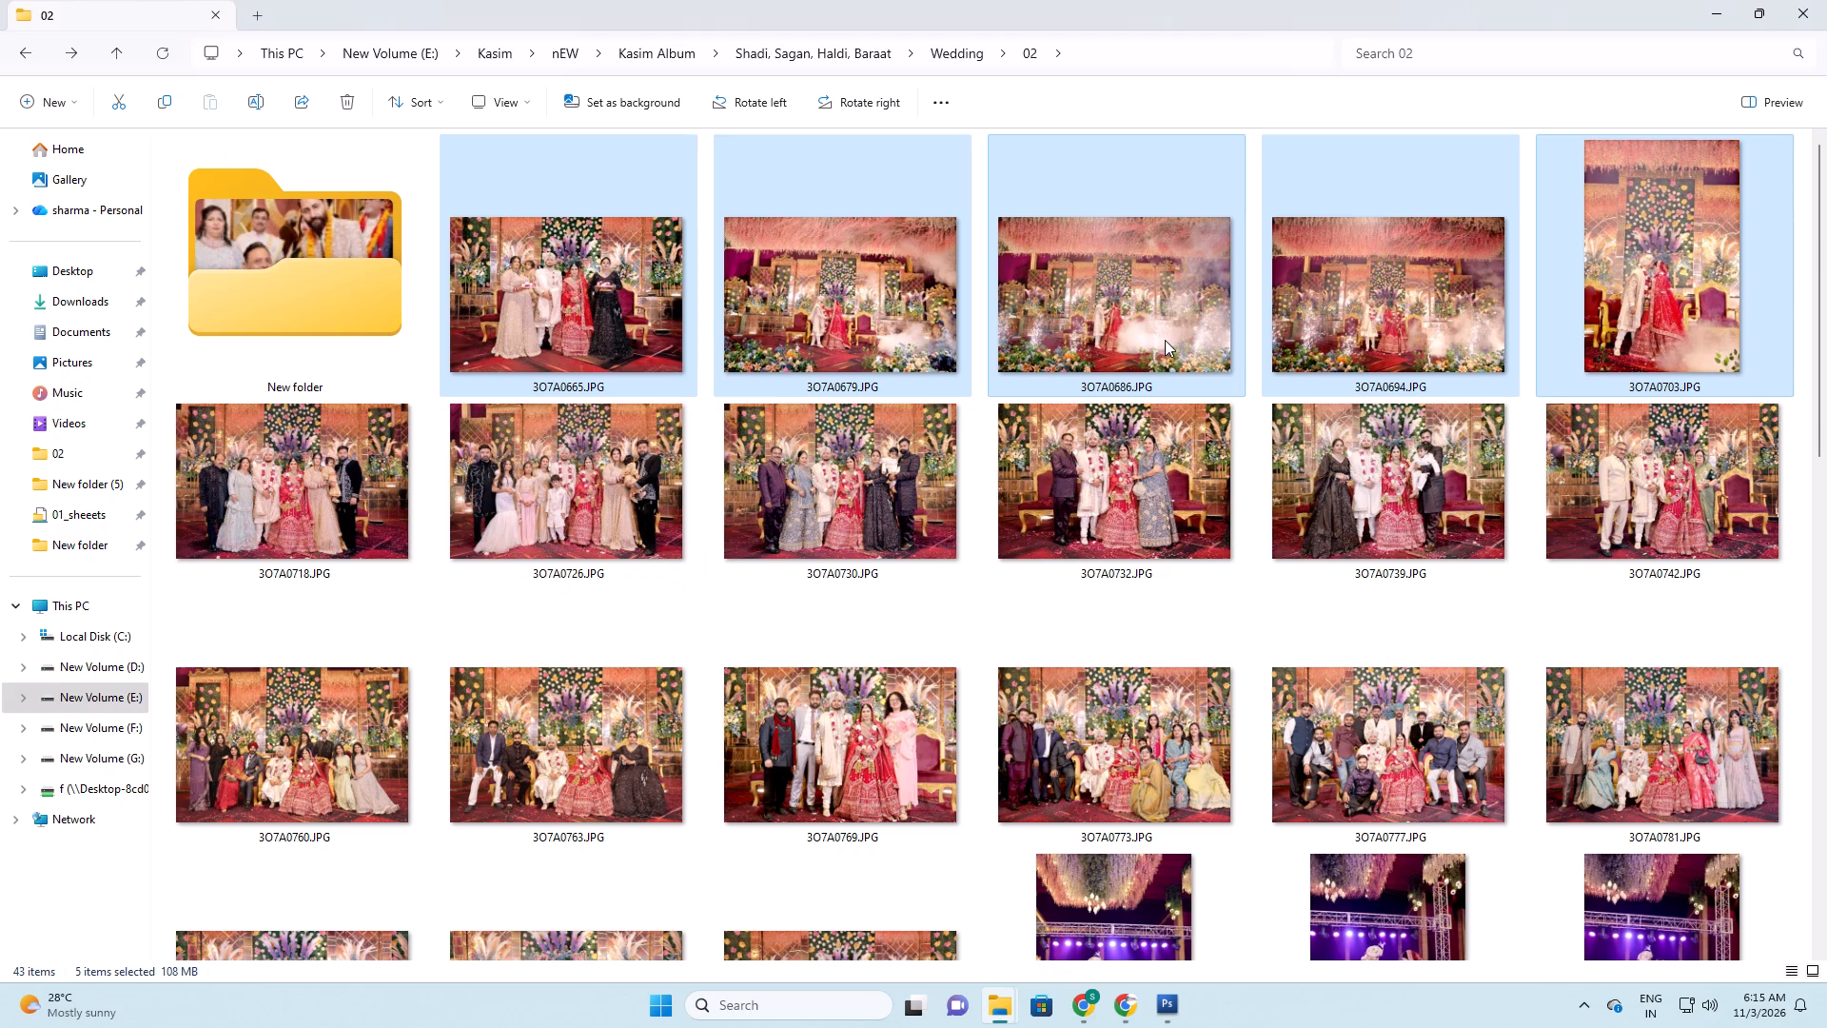
pyautogui.hotkey('alt', 'Tab')
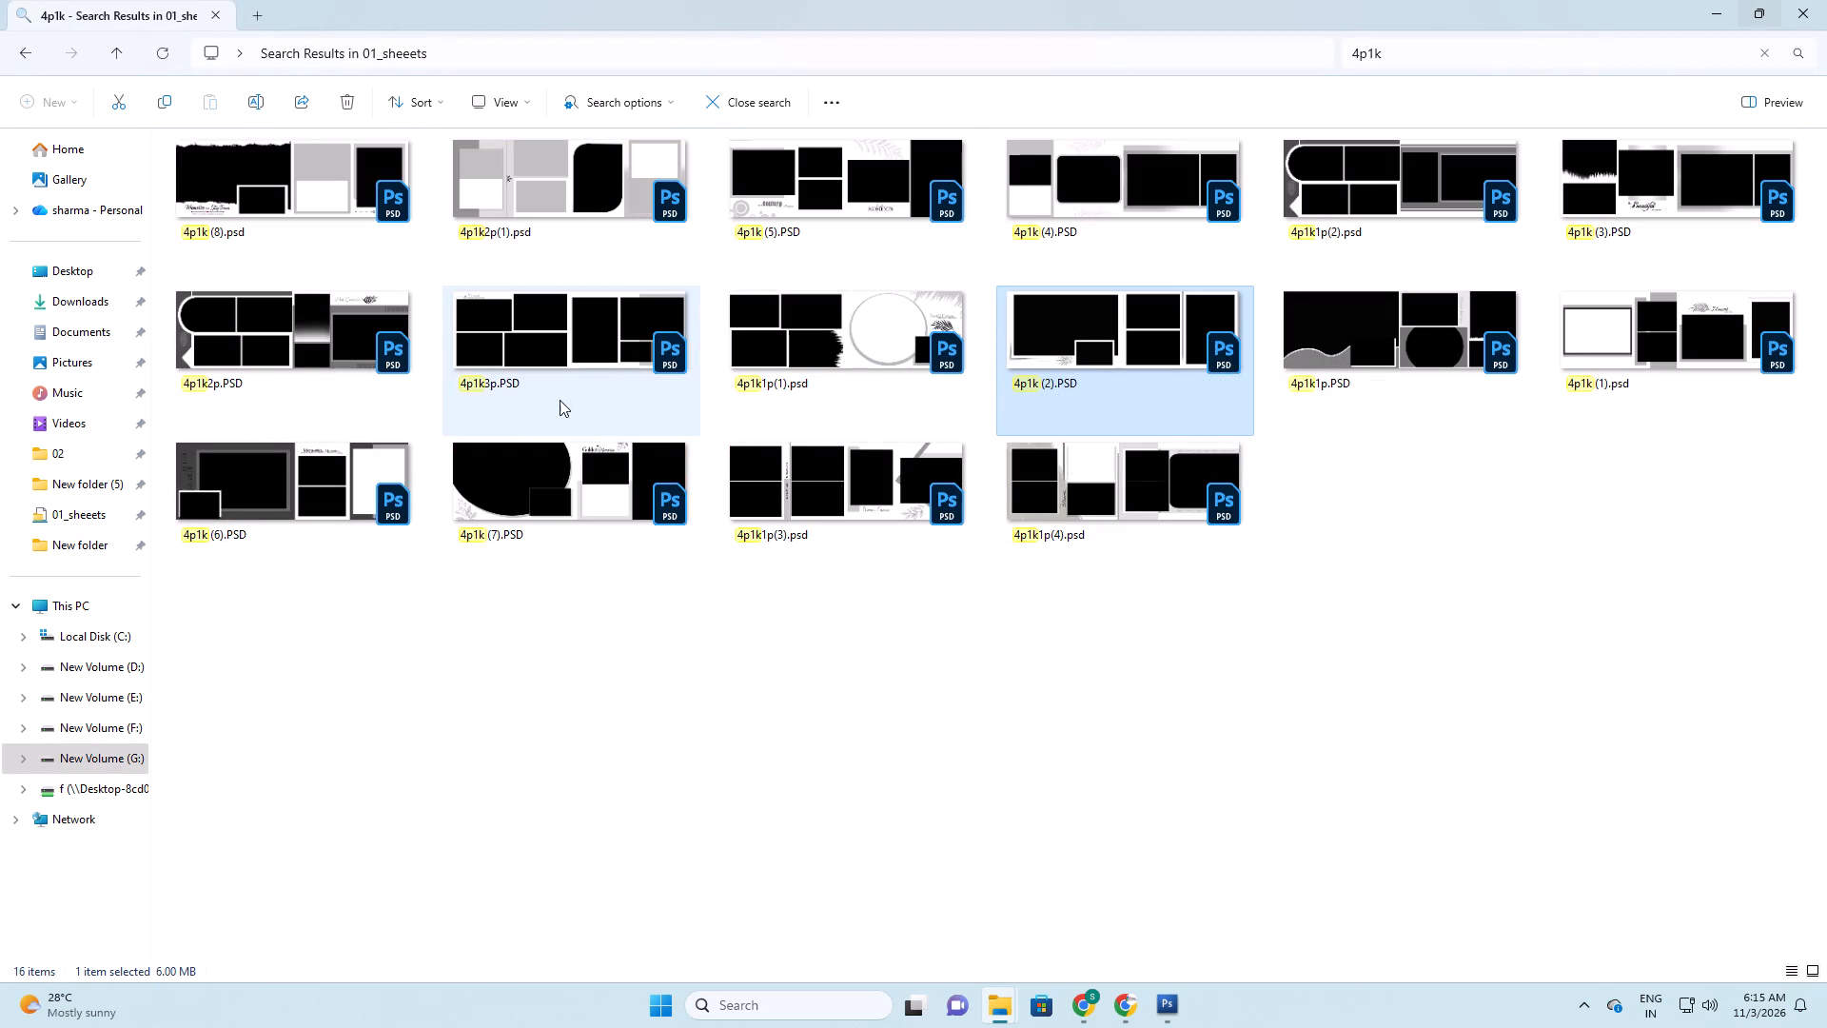
pyautogui.click(842, 205)
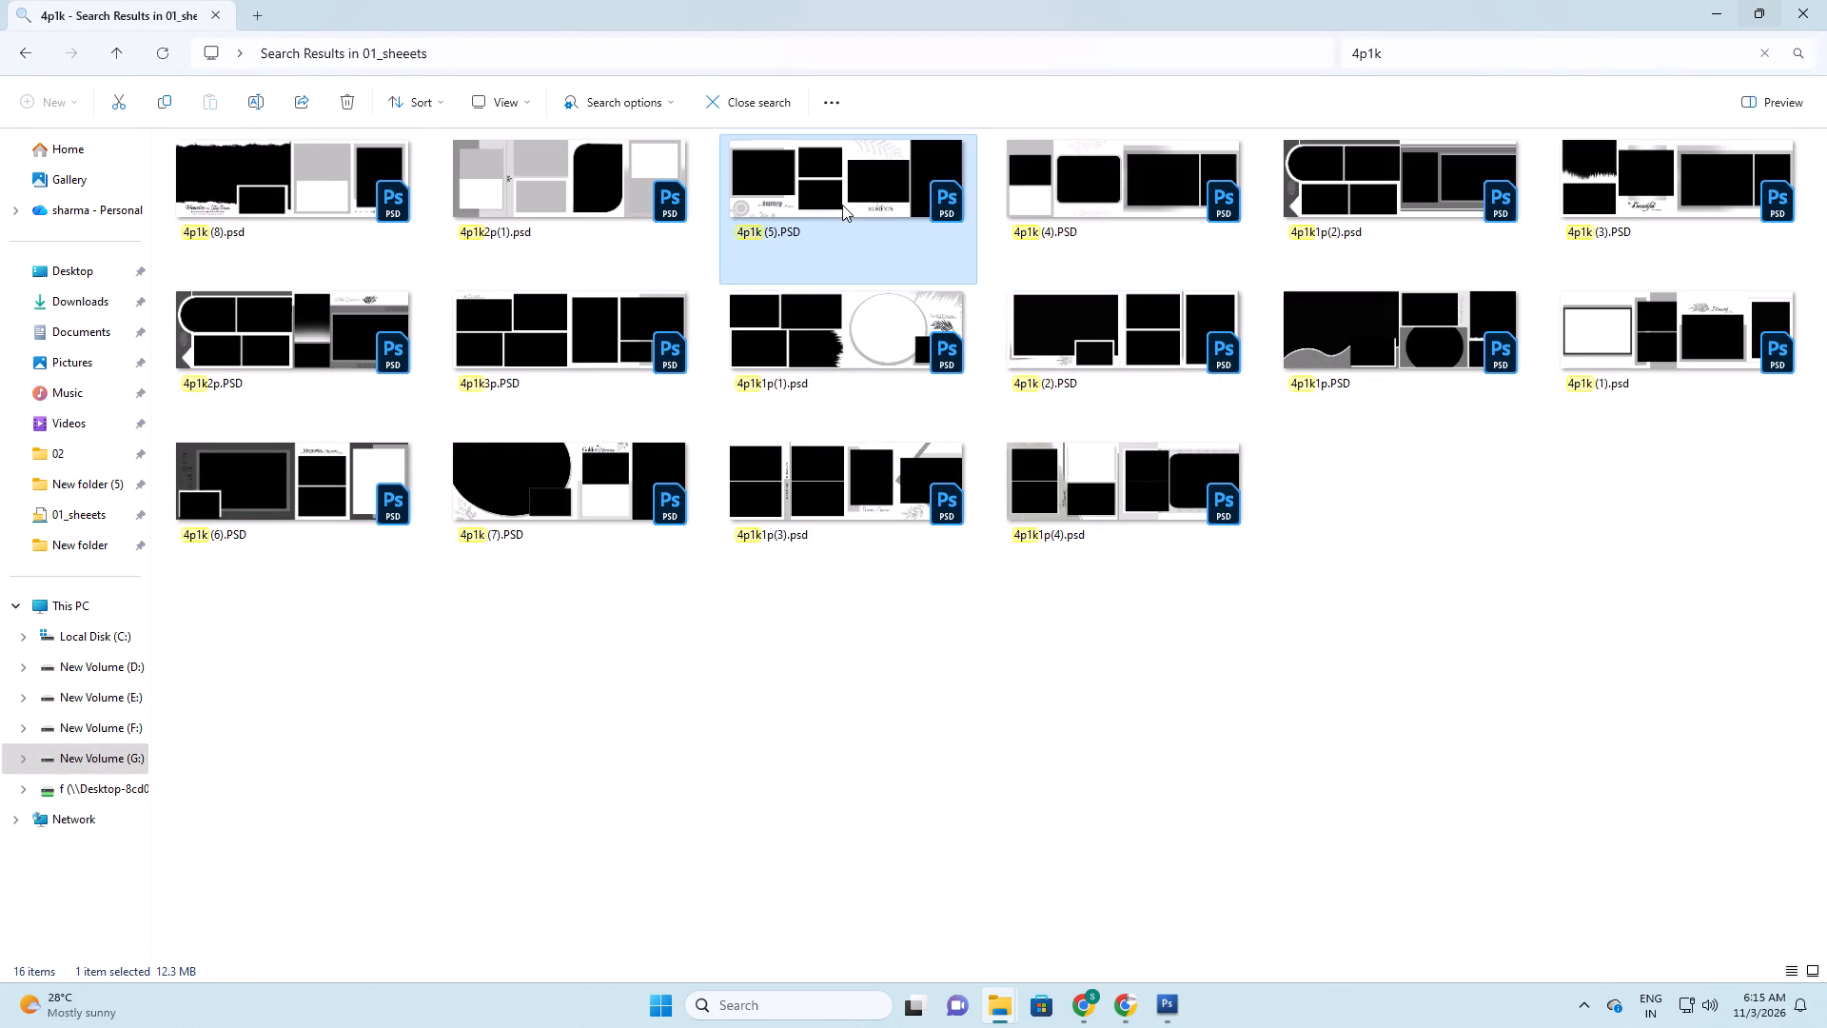
pyautogui.moveTo(801, 192); pyautogui.dragTo(752, 218)
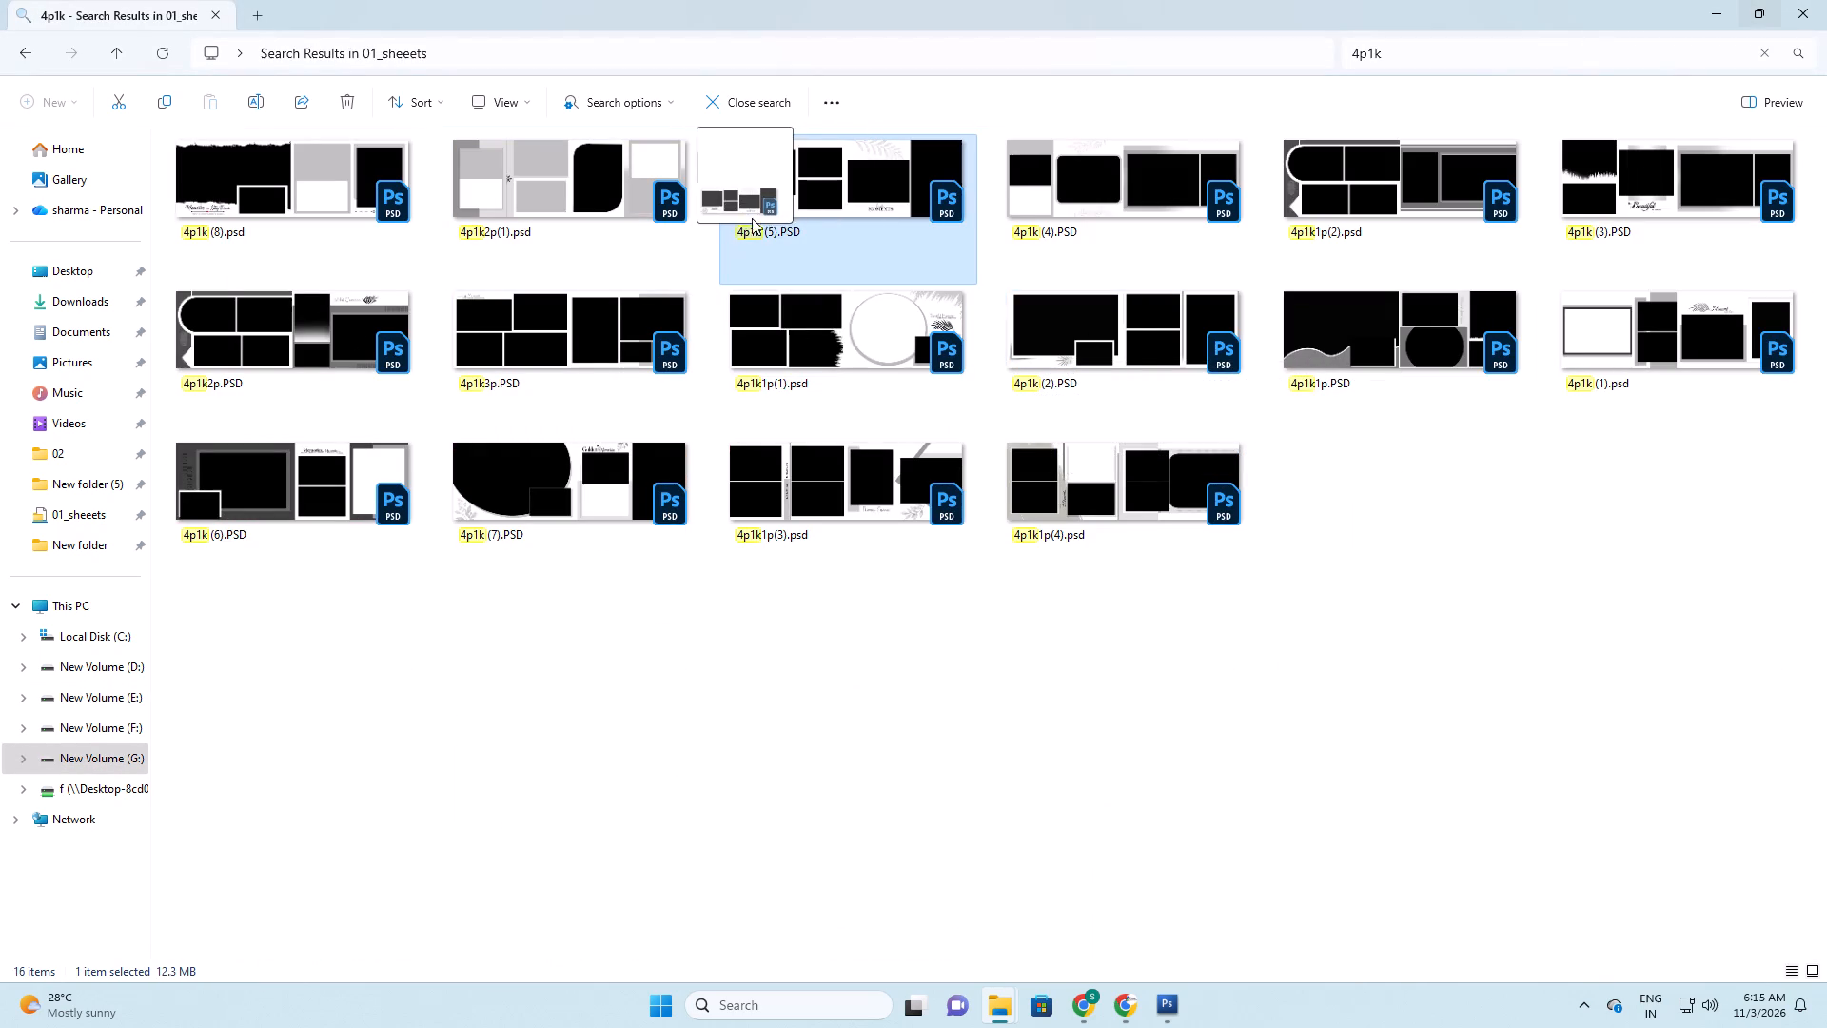
pyautogui.moveTo(752, 218); pyautogui.dragTo(776, 248)
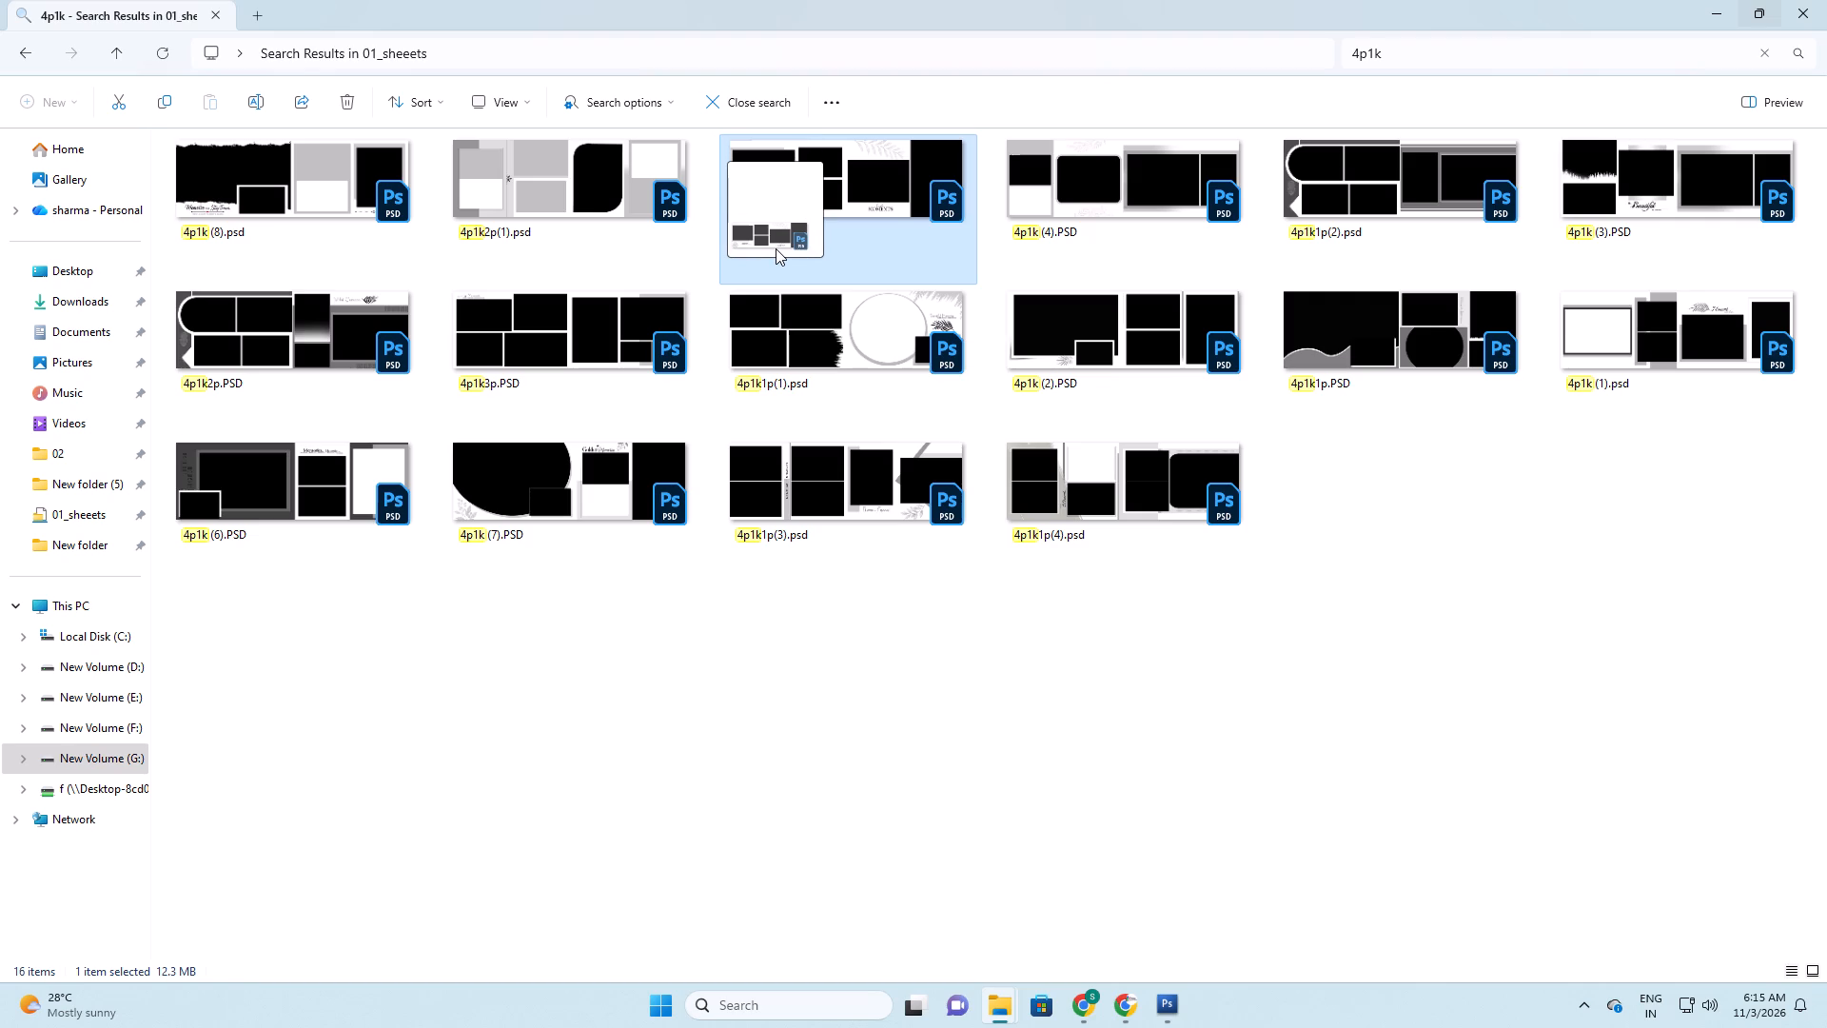
pyautogui.moveTo(776, 248); pyautogui.dragTo(949, 567)
pyautogui.hotkey('alt', 'Tab')
pyautogui.hotkey('alt', 'Tab')
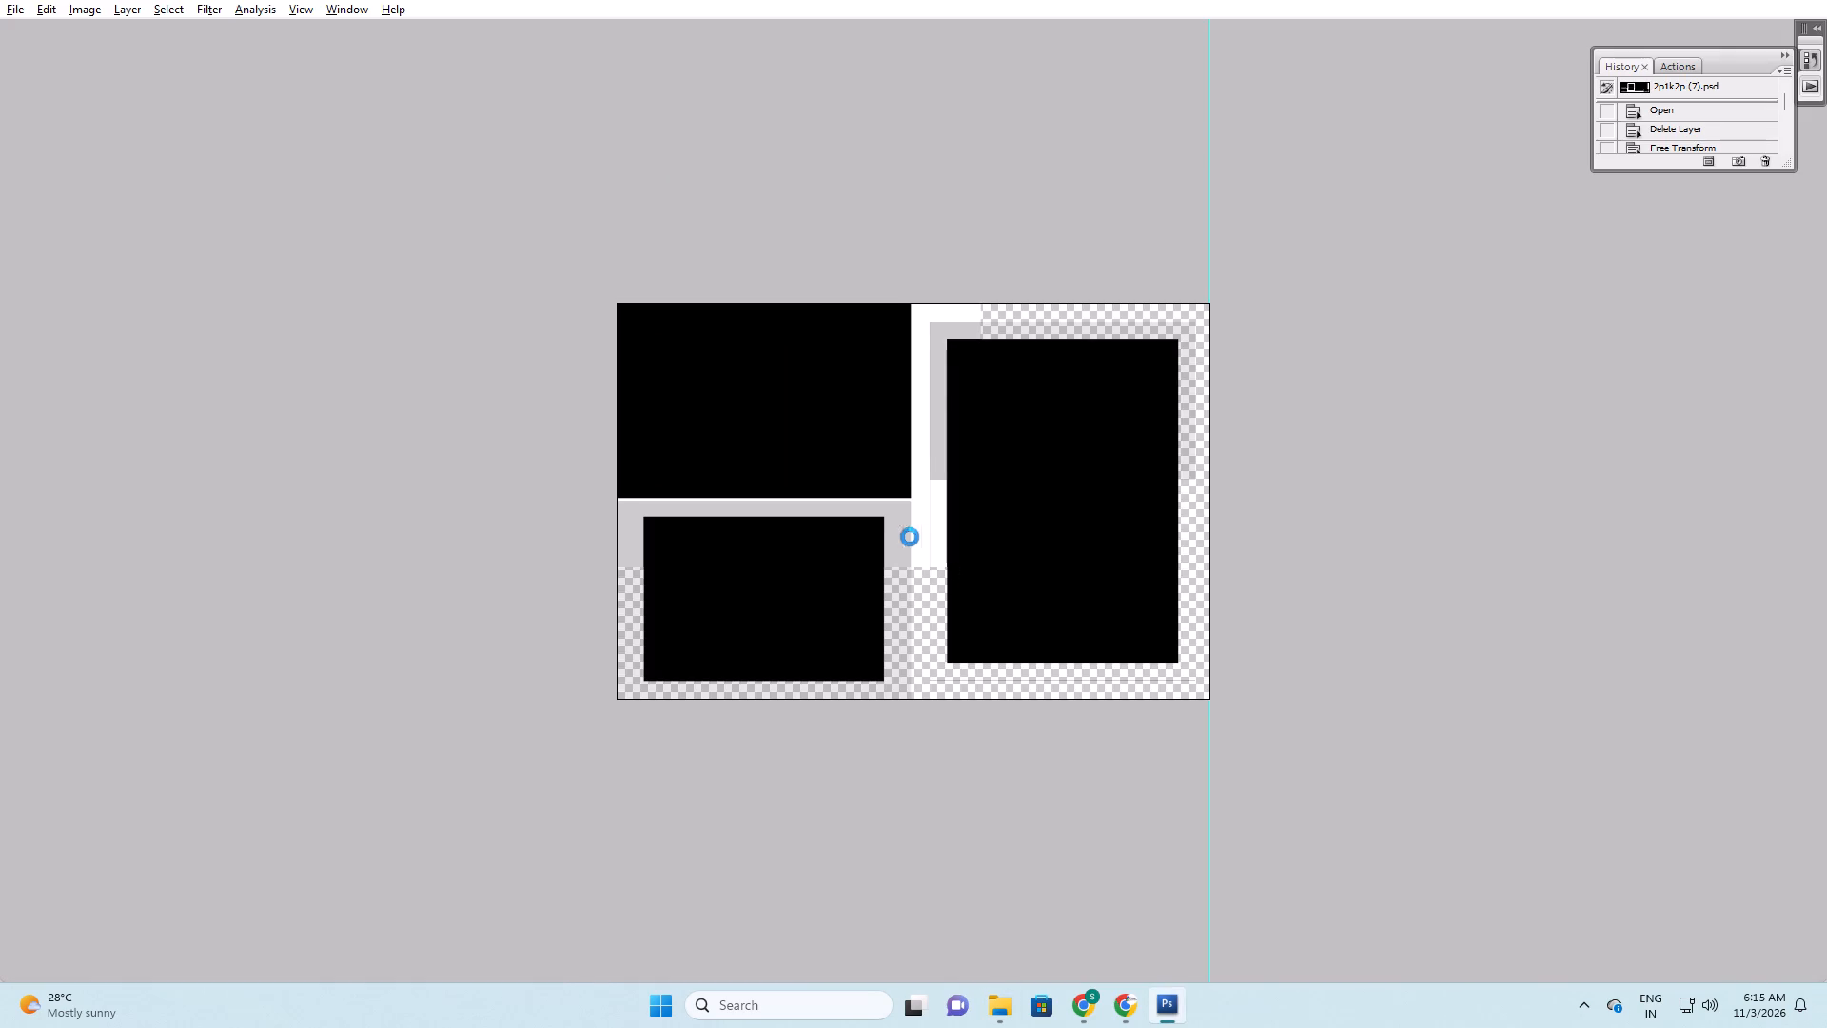
pyautogui.press('space')
pyautogui.press('v')
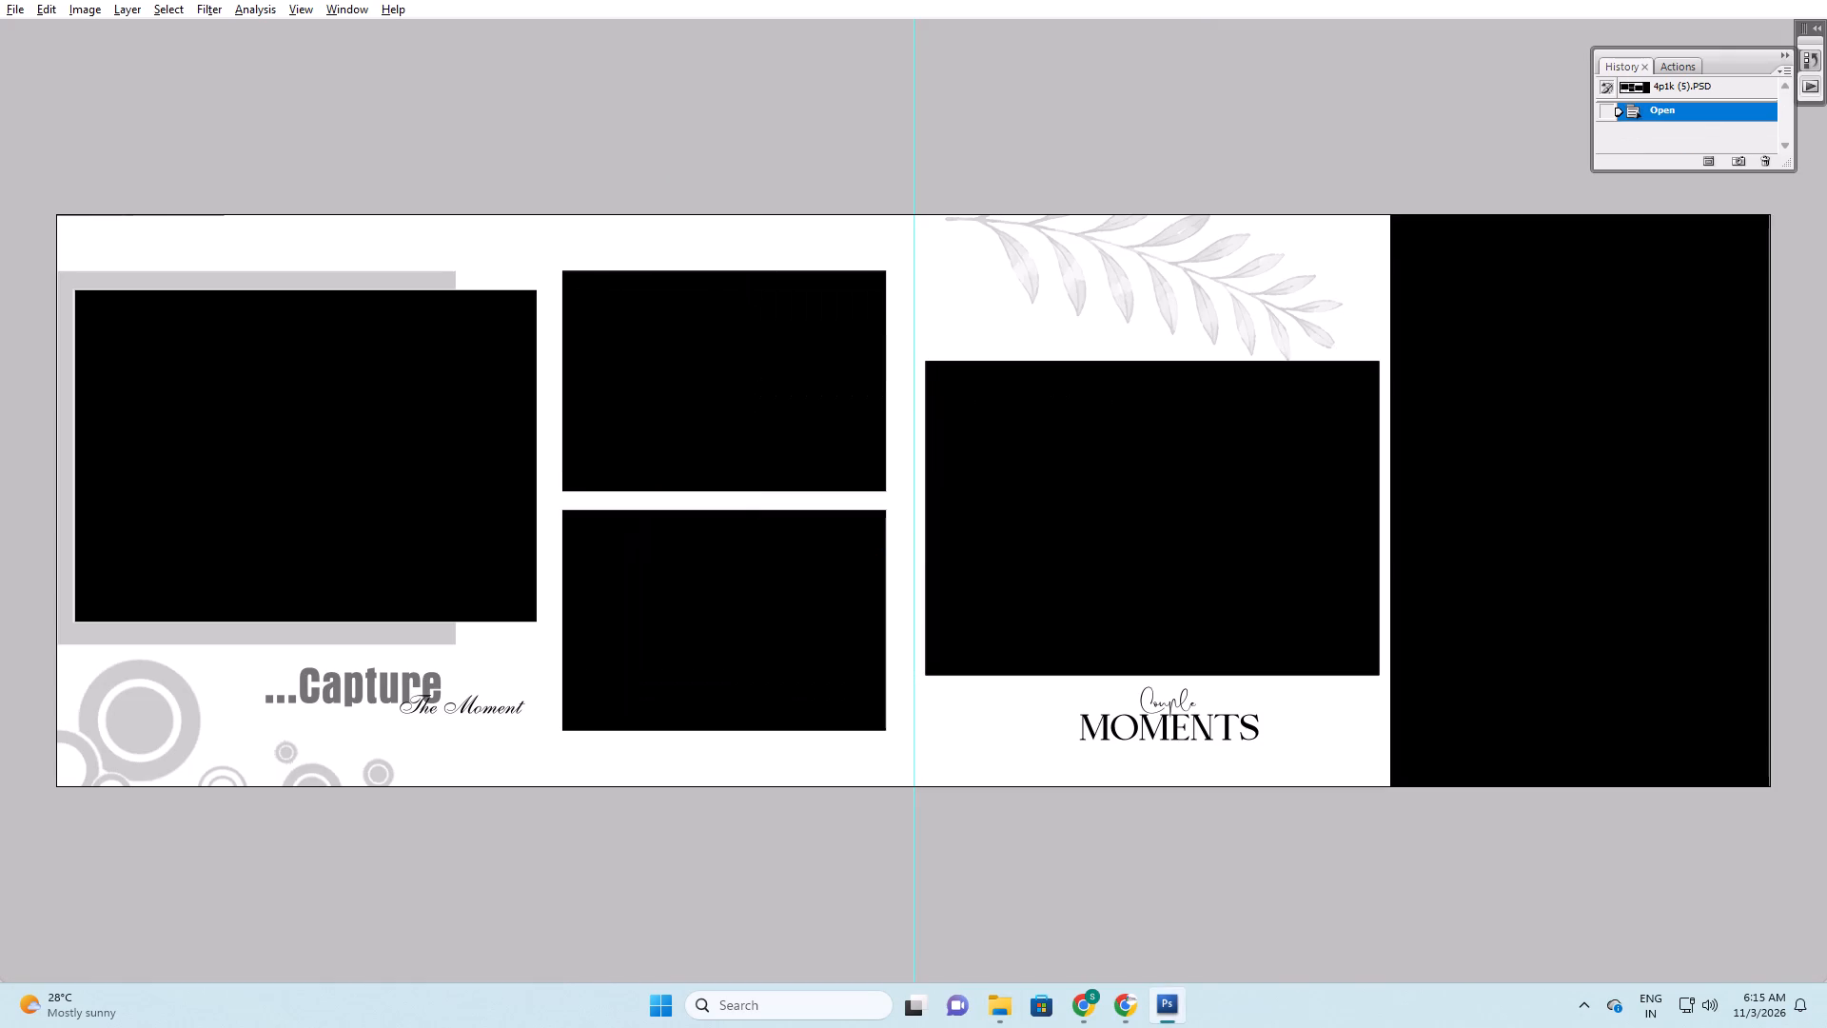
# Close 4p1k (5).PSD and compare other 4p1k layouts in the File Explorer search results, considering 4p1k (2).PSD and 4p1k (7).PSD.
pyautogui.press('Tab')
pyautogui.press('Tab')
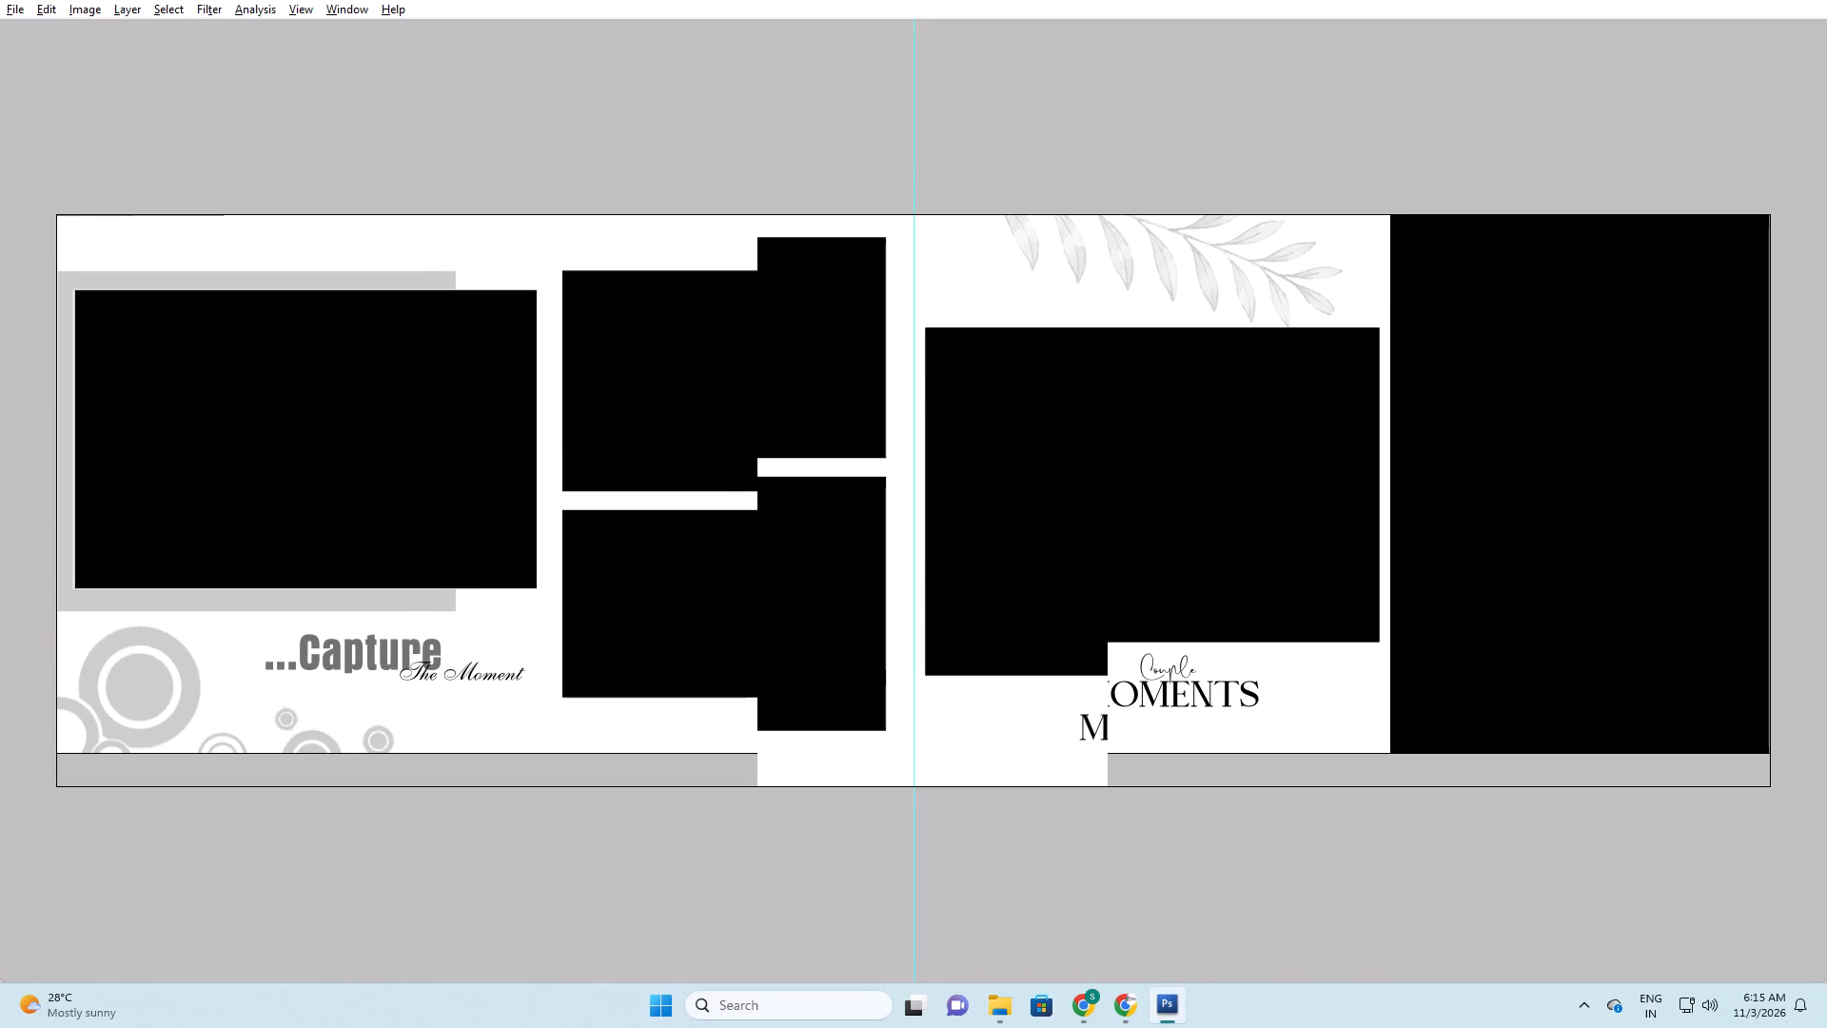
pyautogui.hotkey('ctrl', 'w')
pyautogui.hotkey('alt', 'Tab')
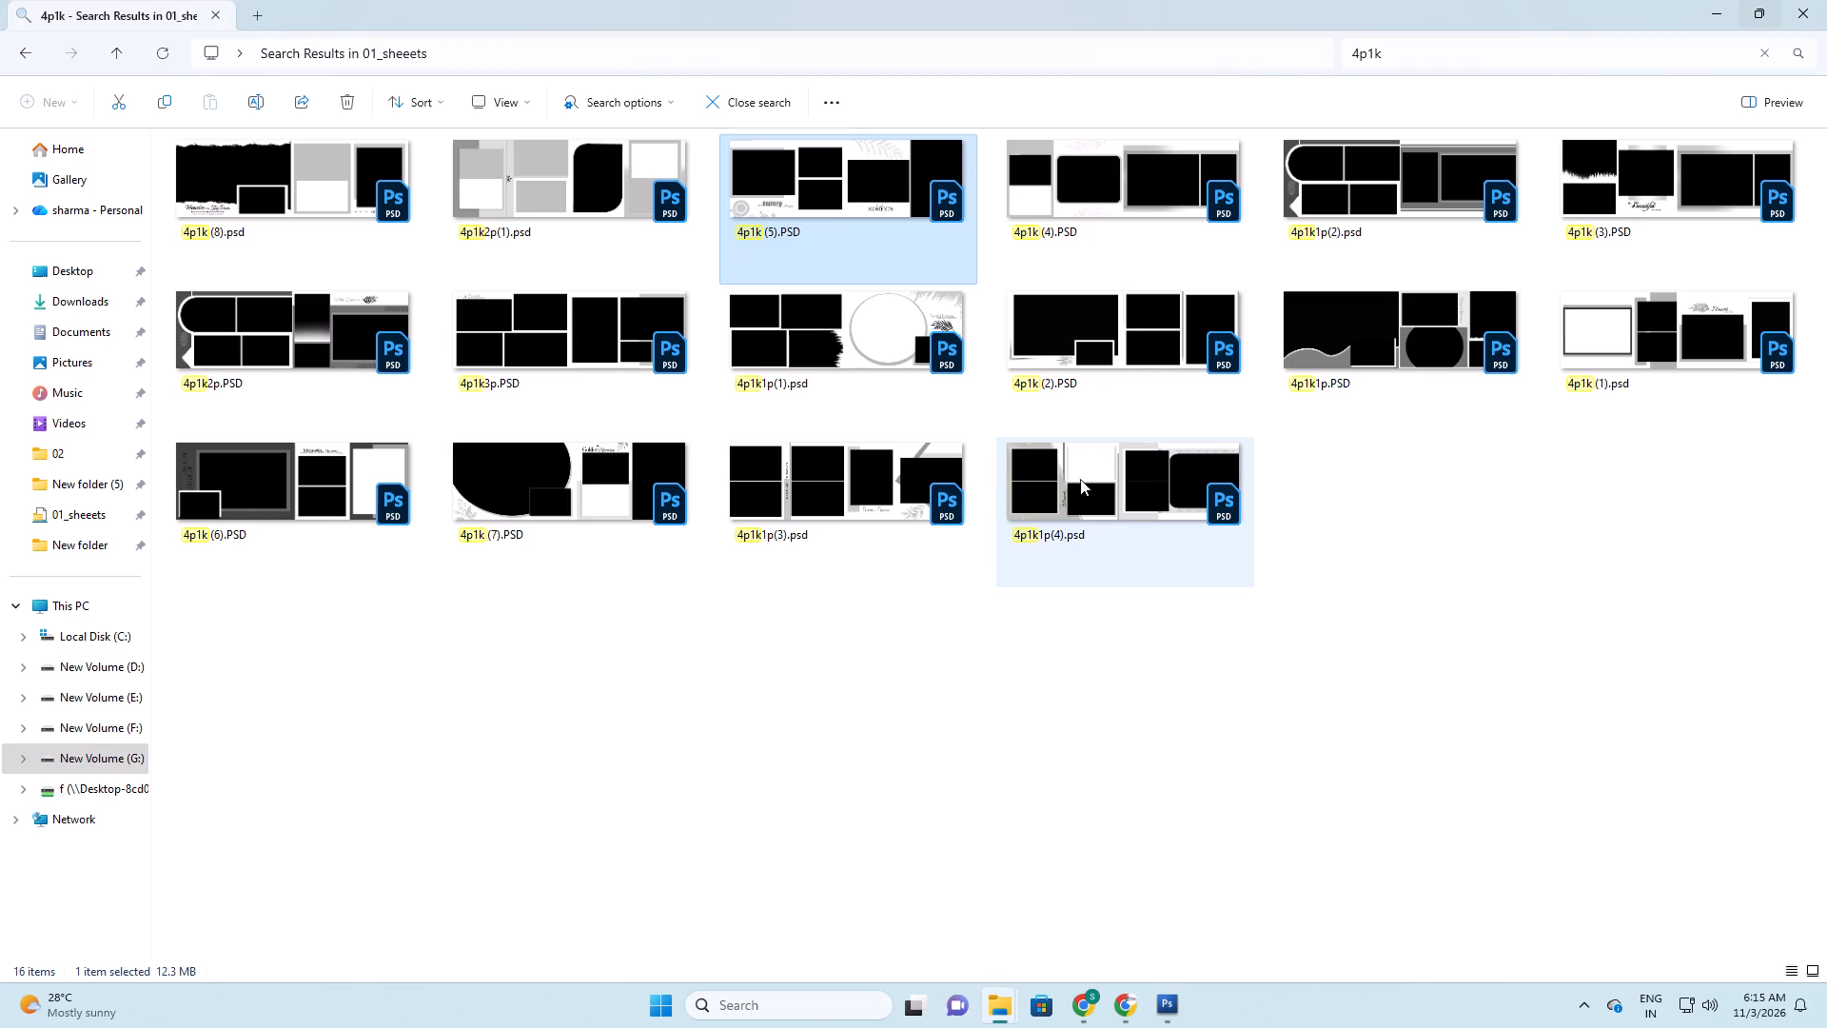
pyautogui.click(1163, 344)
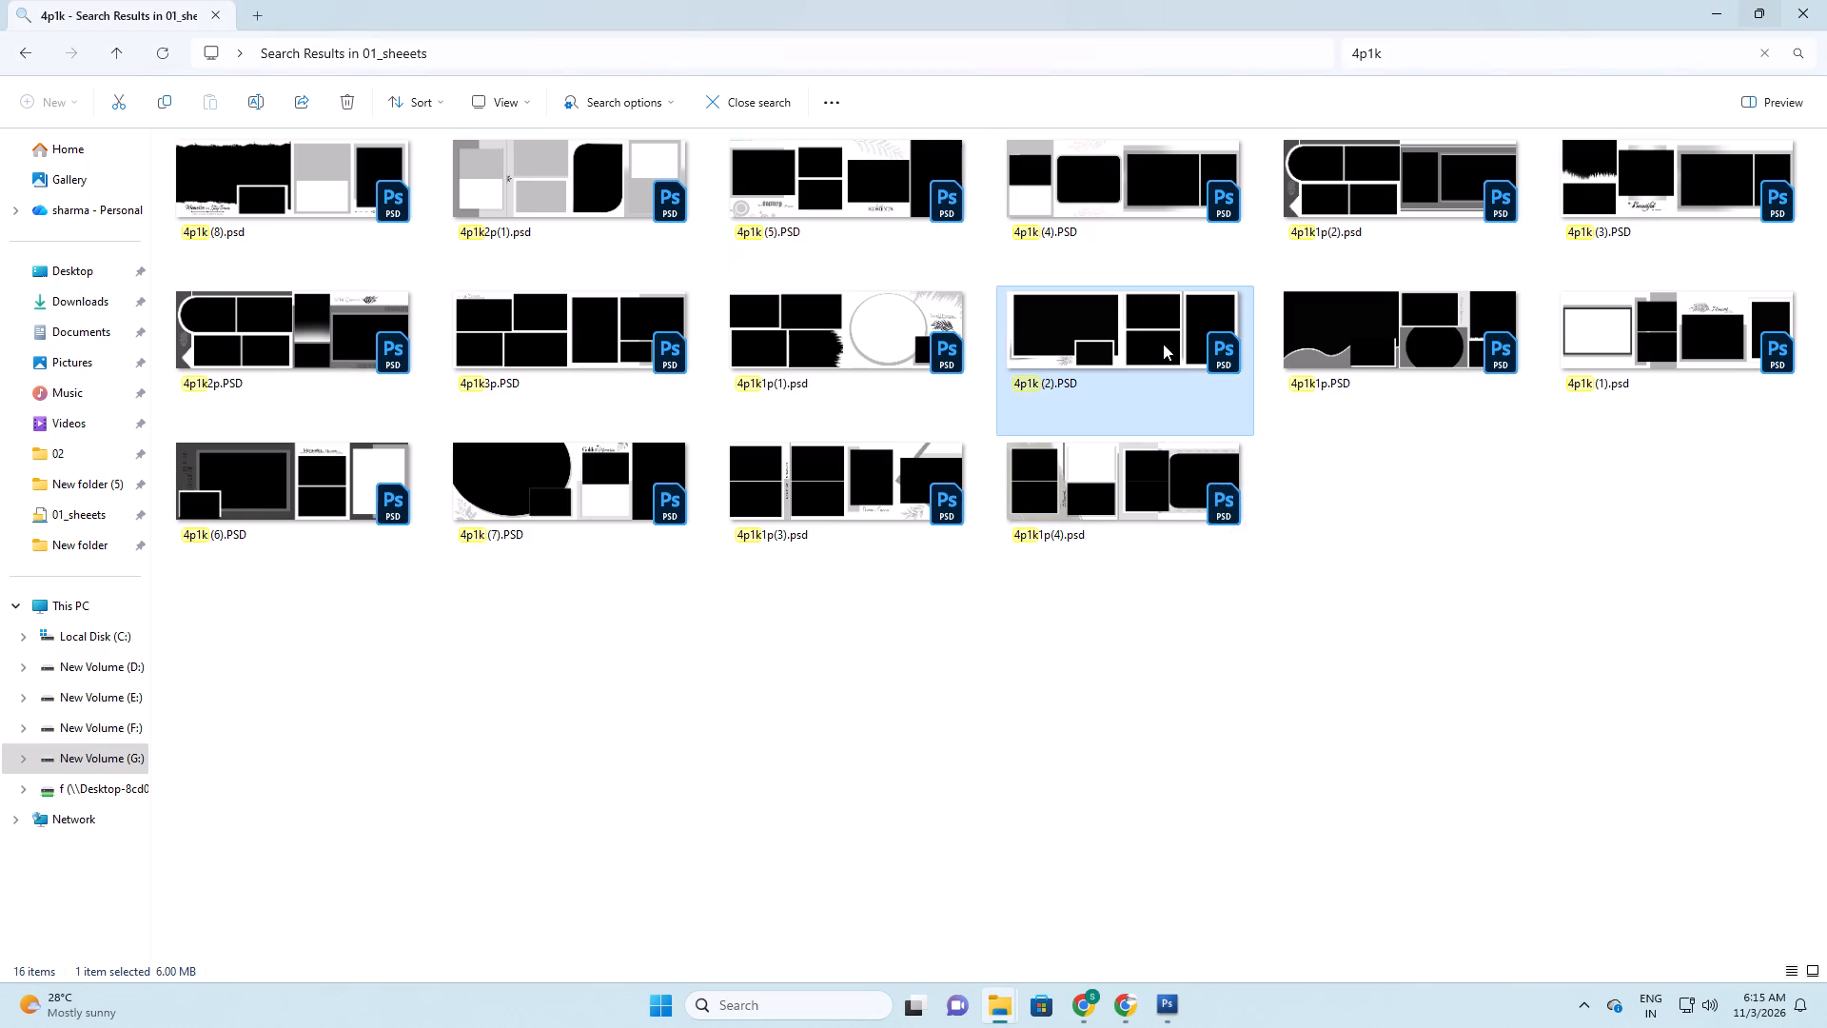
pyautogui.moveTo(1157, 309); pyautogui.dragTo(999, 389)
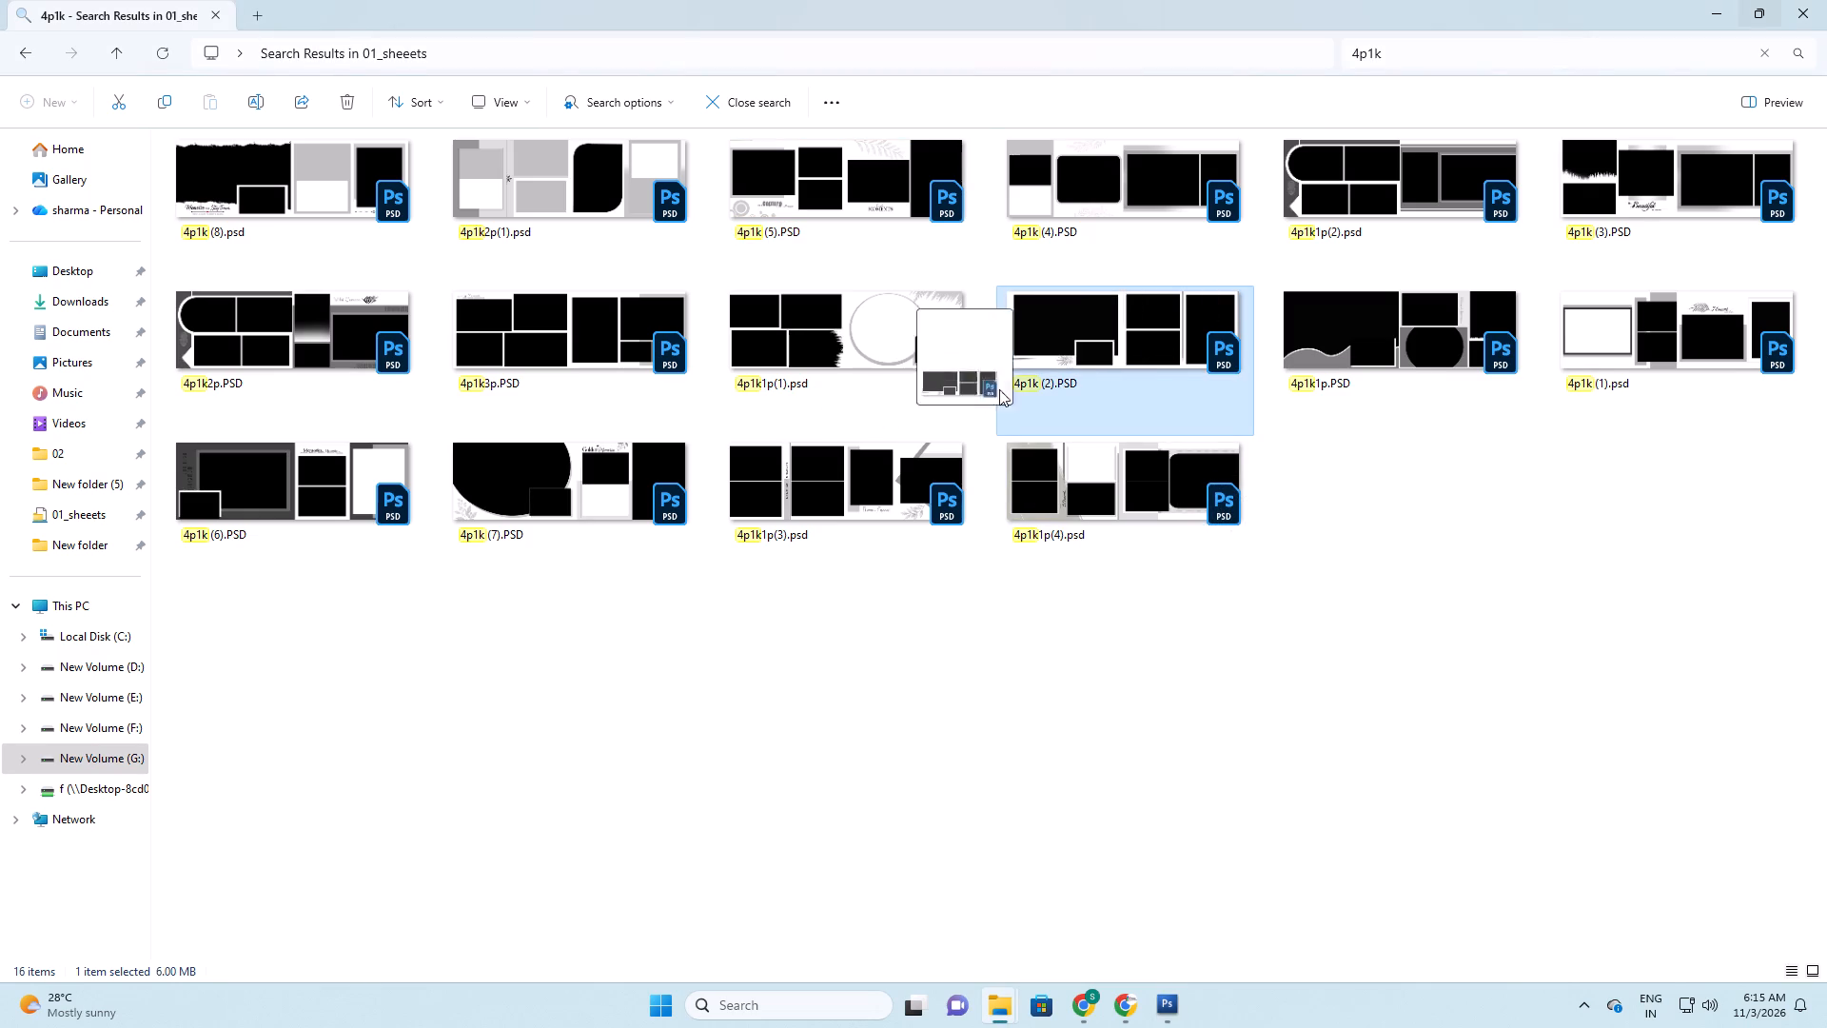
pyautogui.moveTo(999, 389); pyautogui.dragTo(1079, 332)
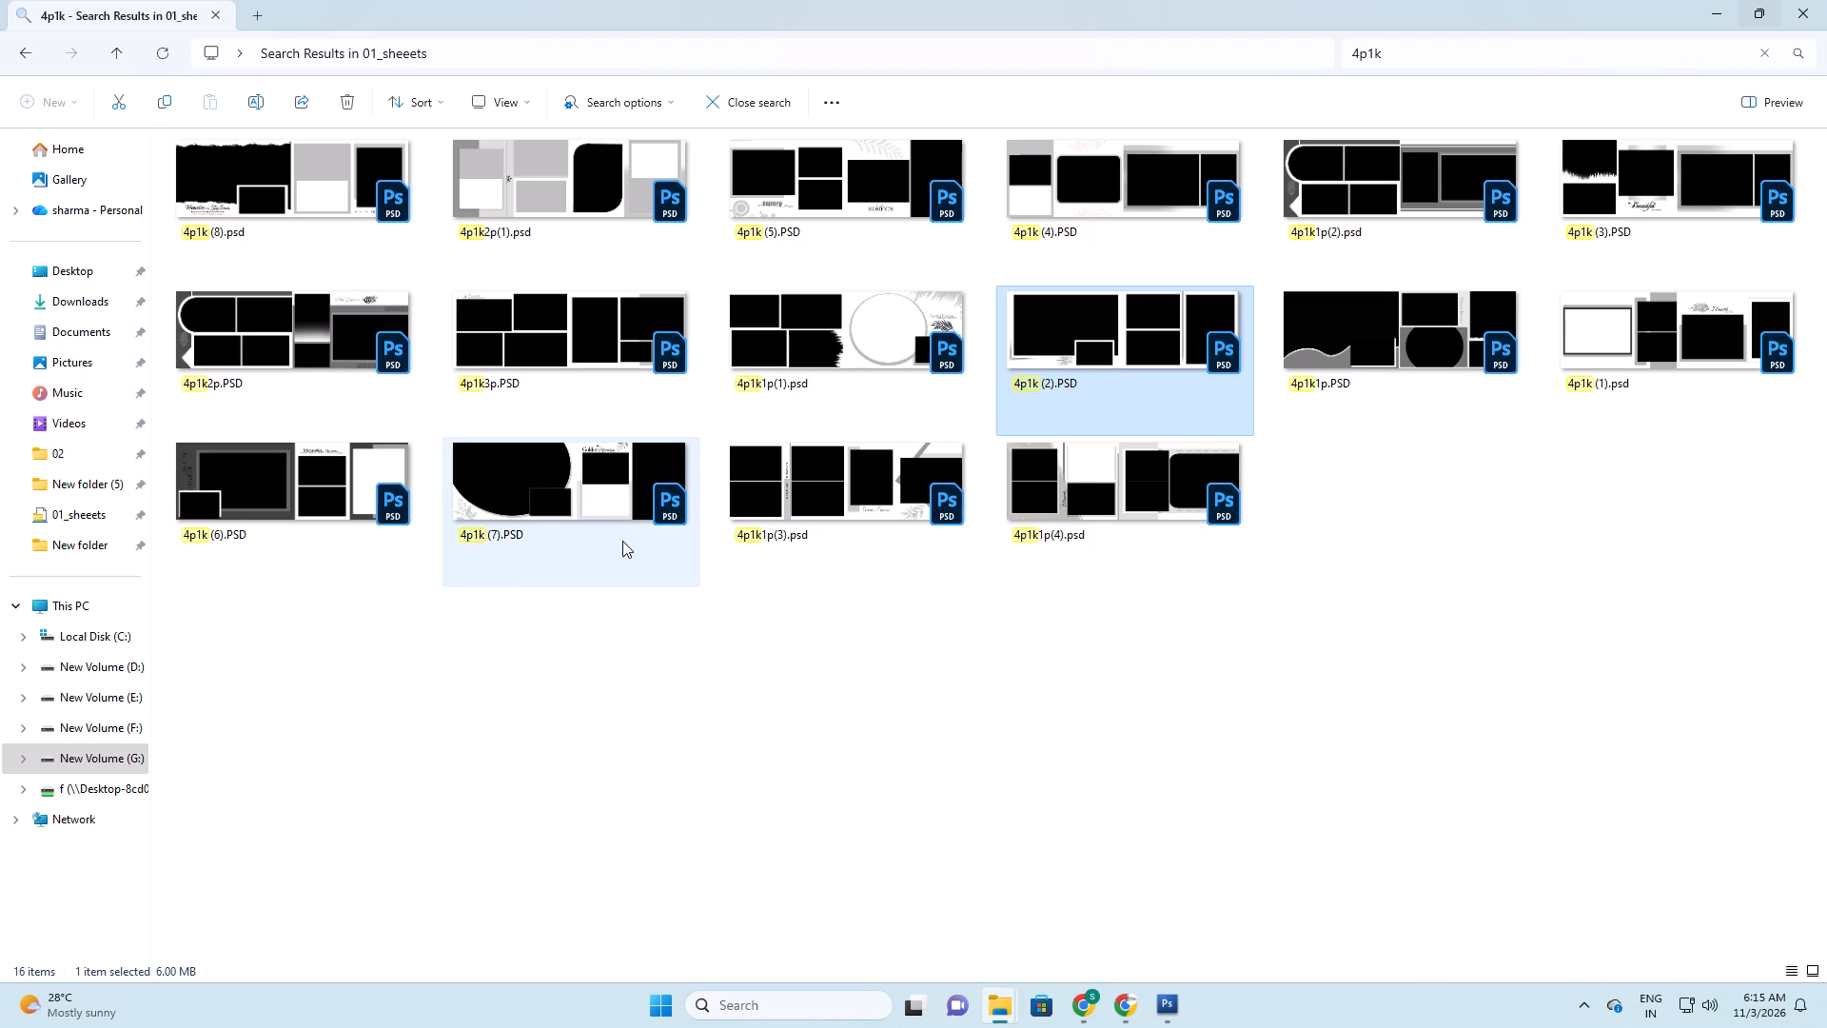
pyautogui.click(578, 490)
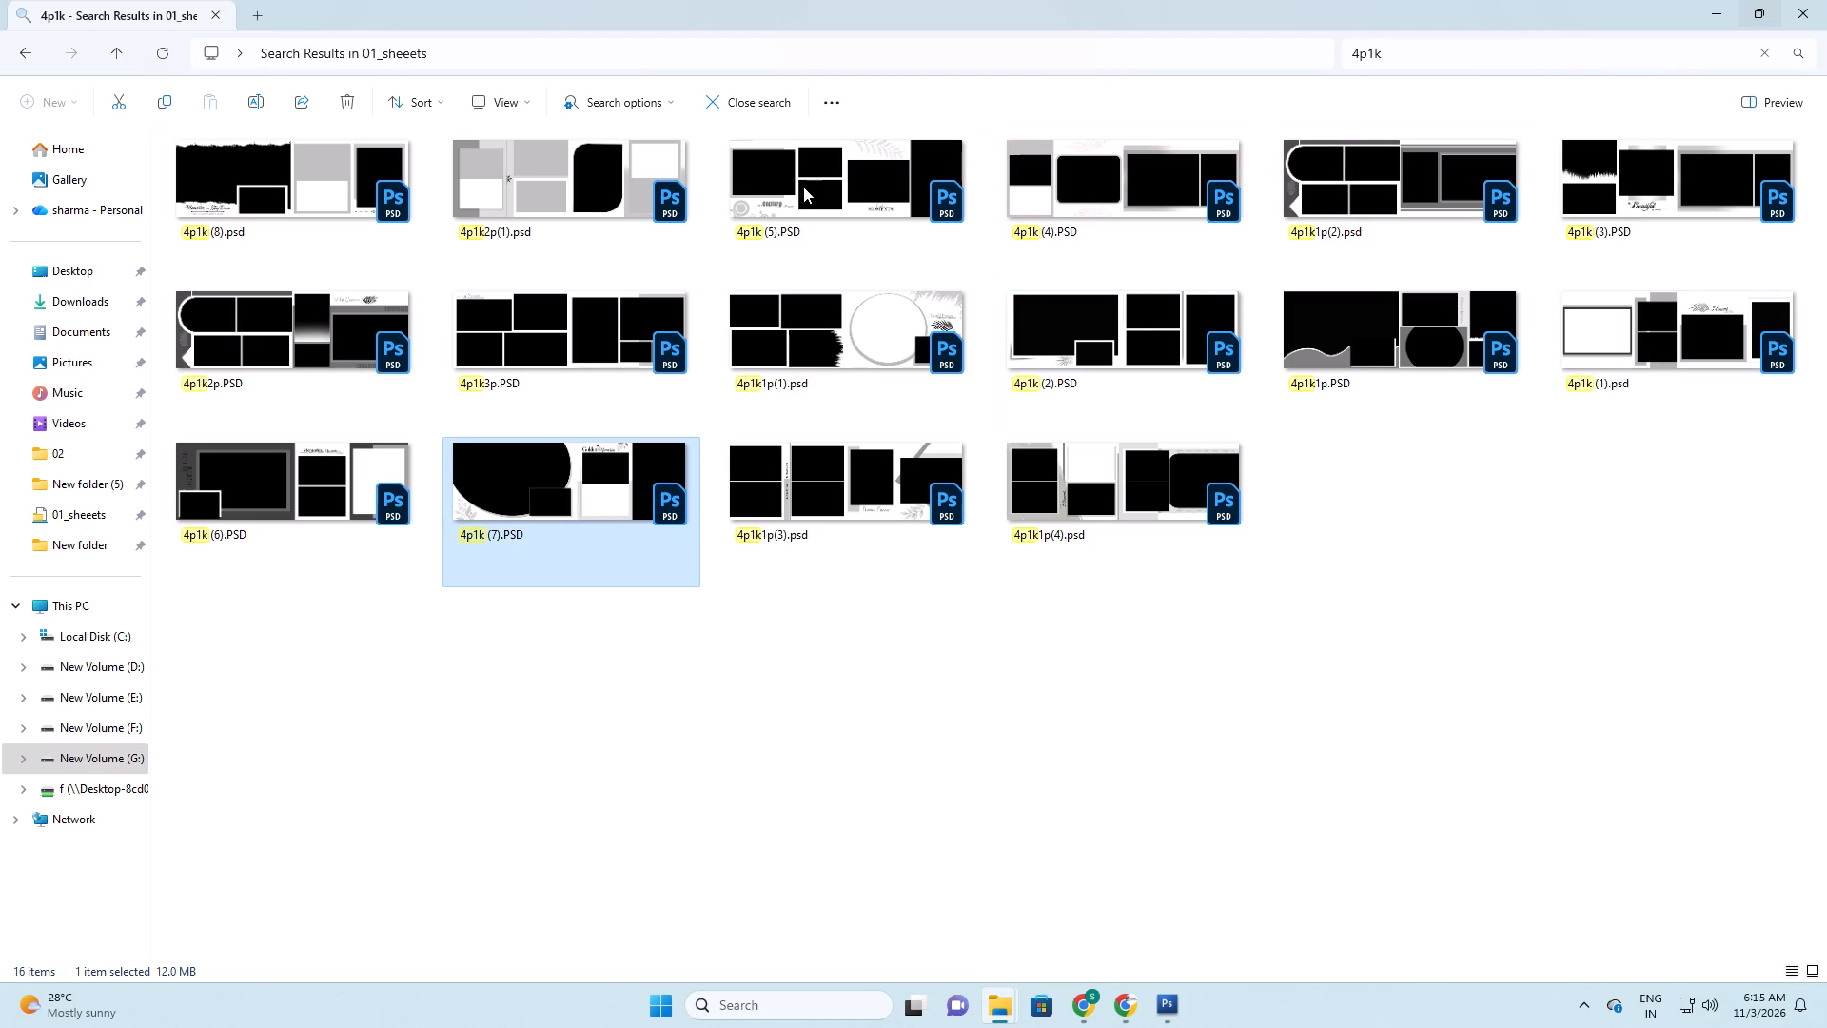
# Open 4p1k (5).PSD from the 4p1k search results in Photoshop again.
pyautogui.moveTo(803, 182); pyautogui.dragTo(883, 550)
pyautogui.hotkey('alt', 'Tab')
pyautogui.press('space')
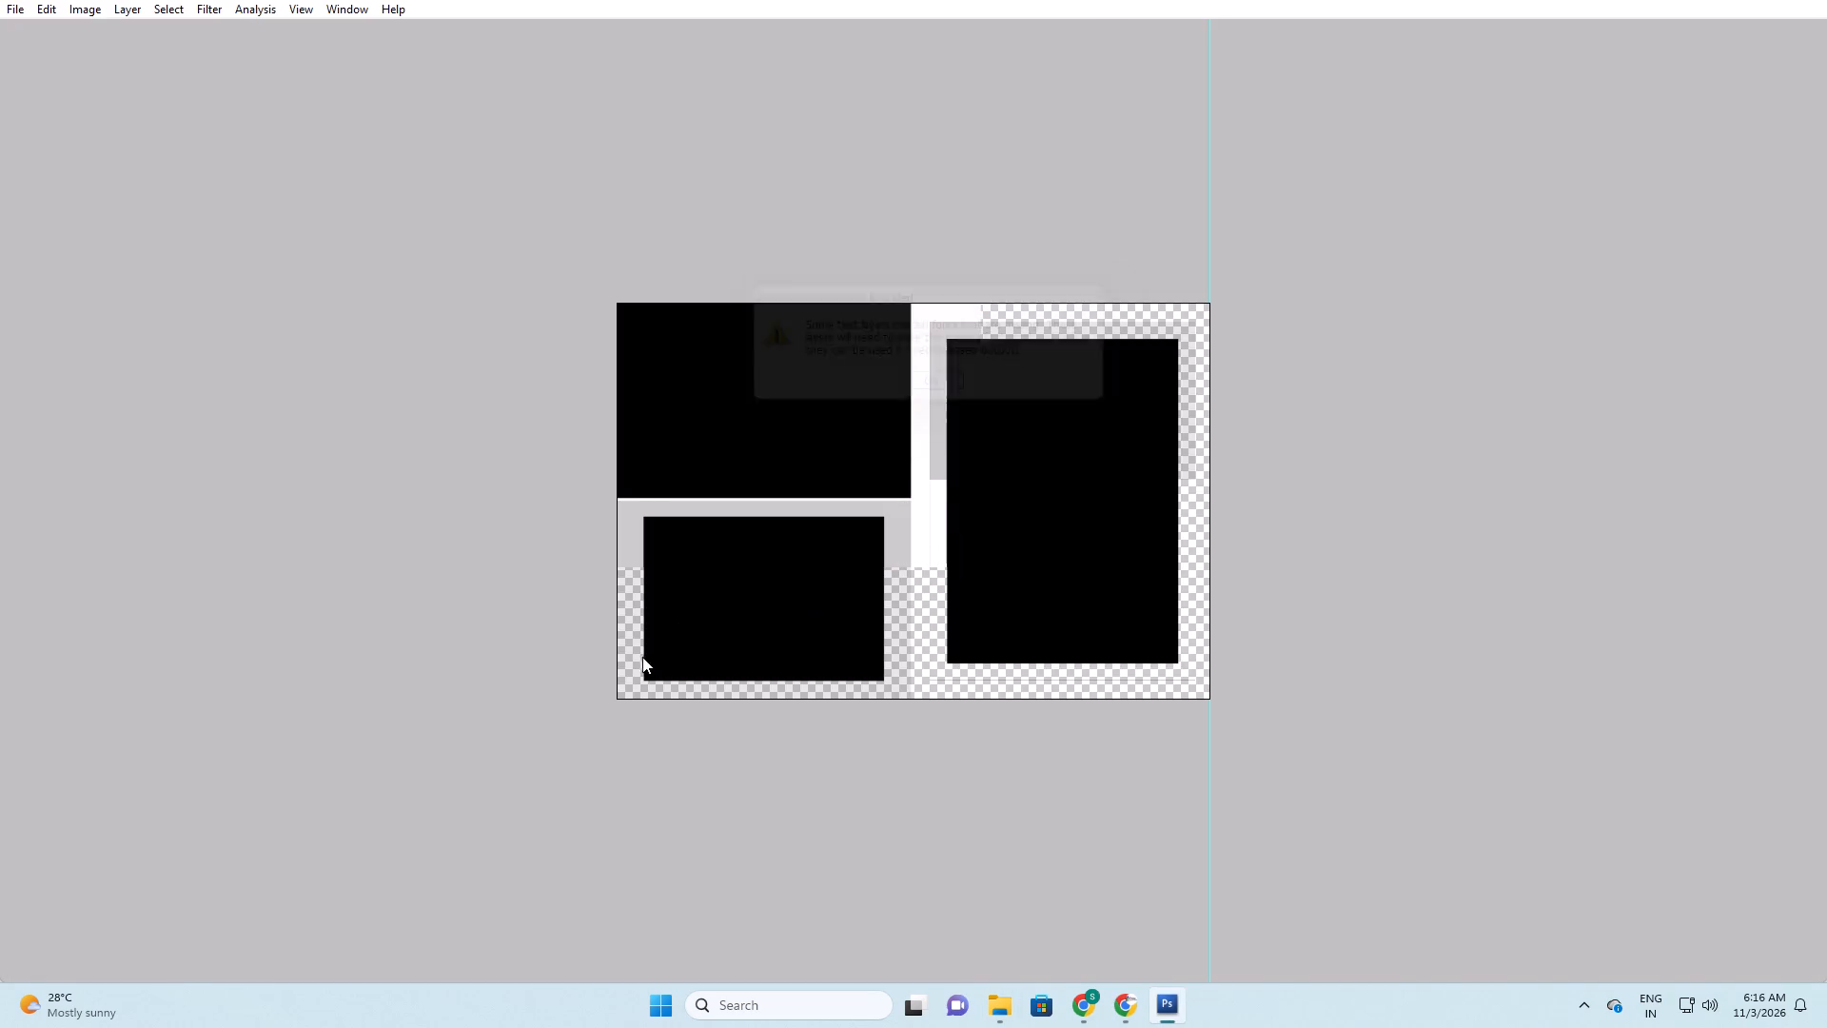
# Delete the "Capture The Moment" text, the leaf branch and the grey circle ornaments from the 4p1k (5) spread.
pyautogui.press('v')
pyautogui.rightClick(426, 696)
pyautogui.click(446, 703)
pyautogui.press('F5')
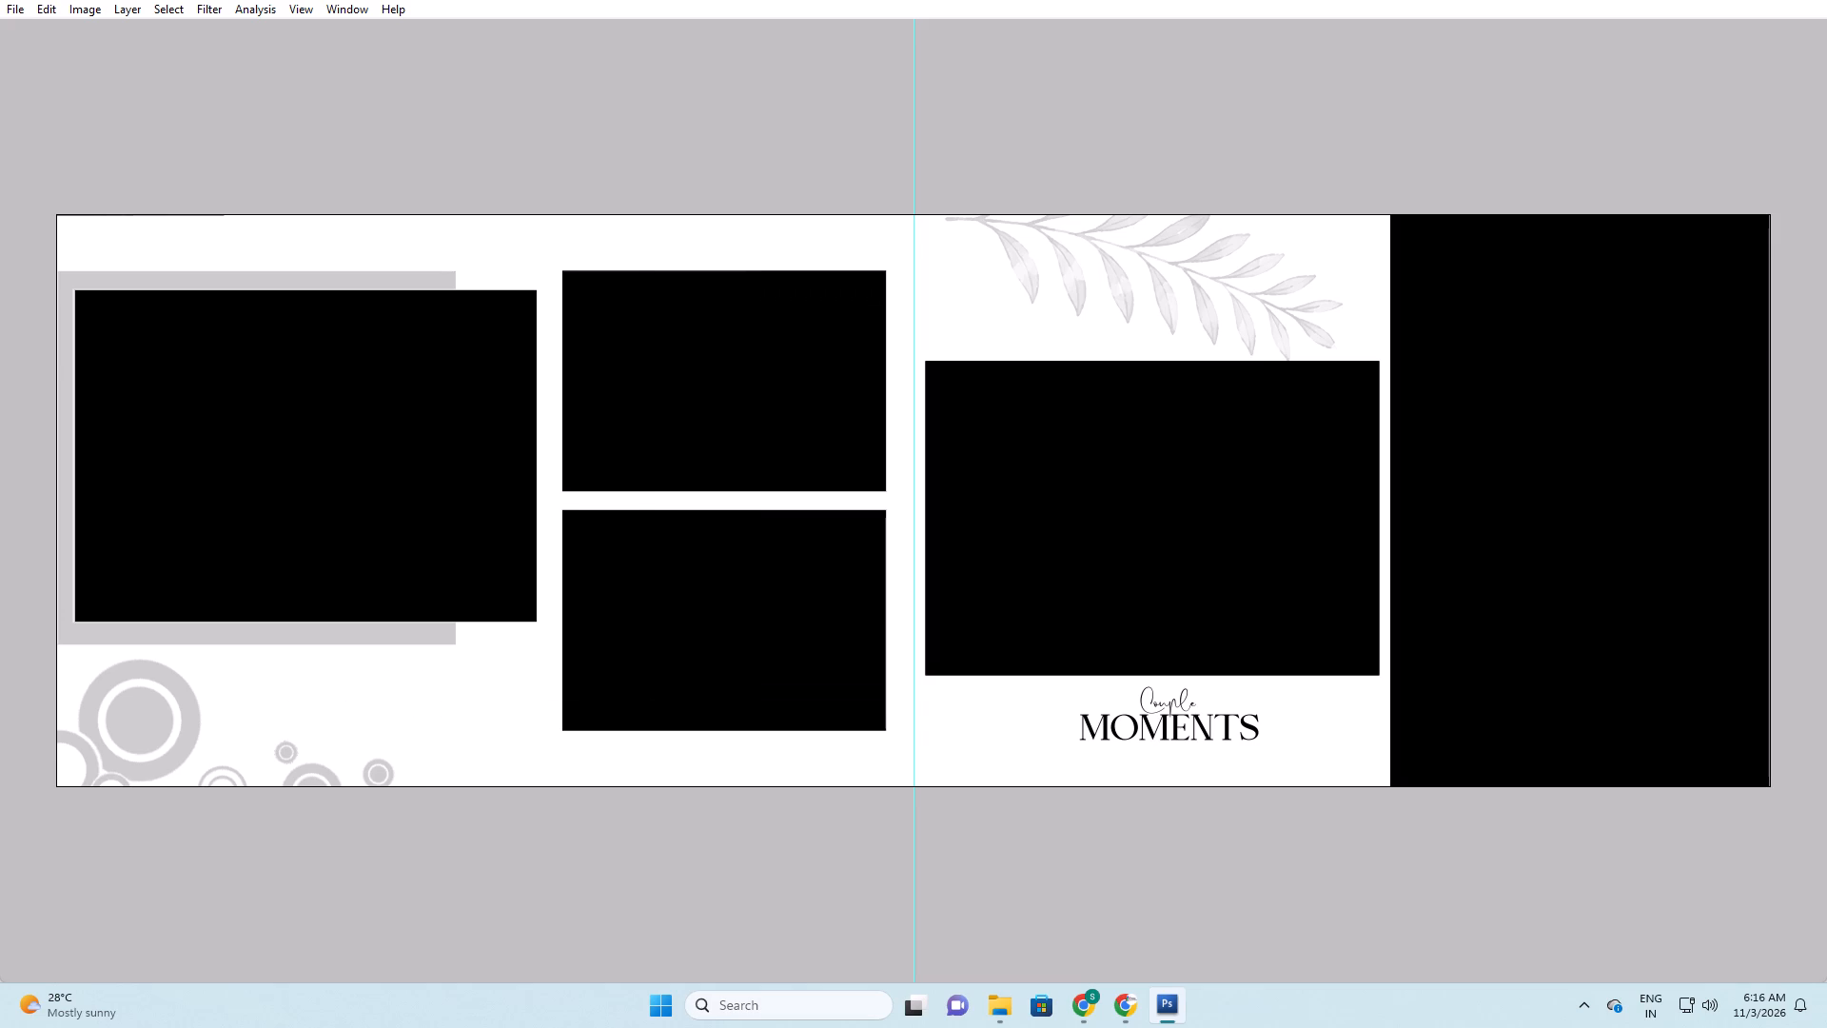
pyautogui.rightClick(1130, 300)
pyautogui.click(1145, 308)
pyautogui.moveTo(1145, 310); pyautogui.dragTo(1107, 284)
pyautogui.press('F5')
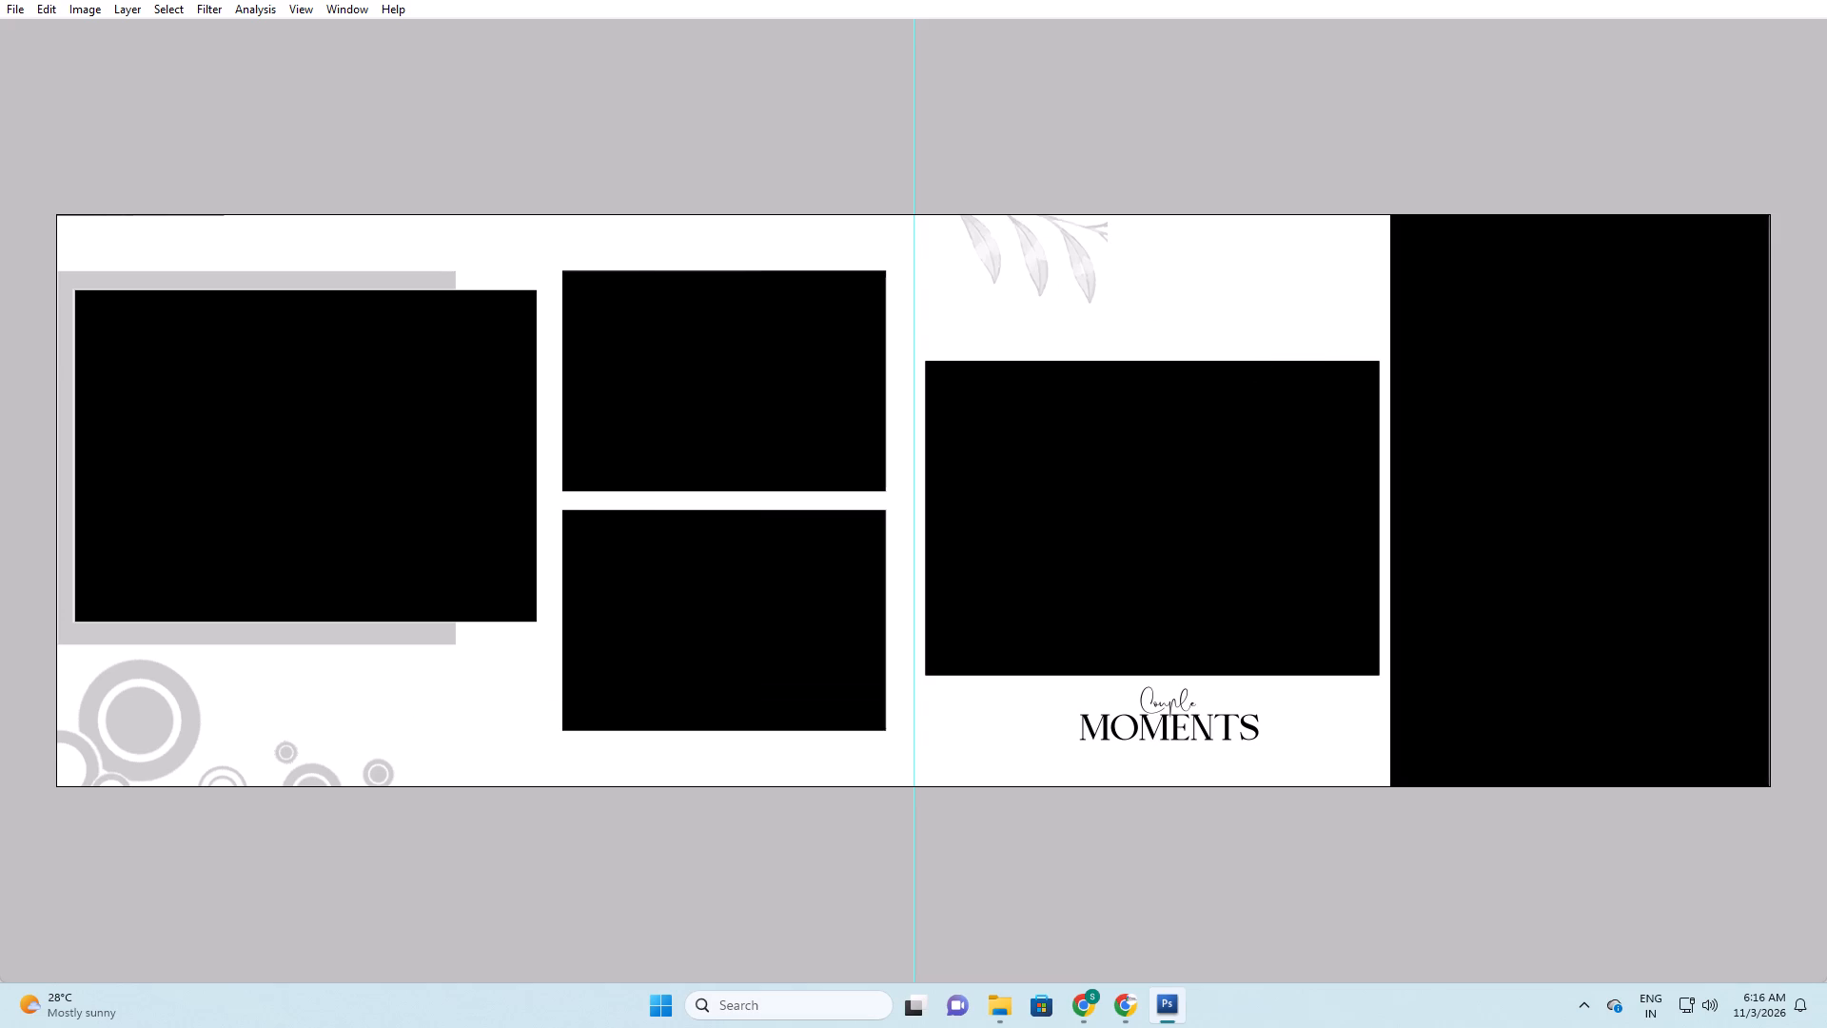
pyautogui.moveTo(131, 731); pyautogui.dragTo(144, 738, button='right')
pyautogui.click(164, 748)
pyautogui.press('F5')
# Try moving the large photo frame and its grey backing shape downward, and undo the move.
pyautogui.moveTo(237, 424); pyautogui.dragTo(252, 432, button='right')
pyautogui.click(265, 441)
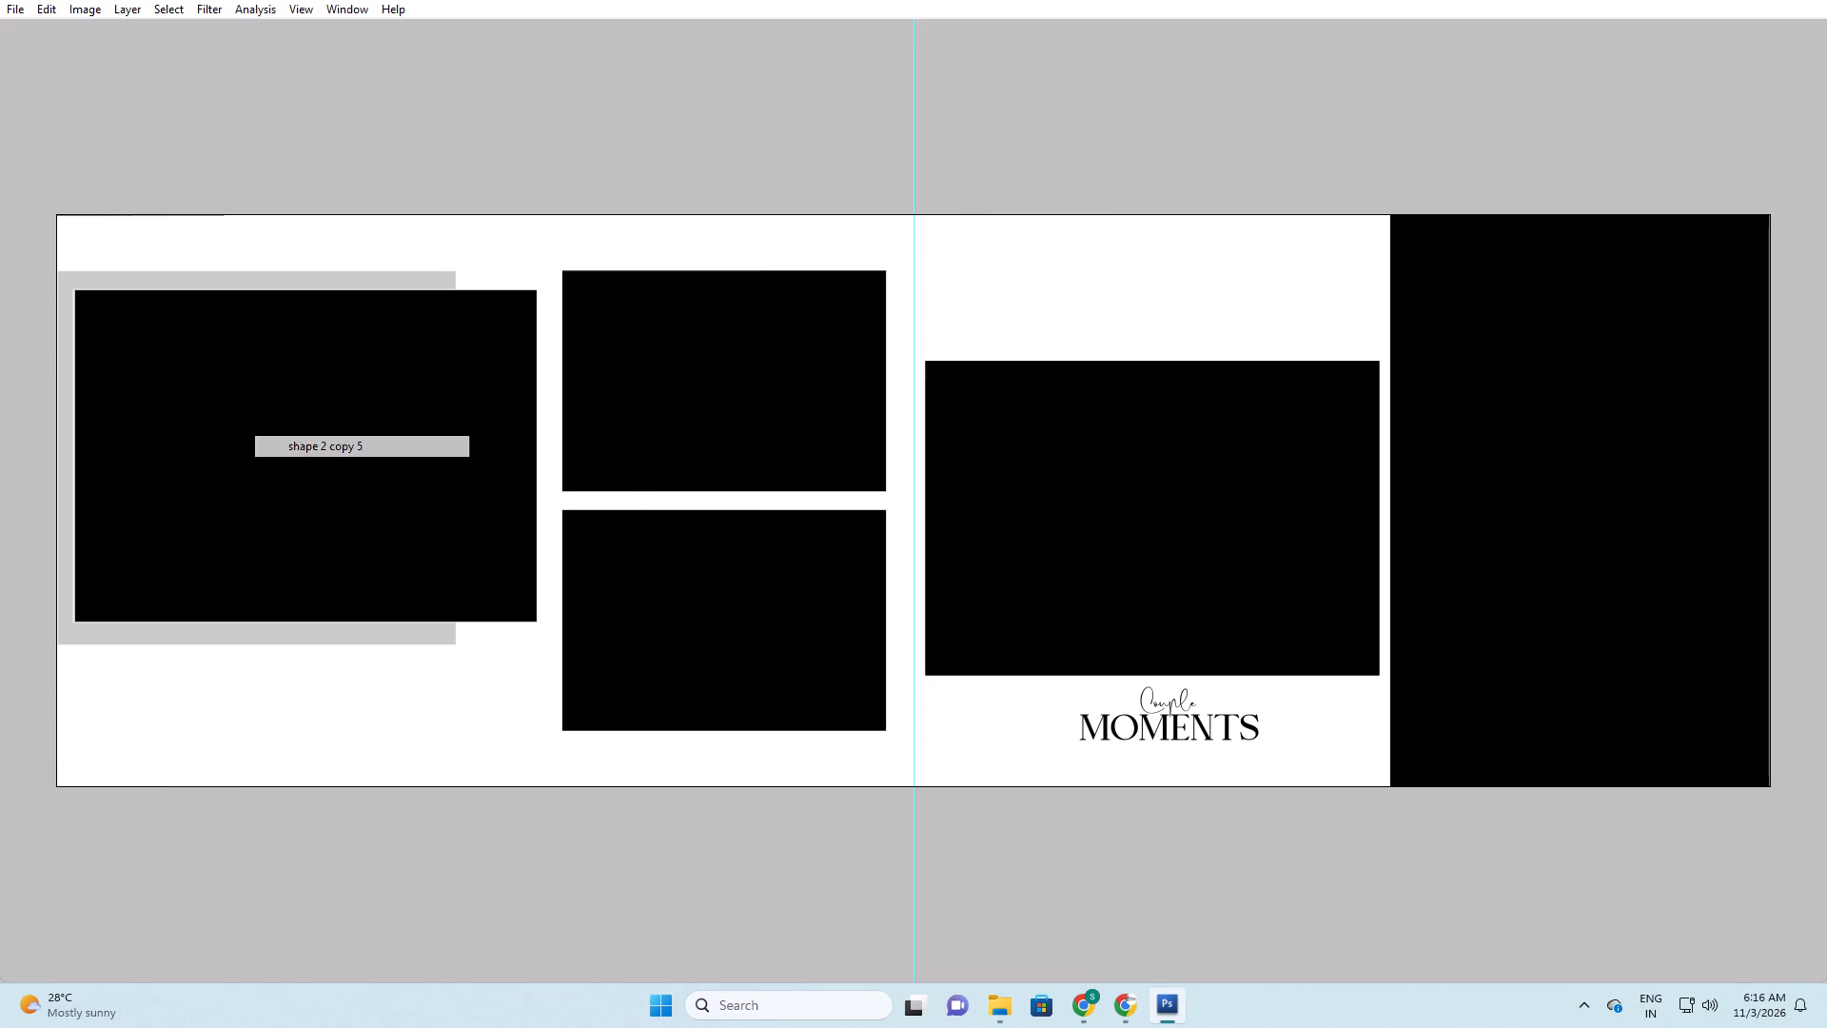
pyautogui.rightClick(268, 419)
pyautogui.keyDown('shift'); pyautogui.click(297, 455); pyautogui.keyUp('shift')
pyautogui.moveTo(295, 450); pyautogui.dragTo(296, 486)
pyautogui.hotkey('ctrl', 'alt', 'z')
# Move the large photo frame, shape 2 copy 5, together with its grey backing, shape 2 copy 9, down towards the page's vertical centre.
pyautogui.rightClick(202, 405)
pyautogui.click(217, 412)
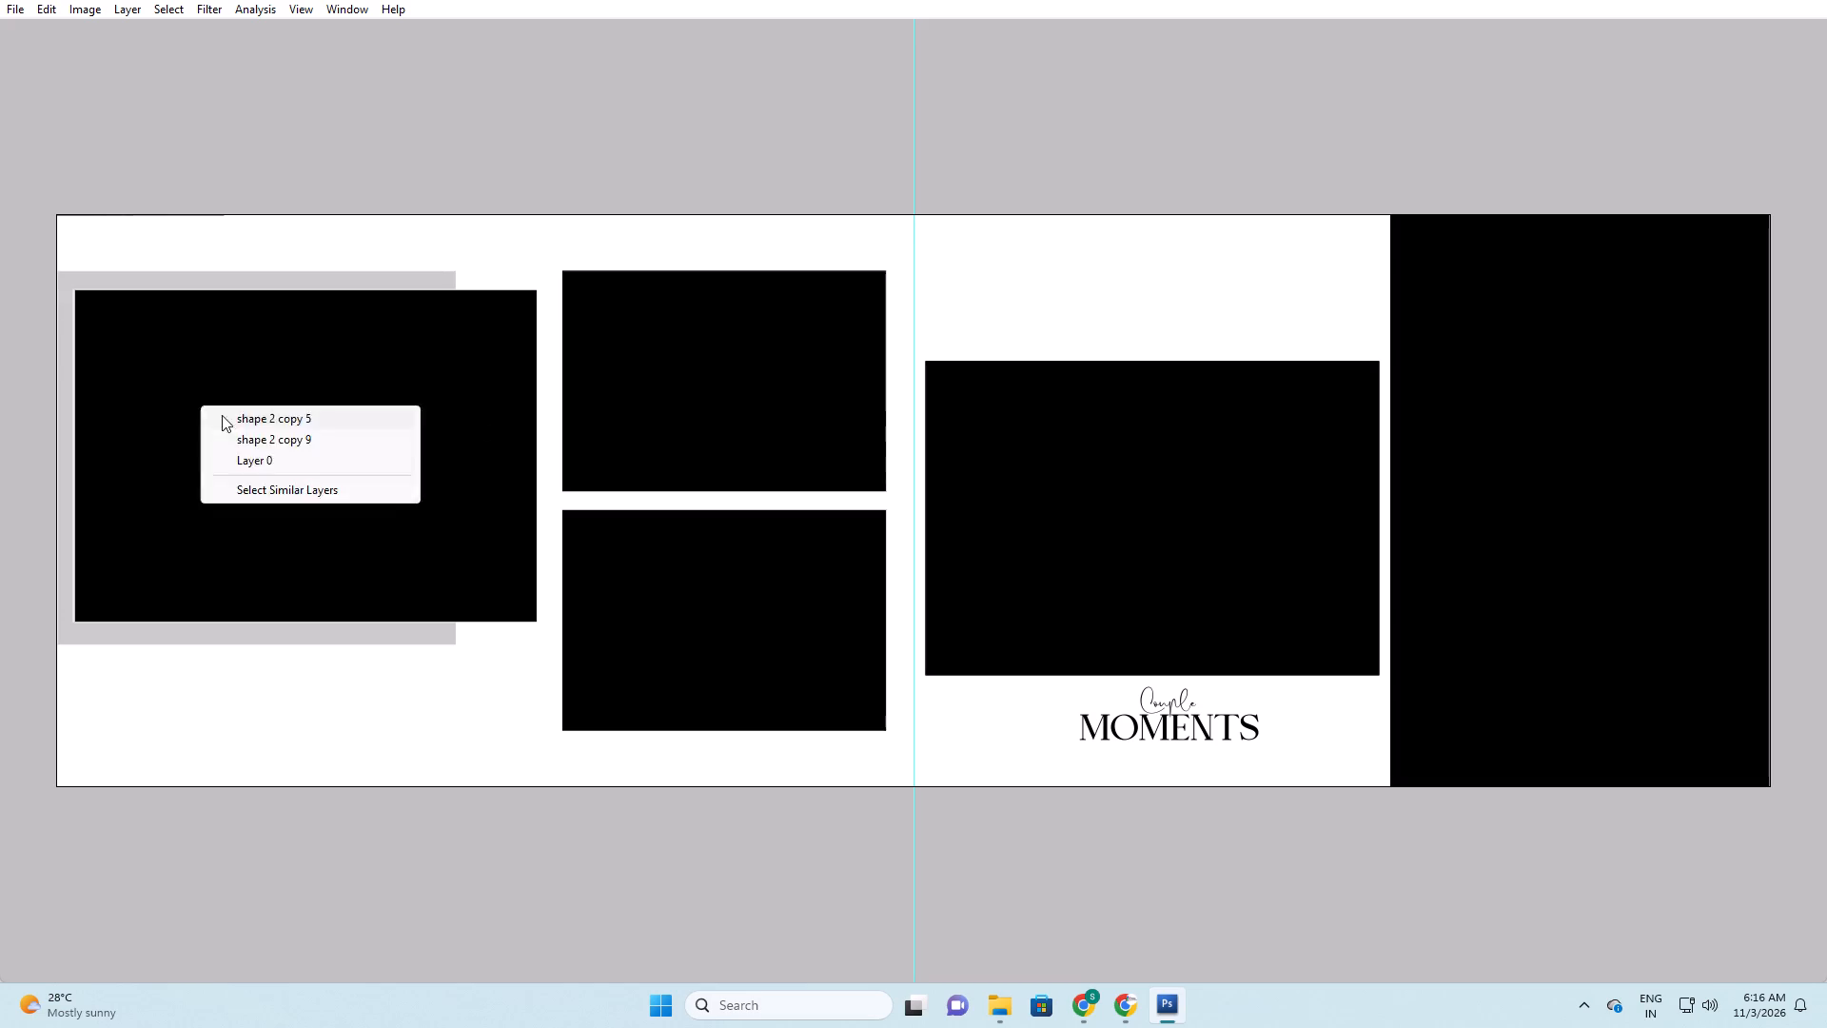
pyautogui.keyDown('shift'); pyautogui.rightClick(223, 415); pyautogui.keyUp('shift')
pyautogui.keyDown('shift'); pyautogui.moveTo(256, 440); pyautogui.dragTo(259, 450); pyautogui.keyUp('shift')
pyautogui.moveTo(247, 424); pyautogui.dragTo(252, 465)
# Switch to folder 02 in File Explorer, where the five photos for this spread are selected.
pyautogui.hotkey('alt', 'Tab')
pyautogui.hotkey('alt', 'Tab')
pyautogui.hotkey('alt', 'Tab')
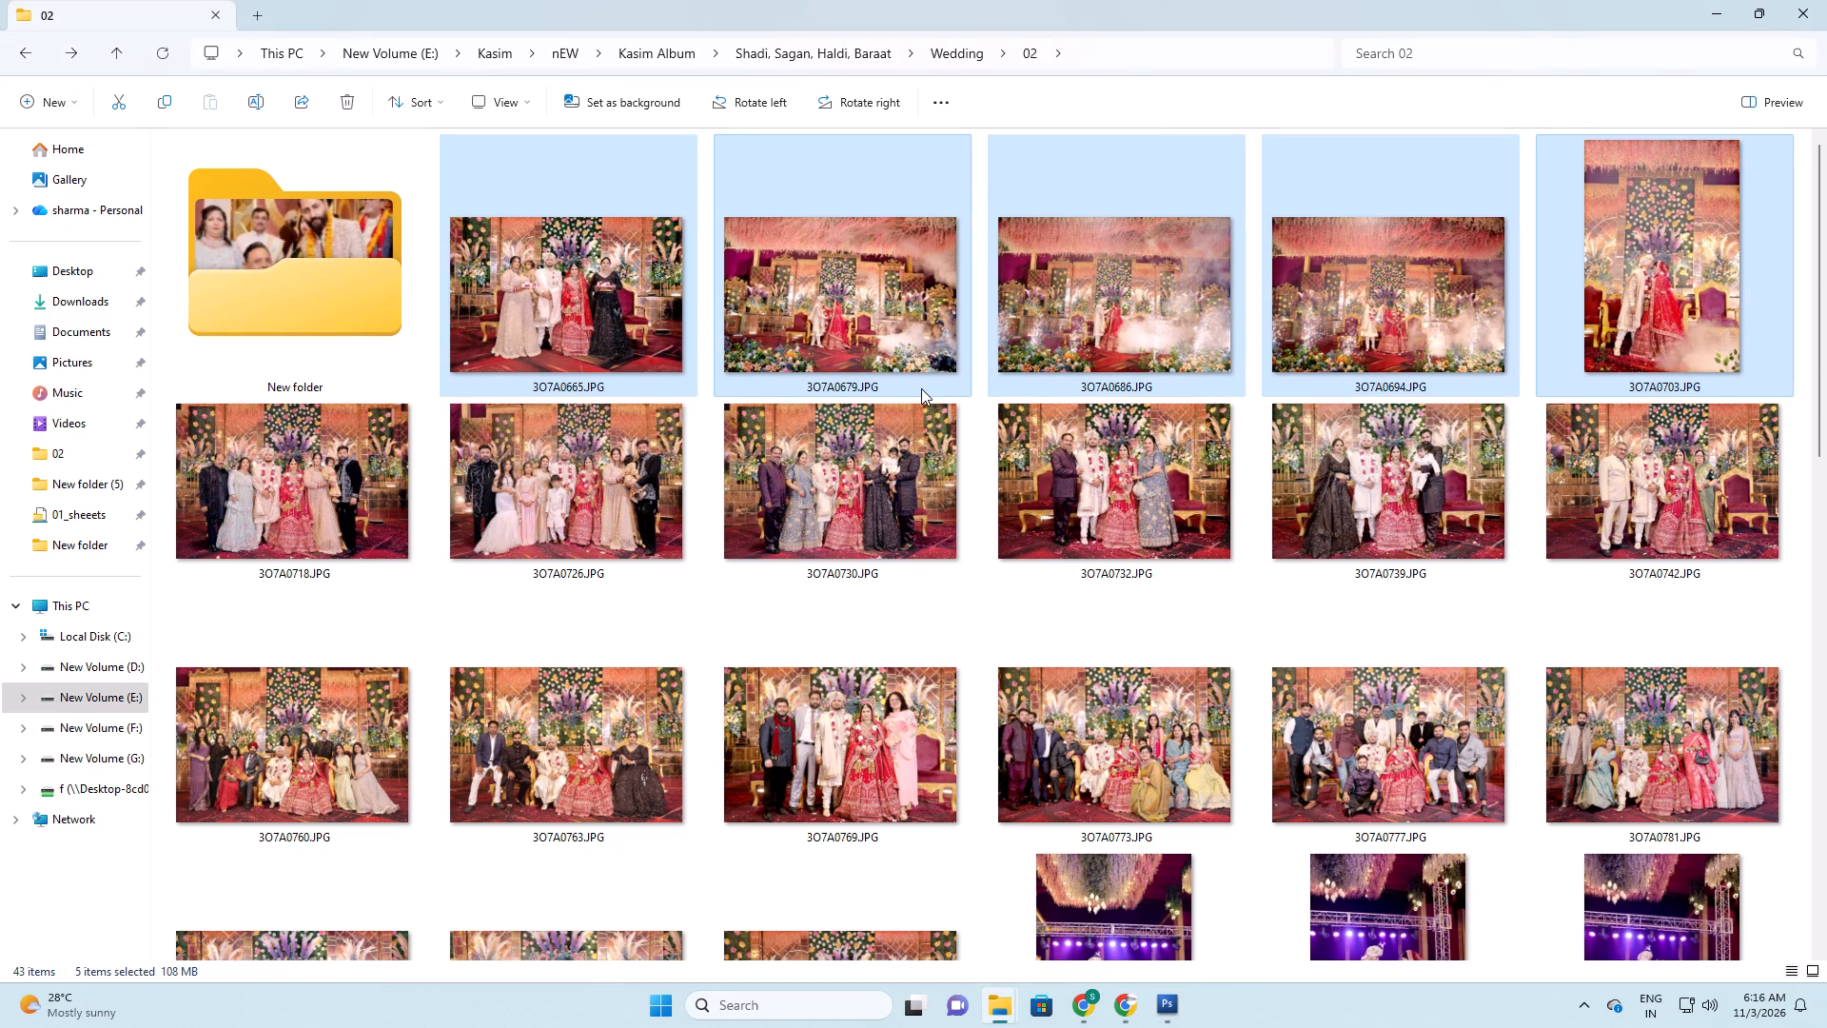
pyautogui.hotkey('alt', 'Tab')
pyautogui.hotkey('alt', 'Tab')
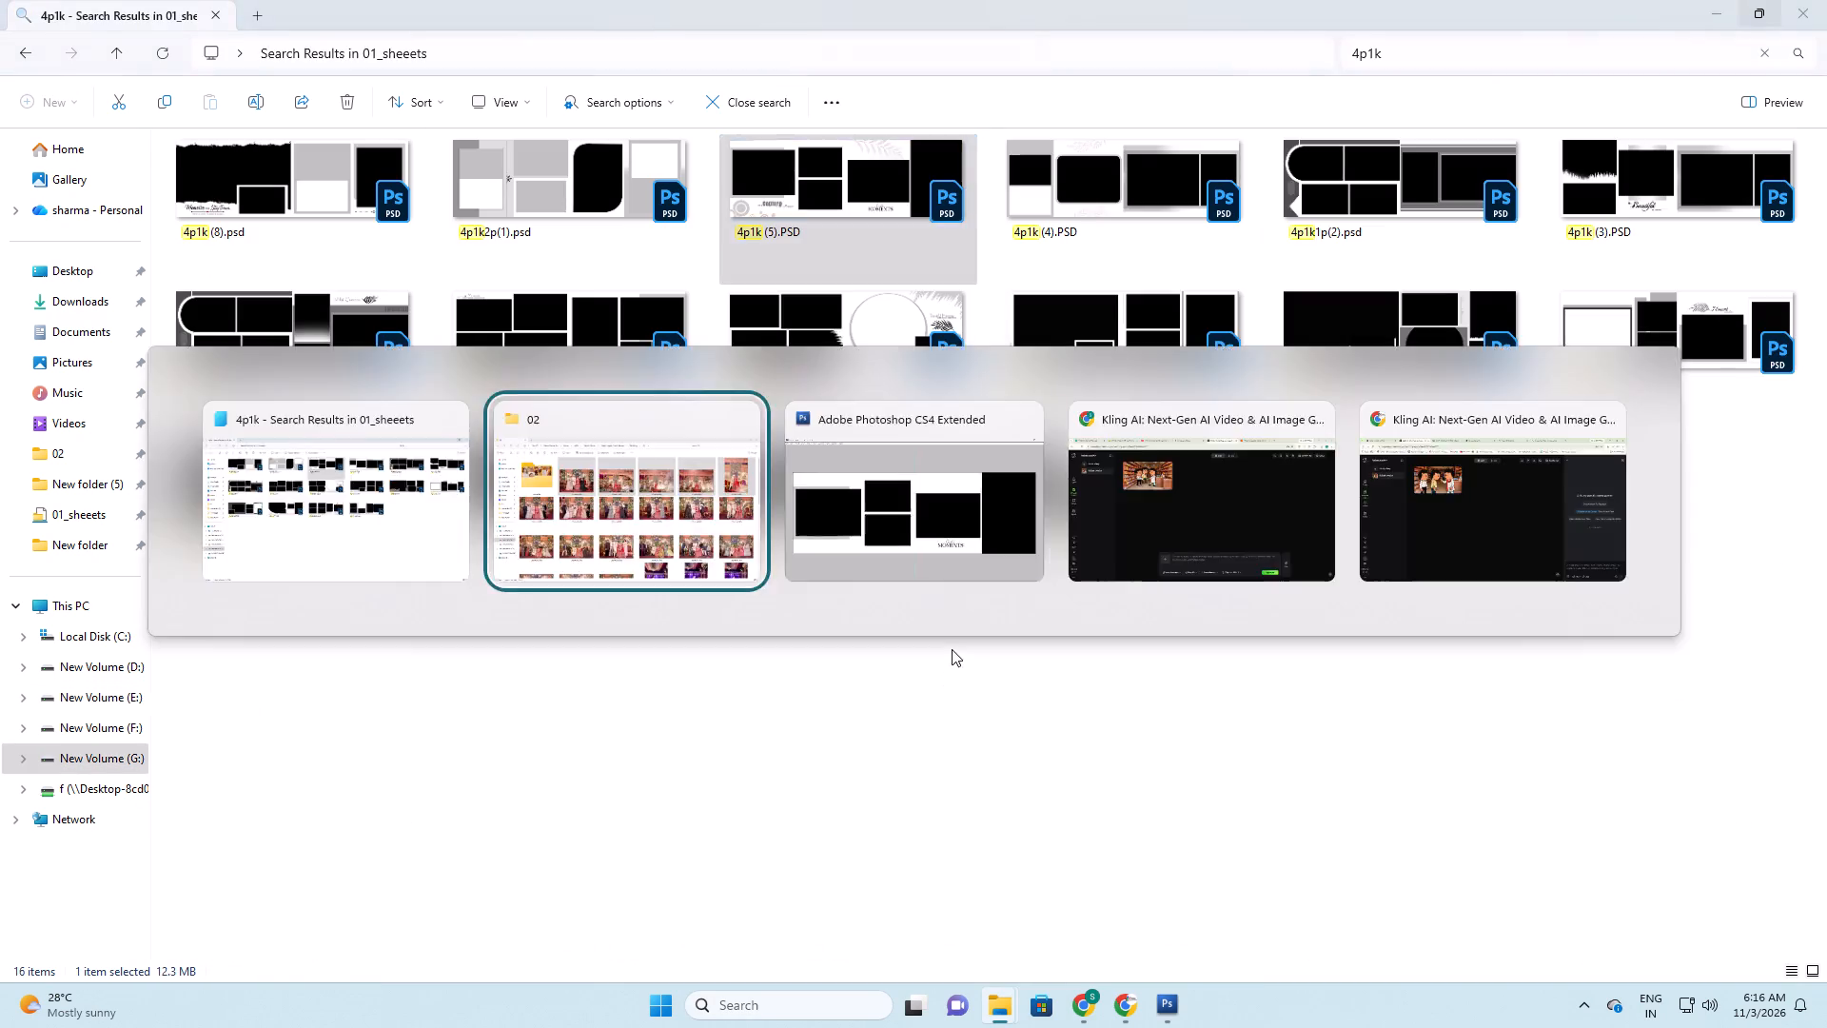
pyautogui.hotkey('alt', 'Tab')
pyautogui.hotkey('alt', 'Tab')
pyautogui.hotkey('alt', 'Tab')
# Rename the portrait stage photo 3O7A0703.JPG by adding fourteen plus signs to the end of its name.
pyautogui.click(1389, 331)
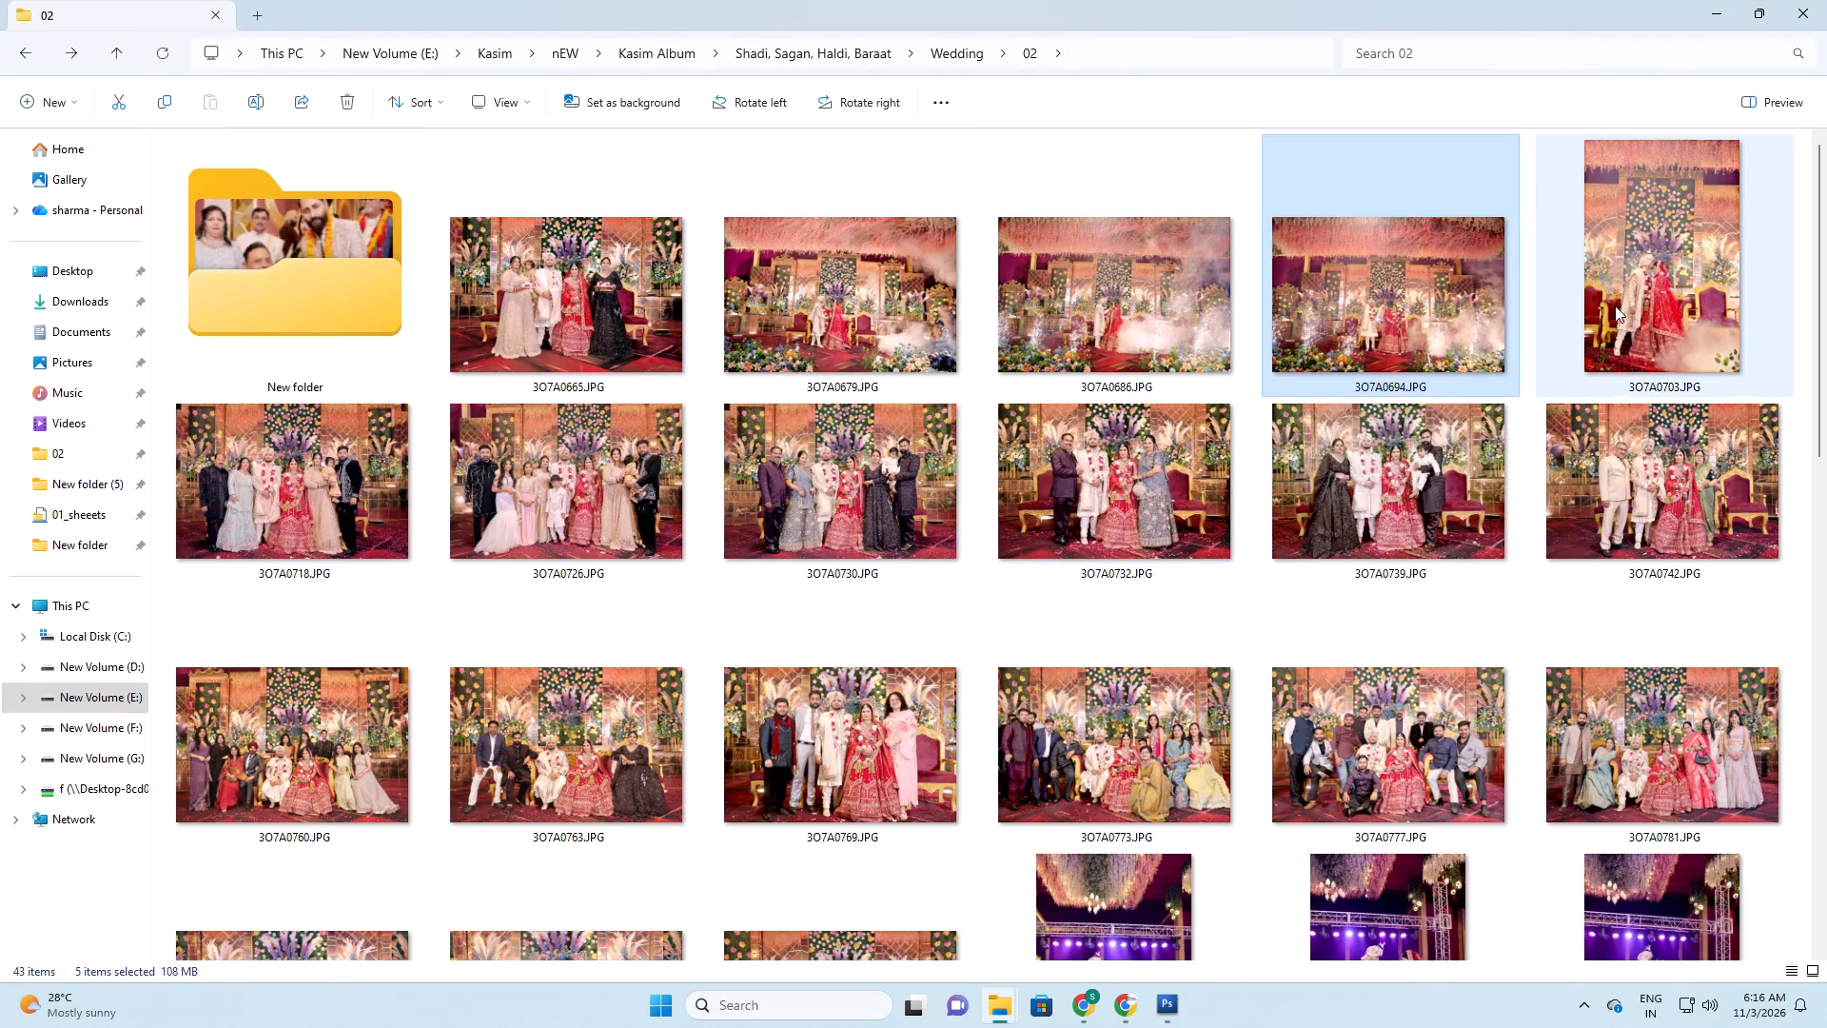
pyautogui.click(1617, 305)
pyautogui.press('F2')
pyautogui.press('Right')
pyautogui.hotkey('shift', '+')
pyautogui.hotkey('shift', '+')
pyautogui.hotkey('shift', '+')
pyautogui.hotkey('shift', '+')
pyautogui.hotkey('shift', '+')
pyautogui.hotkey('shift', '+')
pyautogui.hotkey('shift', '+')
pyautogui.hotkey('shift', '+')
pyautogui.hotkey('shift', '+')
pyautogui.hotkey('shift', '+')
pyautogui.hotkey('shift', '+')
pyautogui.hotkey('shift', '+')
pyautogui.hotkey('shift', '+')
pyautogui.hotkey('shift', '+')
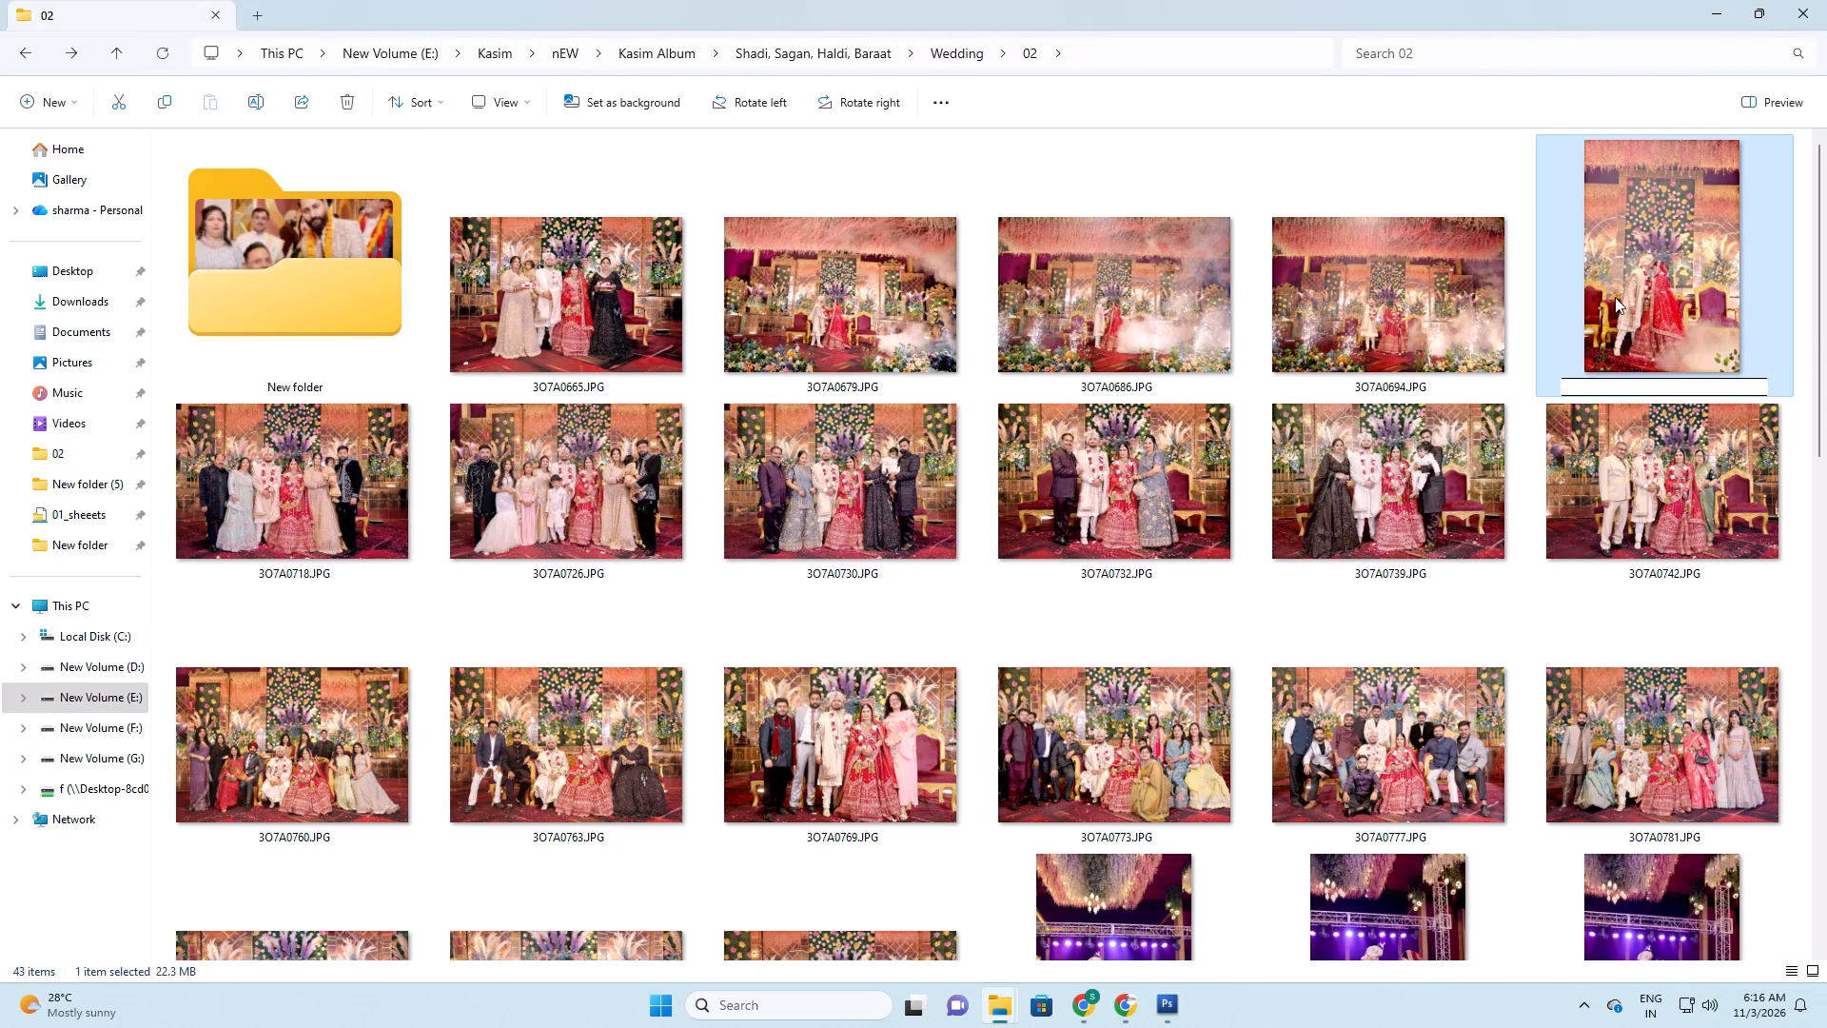
pyautogui.press('Return')
# Move the five photos from 3O7A0665 through the renamed 3O7A0703 portrait into the New folder inside folder 02.
pyautogui.keyDown('ctrl'); pyautogui.keyDown('shift'); pyautogui.click(509, 281); pyautogui.keyUp('shift'); pyautogui.keyUp('ctrl')
pyautogui.moveTo(603, 253); pyautogui.dragTo(330, 260)
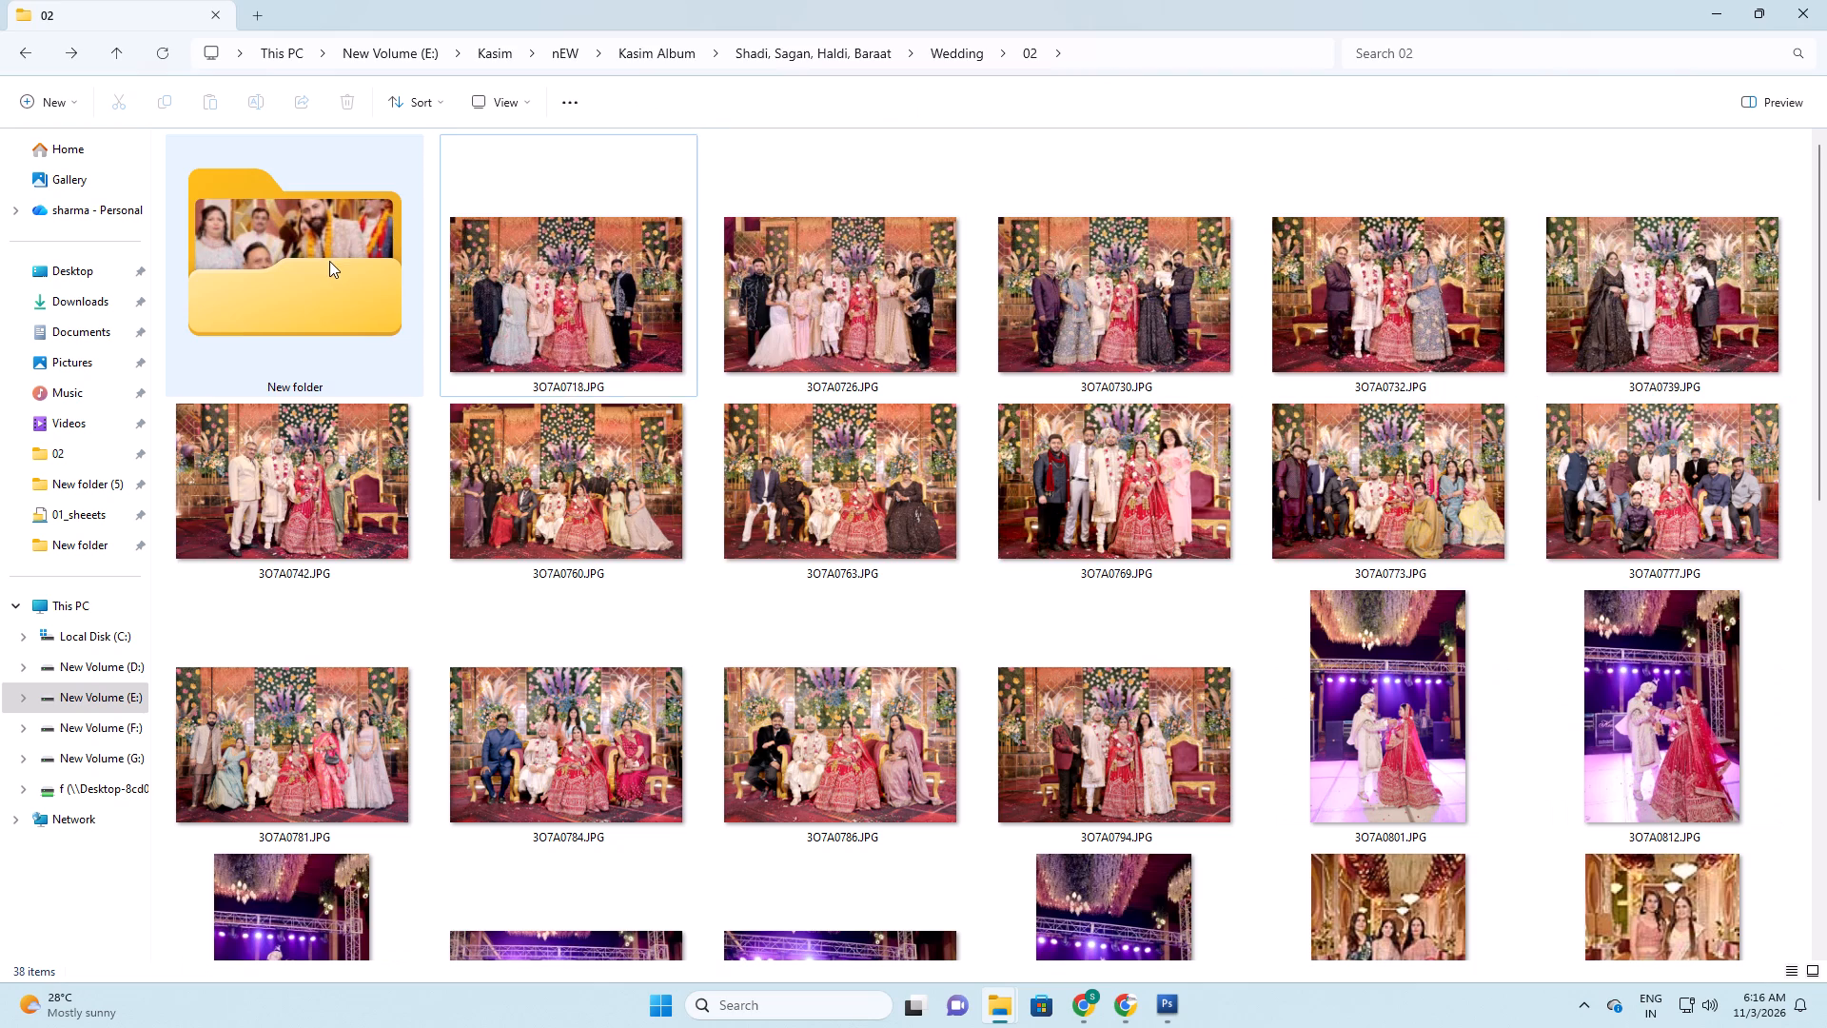
# Switch to Google Chrome, open a new browser tab, and close the Amazon shopping tab.
pyautogui.hotkey('alt', 'Tab')
pyautogui.hotkey('alt', 'Tab')
pyautogui.hotkey('alt', 'Tab')
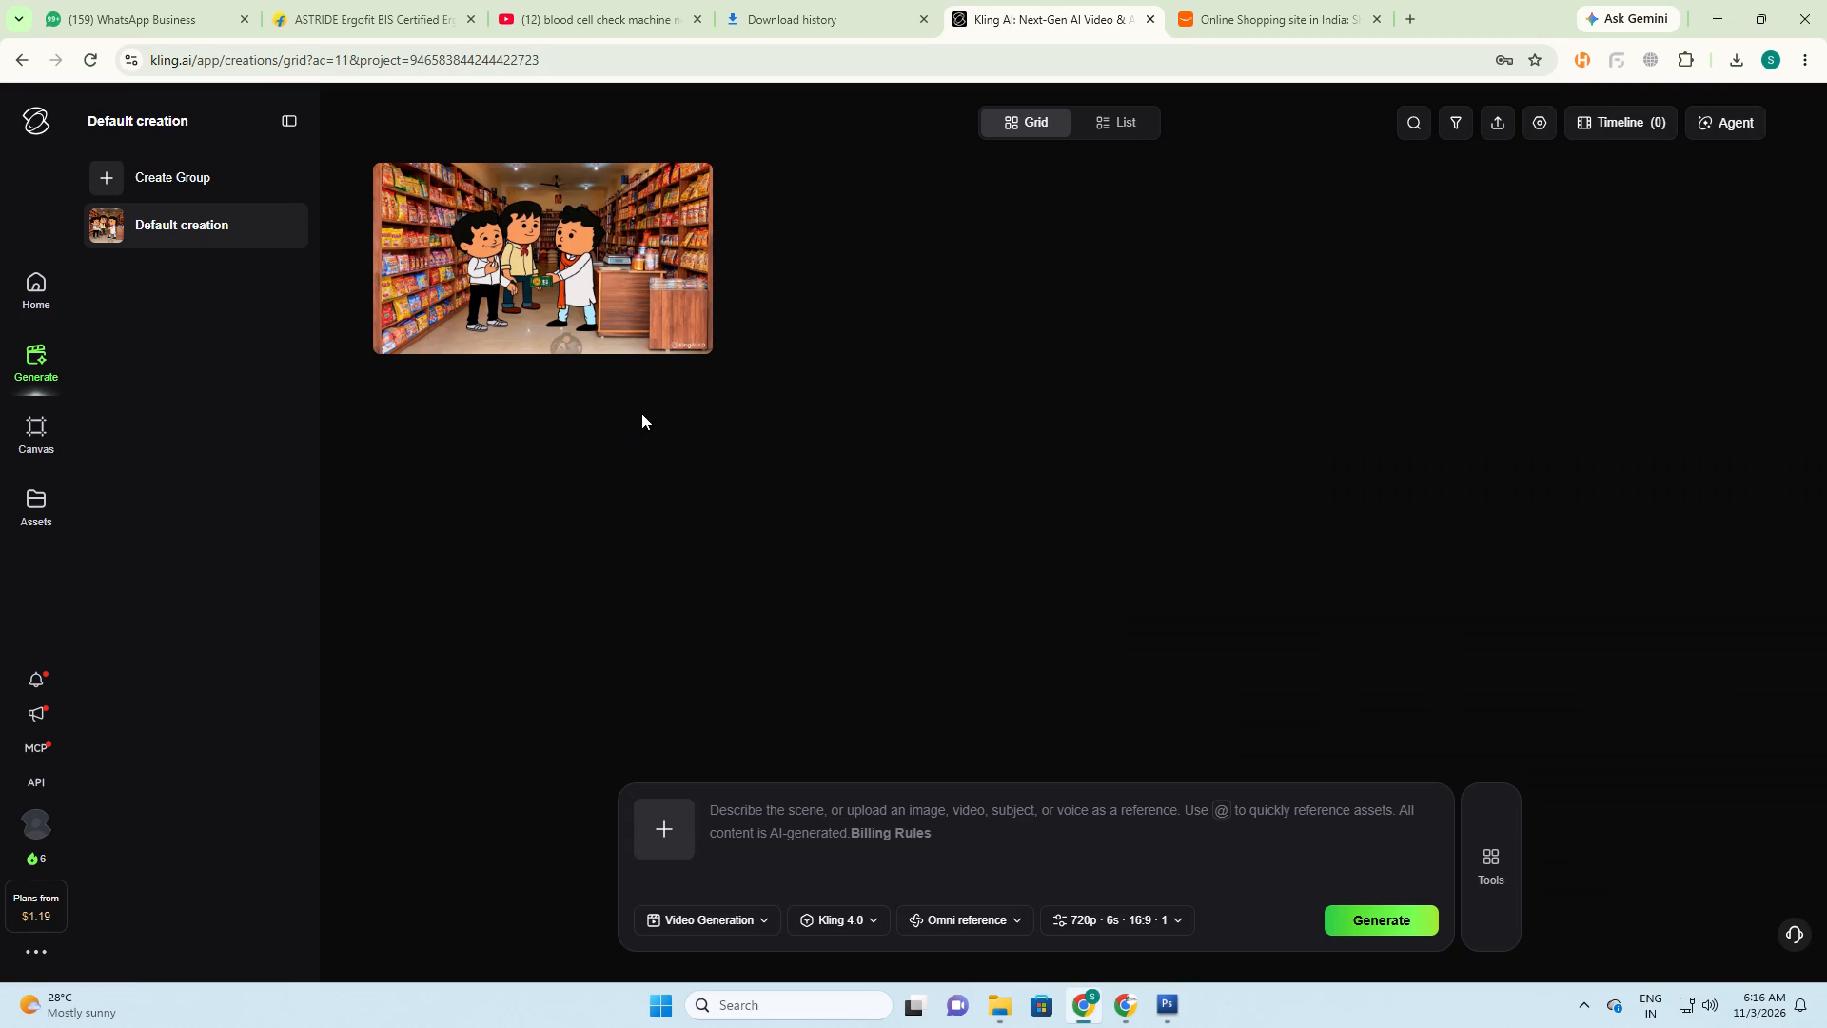
pyautogui.click(1242, 0)
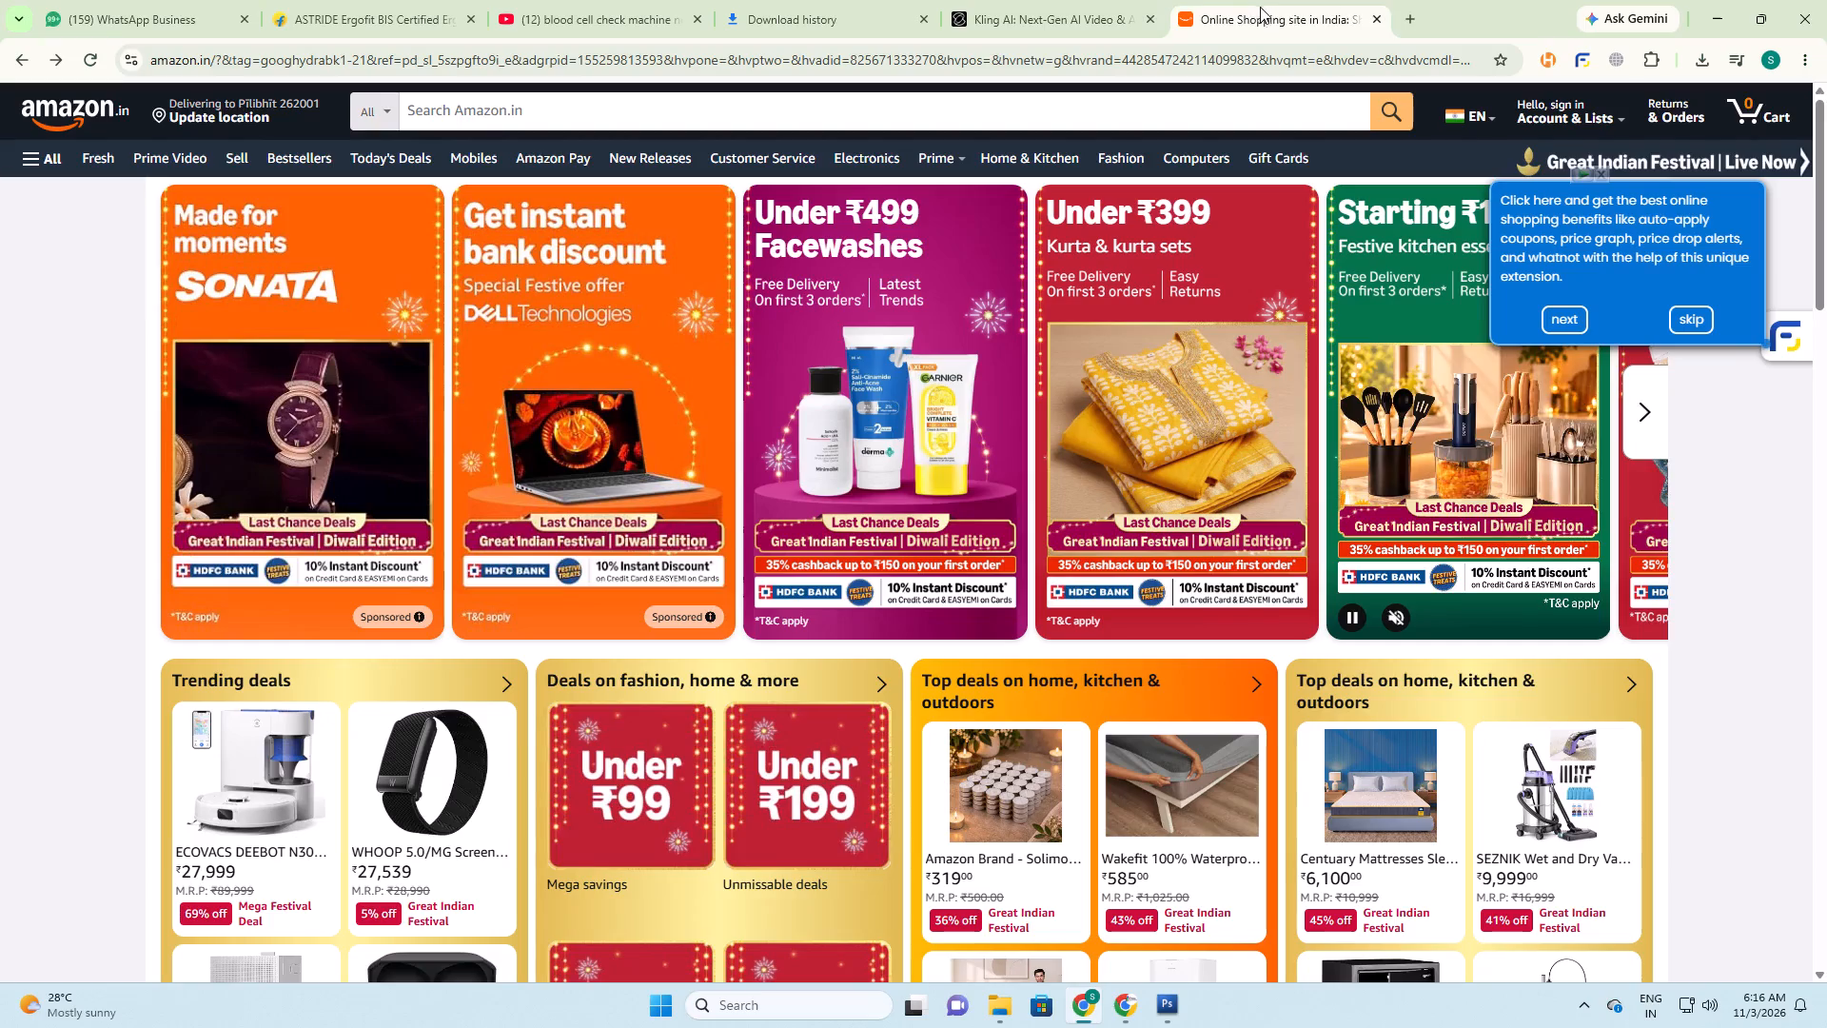
pyautogui.click(1397, 19)
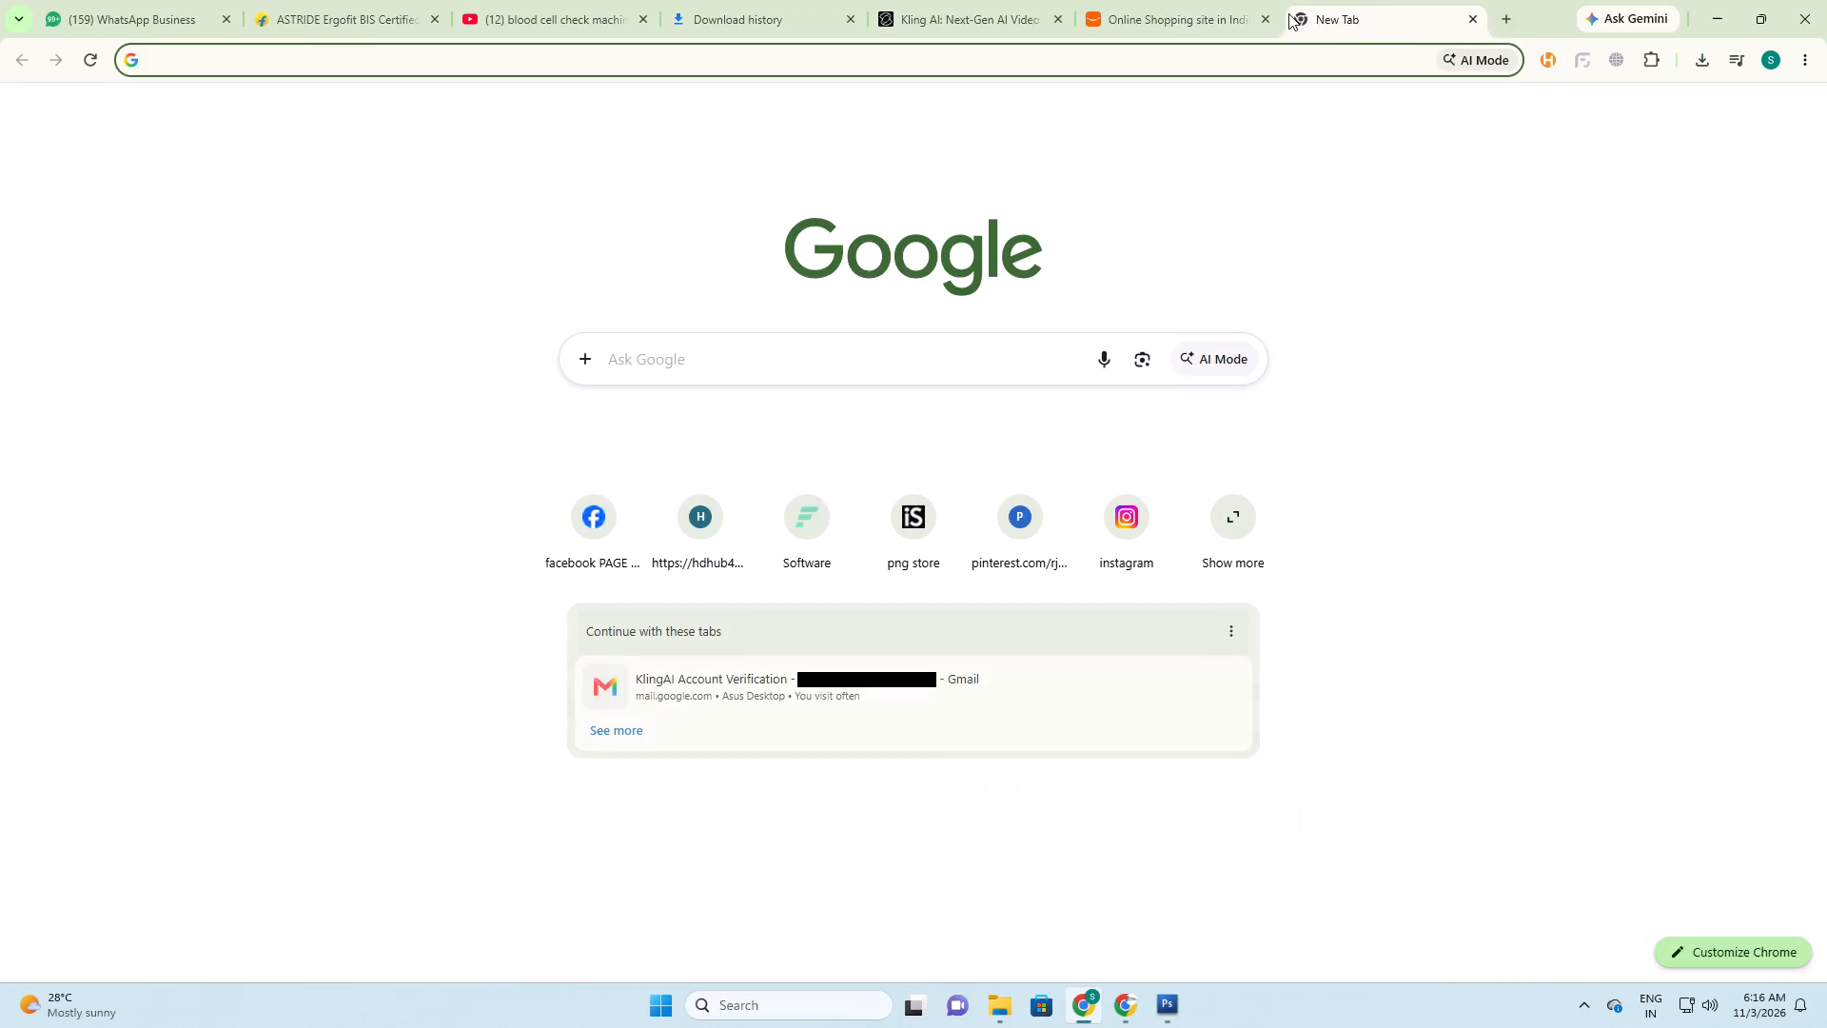
pyautogui.click(1265, 18)
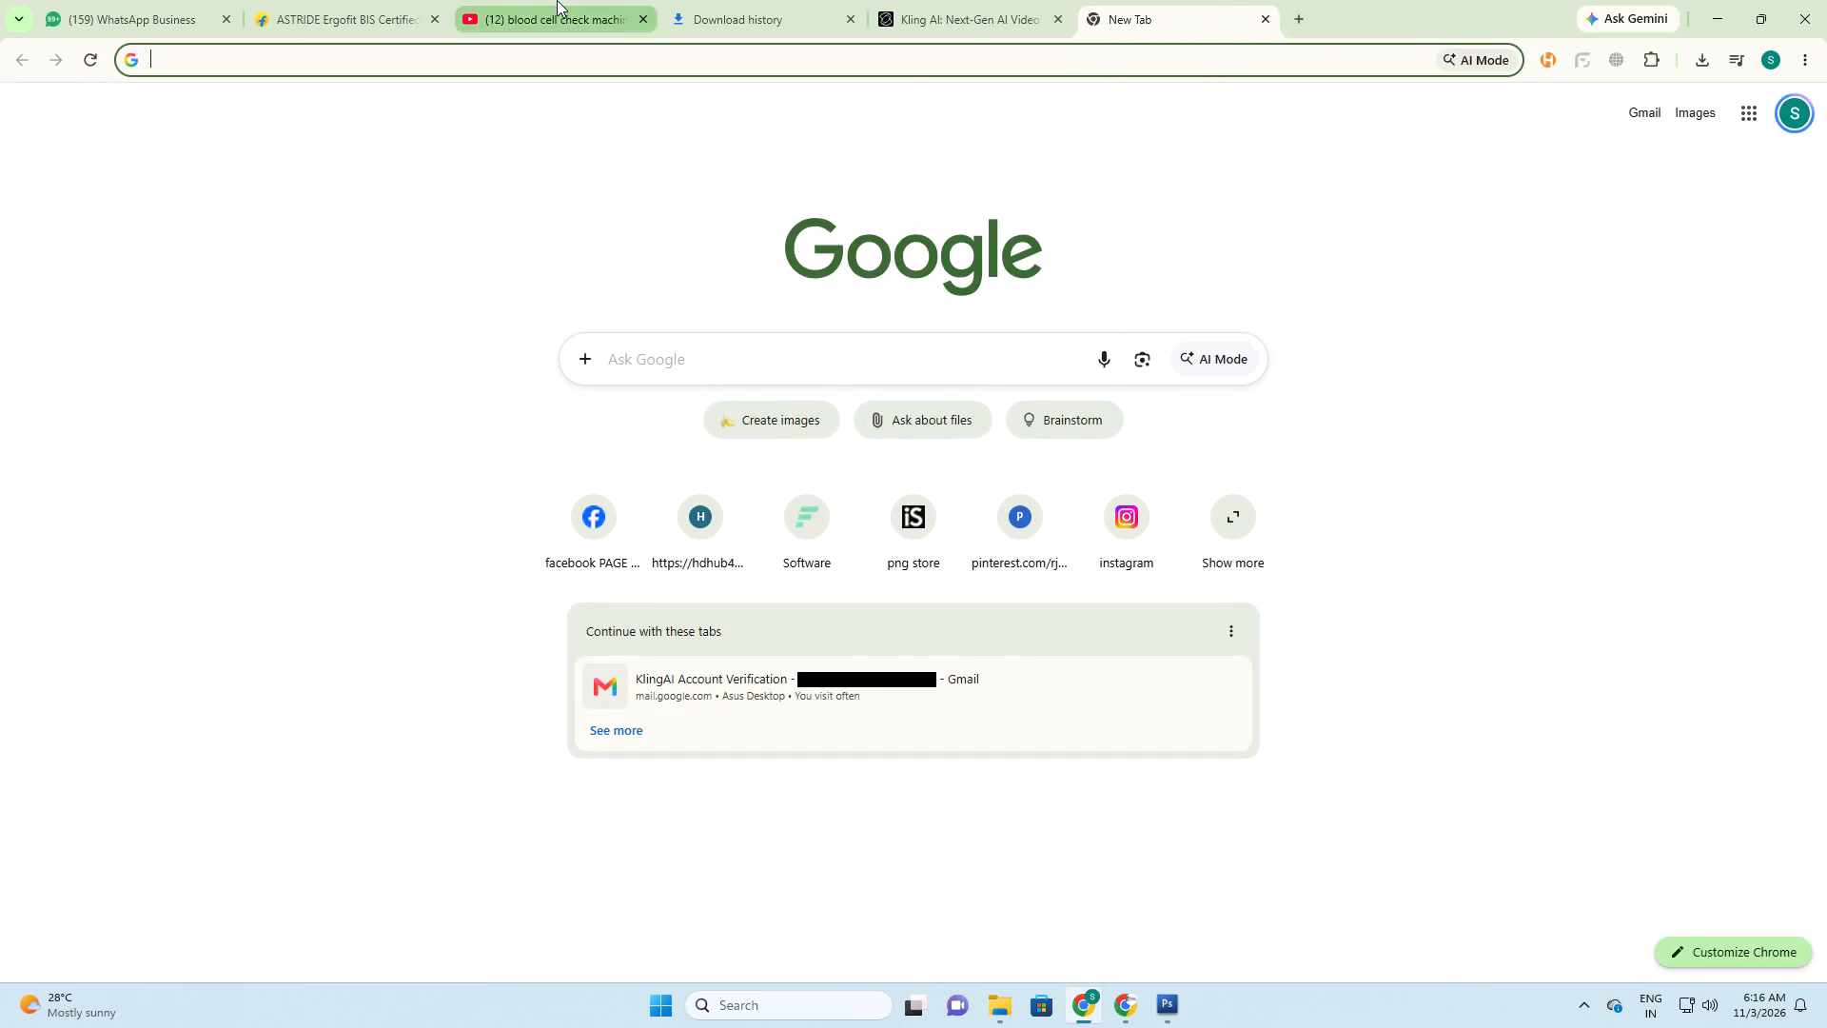